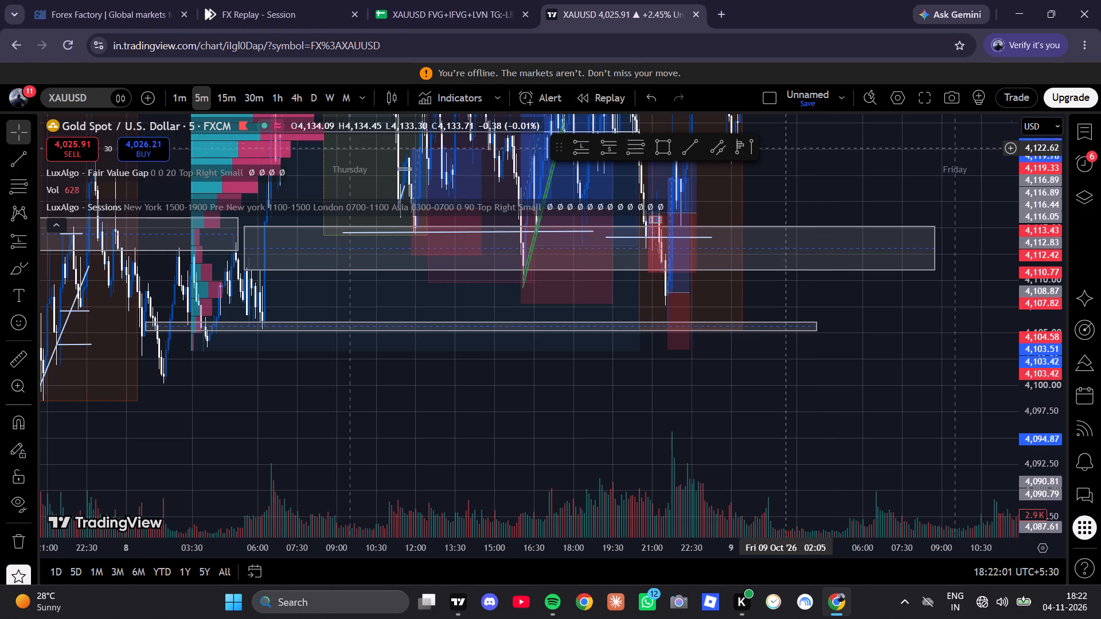
Examine the 8–9 October price action and the marked zones on the 5-minute XAUUSD chart.
scroll(632, 247, "down", 1)
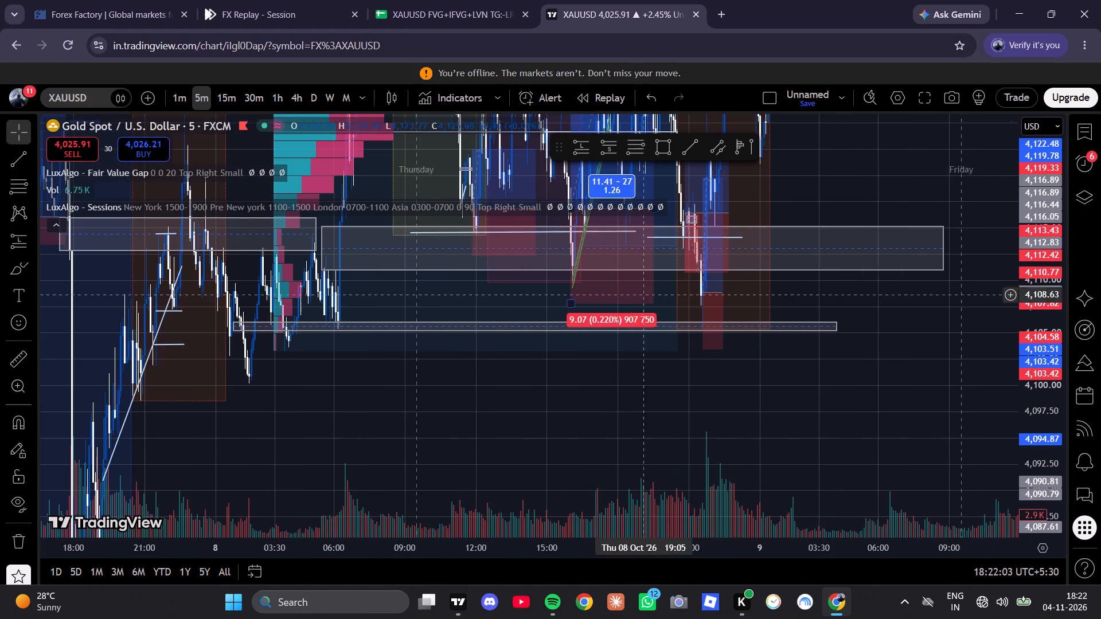
scroll(1019, 338, "down", 8)
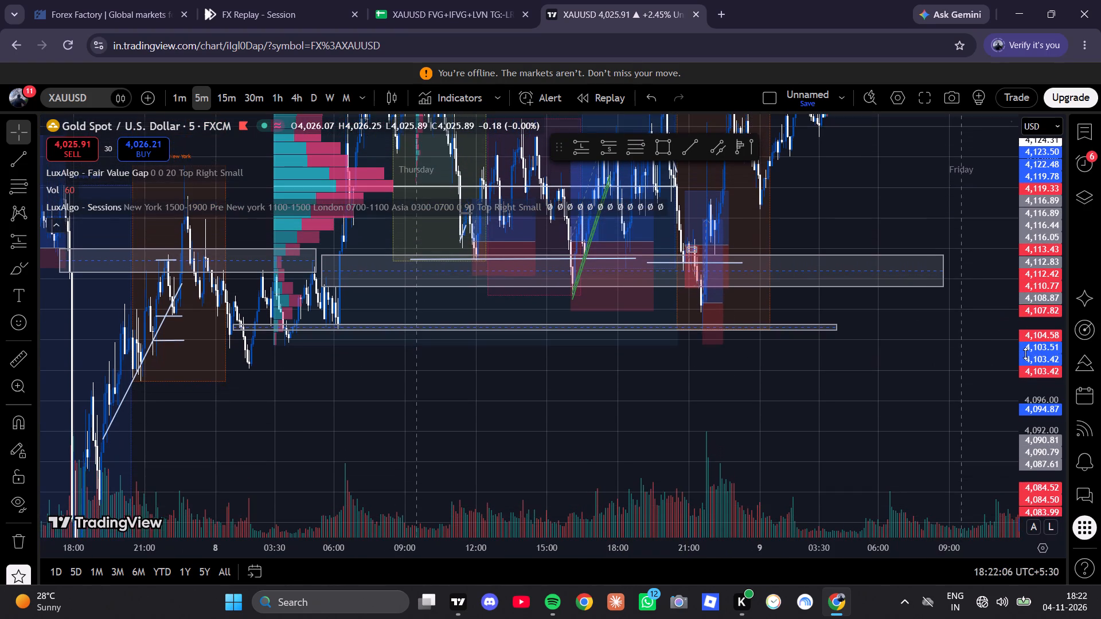
scroll(1025, 353, "down", 3)
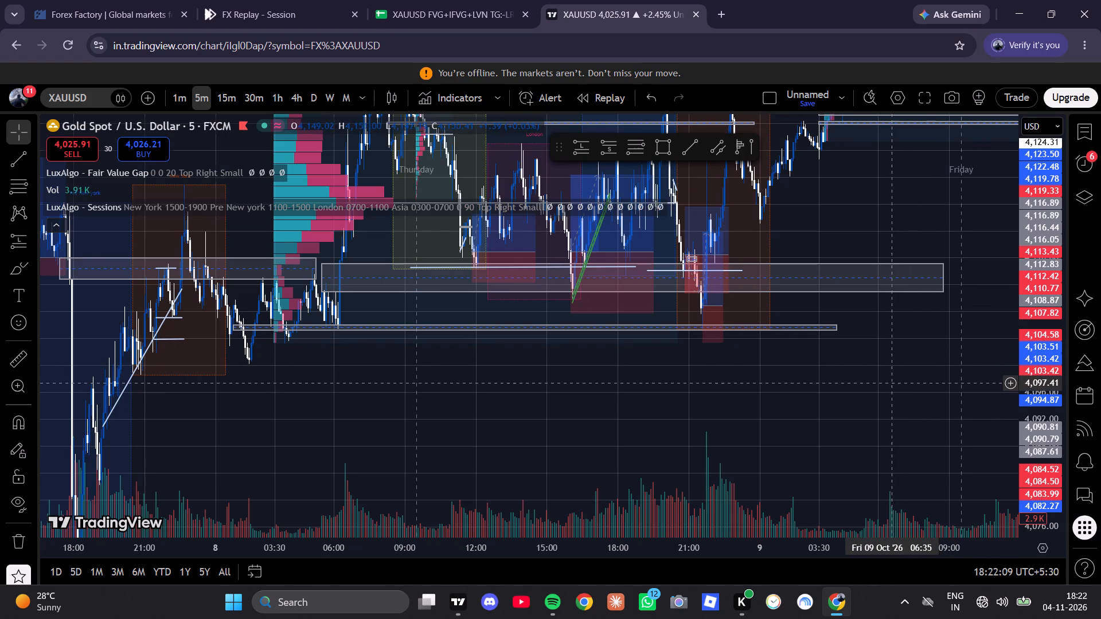
scroll(457, 475, "down", 1)
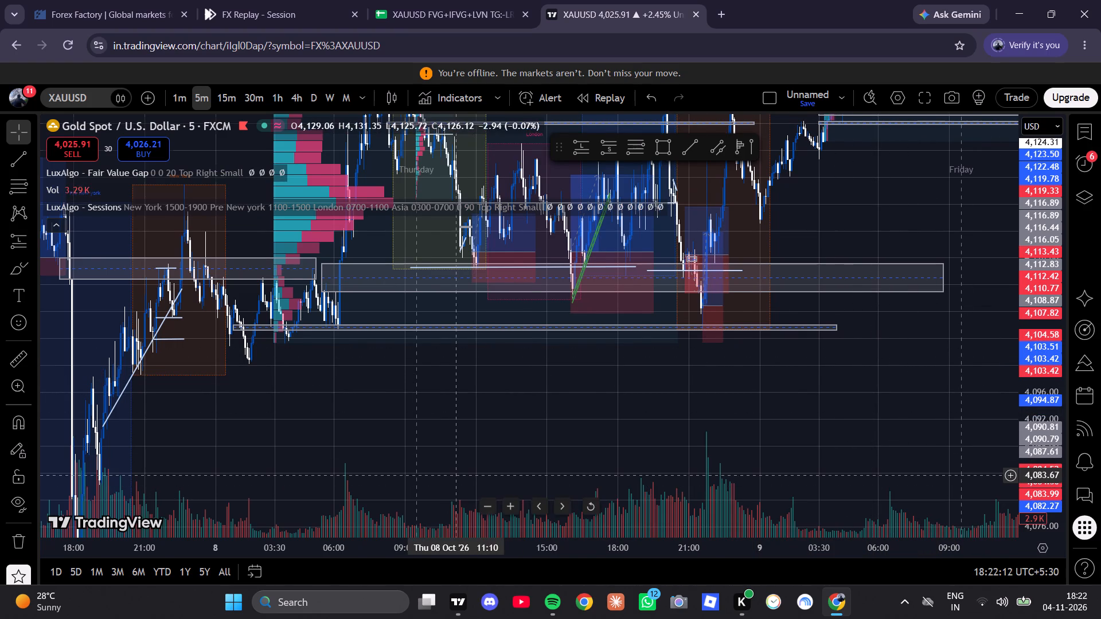
scroll(457, 475, "down", 1)
scroll(646, 382, "up", 6)
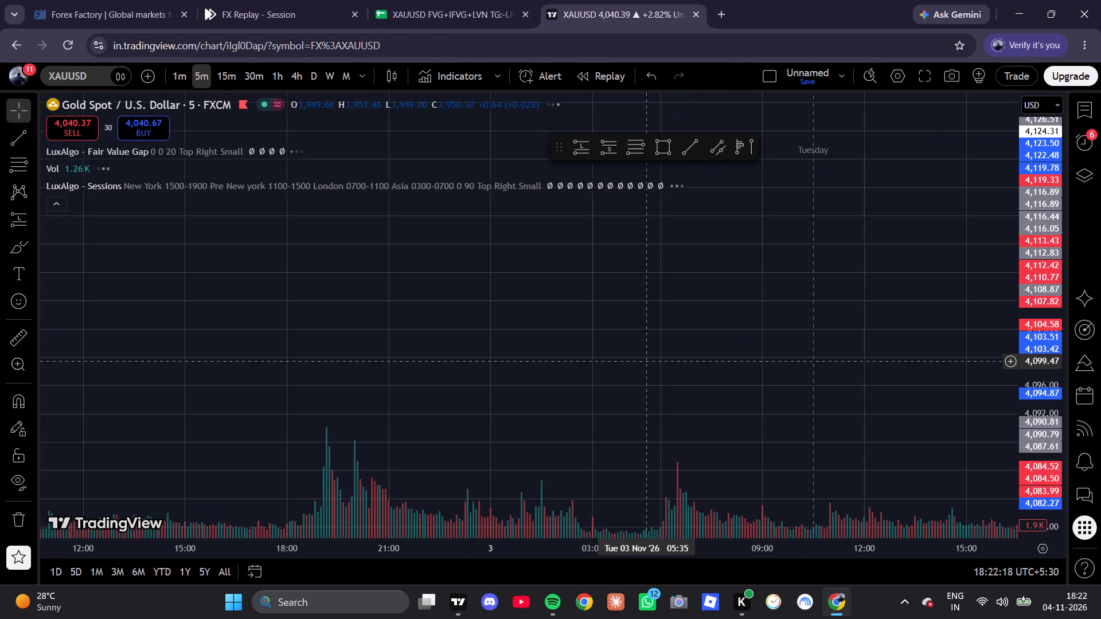
Examine the latest 4 November candles, session boxes and position drawings on the 5-minute XAUUSD chart.
scroll(646, 382, "down", 2)
scroll(1051, 436, "down", 8)
left_click_drag(920, 379, 432, 355)
left_click(432, 355)
scroll(503, 340, "up", 5)
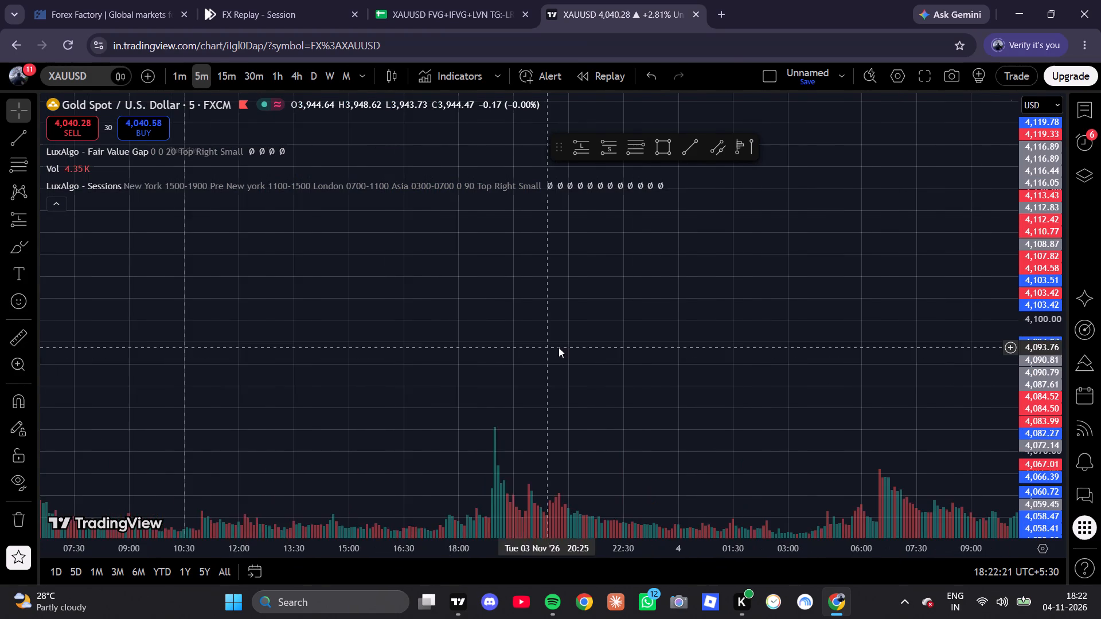
scroll(1053, 356, "down", 8)
left_click_drag(835, 358, 185, 573)
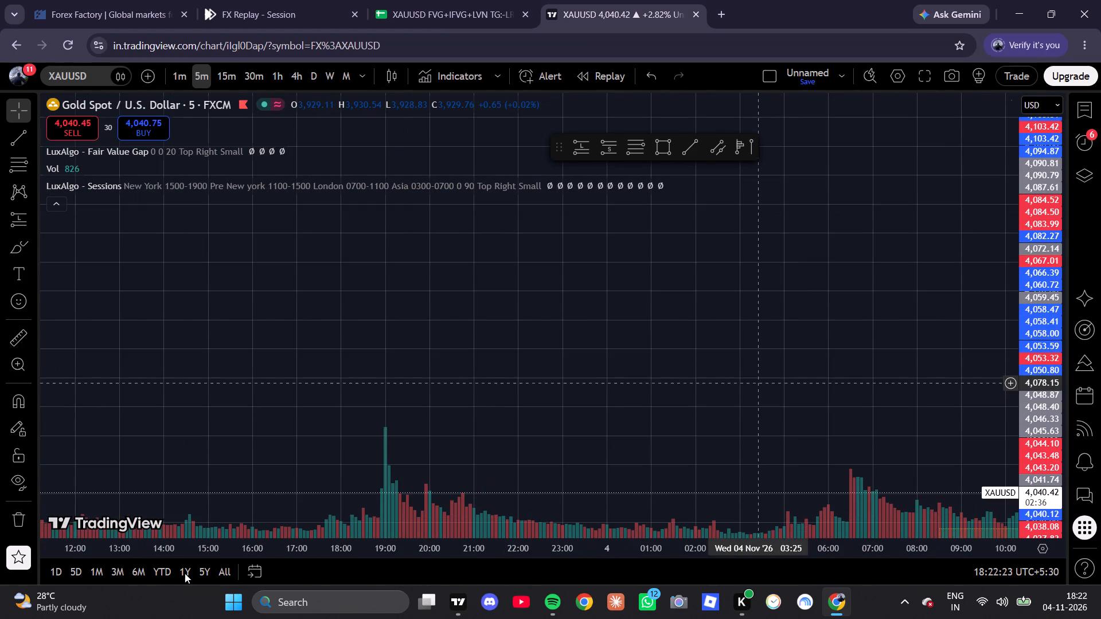
left_click_drag(185, 573, 197, 575)
scroll(757, 281, "down", 3)
scroll(763, 280, "up", 1)
scroll(763, 280, "down", 1)
scroll(763, 280, "up", 1)
scroll(773, 275, "down", 1)
scroll(1041, 327, "down", 10)
scroll(1025, 320, "down", 14)
scroll(898, 336, "up", 7)
left_click_drag(899, 356, 902, 225)
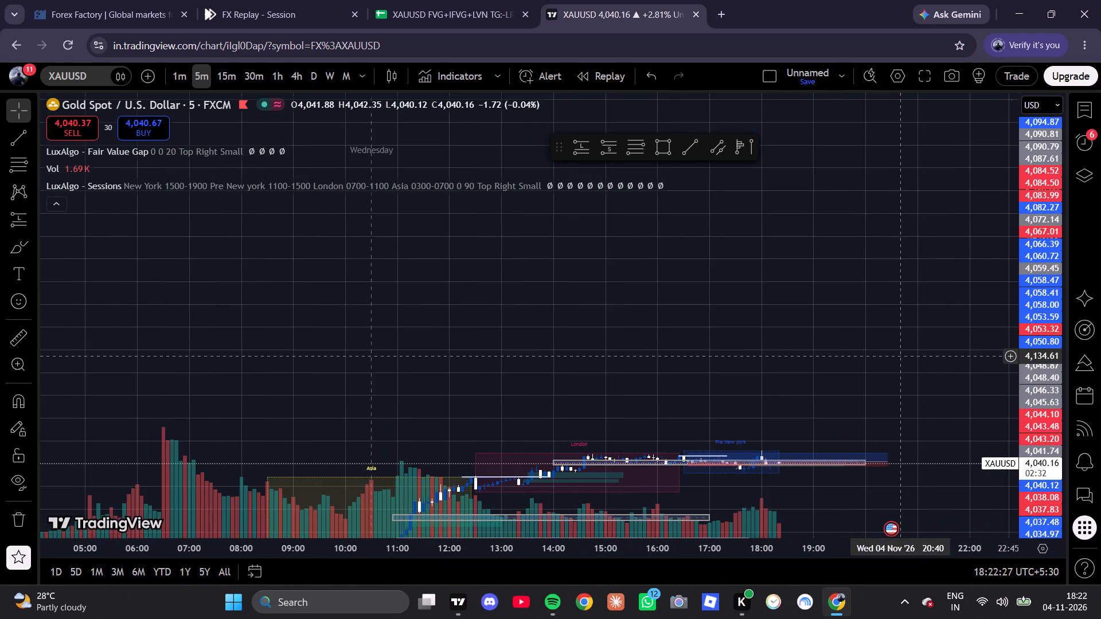
scroll(1036, 322, "up", 20)
scroll(1036, 322, "up", 14)
scroll(1034, 321, "down", 1)
scroll(1034, 321, "up", 7)
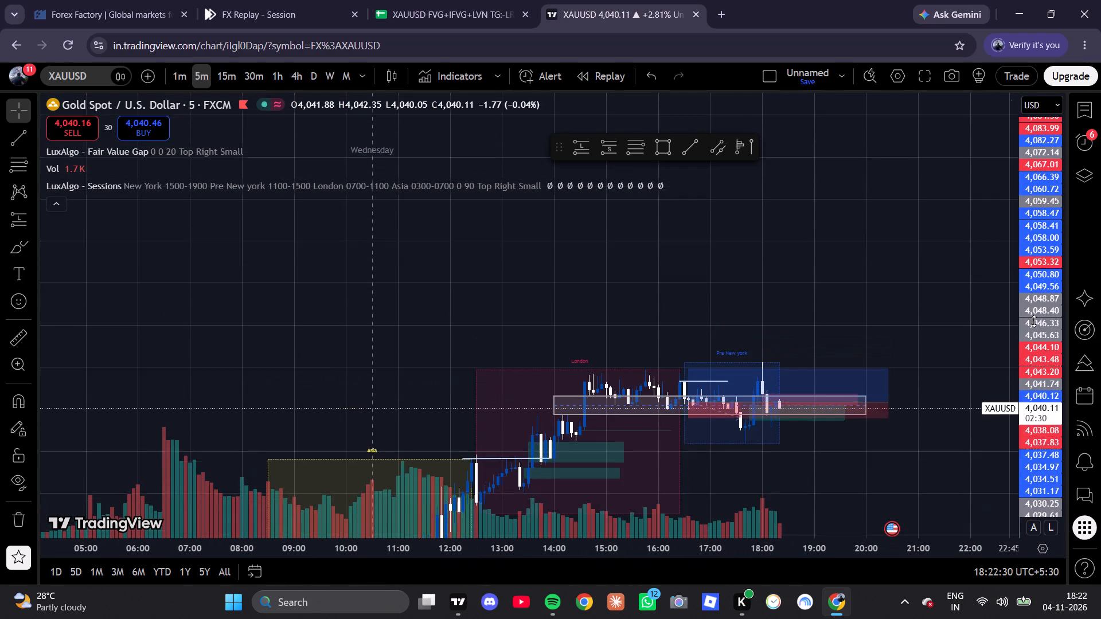
scroll(1034, 321, "up", 20)
scroll(1034, 321, "up", 5)
scroll(844, 348, "up", 6)
left_click_drag(857, 377, 930, 190)
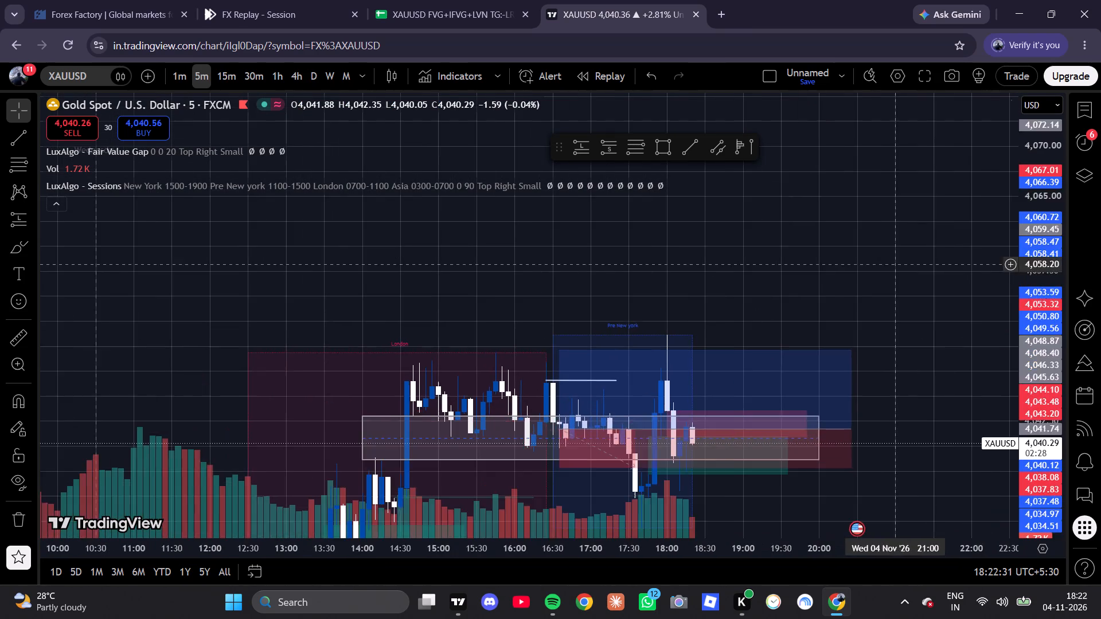
left_click_drag(930, 190, 931, 189)
scroll(1006, 265, "up", 16)
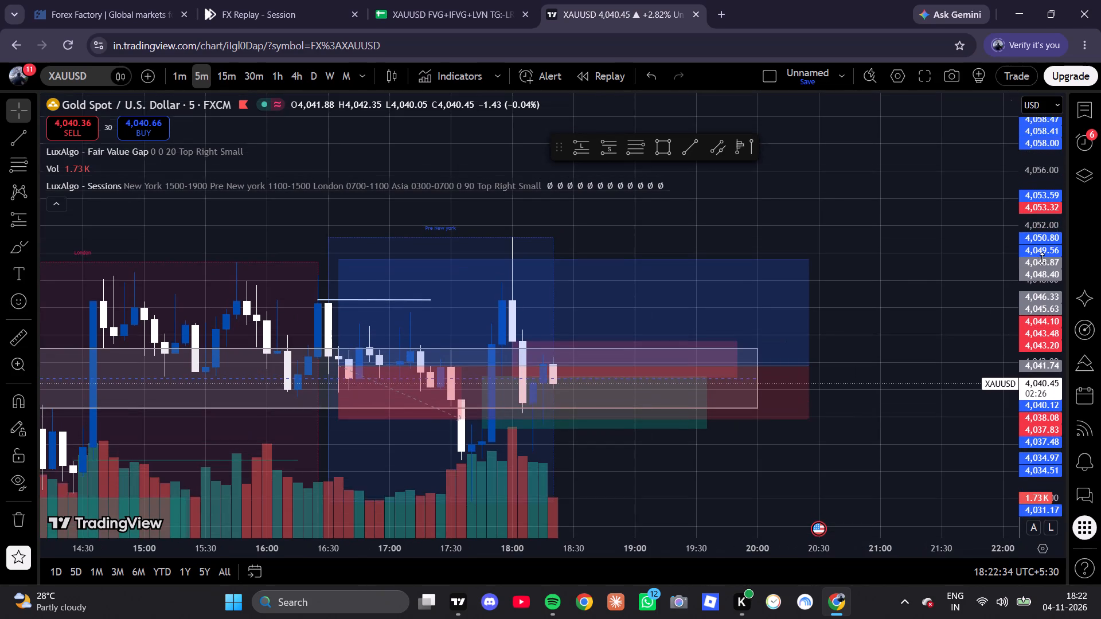
scroll(1042, 258, "up", 12)
scroll(554, 323, "down", 6)
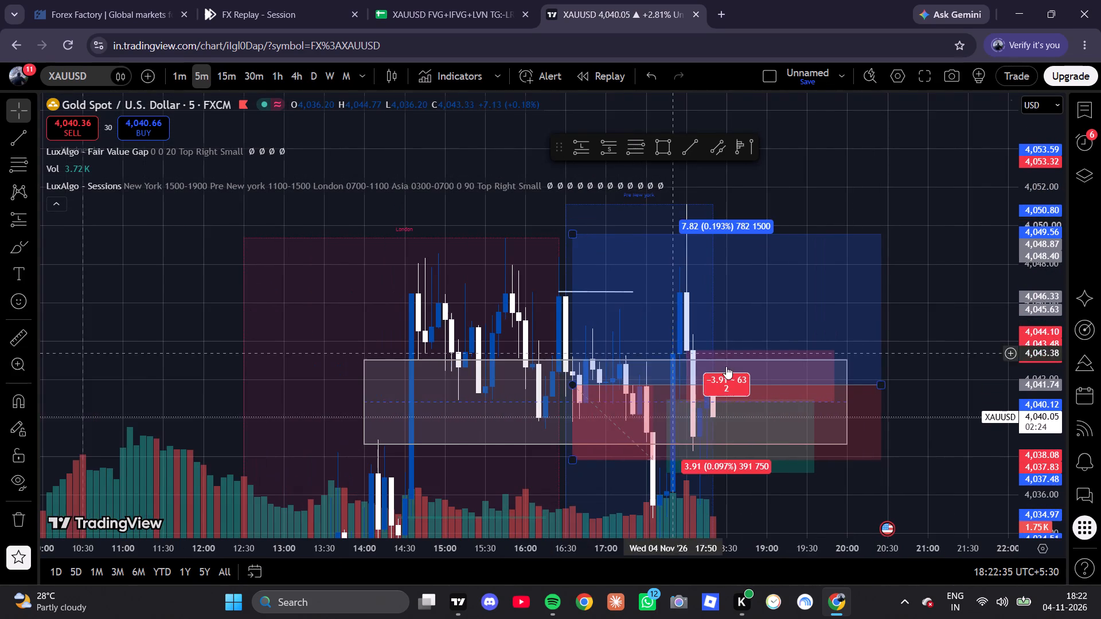
left_click_drag(954, 356, 925, 245)
scroll(739, 370, "up", 1)
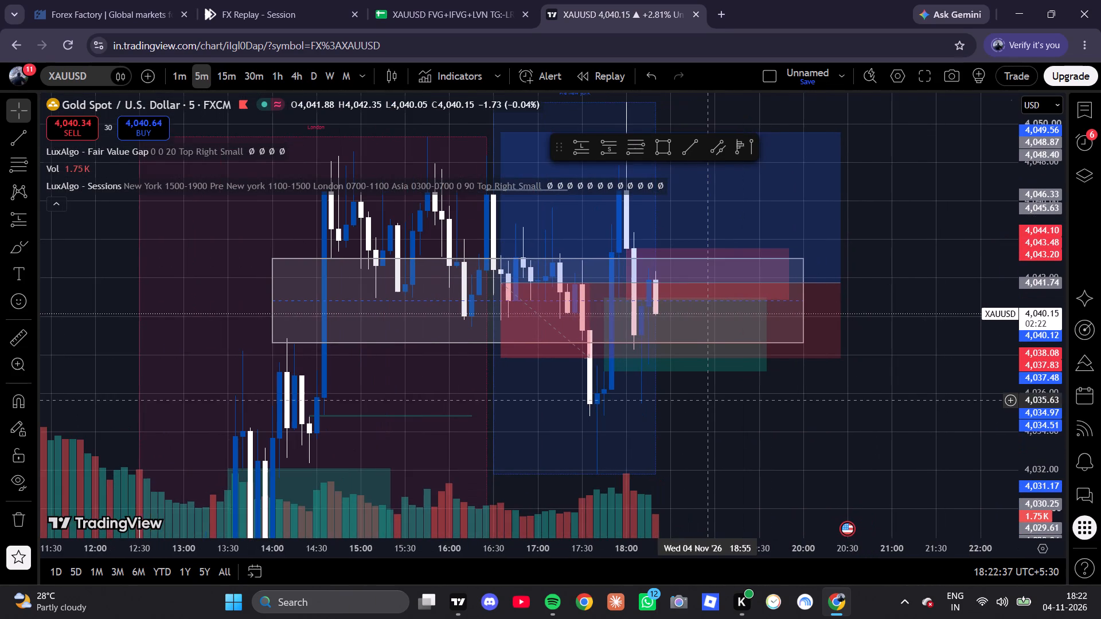
Examine the current XAUUSD price action on the 15-minute timeframe.
left_click(222, 78)
scroll(647, 455, "up", 3)
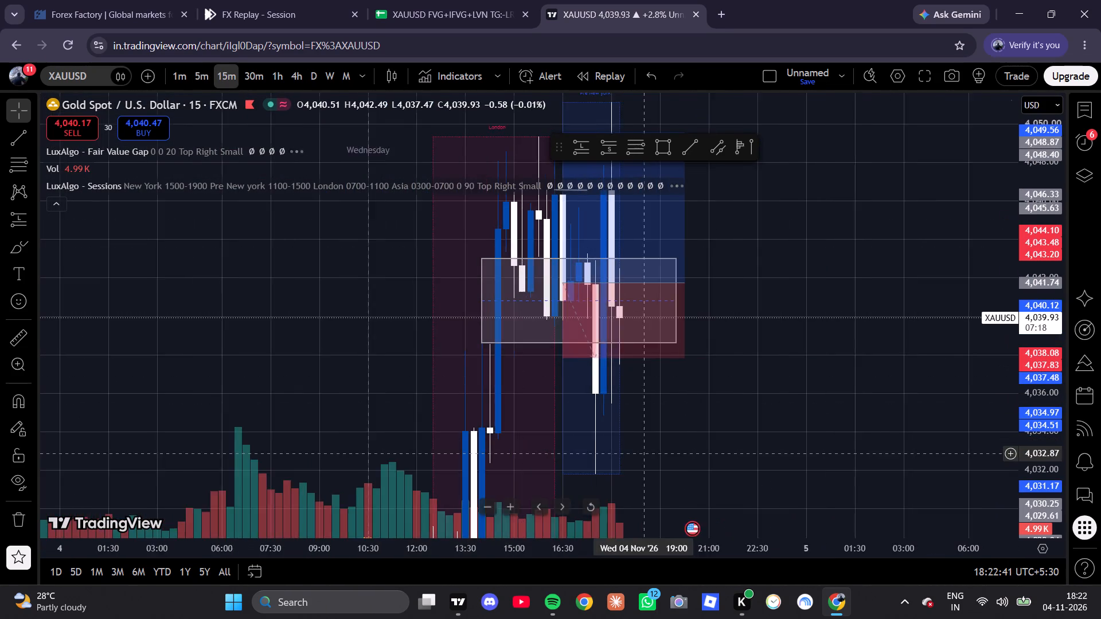
left_click_drag(704, 402, 820, 320)
left_click(820, 320)
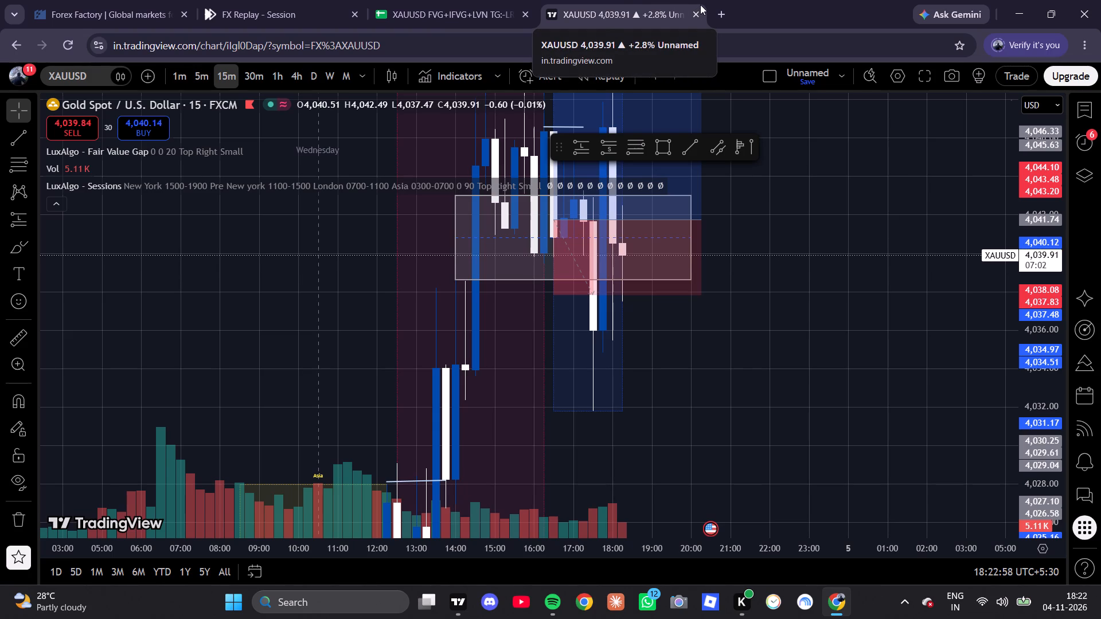
scroll(667, 248, "up", 4)
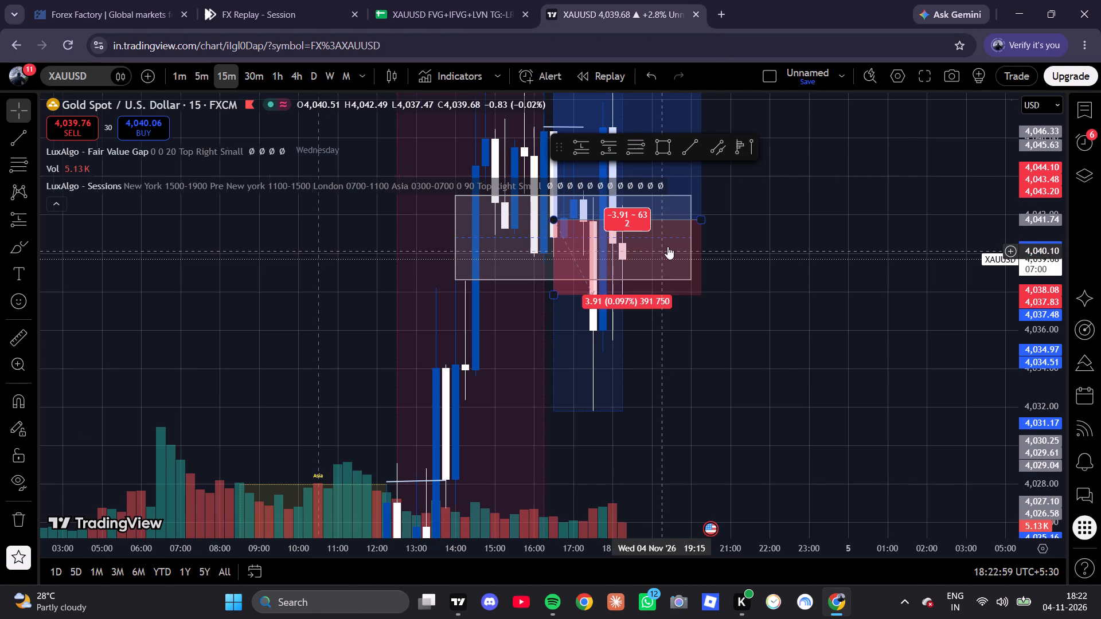
Close the TradingView chart page, leaving without saving its changes.
left_click(696, 20)
left_click(696, 14)
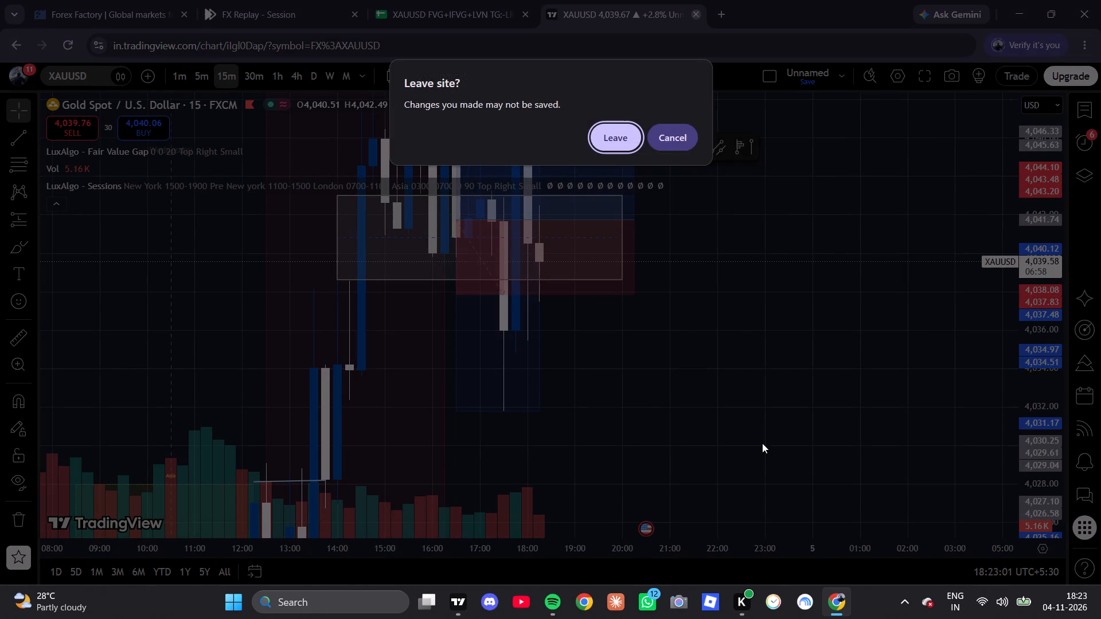
left_click(624, 147)
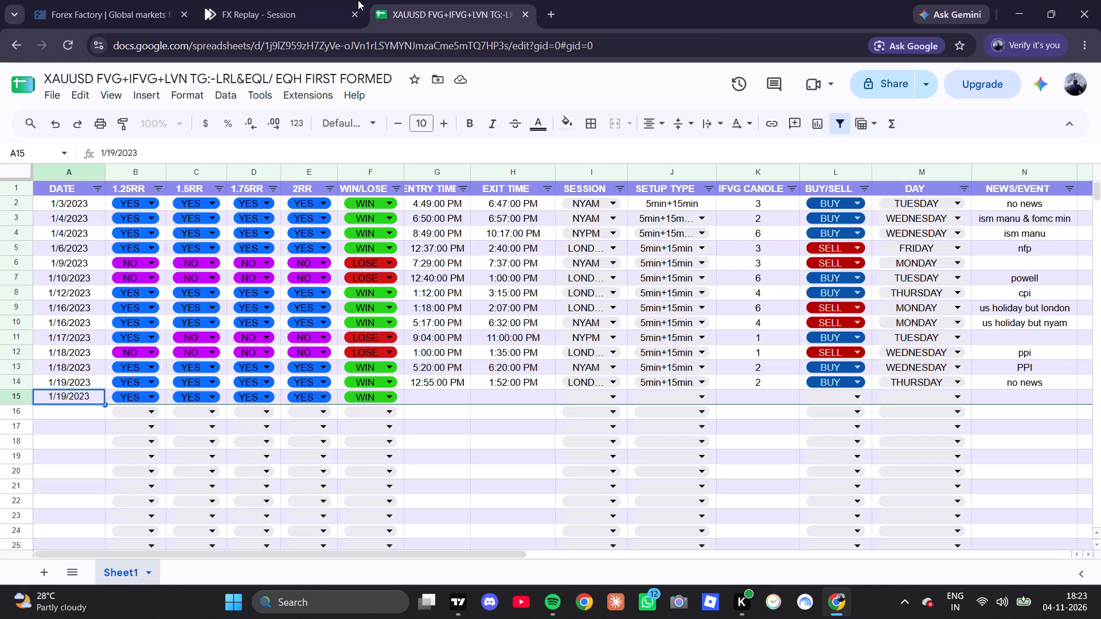
Switch to the FX Replay session and extend the lowest blue zone, 1,906.900 to 1,906.591, forward to about 18:30 on 19 Jan '23.
left_click(274, 0)
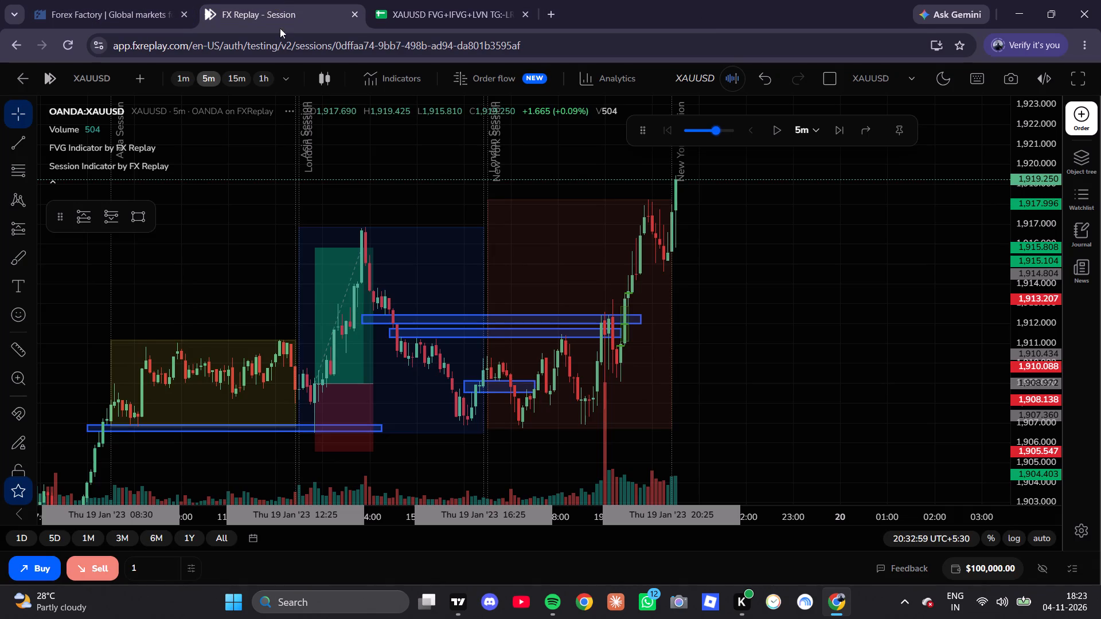
scroll(377, 281, "up", 2)
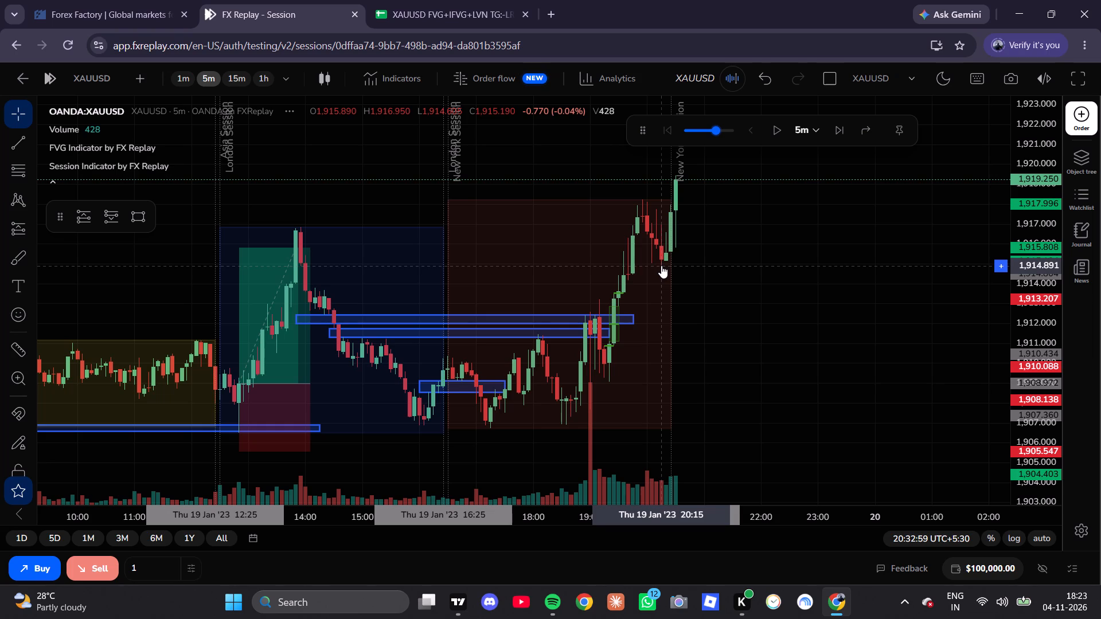
scroll(617, 394, "up", 3)
scroll(685, 356, "down", 2)
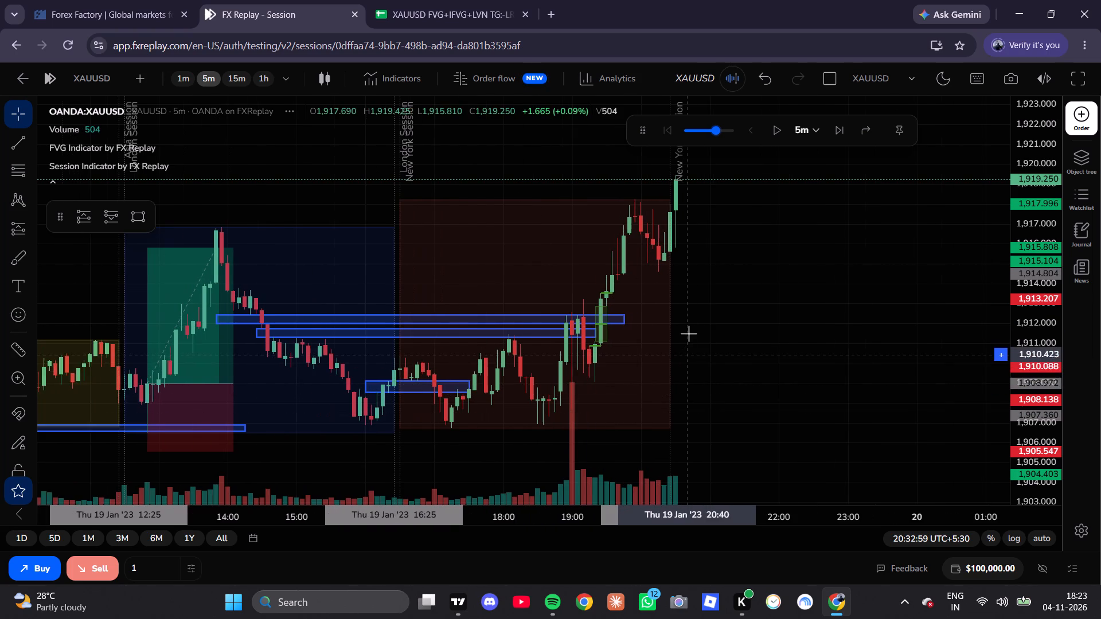
left_click_drag(745, 338, 770, 346)
left_click_drag(808, 311, 870, 181)
scroll(951, 381, "up", 3)
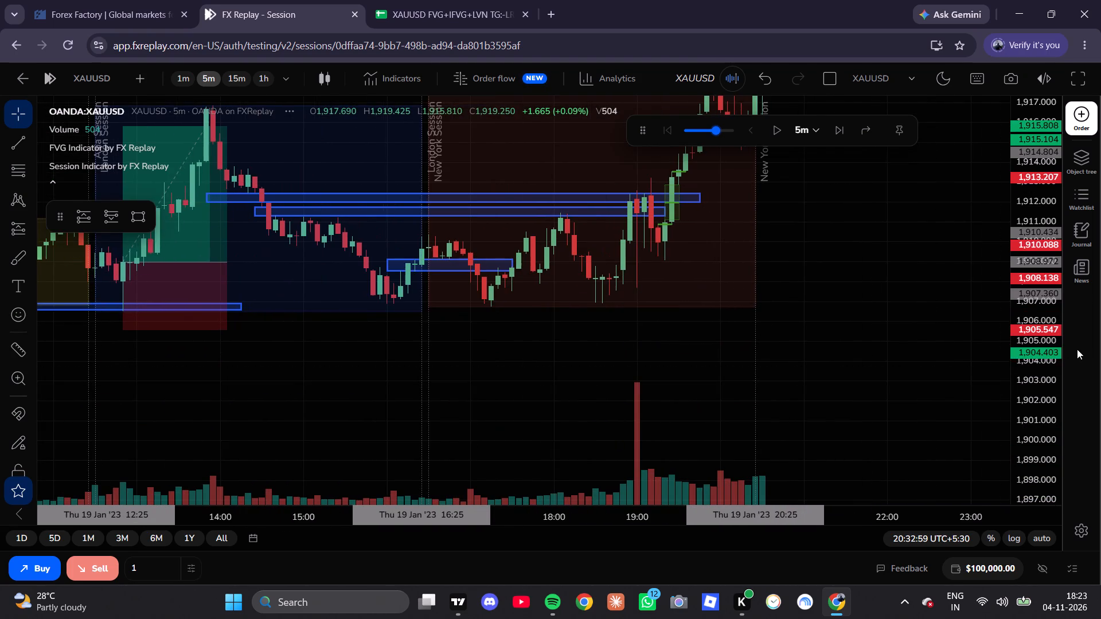
scroll(1050, 339, "up", 20)
scroll(1050, 339, "up", 14)
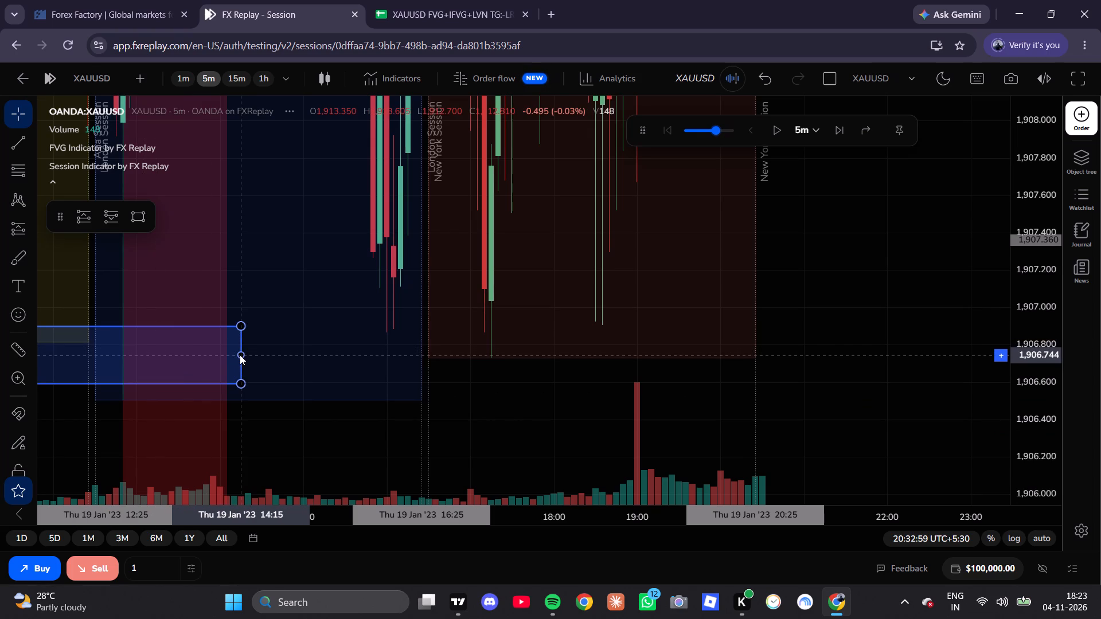
left_click_drag(240, 355, 415, 351)
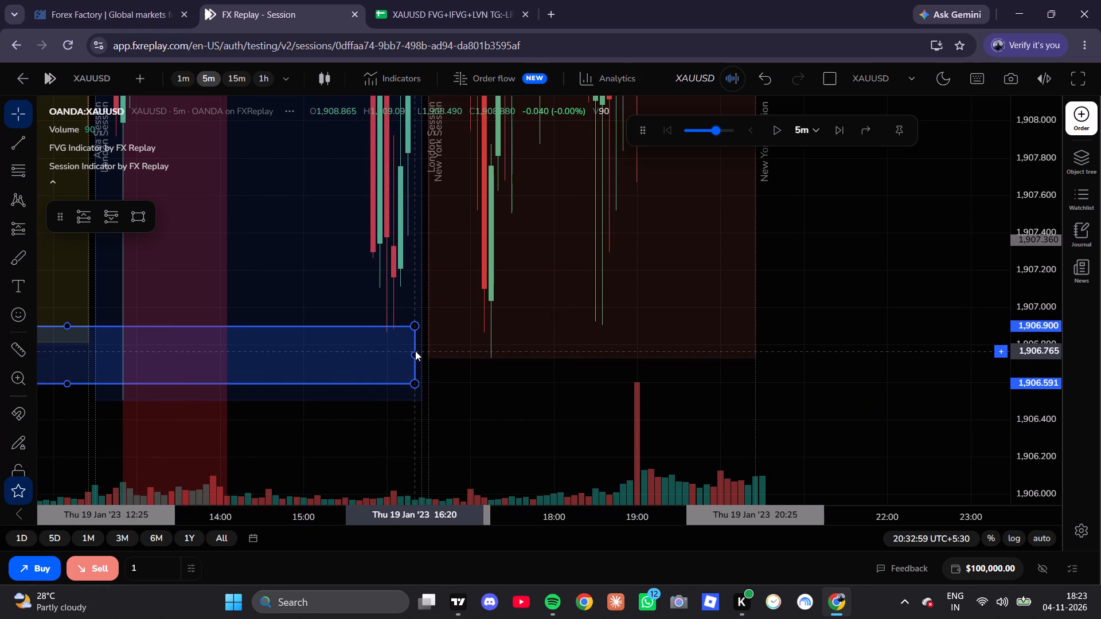
left_click_drag(415, 351, 578, 332)
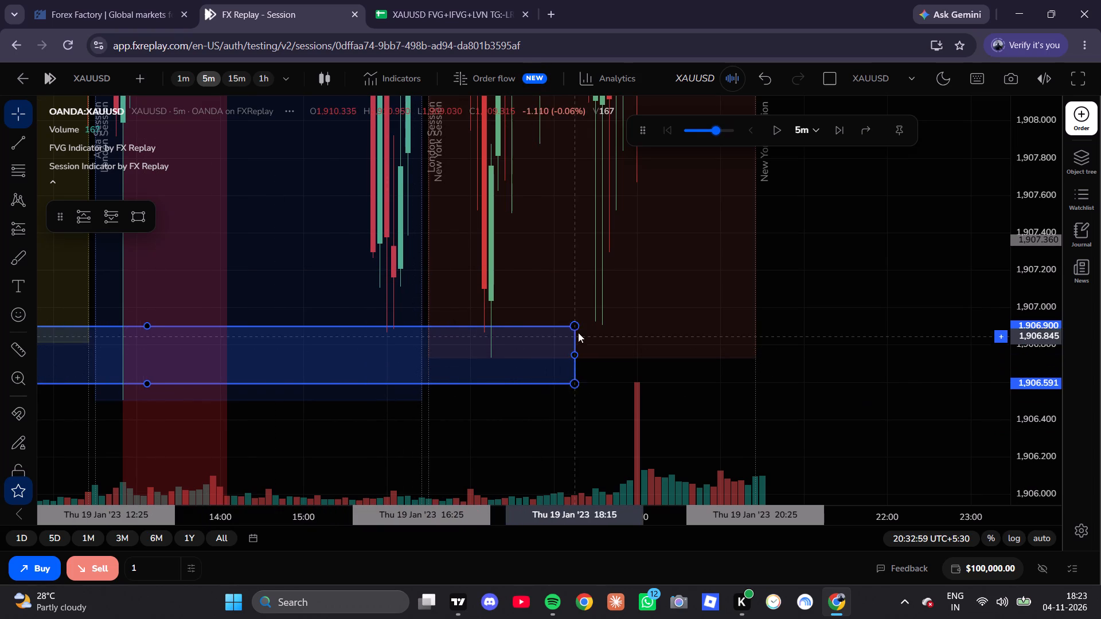
left_click_drag(578, 332, 596, 355)
left_click(689, 369)
Examine the extended blue zone against the Asia, London and New York session price action on 19 January.
left_click_drag(713, 373, 966, 359)
scroll(965, 340, "down", 7)
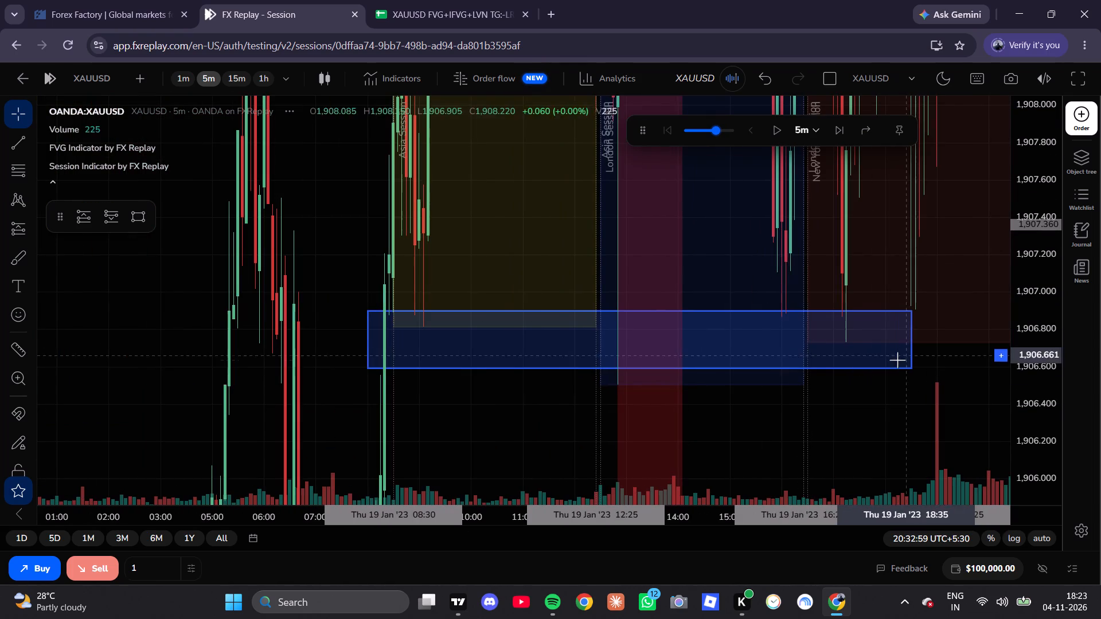
scroll(1079, 288, "down", 1)
scroll(1044, 356, "down", 3)
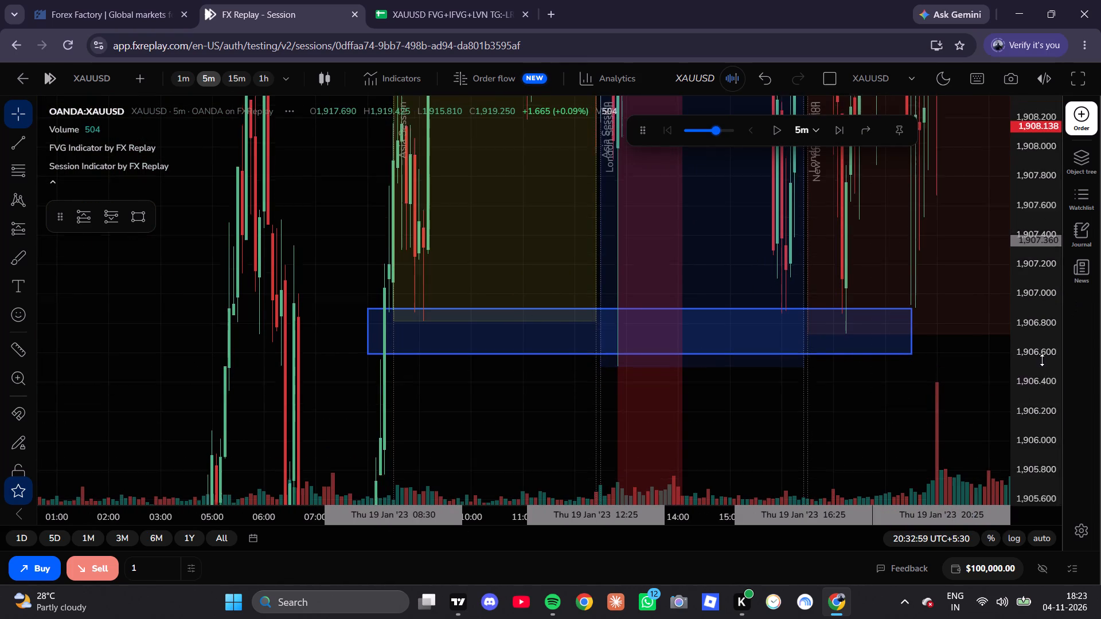
scroll(1042, 360, "down", 11)
scroll(829, 408, "up", 4)
left_click_drag(824, 408, 814, 415)
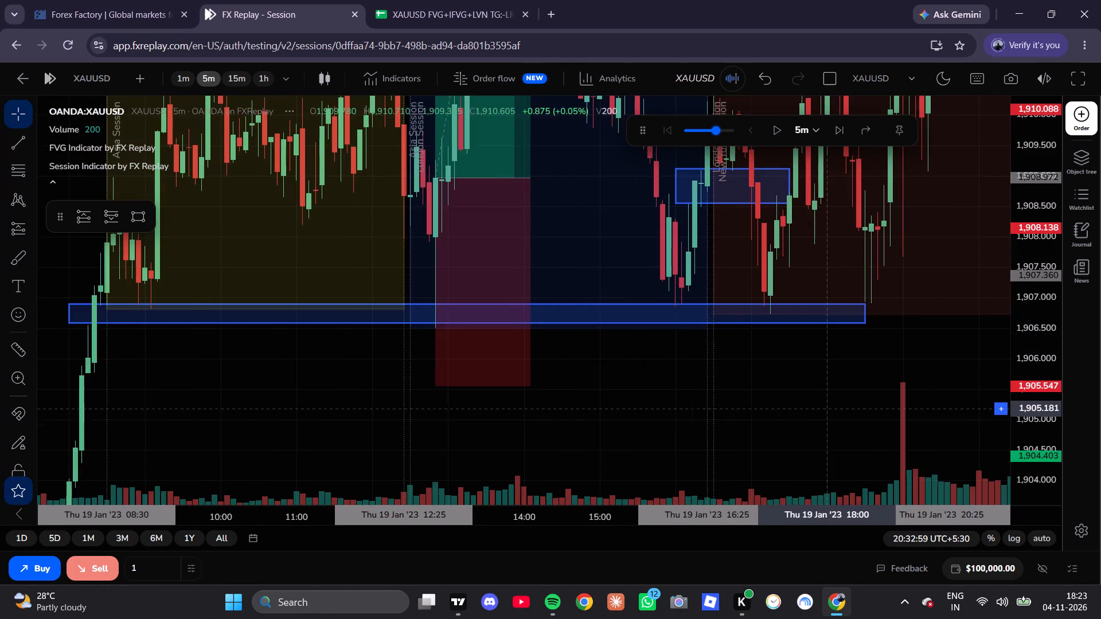
left_click_drag(814, 415, 670, 539)
scroll(735, 350, "up", 2)
left_click_drag(811, 306, 843, 219)
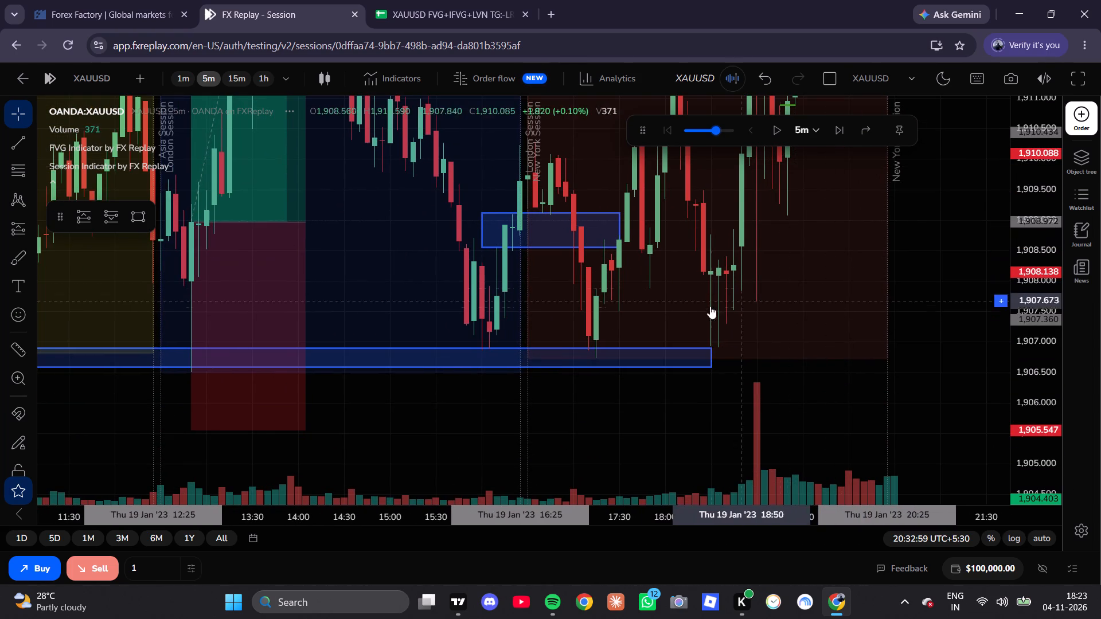
Start a Fibonacci retracement and switch the replay chart to the 1-minute timeframe.
left_click(17, 174)
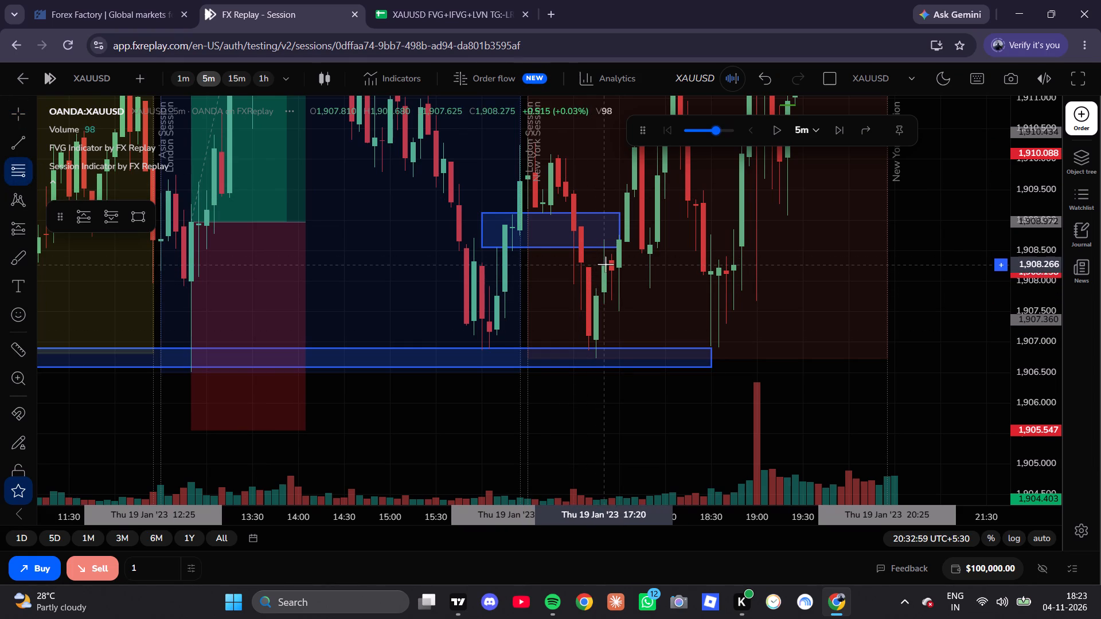
left_click(181, 69)
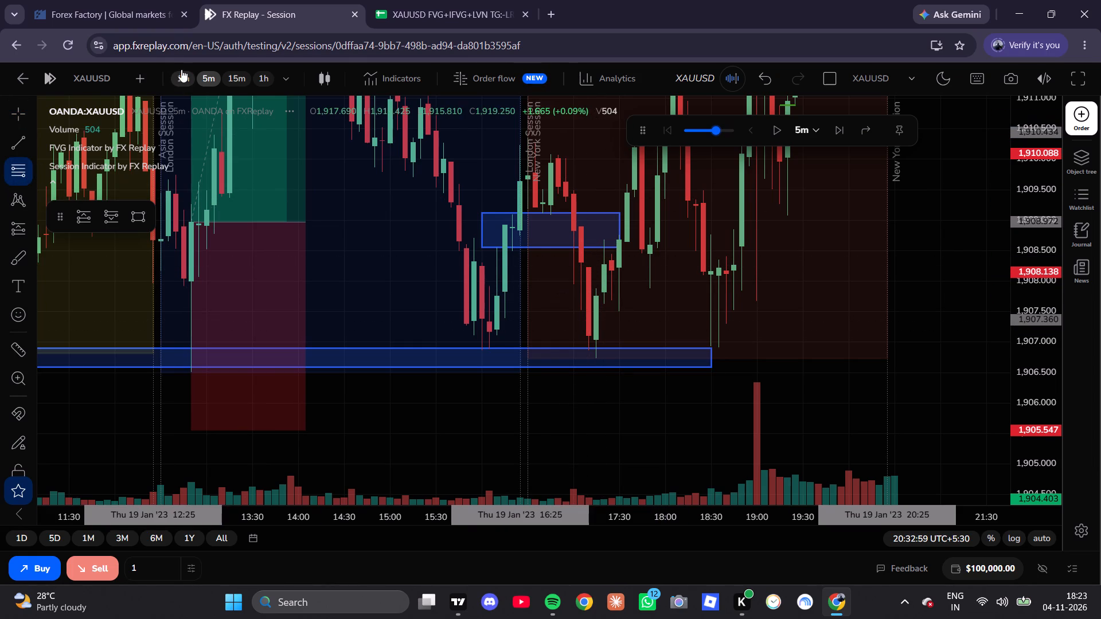
scroll(232, 272, "down", 8)
scroll(327, 299, "down", 5)
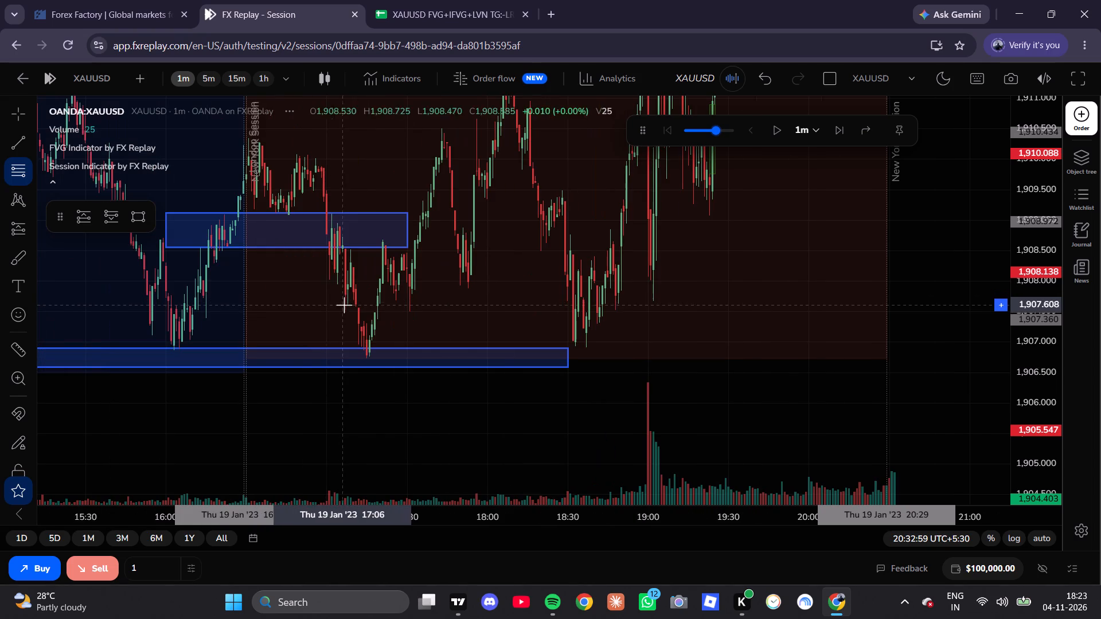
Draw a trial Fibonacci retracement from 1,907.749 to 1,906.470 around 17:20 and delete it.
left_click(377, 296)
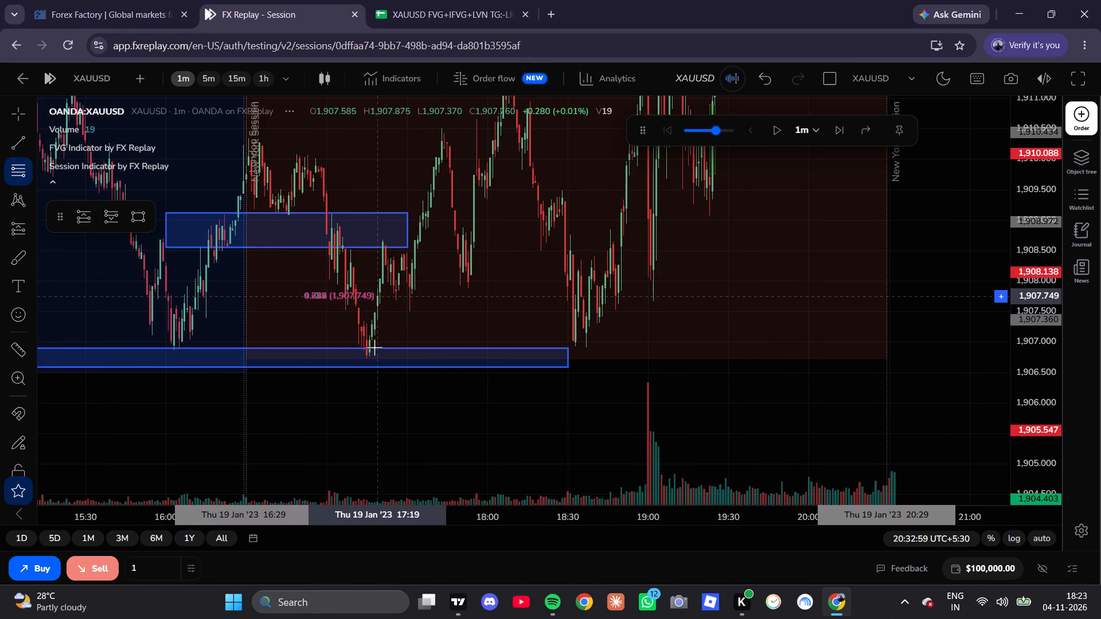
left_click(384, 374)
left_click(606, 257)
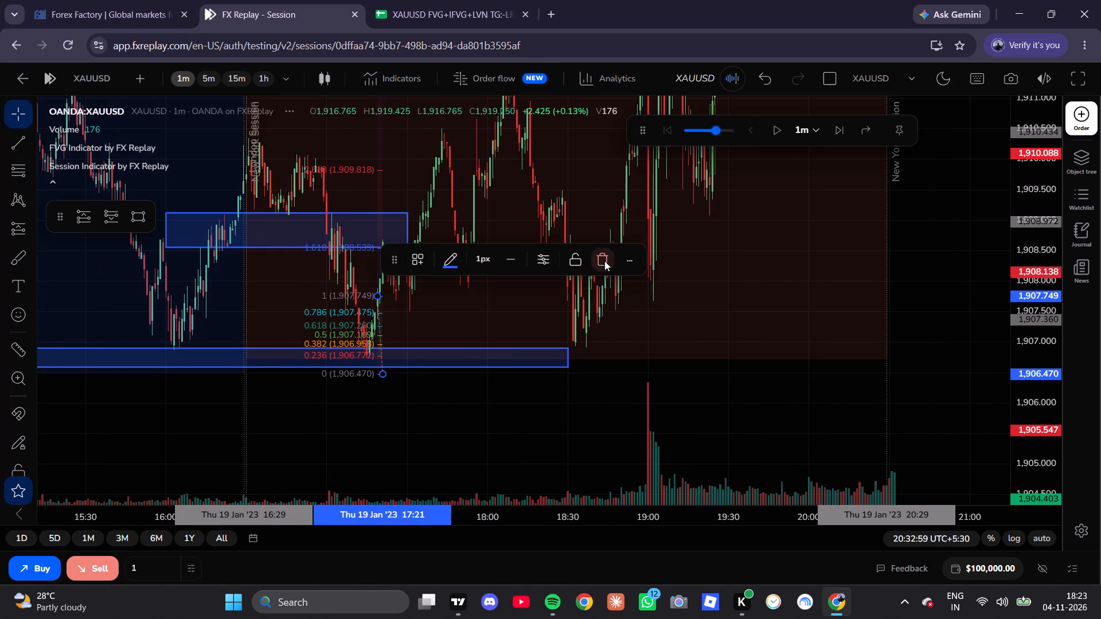
Place a long position on the 1-minute chart at 17:19 on 19 Jan '23 with entry at 1,907.757.
scroll(453, 430, "up", 3)
left_click_drag(442, 442, 895, 415)
scroll(468, 417, "up", 7)
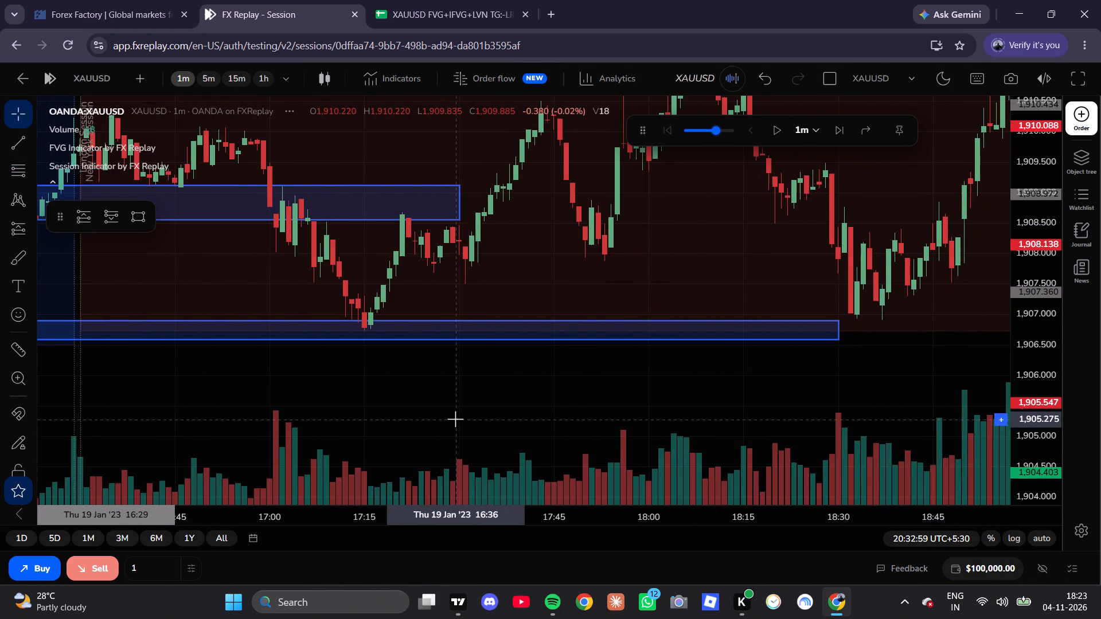
scroll(397, 418, "up", 2)
left_click_drag(331, 410, 666, 402)
scroll(1051, 302, "up", 7)
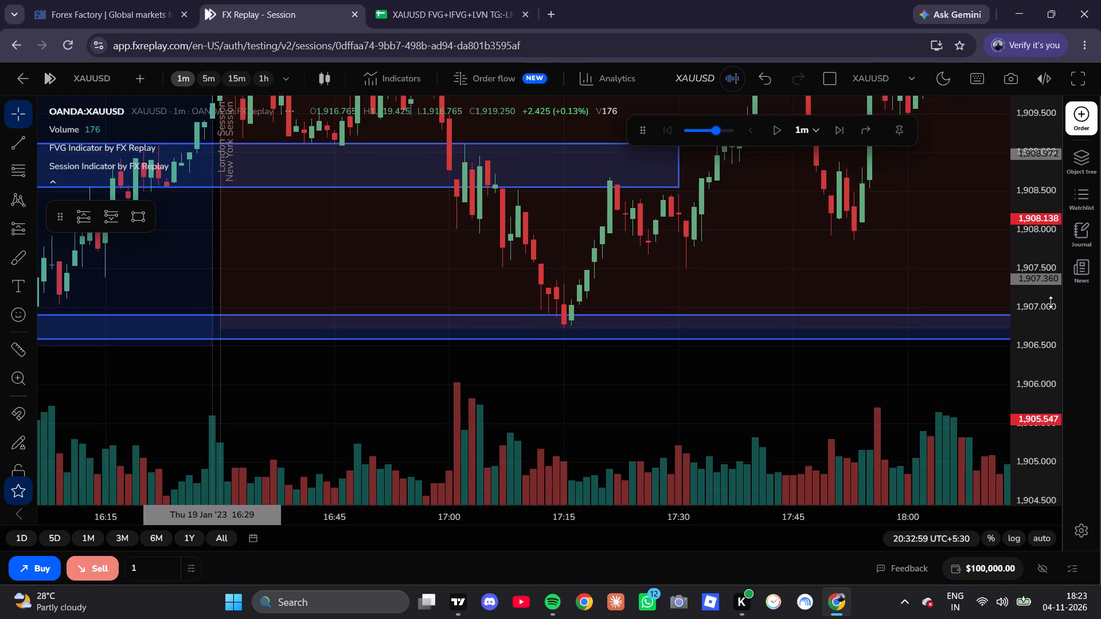
scroll(1051, 302, "up", 16)
left_click_drag(749, 183, 700, 292)
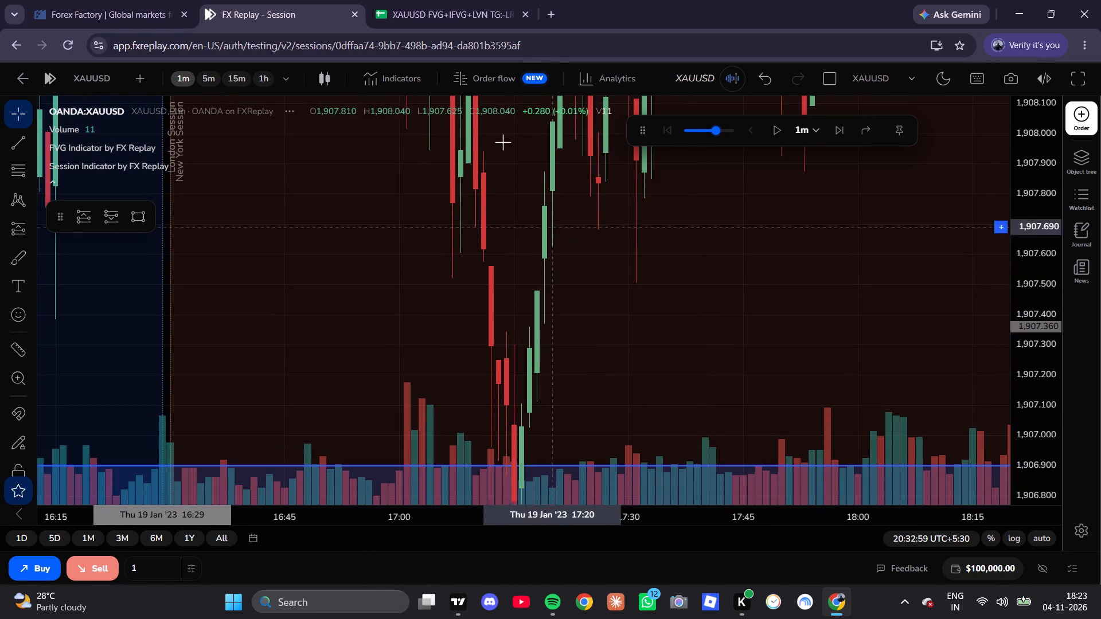
left_click(85, 212)
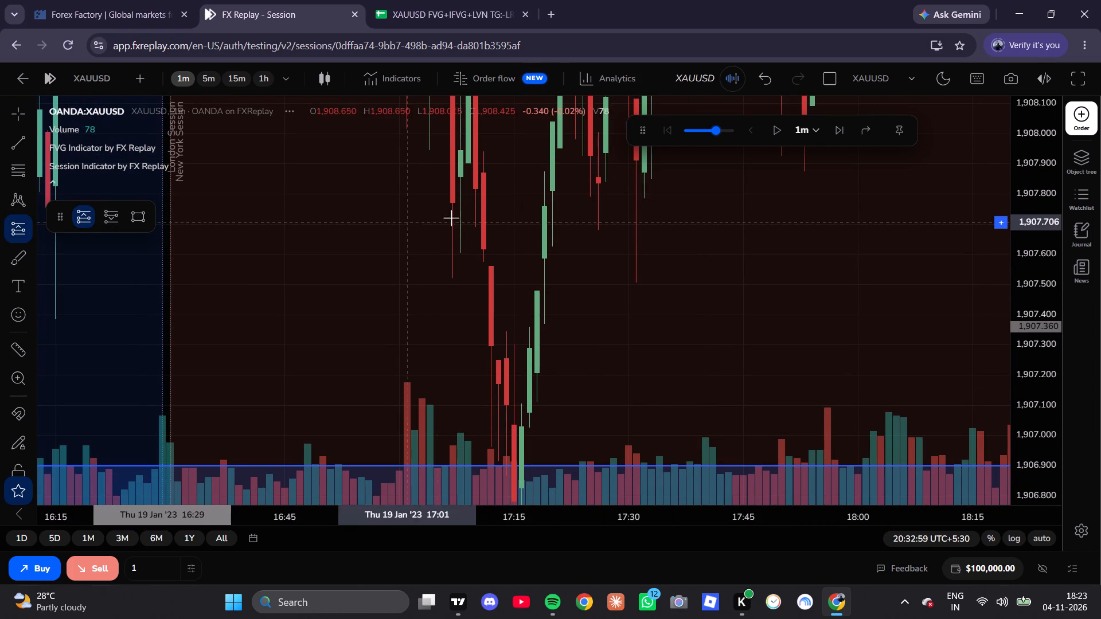
left_click(543, 206)
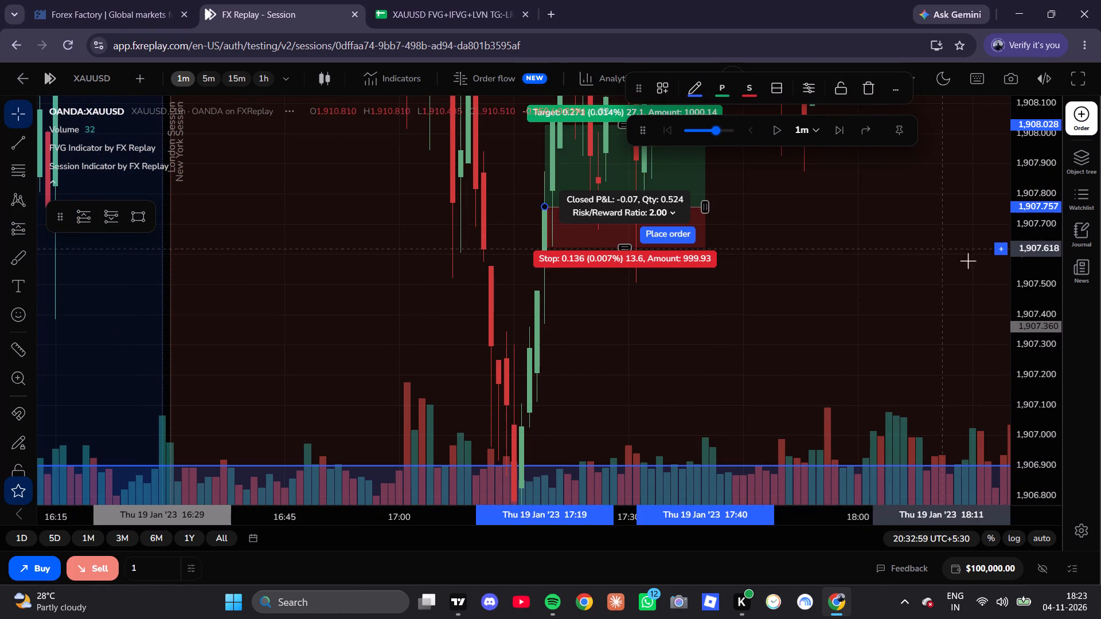
Lower the long position's stop to 1,905.863, below the lowest blue zone.
scroll(970, 264, "down", 9)
scroll(1031, 332, "down", 14)
scroll(1030, 359, "up", 1)
scroll(1030, 359, "down", 5)
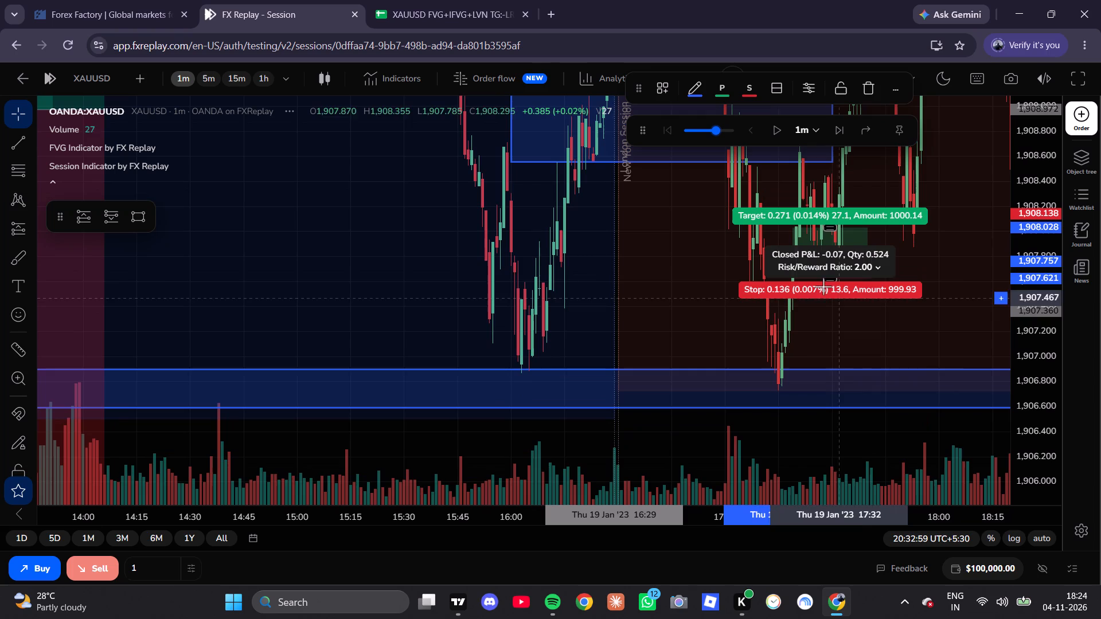
left_click_drag(827, 279, 832, 387)
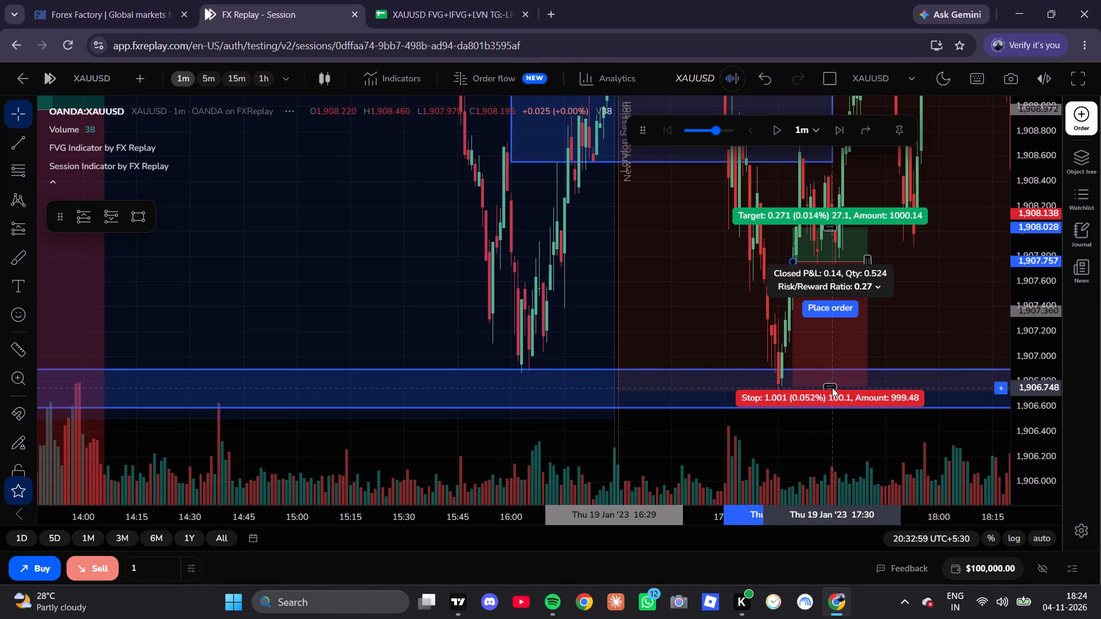
left_click_drag(832, 387, 820, 490)
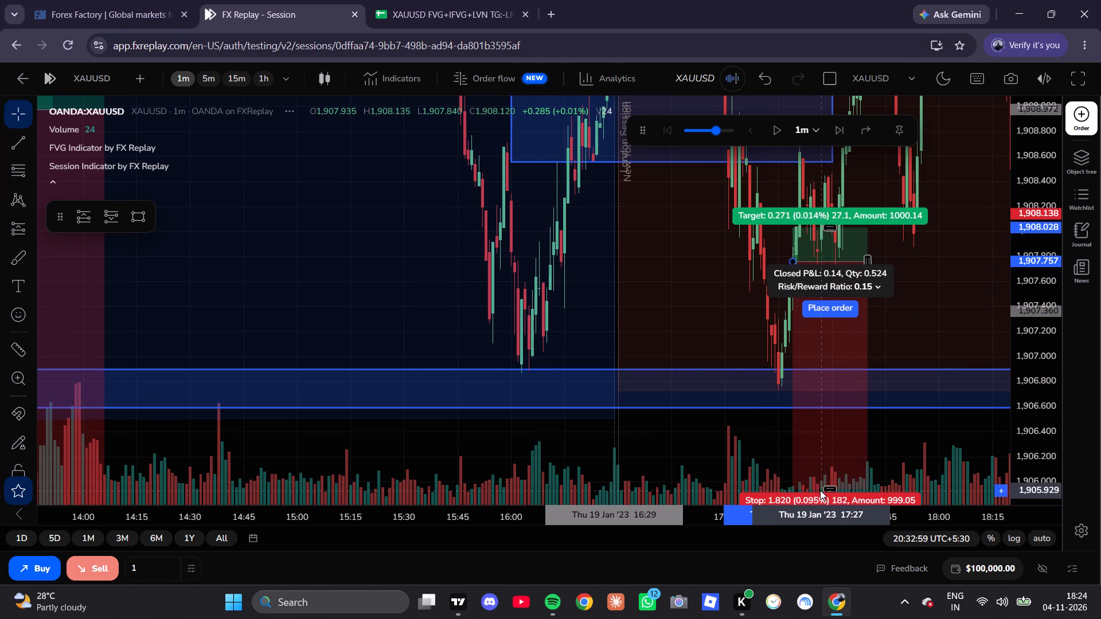
left_click_drag(820, 490, 821, 499)
Raise the long position's target to 1,911.567, inside the second-highest blue zone over the New York session.
left_click_drag(927, 469, 900, 355)
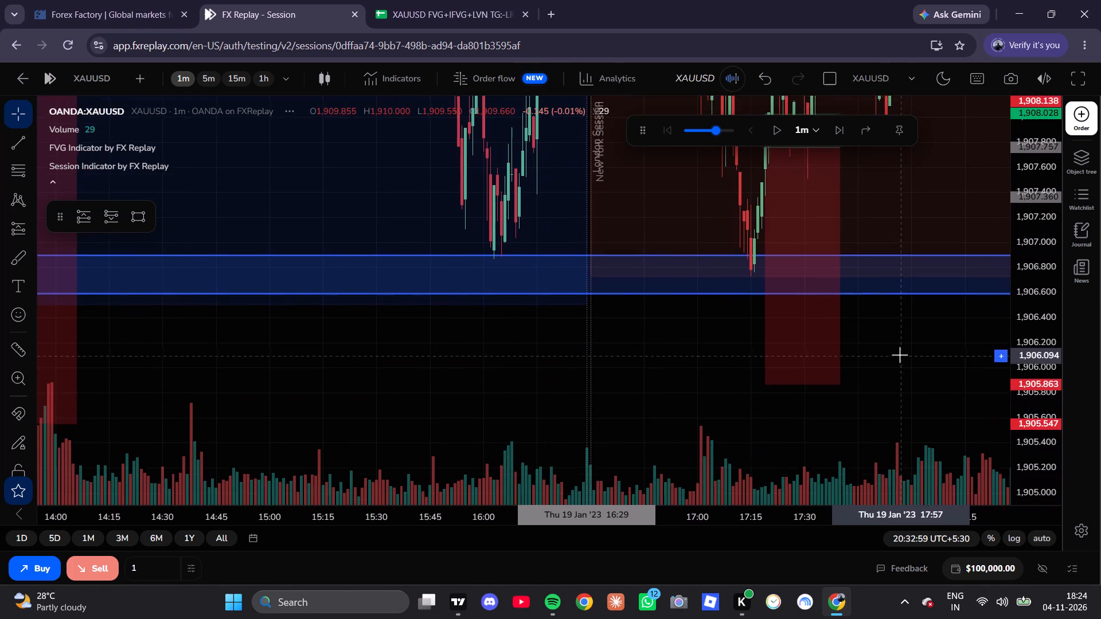
left_click_drag(593, 363, 1042, 555)
scroll(995, 432, "down", 4)
scroll(979, 430, "up", 1)
scroll(962, 426, "down", 4)
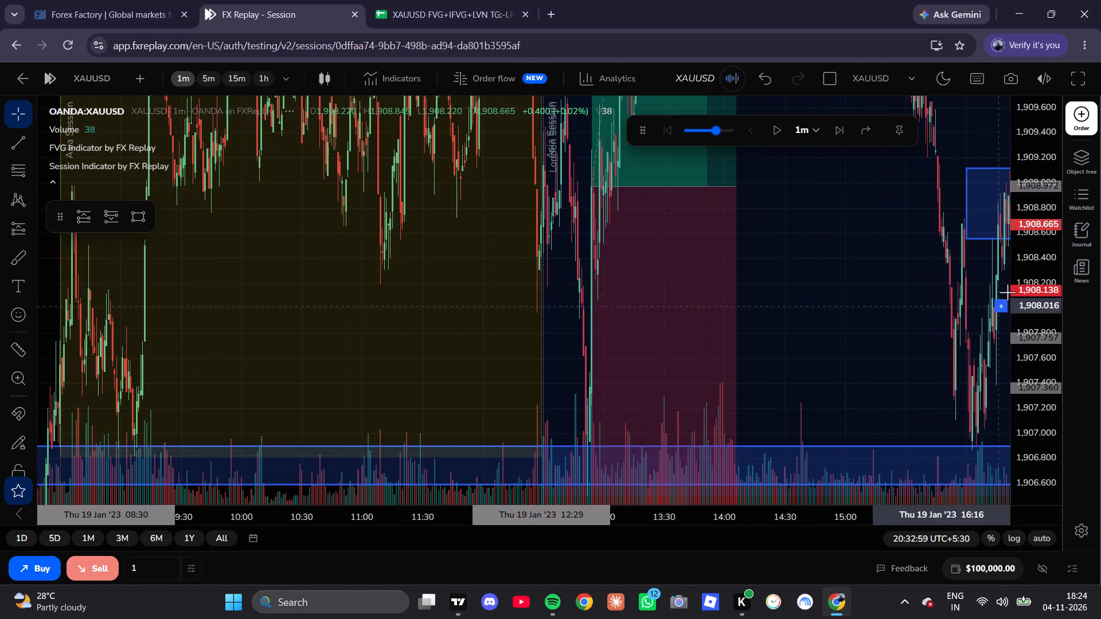
scroll(1037, 348, "down", 3)
scroll(1044, 373, "up", 1)
scroll(1044, 374, "down", 16)
scroll(1045, 379, "up", 1)
scroll(1045, 379, "down", 12)
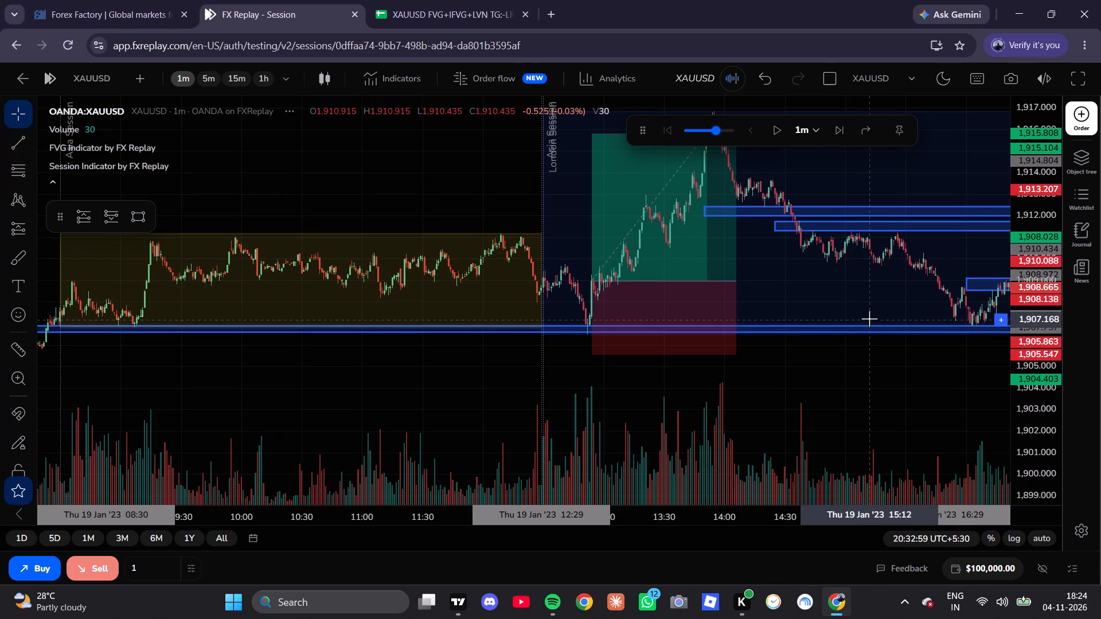
left_click_drag(862, 291, 710, 322)
left_click_drag(723, 315, 459, 347)
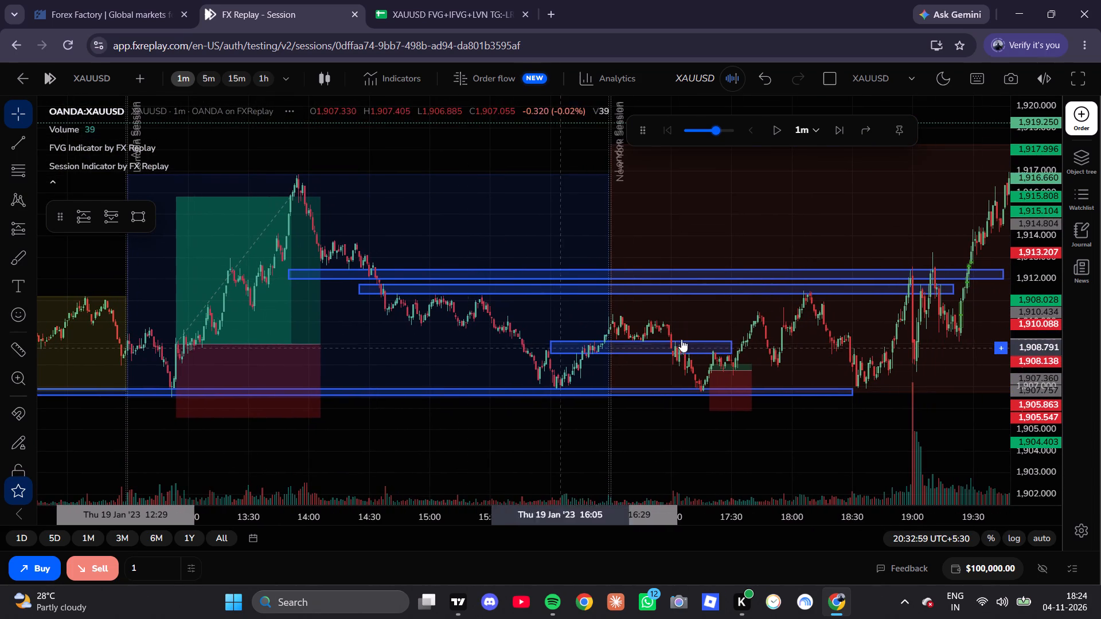
left_click_drag(728, 362, 733, 283)
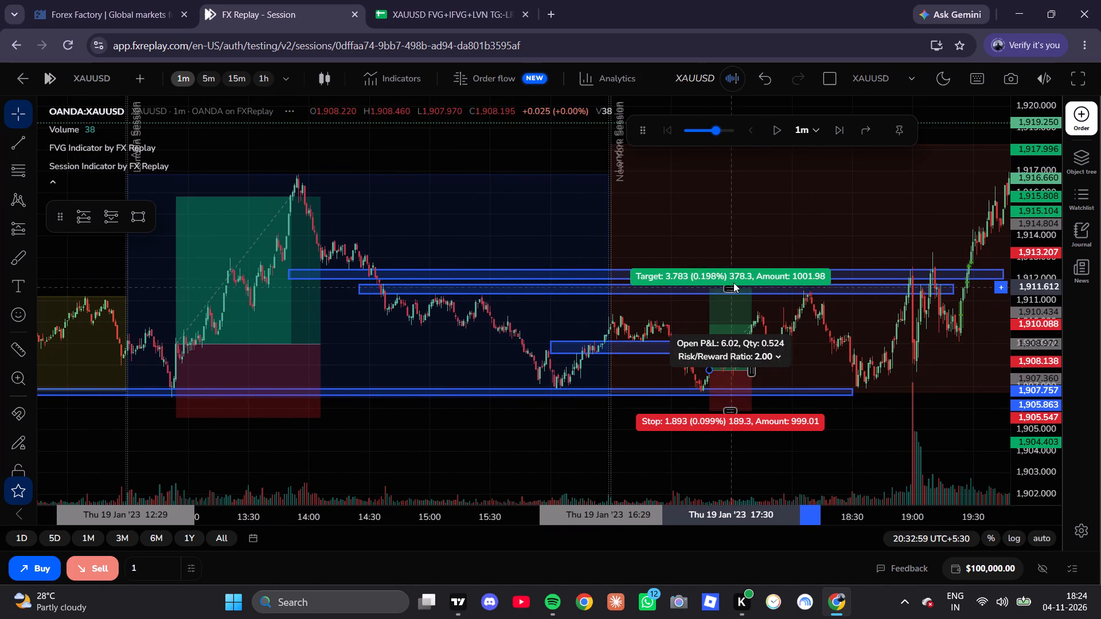
left_click_drag(733, 283, 734, 288)
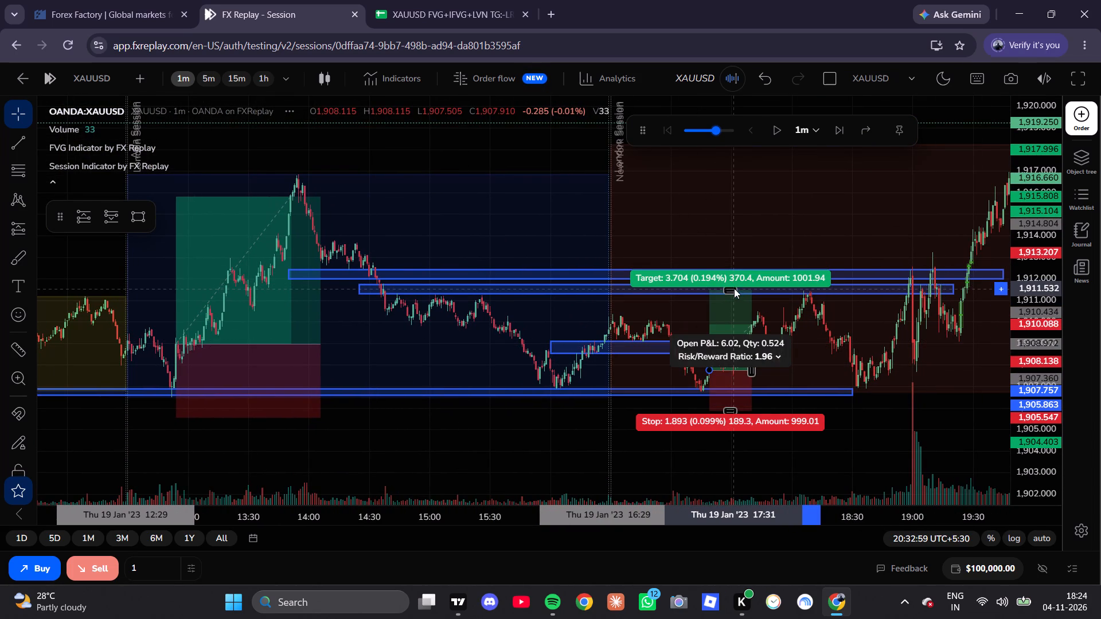
left_click_drag(734, 288, 744, 286)
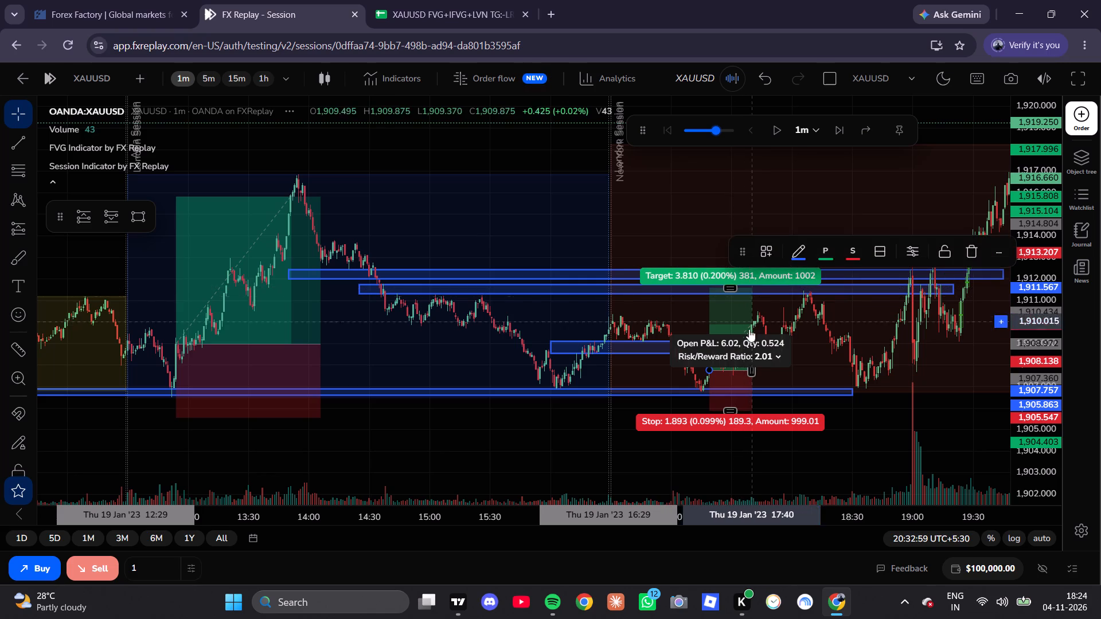
Extend the New York long position's time span forward to about 20:30 on 19 Jan '23.
left_click_drag(749, 371, 1081, 382)
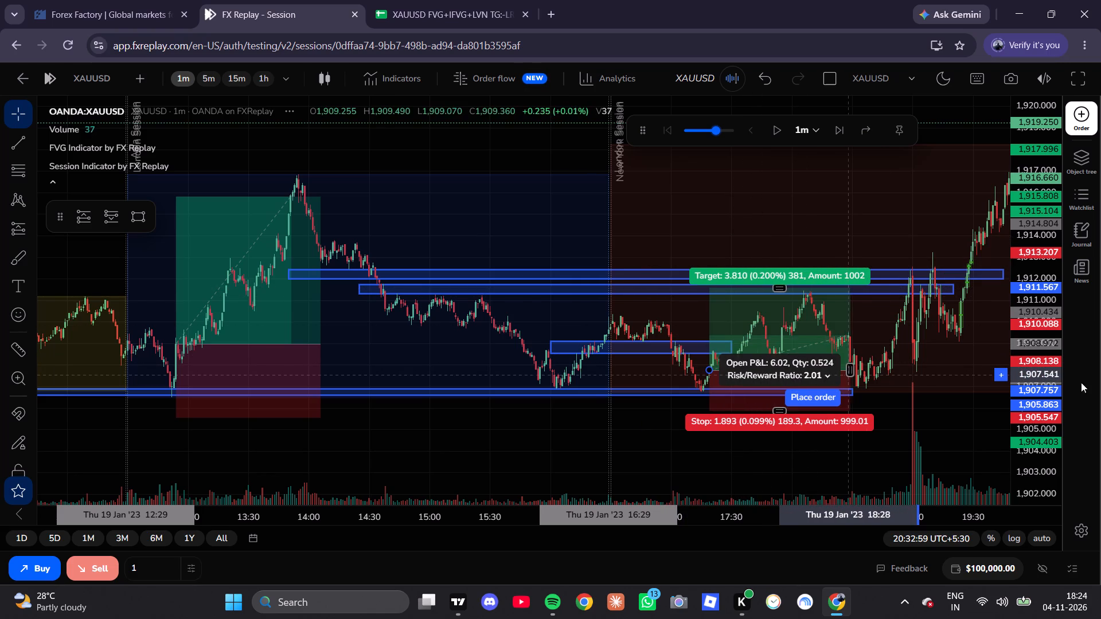
left_click_drag(1081, 382, 1100, 383)
left_click(948, 455)
Examine the extended long position against the New York session price action and the blue zones.
scroll(1028, 330, "up", 5)
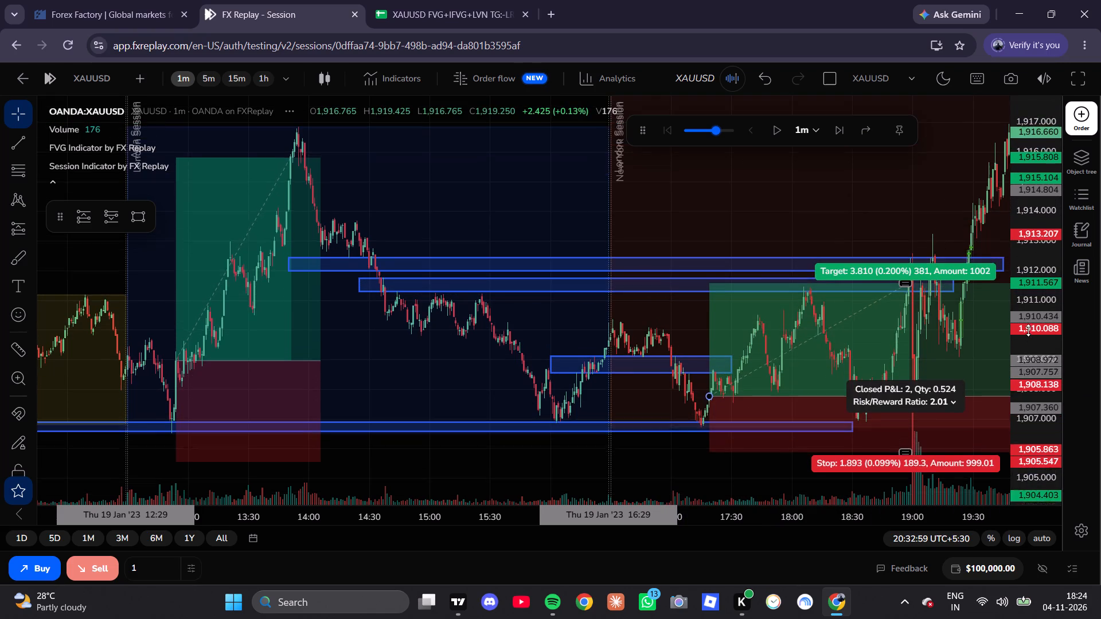
scroll(1028, 330, "up", 8)
left_click_drag(598, 336, 480, 193)
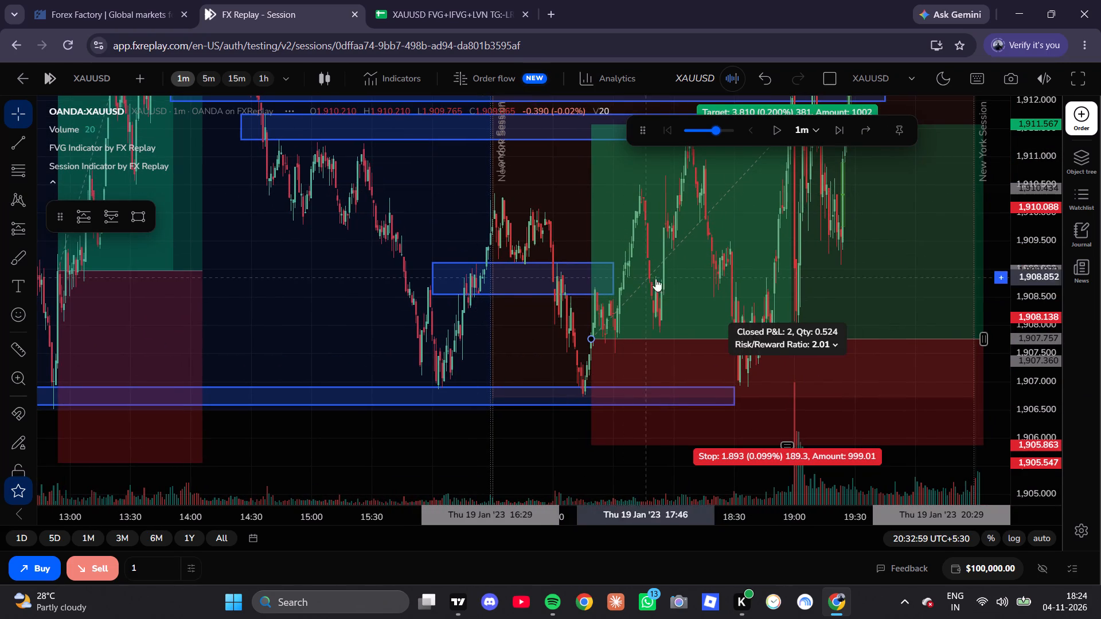
left_click_drag(995, 251, 878, 335)
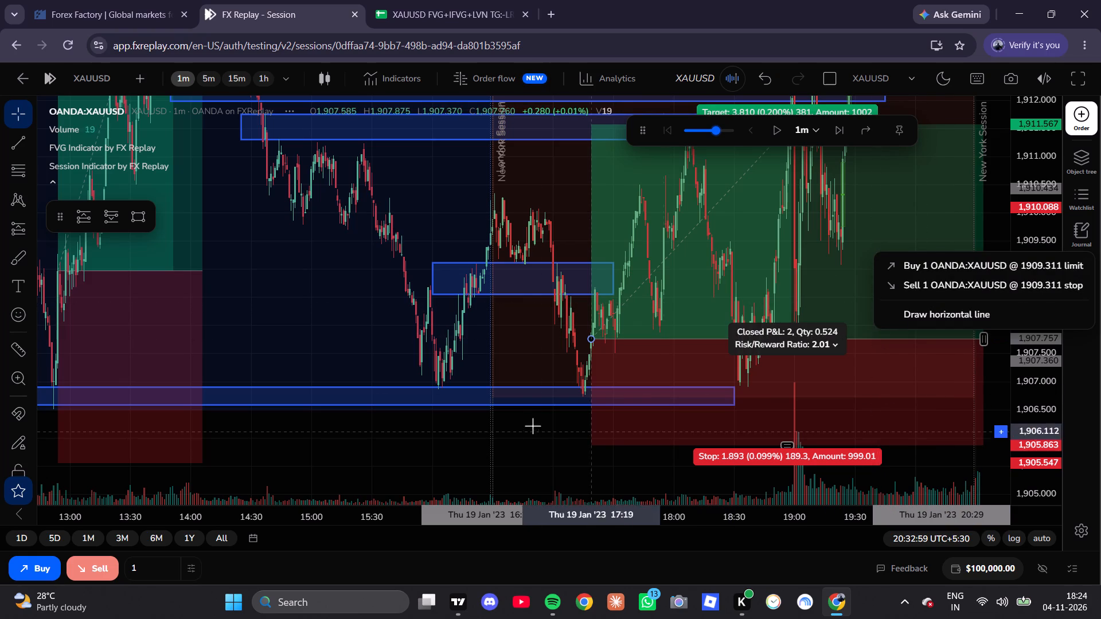
left_click(530, 424)
scroll(532, 416, "down", 8)
left_click_drag(705, 330, 438, 319)
scroll(583, 355, "up", 5)
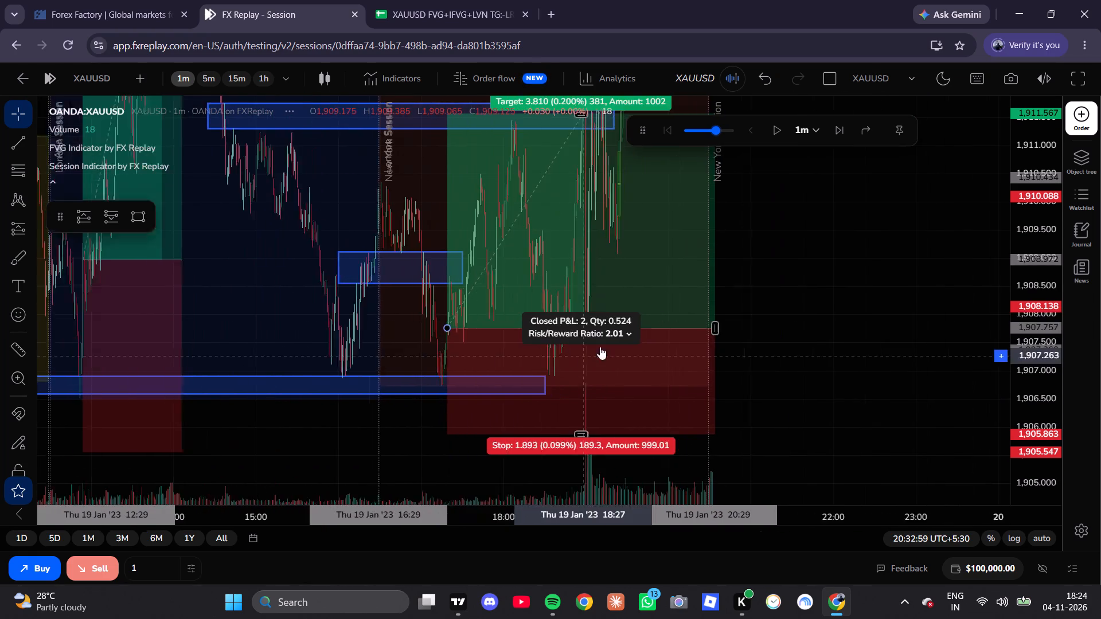
left_click_drag(812, 254, 817, 356)
scroll(1030, 408, "down", 14)
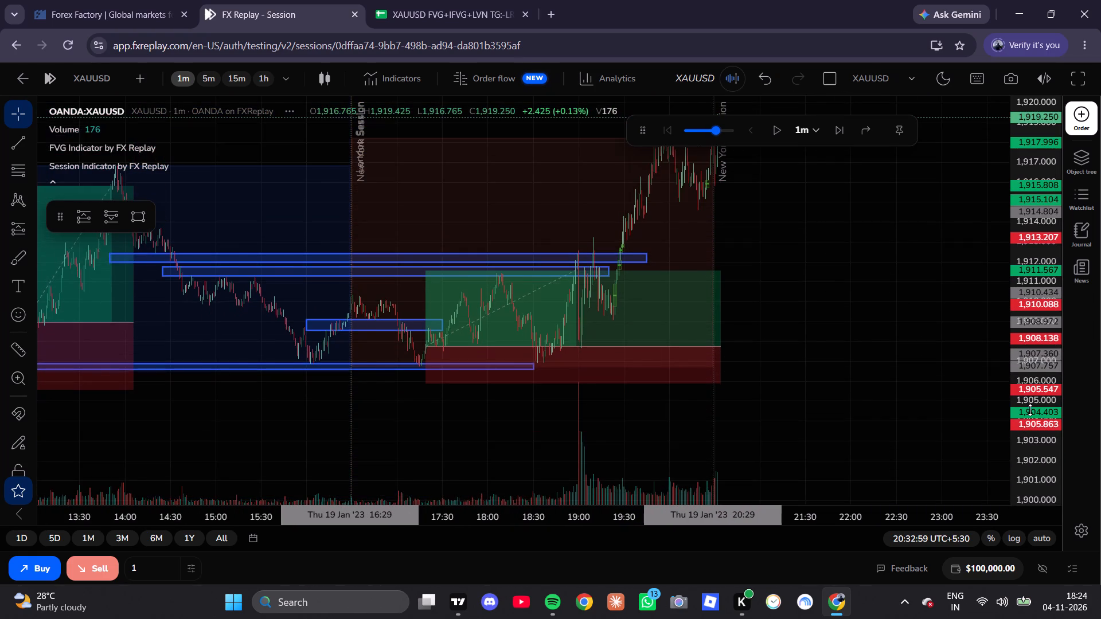
scroll(674, 258, "down", 2)
Review the 19 January setups on the 15-minute timeframe, comparing them with the XAUUSD trade log spreadsheet.
left_click(234, 75)
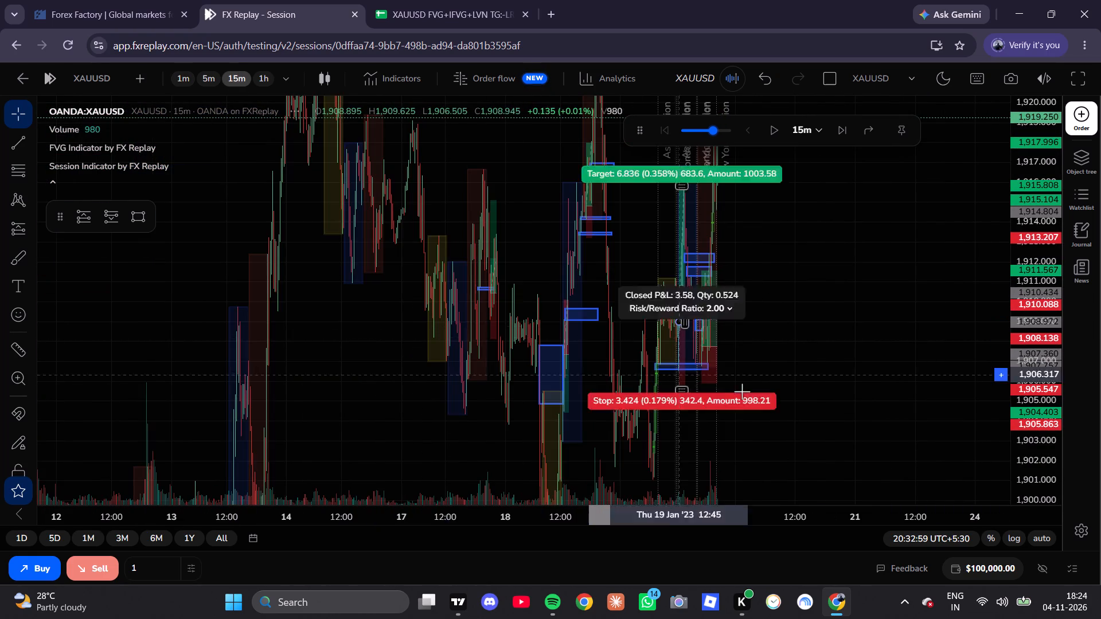
scroll(742, 391, "up", 4)
scroll(652, 383, "up", 4)
left_click(327, 0)
left_click(448, 0)
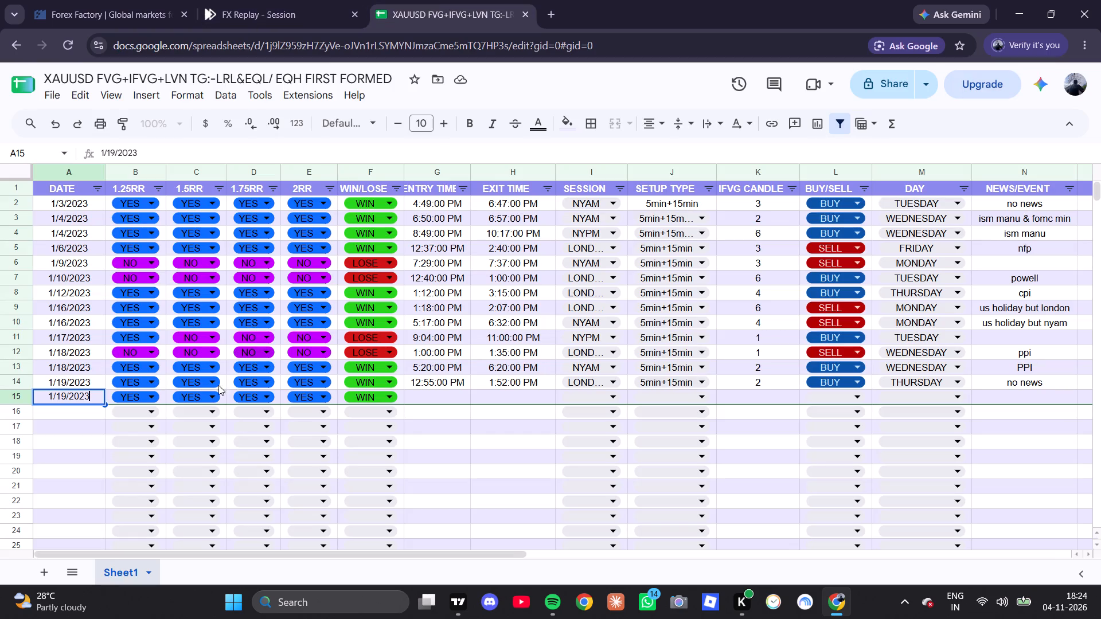
left_click(283, 13)
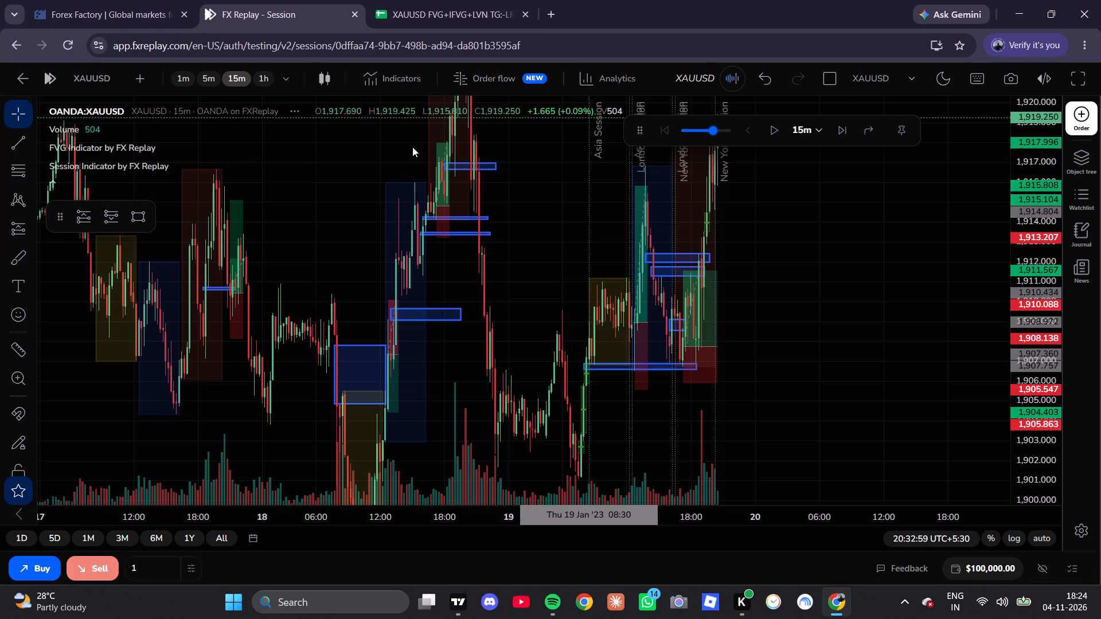
scroll(645, 374, "up", 16)
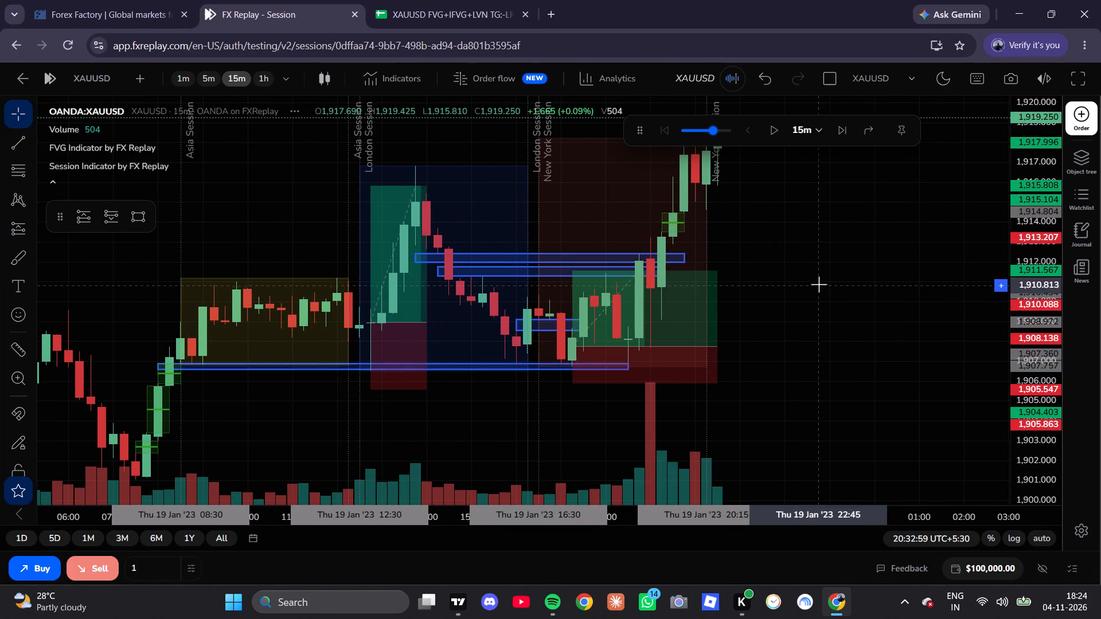
left_click_drag(819, 284, 898, 191)
scroll(1055, 331, "up", 4)
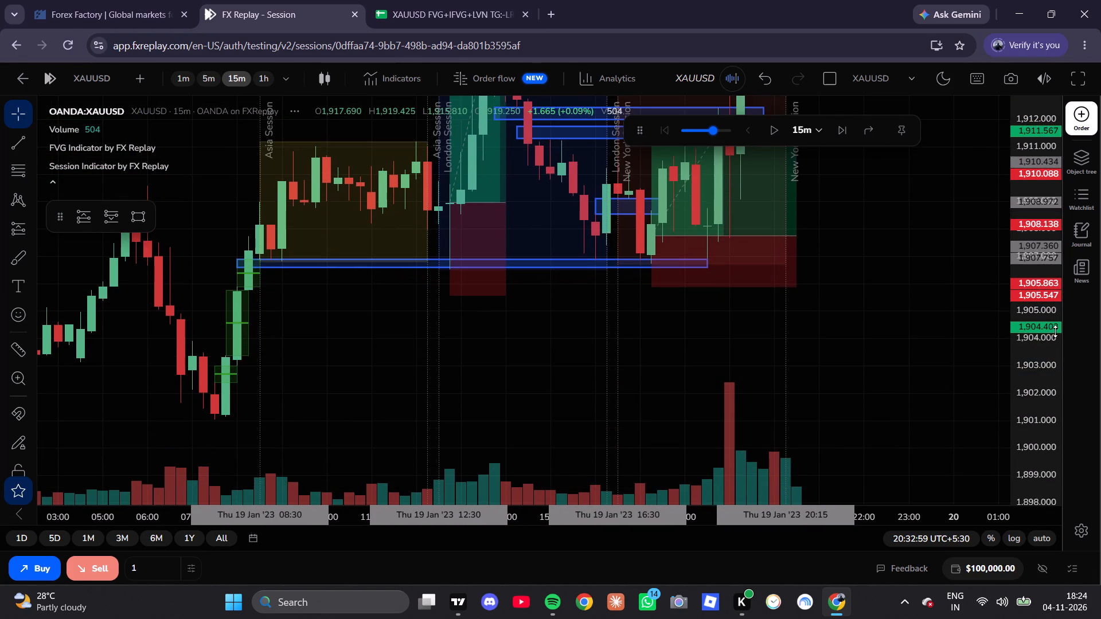
scroll(1055, 331, "up", 3)
Enter 17:17 as the entry time in the second 1/19/2023 row of the trade log, checking the 5-minute replay chart.
left_click(441, 0)
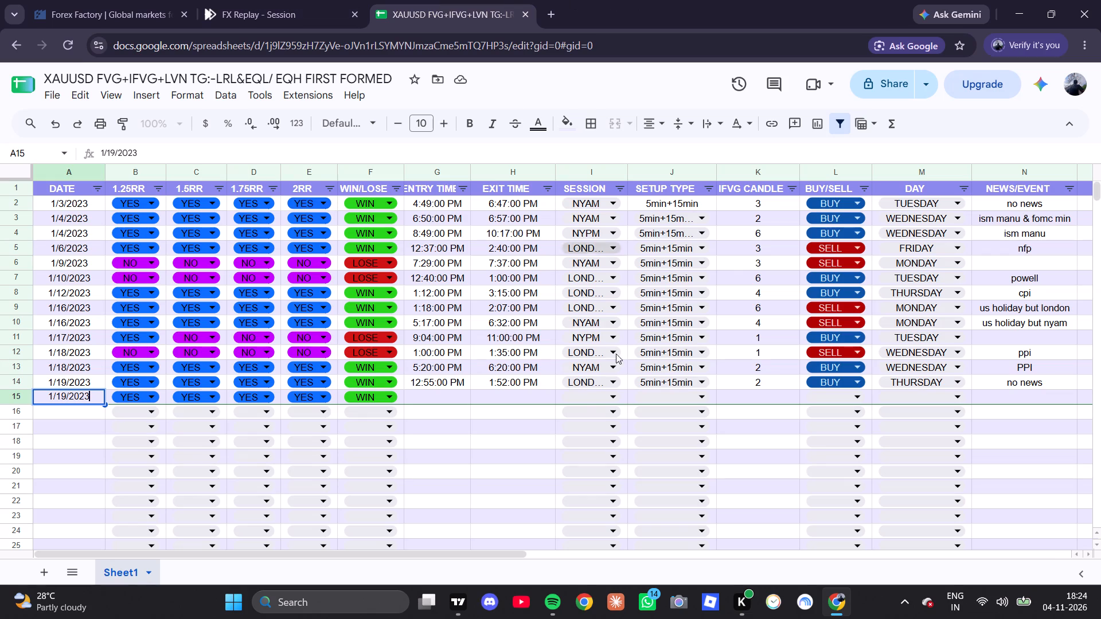
left_click(454, 399)
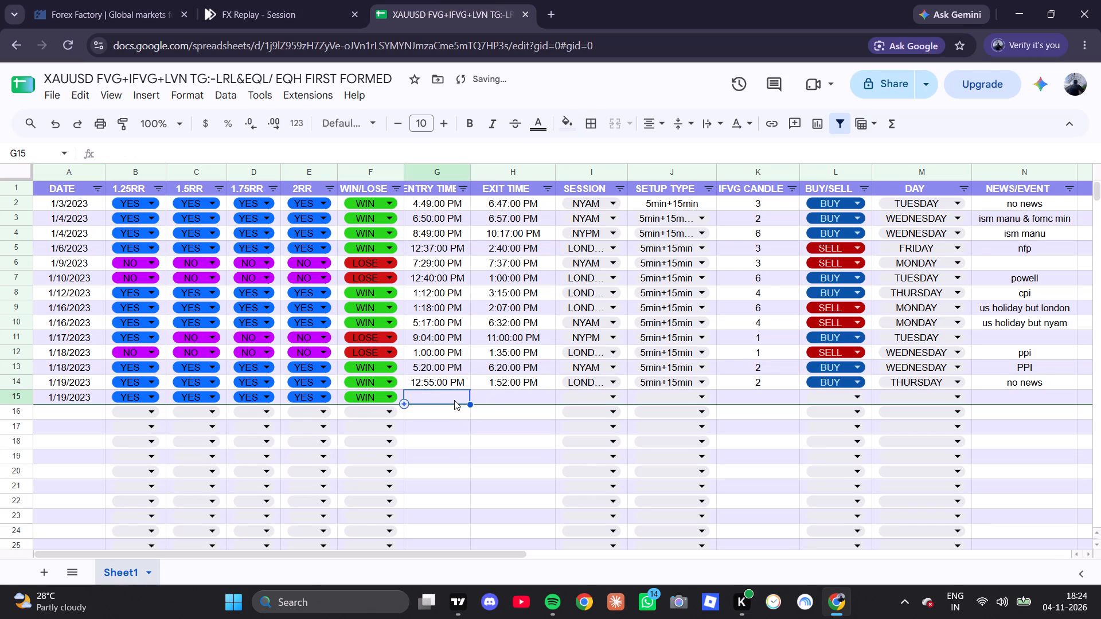
left_click(151, 0)
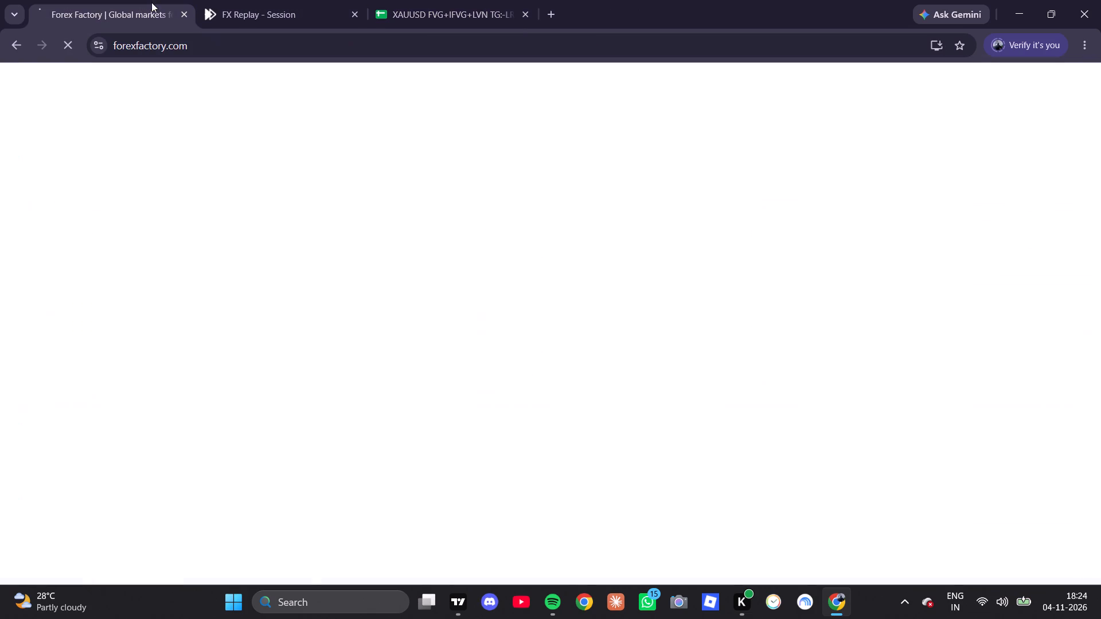
left_click(240, 0)
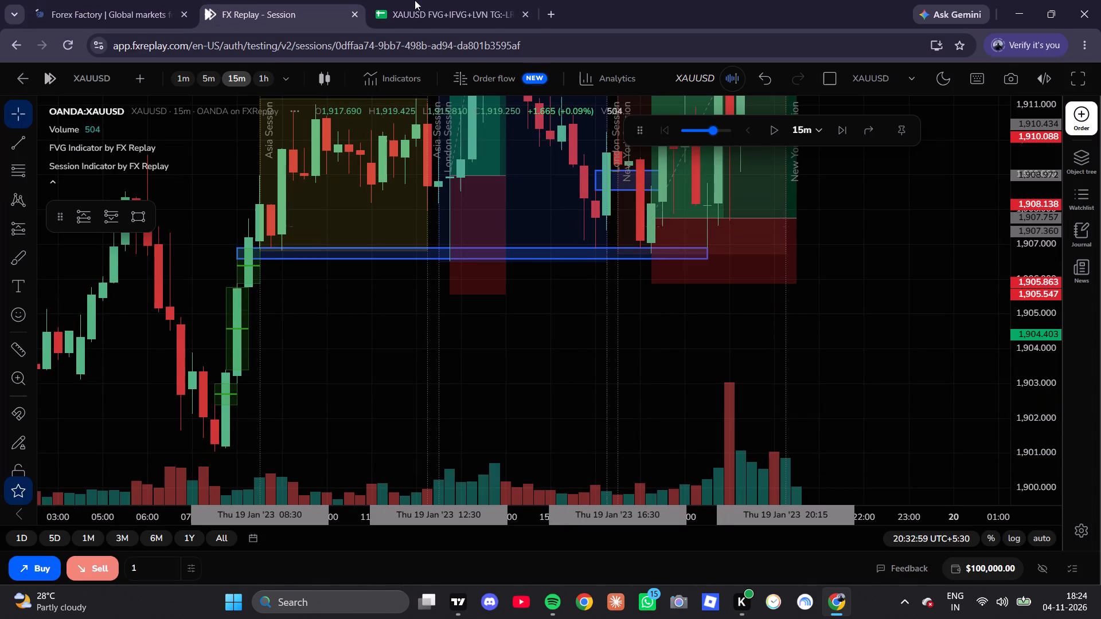
left_click(209, 72)
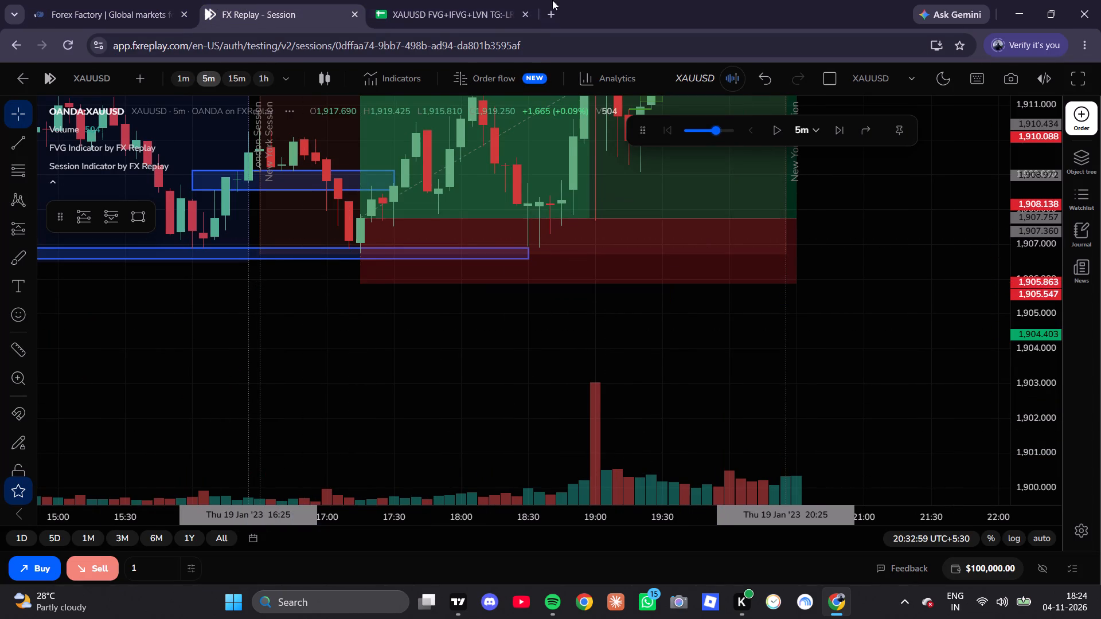
left_click(474, 0)
type("17")
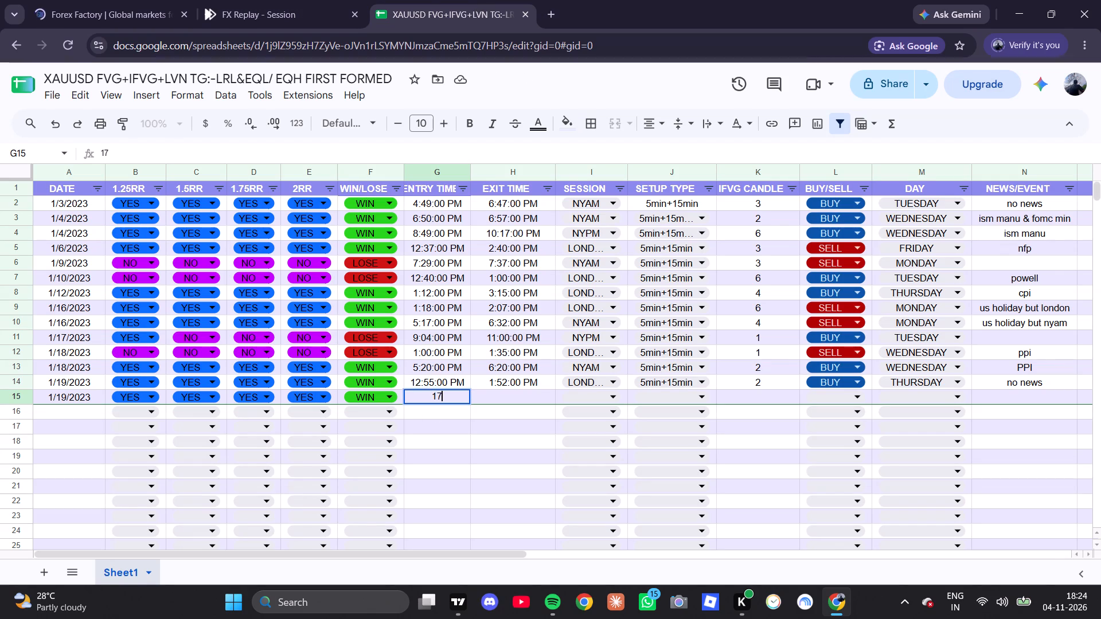
type(":17")
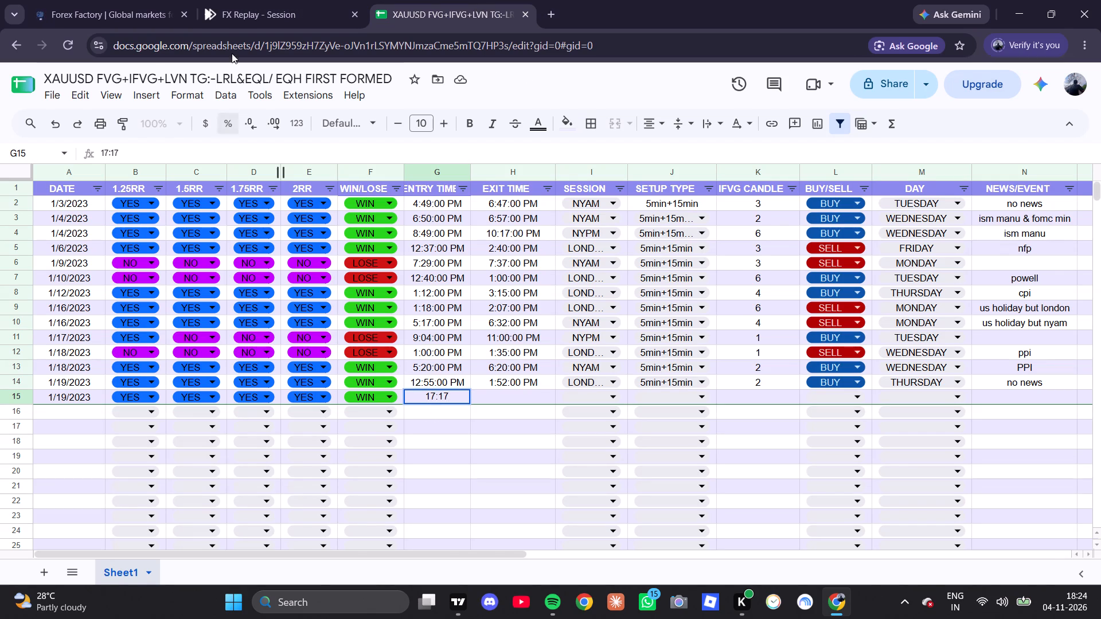
Move the Forex Factory browser tab between the FX Replay session and the trade log spreadsheet.
left_click(146, 0)
left_click_drag(139, 0, 174, 3)
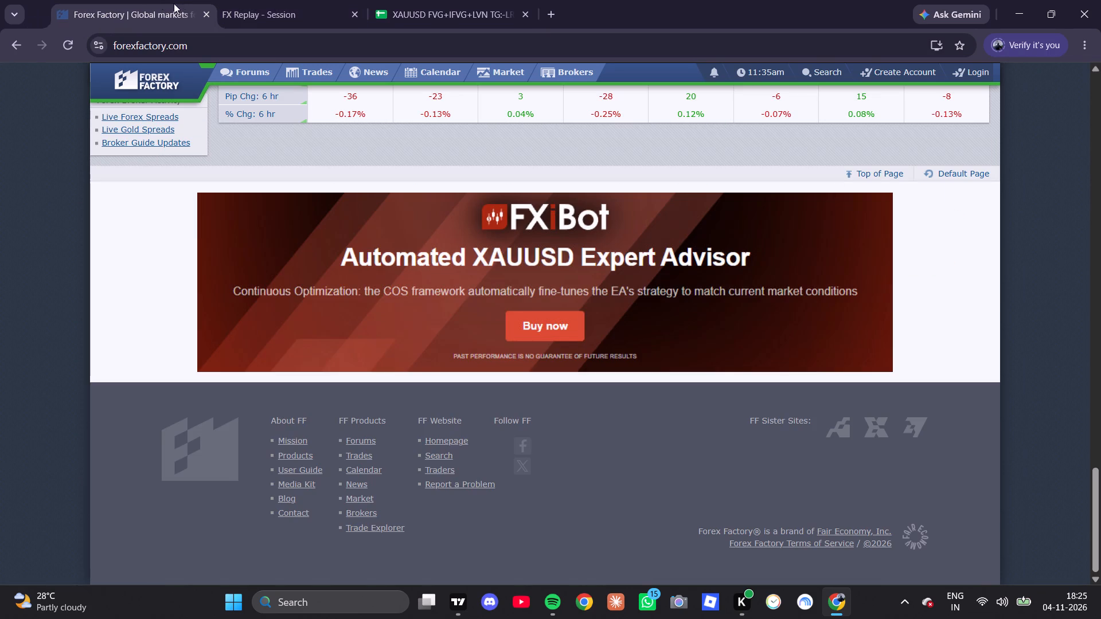
left_click_drag(174, 3, 330, 0)
Enter 18:59 as the exit time in the second 1/19/2023 row of the trade log, after checking the 5-minute replay chart.
left_click(165, 0)
left_click_drag(587, 339, 549, 445)
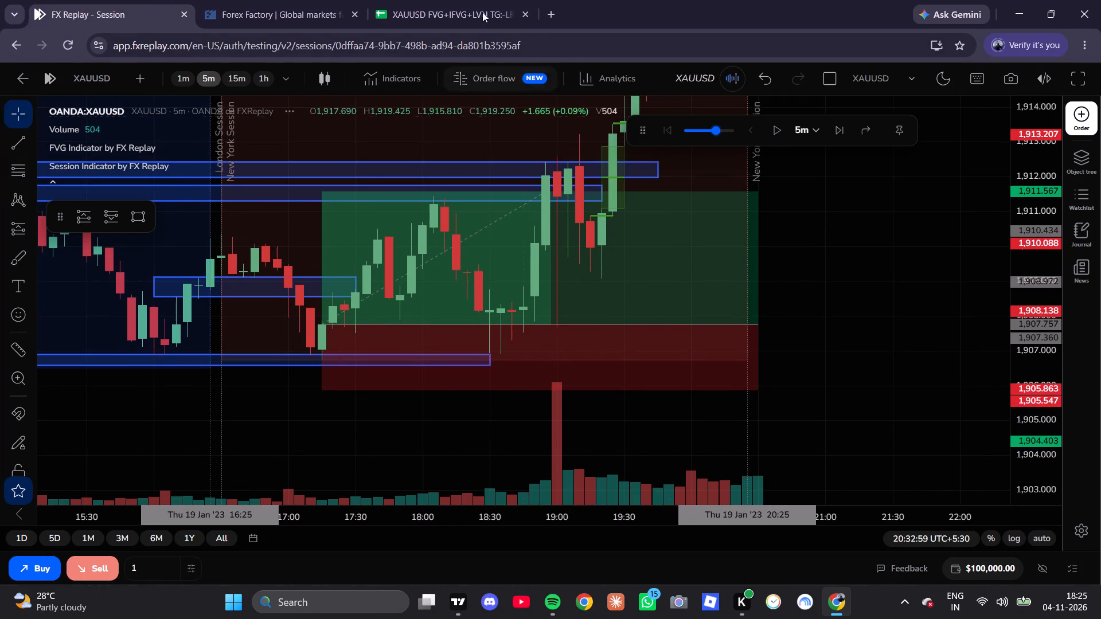
left_click(438, 0)
left_click(502, 402)
key("1")
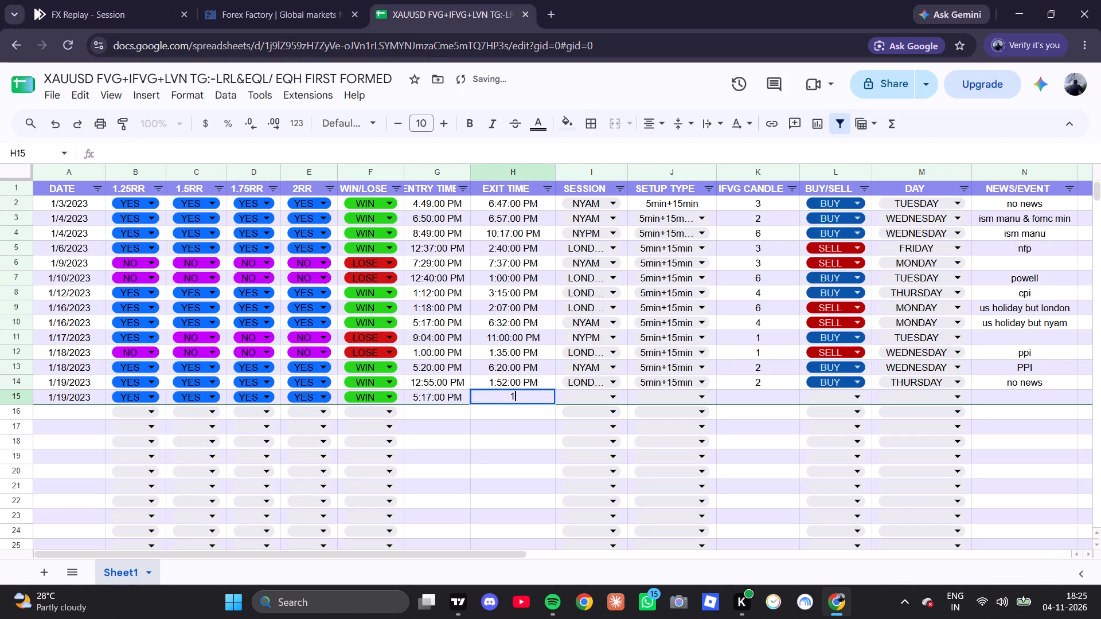
key("8")
key("shift+colon")
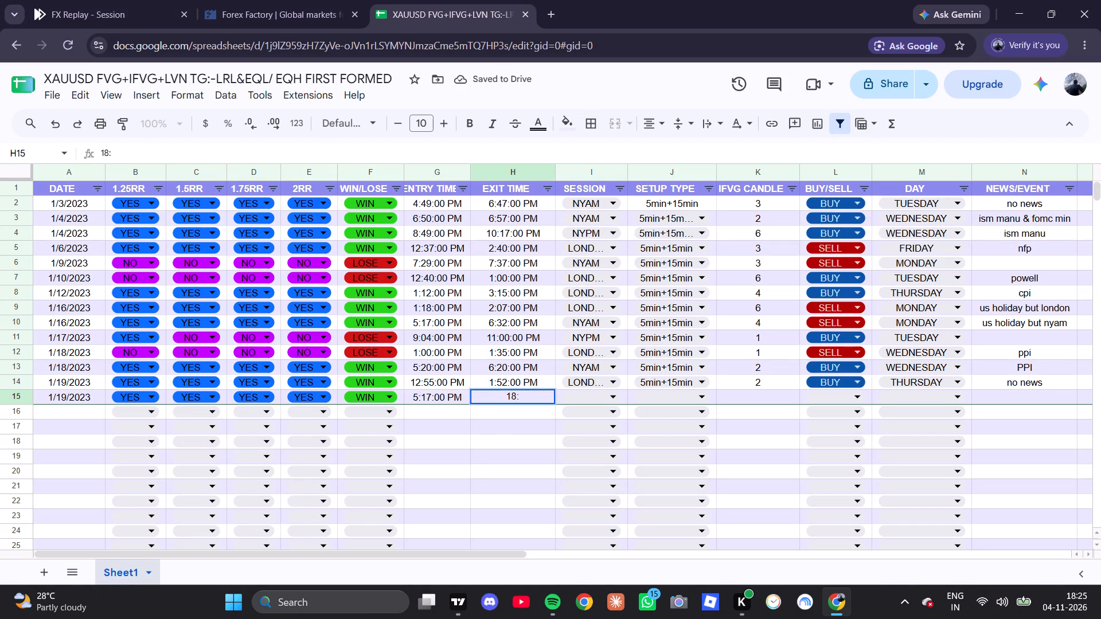
type("59")
Set the session to NYAM and the setup type to 5min+15min in the second 1/19/2023 row.
left_click(591, 403)
left_click(596, 391)
left_click(595, 399)
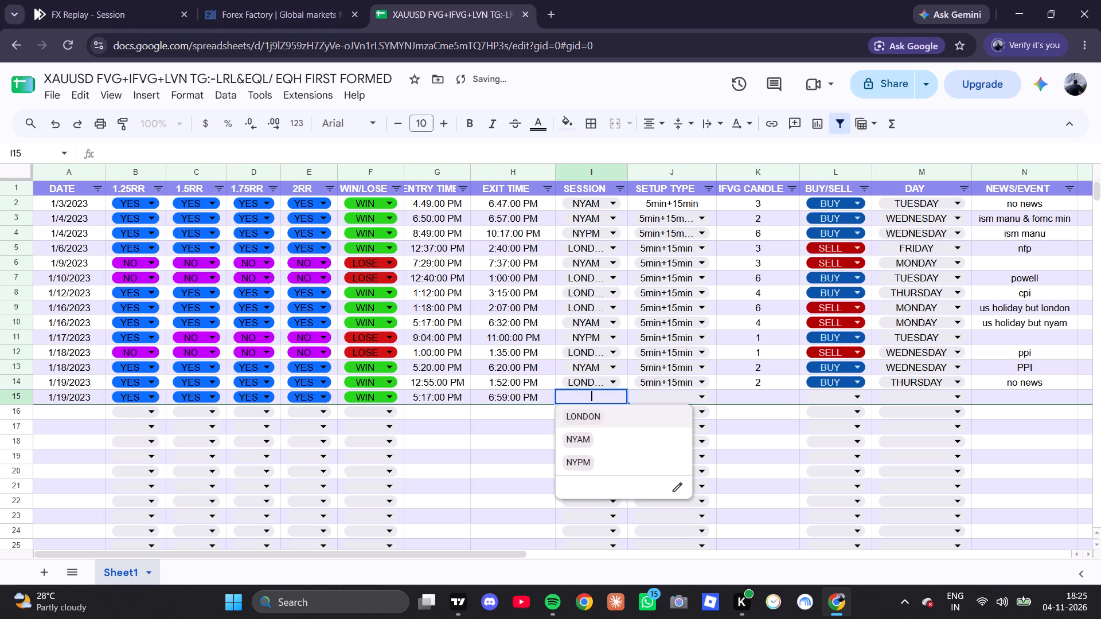
left_click(604, 439)
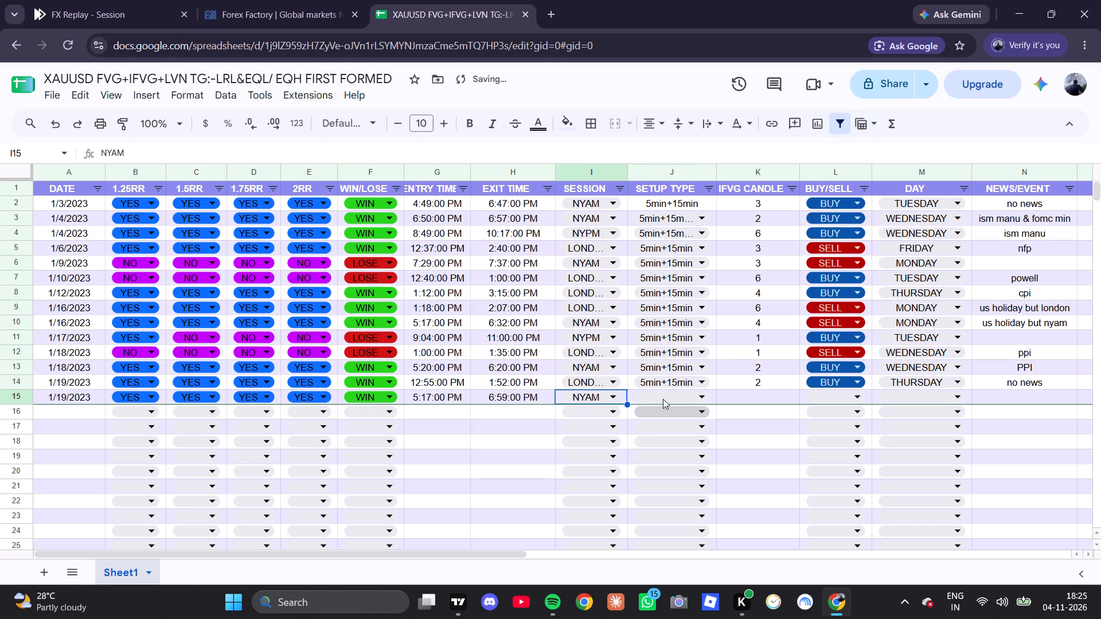
left_click(663, 399)
left_click(676, 414)
Enter 6 as the IFVG candle value for this trade, checking the candles before the entry on the 1-minute replay chart.
left_click(87, 0)
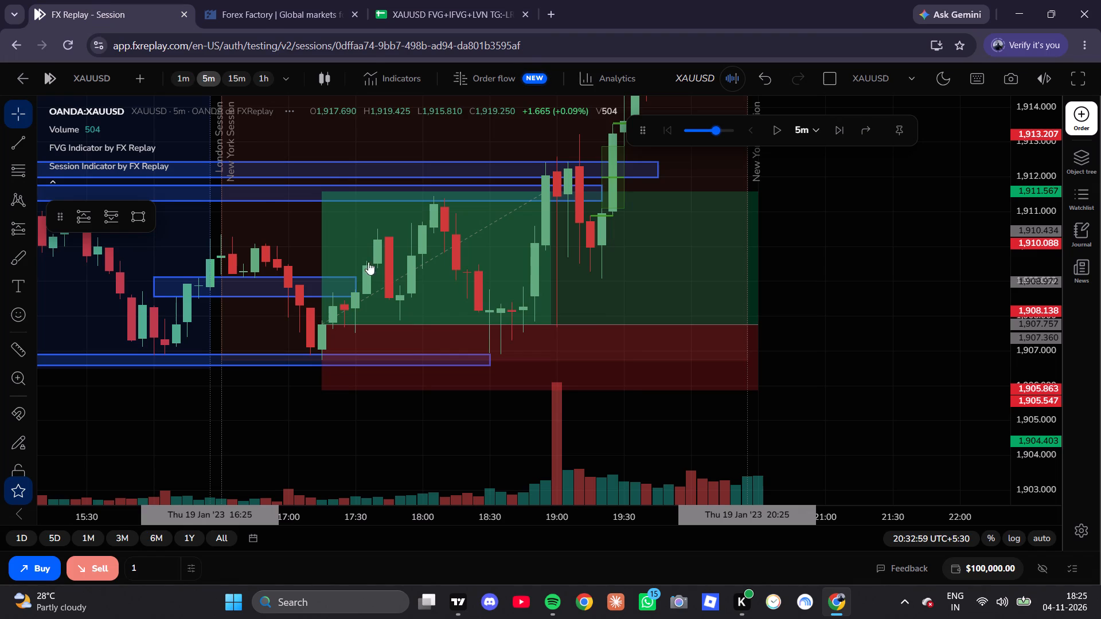
left_click(181, 83)
scroll(284, 365, "down", 10)
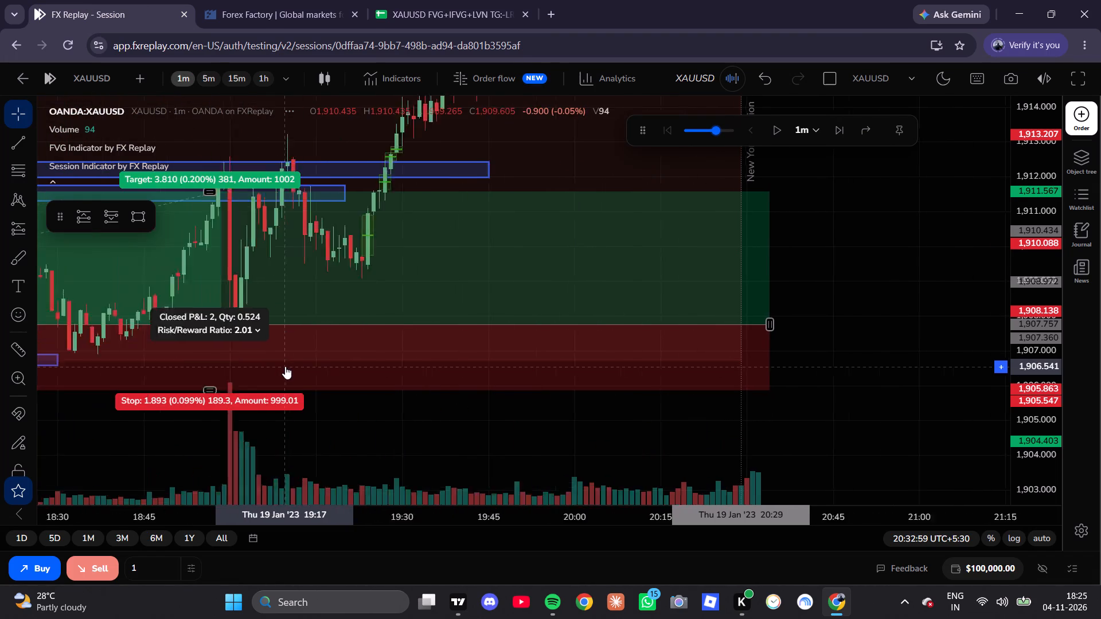
scroll(285, 366, "down", 11)
left_click_drag(292, 420, 624, 367)
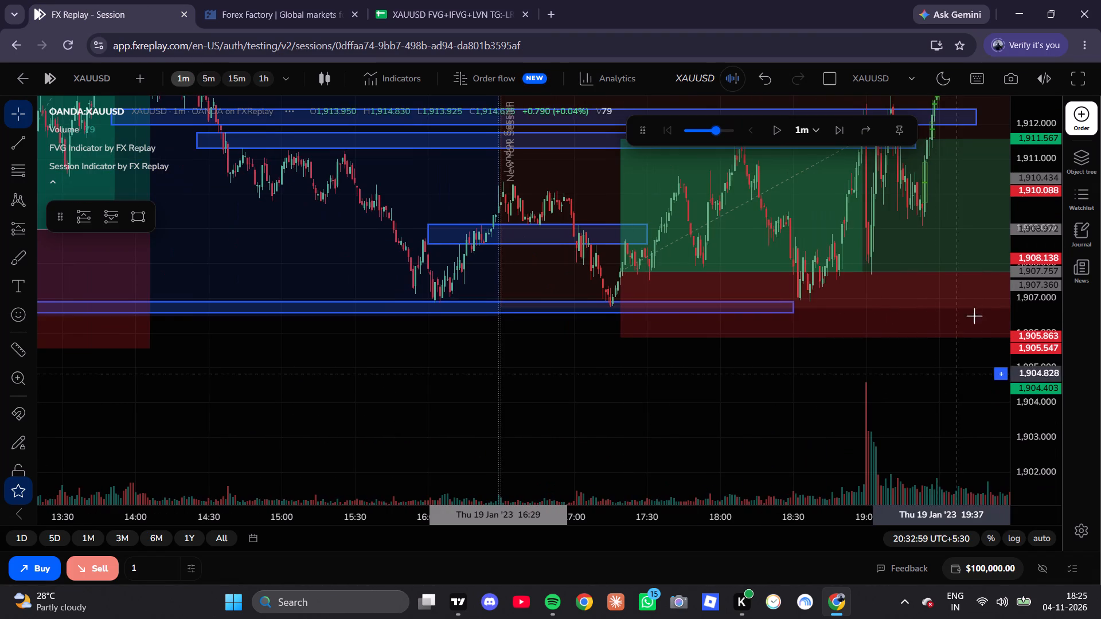
scroll(1040, 356, "up", 18)
scroll(671, 226, "up", 2)
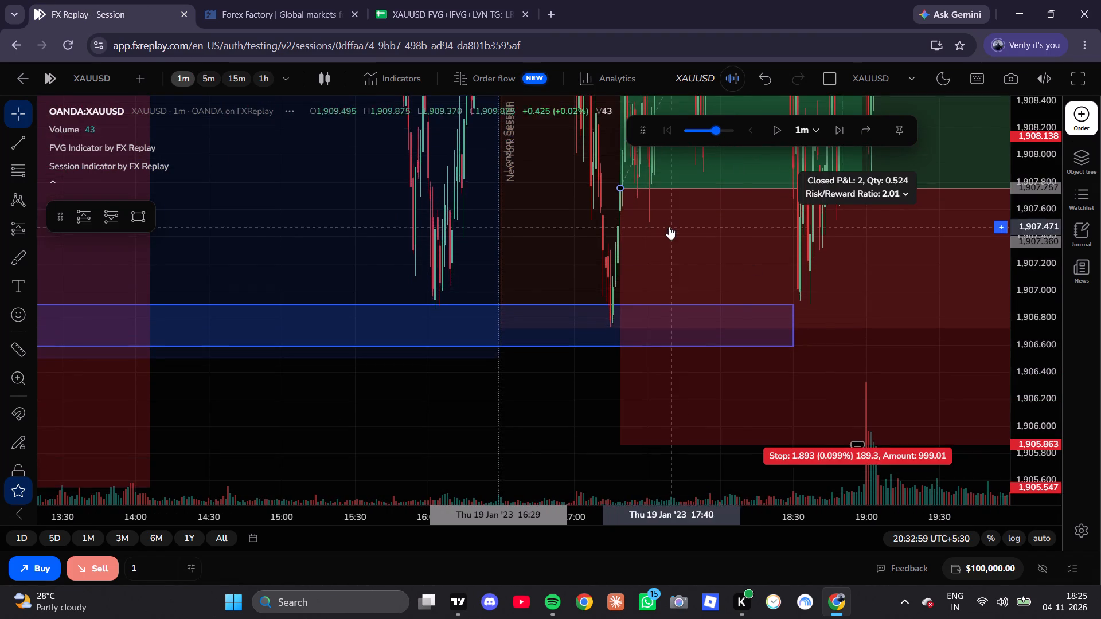
scroll(669, 226, "up", 6)
left_click_drag(106, 420, 735, 487)
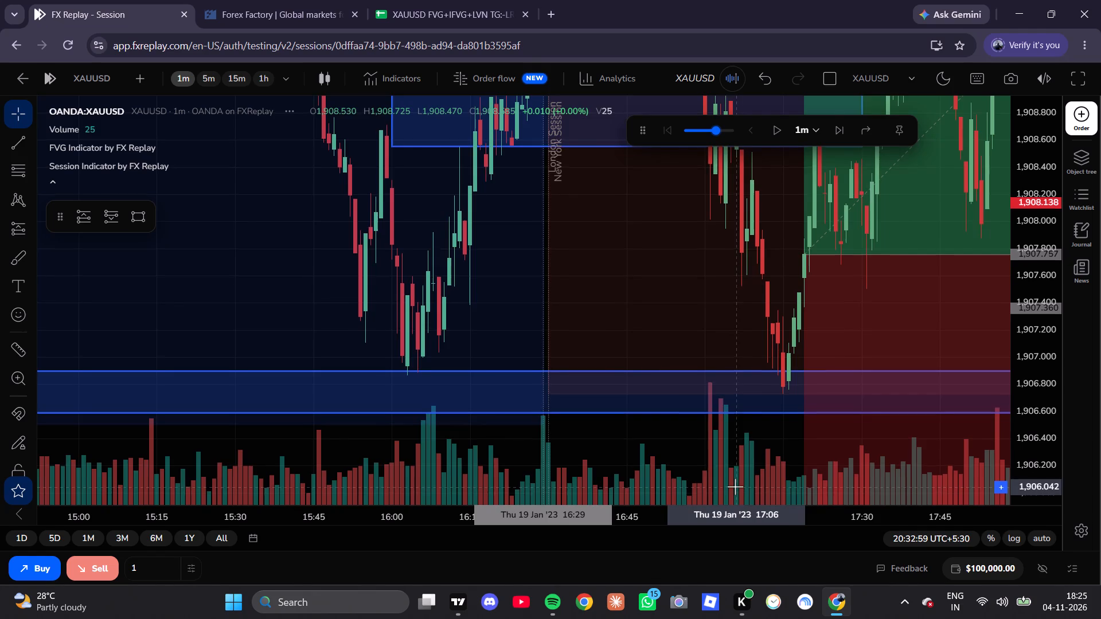
scroll(723, 441, "up", 4)
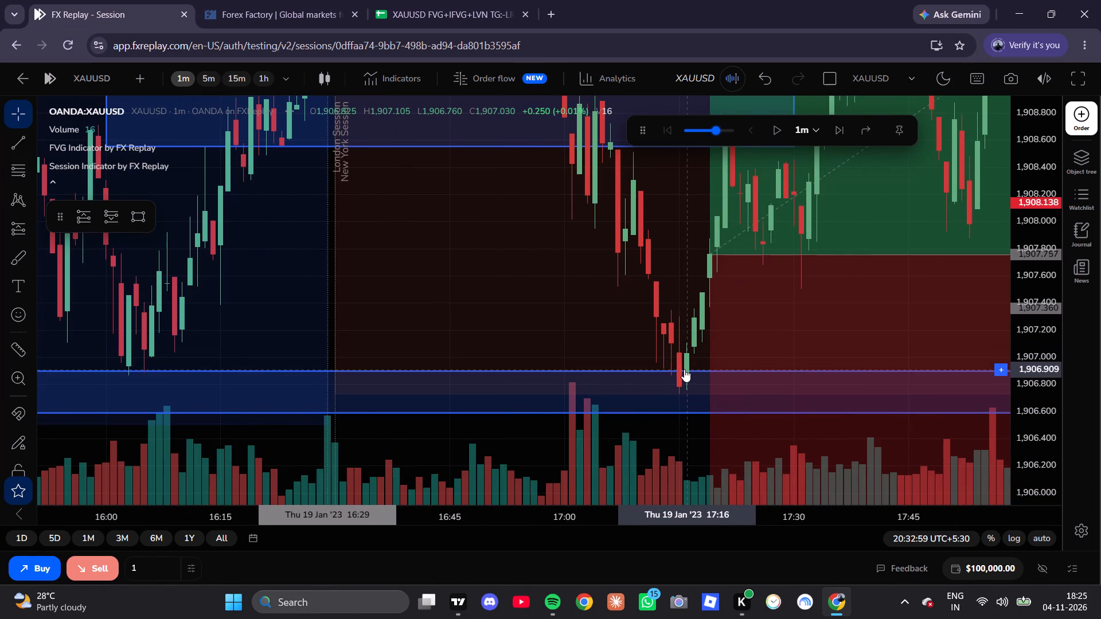
left_click(453, 0)
left_click(736, 392)
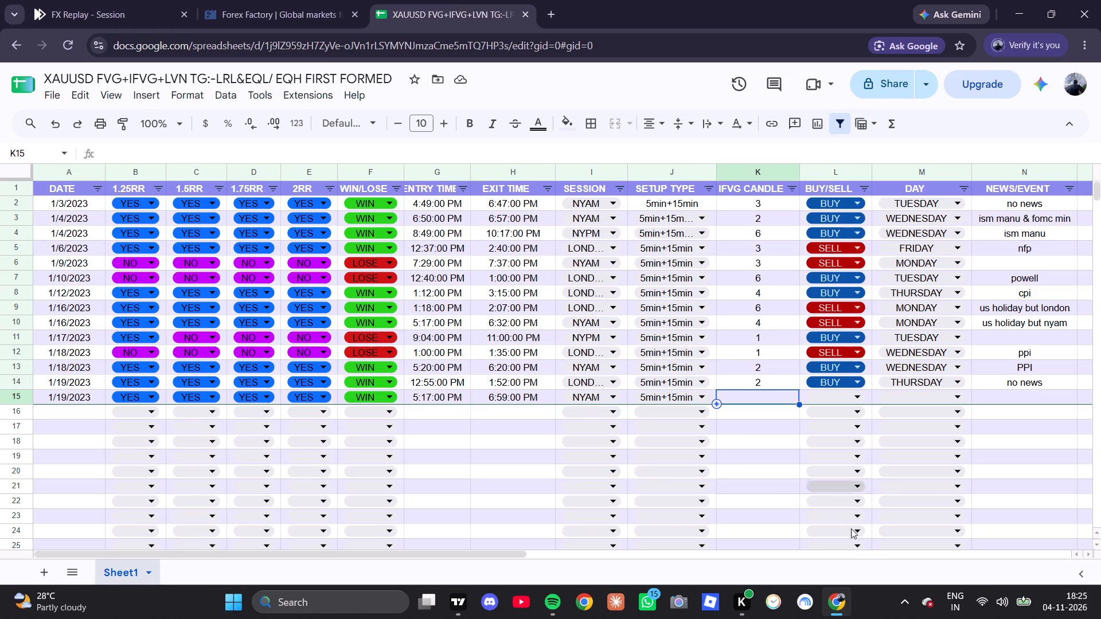
key("6")
Set the trade direction to BUY and the day to THURSDAY in the same row.
left_click(825, 395)
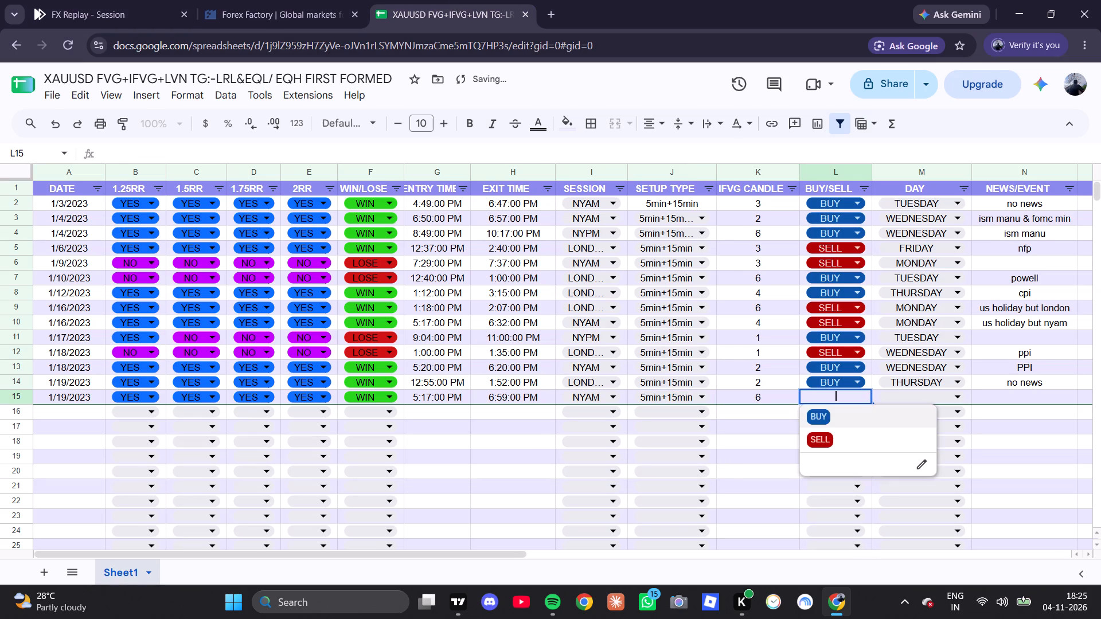
left_click(819, 422)
left_click(922, 390)
left_click(917, 400)
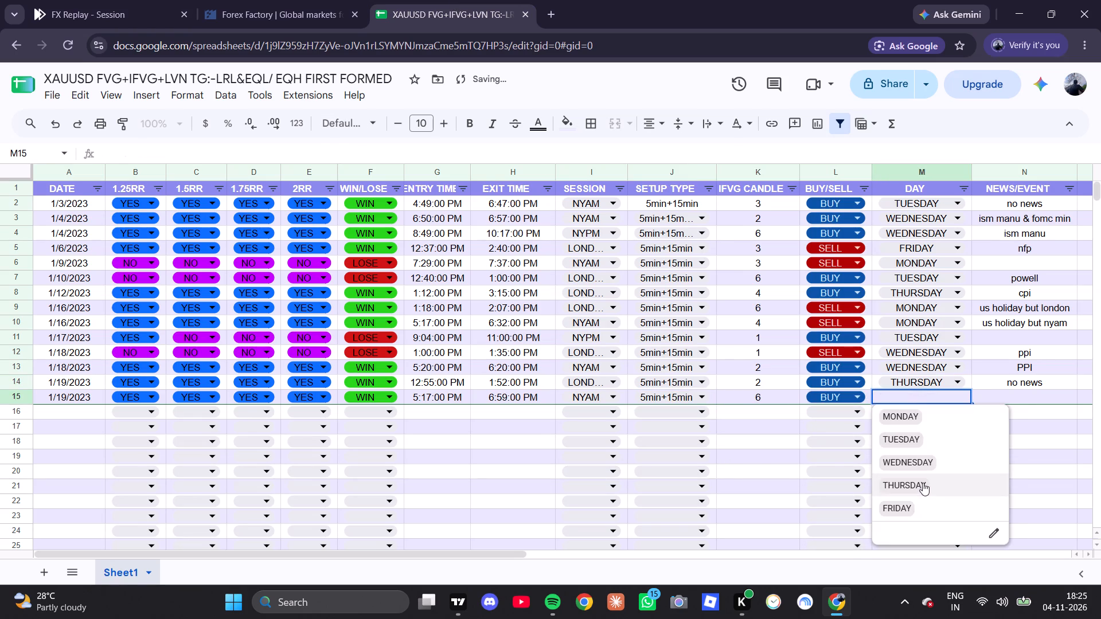
left_click(923, 483)
Enter NO NEWS in the NEWS/EVENT column of the second 1/19/2023 row.
left_click(1024, 404)
left_click(1032, 393)
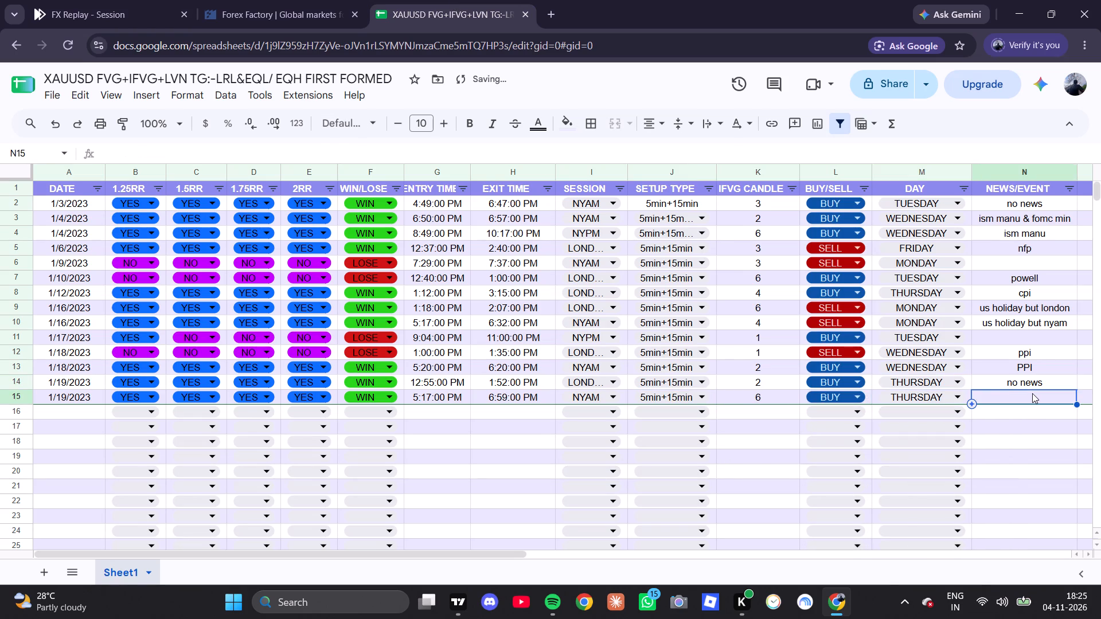
type("NO NEWSS")
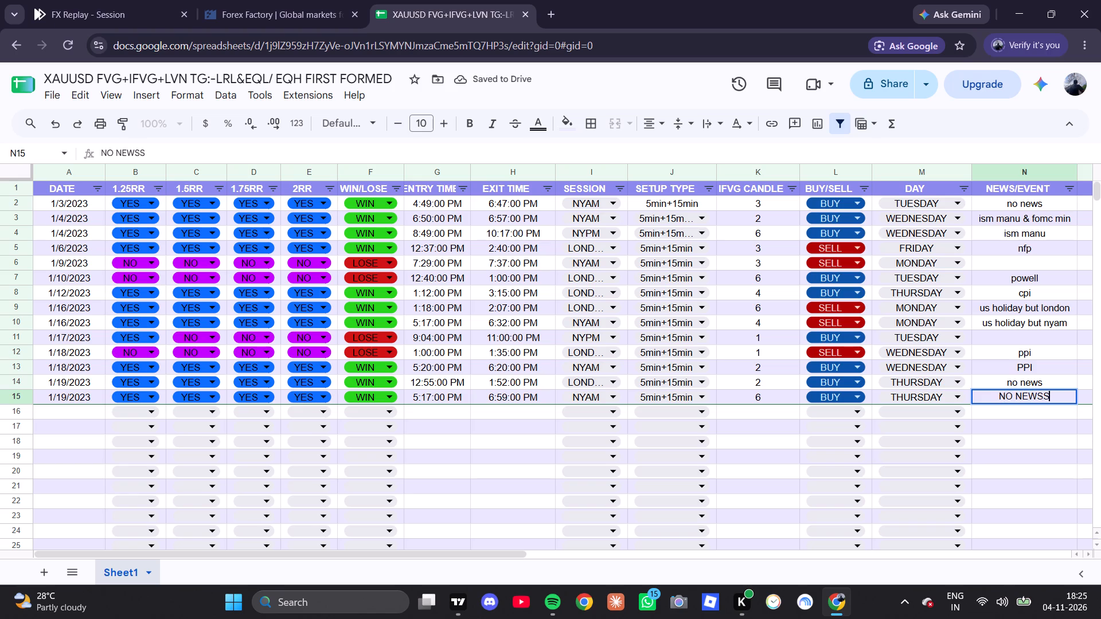
key("BackSpace")
left_click(1056, 422)
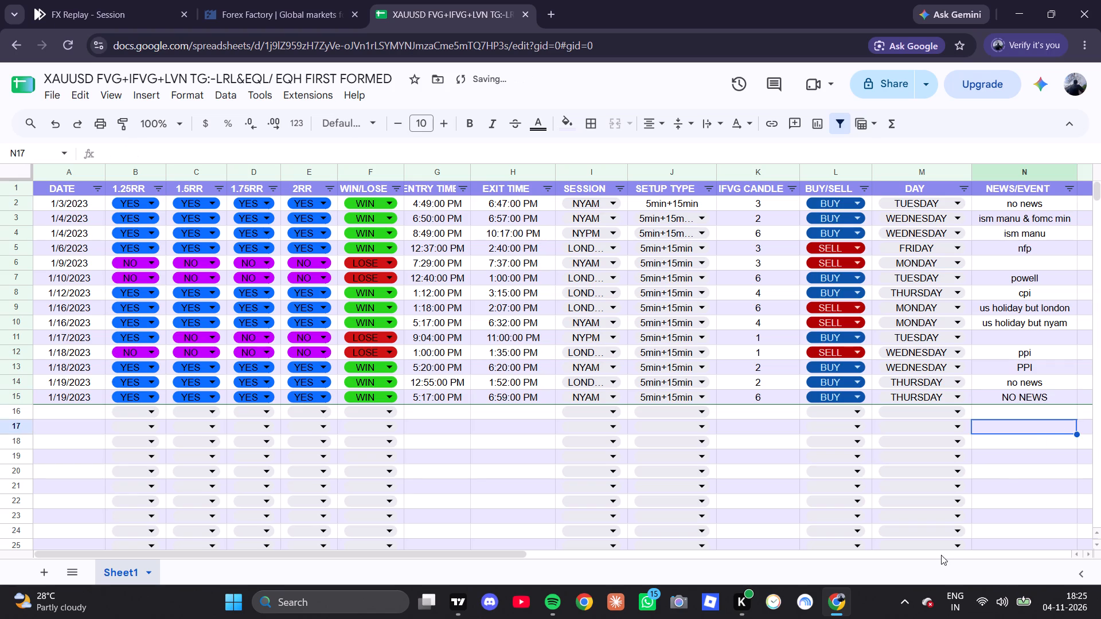
Examine the 19 January London and New York session price action and marked zones on the 1-minute replay chart.
left_click(101, 0)
left_click(264, 0)
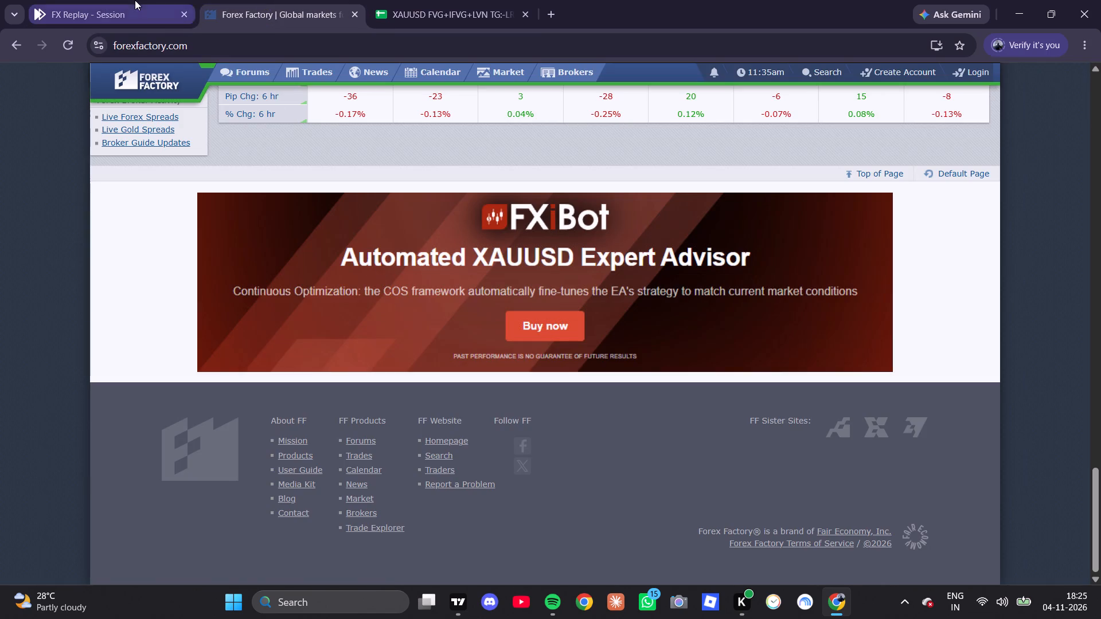
left_click(135, 0)
scroll(506, 302, "down", 18)
scroll(1020, 331, "down", 6)
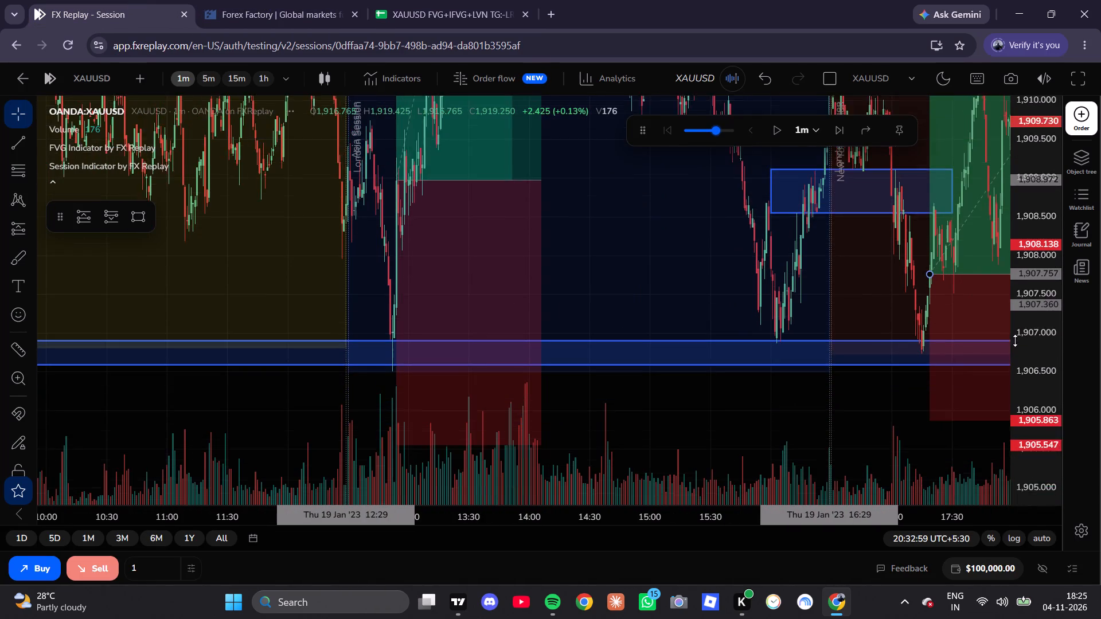
scroll(1015, 340, "down", 4)
scroll(1013, 346, "up", 1)
scroll(1013, 347, "down", 14)
scroll(1012, 352, "up", 1)
scroll(1012, 353, "down", 2)
left_click_drag(794, 372, 314, 365)
scroll(354, 338, "down", 6)
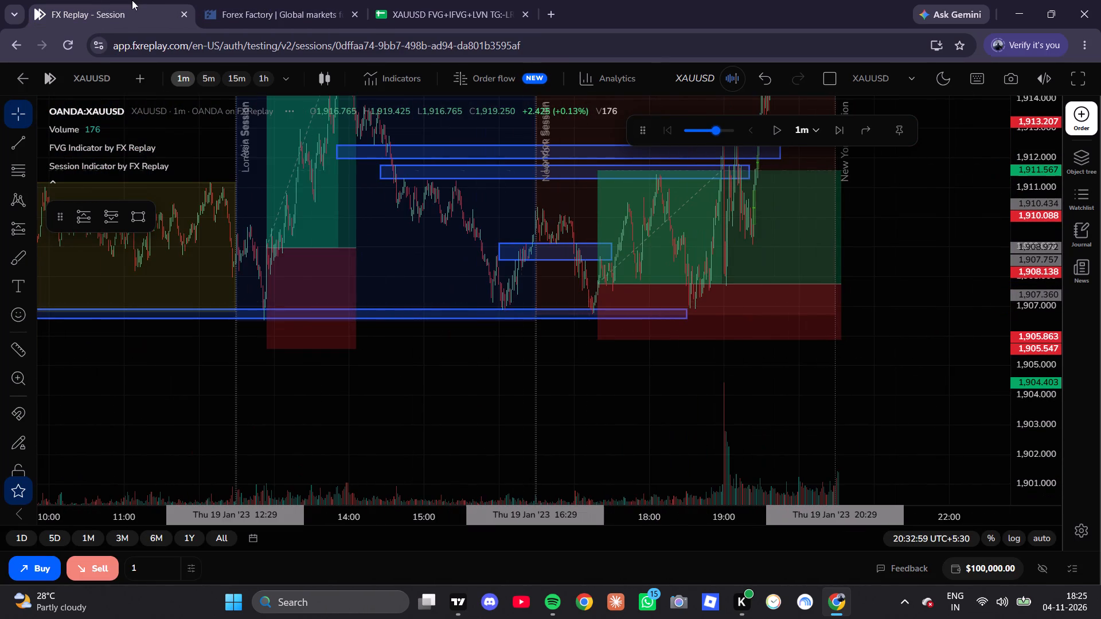
left_click_drag(890, 258, 769, 469)
scroll(768, 362, "down", 6)
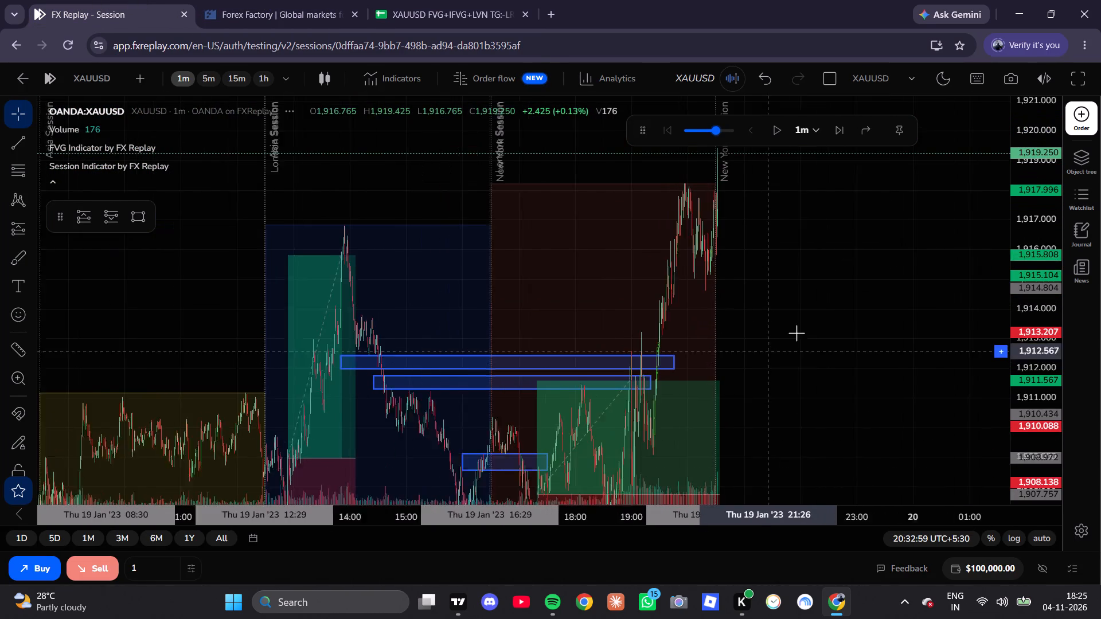
left_click_drag(833, 261, 835, 335)
scroll(709, 315, "up", 12)
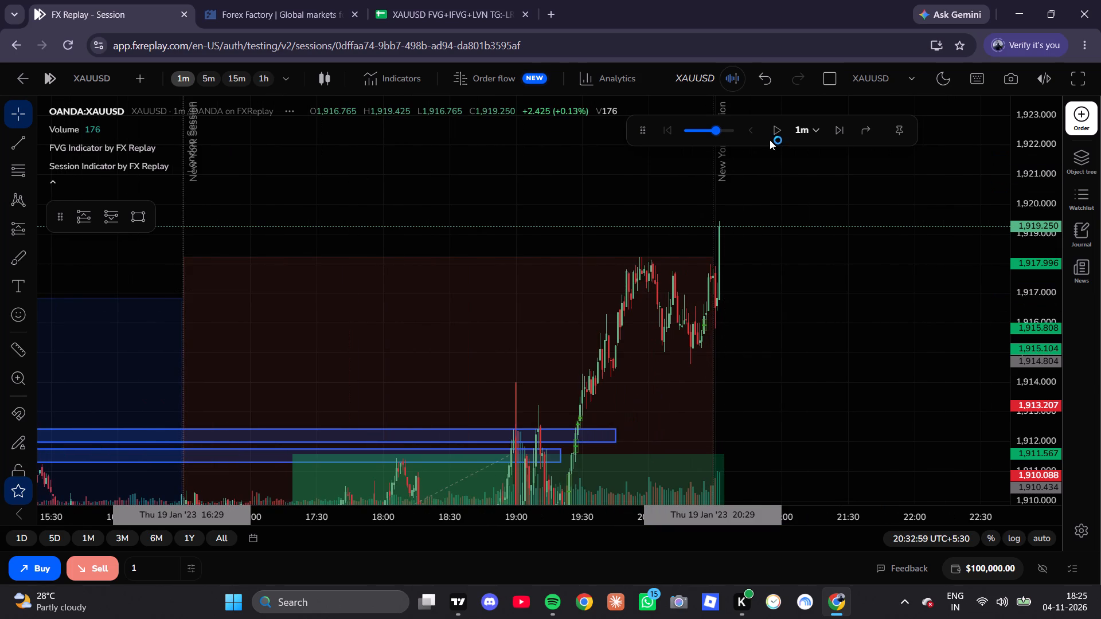
Play the 1-minute replay forward to about 20:42 on 19 January and pause it.
left_click(770, 140)
left_click(772, 131)
left_click(772, 131)
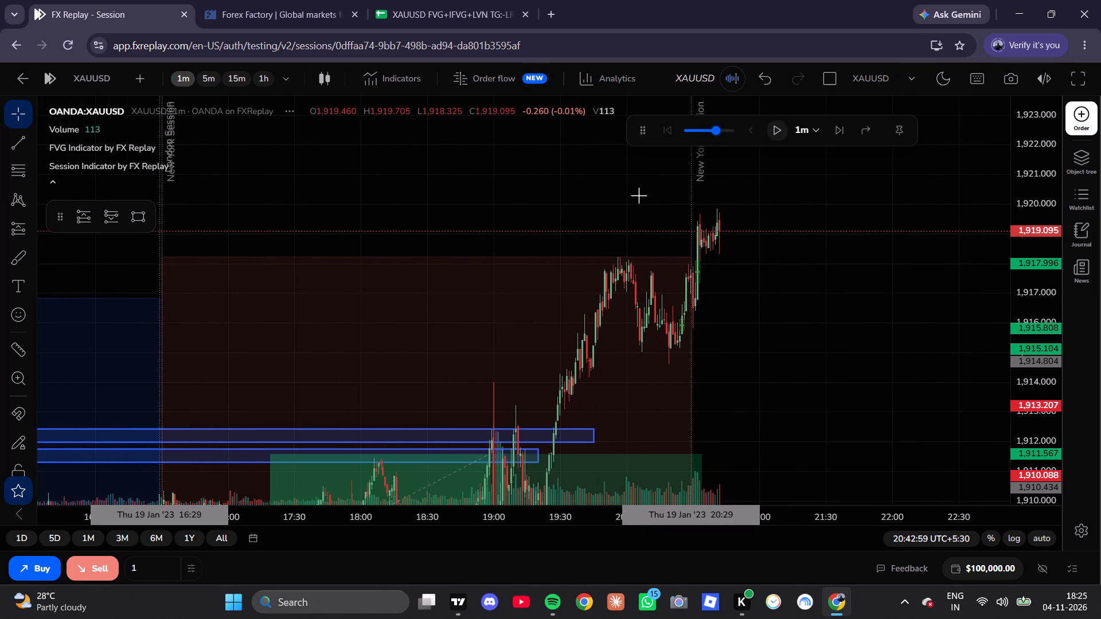
On the 15-minute chart, mark the fair value gap with a rectangle from 19:15 to 23:30, about 1,913.49 to 1,914.42.
left_click(232, 85)
scroll(583, 336, "up", 14)
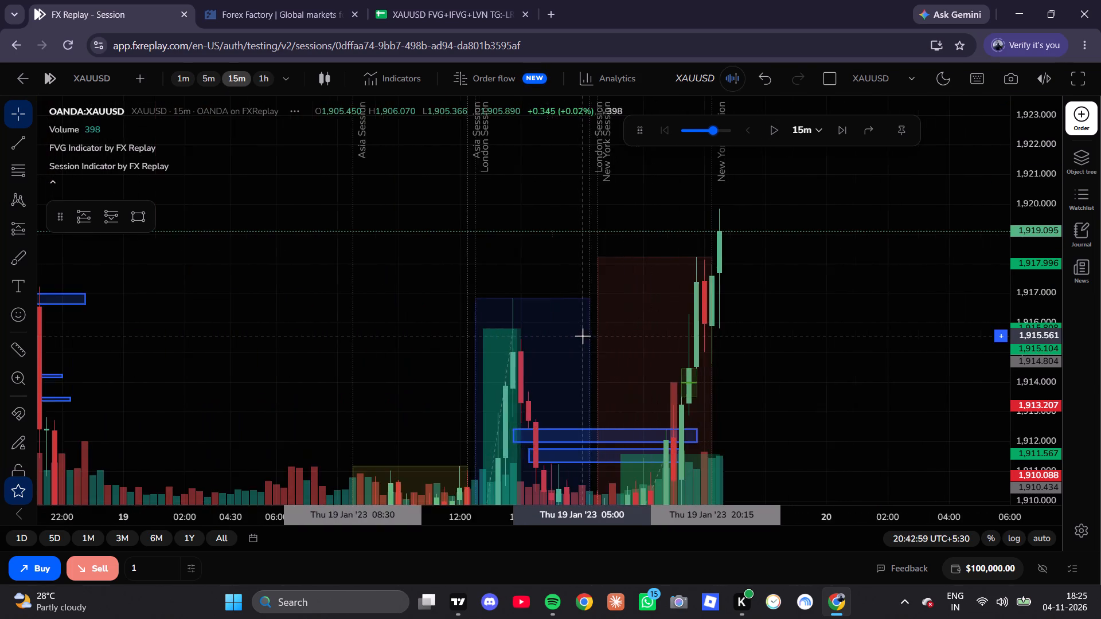
scroll(584, 336, "up", 7)
left_click_drag(811, 338, 820, 273)
scroll(834, 300, "up", 2)
scroll(834, 300, "down", 6)
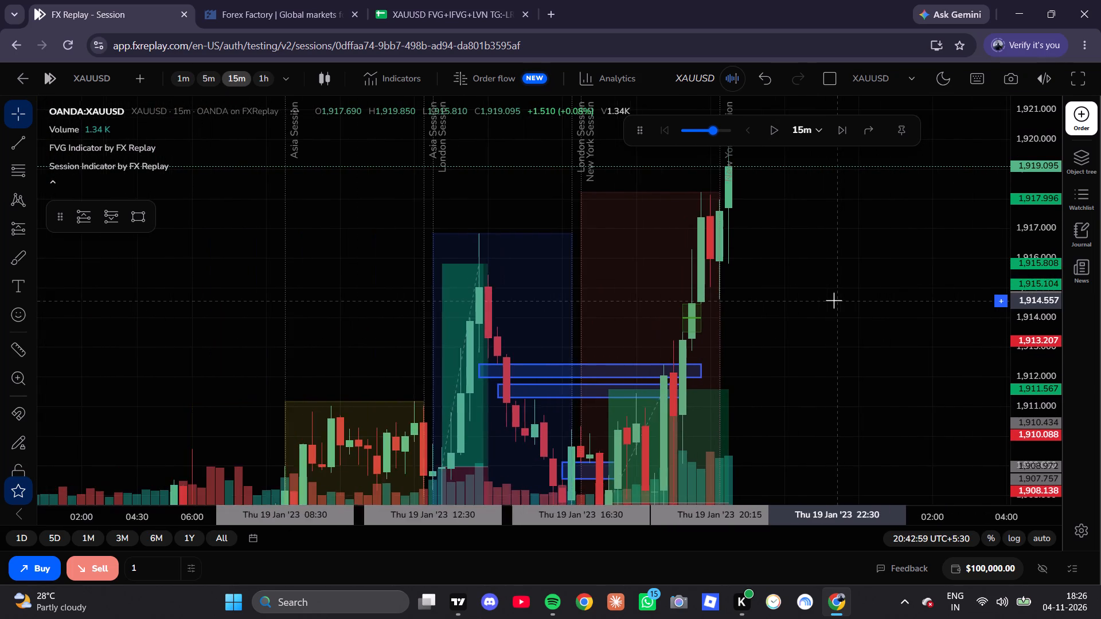
scroll(834, 300, "down", 4)
scroll(789, 299, "up", 10)
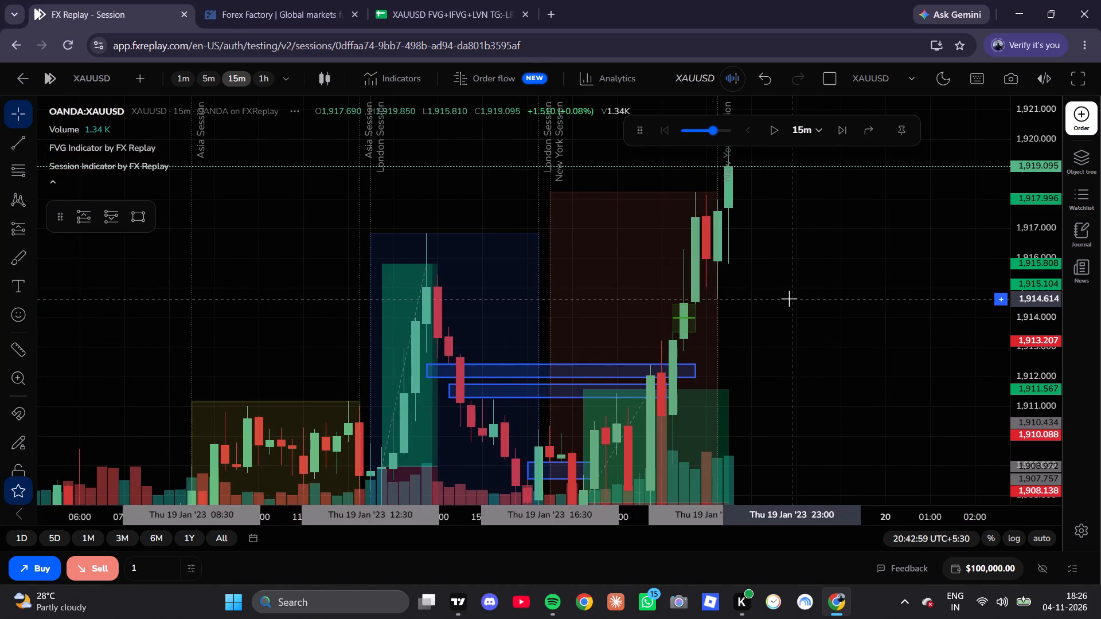
left_click_drag(795, 292, 576, 292)
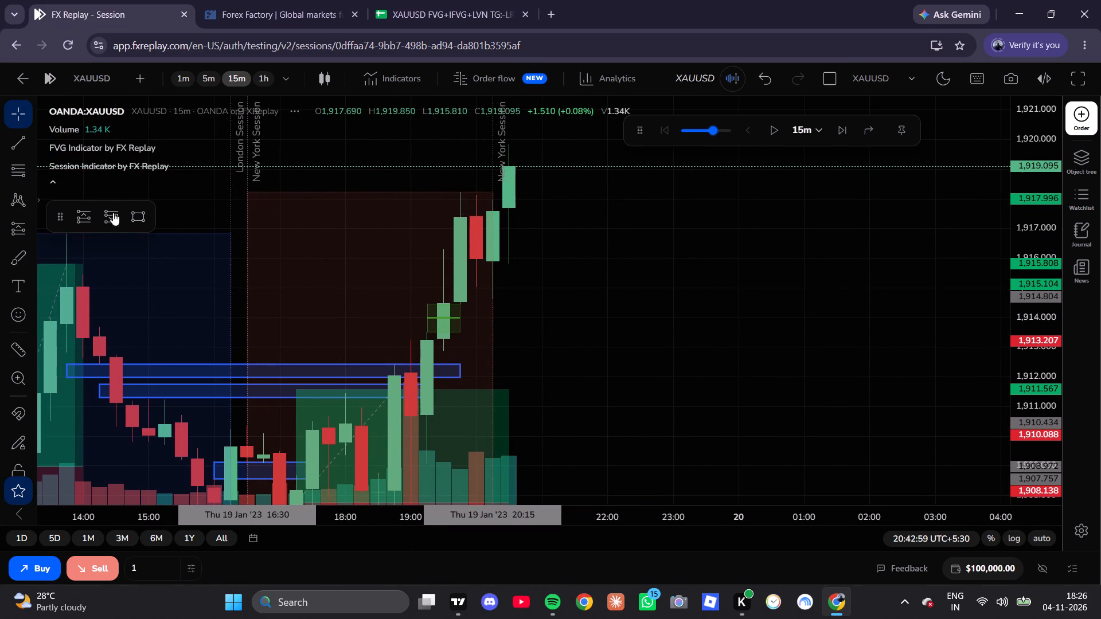
left_click(134, 216)
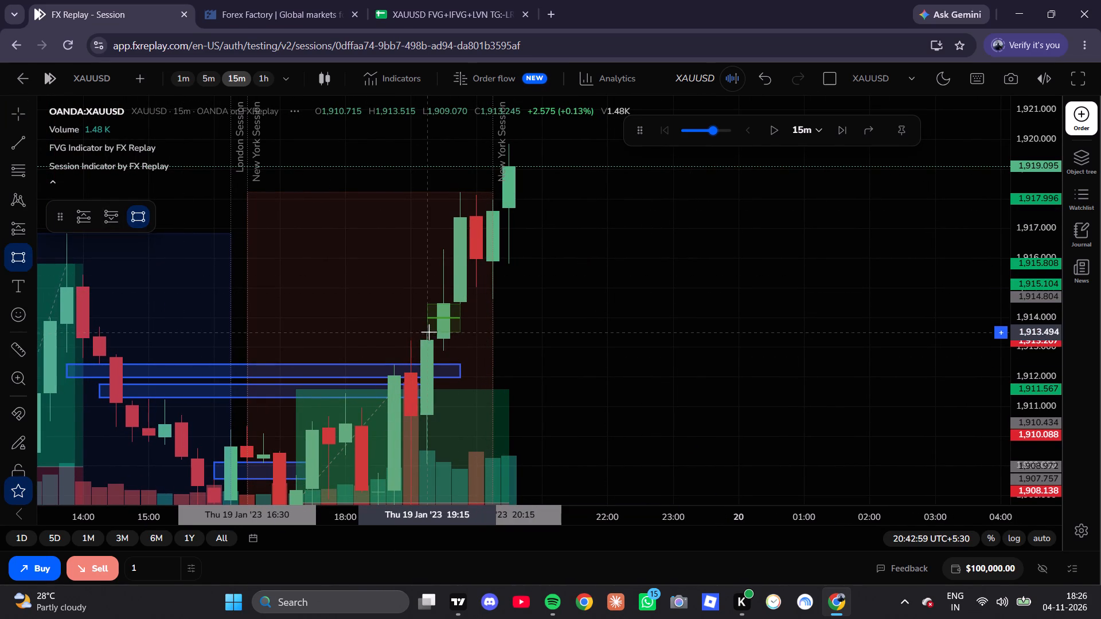
left_click(429, 332)
left_click(709, 304)
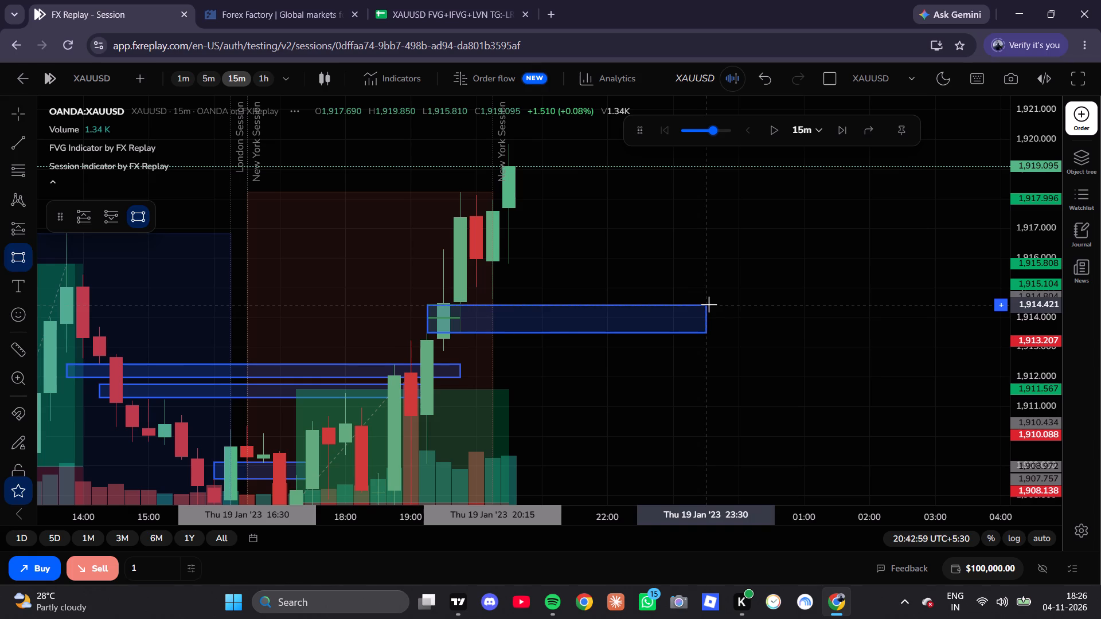
left_click(595, 188)
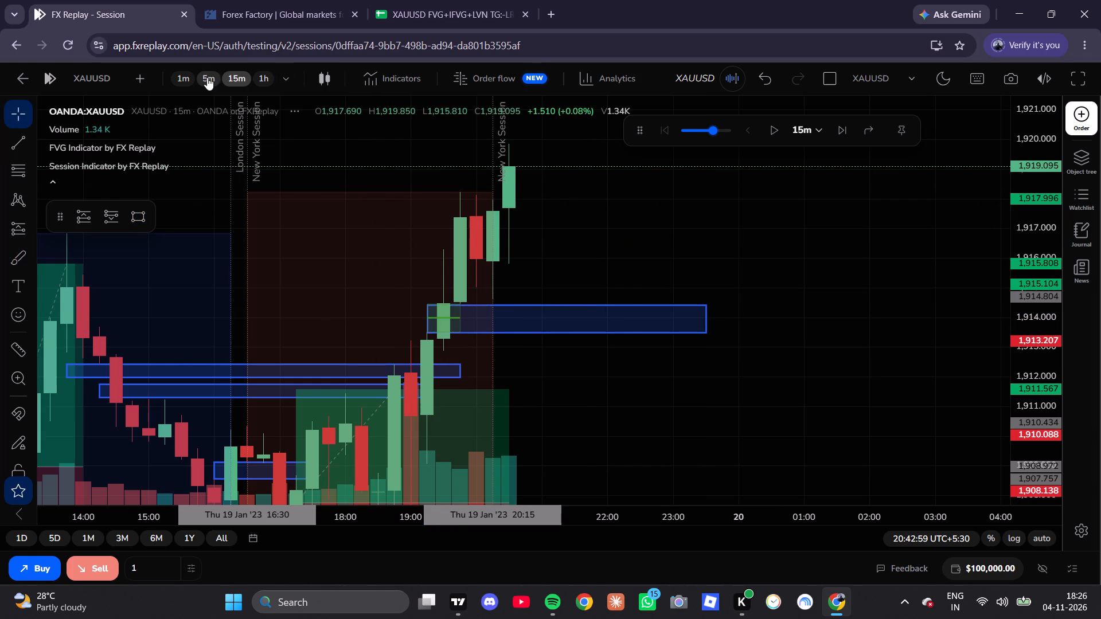
On the 5-minute chart, lower the top edge of the 19:15 fair value gap rectangle to about 1,913.55.
left_click(207, 77)
left_click_drag(599, 250, 757, 167)
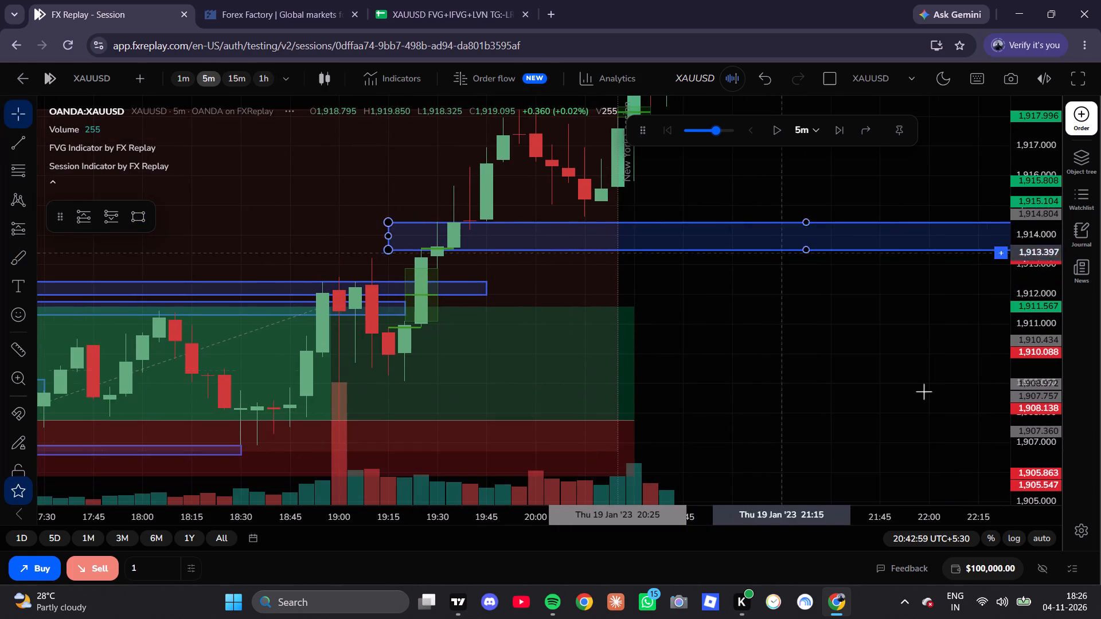
scroll(1010, 304, "up", 20)
scroll(1010, 304, "up", 1)
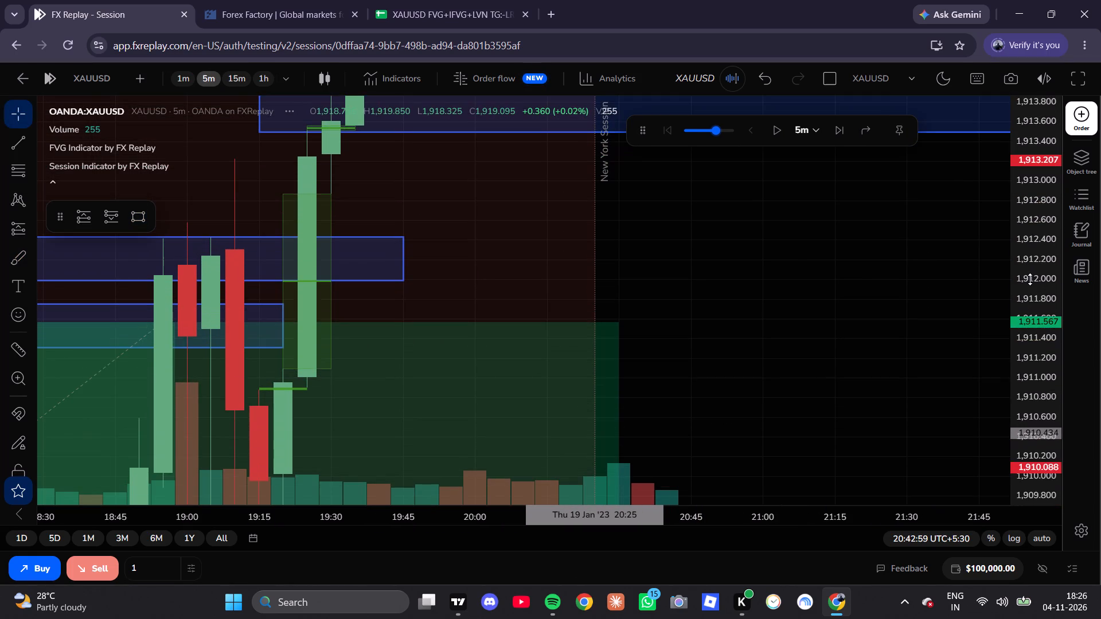
left_click_drag(826, 265, 829, 440)
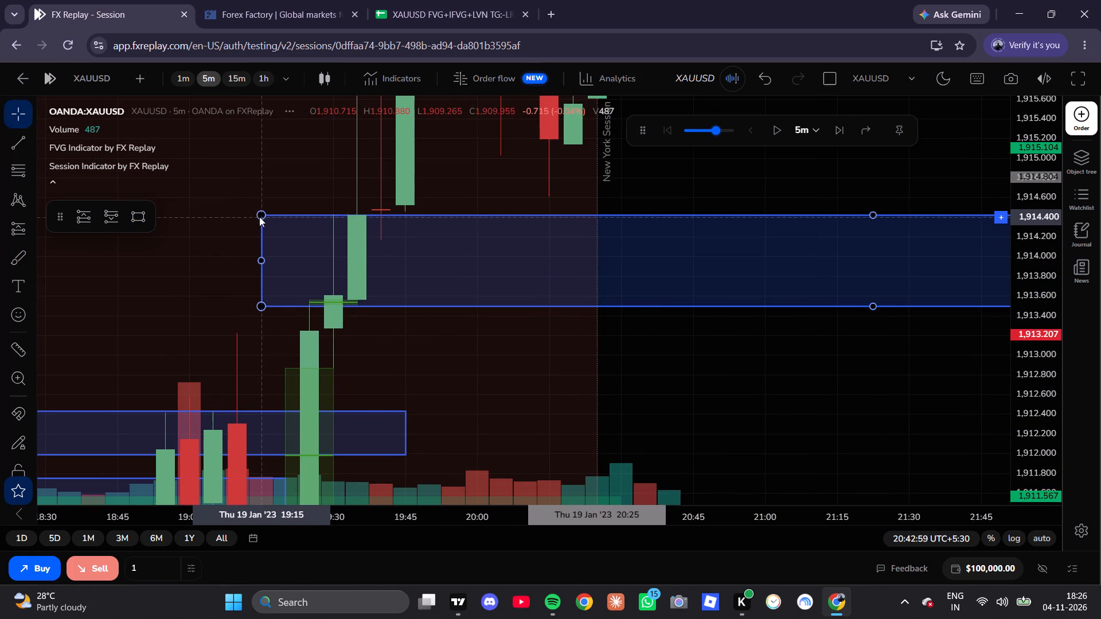
left_click_drag(262, 215, 255, 301)
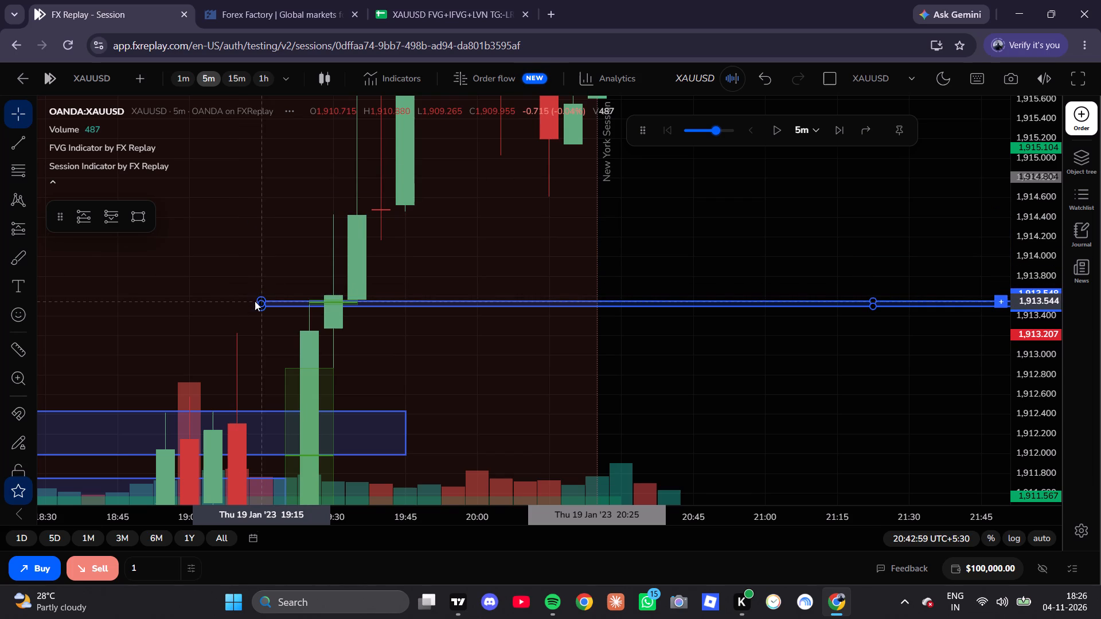
left_click_drag(255, 301, 261, 300)
left_click(709, 242)
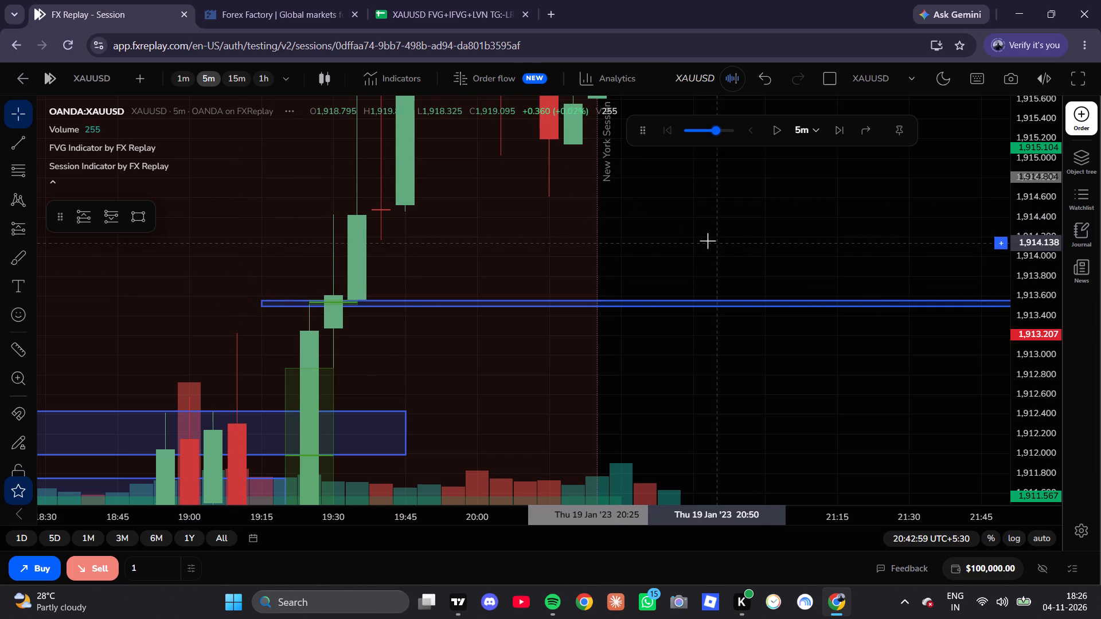
Fine-tune the 19:15 gap rectangle's edges to span about 1,913.52 to 1,913.56.
left_click_drag(705, 243, 693, 207)
scroll(1079, 264, "up", 13)
scroll(1053, 243, "down", 1)
scroll(1053, 243, "up", 4)
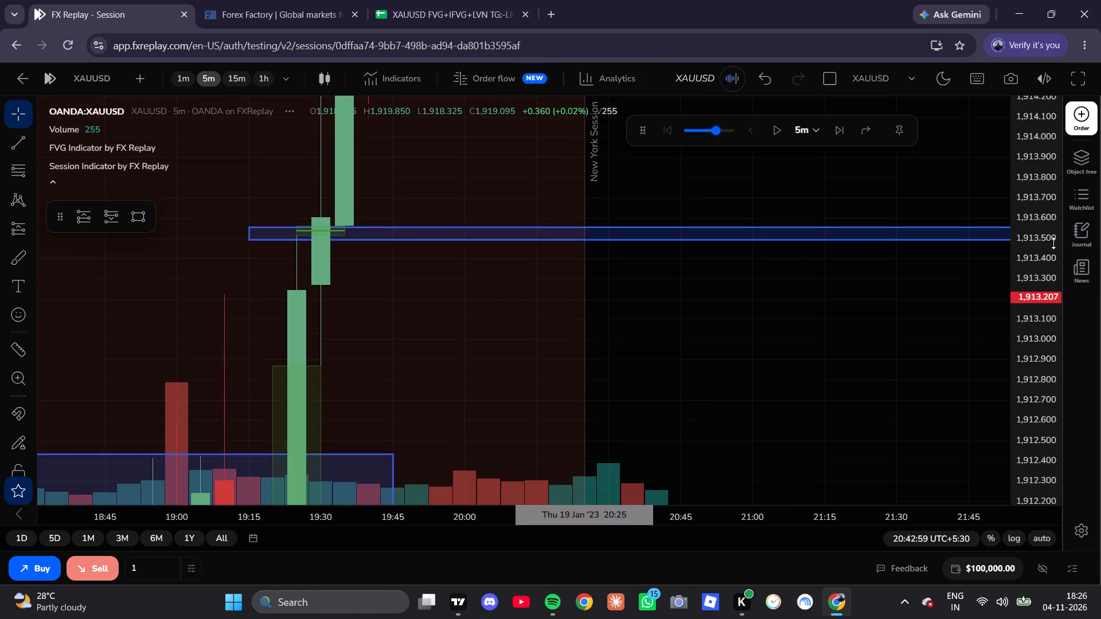
scroll(1053, 243, "up", 19)
left_click_drag(821, 222, 787, 442)
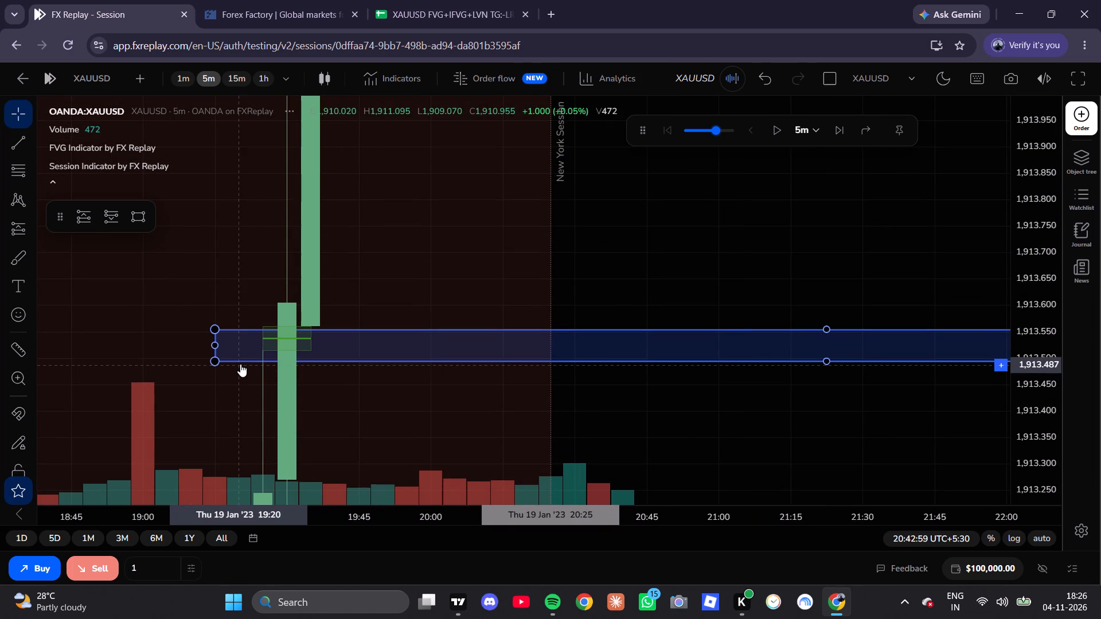
left_click(216, 328)
left_click_drag(214, 360, 214, 349)
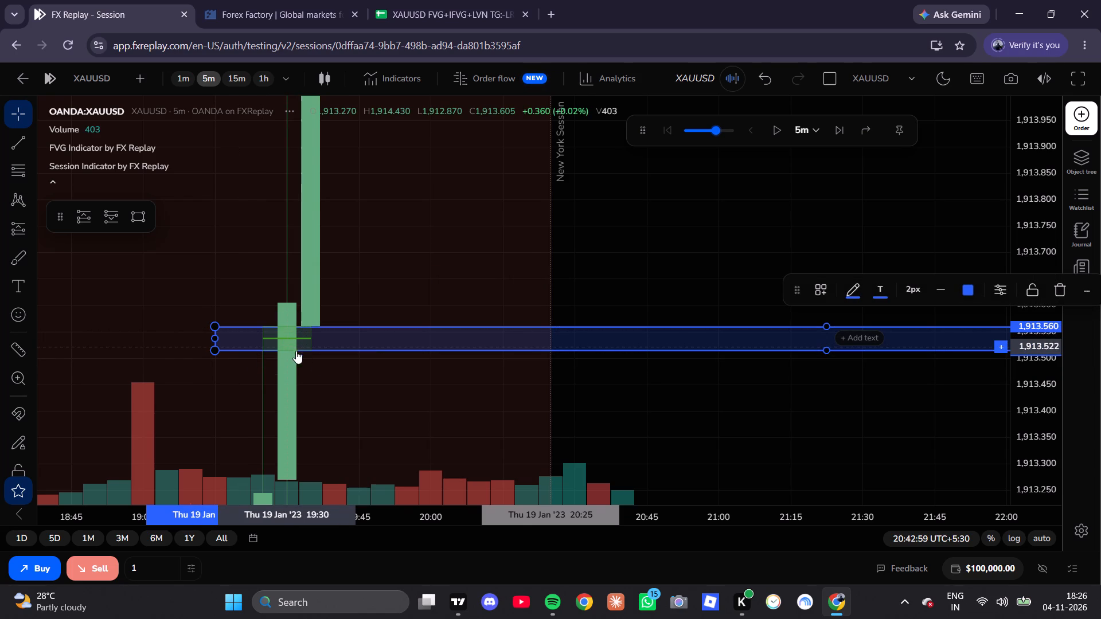
Examine the tightened gap against the surrounding 19 January price action and session zones on the 5-minute chart.
left_click_drag(495, 423, 334, 469)
scroll(475, 395, "down", 9)
scroll(1063, 351, "down", 9)
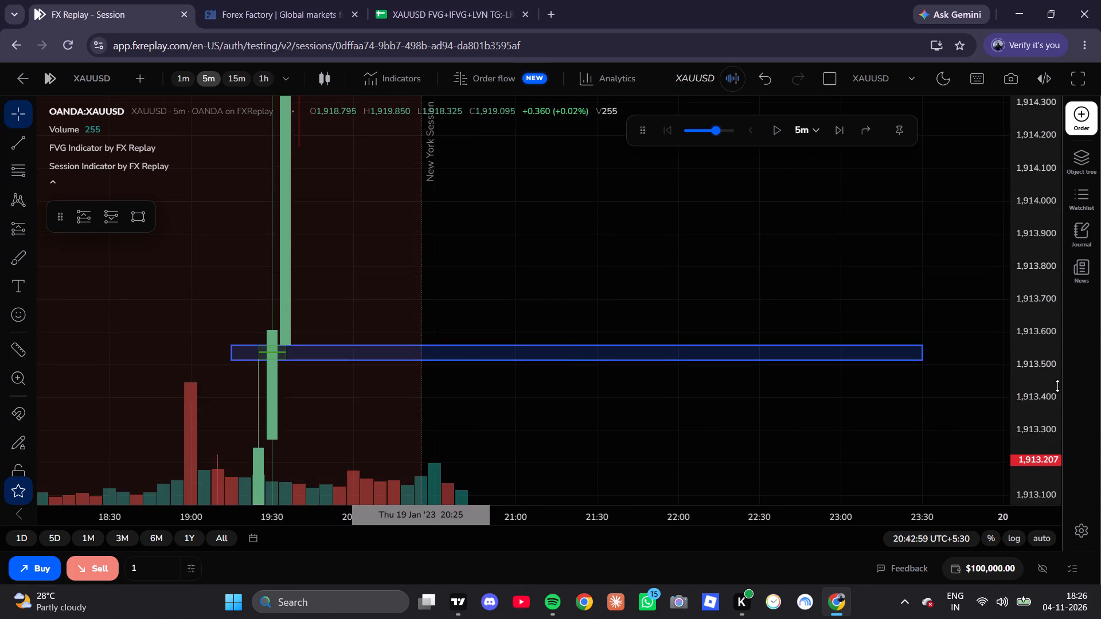
scroll(1057, 386, "down", 20)
scroll(1052, 382, "down", 10)
left_click_drag(500, 190, 500, 307)
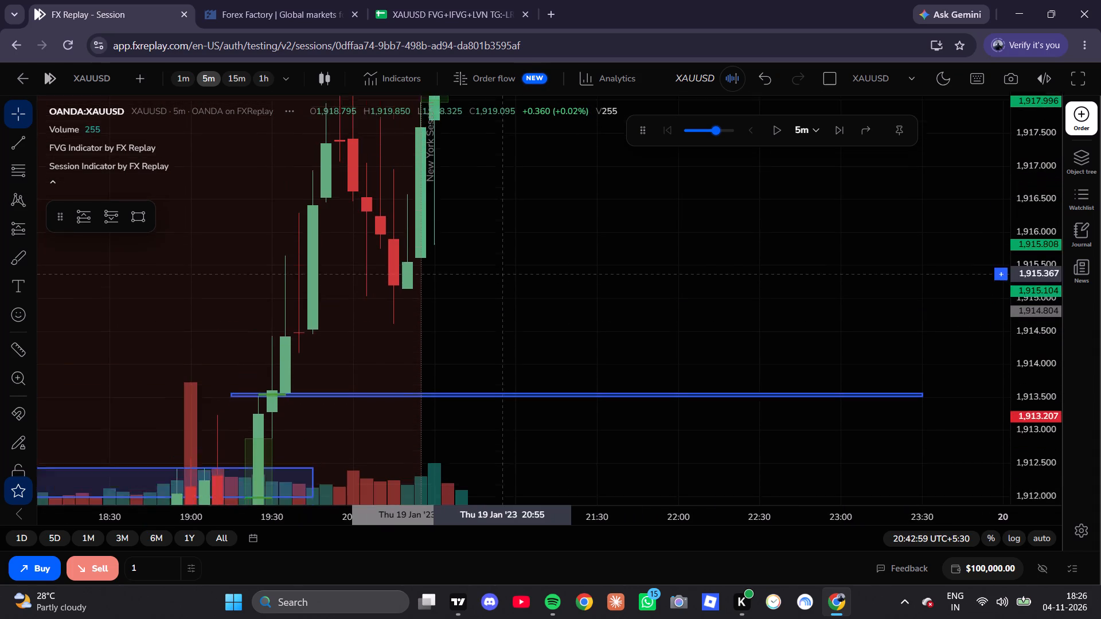
left_click_drag(500, 307, 500, 314)
scroll(510, 271, "down", 9)
scroll(1039, 278, "down", 8)
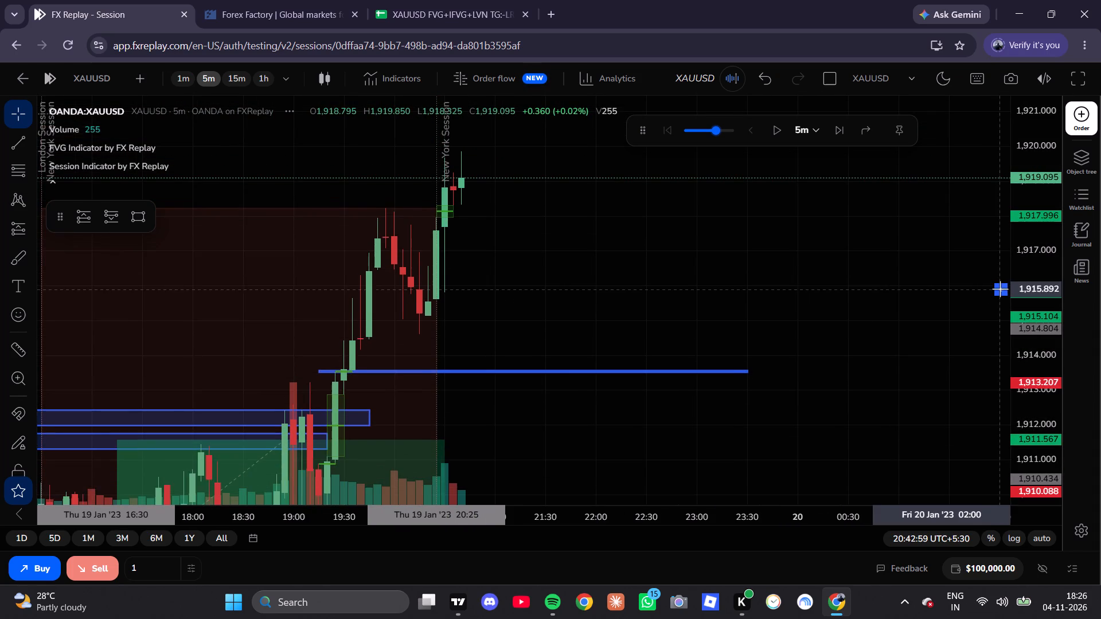
scroll(1000, 289, "down", 6)
scroll(566, 210, "down", 3)
On the 15-minute chart, extend the end of the rectangle at 1,906.591 to 1,906.900 to about 00:00 on 20 January.
left_click(233, 72)
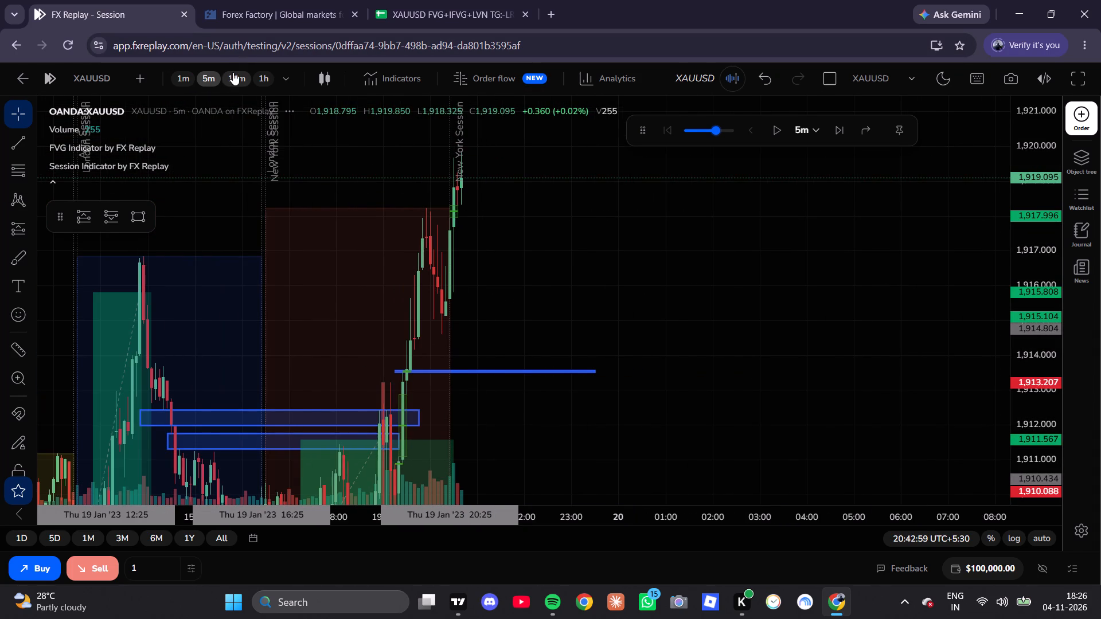
scroll(433, 253, "up", 7)
left_click_drag(608, 318, 756, 138)
scroll(572, 199, "up", 9)
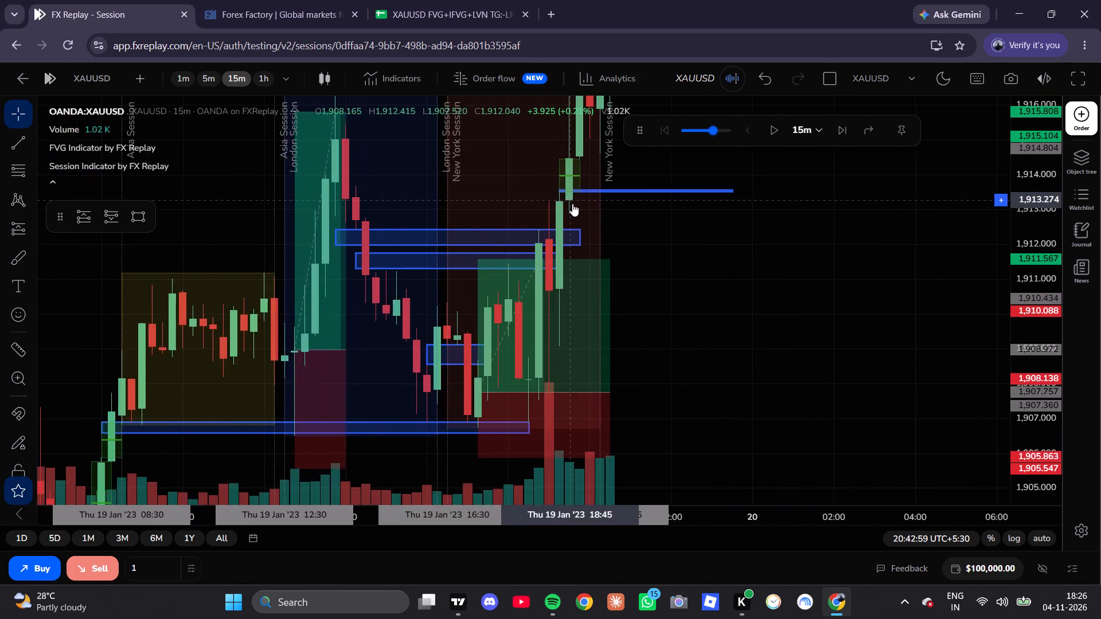
scroll(572, 203, "up", 3)
scroll(572, 203, "down", 1)
scroll(572, 203, "up", 2)
left_click_drag(728, 325, 728, 186)
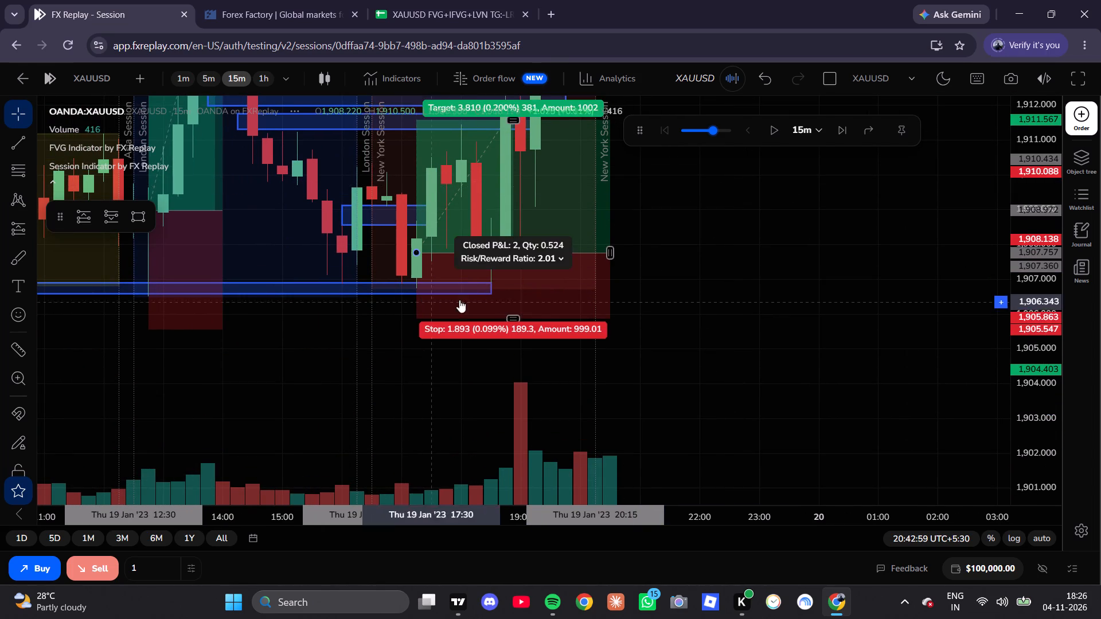
scroll(1017, 323, "up", 10)
scroll(1017, 323, "down", 2)
scroll(1017, 323, "up", 17)
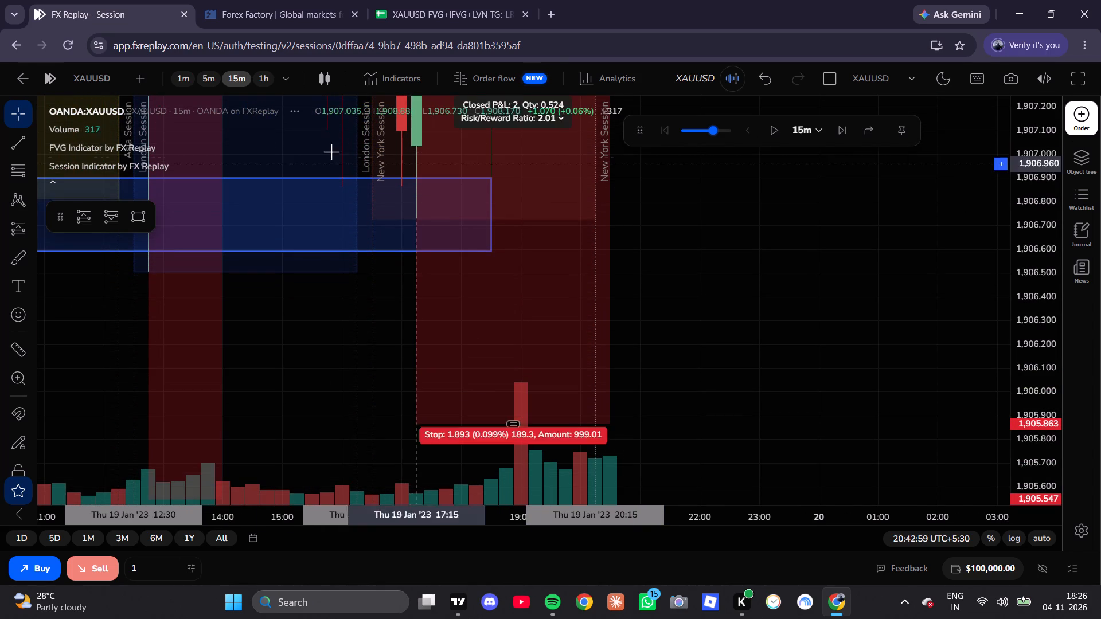
left_click(487, 218)
left_click(333, 252)
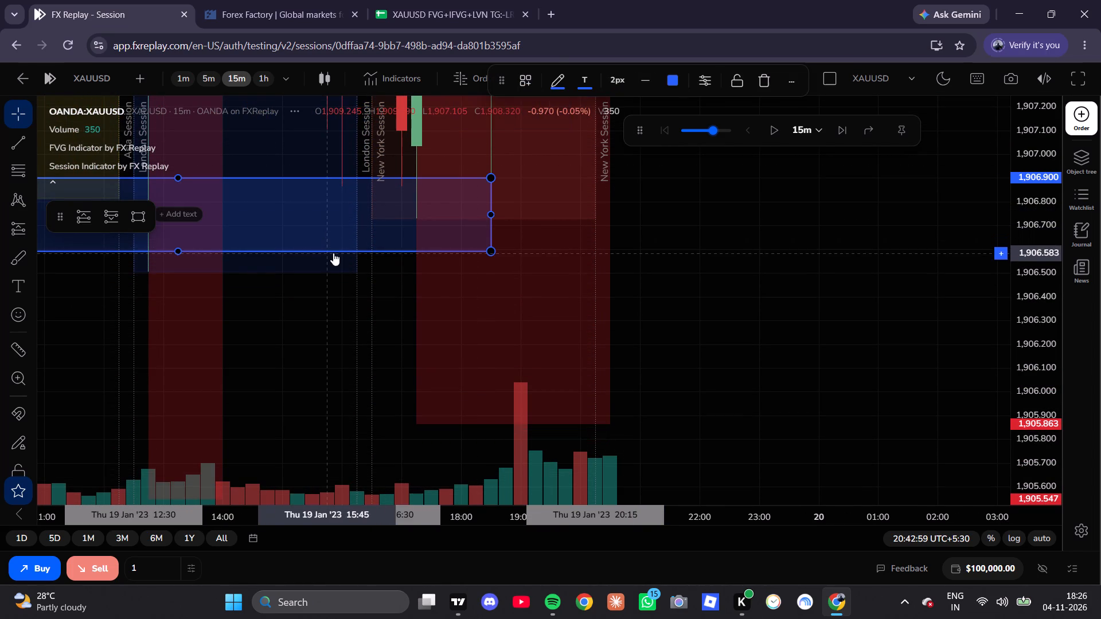
left_click_drag(491, 214, 820, 218)
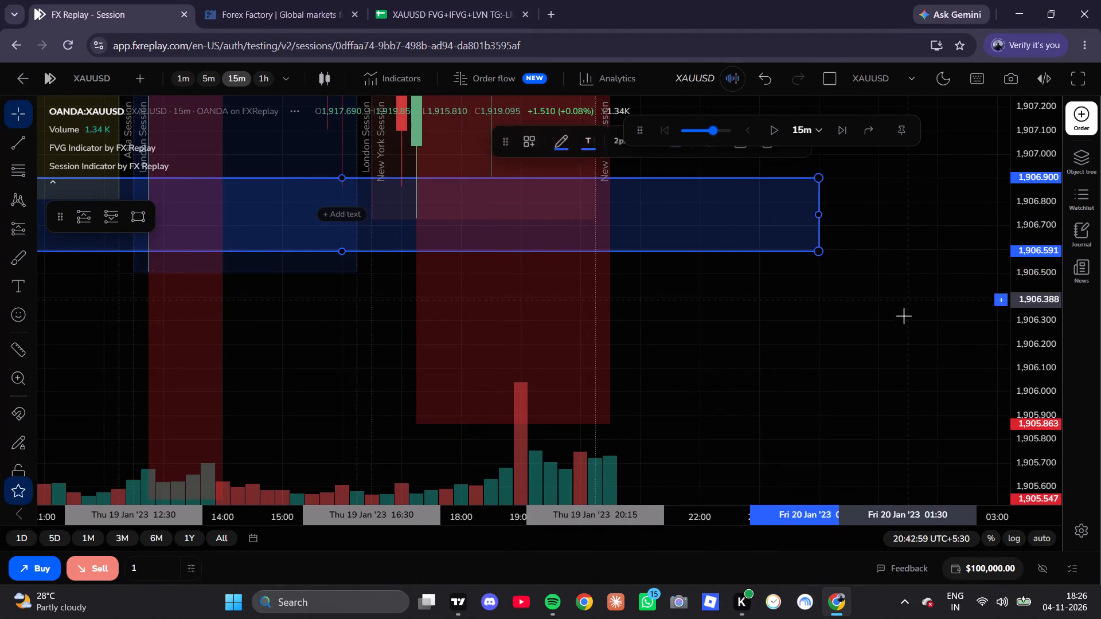
left_click(904, 316)
Advance the replay in 15-minute candles to about 00:44 on 20 January.
left_click_drag(903, 315, 747, 468)
scroll(782, 345, "down", 9)
scroll(1087, 375, "down", 4)
scroll(1036, 410, "down", 5)
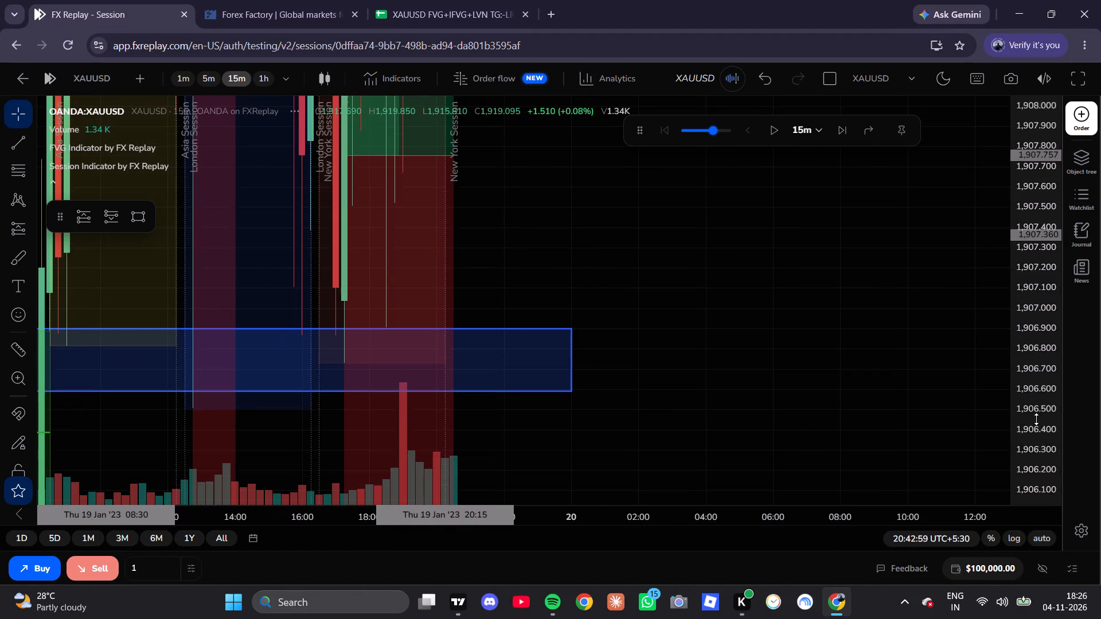
scroll(1036, 419, "down", 18)
scroll(1045, 394, "down", 5)
left_click_drag(754, 298, 759, 332)
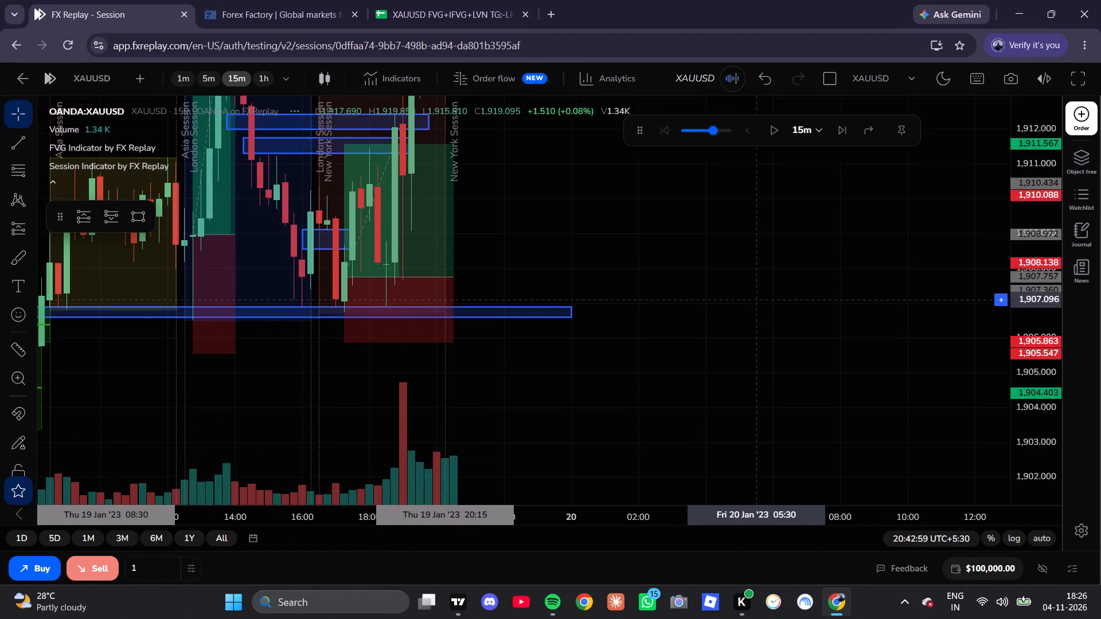
left_click_drag(759, 332, 762, 412)
left_click_drag(736, 260, 745, 316)
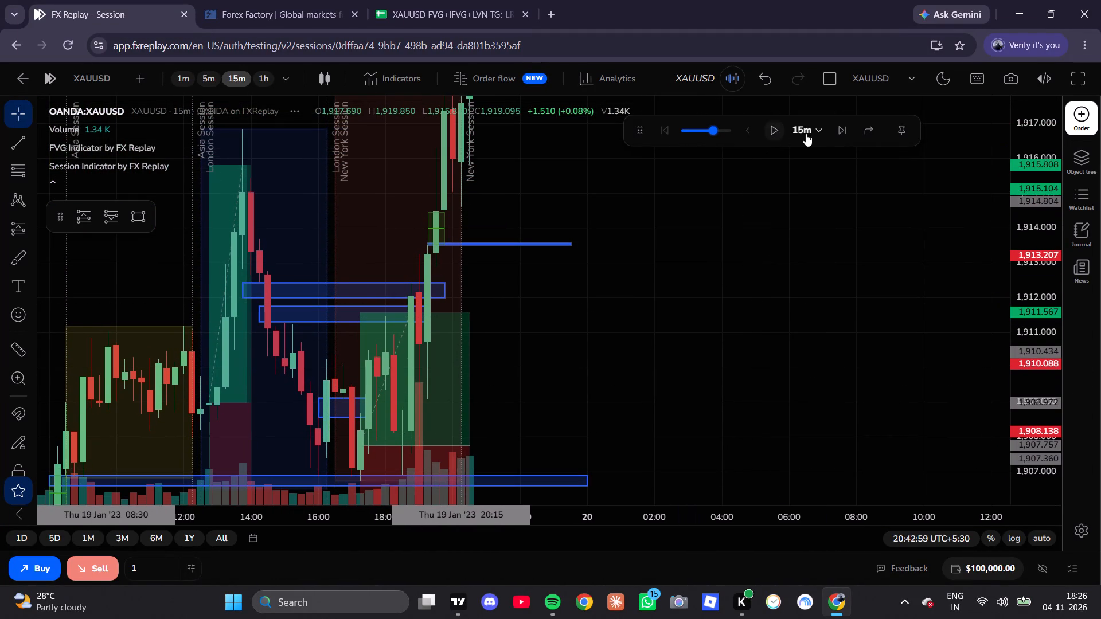
left_click(841, 135)
left_click_drag(779, 231, 780, 381)
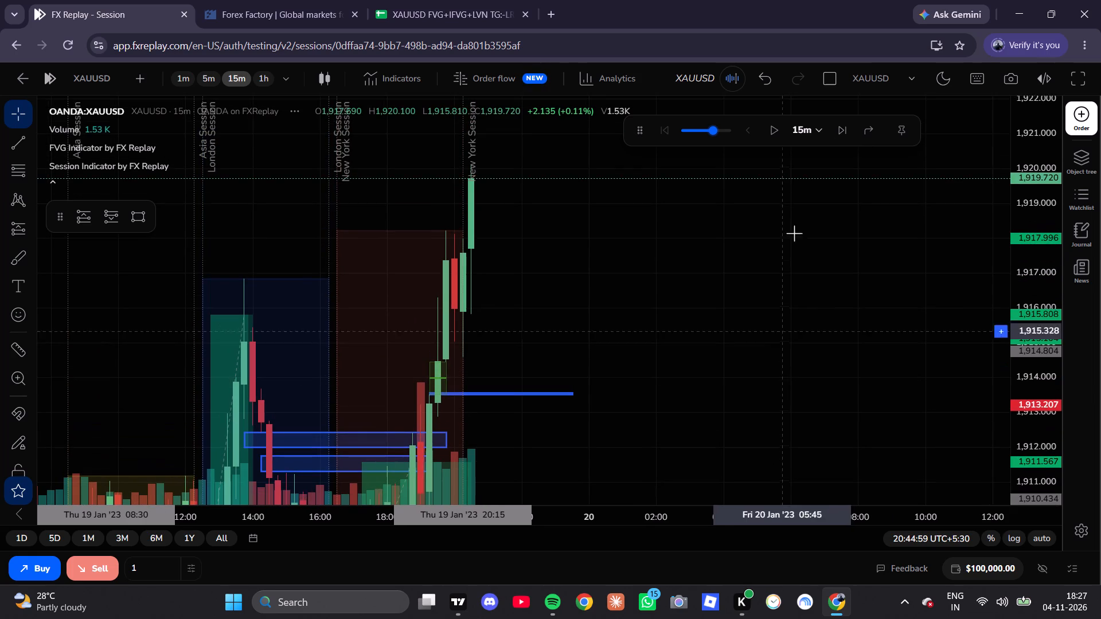
left_click(838, 134)
left_click(838, 134)
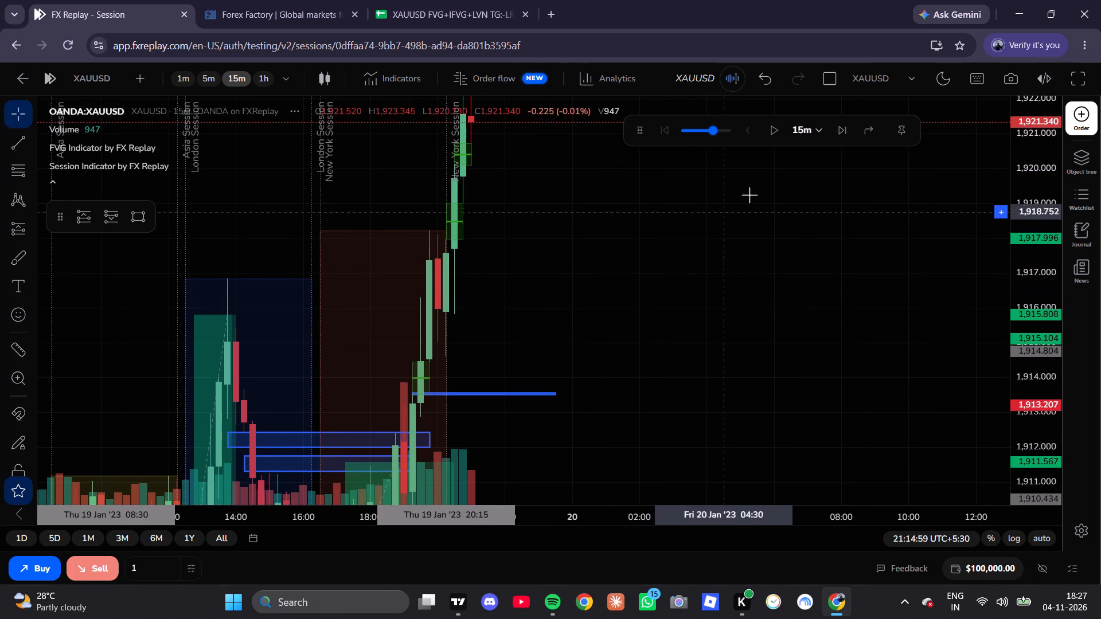
double_click(845, 136)
triple_click(845, 136)
triple_click(845, 136)
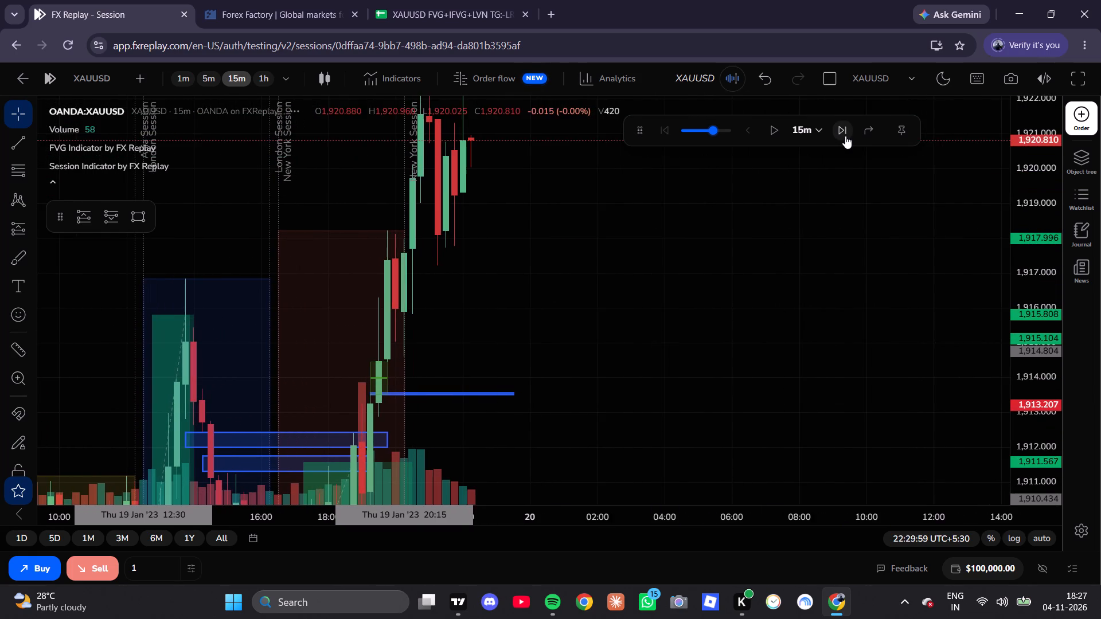
triple_click(845, 136)
triple_click(845, 136)
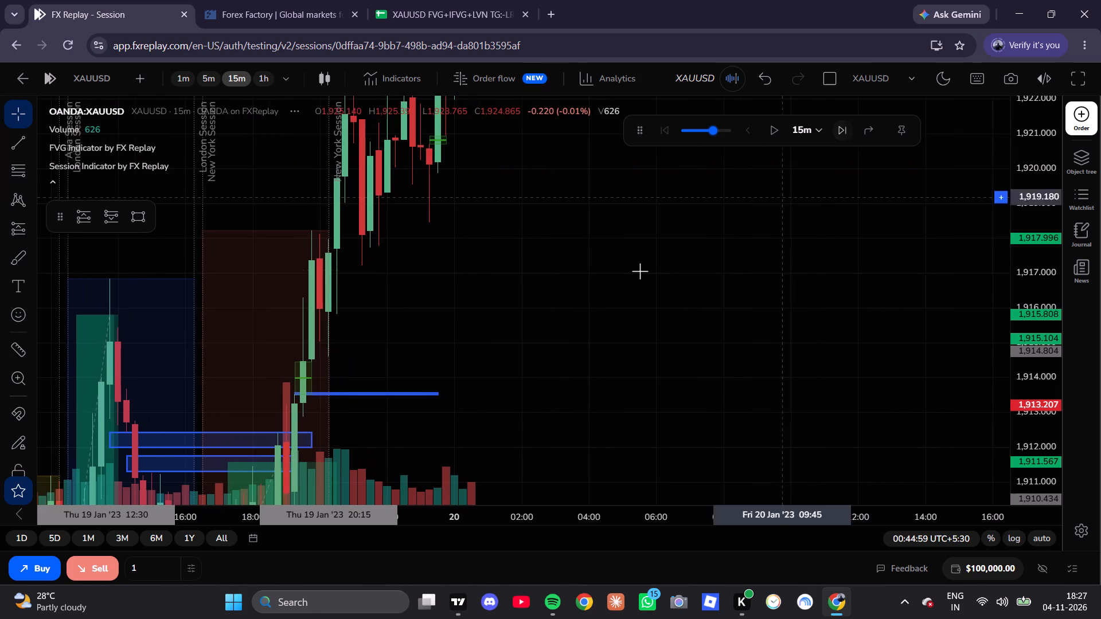
Play the 15-minute replay forward to about 13:14 on 20 January and pause it in the London session.
left_click_drag(640, 271, 654, 434)
left_click(775, 138)
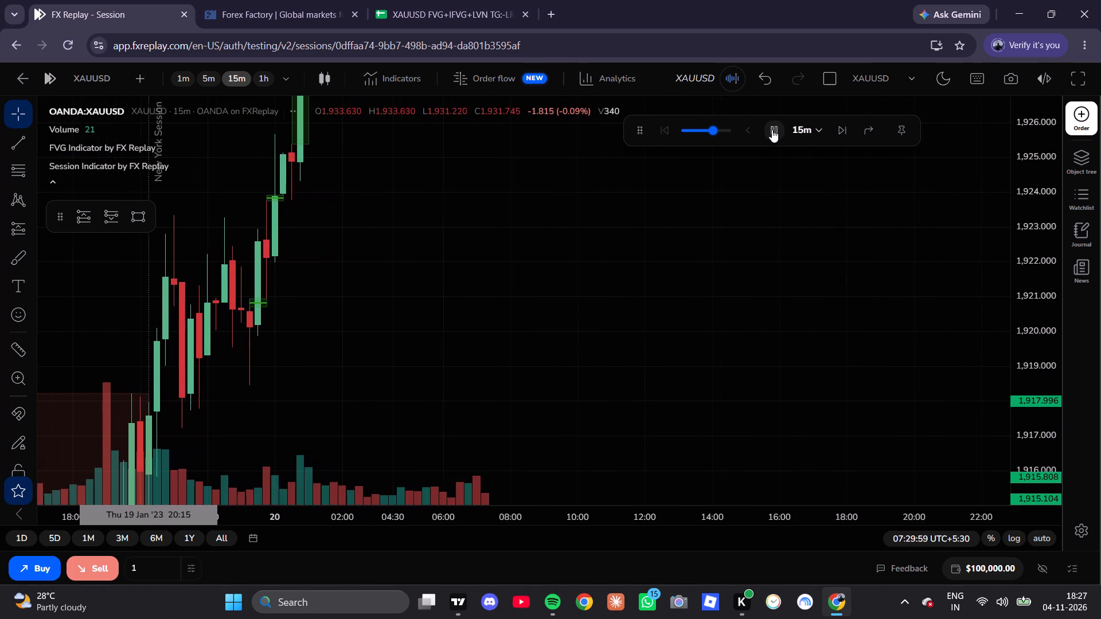
left_click(772, 129)
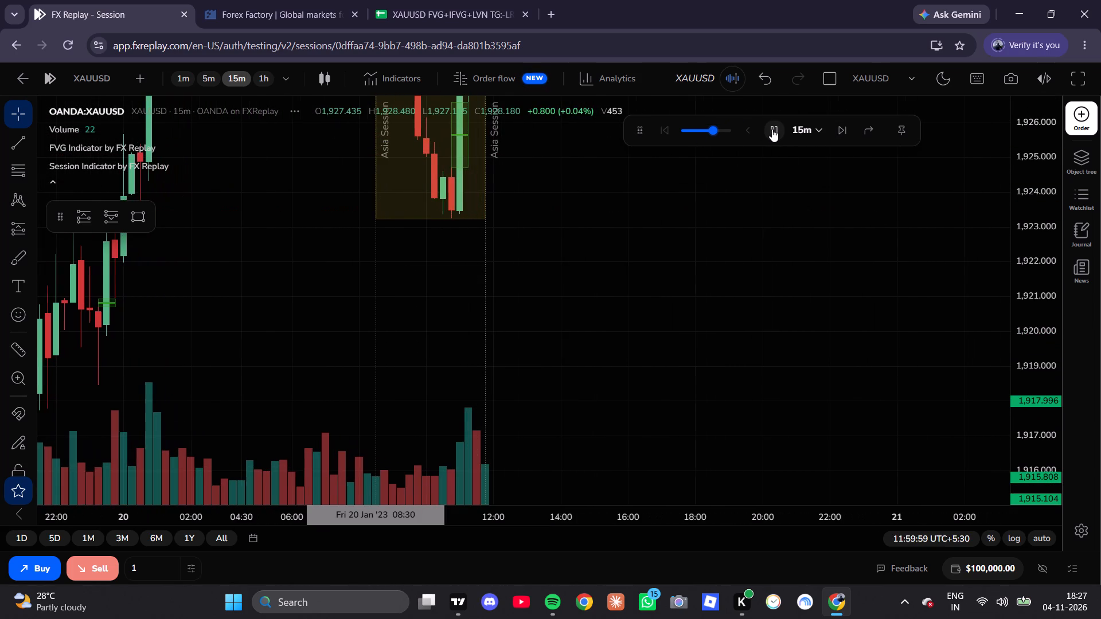
left_click(772, 129)
left_click(772, 129)
Examine the 20 January Asia and London session price action on the 15-minute chart for fair value gaps.
left_click_drag(694, 250, 757, 448)
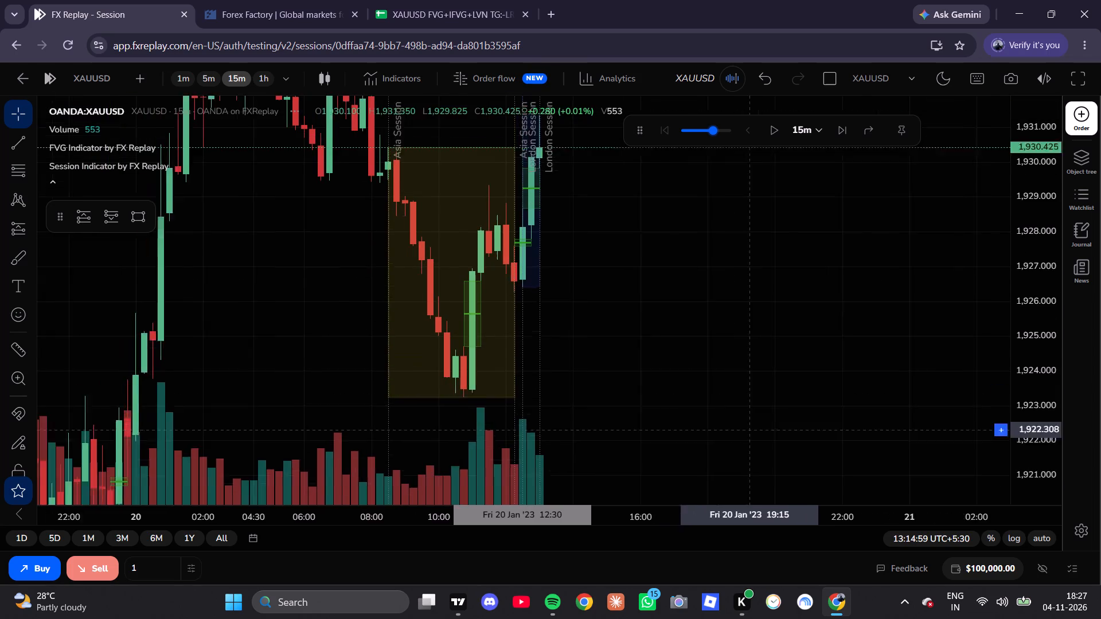
left_click_drag(757, 448, 784, 471)
scroll(559, 312, "up", 3)
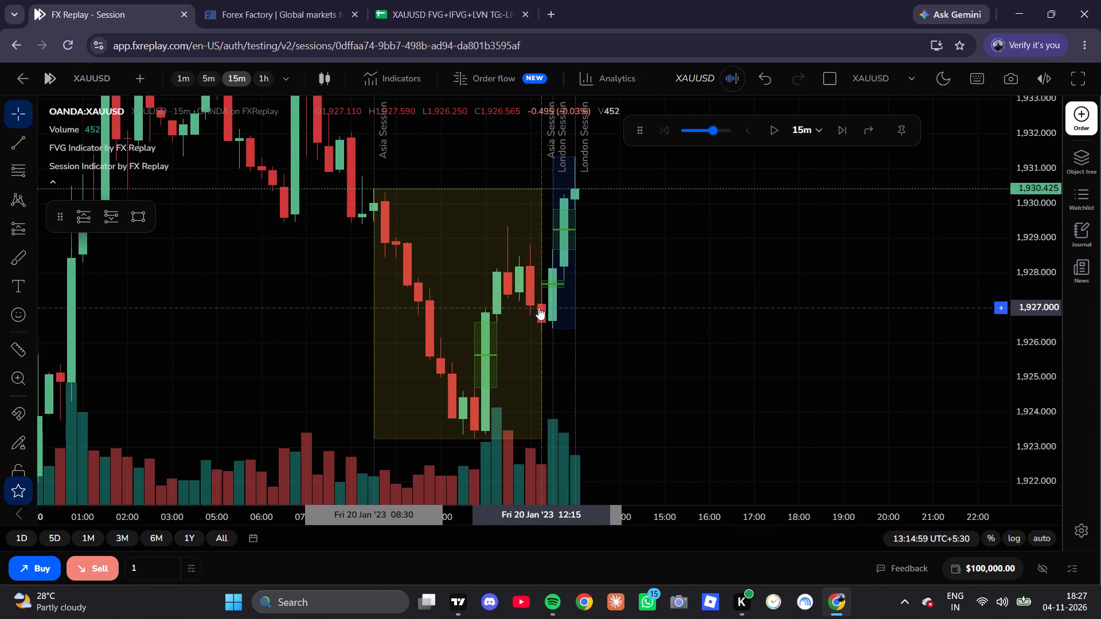
scroll(545, 308, "up", 1)
left_click_drag(602, 303, 615, 340)
scroll(431, 268, "up", 1)
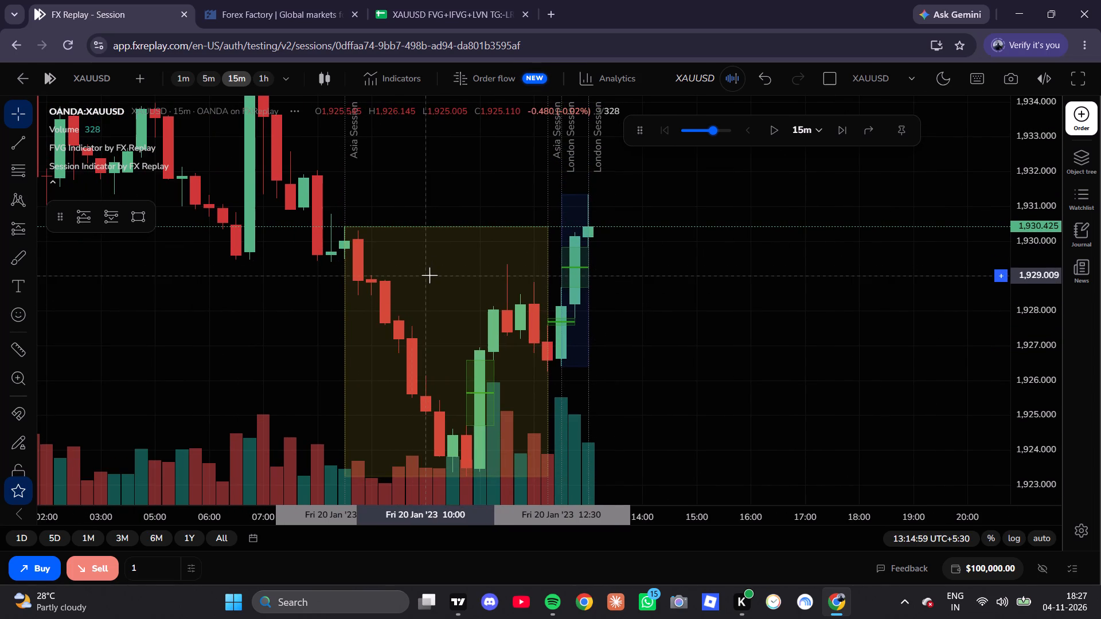
scroll(464, 271, "up", 3)
left_click_drag(584, 214, 655, 239)
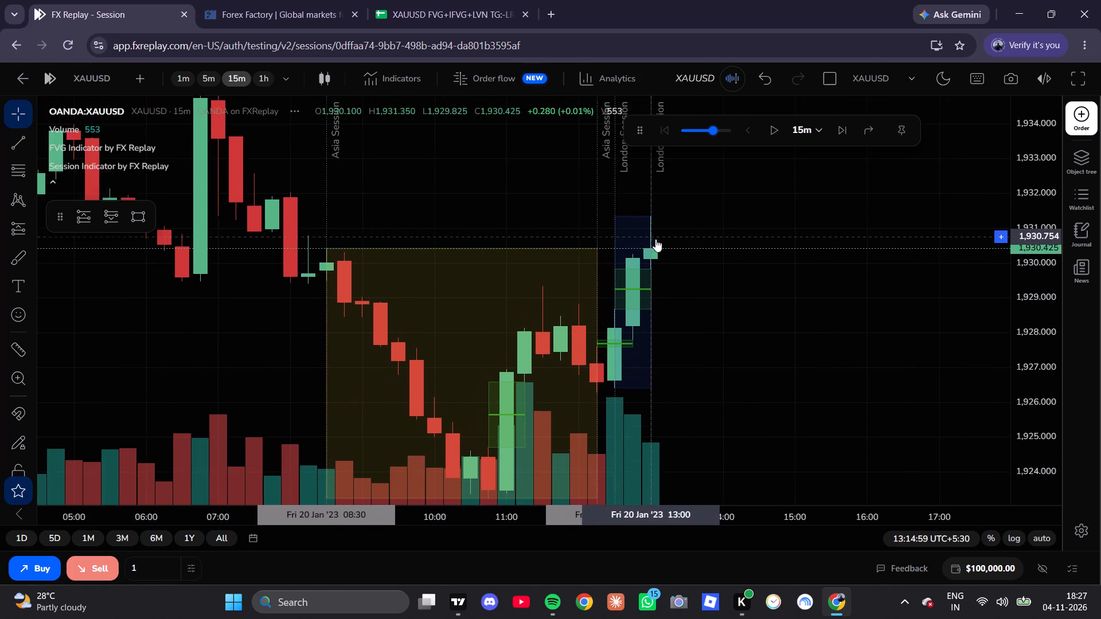
scroll(1052, 280, "up", 12)
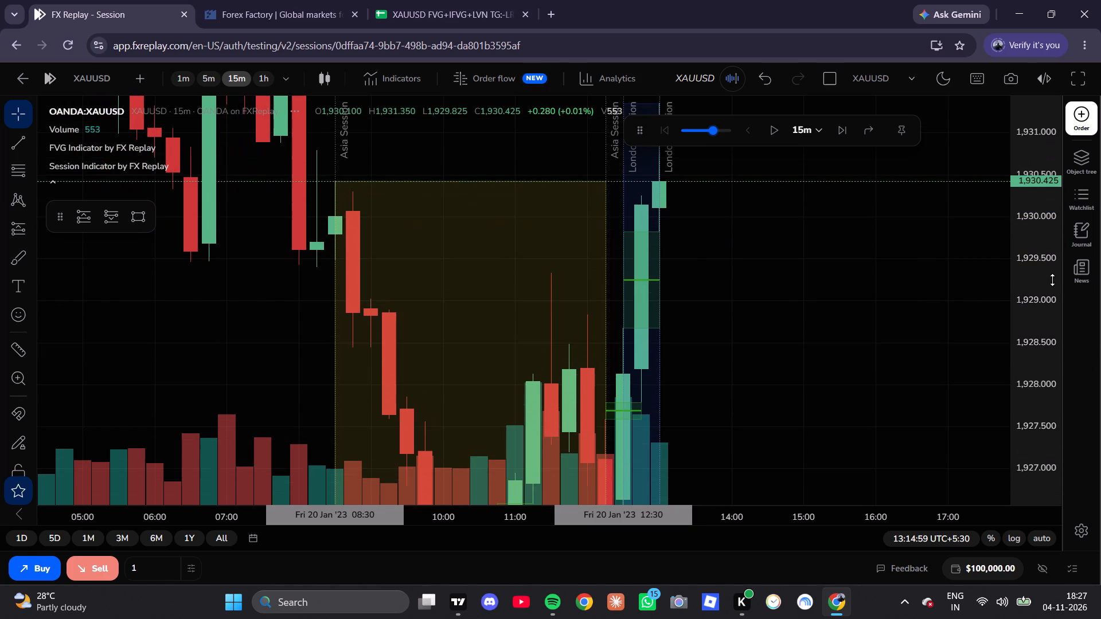
left_click_drag(827, 361, 790, 120)
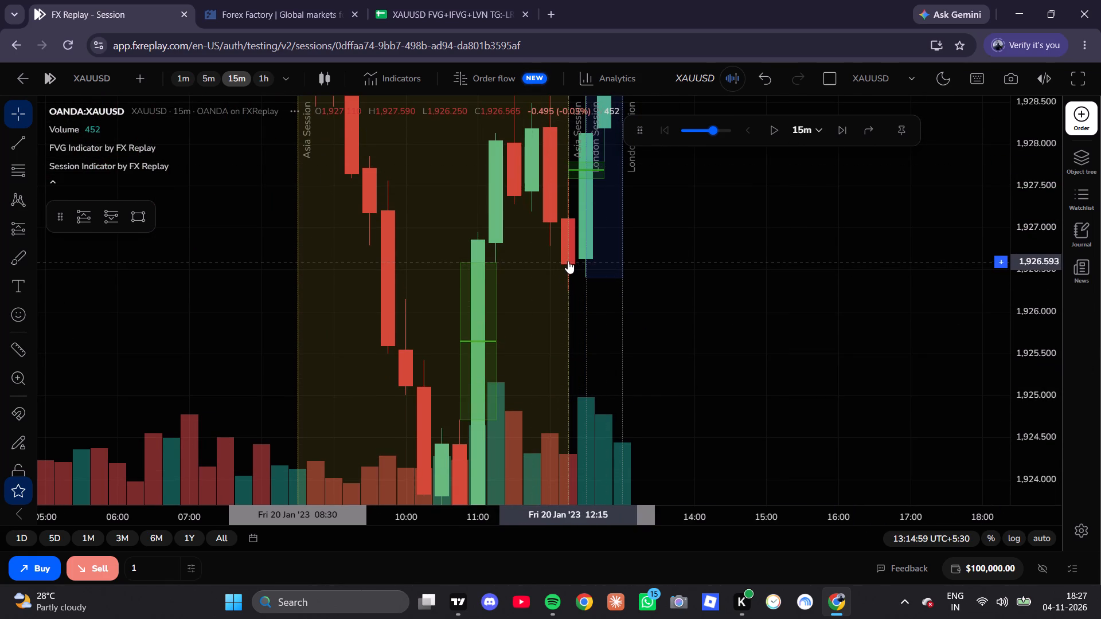
left_click_drag(676, 271, 676, 436)
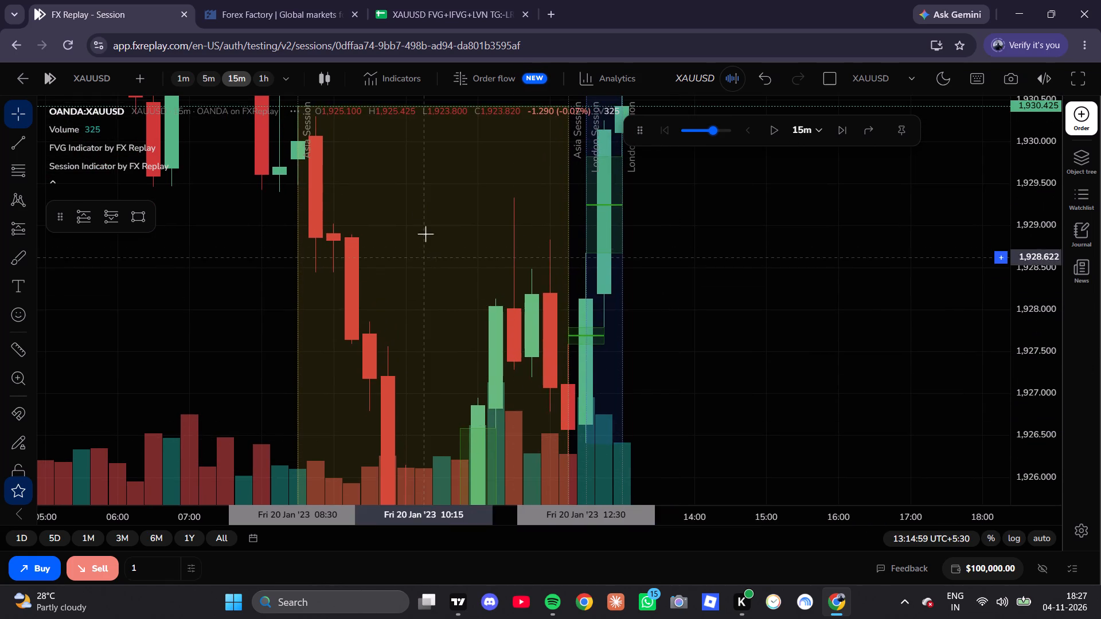
left_click_drag(423, 209, 450, 325)
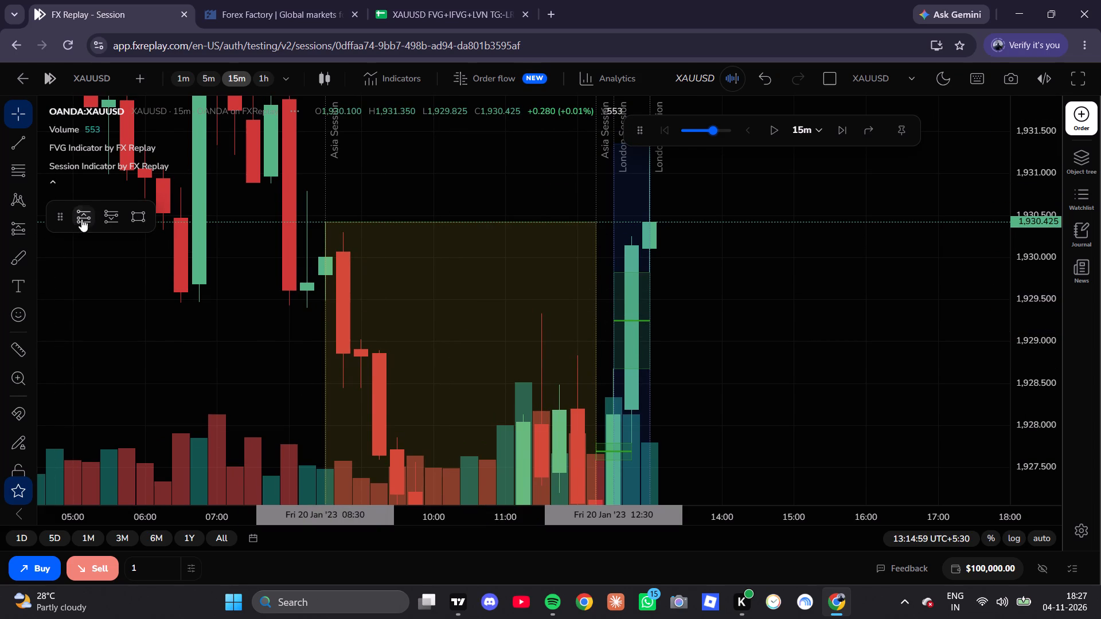
Draw a rectangle from about 08:00 to 14:30 on 20 January, spanning about 1,929.031 to 1,929.475.
left_click(136, 217)
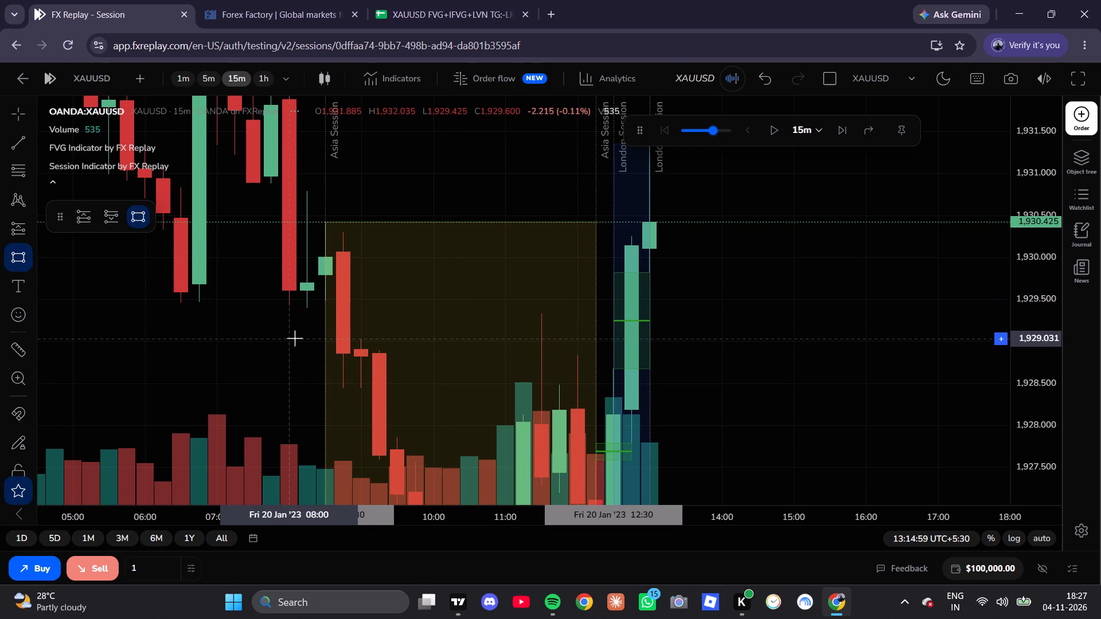
left_click(295, 338)
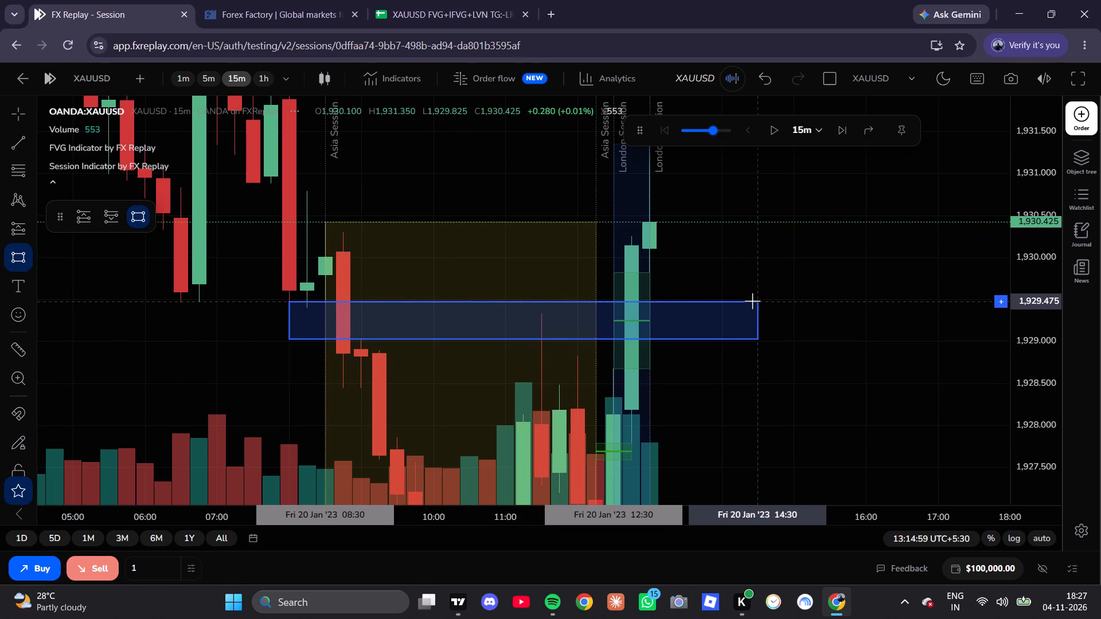
left_click(756, 299)
left_click(830, 354)
Draw a rectangle over the lower Asia-session gap from 10:45 to 14:15 on 20 January, spanning 1,924.709 to 1,926.573.
left_click_drag(823, 378, 803, 279)
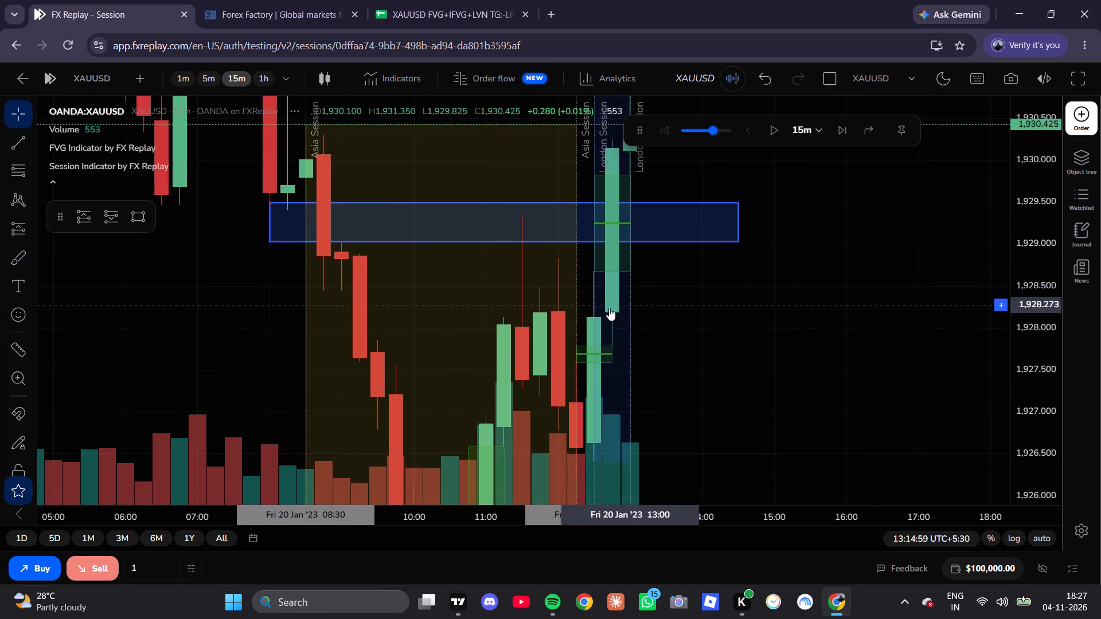
scroll(557, 315, "up", 2)
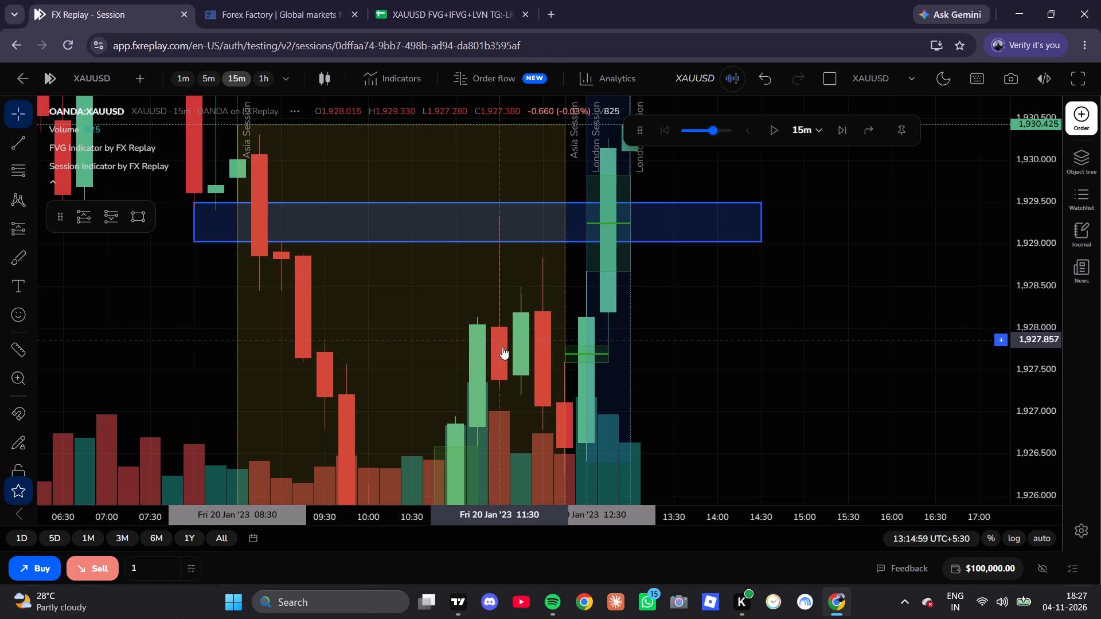
left_click_drag(720, 391, 729, 192)
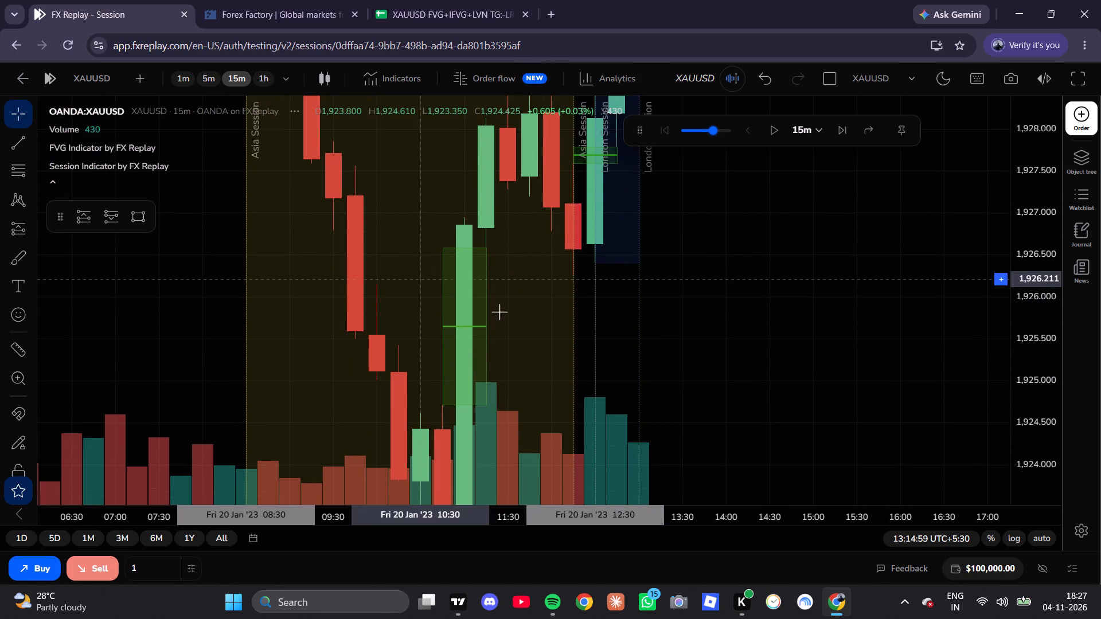
scroll(396, 424, "up", 3)
left_click_drag(598, 388, 473, 372)
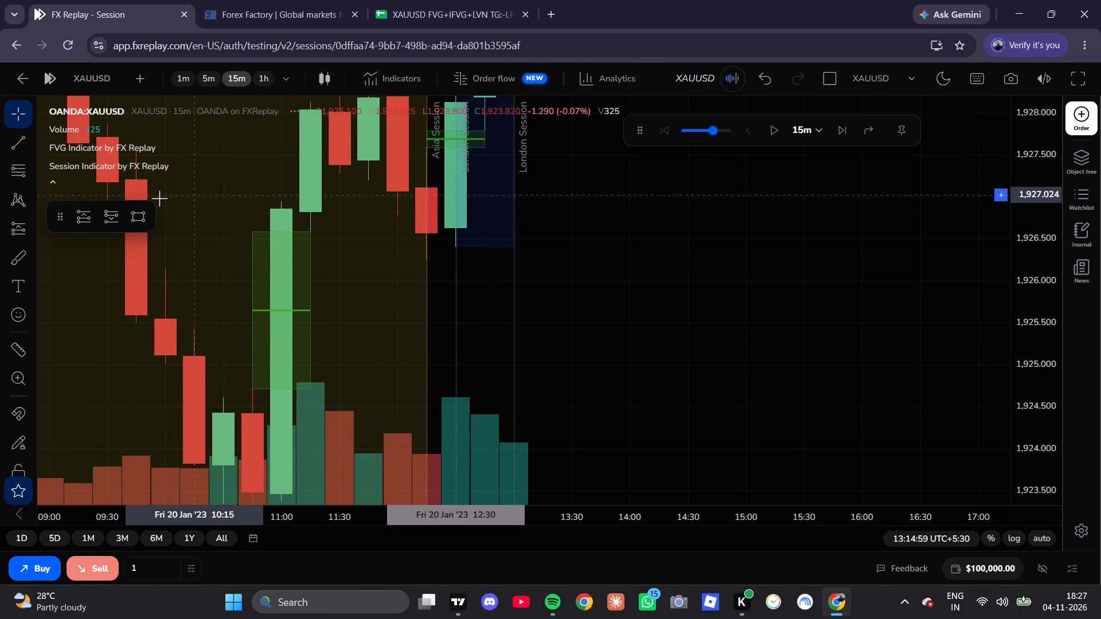
left_click(141, 213)
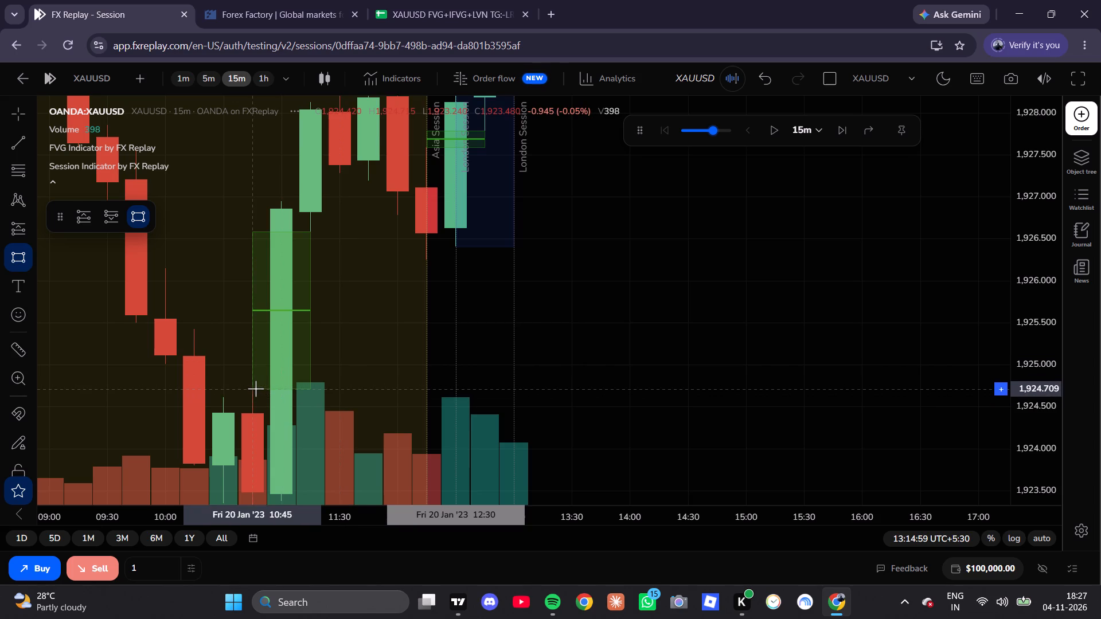
left_click(256, 389)
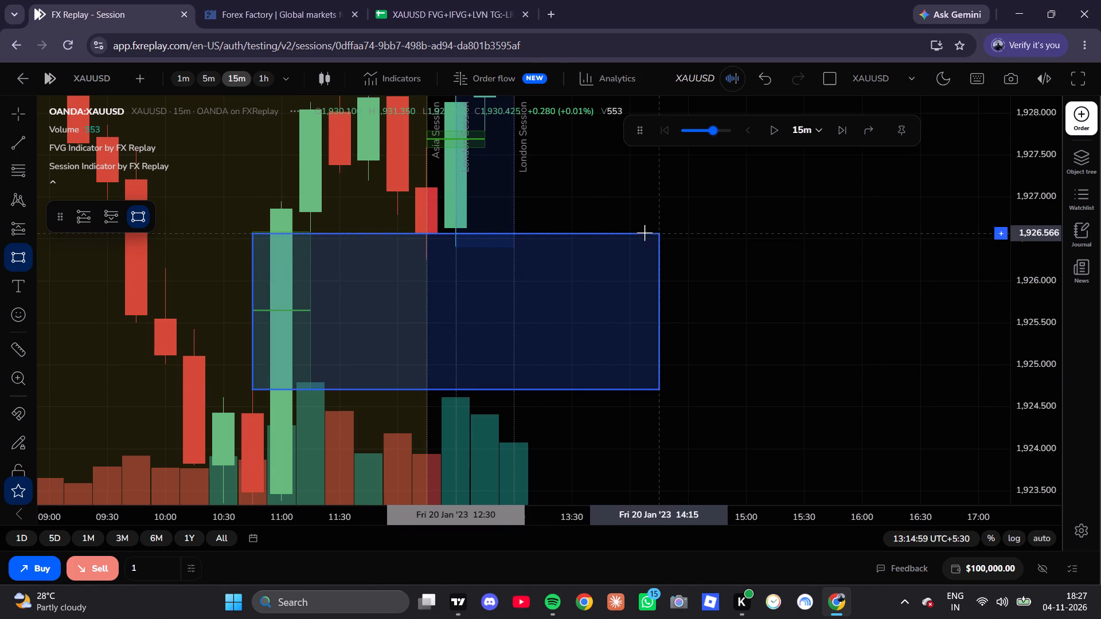
left_click(647, 232)
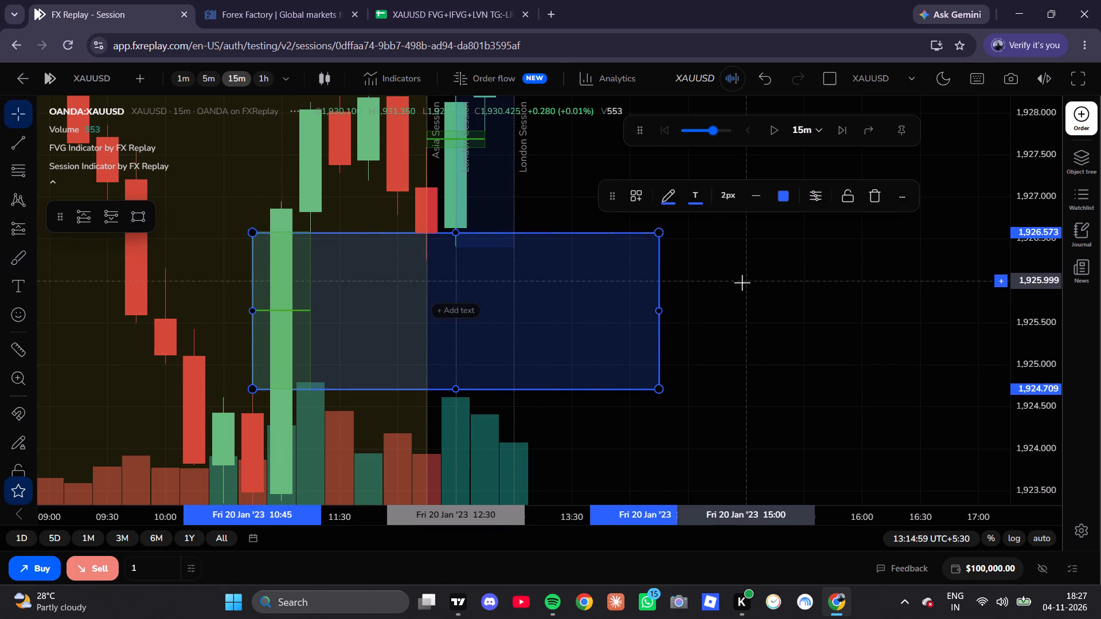
left_click(741, 282)
On the 5-minute chart, raise the lower edge of the rectangle starting at 10:45 to about 1,925.9.
left_click_drag(753, 285, 771, 334)
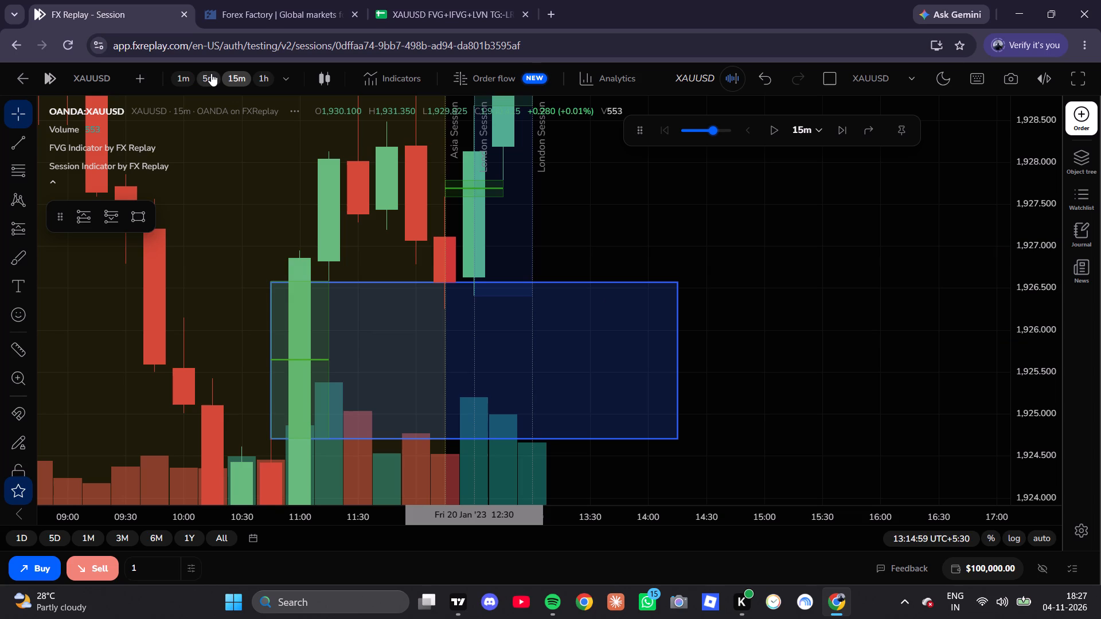
left_click(211, 73)
scroll(238, 224, "down", 15)
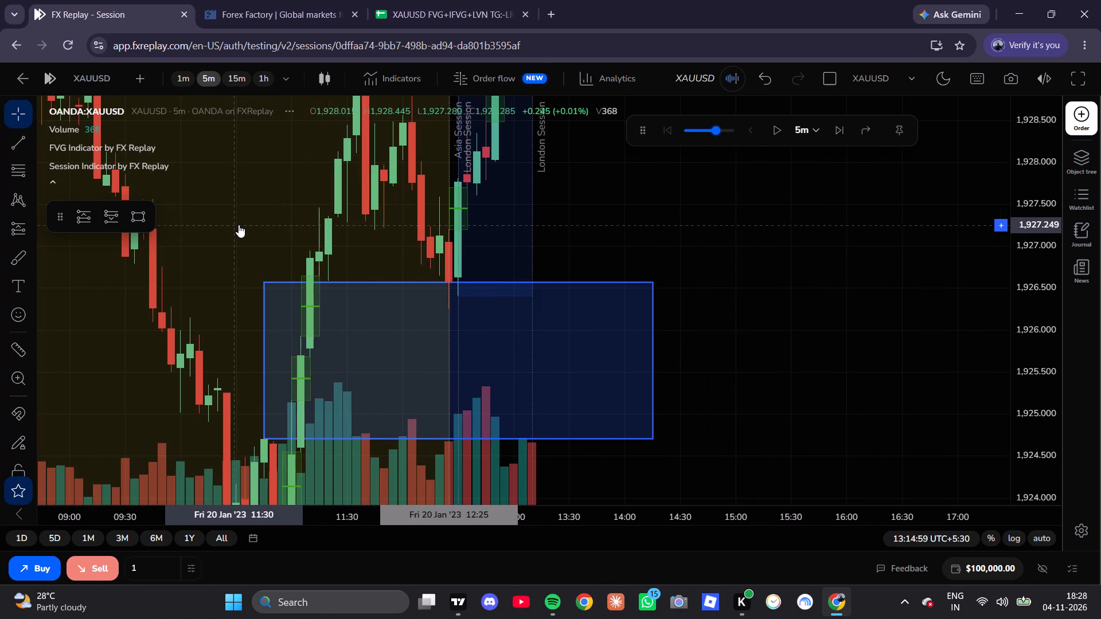
left_click_drag(364, 254, 445, 234)
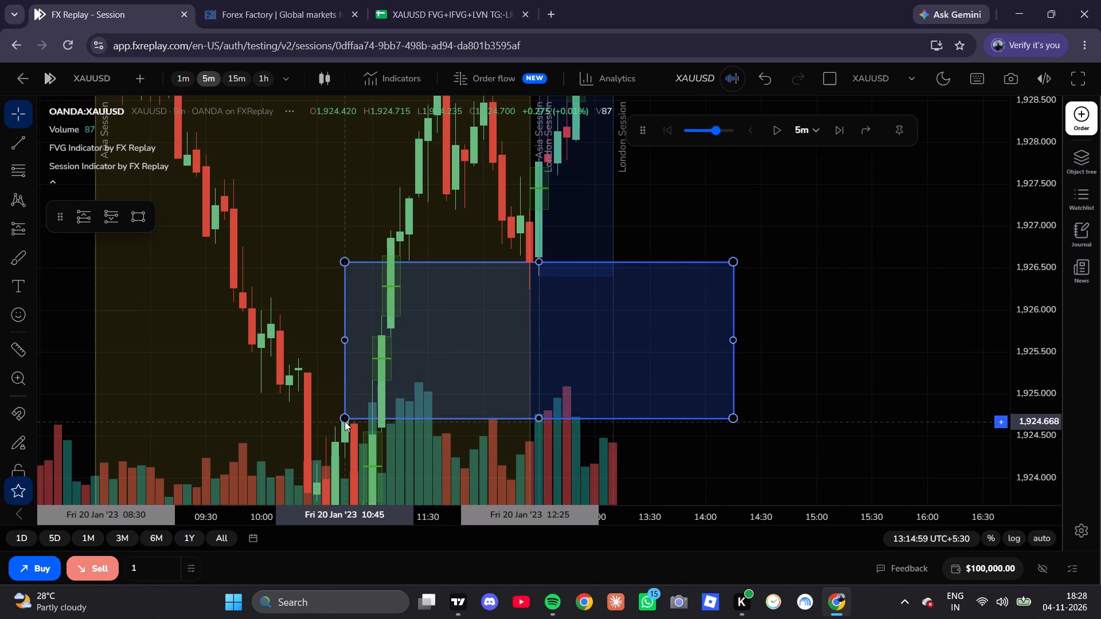
left_click_drag(345, 421, 334, 317)
left_click(765, 74)
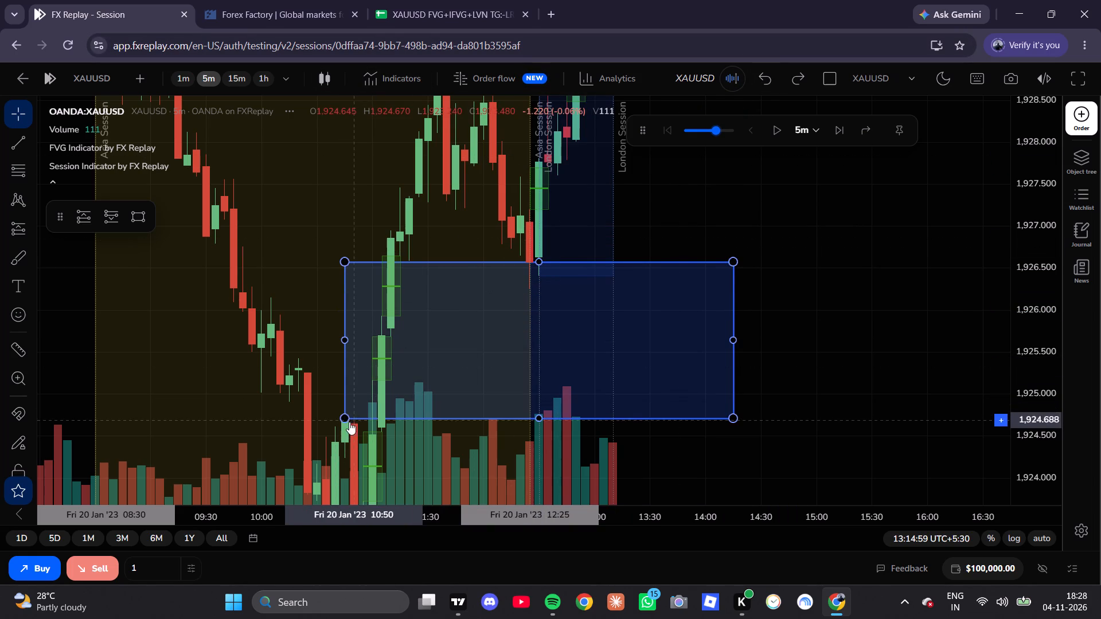
left_click_drag(348, 420, 349, 312)
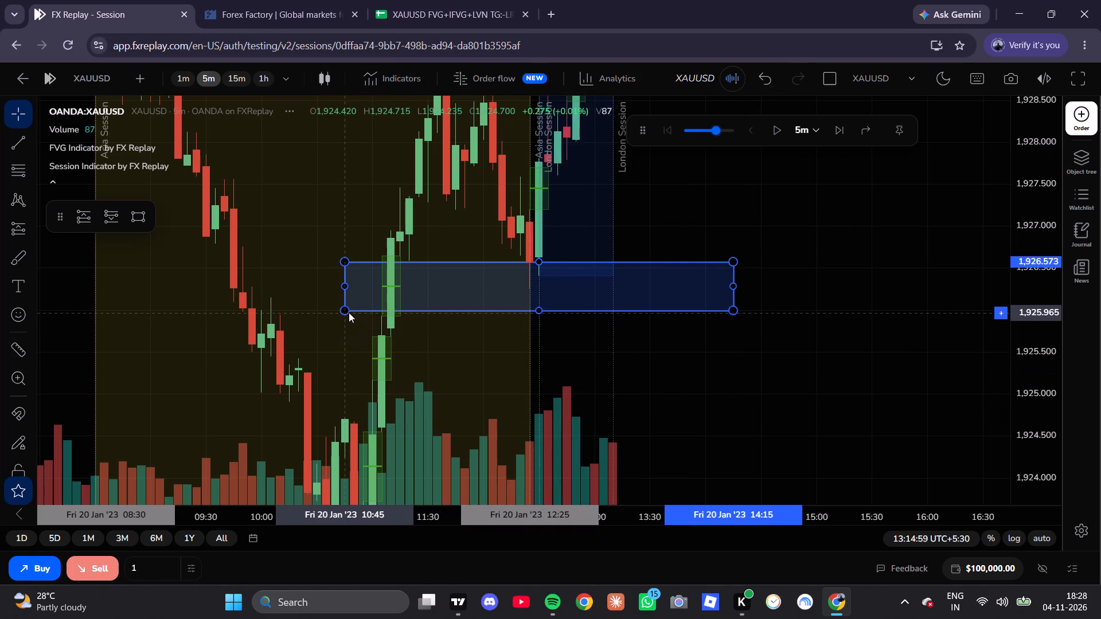
left_click_drag(349, 312, 346, 318)
left_click(536, 241)
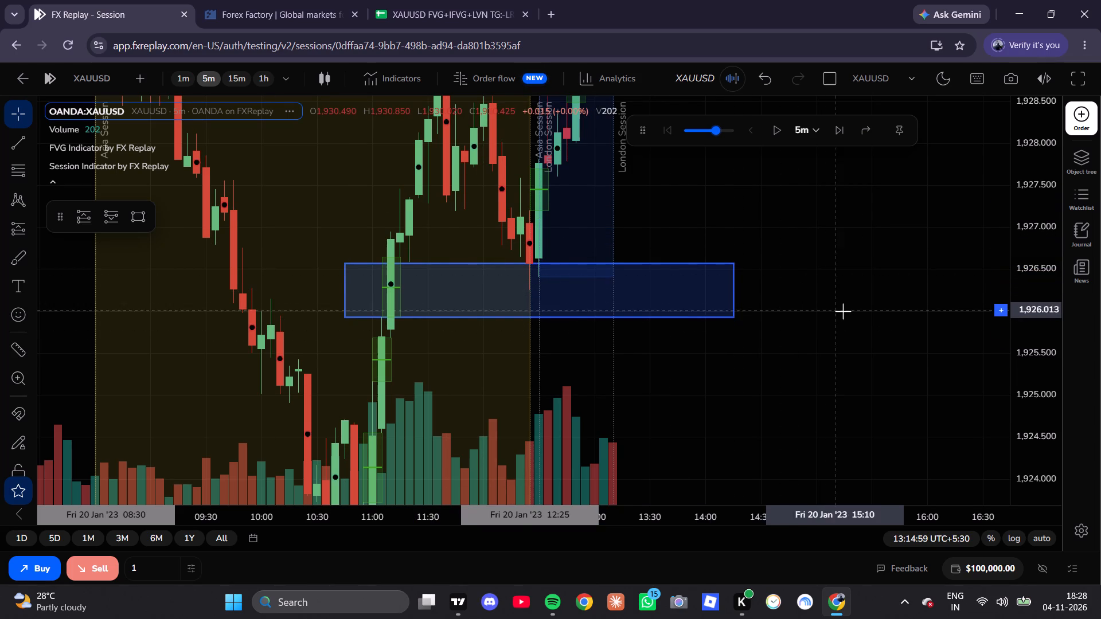
Draw a rectangle over the next lower 5-minute gap from 11:00 to 14:15, spanning about 1,925.146 to 1,925.678.
left_click_drag(843, 311, 842, 245)
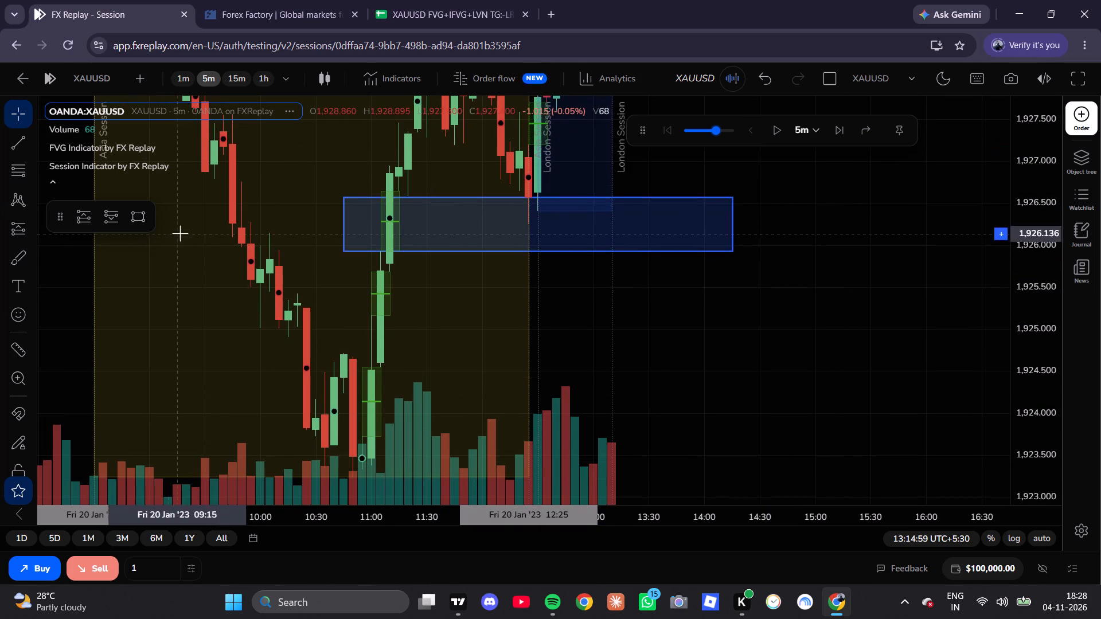
left_click(128, 225)
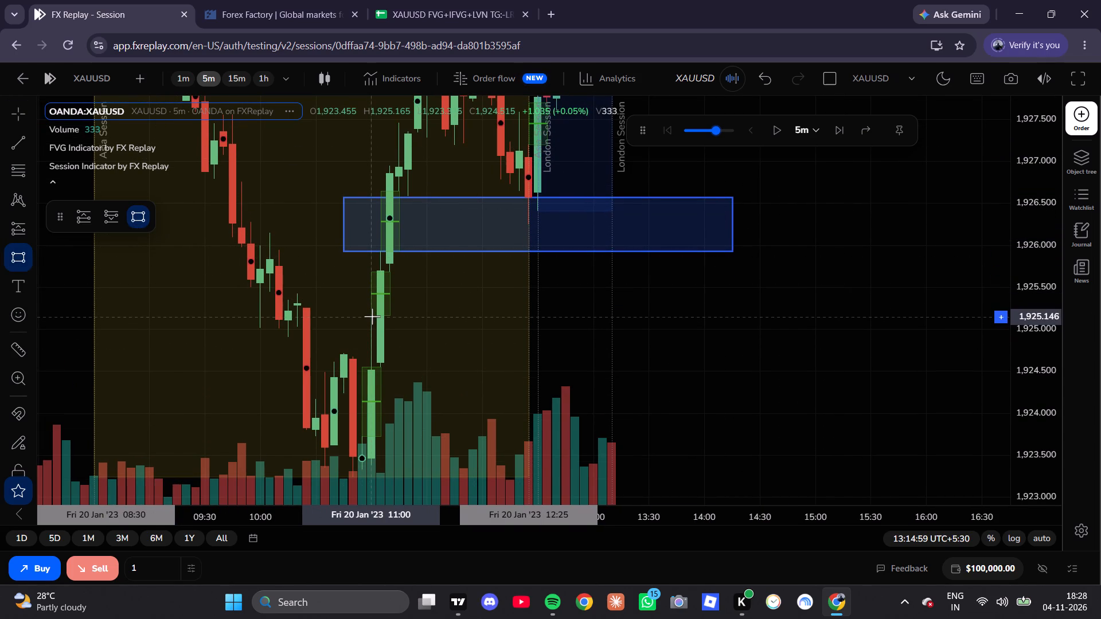
left_click(372, 316)
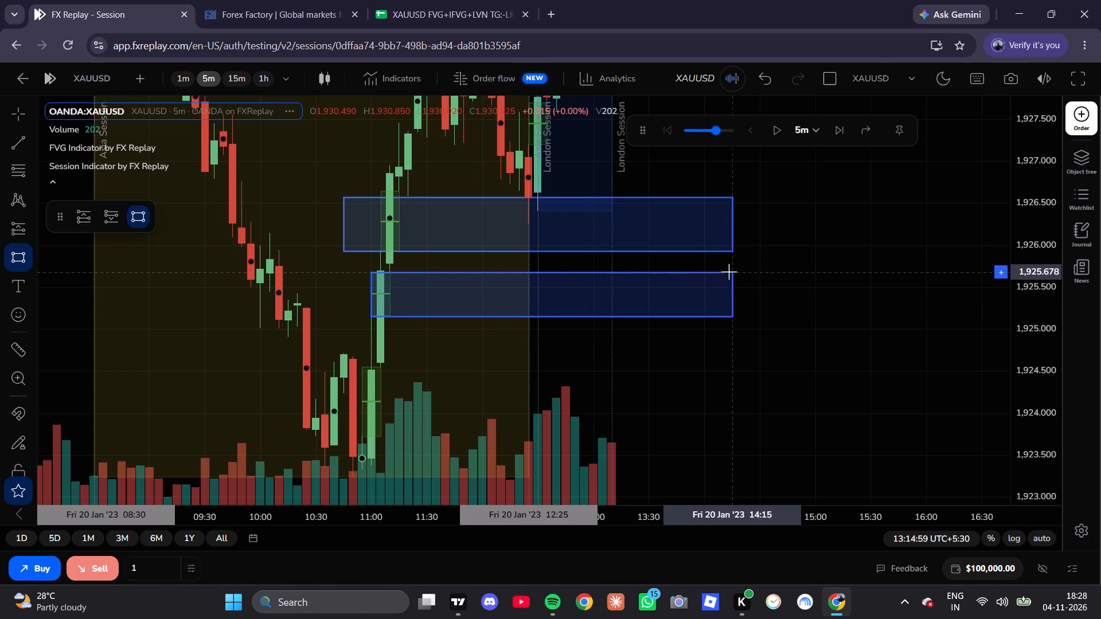
left_click(729, 272)
left_click(814, 181)
Examine the rectangle near 1,929 against the surrounding candles on the 1-, 5- and 15-minute charts, finishing on the 5-minute chart.
left_click_drag(814, 181, 875, 397)
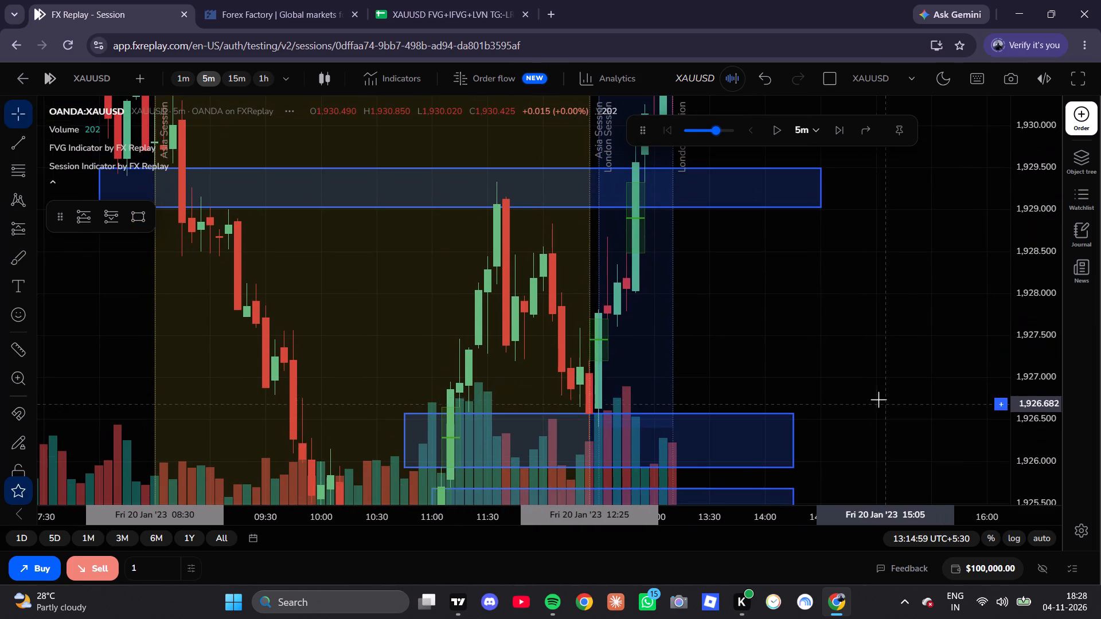
scroll(827, 335, "down", 2)
scroll(759, 285, "up", 2)
left_click_drag(746, 296, 753, 414)
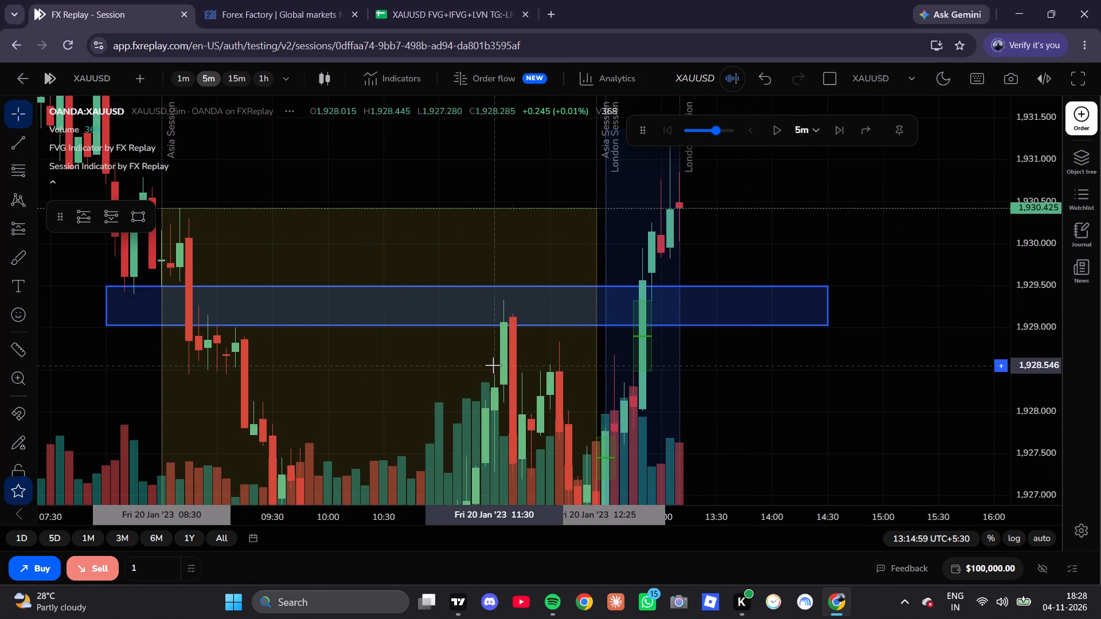
scroll(493, 364, "up", 4)
left_click(181, 84)
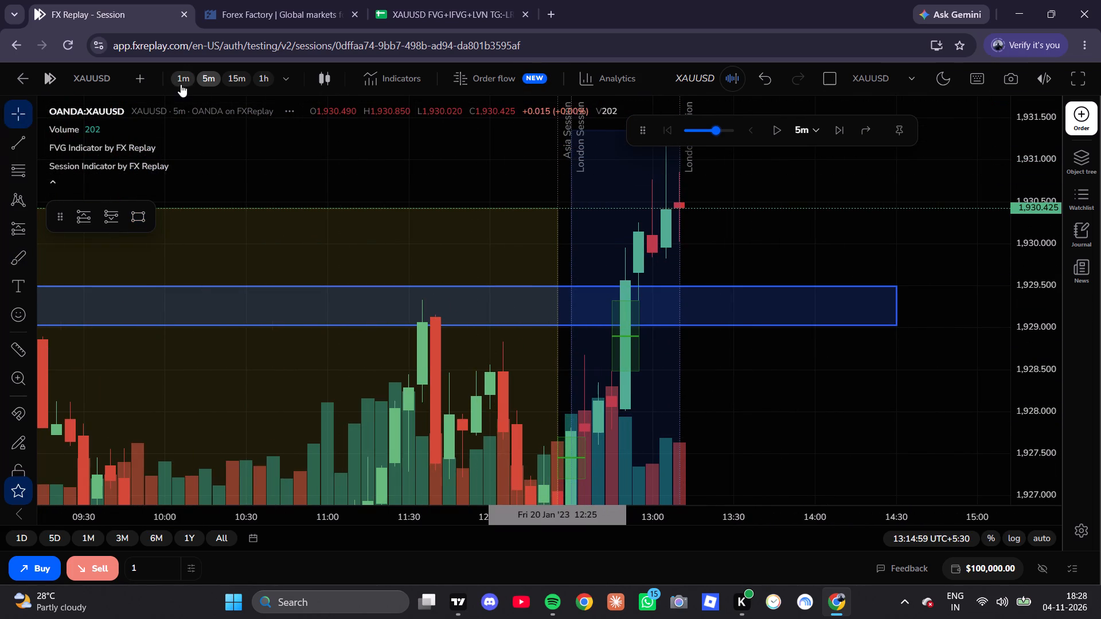
scroll(357, 274, "down", 18)
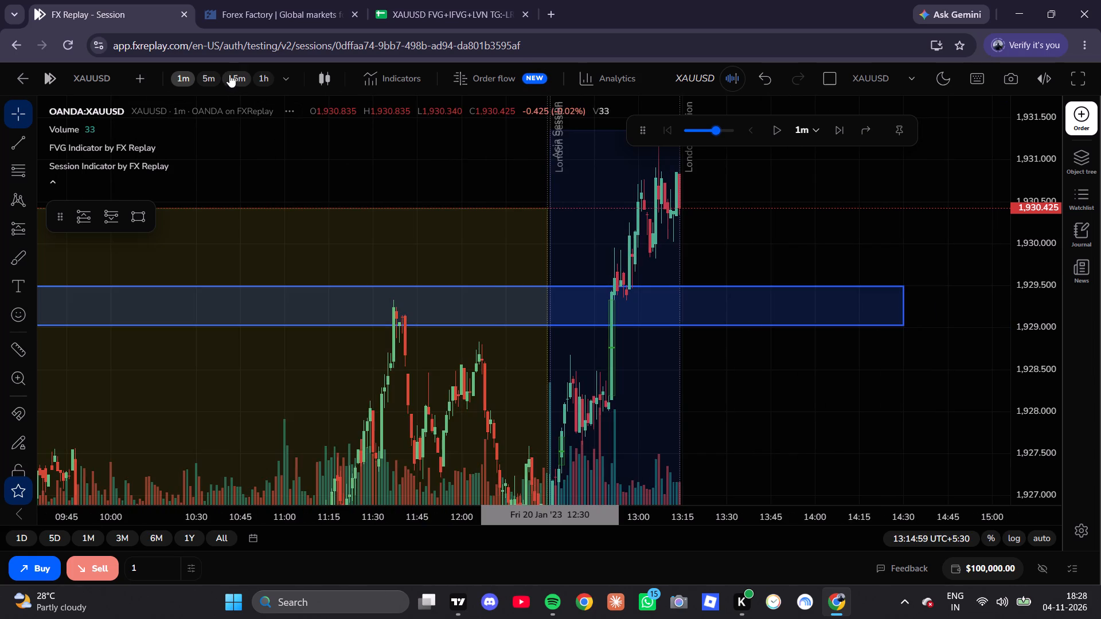
left_click(208, 75)
scroll(464, 354, "up", 7)
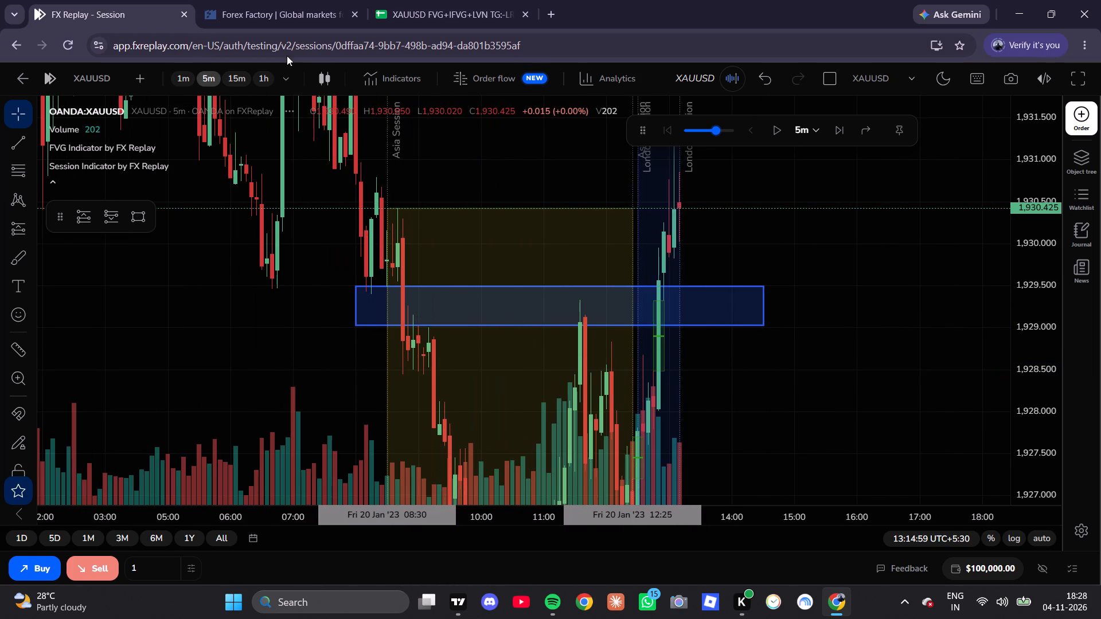
left_click(240, 80)
scroll(295, 289, "up", 7)
scroll(299, 295, "down", 1)
scroll(299, 295, "up", 3)
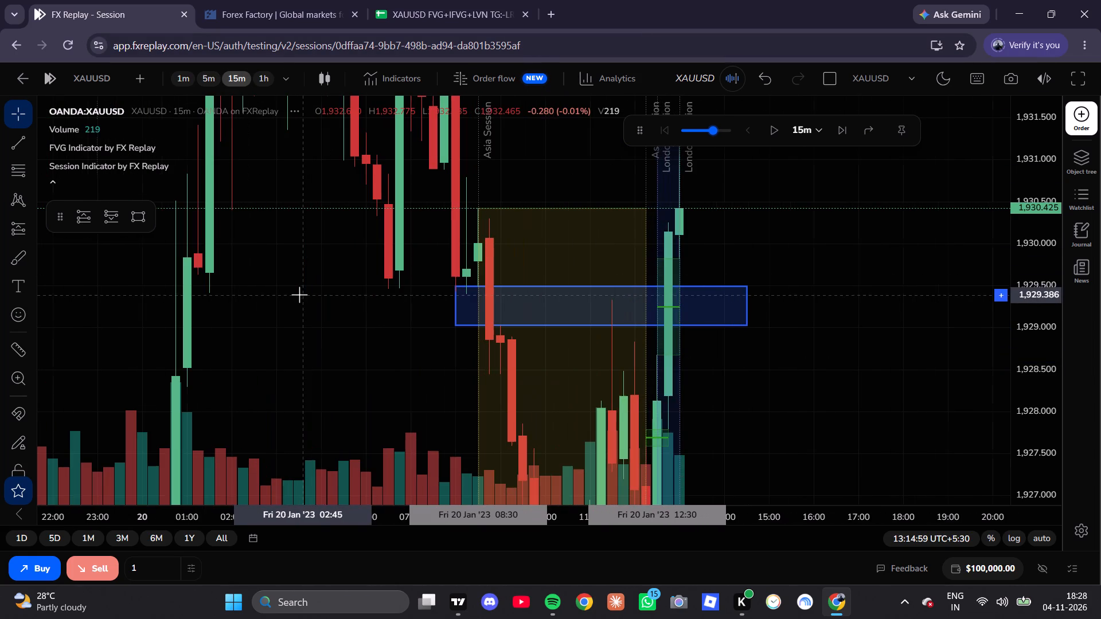
left_click(212, 73)
scroll(211, 354, "down", 6)
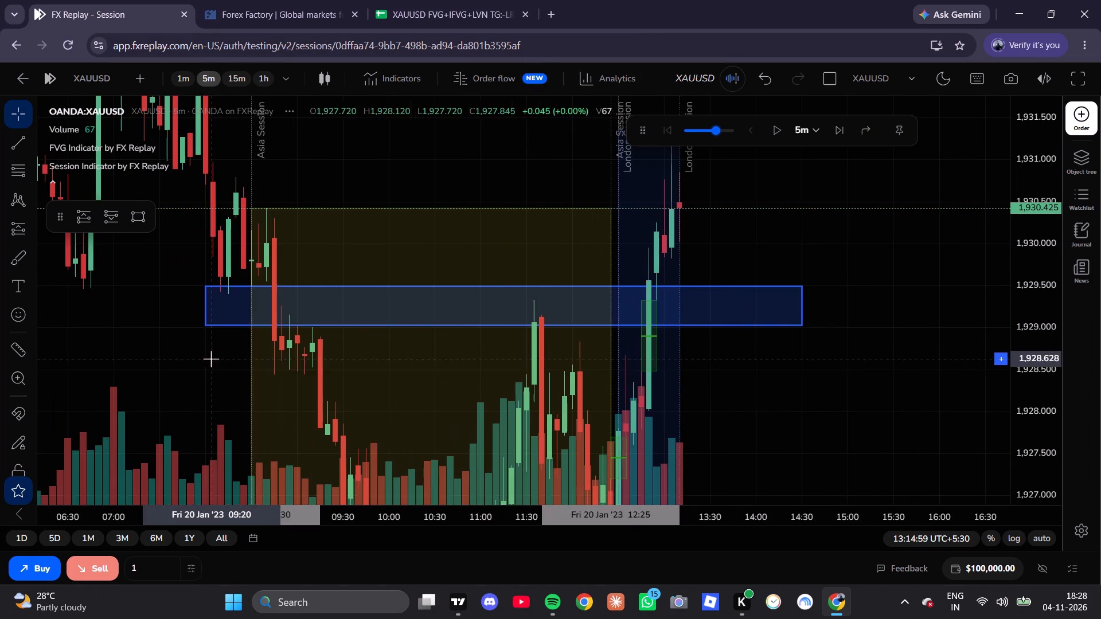
left_click_drag(216, 374, 486, 365)
scroll(399, 354, "up", 4)
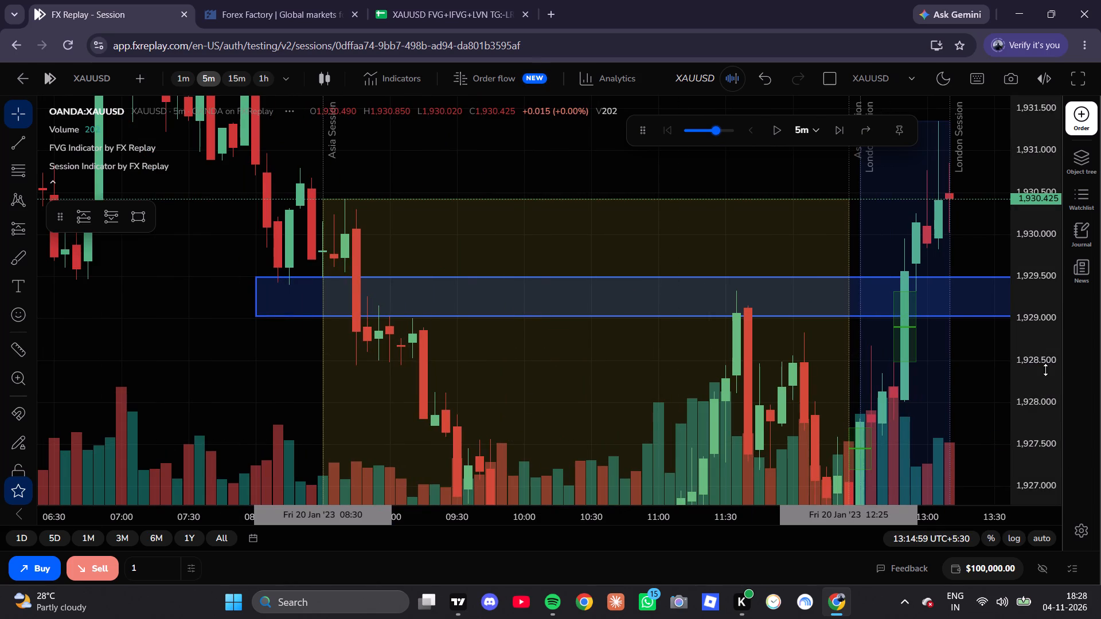
scroll(1044, 332, "up", 15)
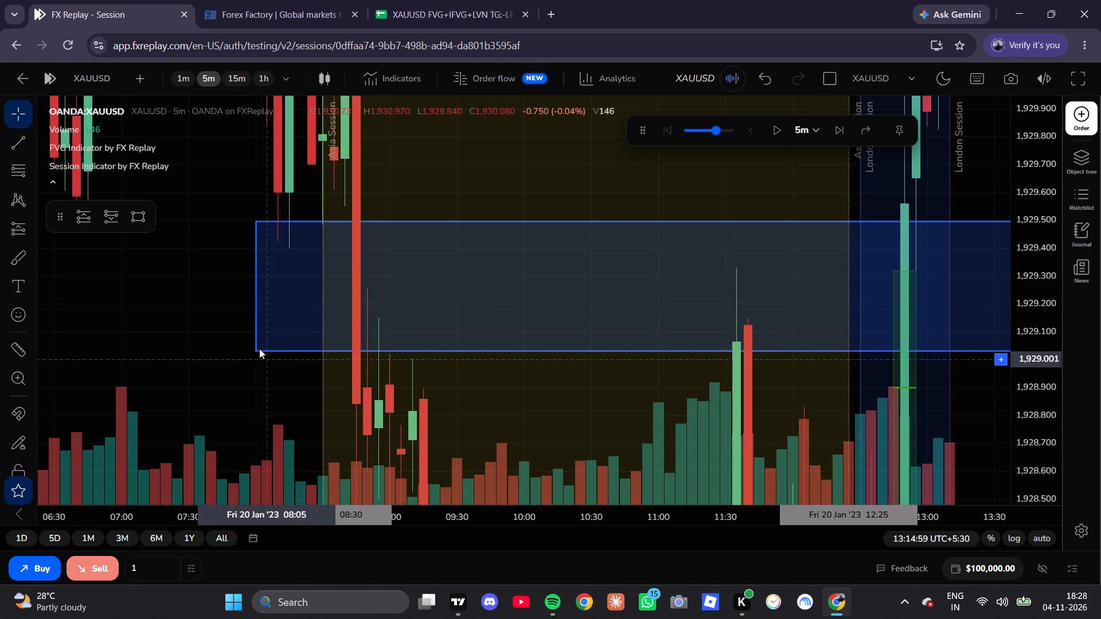
Resize the rectangle near 1,929 to start at 07:55 and raise its lower edge to about 1,929.26.
left_click_drag(259, 348, 252, 284)
left_click(250, 318)
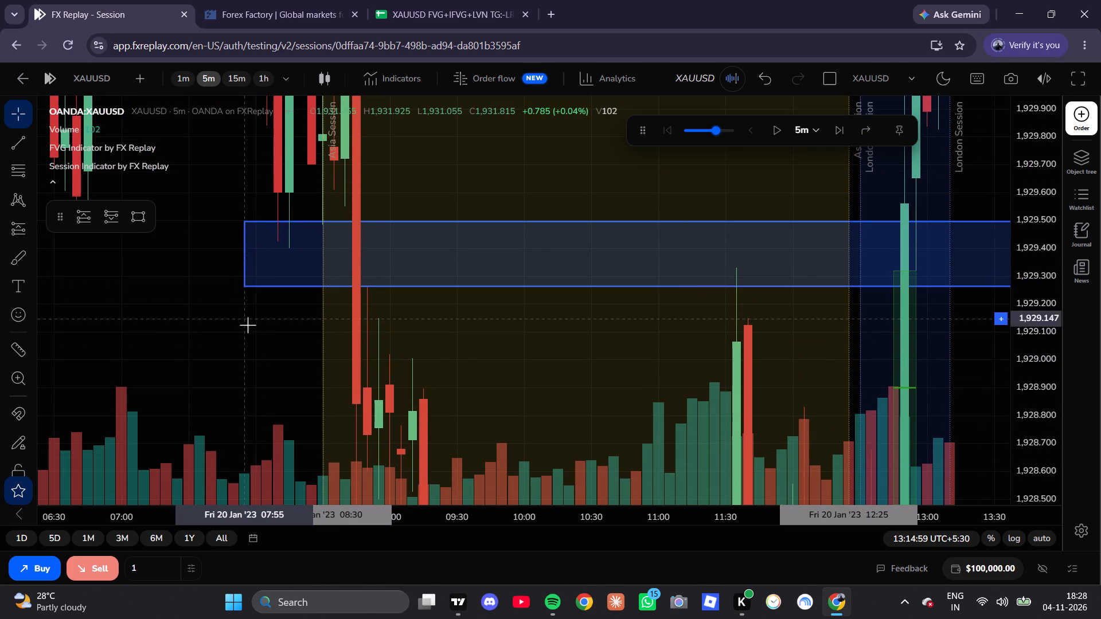
Examine the three marked rectangles against the Asia and London session candles on the 5-minute and 15-minute charts.
left_click_drag(340, 373, 0, 349)
scroll(750, 295, "down", 7)
scroll(1045, 334, "down", 12)
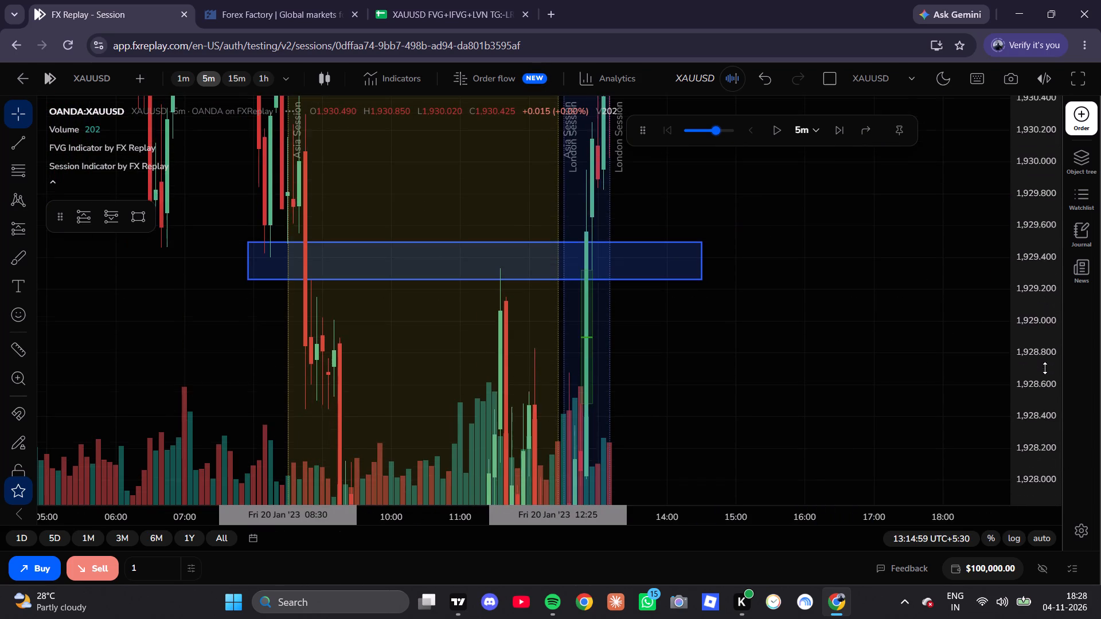
scroll(1045, 368, "down", 10)
scroll(1044, 360, "up", 1)
scroll(1044, 360, "down", 4)
scroll(633, 338, "down", 2)
left_click_drag(643, 340, 696, 206)
scroll(664, 248, "up", 2)
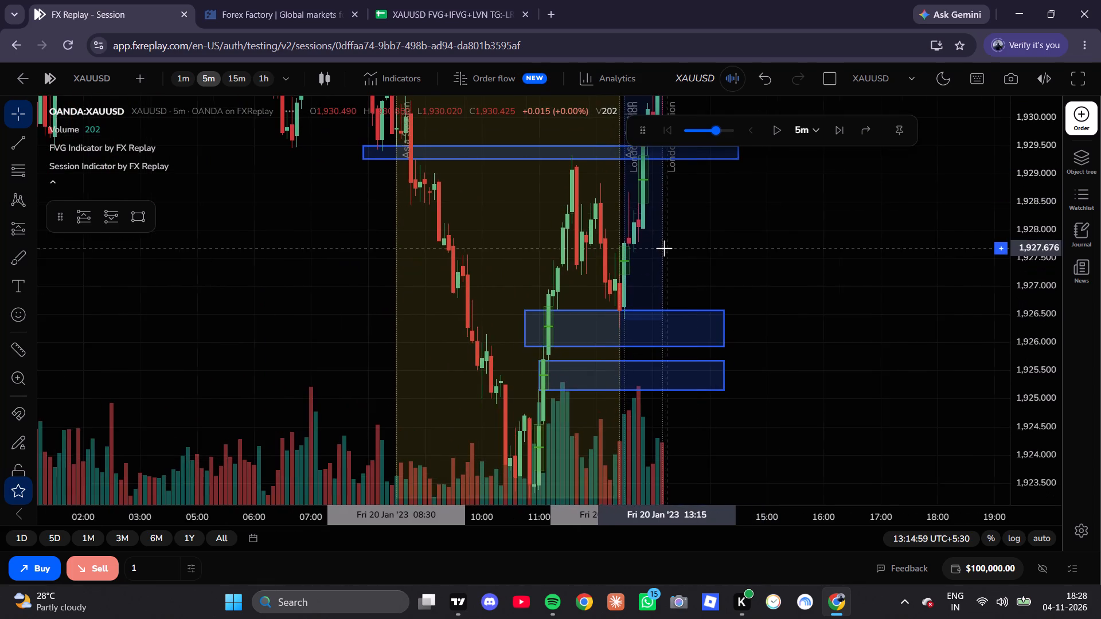
scroll(664, 248, "up", 1)
left_click_drag(221, 74, 228, 76)
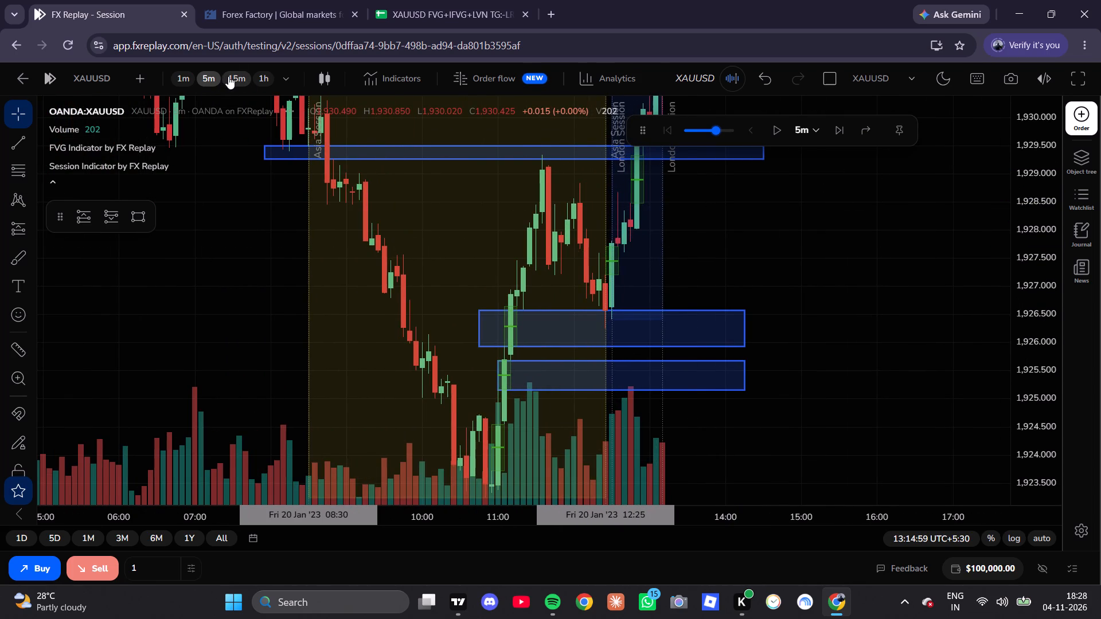
left_click(228, 76)
scroll(373, 234, "up", 4)
scroll(1040, 349, "down", 7)
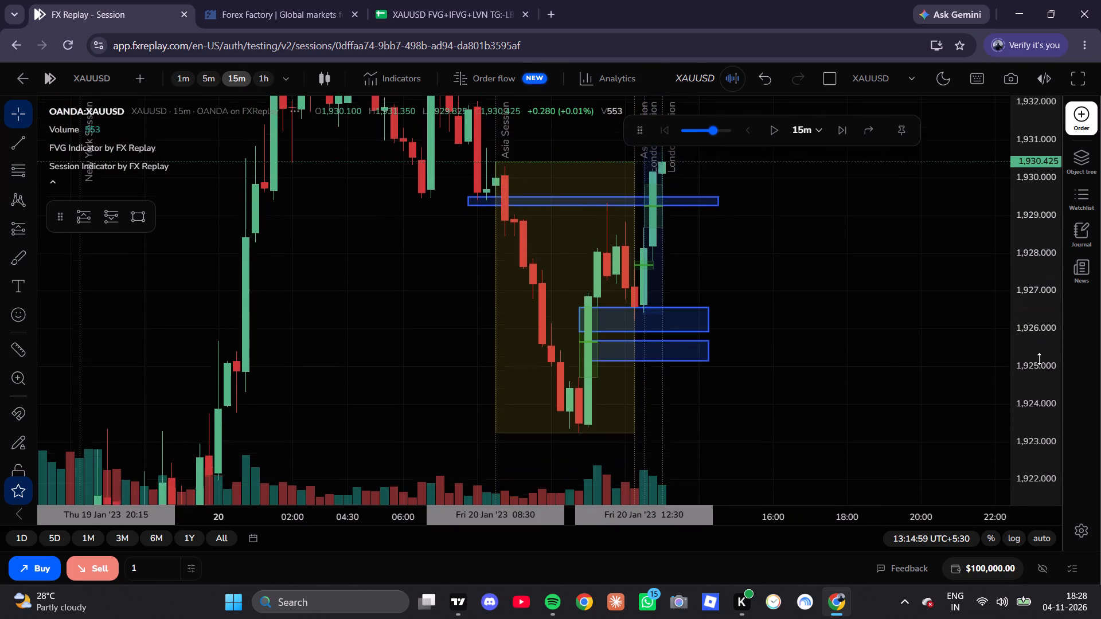
scroll(1039, 359, "down", 8)
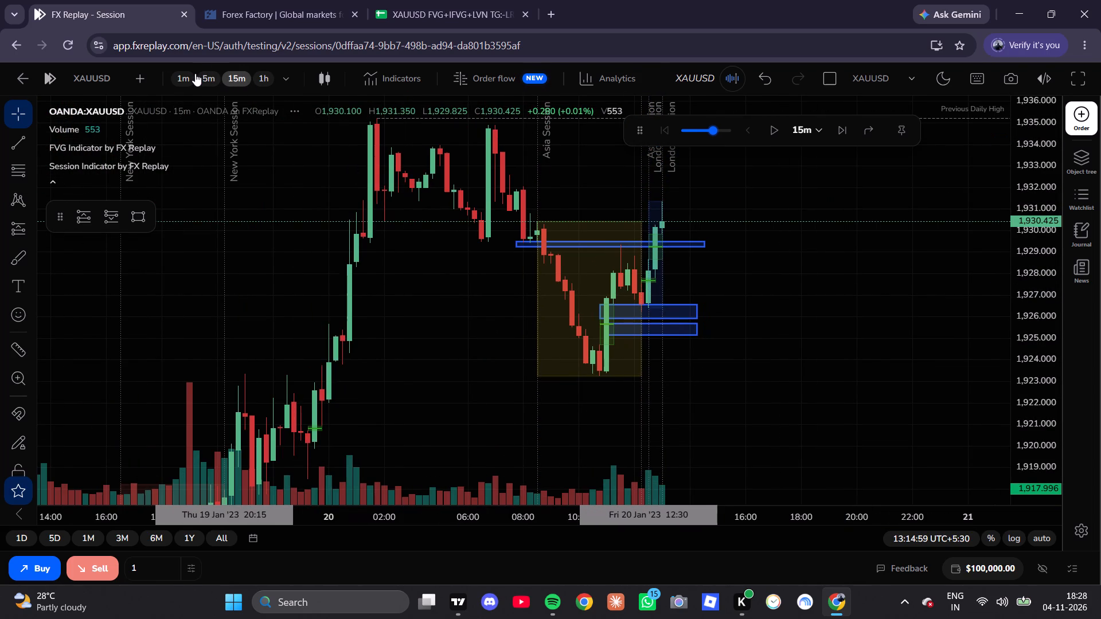
On the 1-minute chart, examine how price moves around the 1,926 and 1,929 rectangles from late Asia into the London session.
left_click(195, 73)
left_click(191, 75)
scroll(299, 360, "down", 17)
scroll(302, 359, "down", 6)
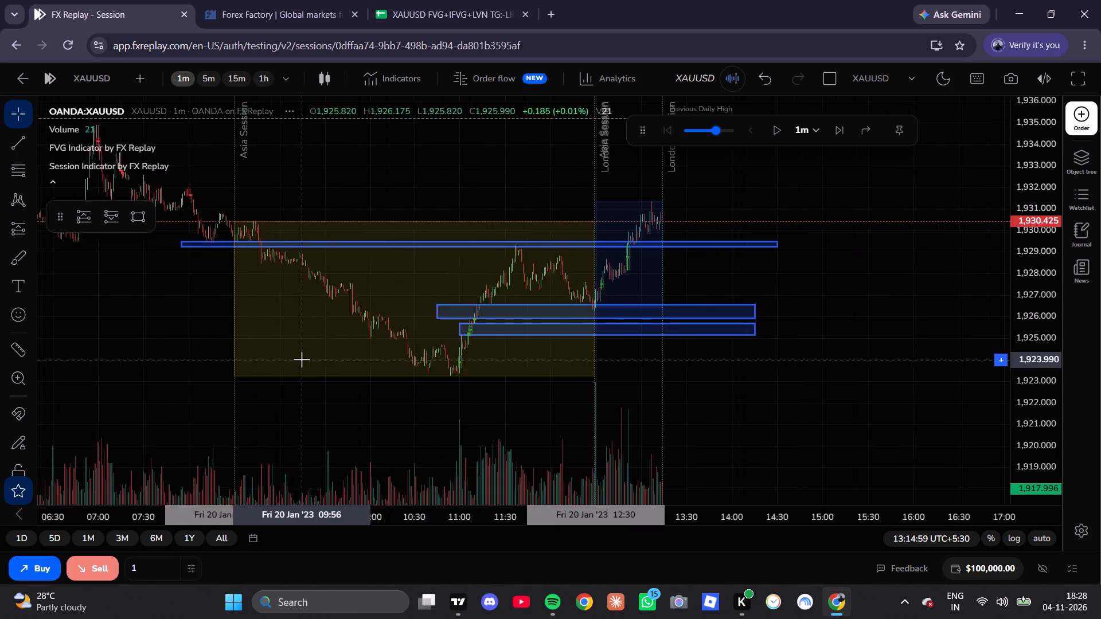
scroll(302, 359, "down", 2)
scroll(474, 361, "up", 5)
scroll(1006, 337, "up", 5)
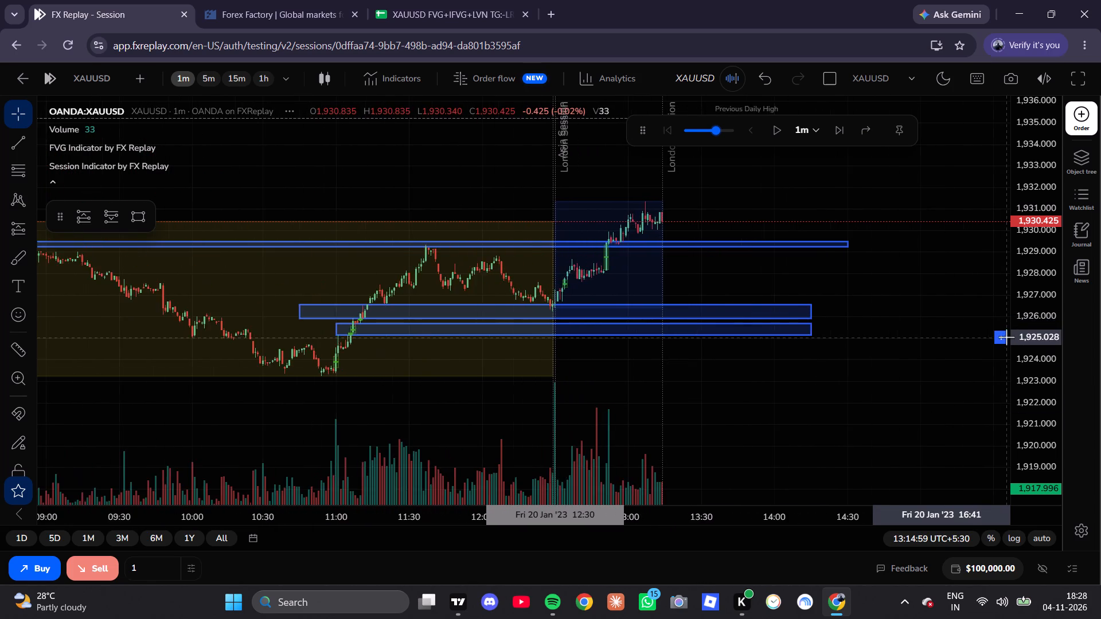
scroll(1006, 337, "up", 20)
scroll(1028, 305, "down", 1)
scroll(1028, 305, "up", 9)
scroll(206, 272, "up", 3)
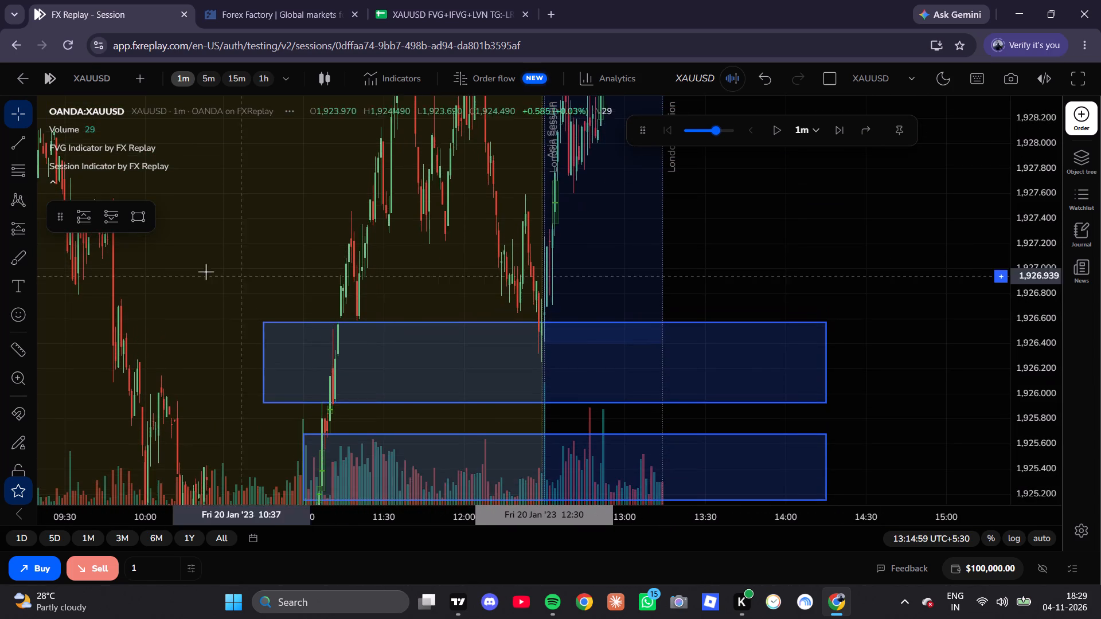
scroll(206, 272, "up", 5)
scroll(401, 315, "up", 5)
left_click_drag(441, 271, 903, 257)
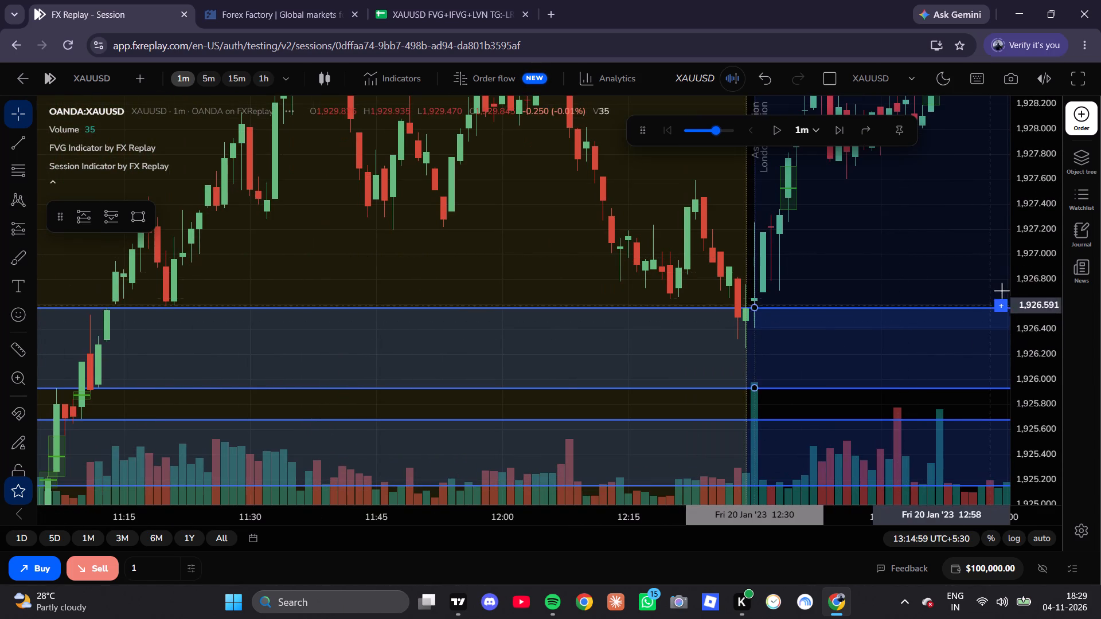
scroll(1011, 276, "up", 18)
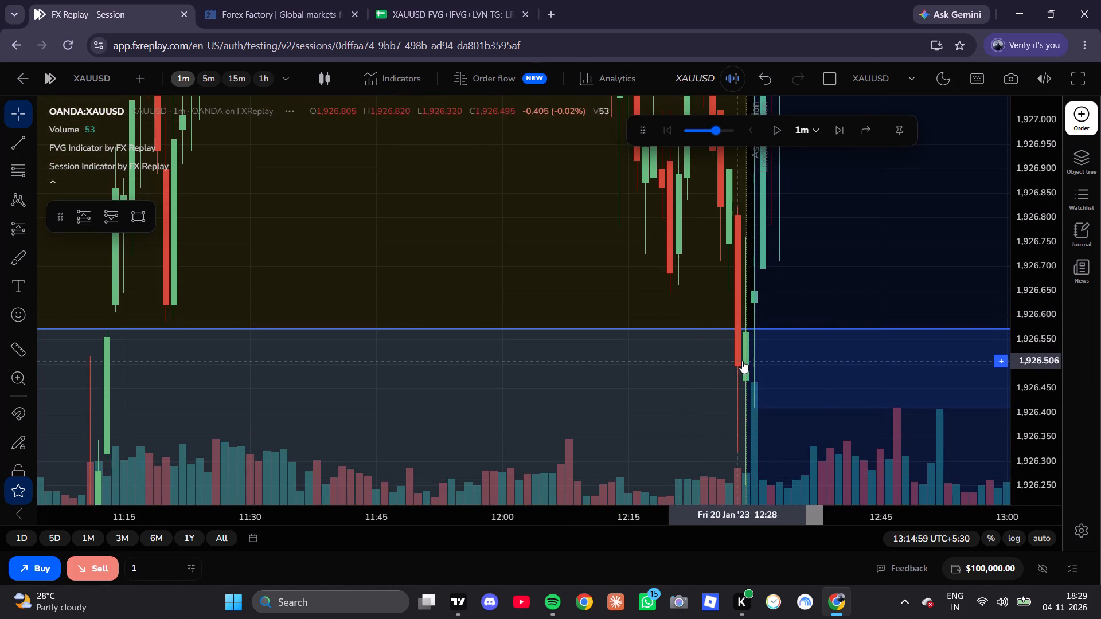
scroll(1052, 347, "down", 14)
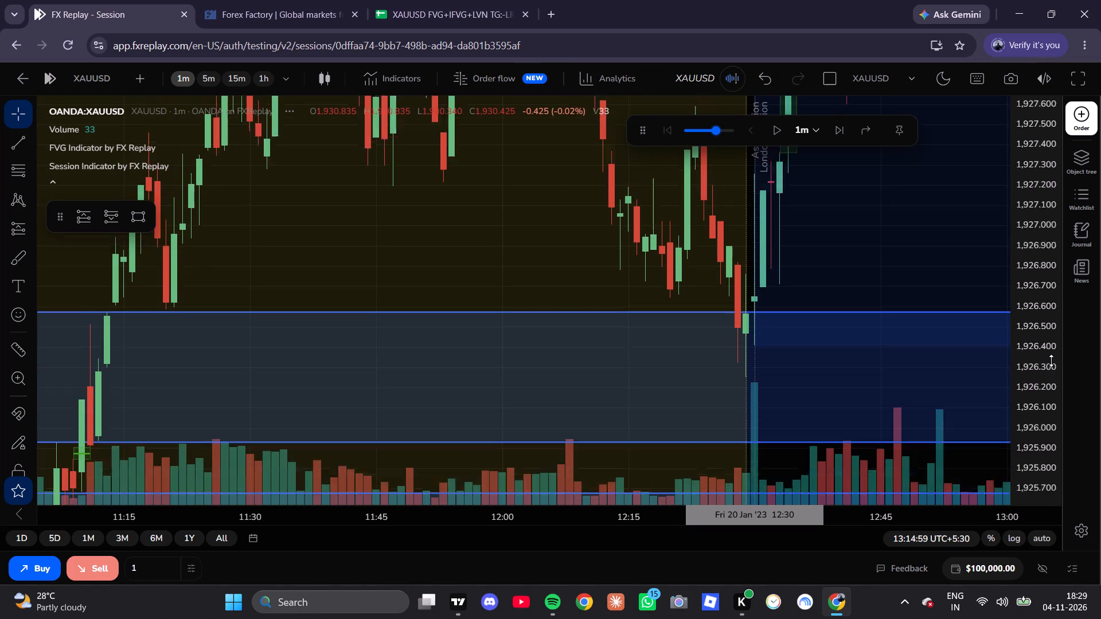
scroll(1051, 361, "down", 14)
scroll(596, 335, "down", 8)
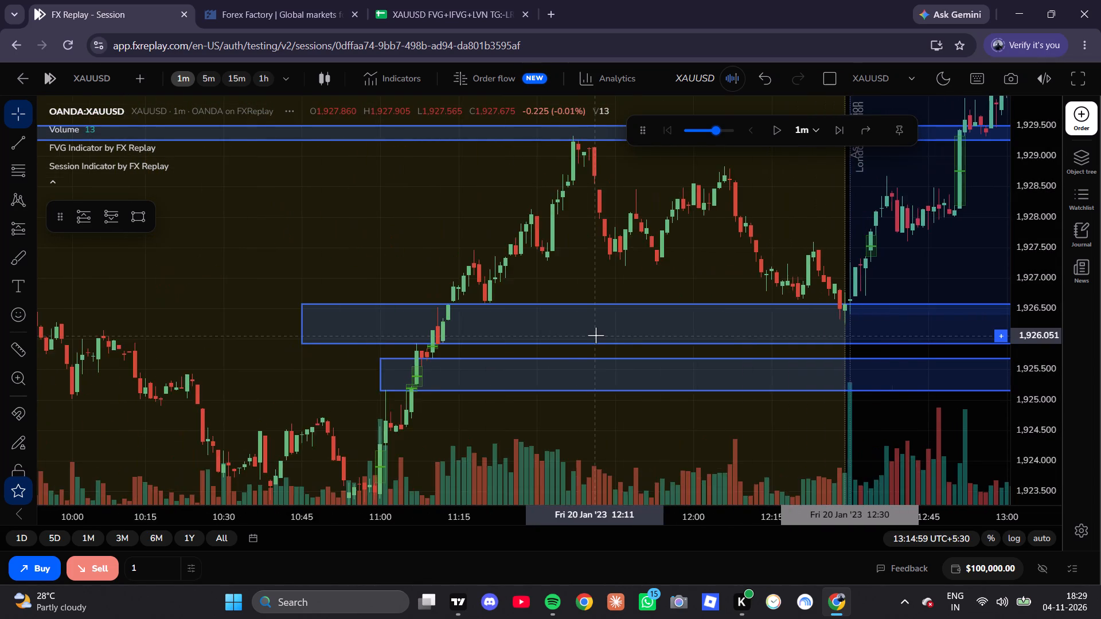
scroll(596, 335, "down", 4)
left_click_drag(748, 249, 510, 268)
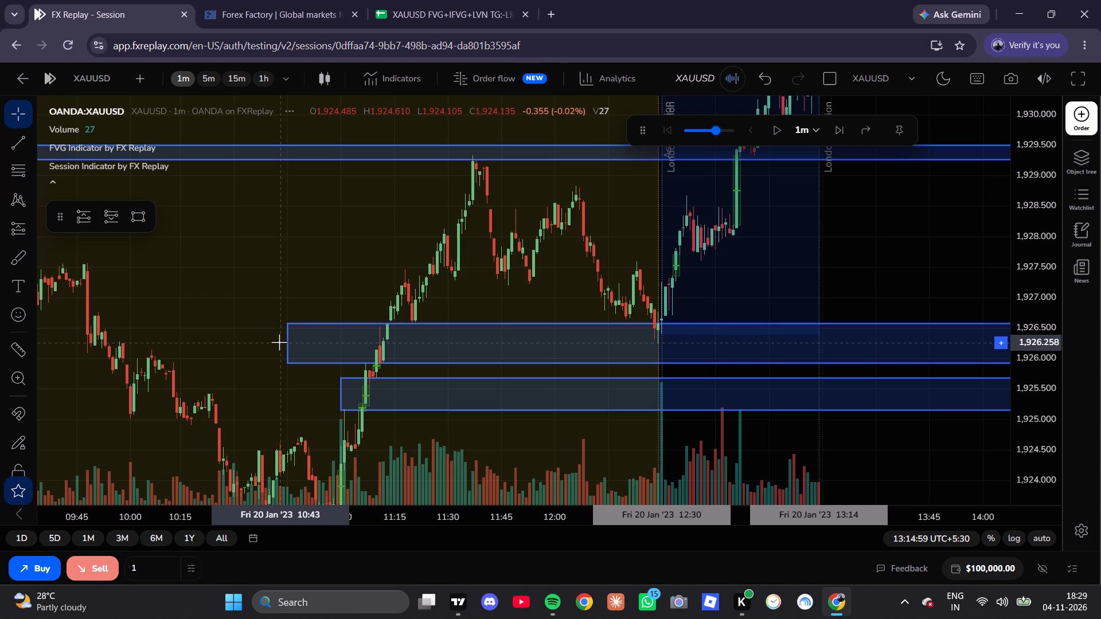
scroll(279, 342, "up", 2)
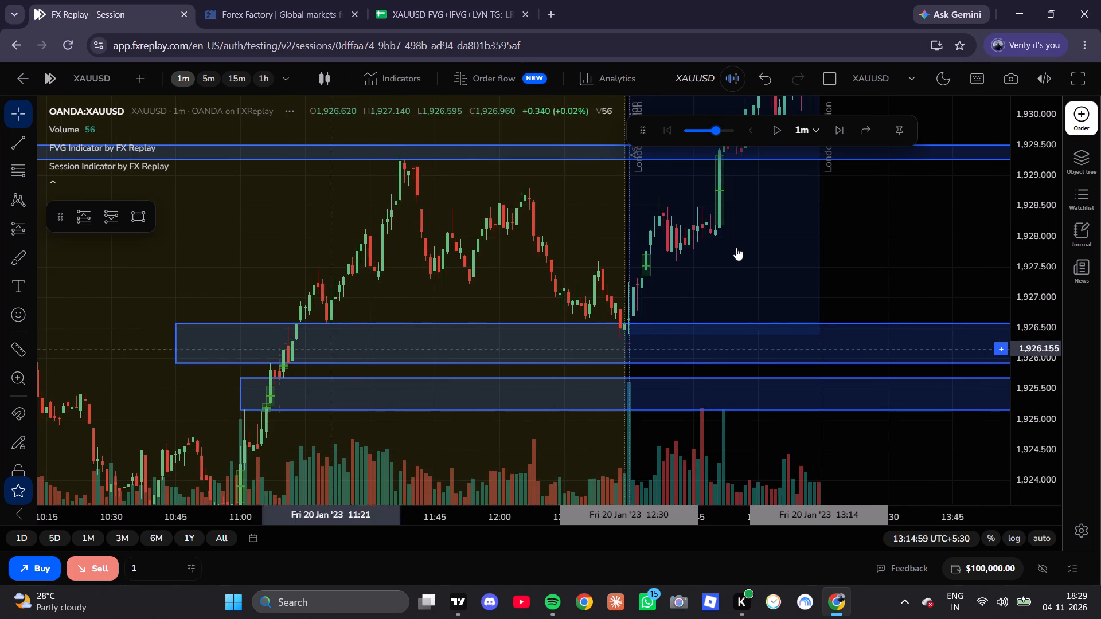
left_click_drag(813, 205, 613, 339)
scroll(608, 342, "down", 14)
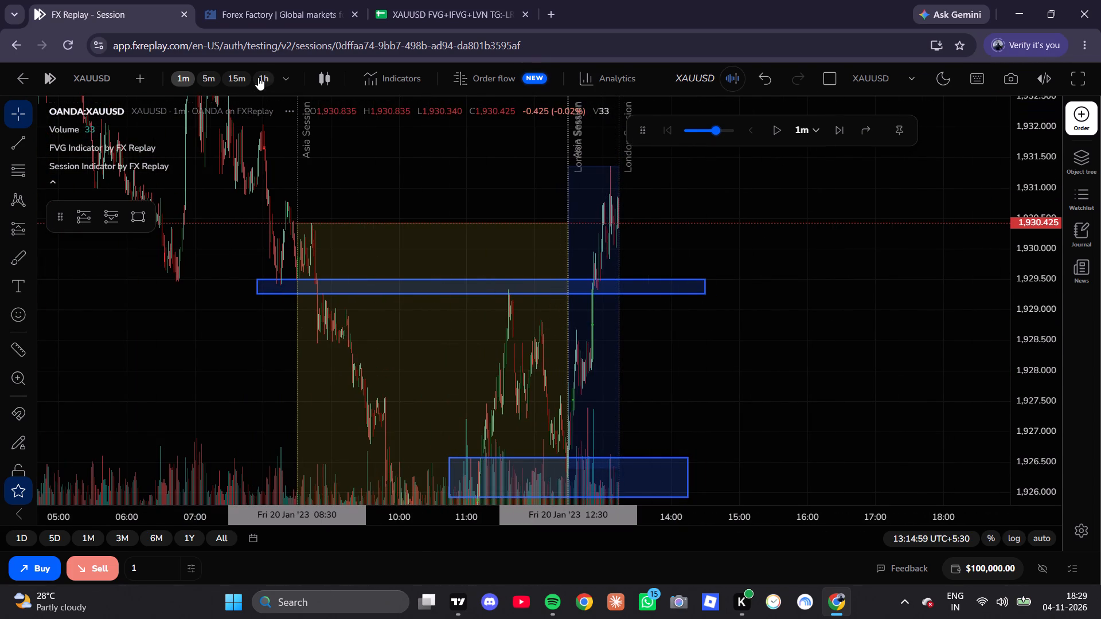
On the 15-minute chart, draw a rectangle over the gap from 07:30 to 14:30 on 20 January, spanning about 1,930.78 to 1,930.89.
left_click(231, 84)
scroll(475, 324, "up", 20)
scroll(475, 324, "up", 2)
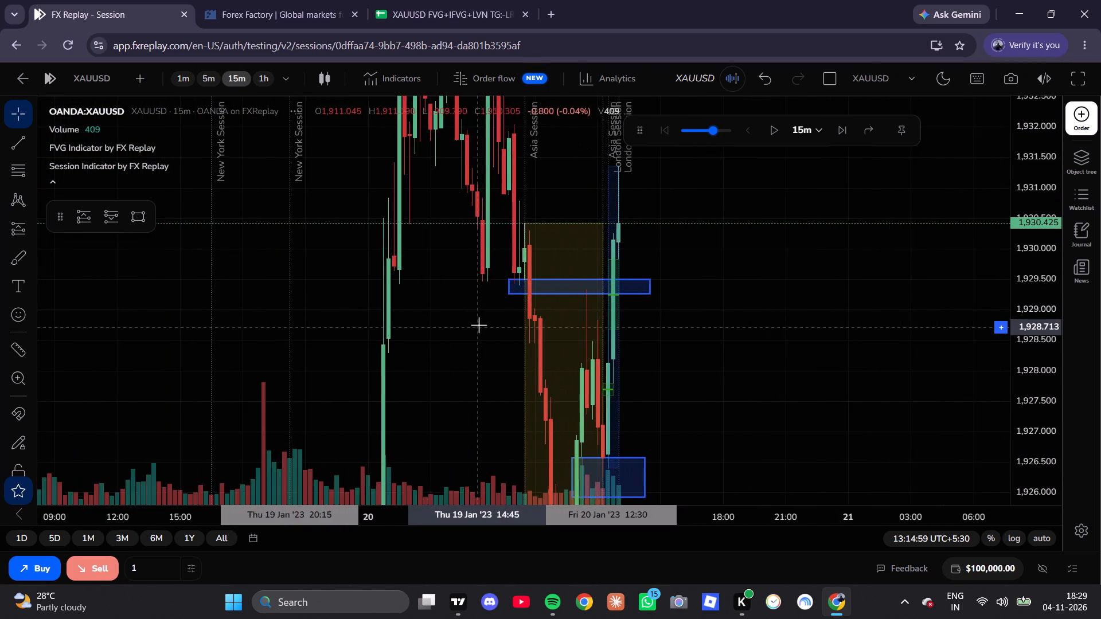
scroll(480, 323, "up", 3)
left_click_drag(484, 198, 490, 222)
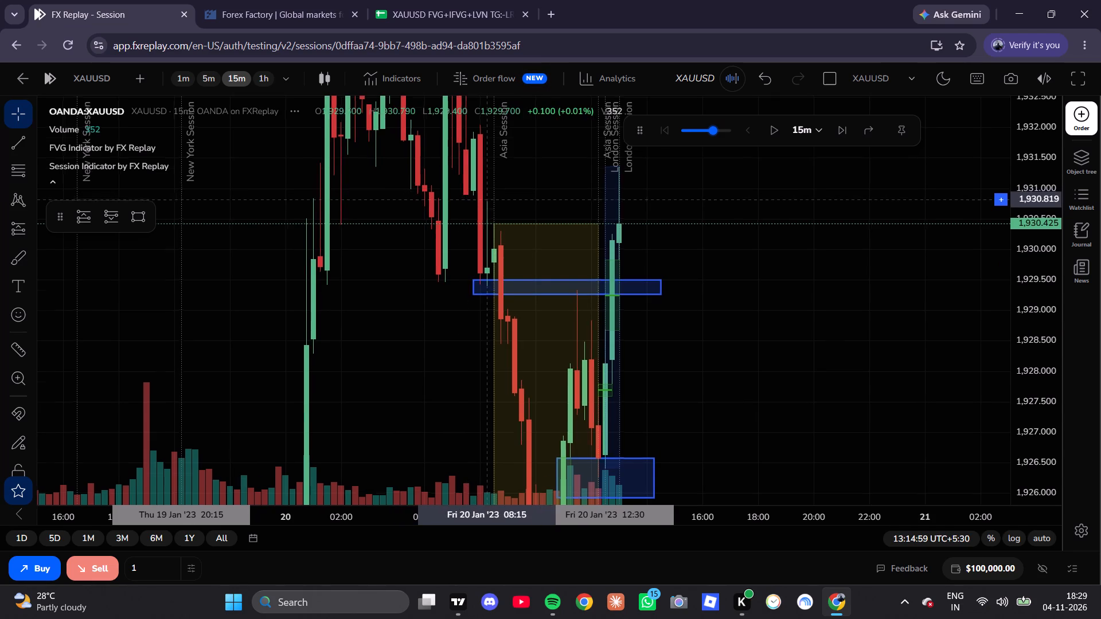
left_click_drag(490, 222, 514, 323)
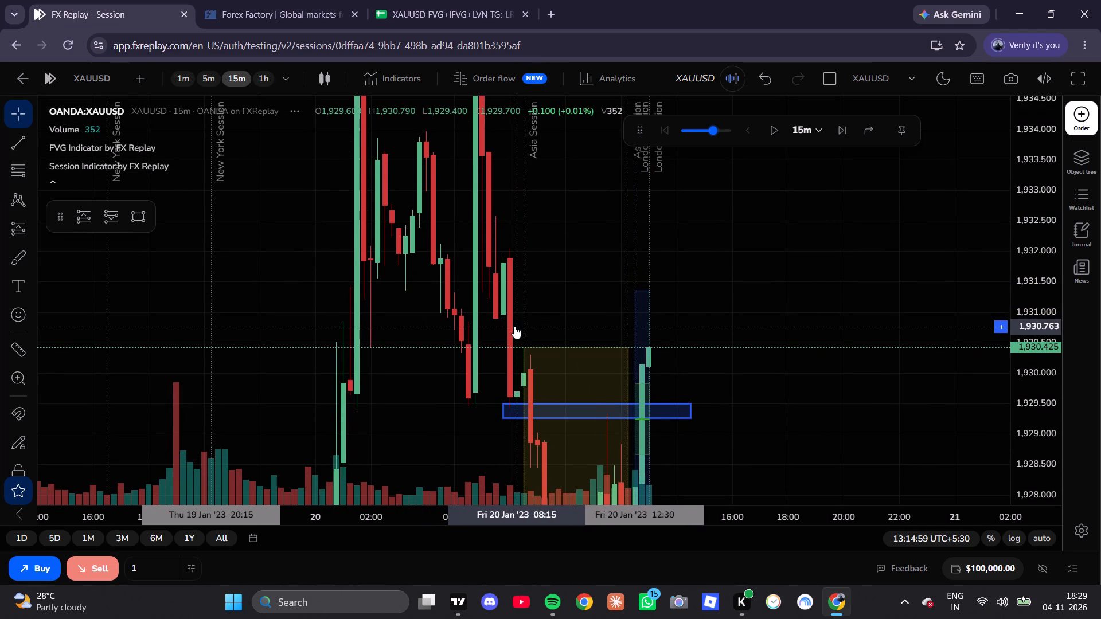
scroll(1054, 339, "down", 9)
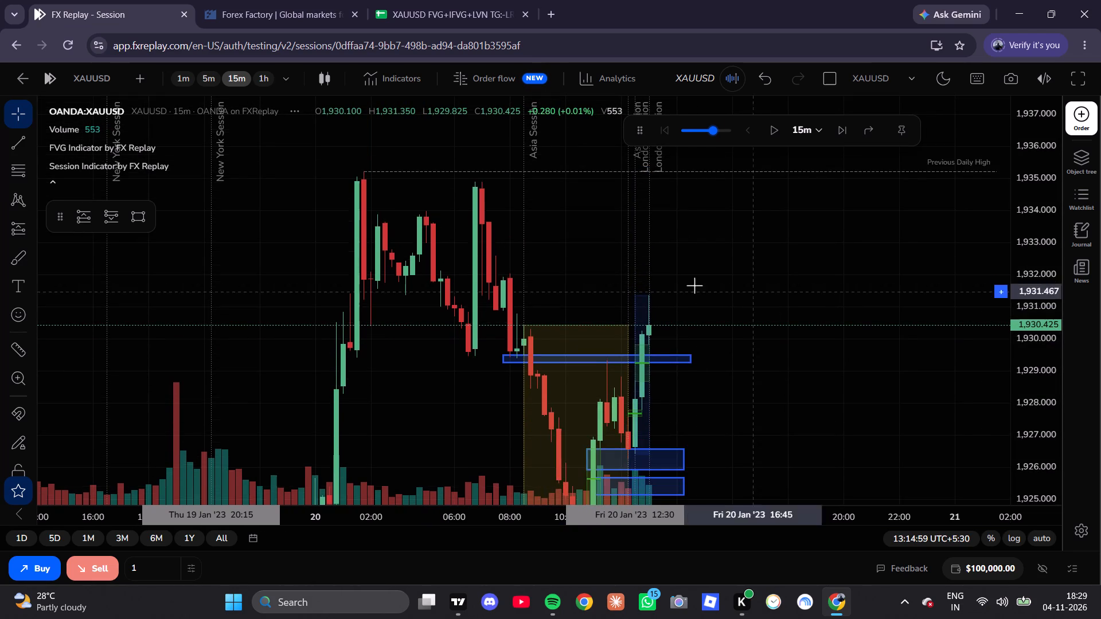
scroll(694, 285, "up", 14)
left_click_drag(772, 283, 940, 283)
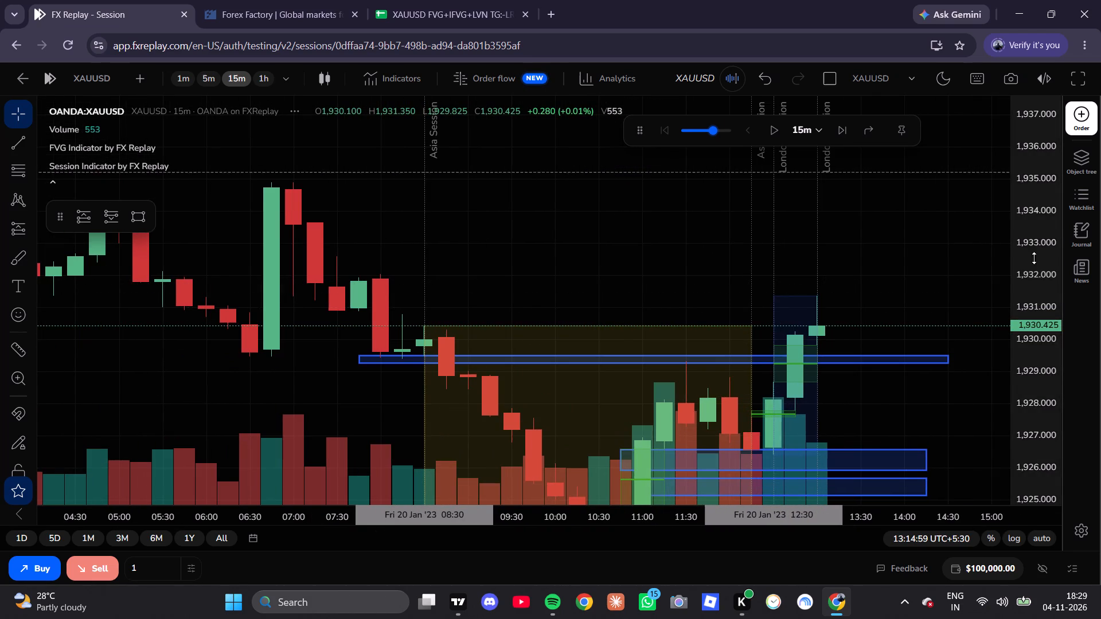
scroll(1036, 267, "up", 18)
scroll(1038, 276, "up", 5)
left_click_drag(866, 303, 794, 259)
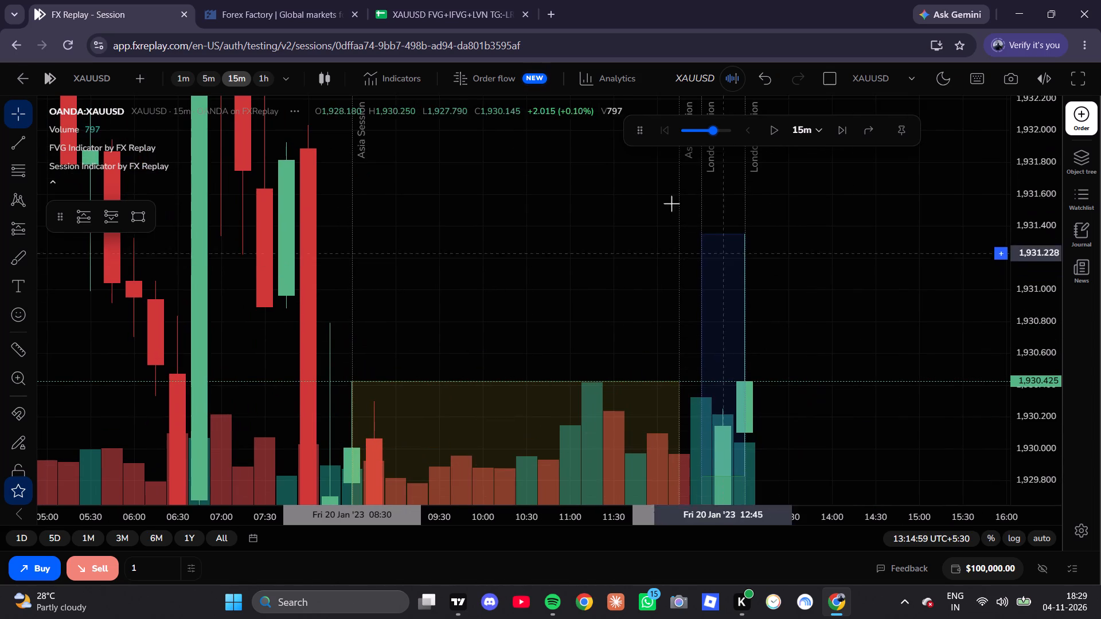
left_click(136, 214)
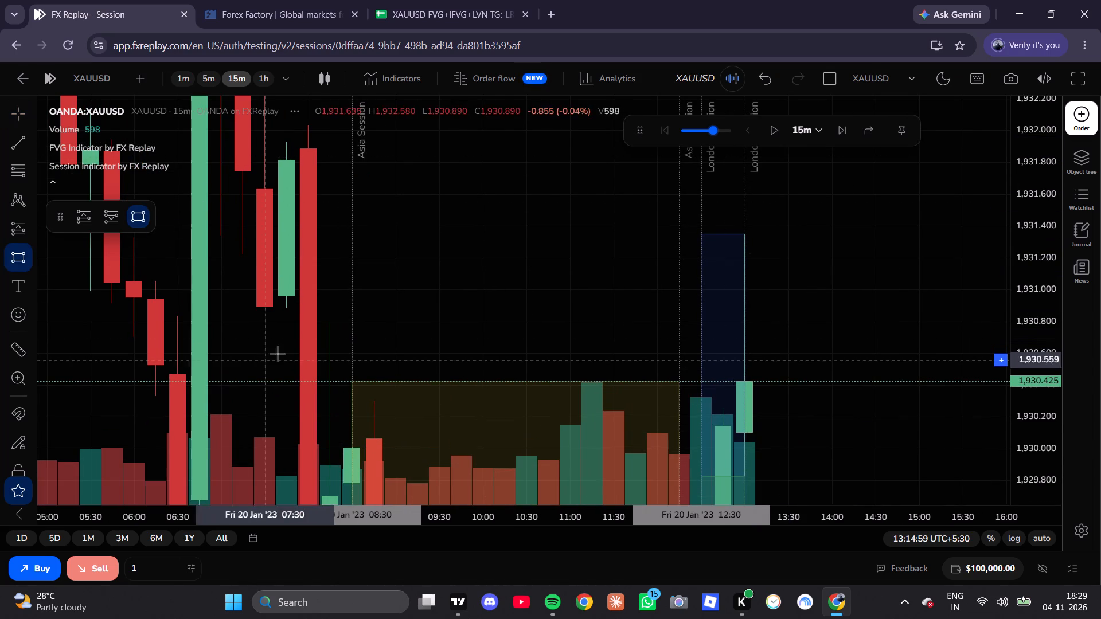
left_click(268, 323)
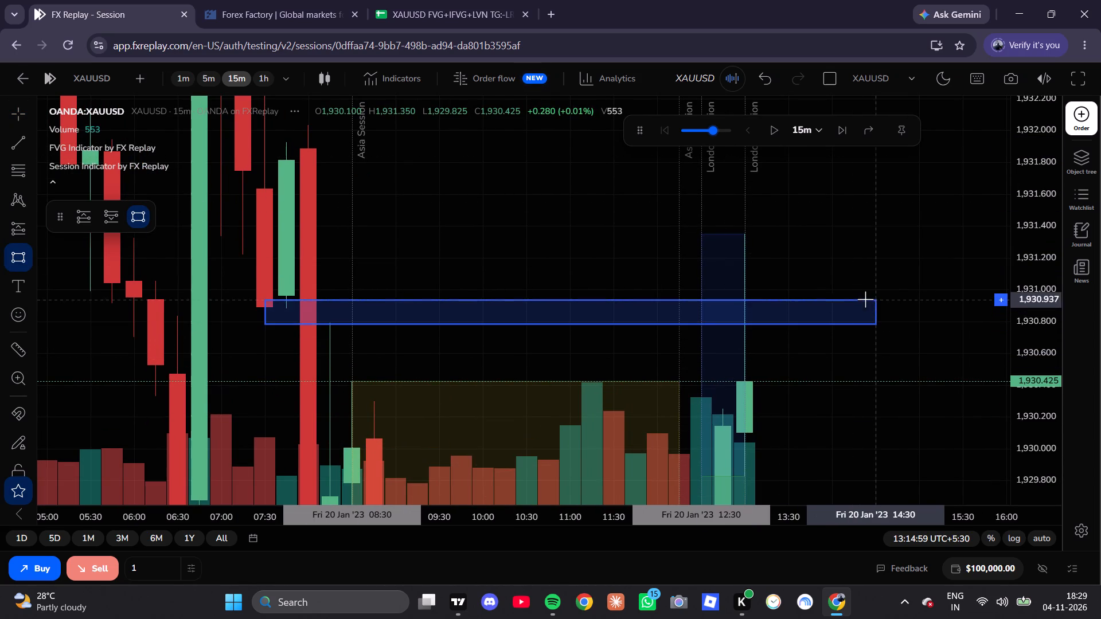
left_click(865, 306)
left_click(770, 204)
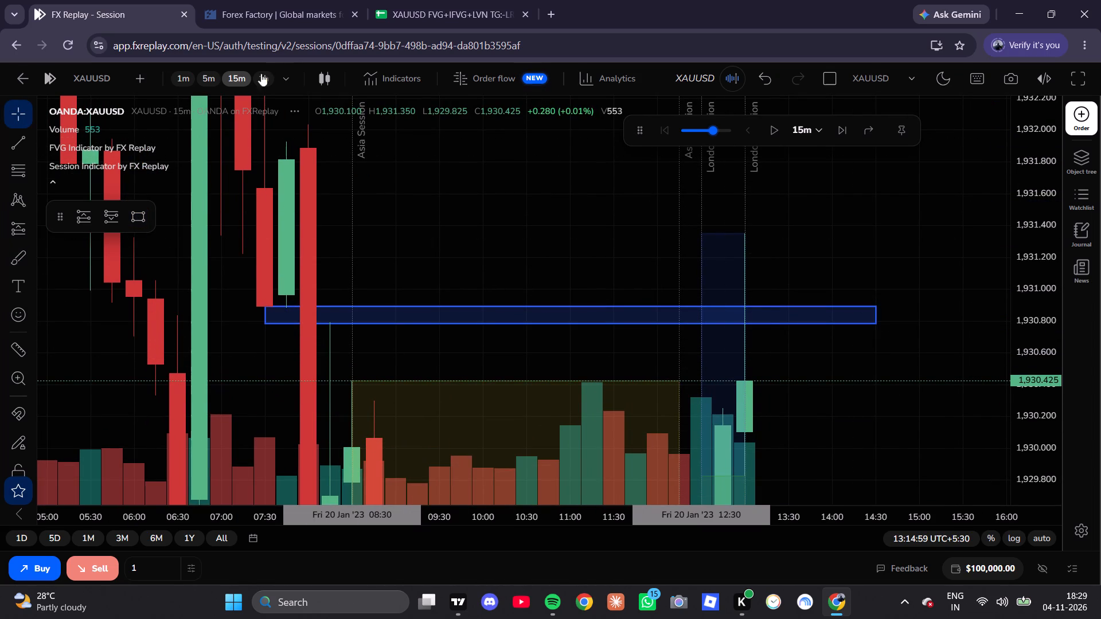
Switch to the 5-minute chart and advance the replay by one candle.
left_click(215, 73)
scroll(218, 253, "down", 17)
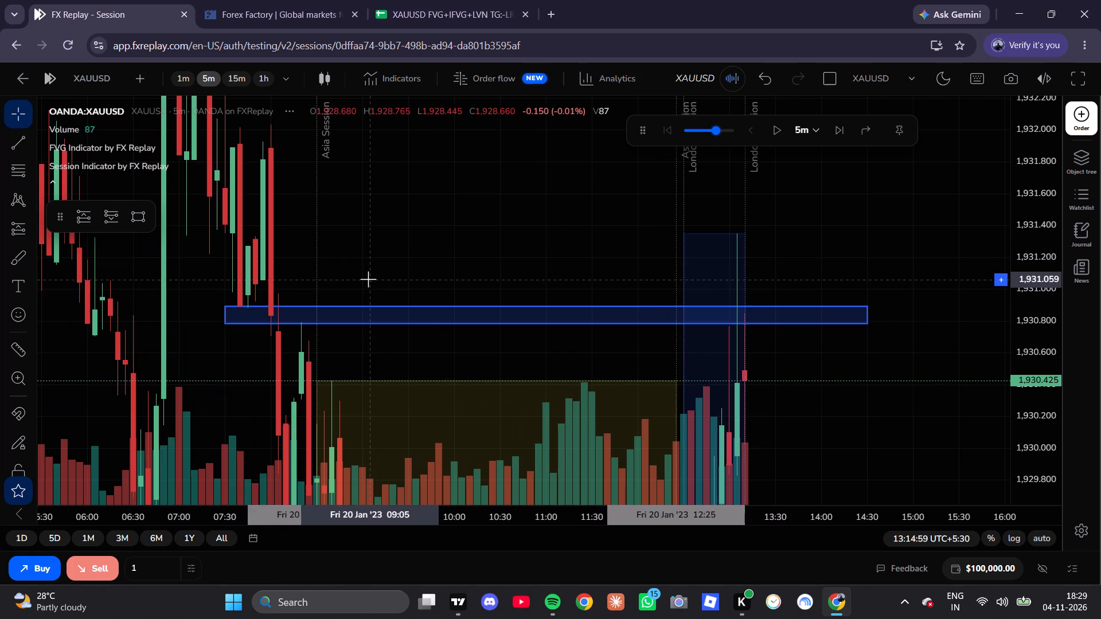
left_click_drag(368, 279, 415, 211)
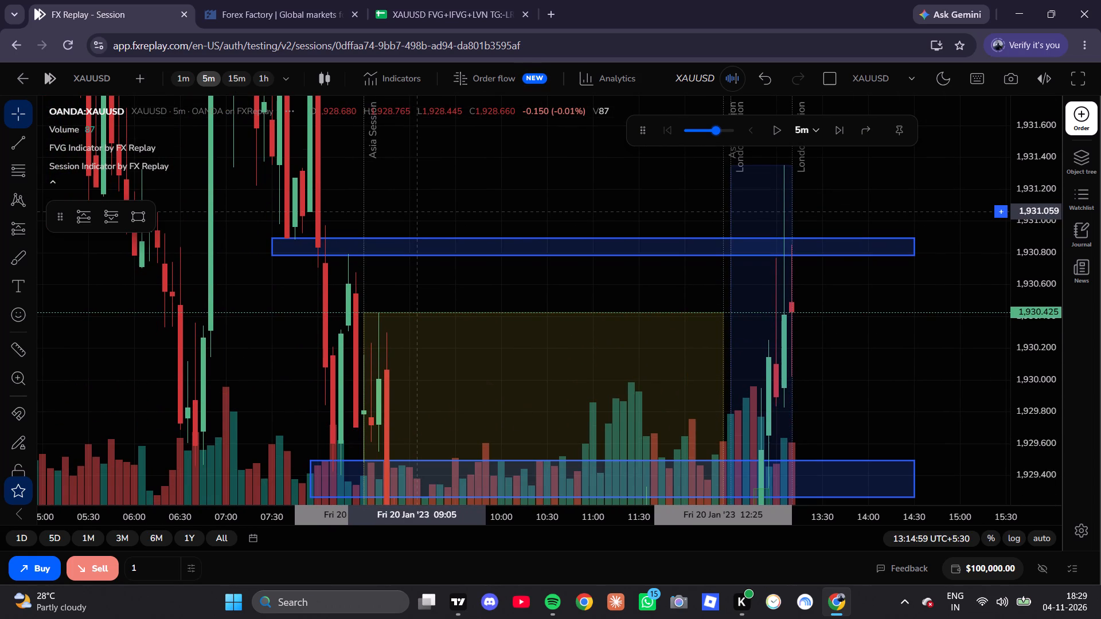
left_click_drag(415, 211, 362, 208)
scroll(360, 207, "down", 1)
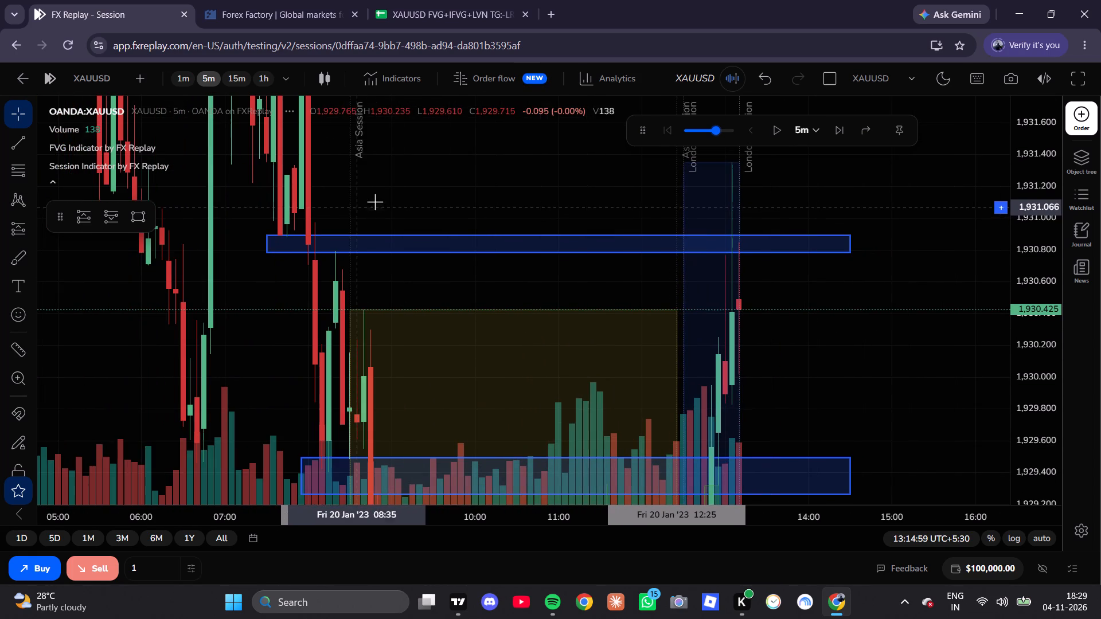
left_click(861, 121)
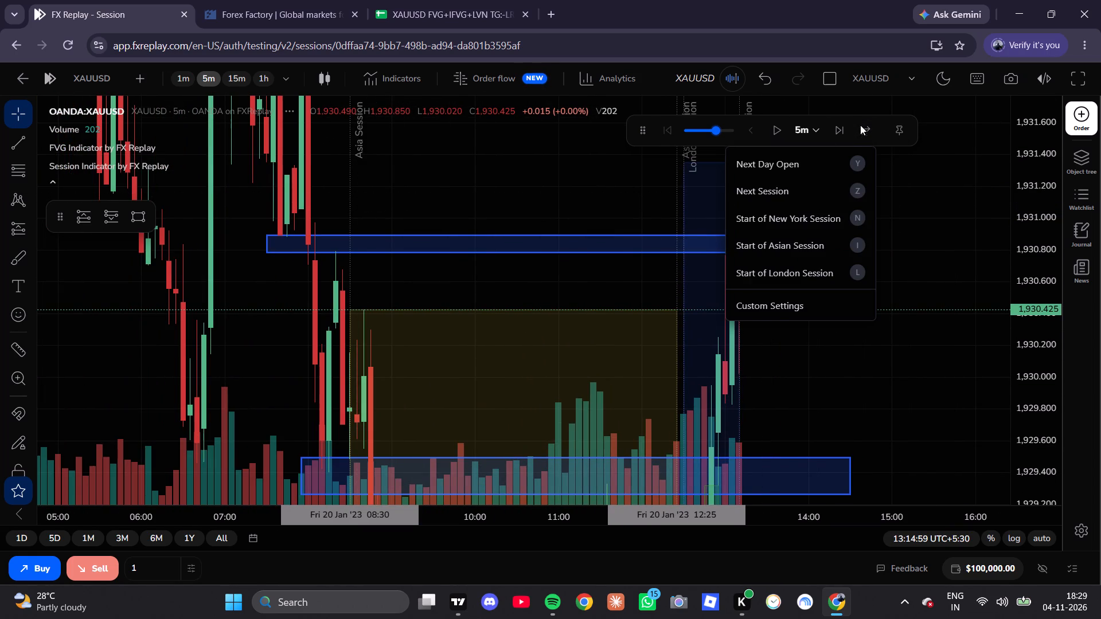
left_click(577, 229)
left_click(829, 132)
left_click(836, 131)
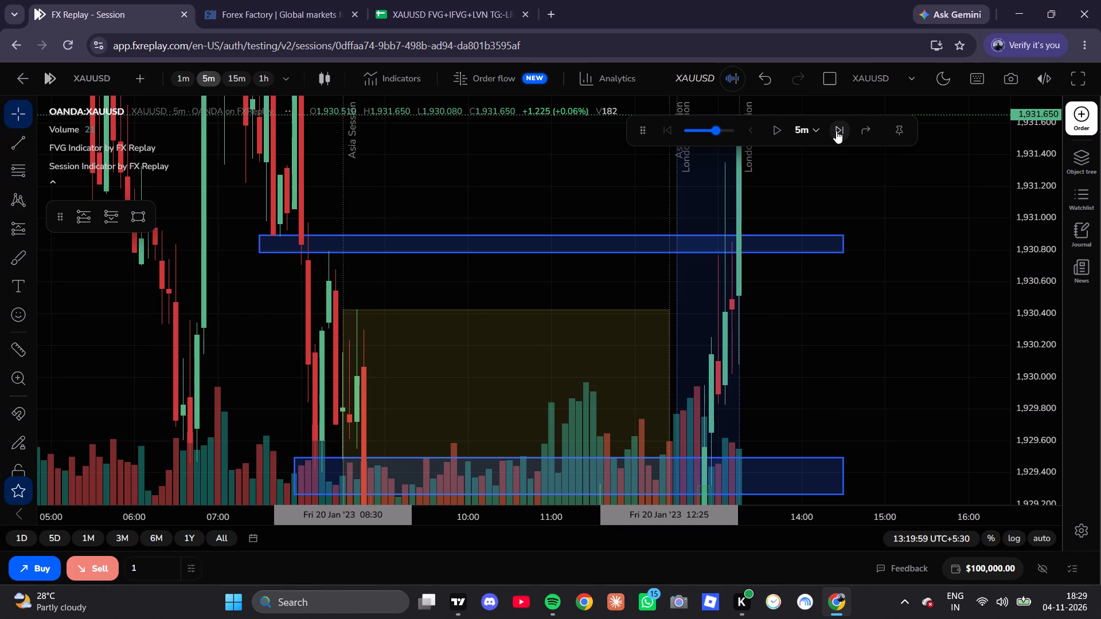
On the 15-minute chart, examine the newest London candle and earlier price action against all the marked rectangles.
left_click_drag(865, 327, 887, 422)
left_click(241, 76)
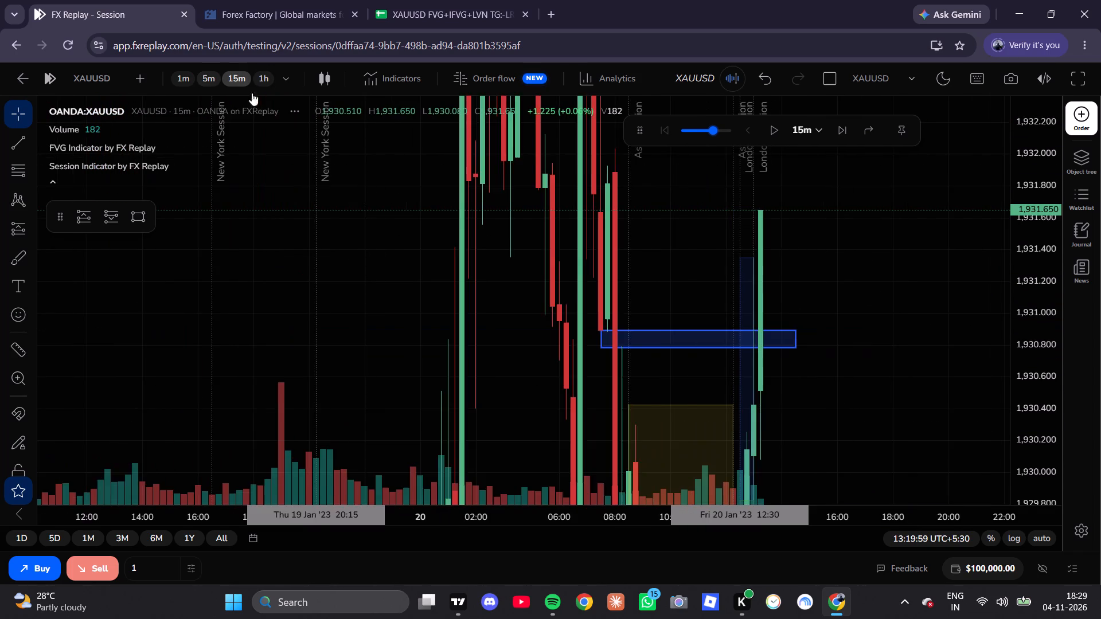
scroll(410, 210, "up", 6)
left_click_drag(598, 241, 573, 389)
scroll(1039, 342, "down", 4)
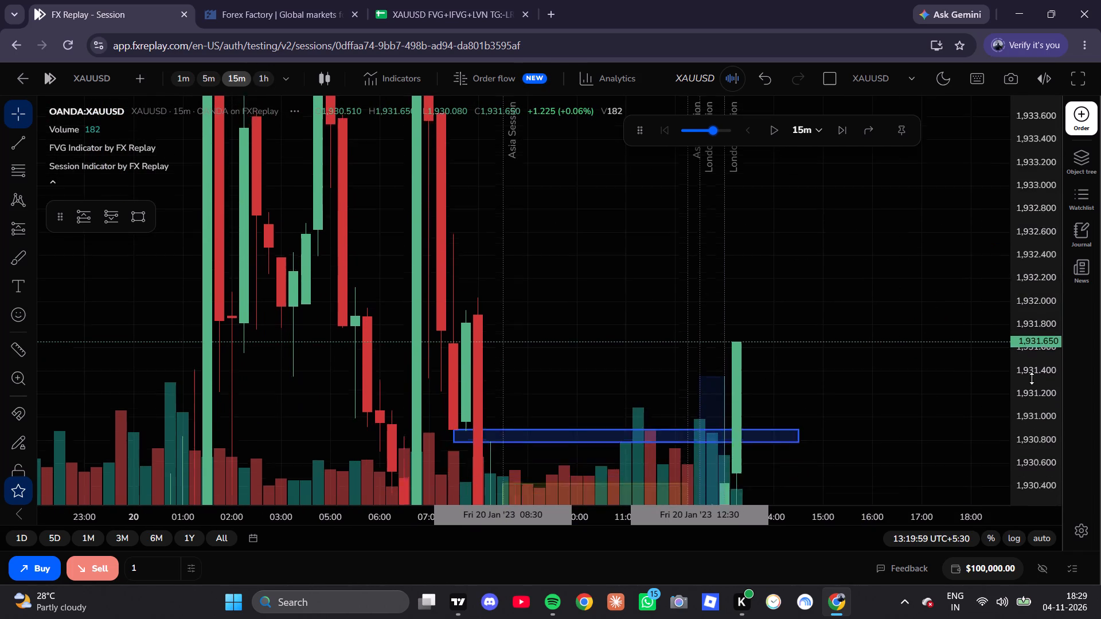
scroll(1032, 378, "down", 11)
left_click_drag(520, 292, 528, 287)
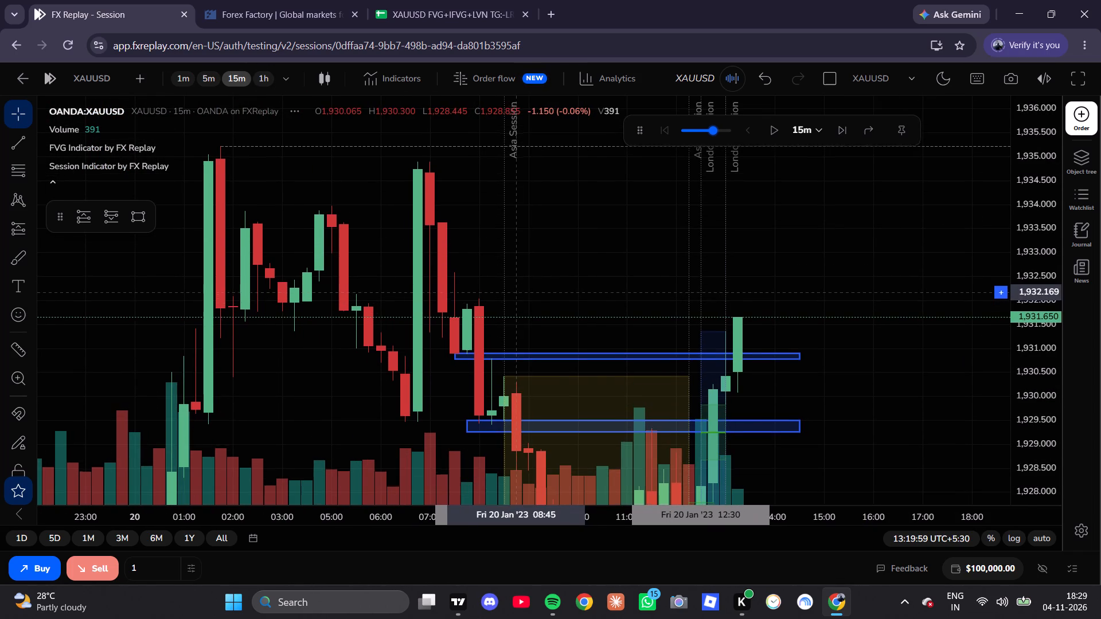
left_click_drag(528, 287, 524, 303)
scroll(544, 280, "down", 2)
left_click_drag(693, 279, 678, 144)
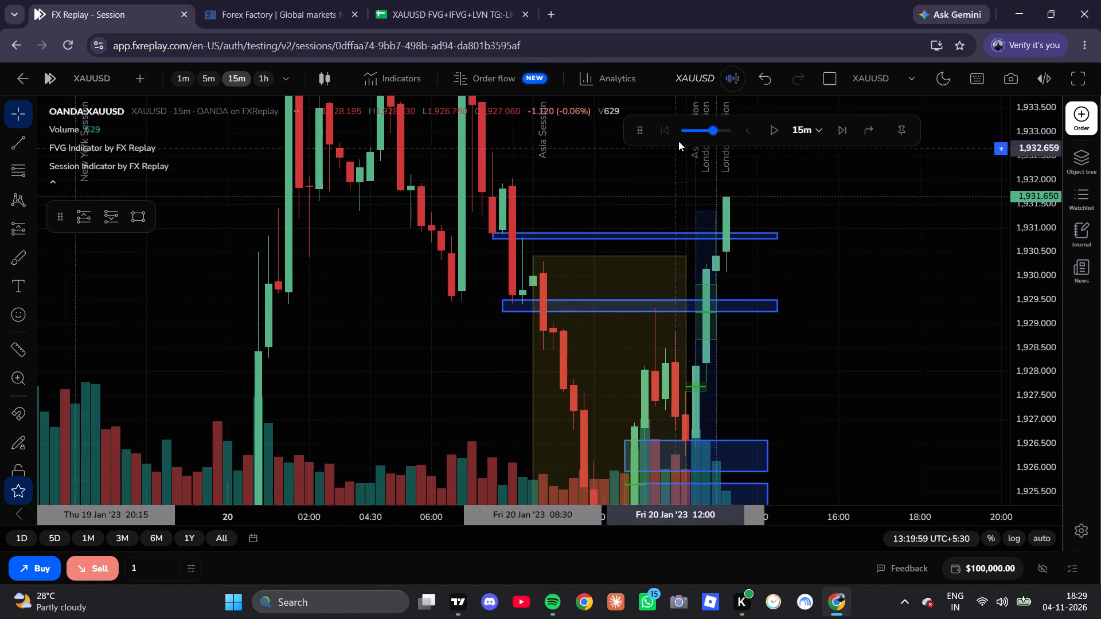
scroll(664, 307, "up", 5)
left_click_drag(825, 379, 790, 241)
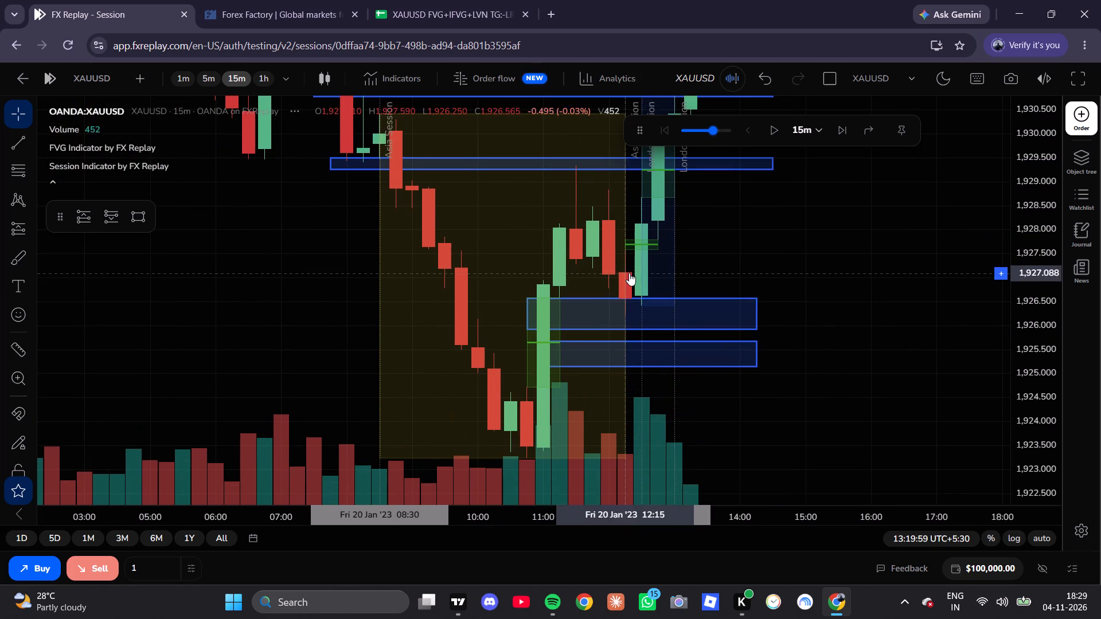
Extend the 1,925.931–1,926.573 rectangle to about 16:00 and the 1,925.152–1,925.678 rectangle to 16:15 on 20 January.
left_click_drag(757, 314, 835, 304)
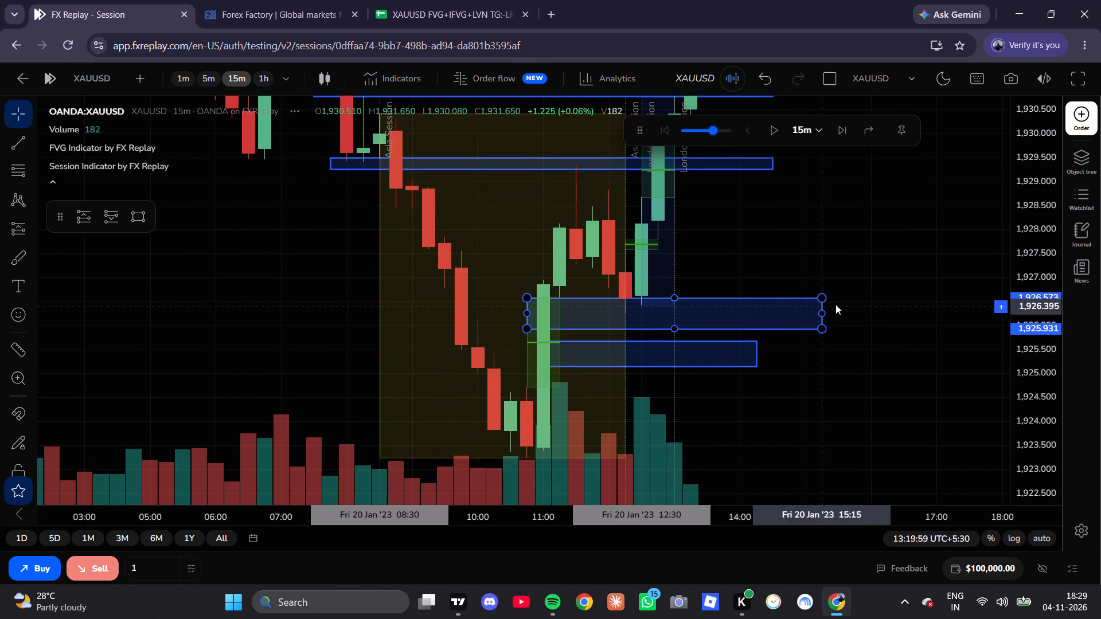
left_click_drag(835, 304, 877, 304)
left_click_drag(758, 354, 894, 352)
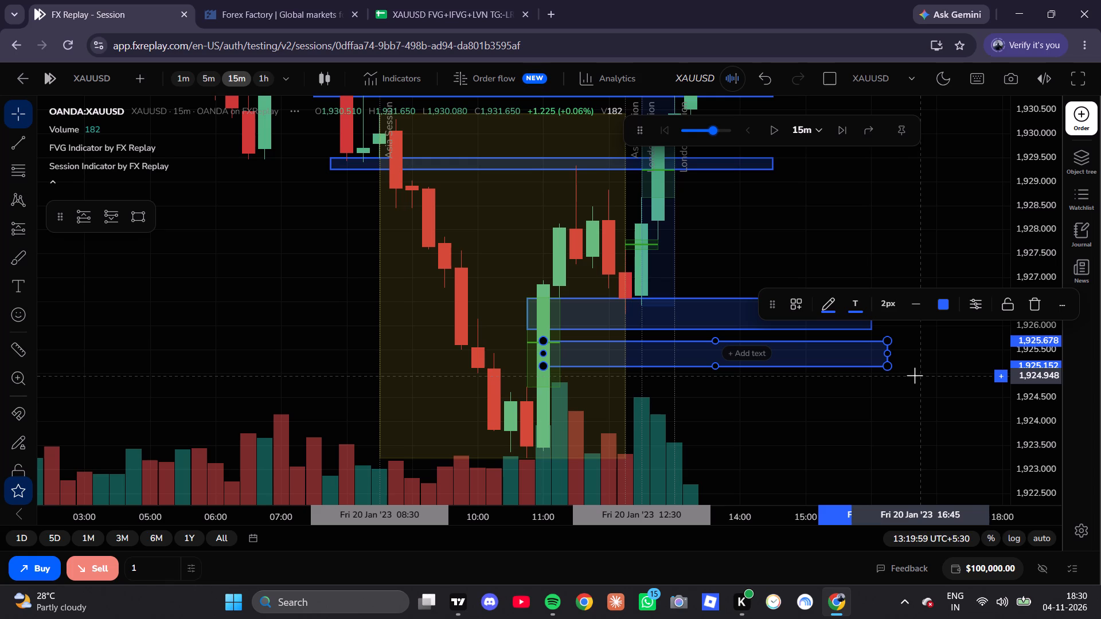
Advance the 15-minute replay candle by candle to 14:29:59, following price against the marked rectangles.
scroll(918, 377, "up", 3)
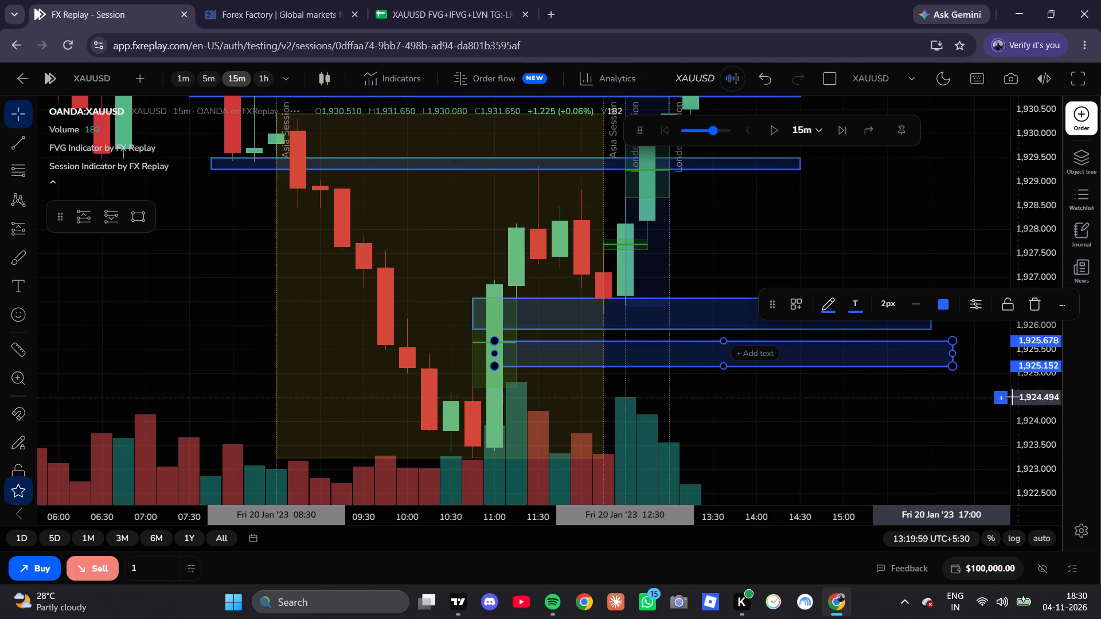
scroll(1012, 397, "down", 7)
scroll(961, 391, "down", 4)
scroll(1039, 356, "up", 5)
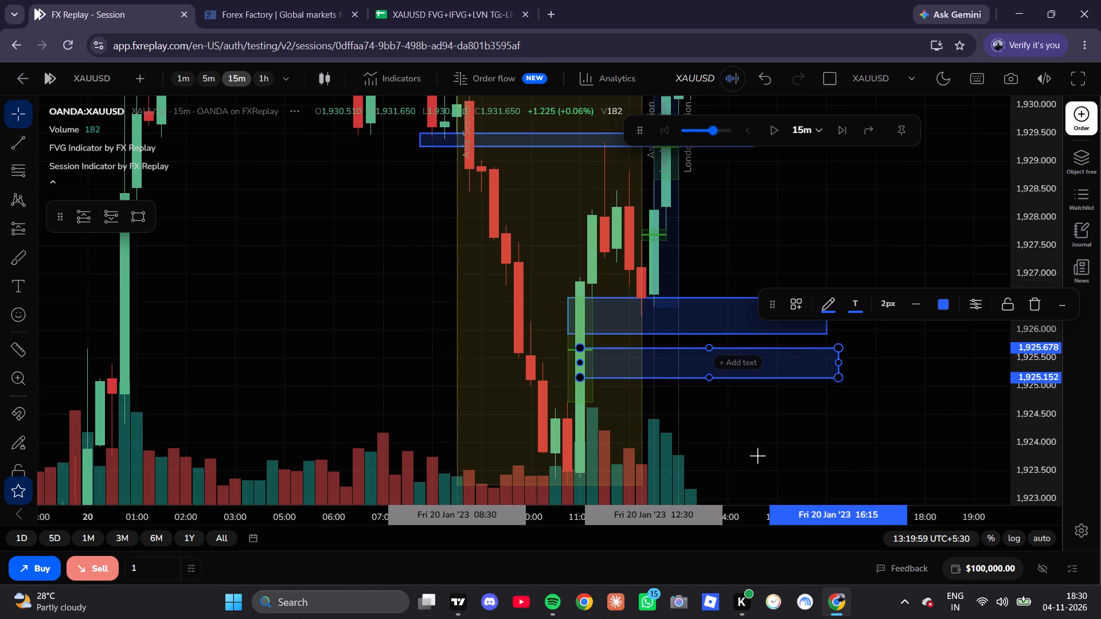
scroll(739, 465, "up", 4)
left_click_drag(772, 453, 602, 514)
scroll(584, 432, "down", 8)
left_click_drag(701, 293, 693, 362)
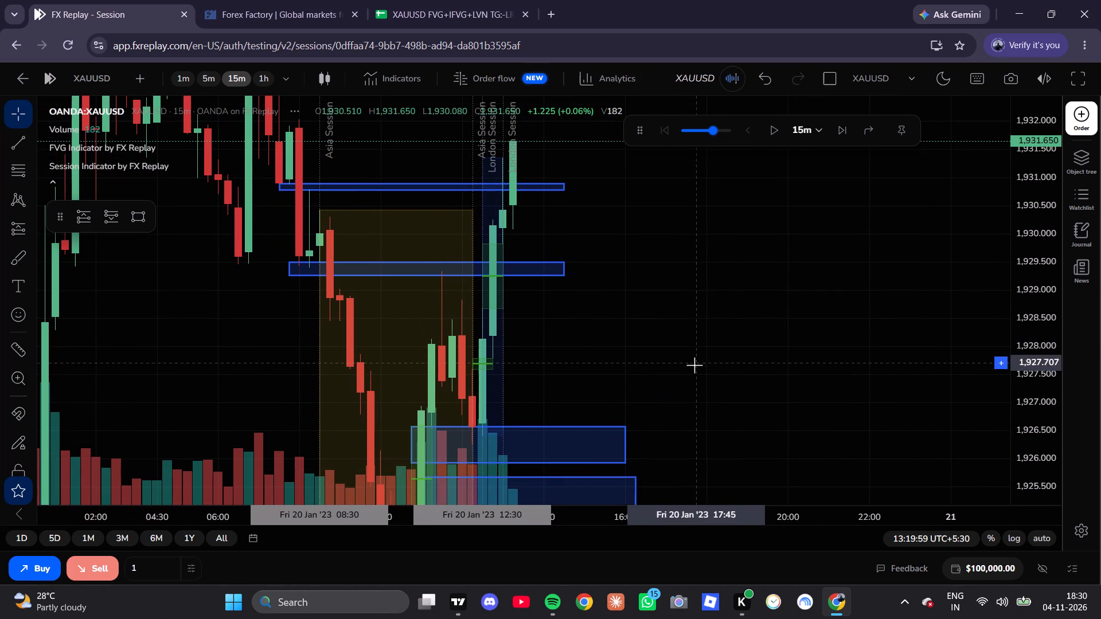
double_click(845, 122)
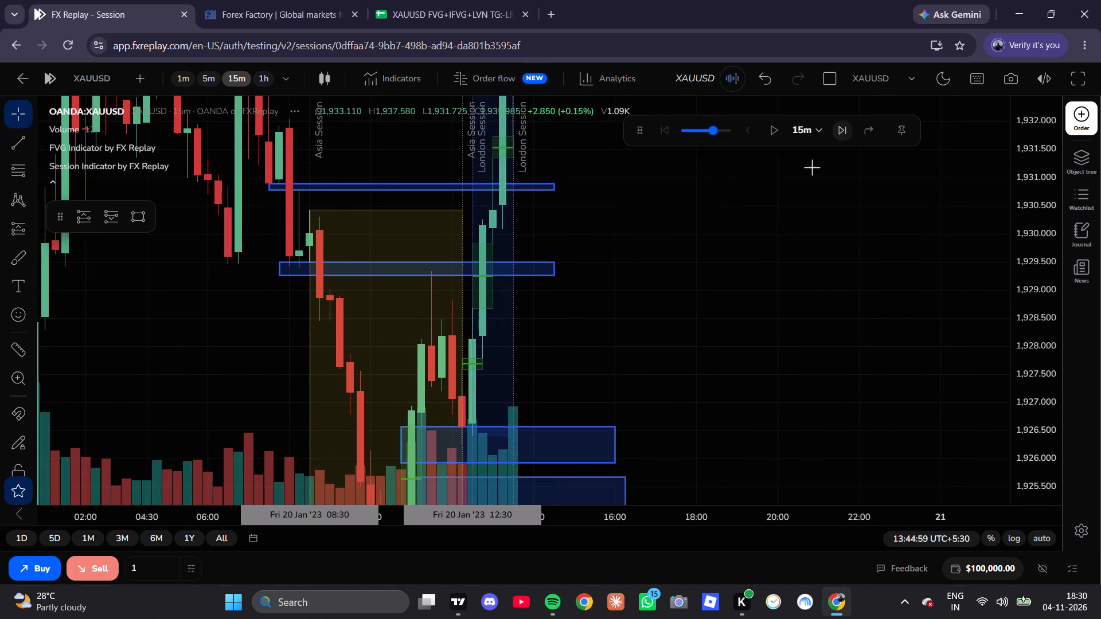
left_click_drag(738, 246, 787, 472)
scroll(767, 359, "down", 5)
scroll(1026, 362, "down", 3)
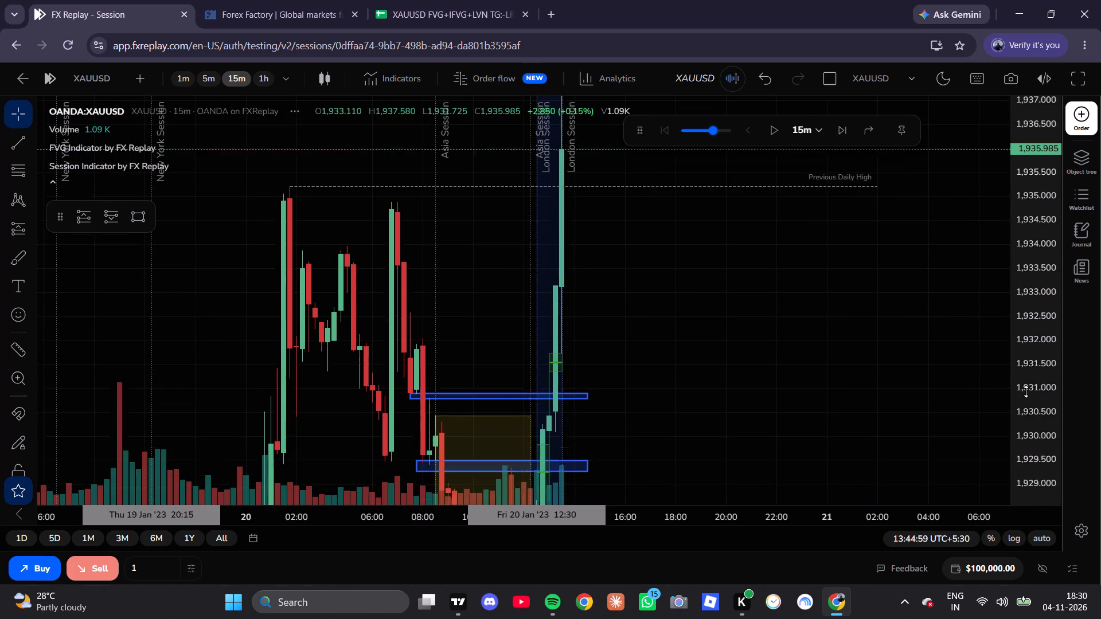
scroll(1026, 391, "down", 3)
left_click(844, 136)
left_click(844, 136)
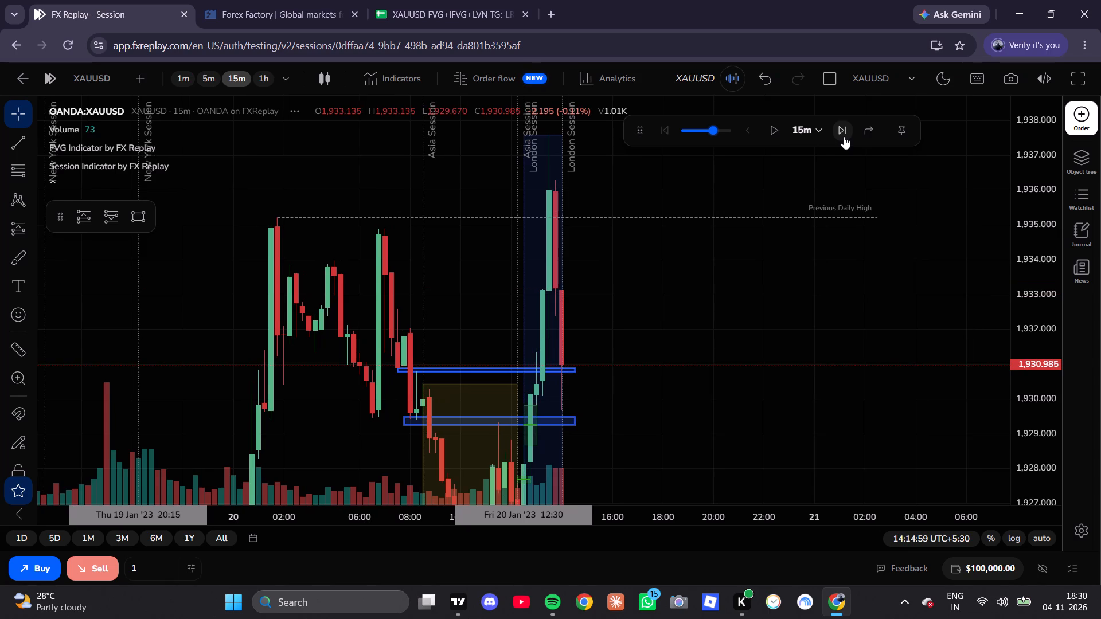
left_click(844, 136)
Continue stepping the 15-minute replay forward through the London session to 16:29:59.
left_click_drag(803, 352, 912, 237)
scroll(653, 284, "up", 4)
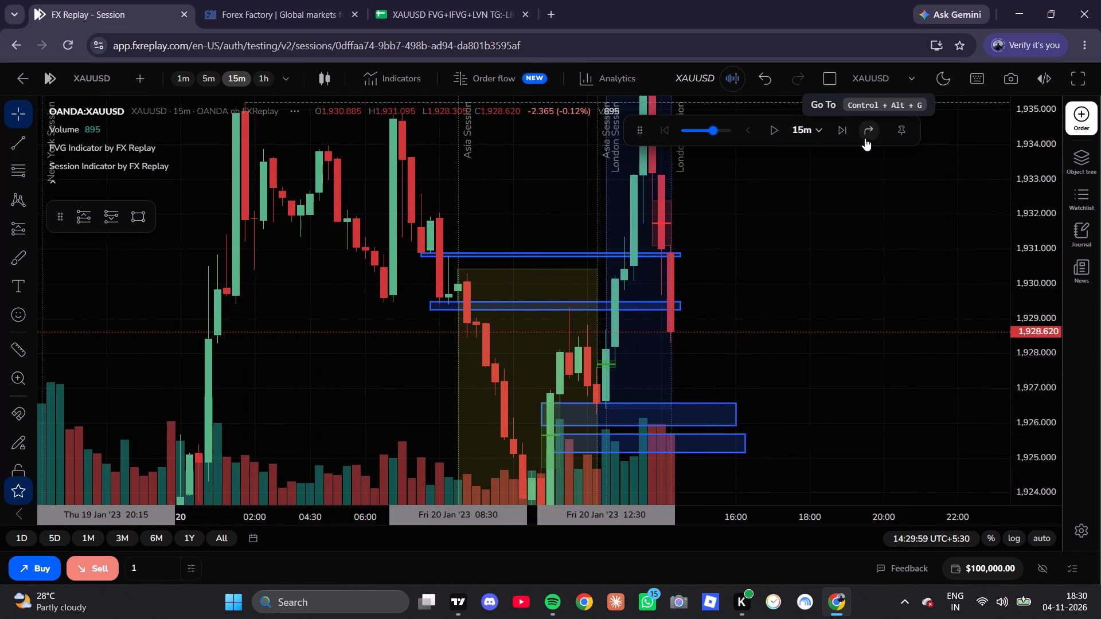
left_click(865, 138)
left_click(847, 136)
left_click(847, 135)
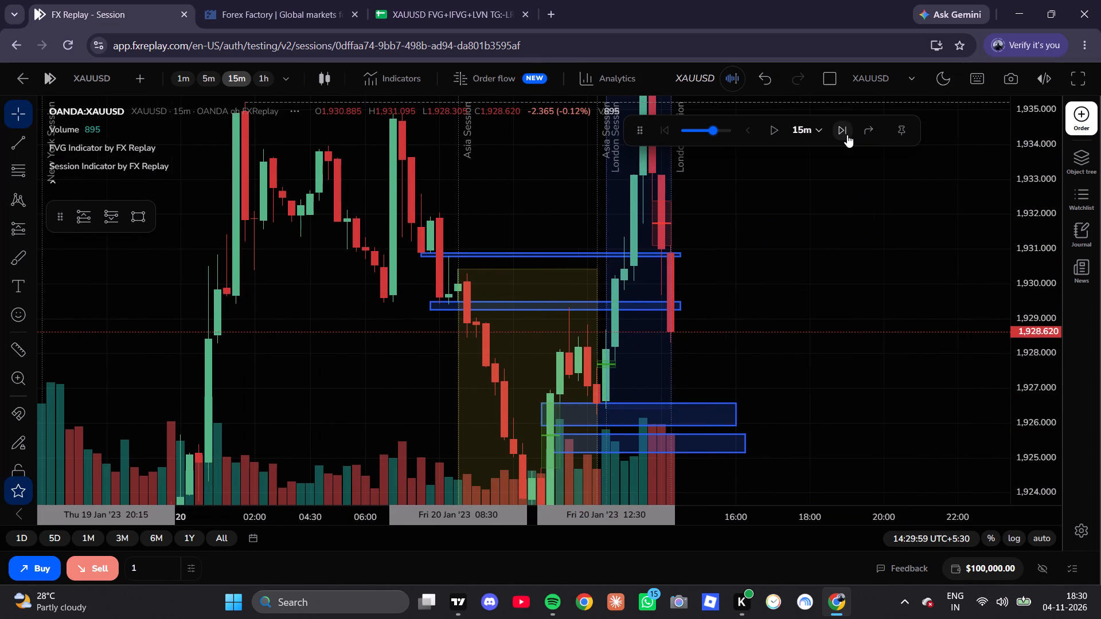
left_click(847, 135)
left_click(847, 135)
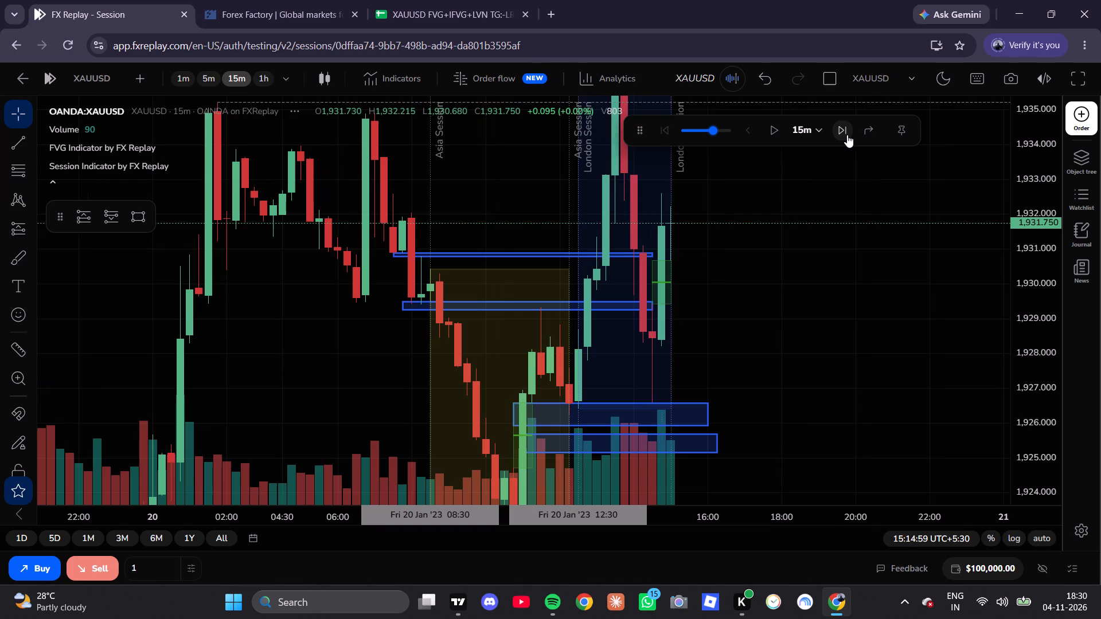
left_click(847, 135)
left_click(847, 135)
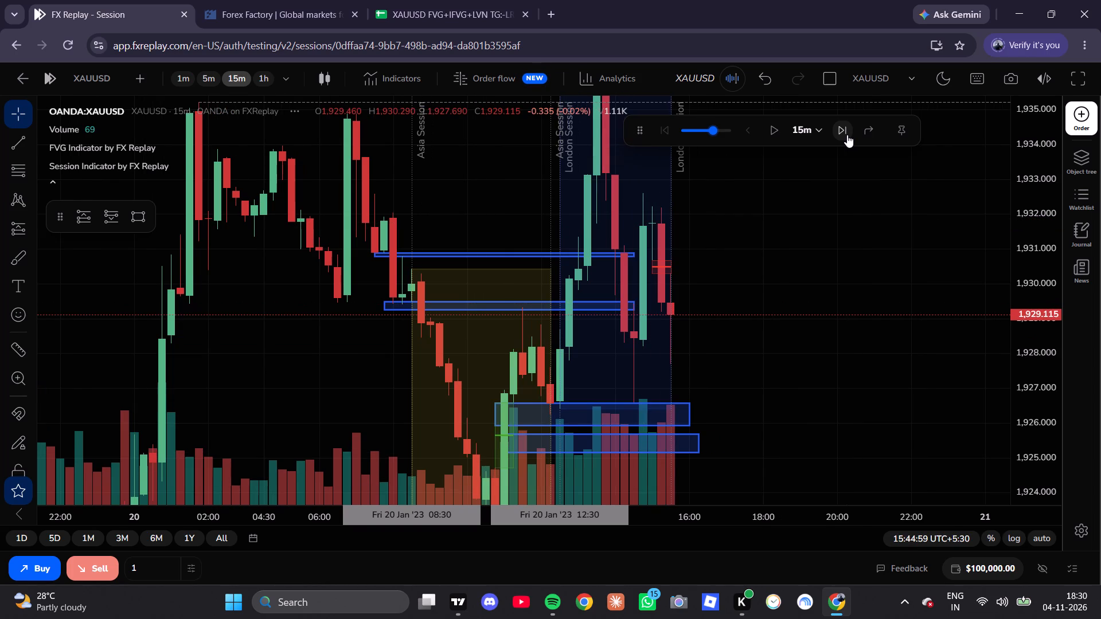
left_click(847, 135)
left_click(847, 135)
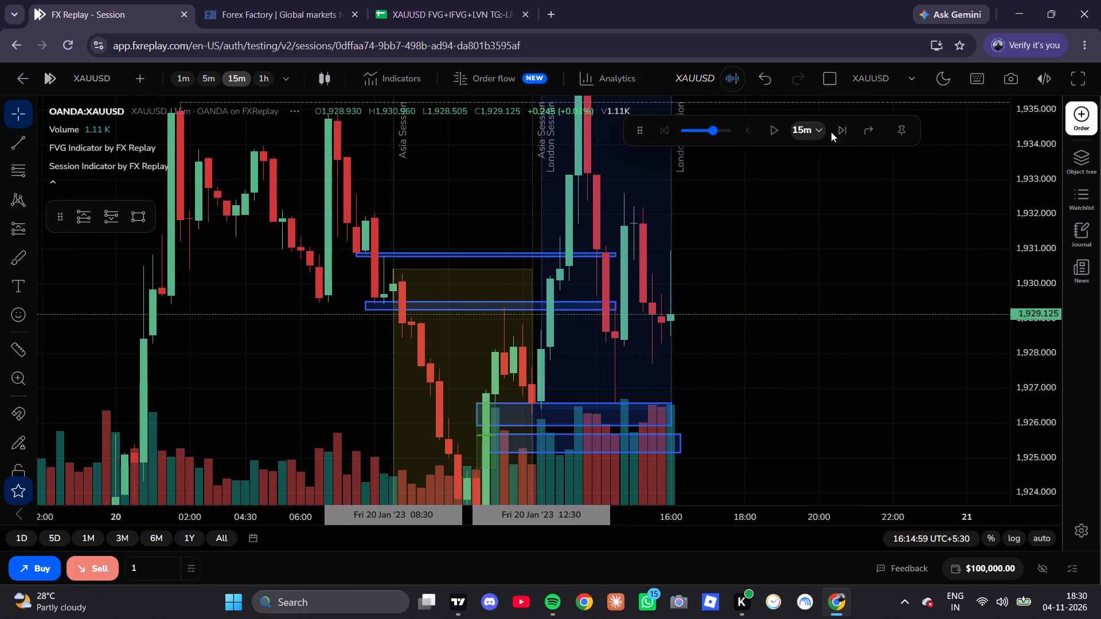
left_click(832, 132)
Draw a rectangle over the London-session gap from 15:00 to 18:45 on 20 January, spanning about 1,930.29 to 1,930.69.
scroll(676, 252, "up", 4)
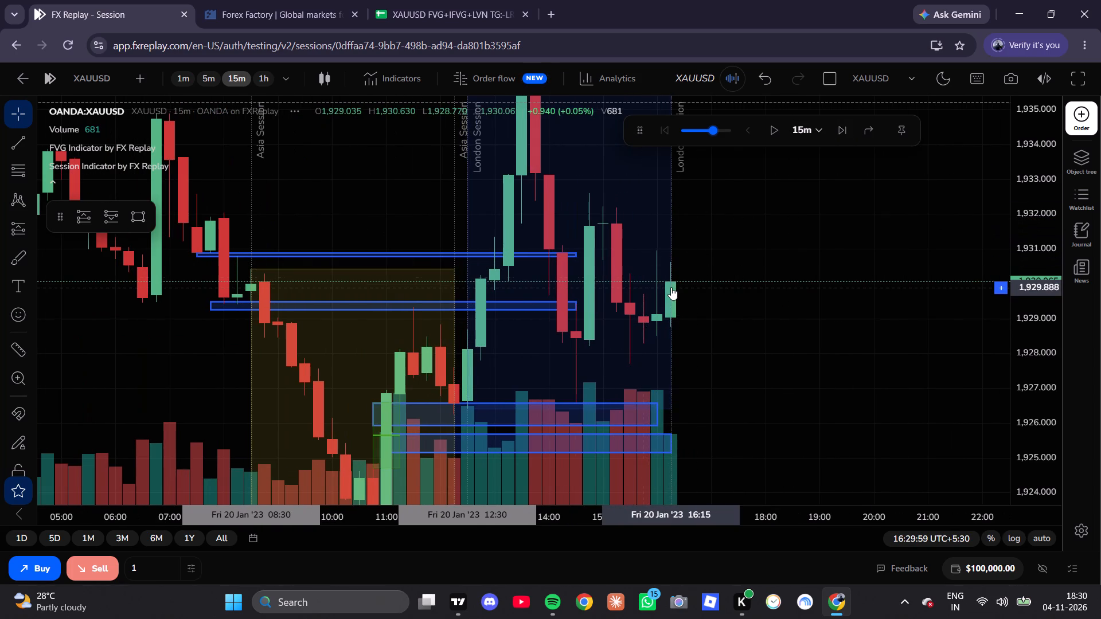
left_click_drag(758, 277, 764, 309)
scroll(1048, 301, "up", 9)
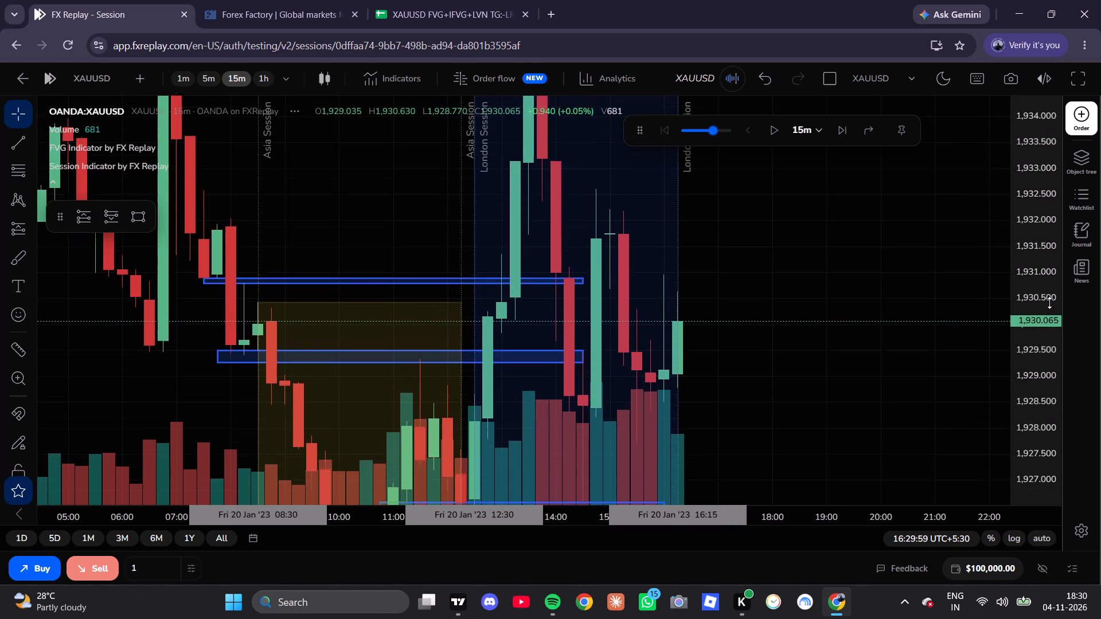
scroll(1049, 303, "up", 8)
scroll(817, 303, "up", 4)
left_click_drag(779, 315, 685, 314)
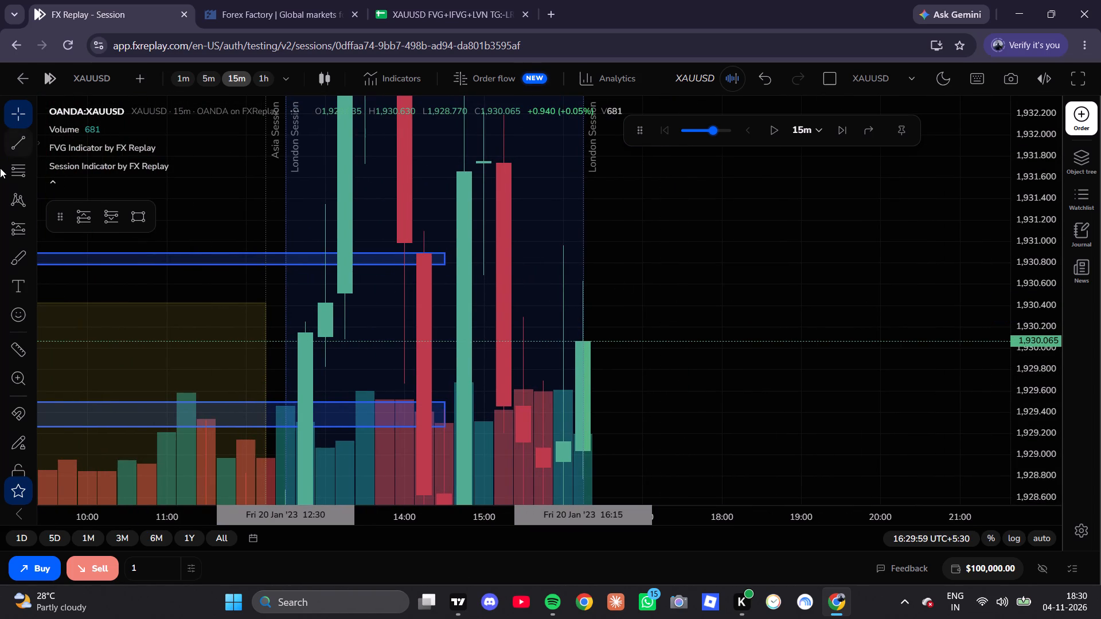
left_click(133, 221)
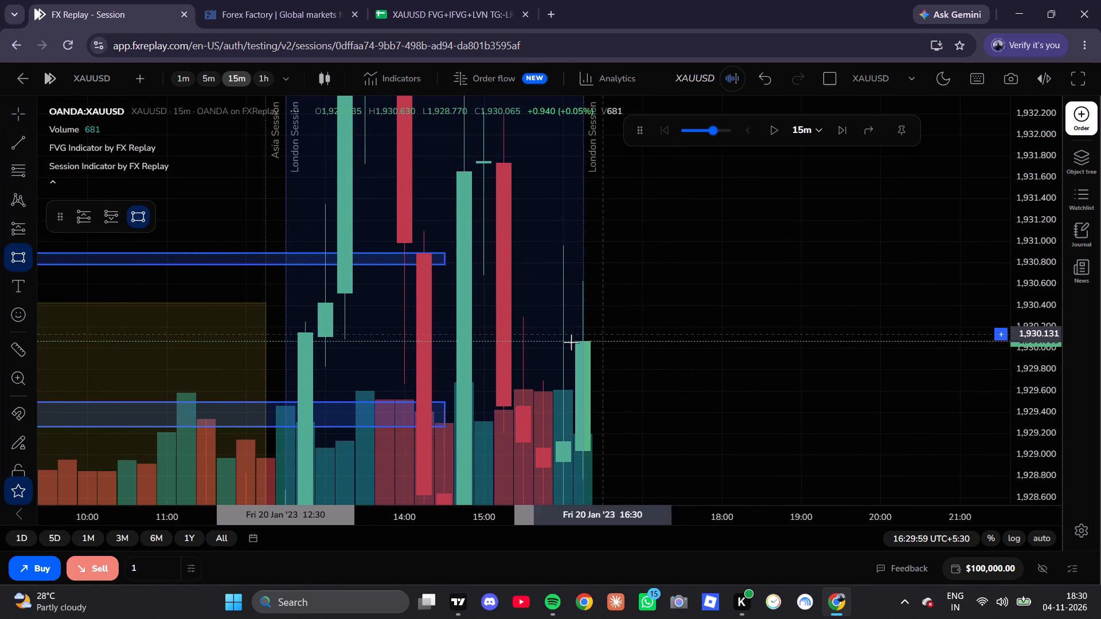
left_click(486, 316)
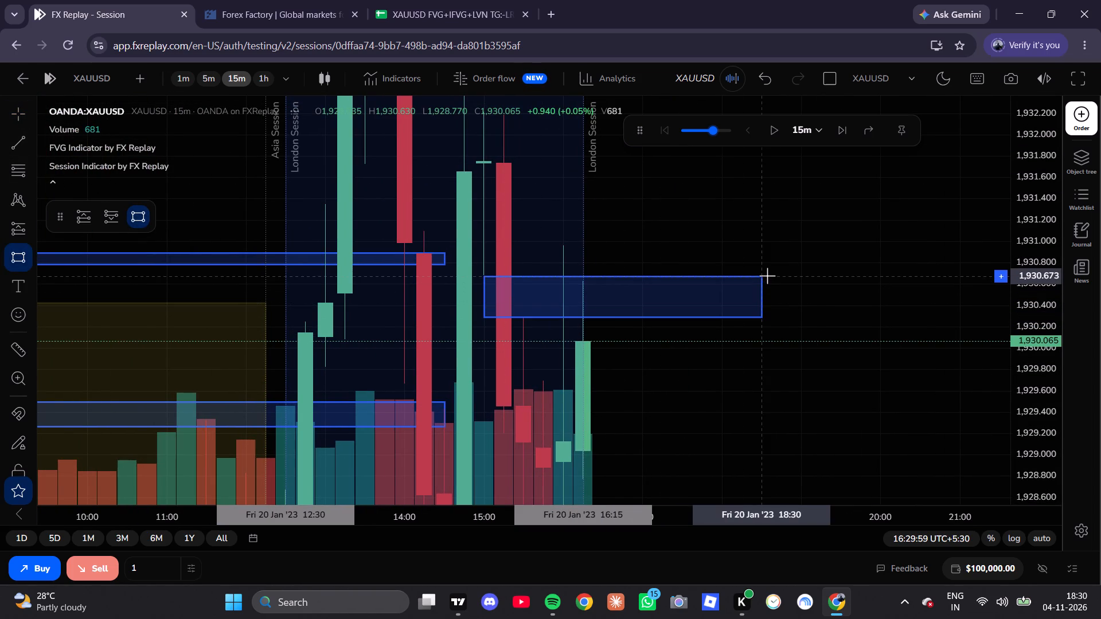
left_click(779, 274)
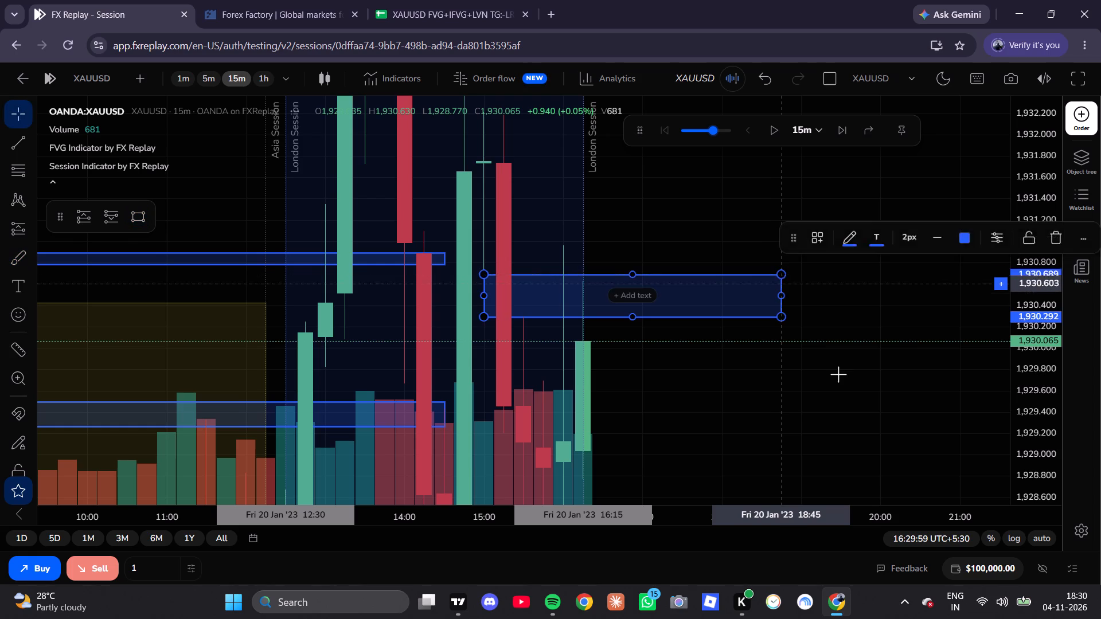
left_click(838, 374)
Extend the 1,925.931–1,926.573 rectangle to 17:30 and the 1,925.152–1,925.678 rectangle to 17:45 on 20 January.
left_click_drag(825, 384, 863, 200)
scroll(860, 244, "down", 8)
scroll(1058, 363, "down", 5)
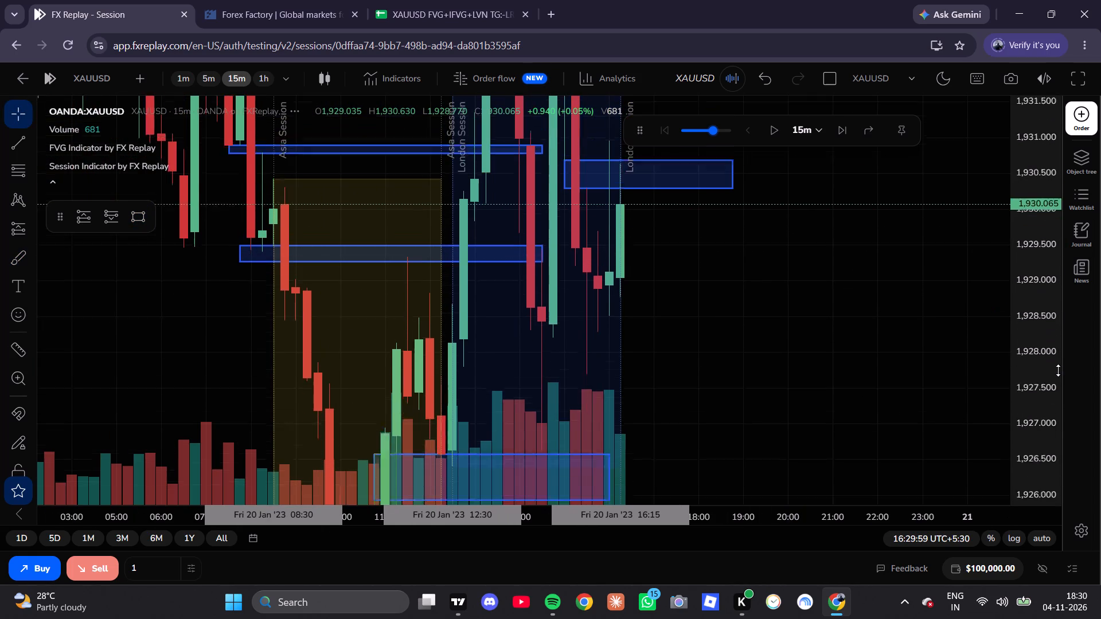
scroll(1058, 370, "down", 8)
scroll(858, 397, "down", 3)
left_click_drag(728, 379, 735, 326)
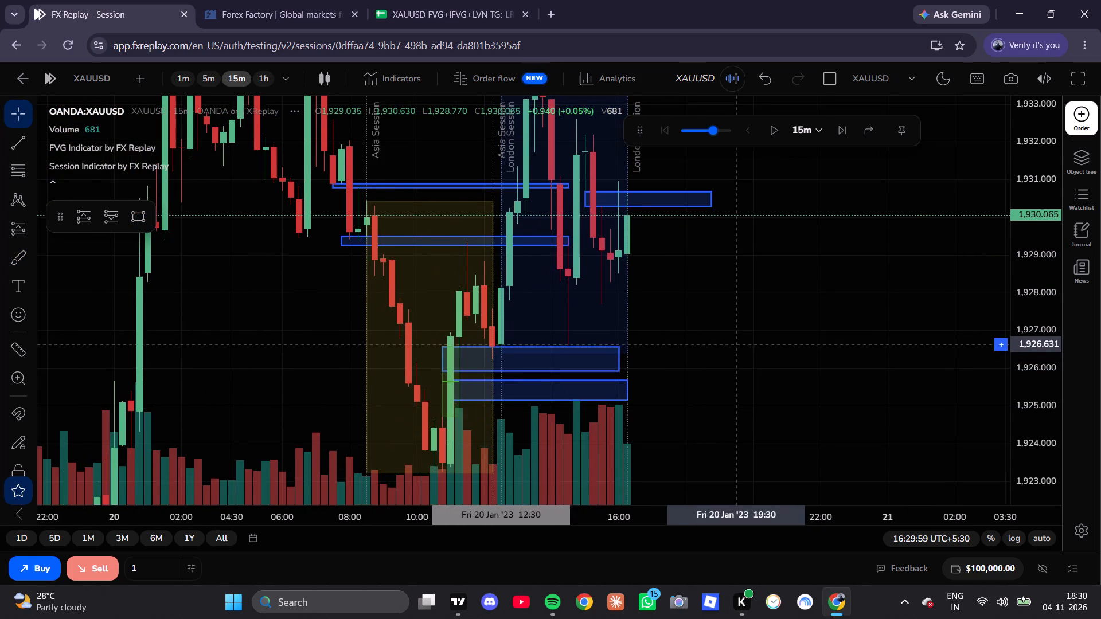
left_click_drag(735, 326, 732, 308)
left_click_drag(617, 320, 669, 324)
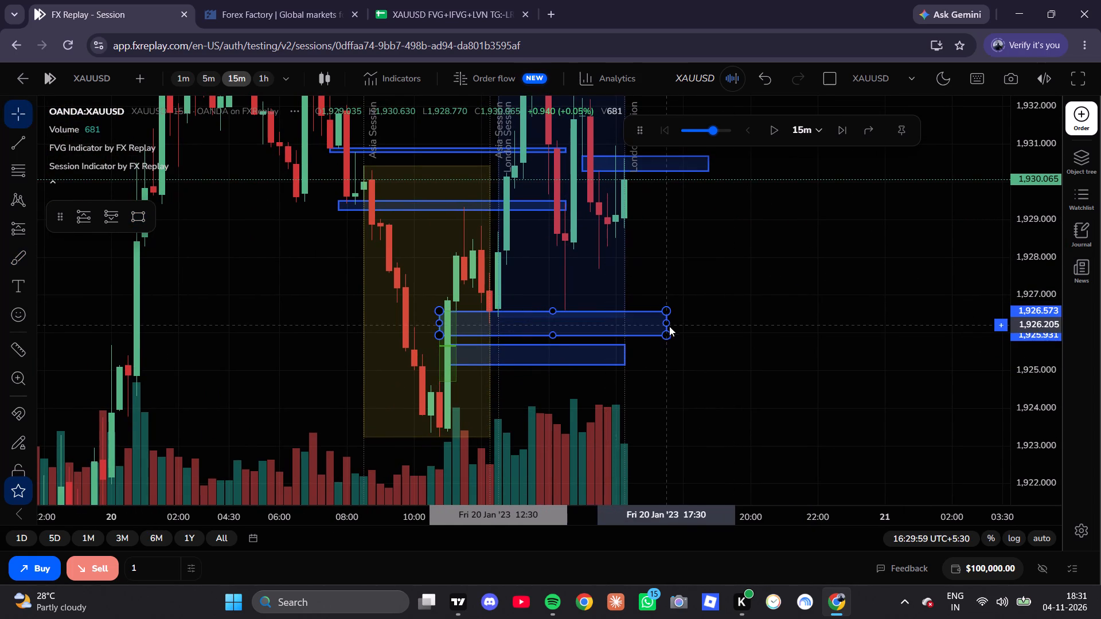
left_click_drag(622, 354, 675, 354)
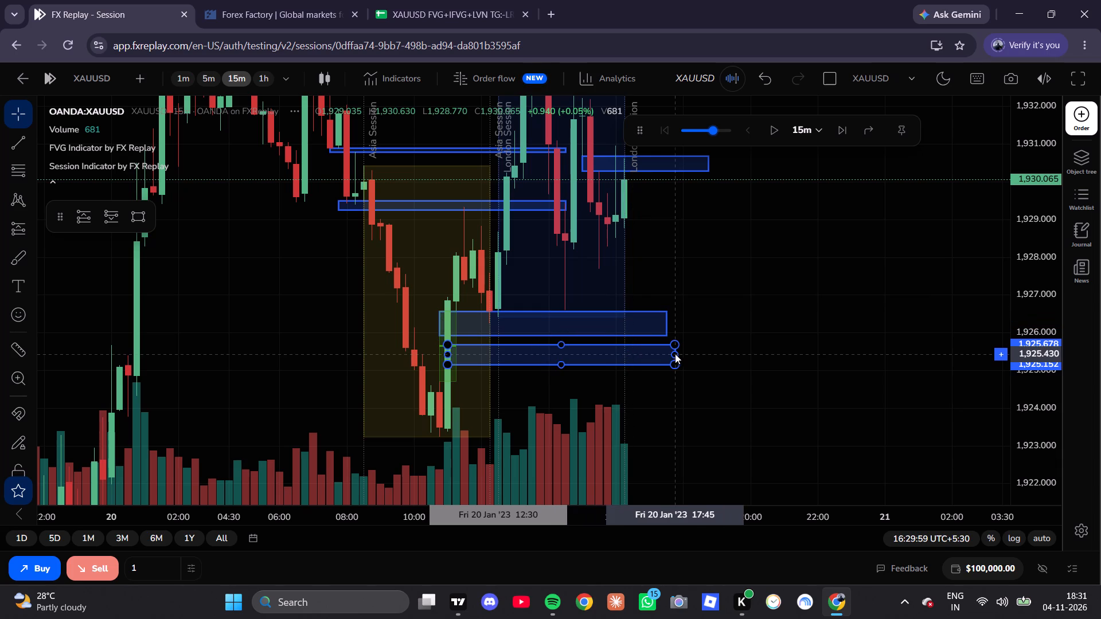
left_click_drag(675, 354, 674, 354)
left_click(919, 395)
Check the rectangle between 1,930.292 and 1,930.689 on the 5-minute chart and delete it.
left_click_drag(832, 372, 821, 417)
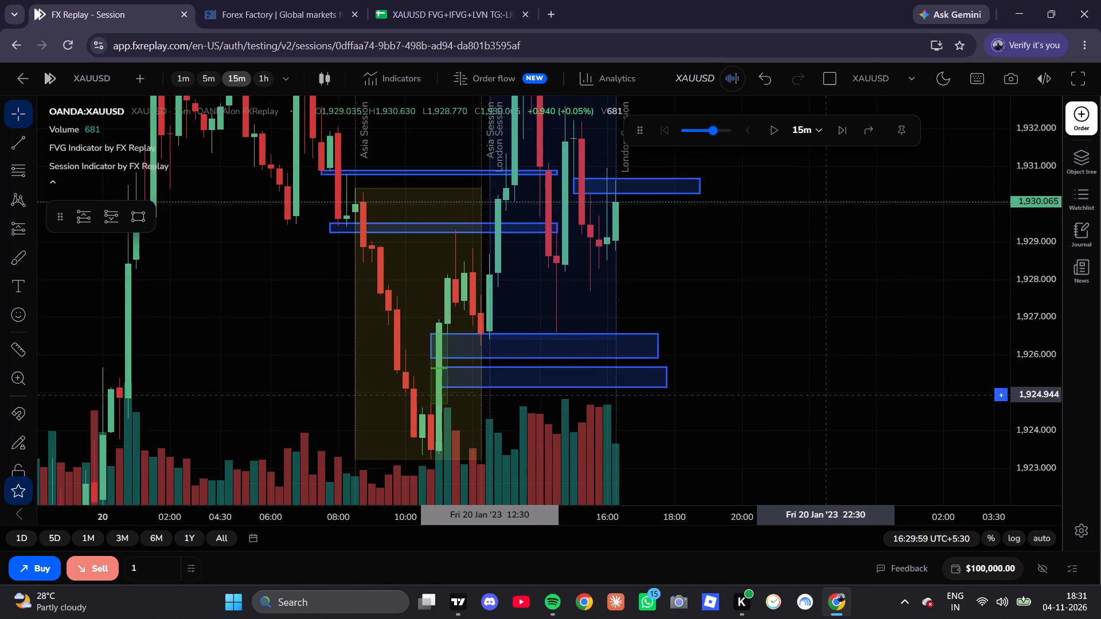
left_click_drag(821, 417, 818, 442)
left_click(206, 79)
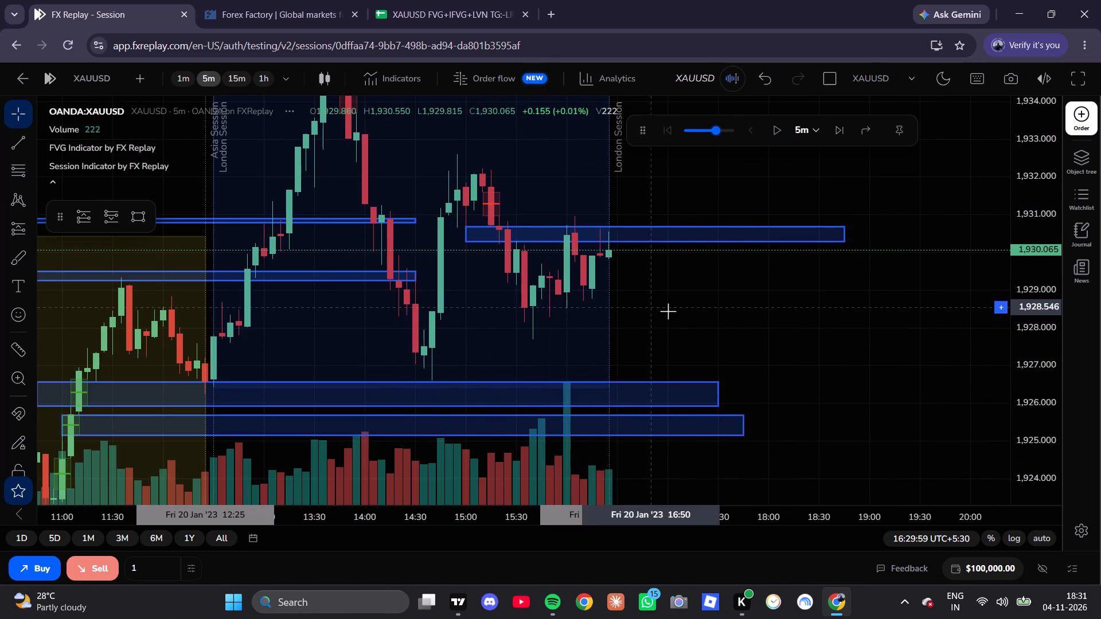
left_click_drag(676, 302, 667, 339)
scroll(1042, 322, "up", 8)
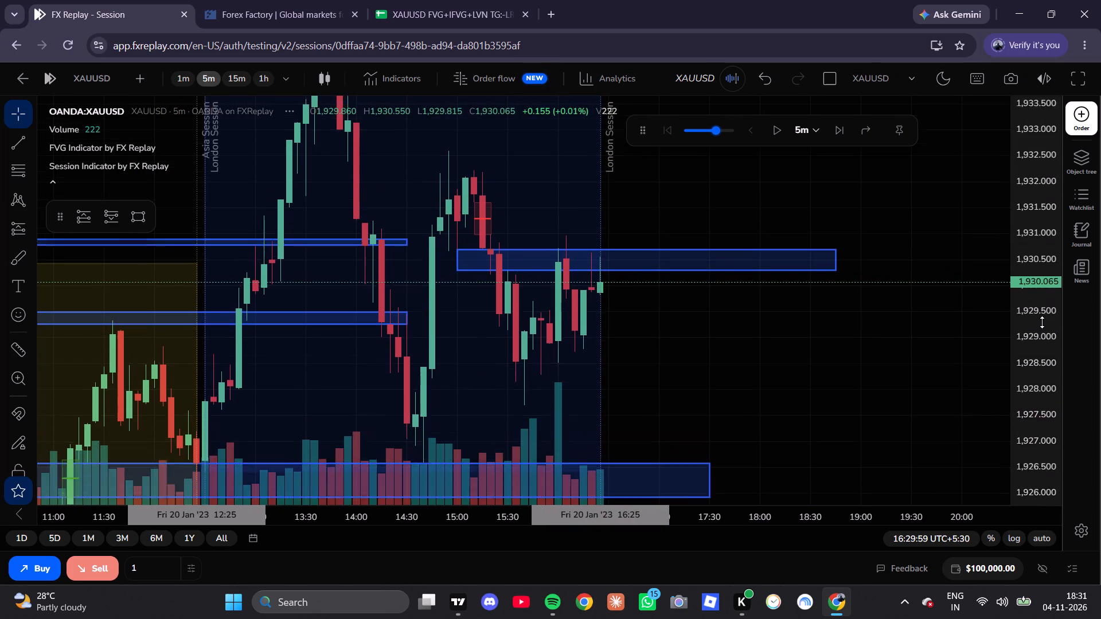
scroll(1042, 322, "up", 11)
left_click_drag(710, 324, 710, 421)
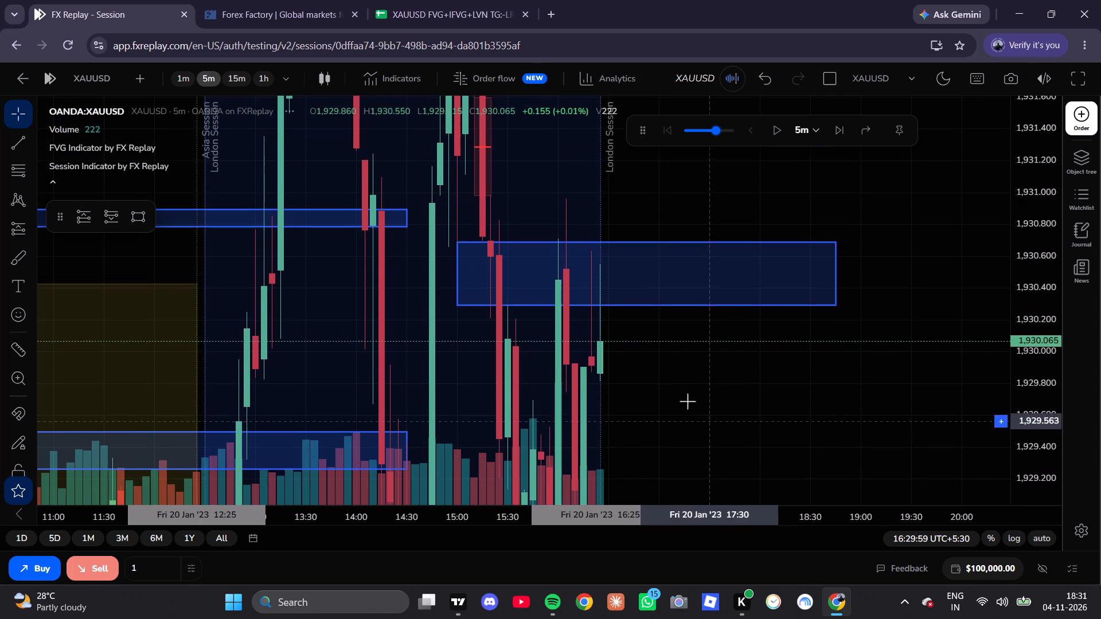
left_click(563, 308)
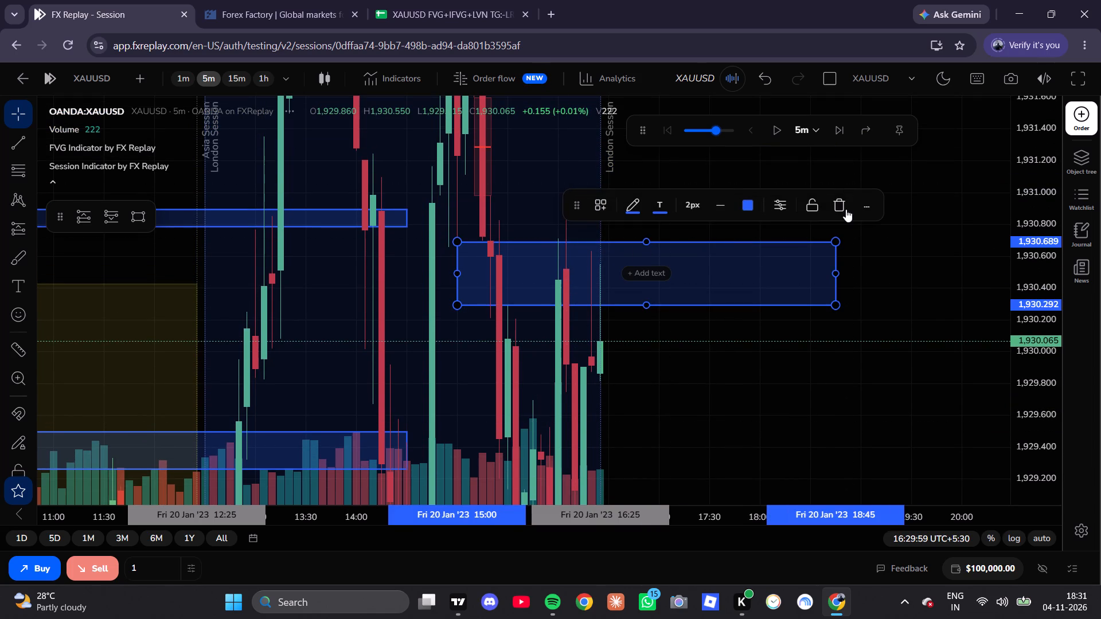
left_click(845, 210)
On the 5-minute chart, play the replay forward into the New York session and pause it at 17:09:59.
scroll(985, 310, "down", 6)
scroll(1027, 335, "down", 13)
scroll(1027, 359, "up", 1)
scroll(1027, 359, "down", 1)
scroll(1027, 359, "up", 1)
scroll(1027, 359, "down", 5)
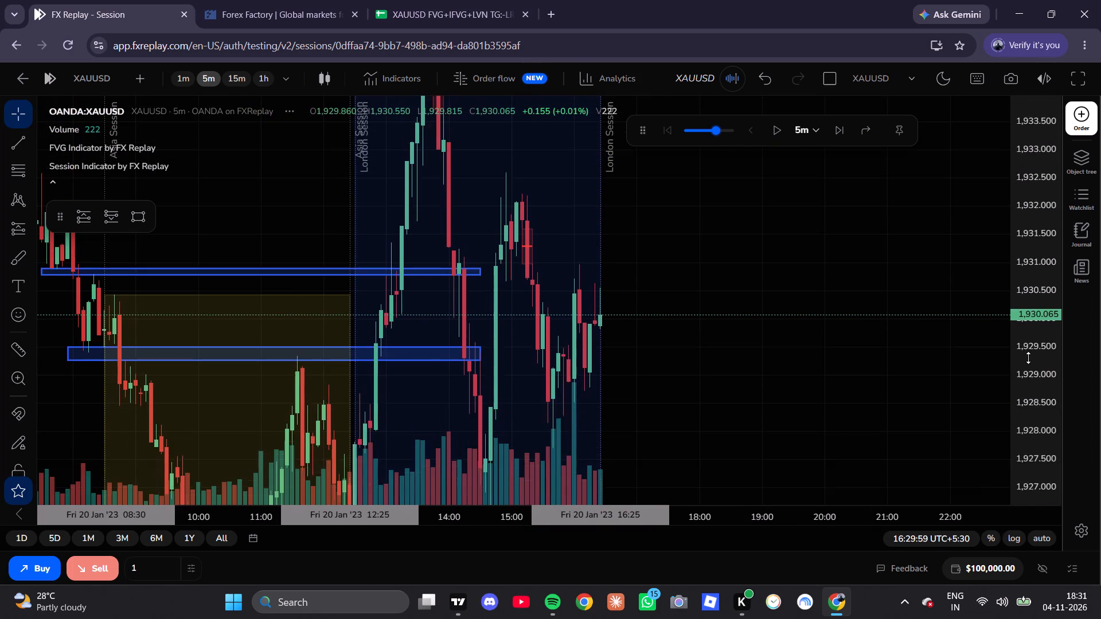
scroll(1028, 358, "down", 11)
left_click_drag(809, 327, 796, 254)
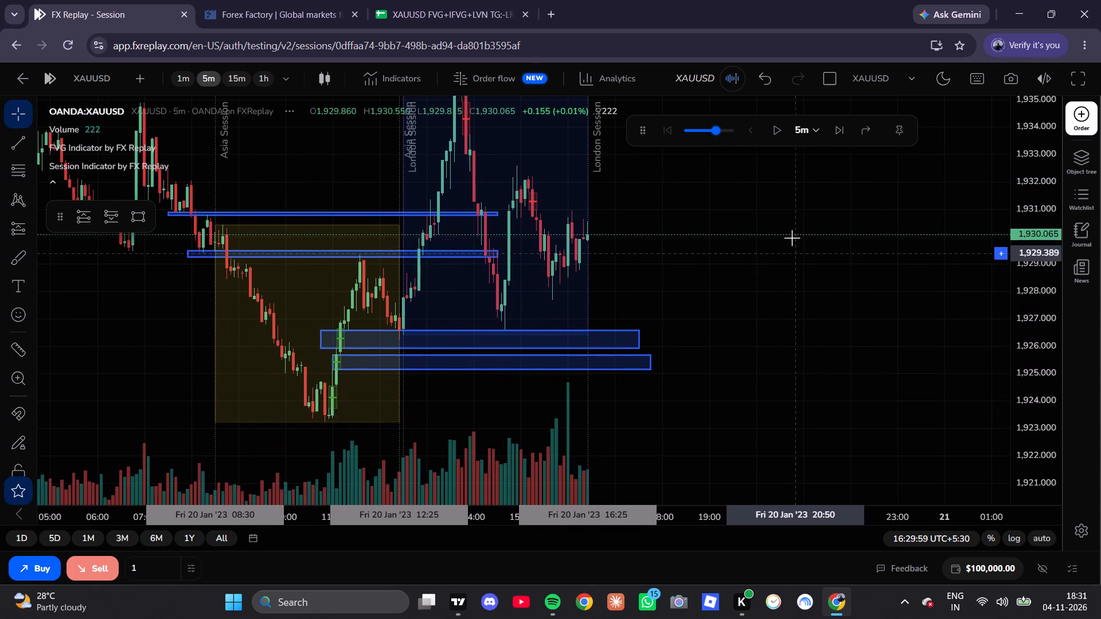
left_click(781, 131)
left_click(781, 131)
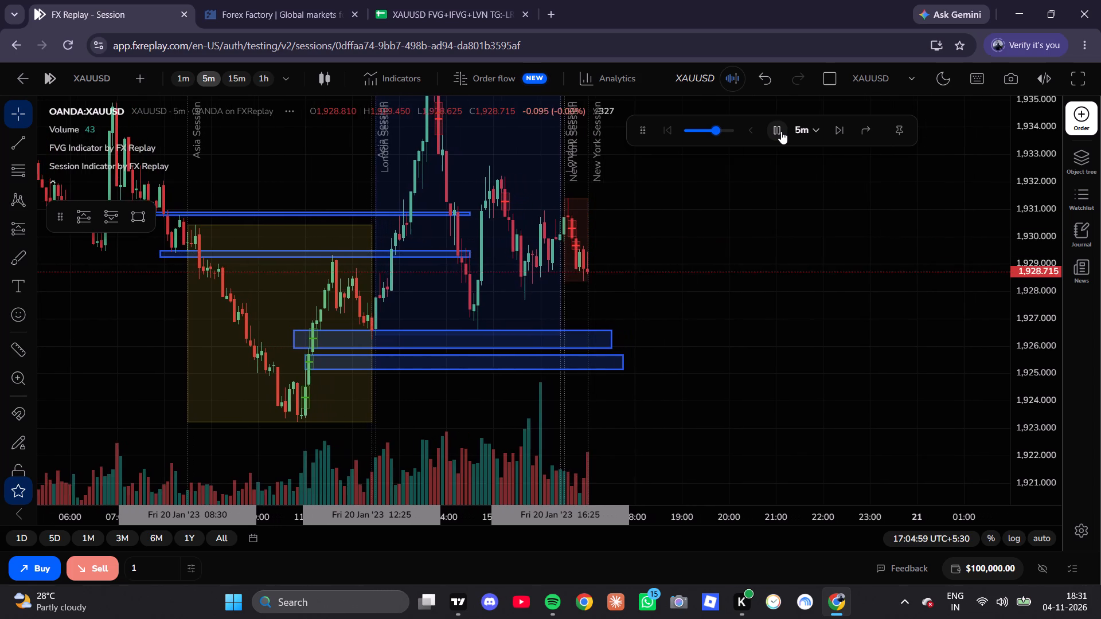
Switch to the 15-minute chart and advance the replay candle by candle to 19:14:59.
left_click(237, 82)
scroll(413, 235, "up", 13)
scroll(541, 261, "down", 6)
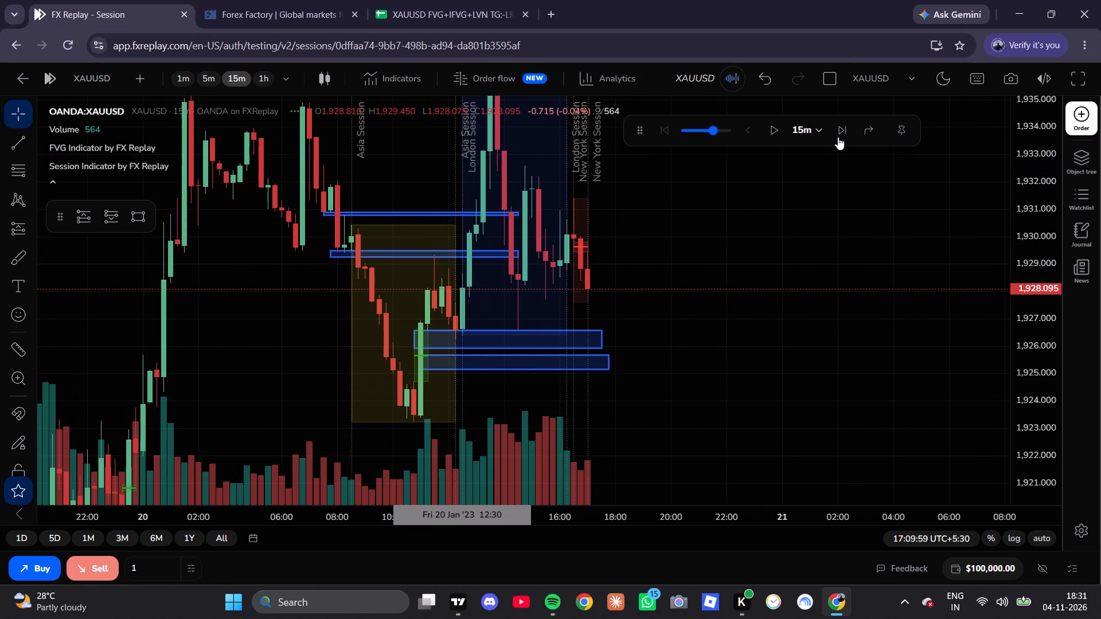
left_click(838, 137)
left_click(838, 137)
left_click(838, 137)
left_click(838, 137)
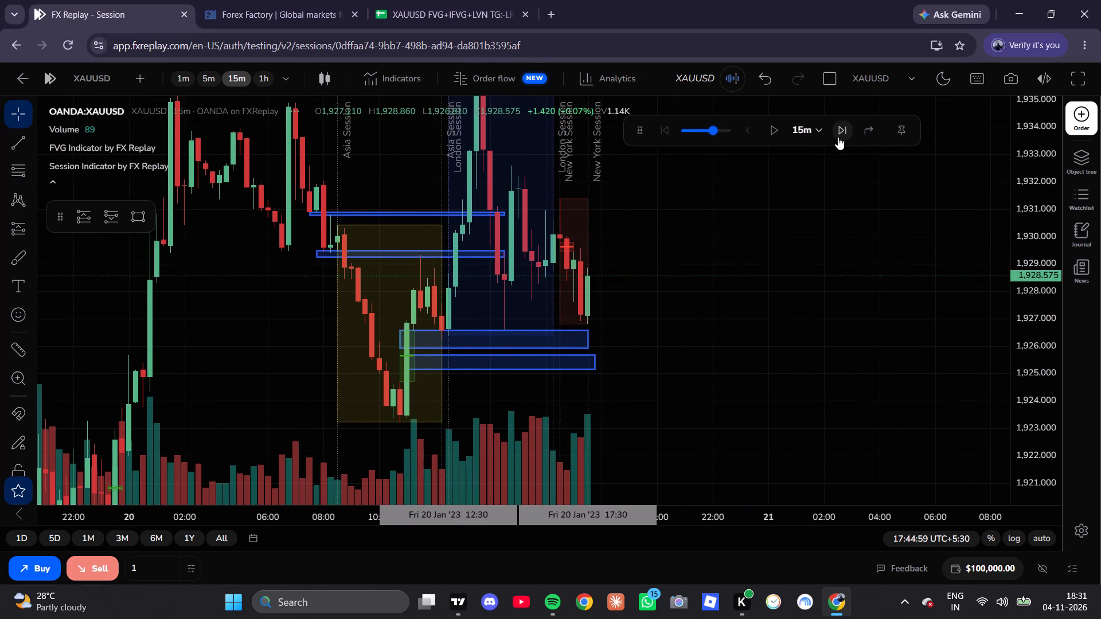
left_click(838, 137)
left_click(838, 137)
left_click(838, 137)
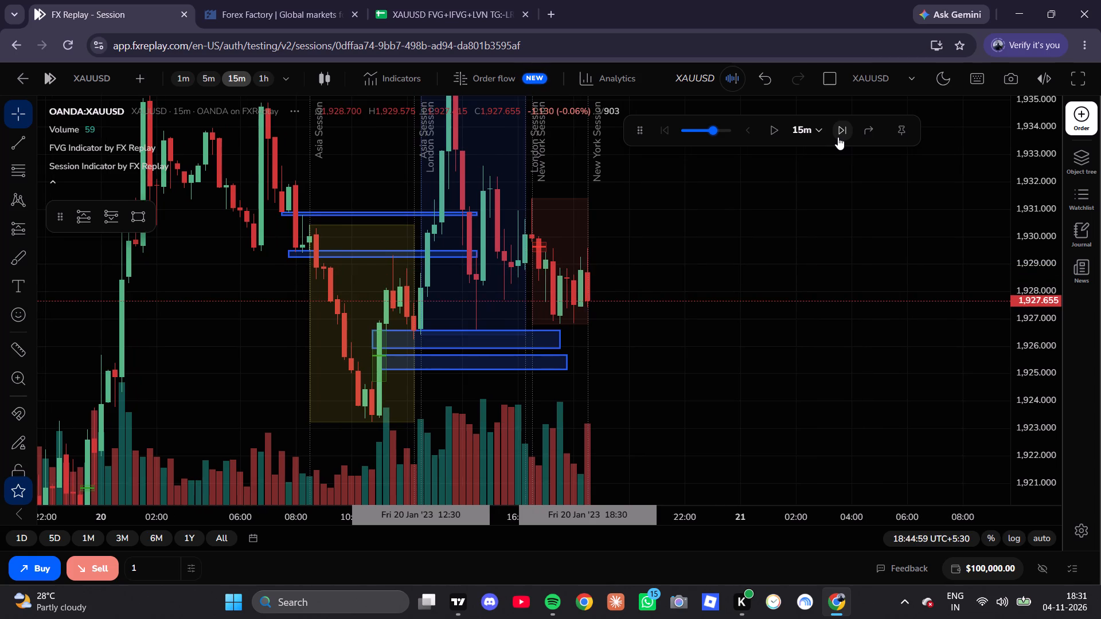
left_click(838, 137)
left_click(838, 137)
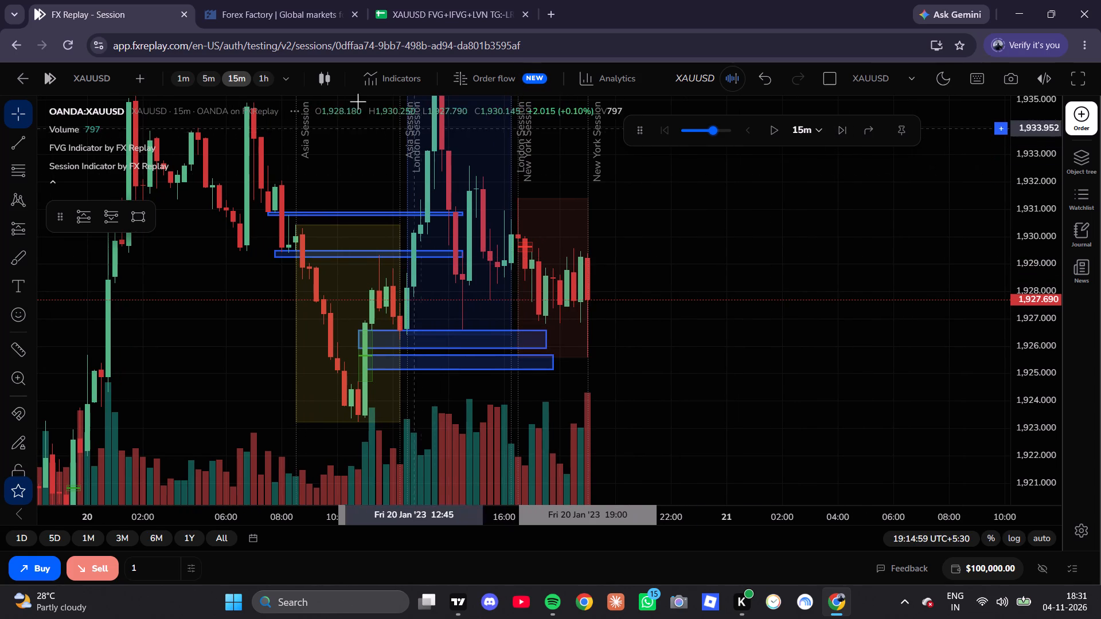
Switch the XAUUSD replay chart to the 5-minute timeframe.
left_click(216, 76)
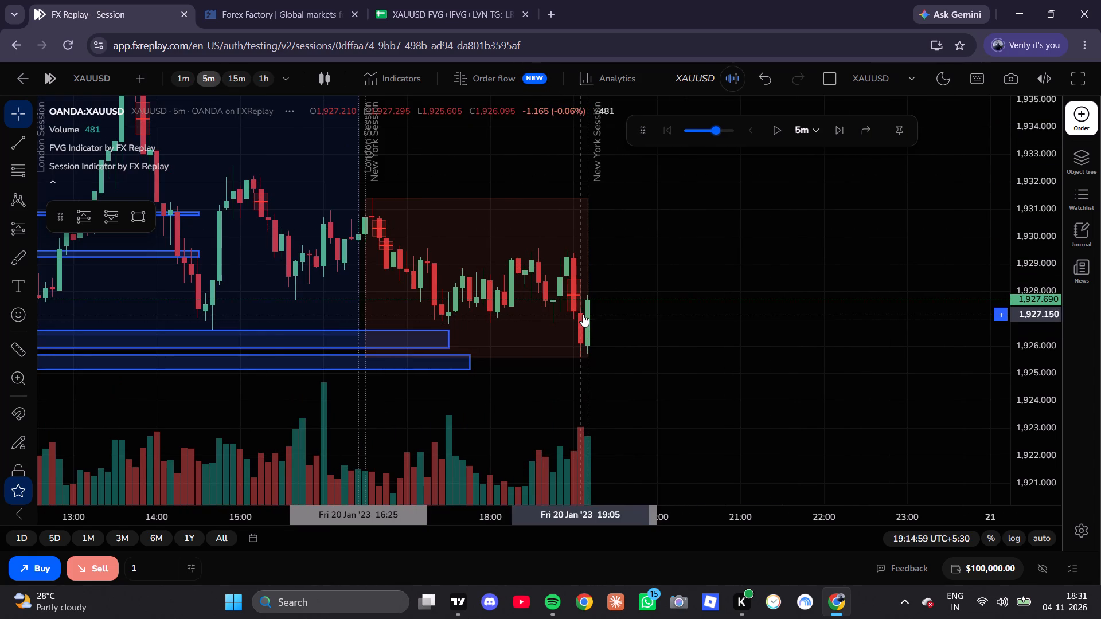
Switch to Forex Factory and set the economic calendar's date range to Jan 1 – Jan 31, 2023.
left_click(235, 0)
scroll(417, 208, "down", 4)
scroll(413, 220, "up", 13)
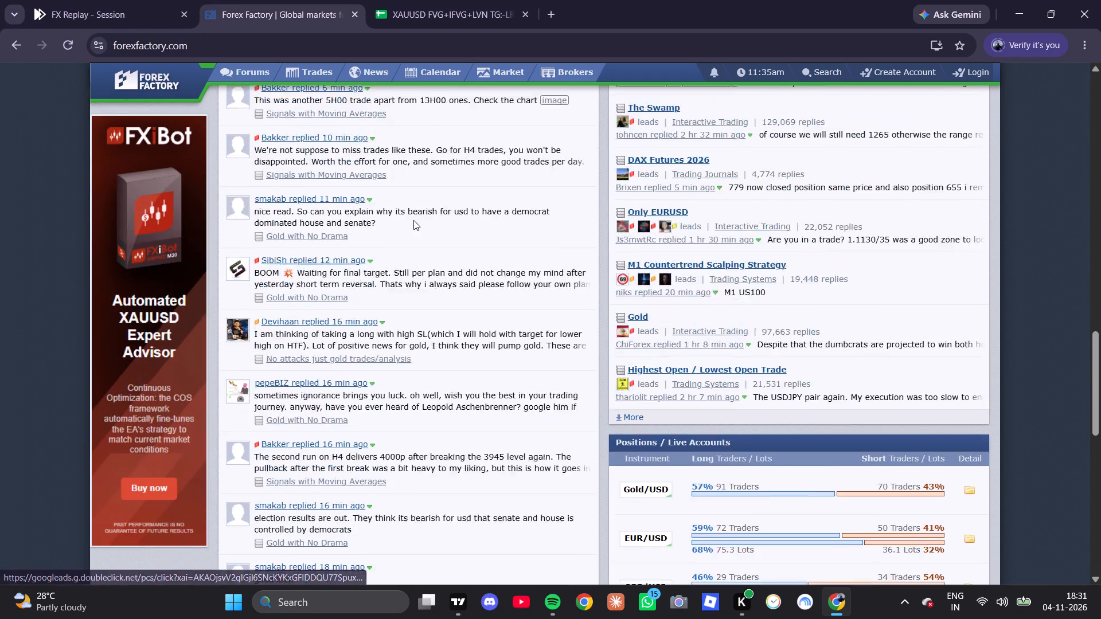
scroll(407, 209, "up", 6)
scroll(233, 273, "up", 4)
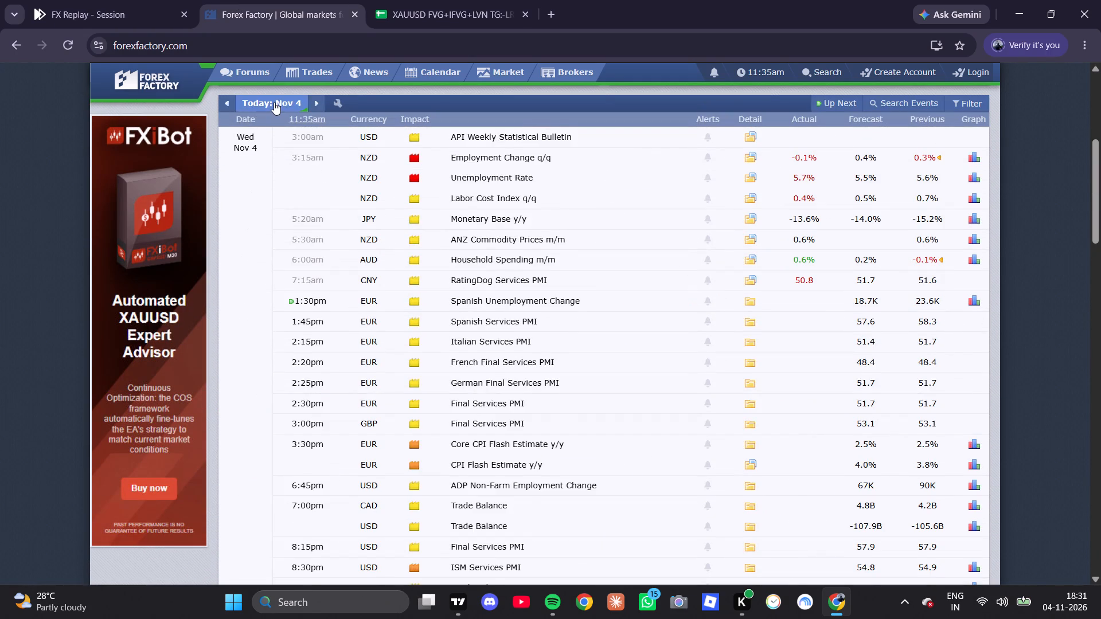
left_click(274, 102)
triple_click(244, 174)
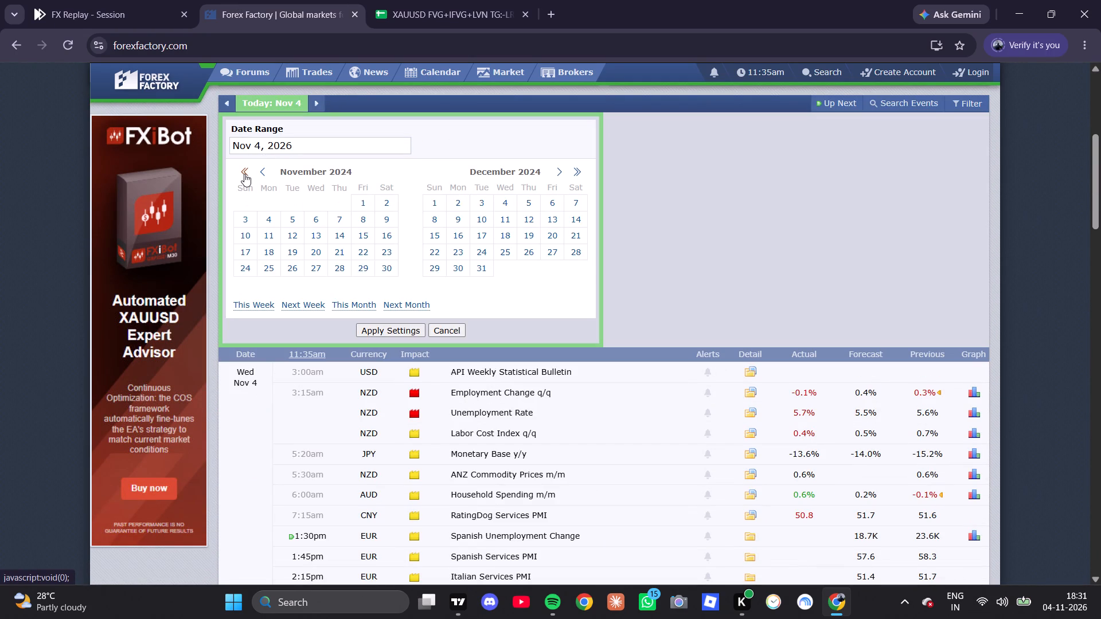
left_click(244, 174)
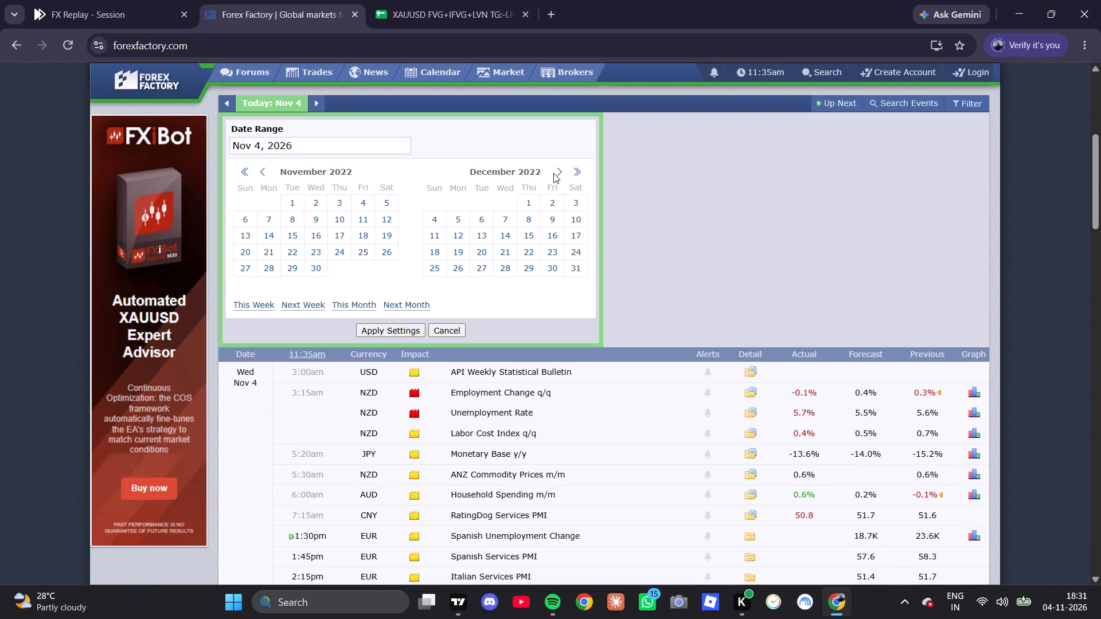
double_click(555, 175)
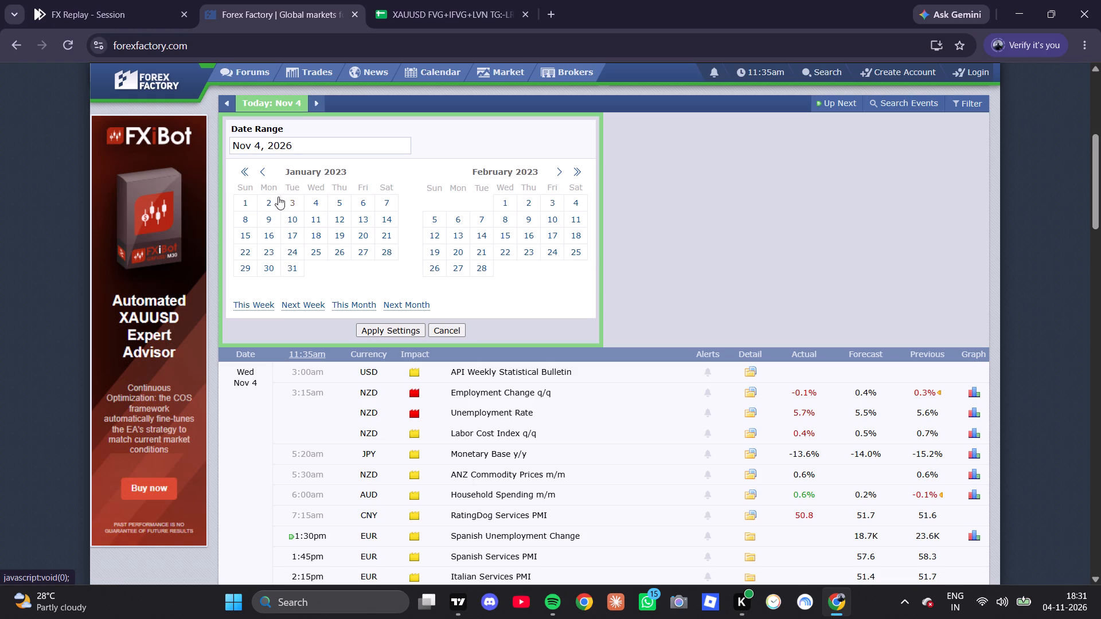
left_click(239, 197)
left_click(294, 270)
left_click(373, 339)
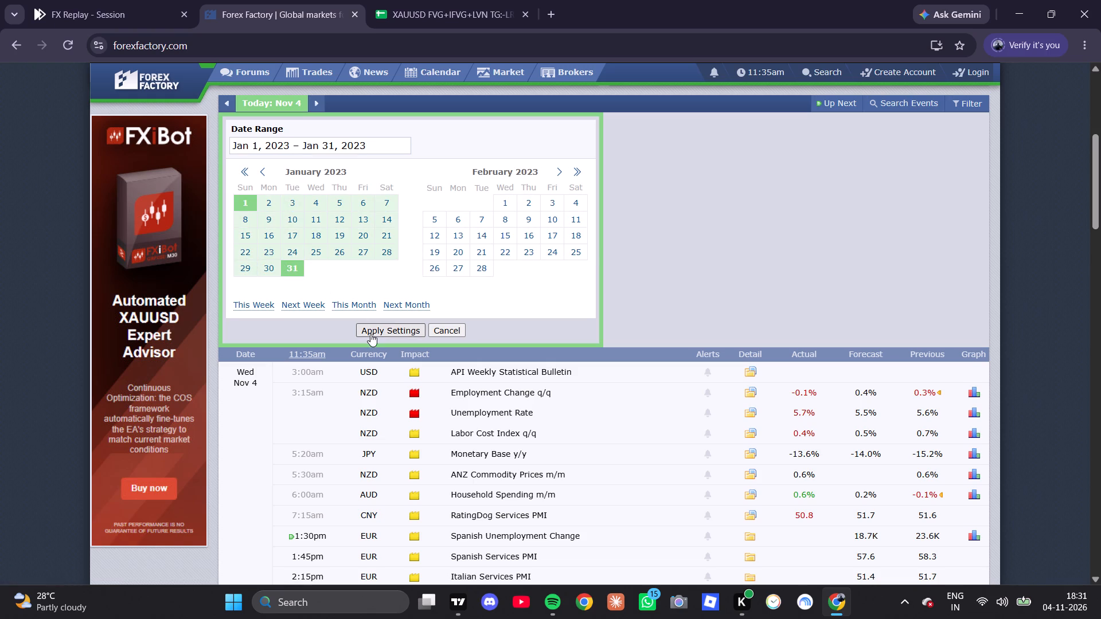
left_click(370, 332)
Look through the January 2023 calendar for the news events of Friday 20 January.
scroll(475, 330, "down", 2)
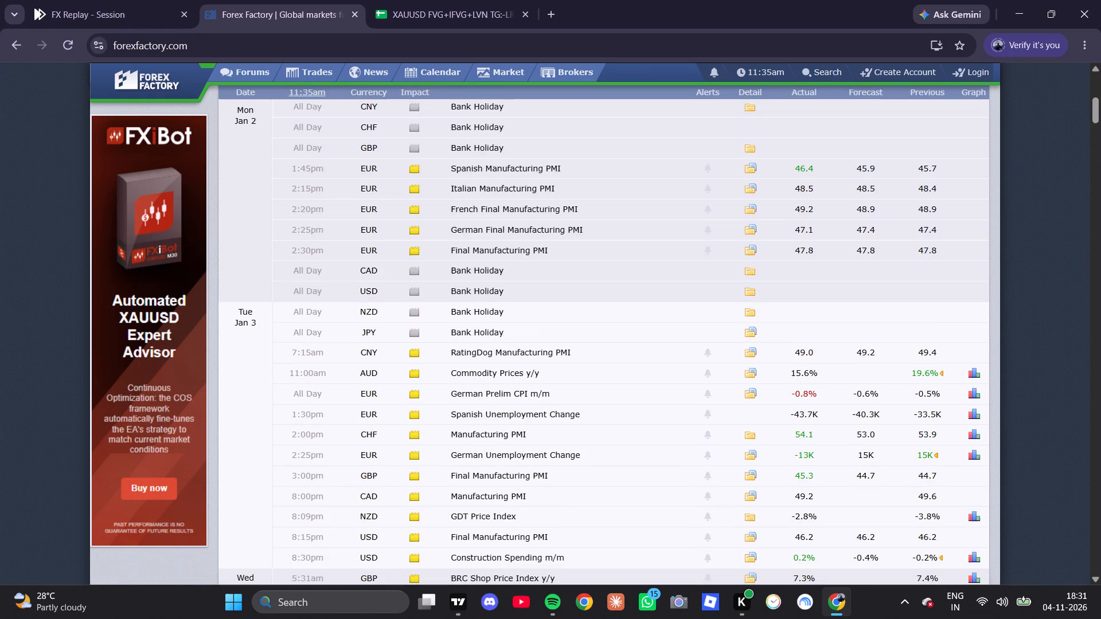
scroll(475, 330, "down", 6)
scroll(462, 375, "down", 15)
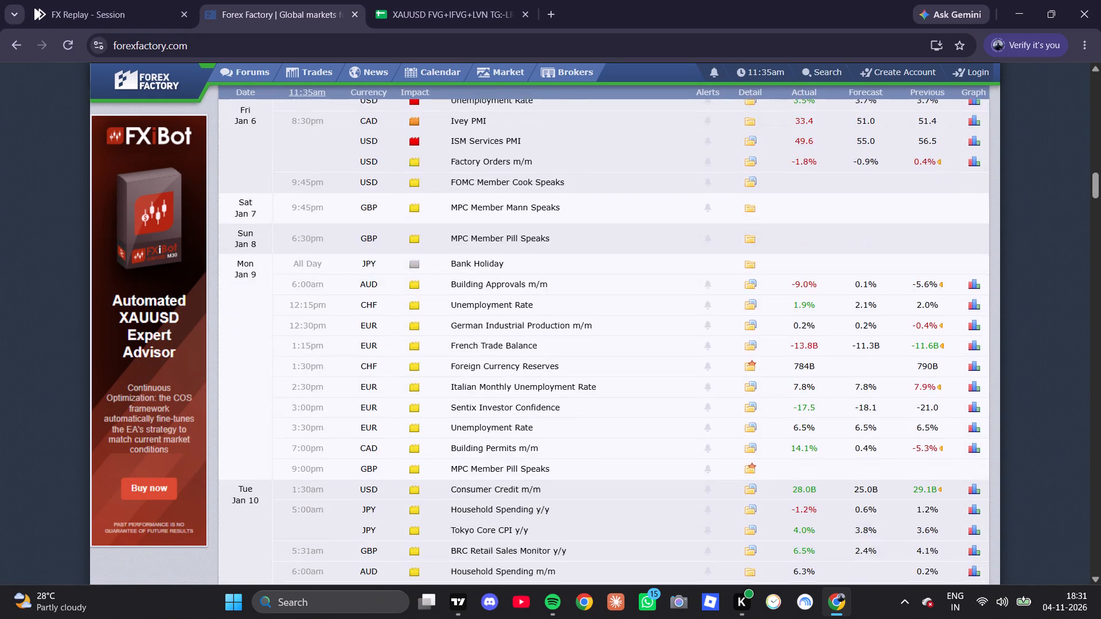
scroll(471, 423, "down", 15)
scroll(514, 416, "down", 11)
scroll(514, 417, "up", 1)
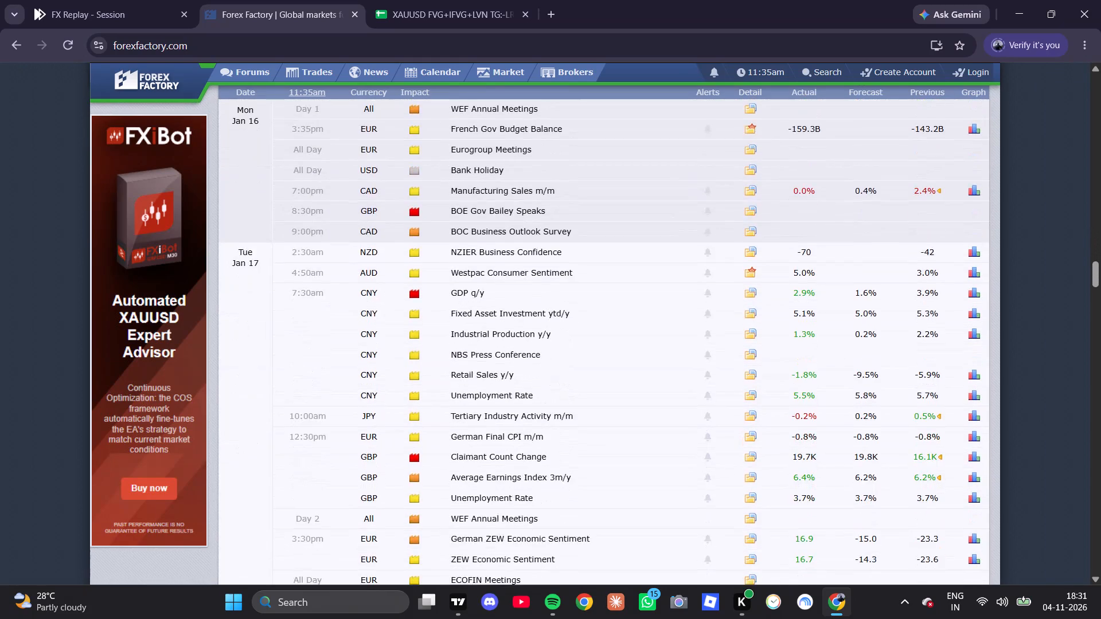
scroll(514, 416, "down", 18)
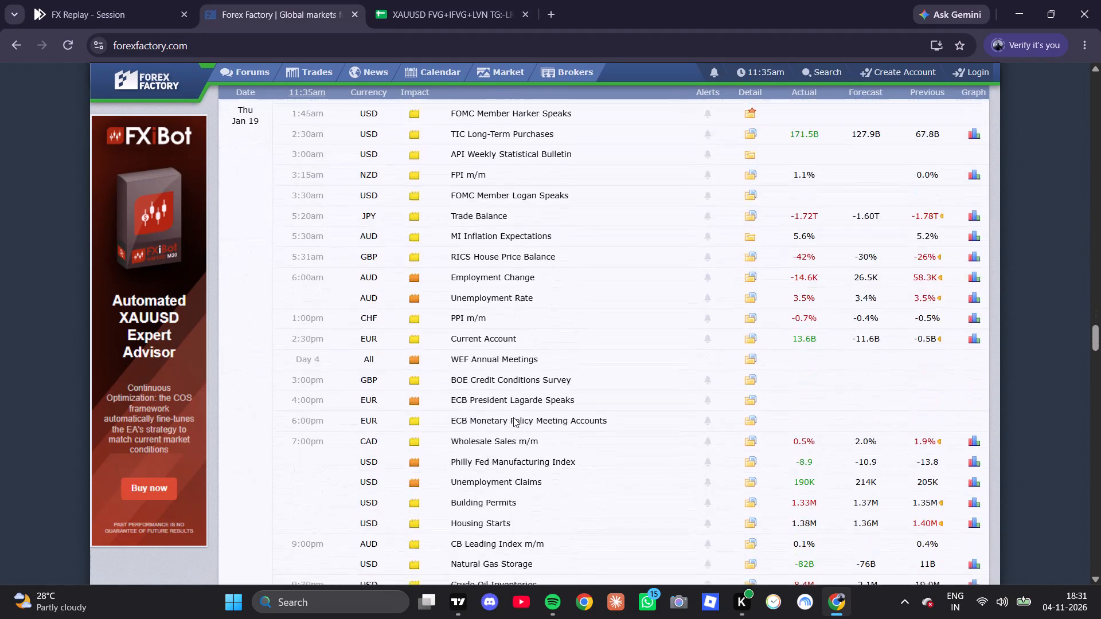
scroll(513, 417, "down", 8)
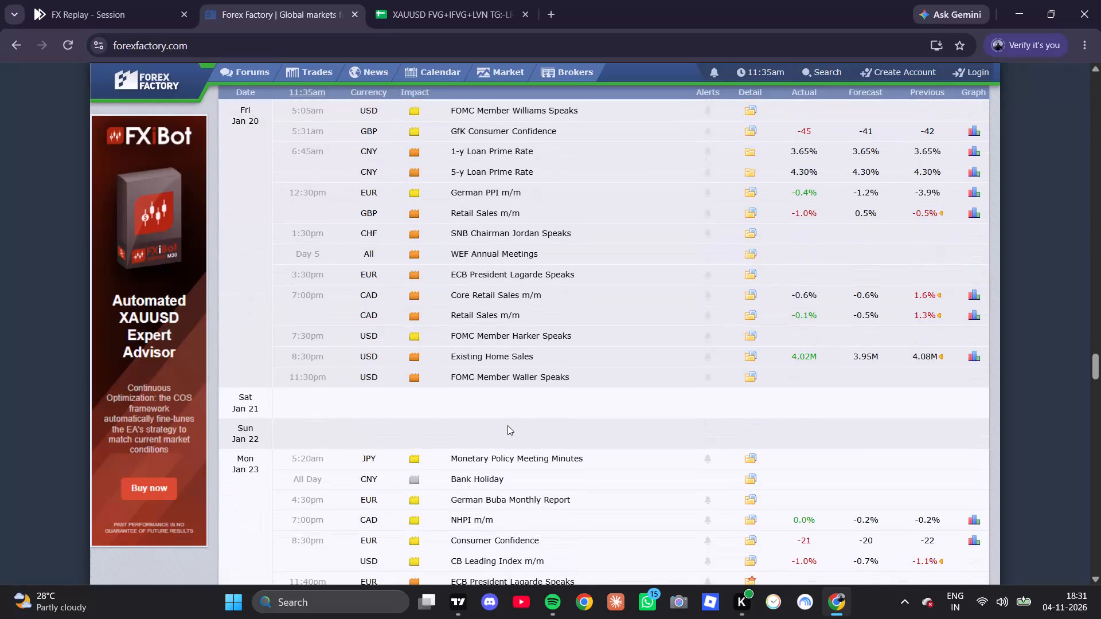
Check the 5-minute replay chart against the 20 January events, and look back through the earlier January calendar entries.
left_click(103, 0)
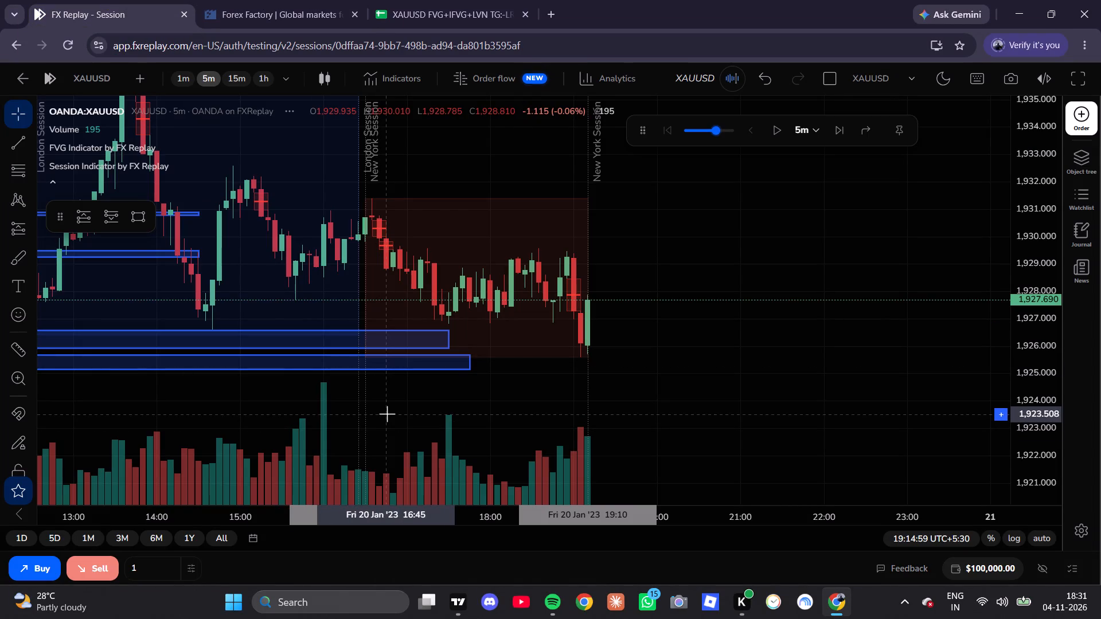
left_click(287, 1)
scroll(397, 309, "up", 2)
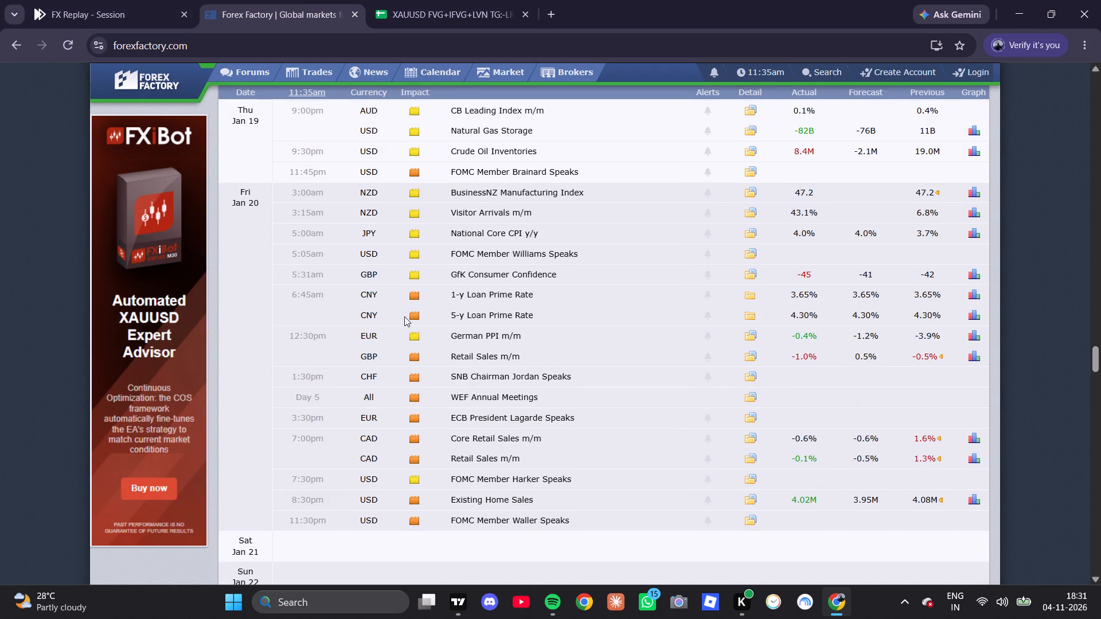
scroll(404, 316, "up", 4)
scroll(405, 313, "up", 18)
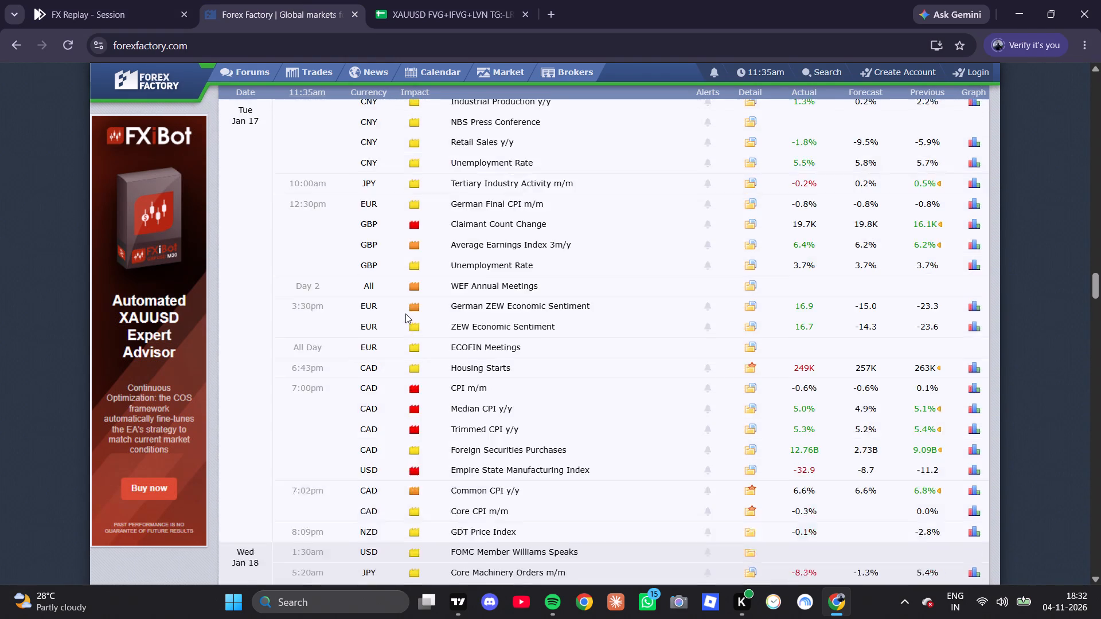
scroll(405, 314, "up", 3)
scroll(405, 314, "down", 1)
scroll(405, 314, "up", 20)
scroll(405, 314, "up", 3)
scroll(405, 314, "down", 1)
scroll(405, 314, "up", 20)
scroll(405, 314, "up", 2)
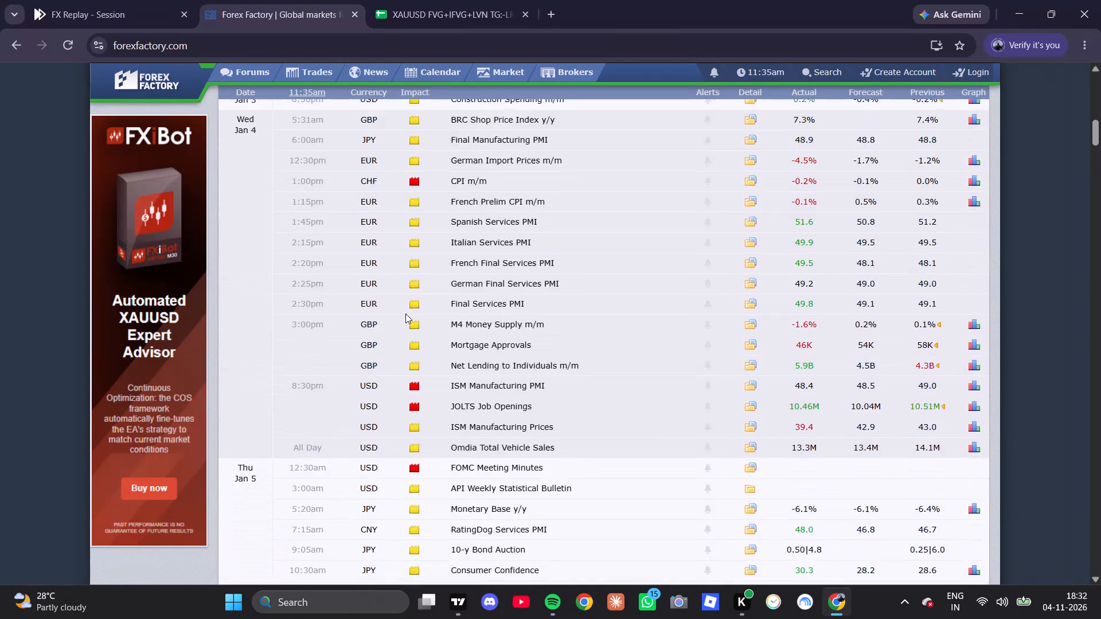
scroll(405, 314, "up", 10)
scroll(405, 314, "down", 4)
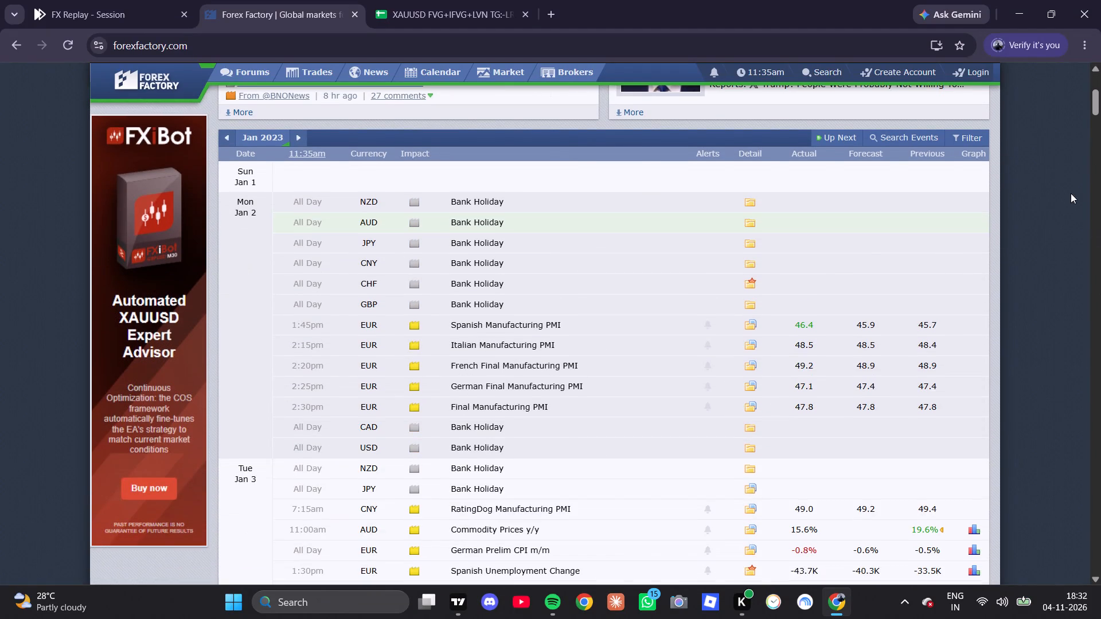
Return the calendar to 19–20 January and compare its release times with the 5-minute replay chart.
left_click_drag(1099, 103, 1100, 340)
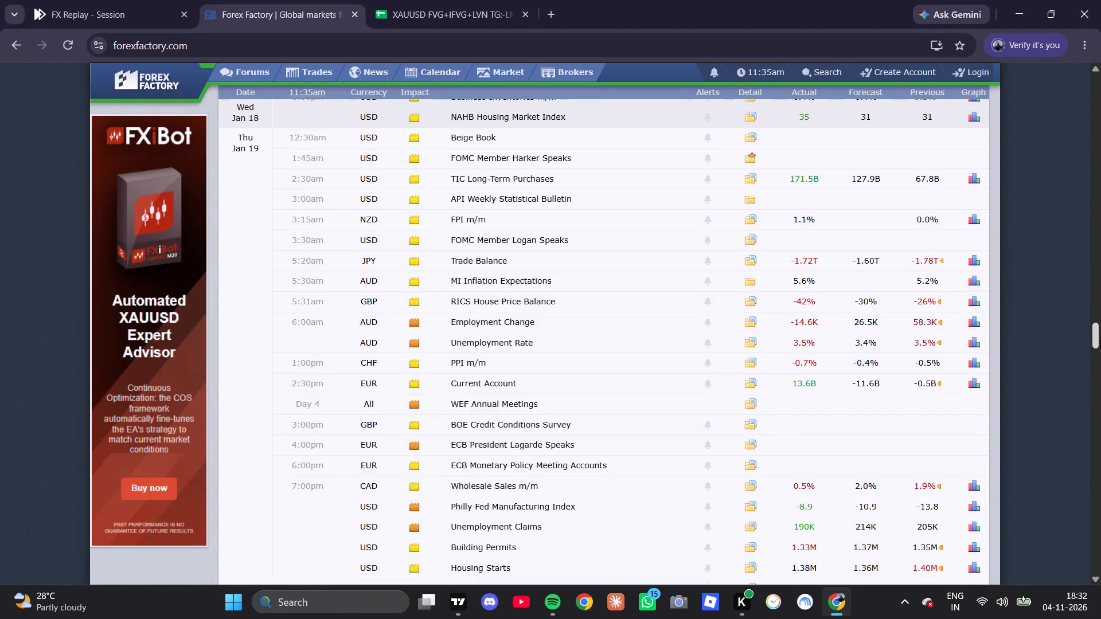
left_click_drag(1100, 340, 1100, 346)
scroll(641, 366, "down", 1)
scroll(514, 396, "up", 2)
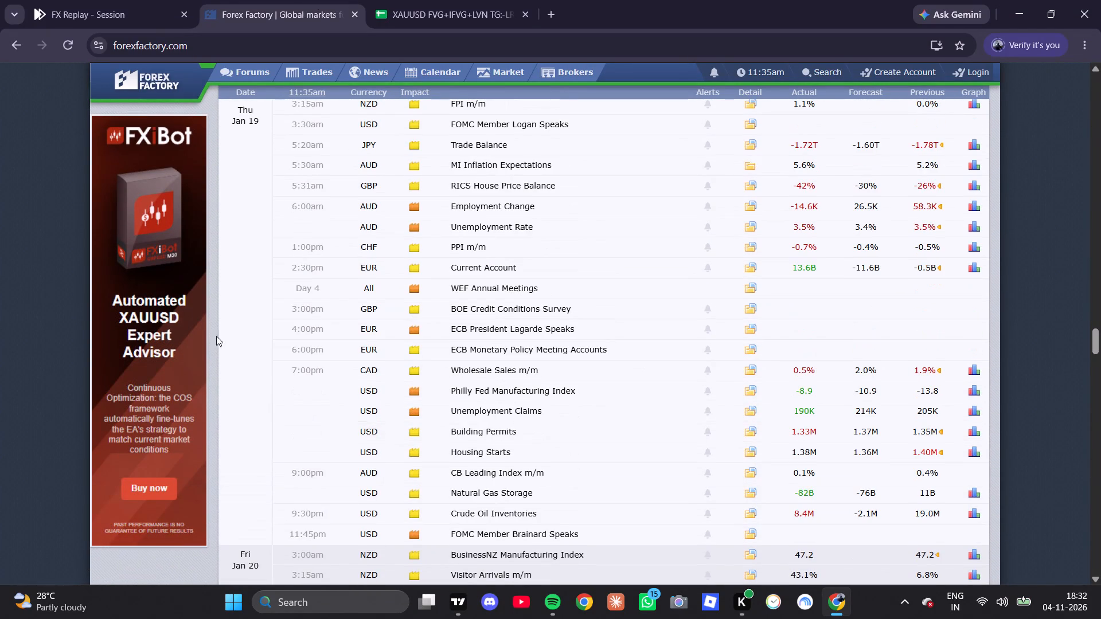
left_click(78, 0)
scroll(518, 393, "down", 7)
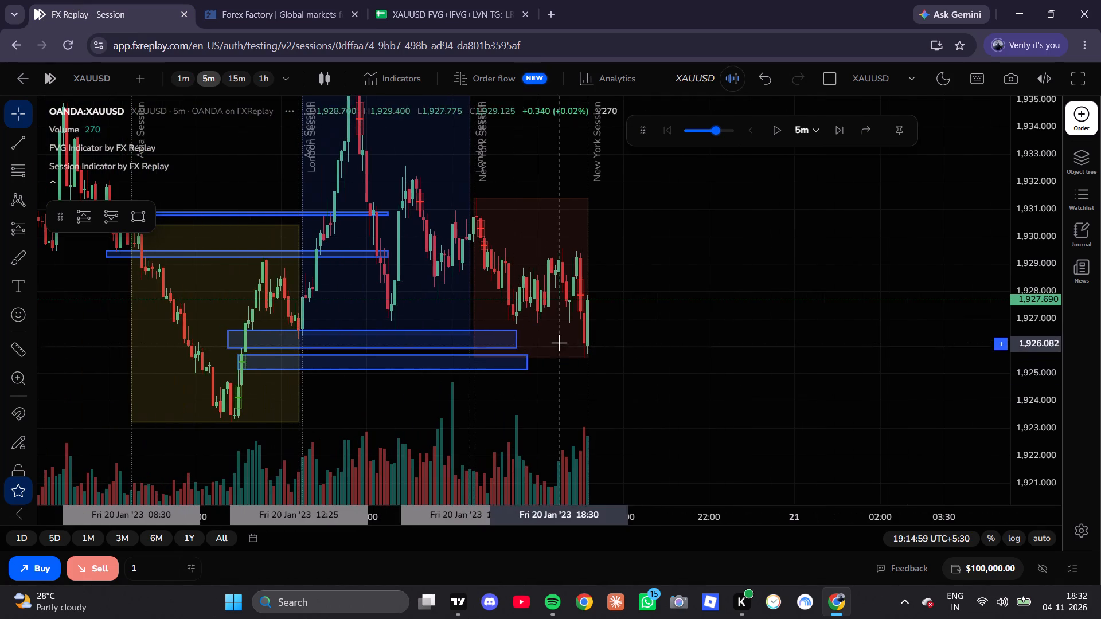
left_click(304, 0)
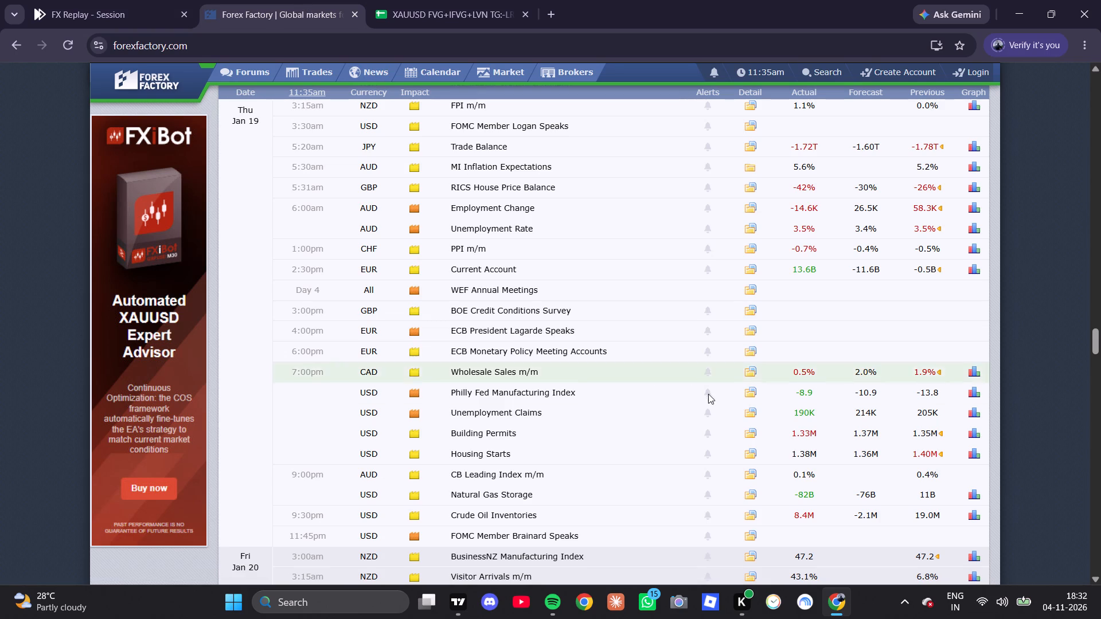
left_click(82, 0)
scroll(484, 277, "up", 5)
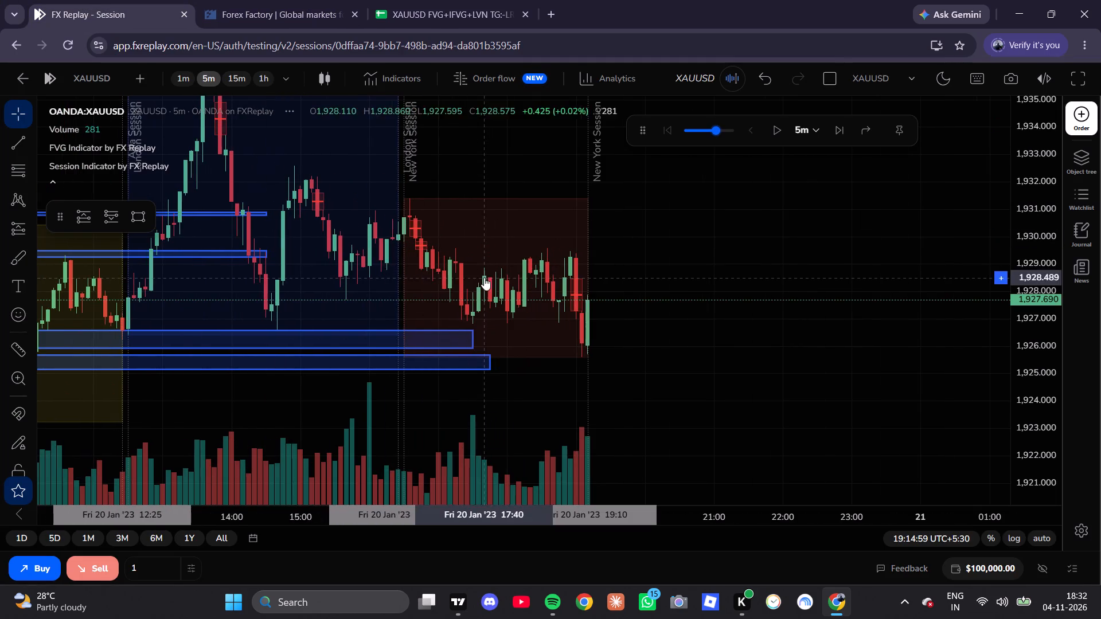
On the 1-minute chart, extend the 1,925.931–1,926.573 rectangle to about 19:21 and the 1,925.152–1,925.678 rectangle to about 19:28.
left_click(178, 80)
scroll(717, 393, "down", 4)
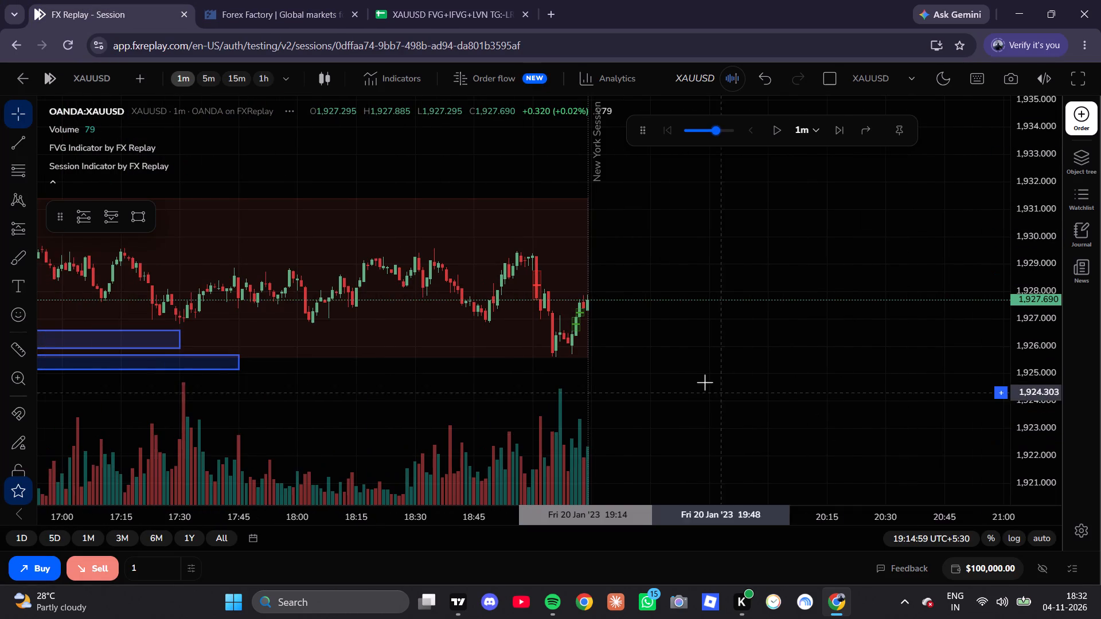
left_click_drag(702, 378, 749, 365)
scroll(1012, 378, "up", 13)
scroll(1012, 378, "down", 1)
scroll(1012, 378, "up", 3)
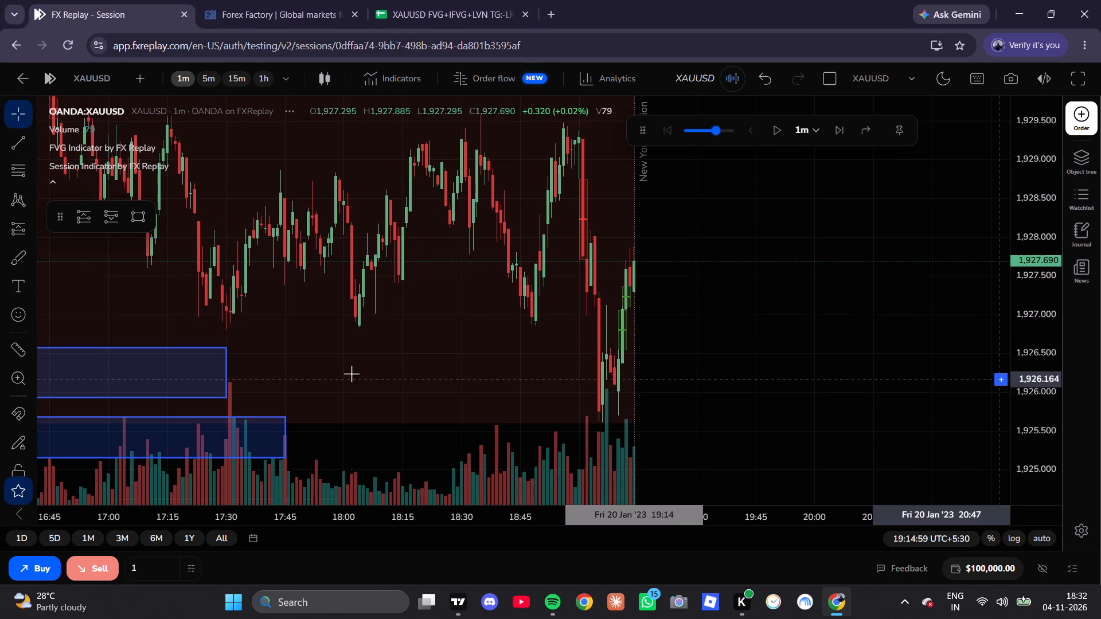
left_click_drag(226, 371, 661, 374)
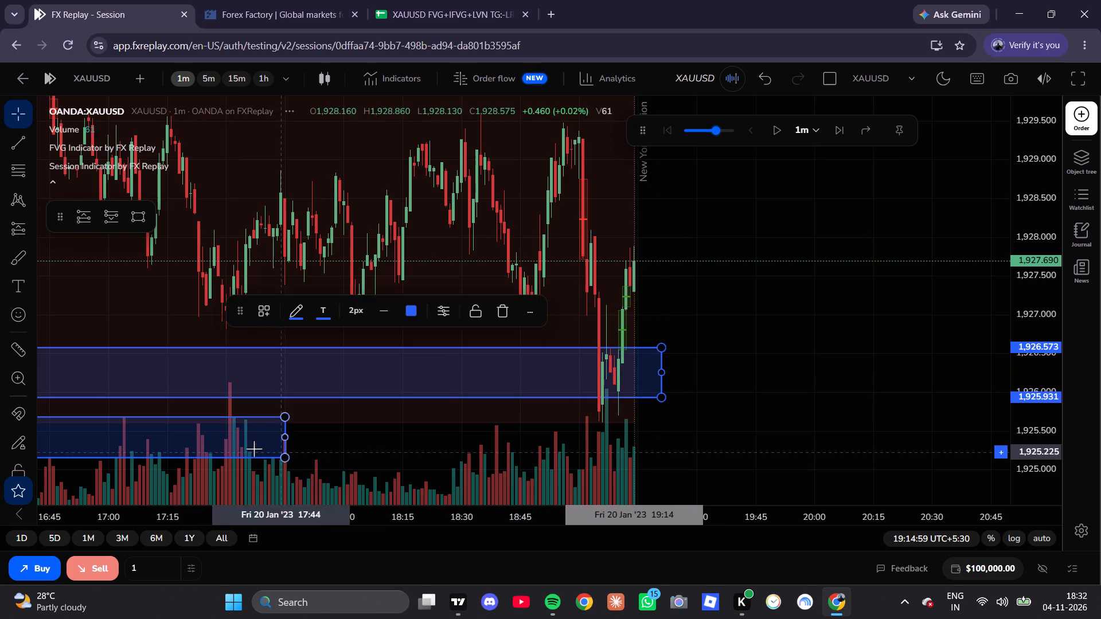
left_click_drag(284, 438, 666, 438)
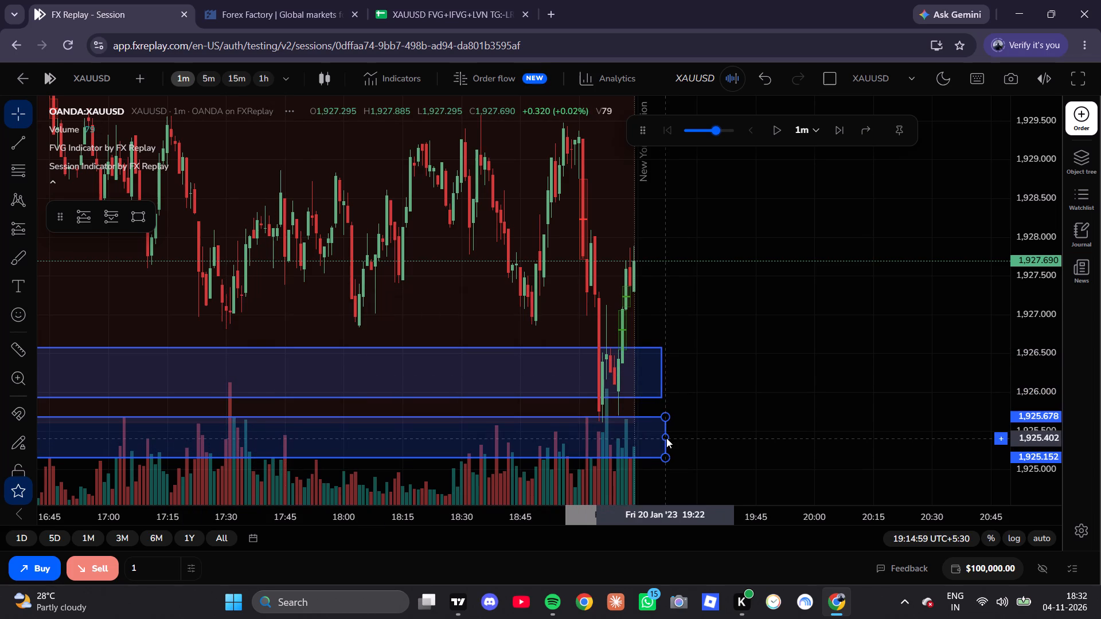
left_click_drag(666, 438, 689, 438)
left_click(748, 374)
Draw a long position from the 19:12 candle with entry 1,927.584, target 1,928.641 and stop 1,924.629.
scroll(709, 385, "up", 10)
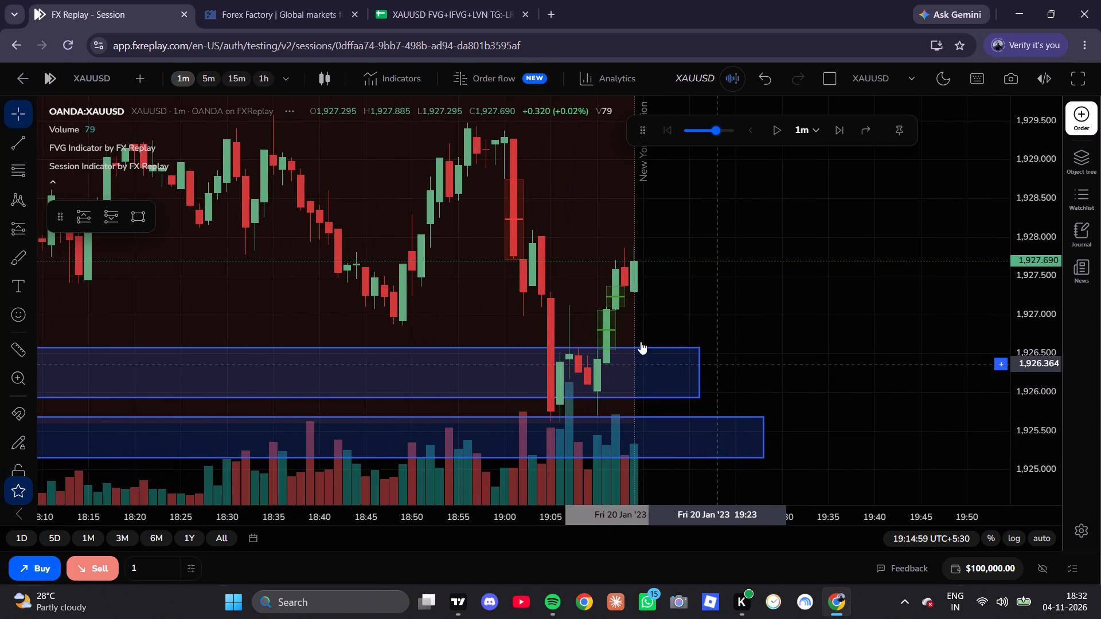
left_click_drag(701, 305, 672, 343)
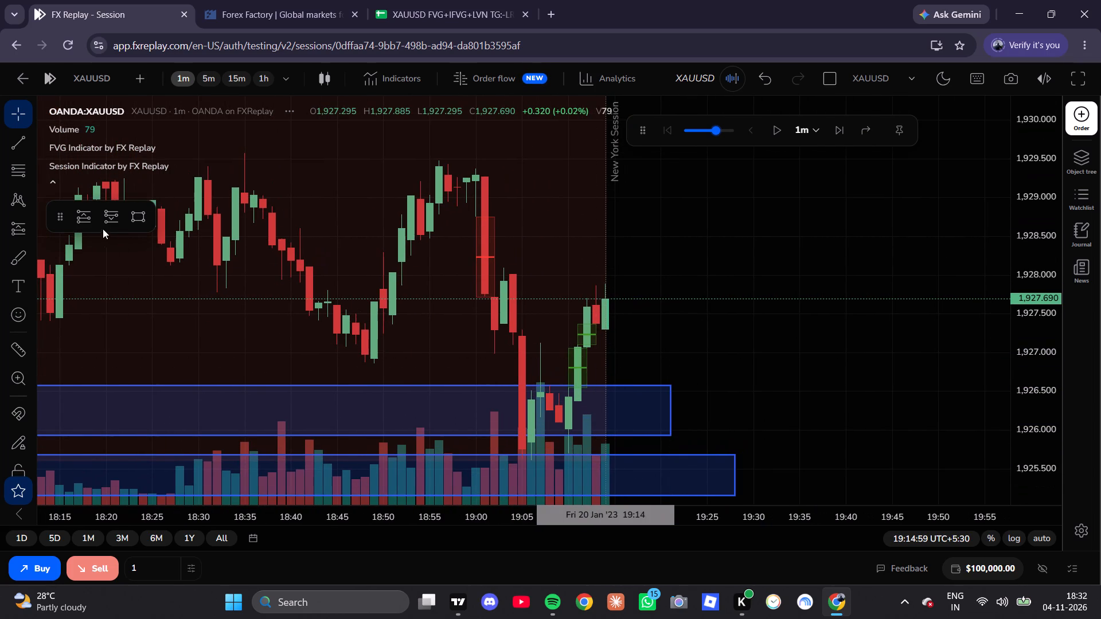
left_click(91, 215)
left_click(587, 307)
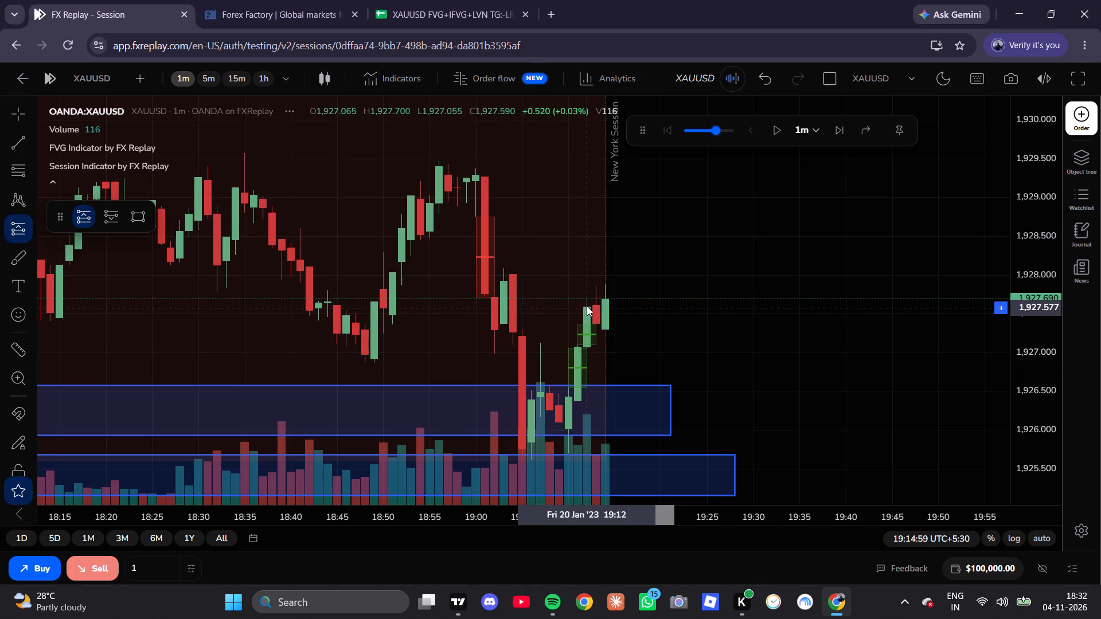
left_click_drag(801, 381, 848, 284)
left_click_drag(681, 248, 681, 318)
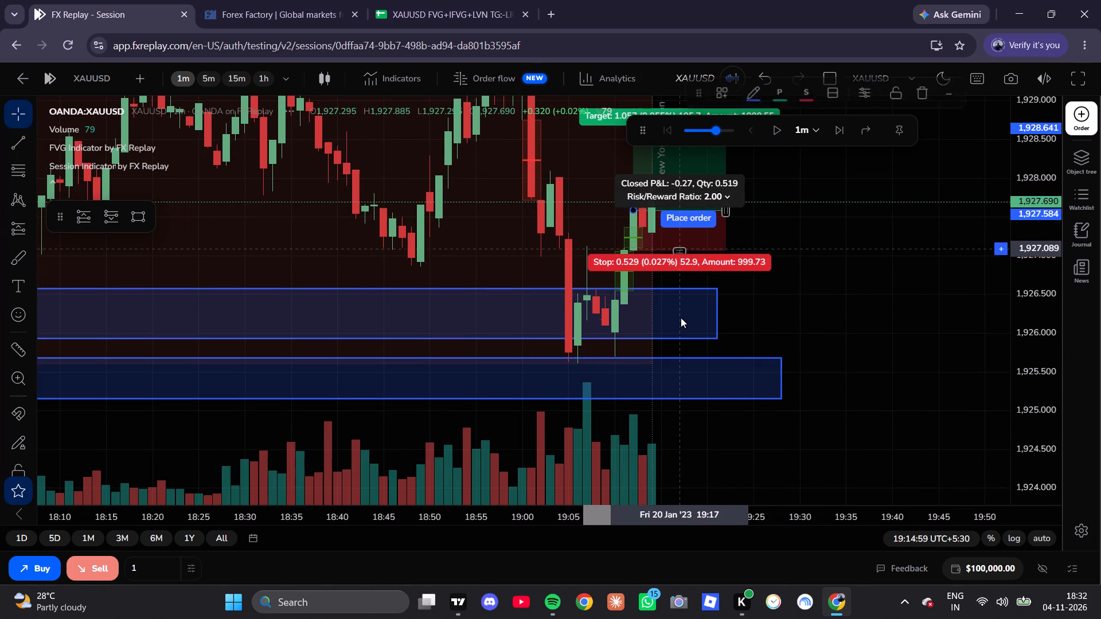
left_click_drag(681, 318, 682, 363)
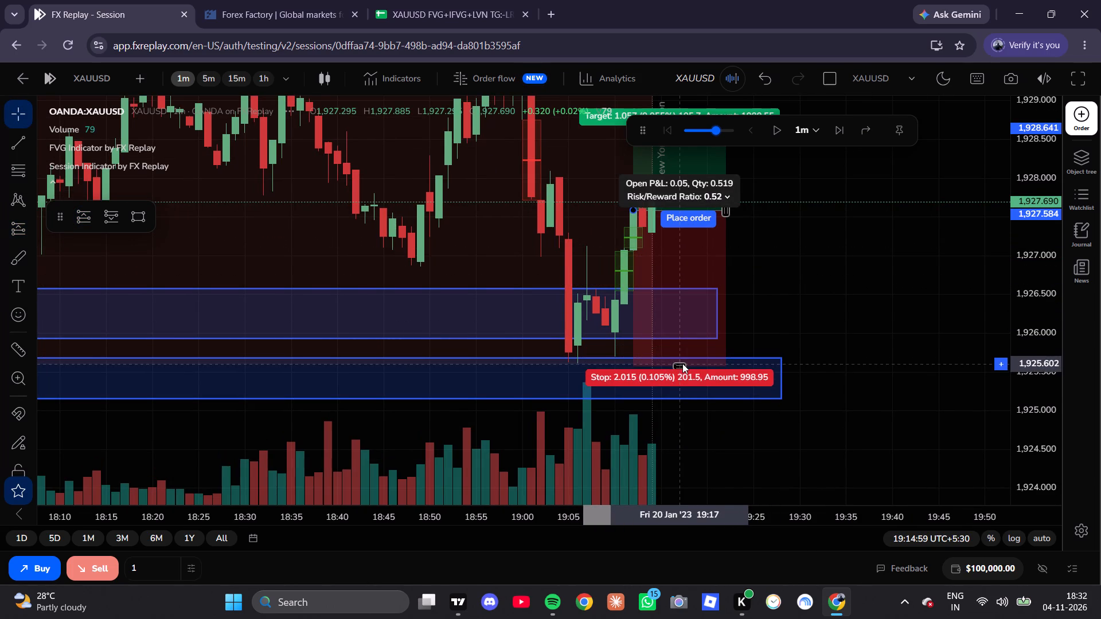
left_click_drag(682, 363, 695, 441)
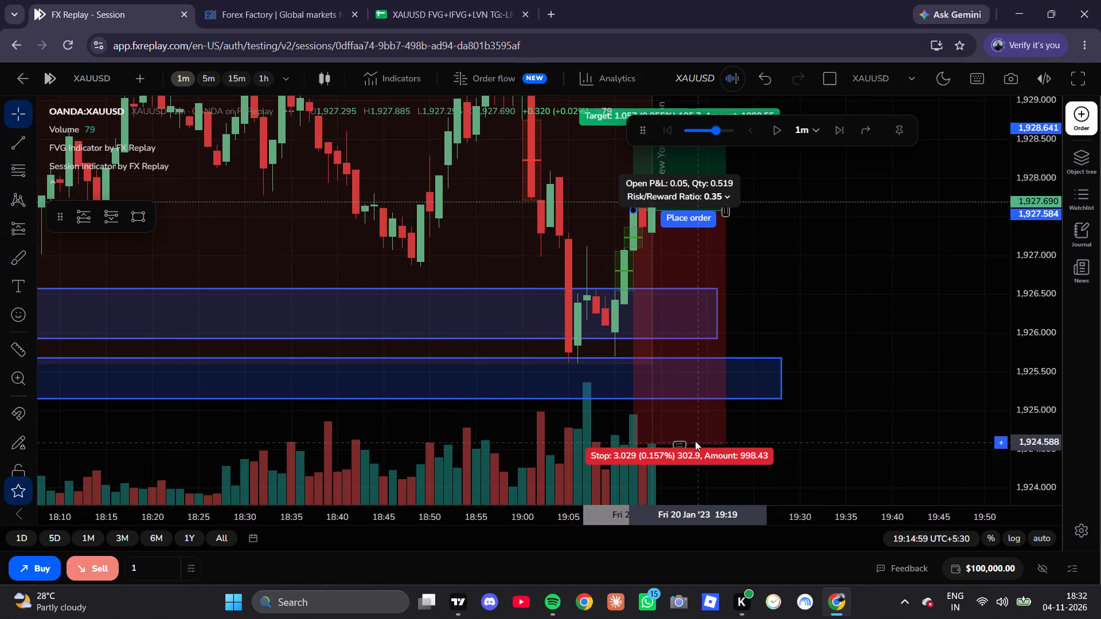
left_click_drag(695, 441, 701, 436)
left_click(833, 296)
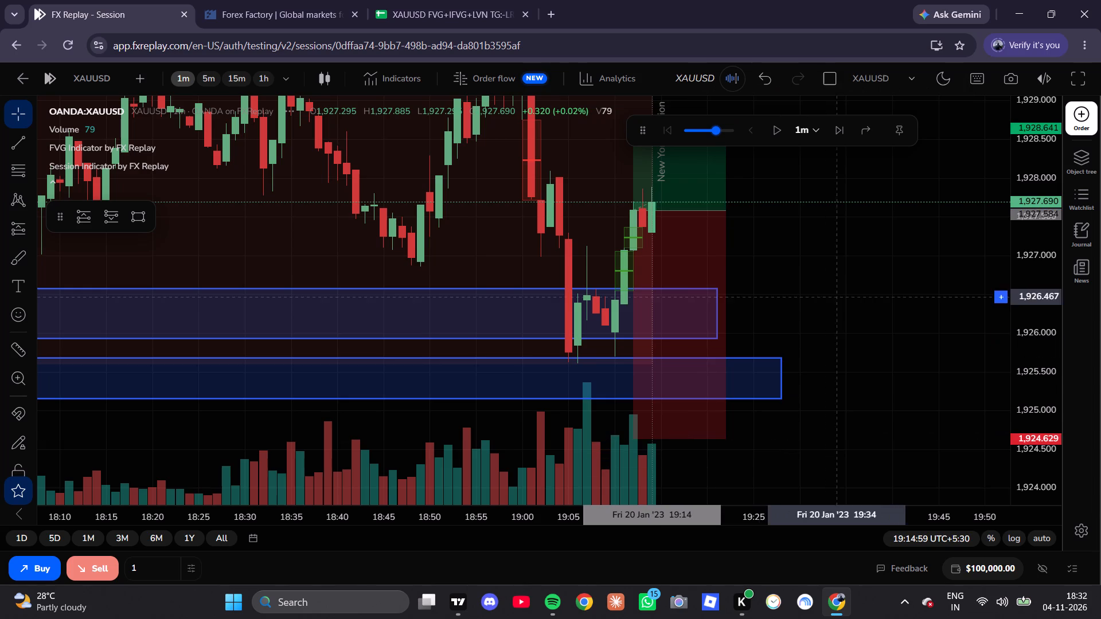
Play the replay forward on the 1-minute chart and pause it at 19:25:59.
left_click_drag(795, 261, 765, 336)
left_click(787, 125)
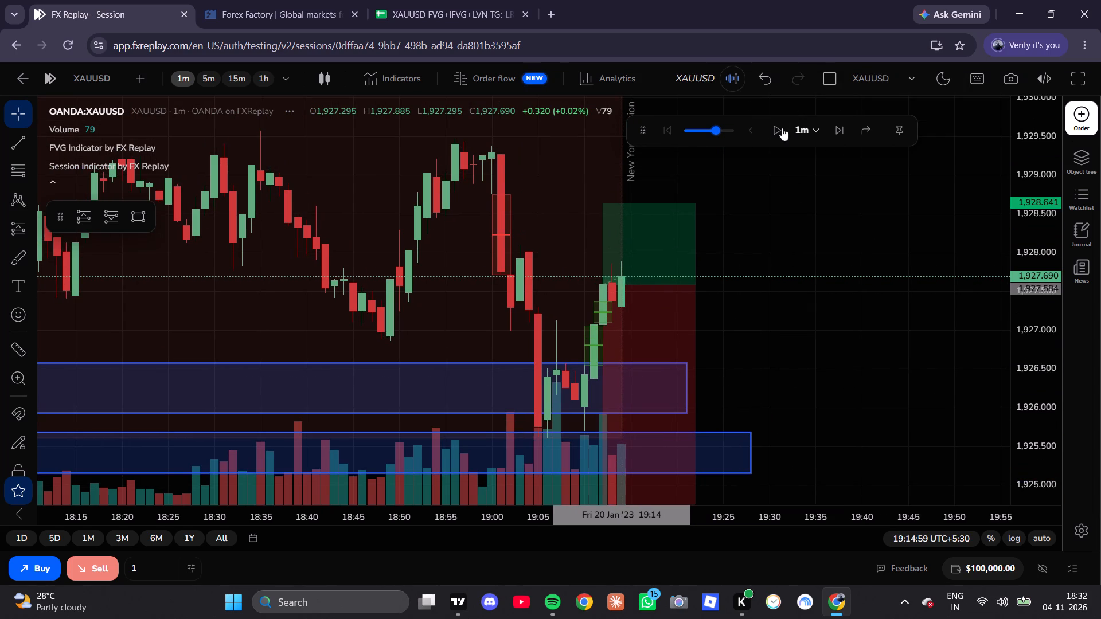
left_click(776, 135)
left_click(774, 131)
left_click_drag(772, 334, 789, 276)
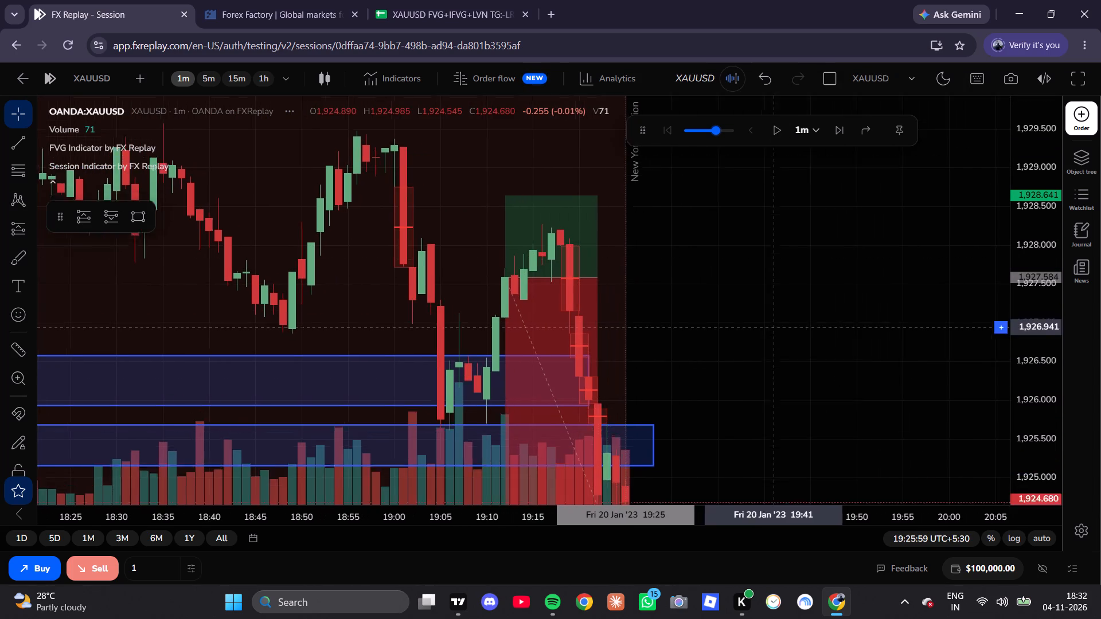
Raise the target of the long position with entry 1,927.584 to 1,933.491 on the 1-minute chart.
left_click_drag(789, 276, 819, 359)
scroll(629, 322, "down", 1)
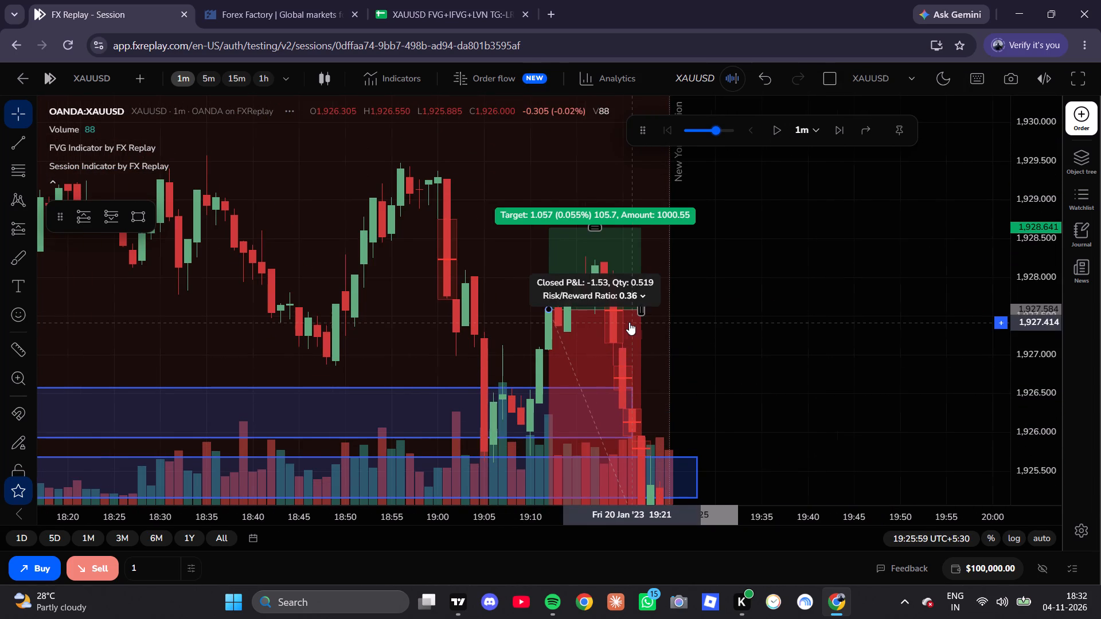
scroll(969, 301, "down", 4)
scroll(1043, 322, "down", 13)
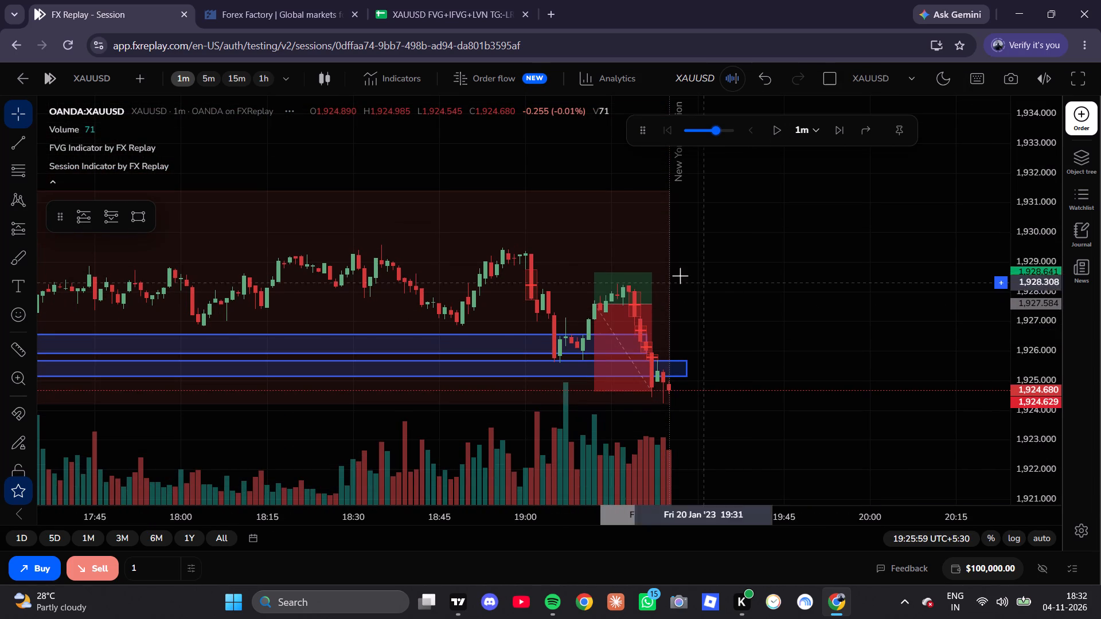
left_click_drag(618, 272, 646, 159)
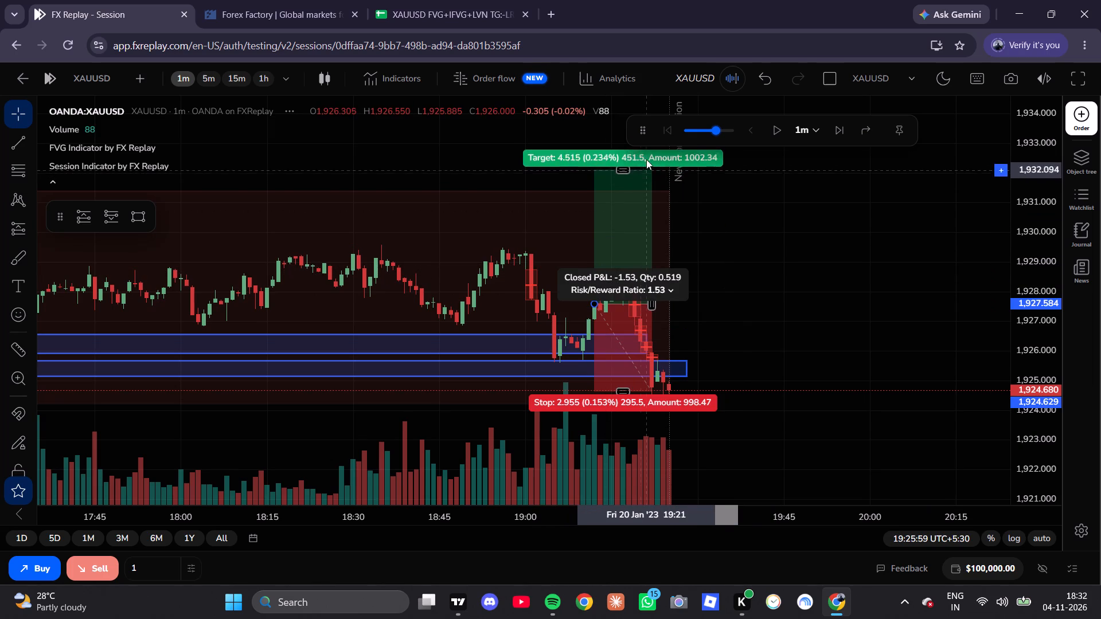
left_click_drag(646, 159, 653, 128)
scroll(714, 257, "down", 6)
scroll(710, 307, "up", 4)
left_click(724, 295)
Examine the 1-minute price action around the two lower rectangles, from the Asia session through the 19:25 candle.
scroll(724, 295, "down", 1)
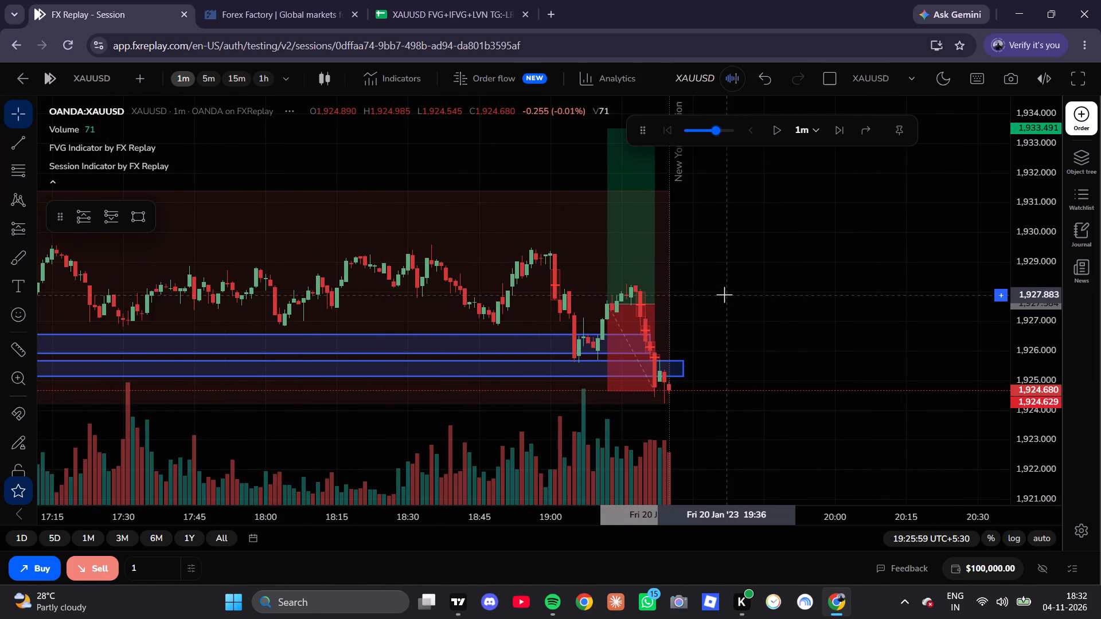
left_click_drag(716, 293, 778, 262)
scroll(1018, 295, "up", 11)
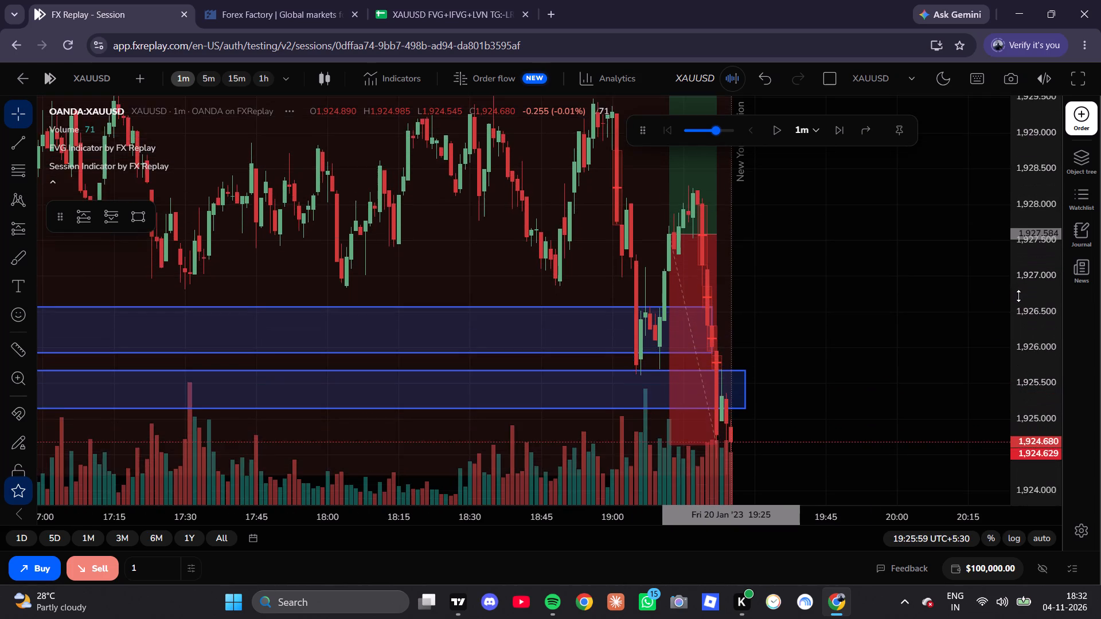
scroll(1018, 296, "up", 6)
scroll(1014, 296, "down", 14)
scroll(463, 182, "up", 1)
scroll(431, 322, "down", 4)
scroll(430, 324, "up", 1)
scroll(430, 324, "down", 8)
scroll(428, 319, "up", 1)
scroll(428, 319, "down", 9)
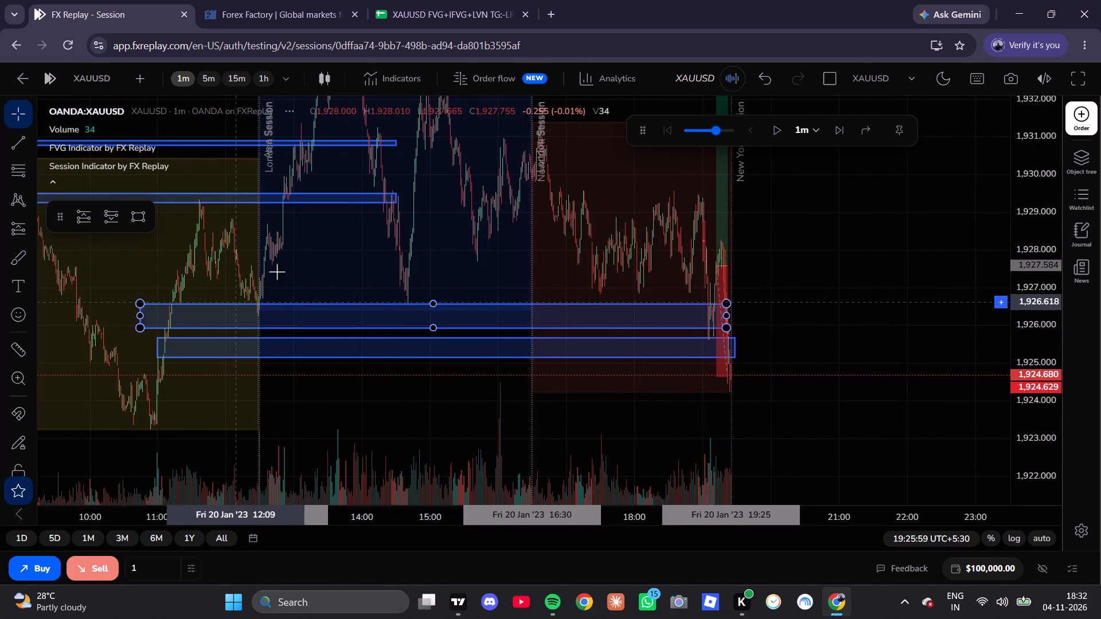
scroll(282, 266, "up", 1)
left_click_drag(294, 256, 375, 263)
scroll(375, 263, "up", 5)
Compare the Asia, London and New York session candles of 20 January on the 15-minute and 5-minute charts.
left_click(225, 82)
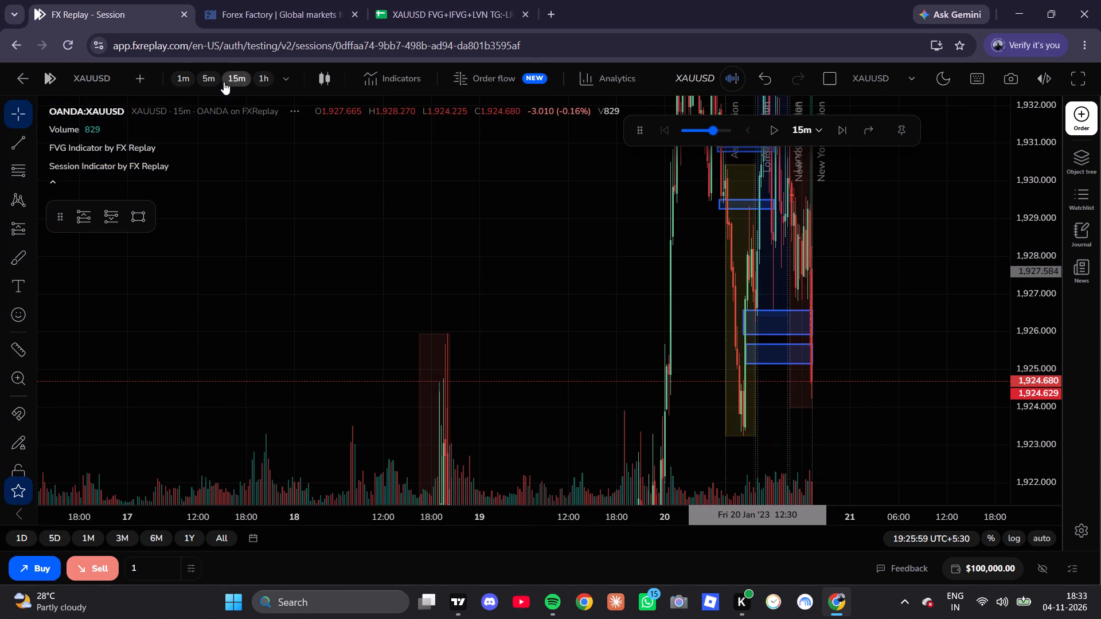
left_click(210, 78)
scroll(434, 242, "up", 14)
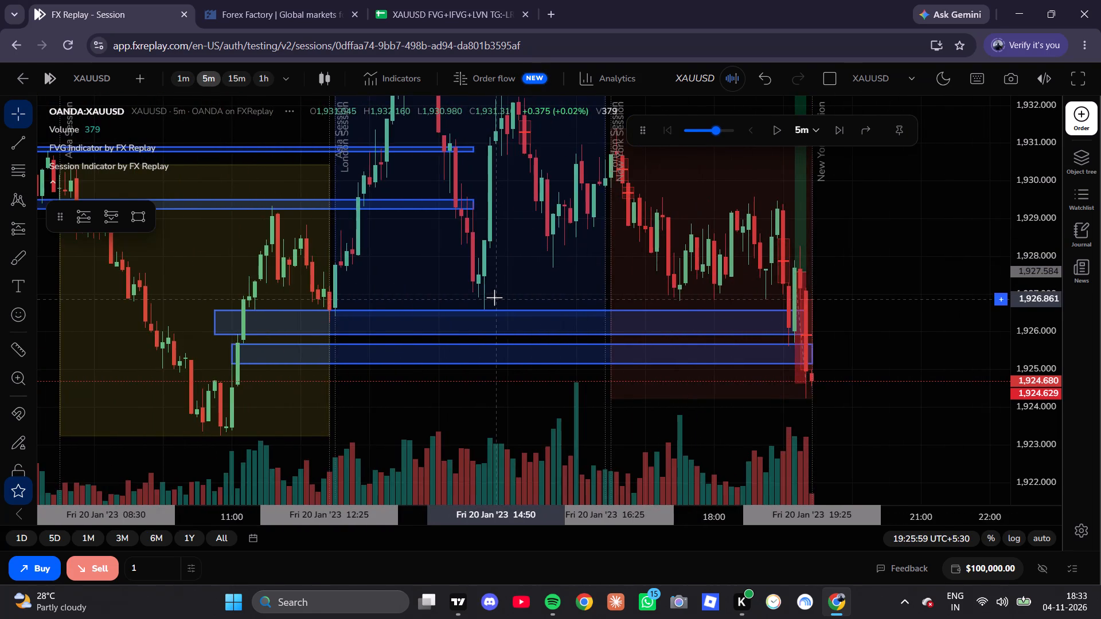
scroll(494, 297, "up", 3)
scroll(430, 370, "down", 4)
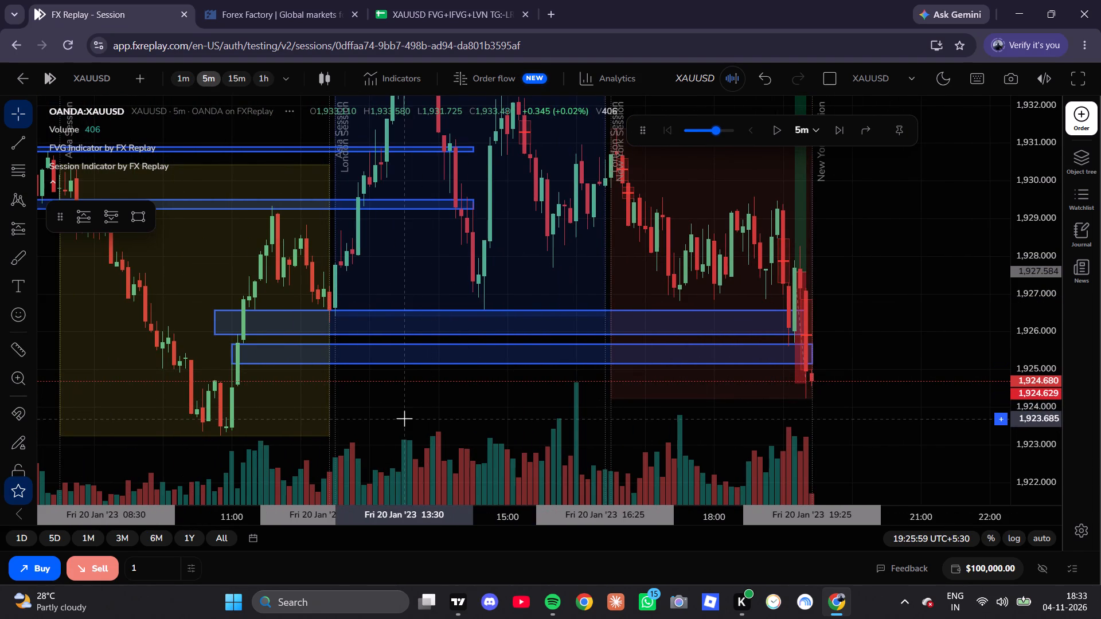
left_click_drag(404, 418, 483, 406)
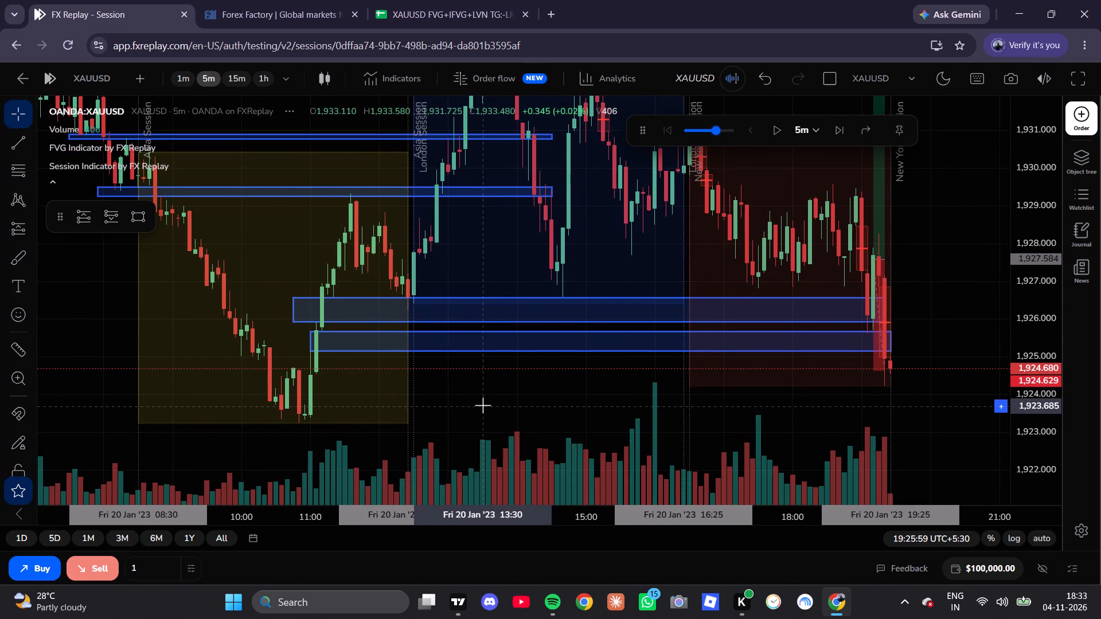
left_click(243, 79)
scroll(499, 335, "up", 6)
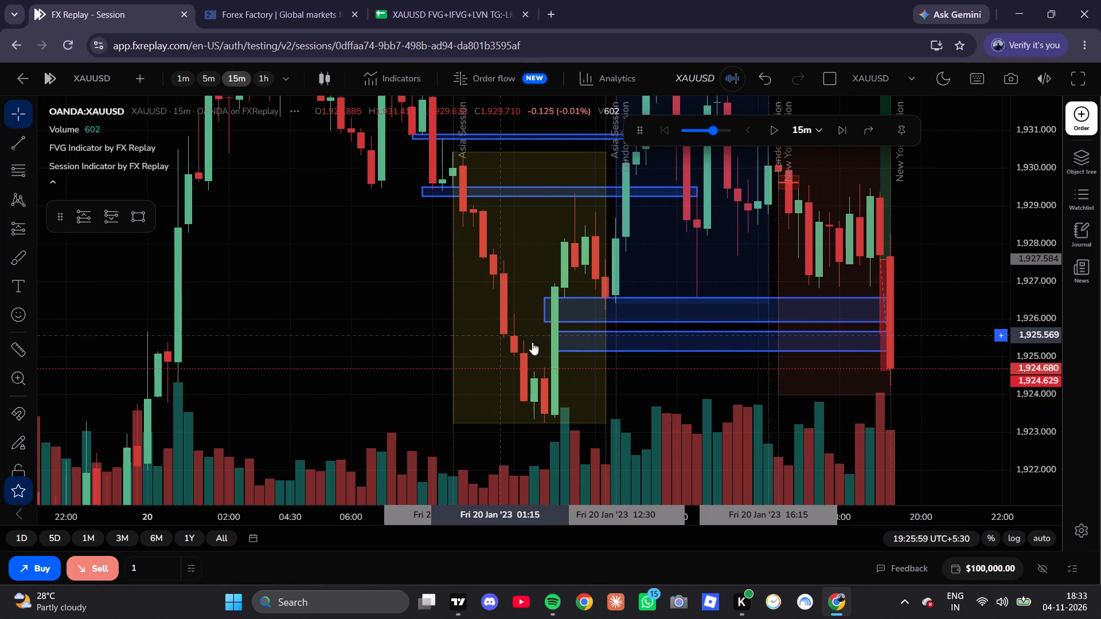
scroll(620, 366, "up", 3)
left_click_drag(626, 370, 556, 454)
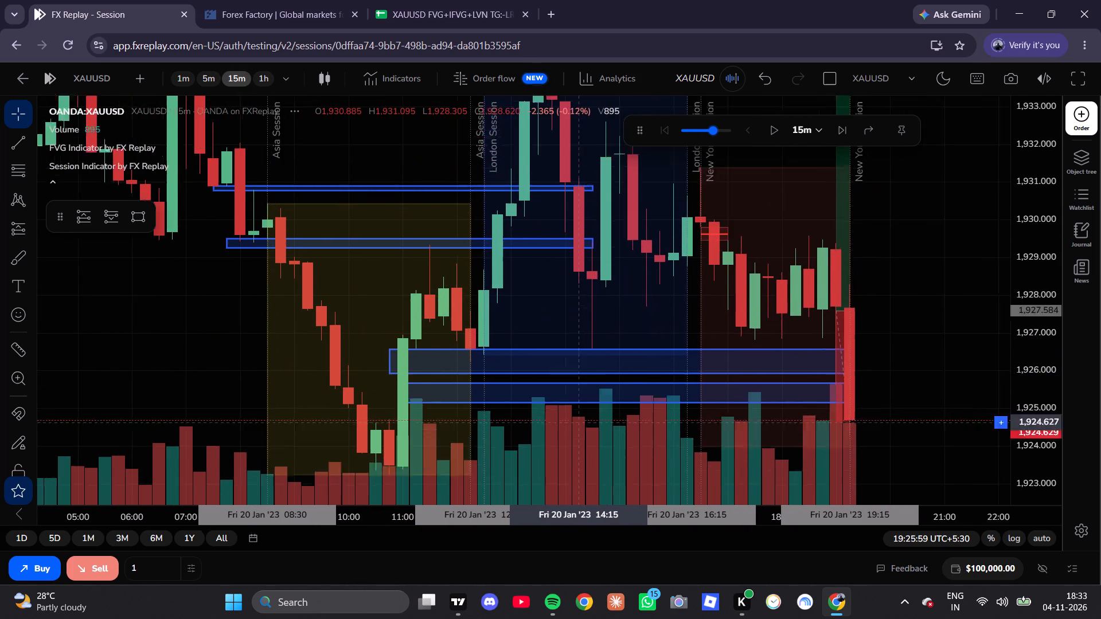
left_click_drag(556, 454, 531, 469)
left_click_drag(614, 338, 607, 368)
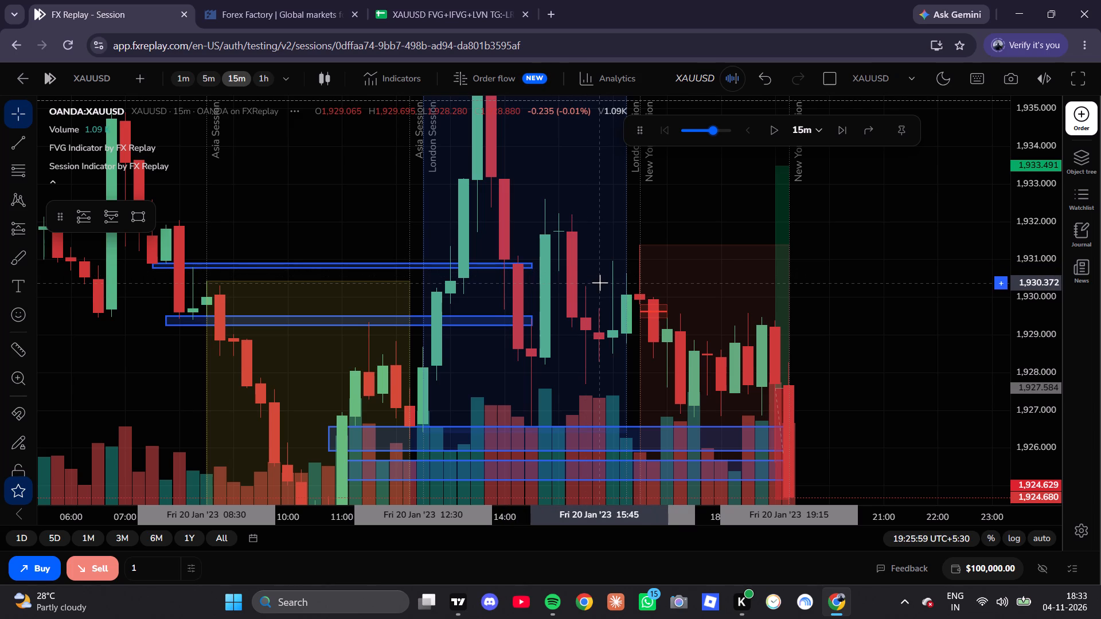
scroll(600, 283, "down", 2)
scroll(609, 281, "up", 3)
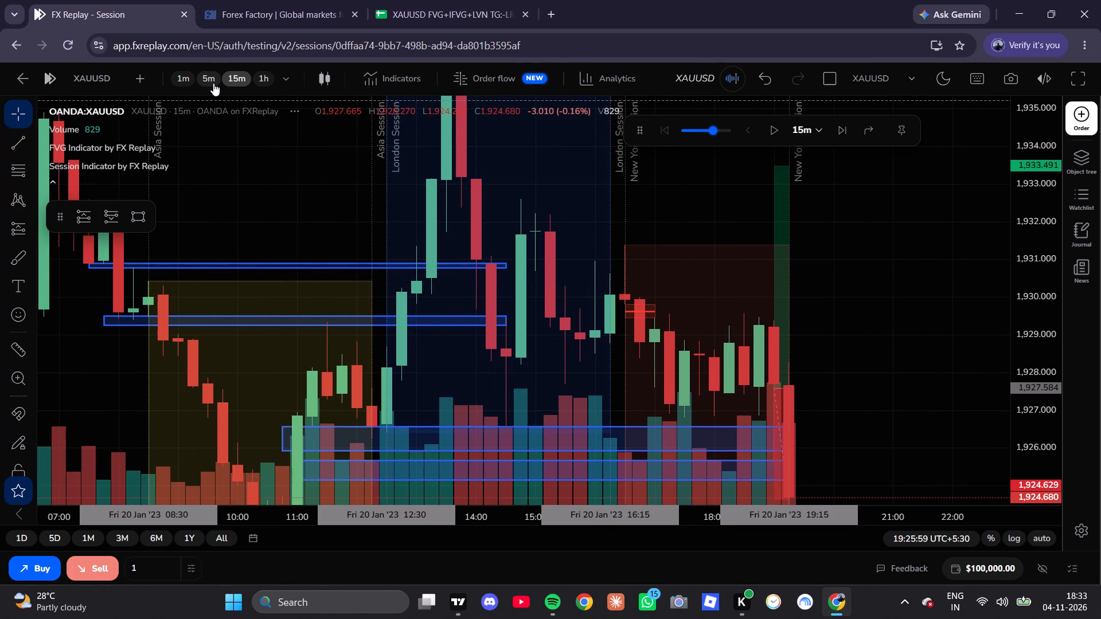
left_click(213, 83)
scroll(376, 261, "down", 4)
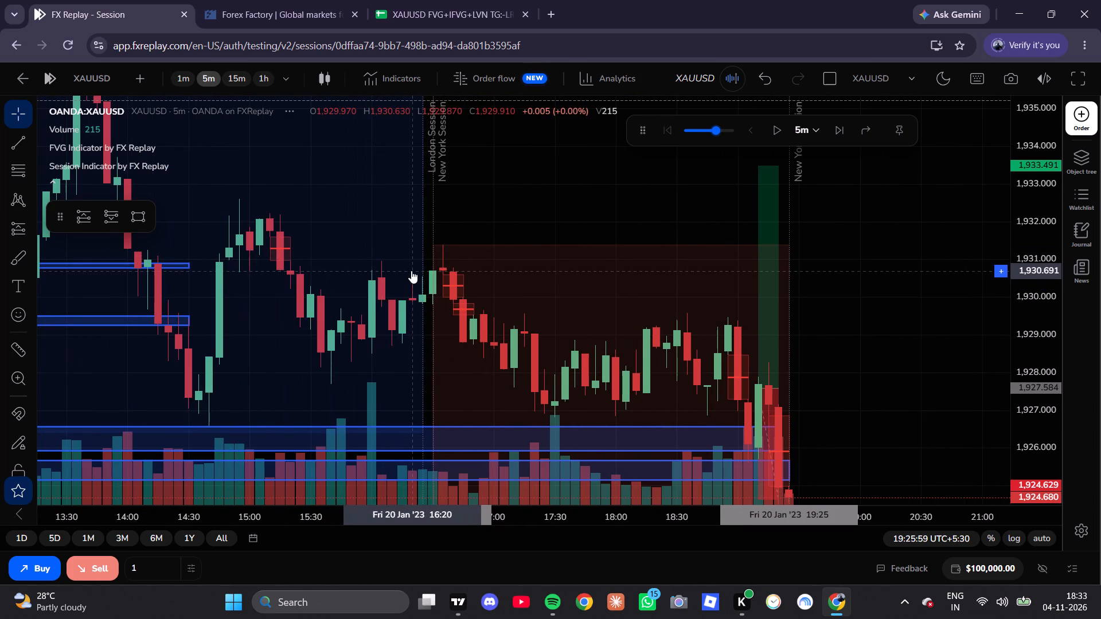
scroll(411, 271, "down", 1)
On the 15-minute chart, draw a rectangle from the 15:00 candle to about 18:30, spanning about 1,930.296 to 1,930.70.
left_click(228, 80)
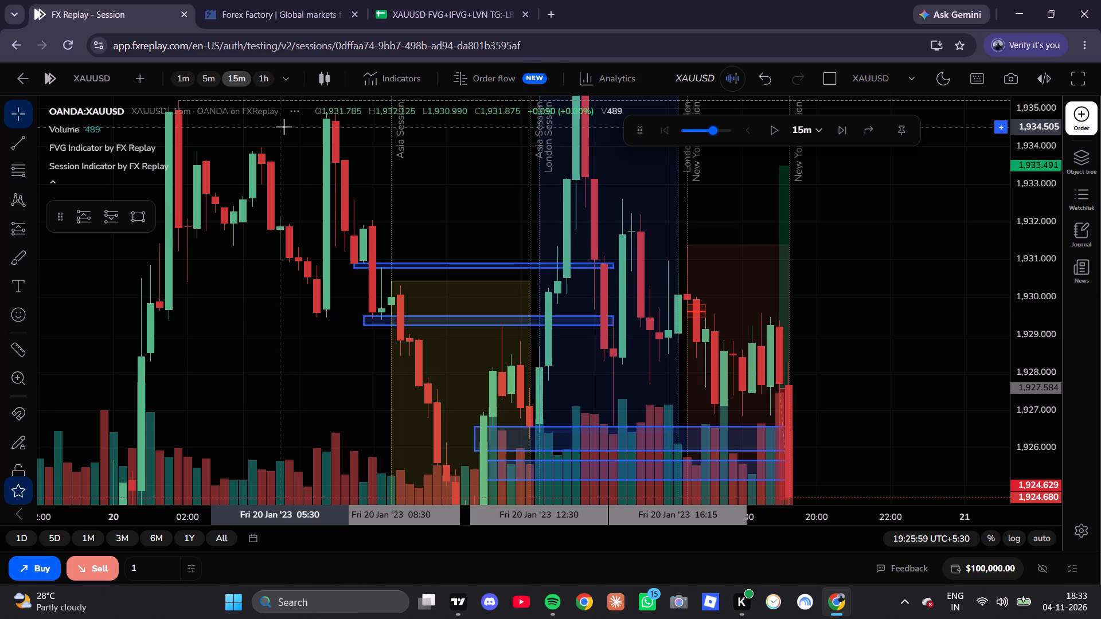
scroll(379, 182, "up", 4)
left_click(134, 216)
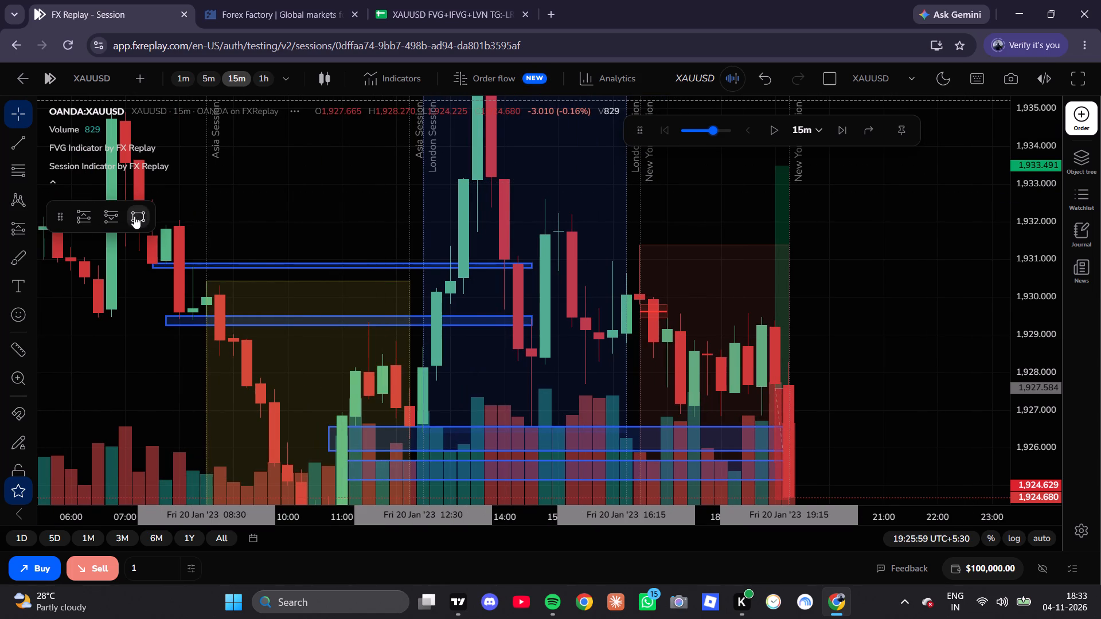
scroll(569, 295, "up", 2)
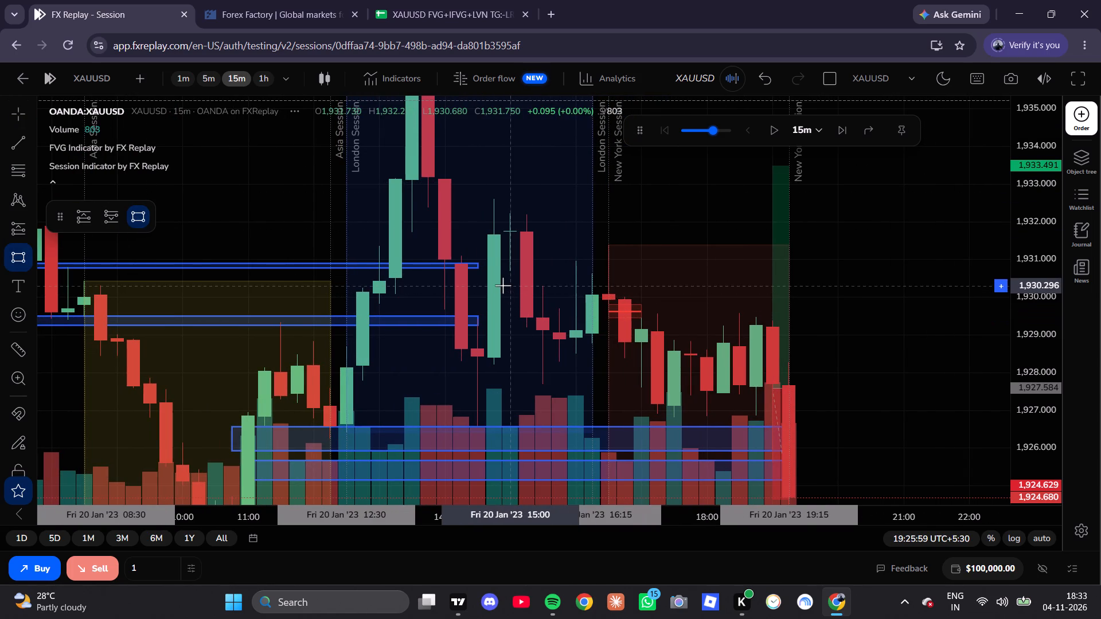
left_click(503, 285)
left_click(739, 270)
left_click(583, 182)
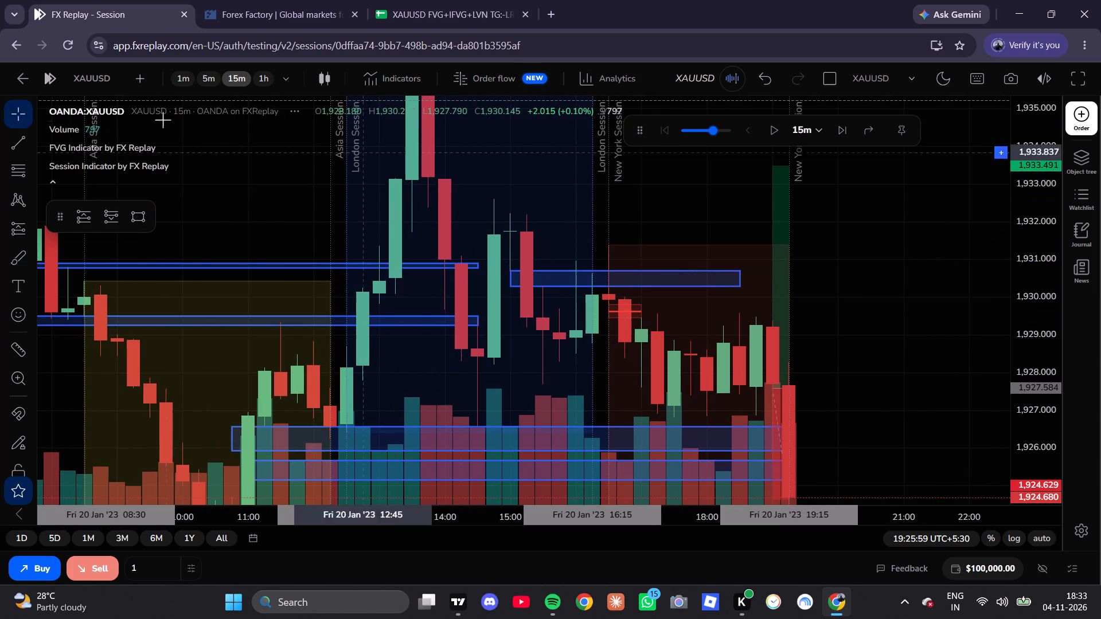
Examine the 15:00 rectangle against the surrounding candles and fair value gaps on the 5-minute and 15-minute charts.
left_click(205, 76)
scroll(202, 237, "down", 5)
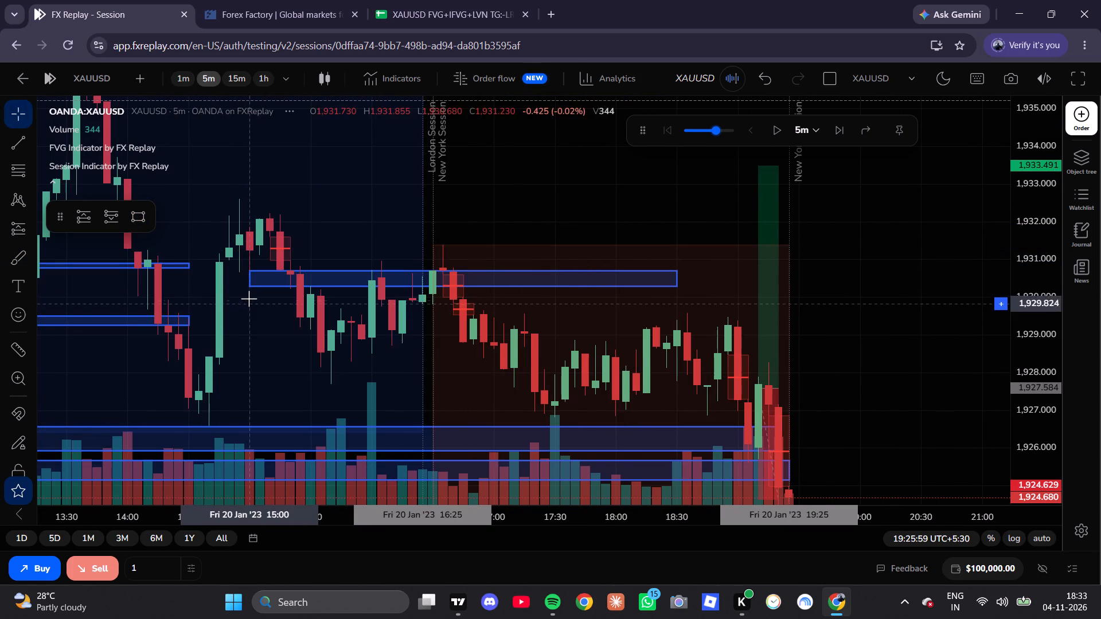
left_click_drag(265, 303, 384, 314)
scroll(1025, 323, "up", 2)
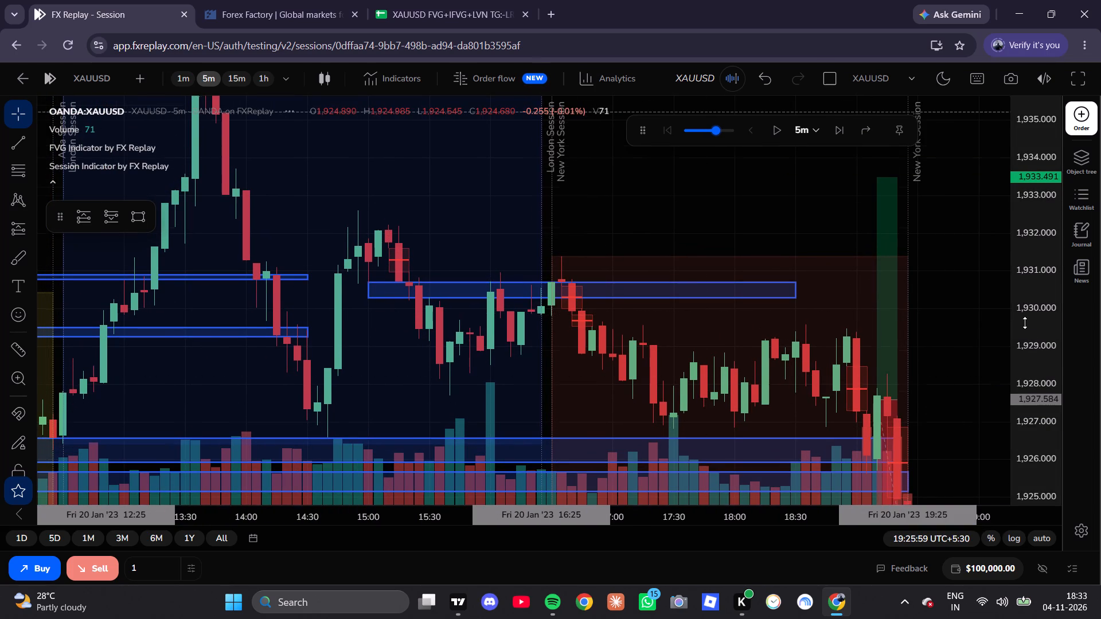
scroll(1025, 323, "up", 16)
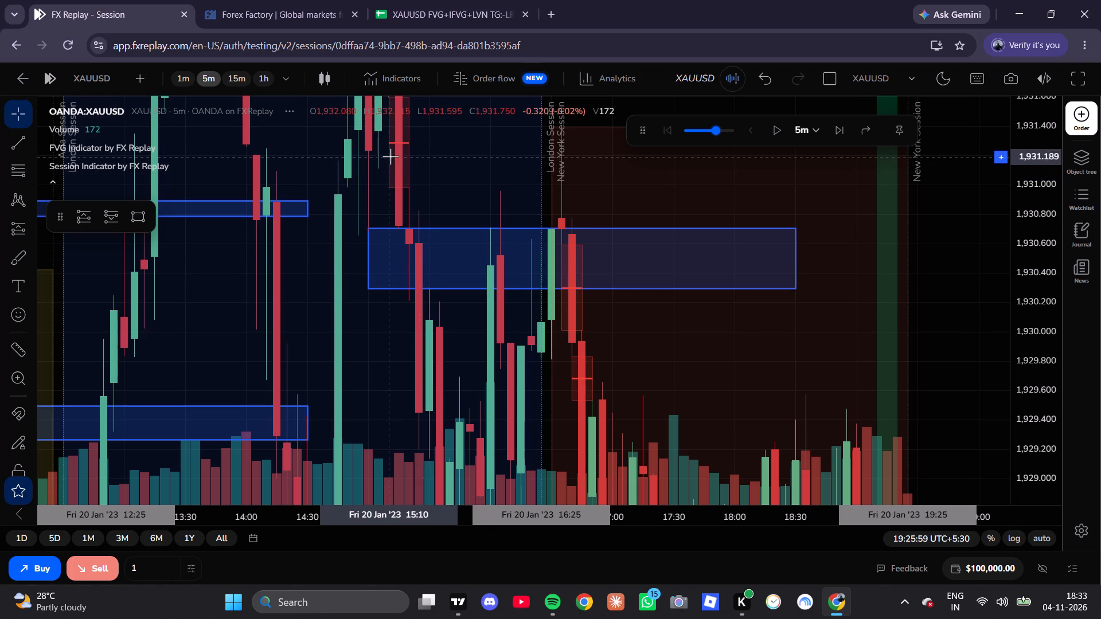
left_click_drag(388, 164, 388, 260)
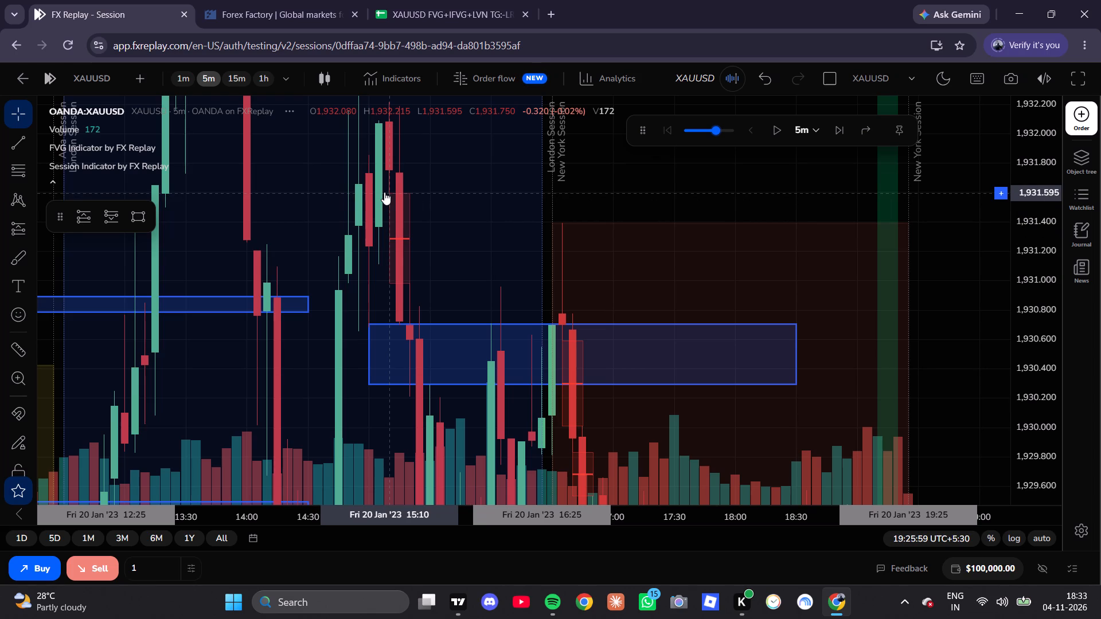
left_click(247, 76)
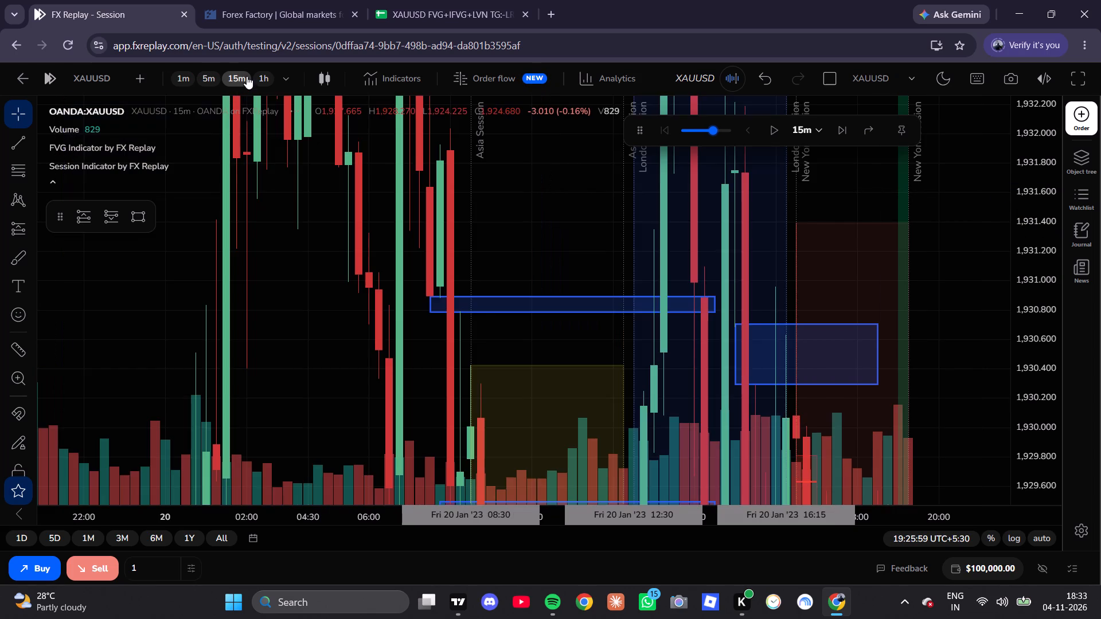
scroll(424, 260, "up", 6)
scroll(635, 273, "up", 1)
left_click_drag(670, 296, 680, 231)
scroll(637, 256, "up", 2)
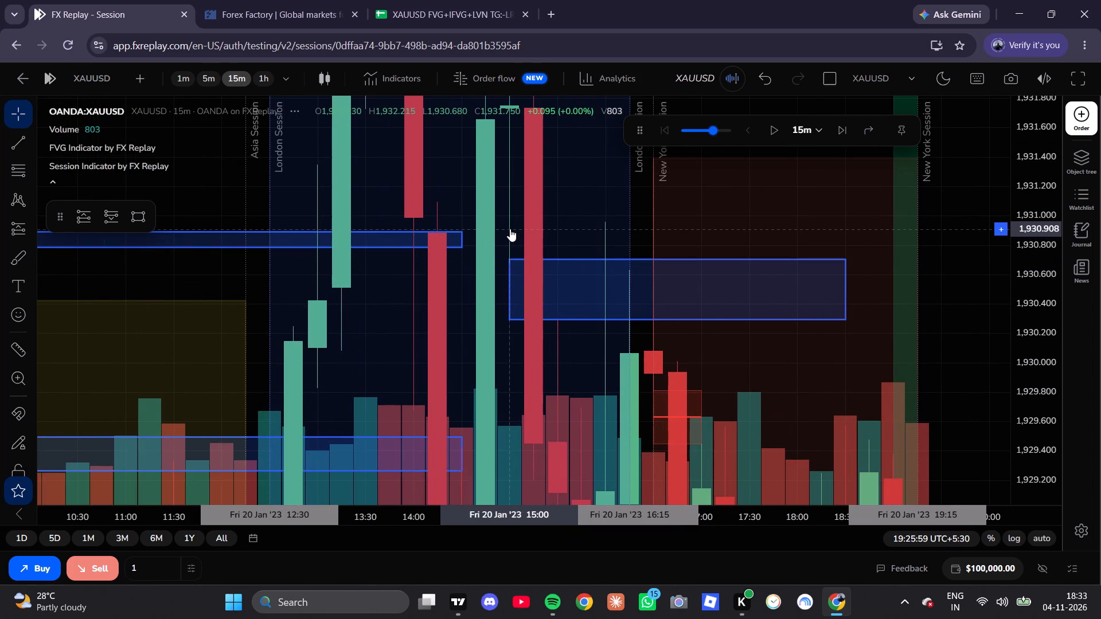
left_click(208, 76)
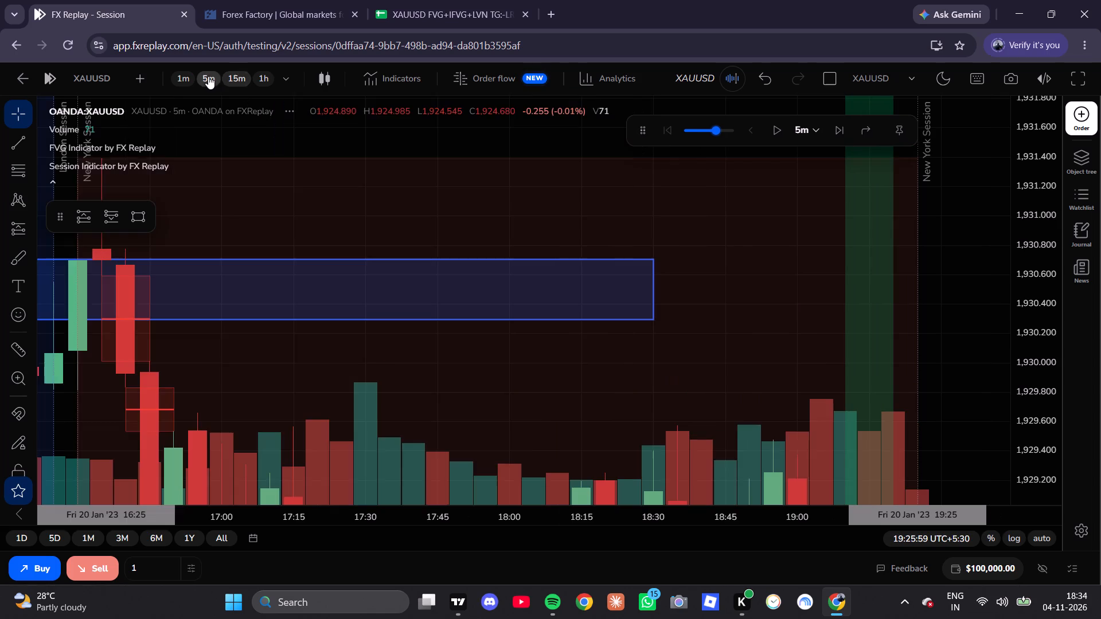
scroll(261, 186, "down", 6)
left_click_drag(278, 214, 483, 222)
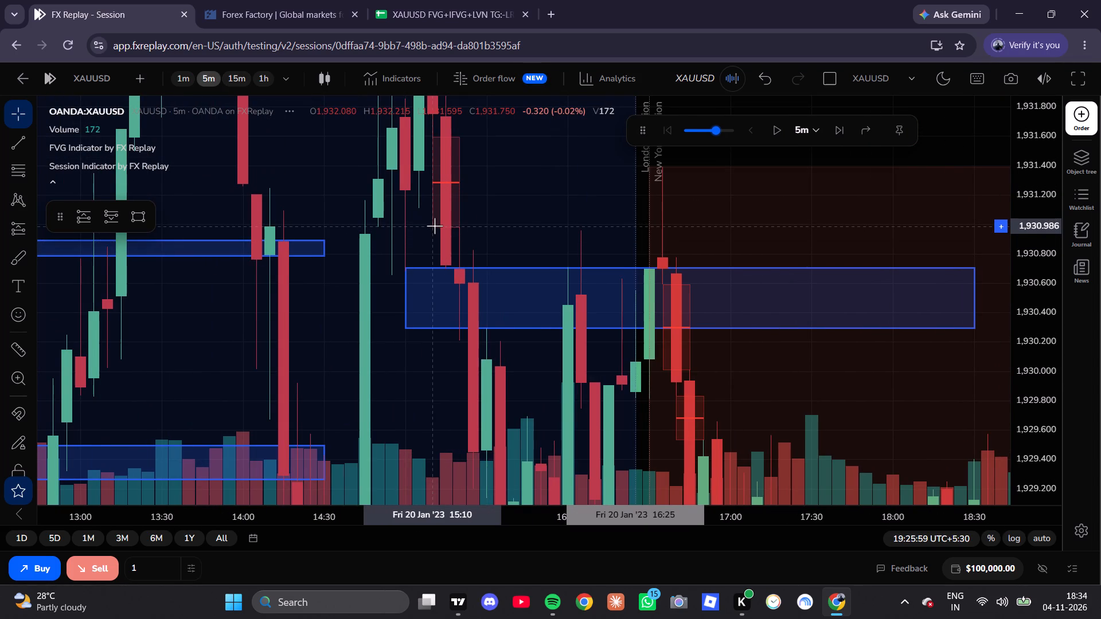
scroll(435, 226, "up", 2)
left_click_drag(439, 205, 653, 283)
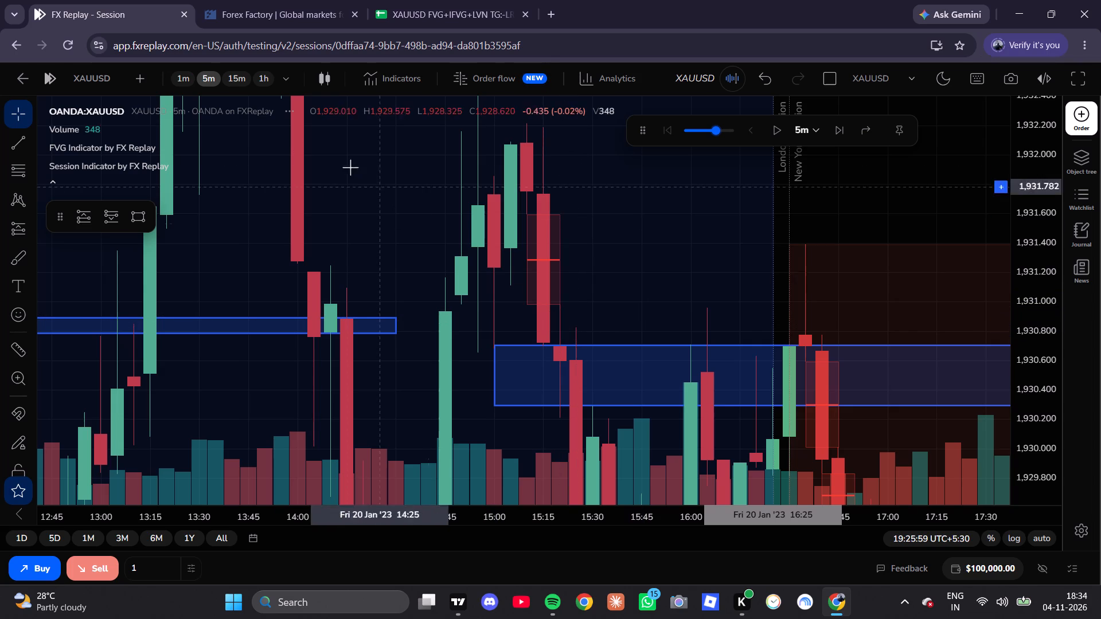
scroll(471, 309, "up", 3)
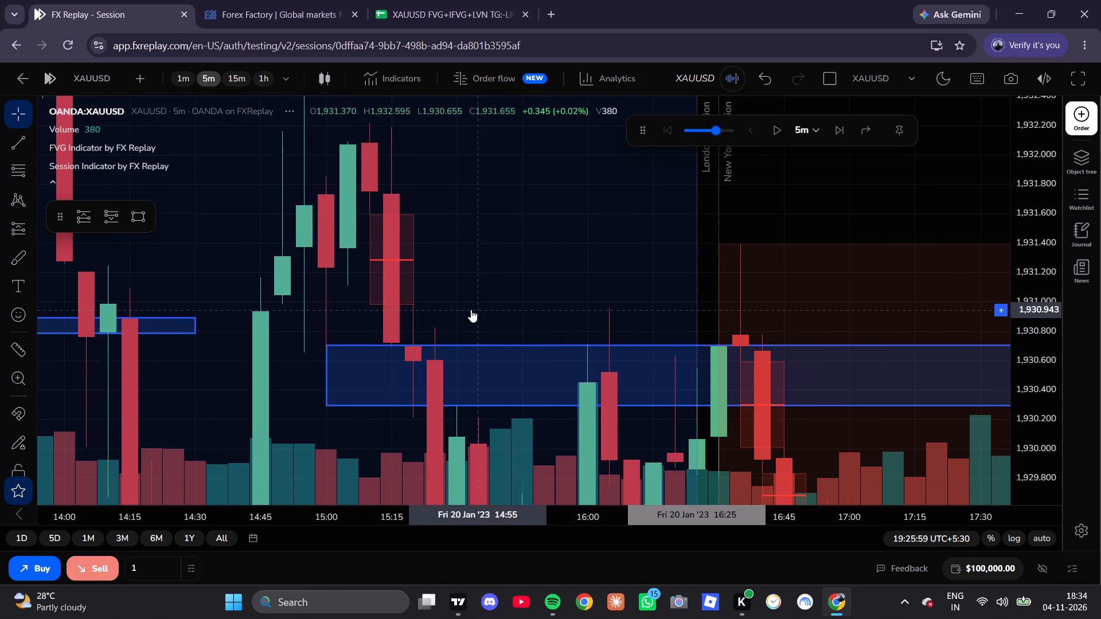
Review the rectangles and New York session candles on the 15-minute chart, then return to the 5-minute chart.
left_click(227, 78)
scroll(803, 279, "down", 6)
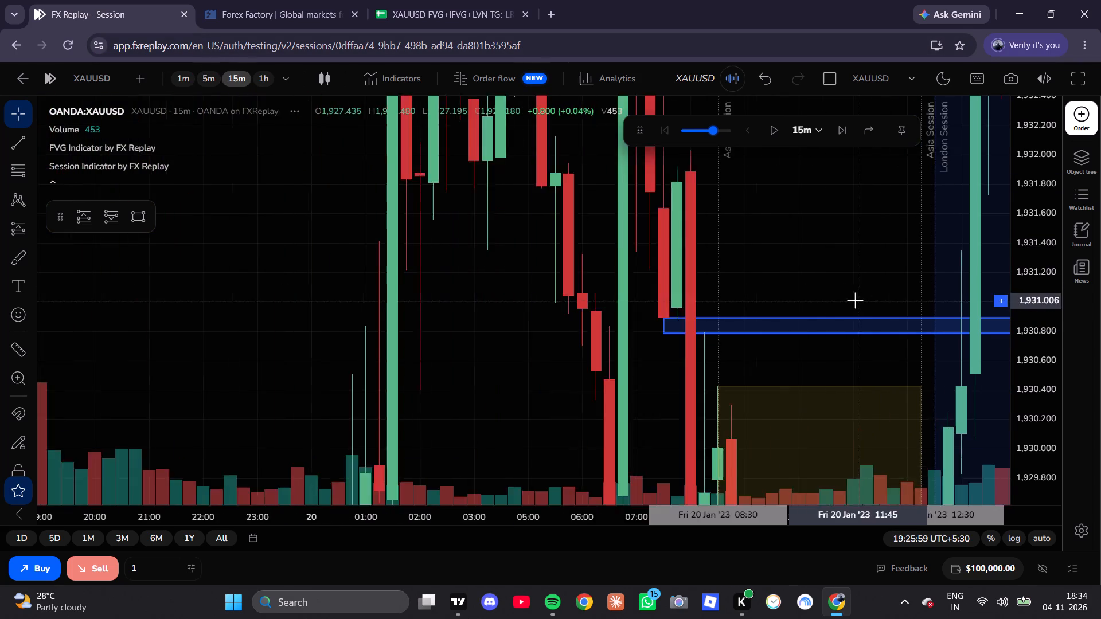
left_click_drag(868, 293, 216, 334)
scroll(524, 318, "up", 4)
left_click_drag(524, 322, 701, 218)
scroll(614, 281, "up", 3)
left_click_drag(661, 237, 702, 184)
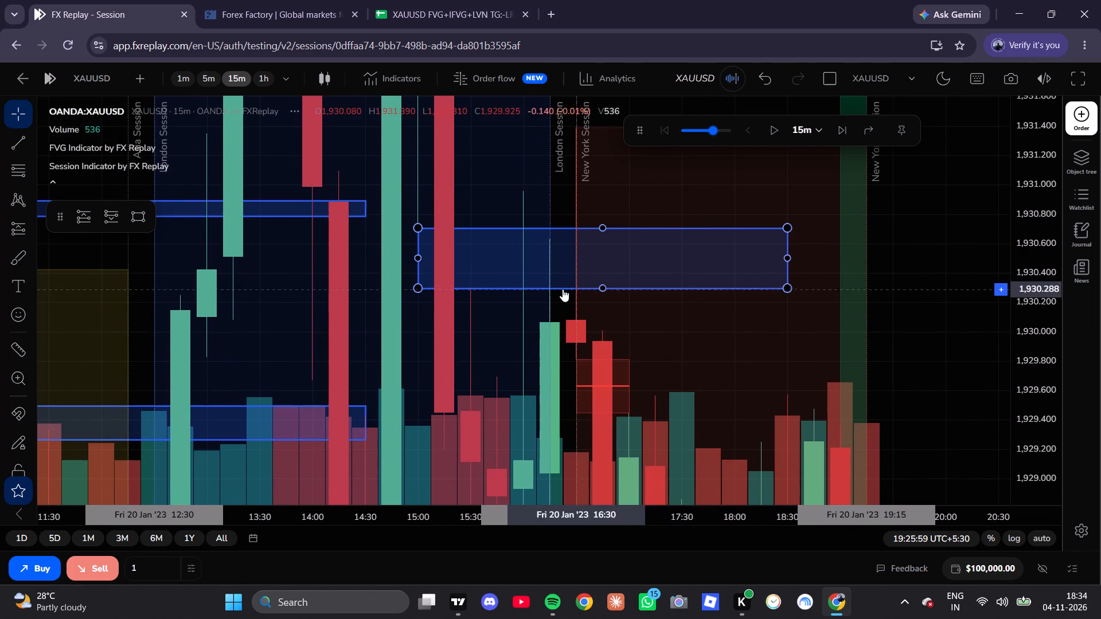
scroll(563, 289, "down", 2)
scroll(531, 339, "up", 1)
left_click_drag(533, 347, 571, 225)
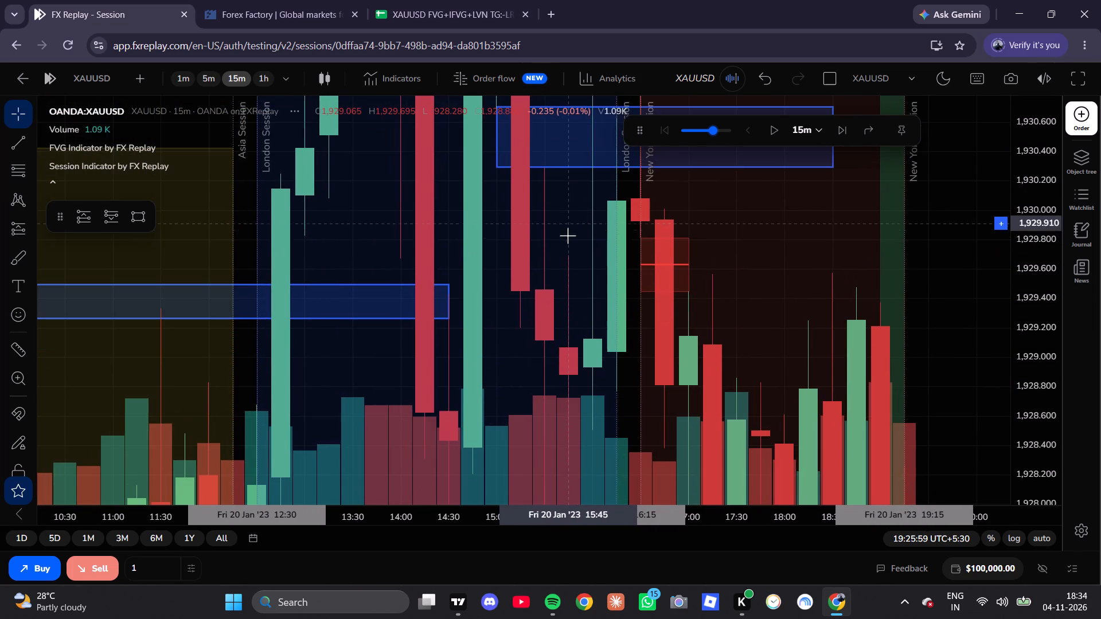
scroll(704, 270, "up", 2)
left_click_drag(807, 256, 626, 103)
scroll(610, 130, "down", 5)
scroll(746, 295, "down", 7)
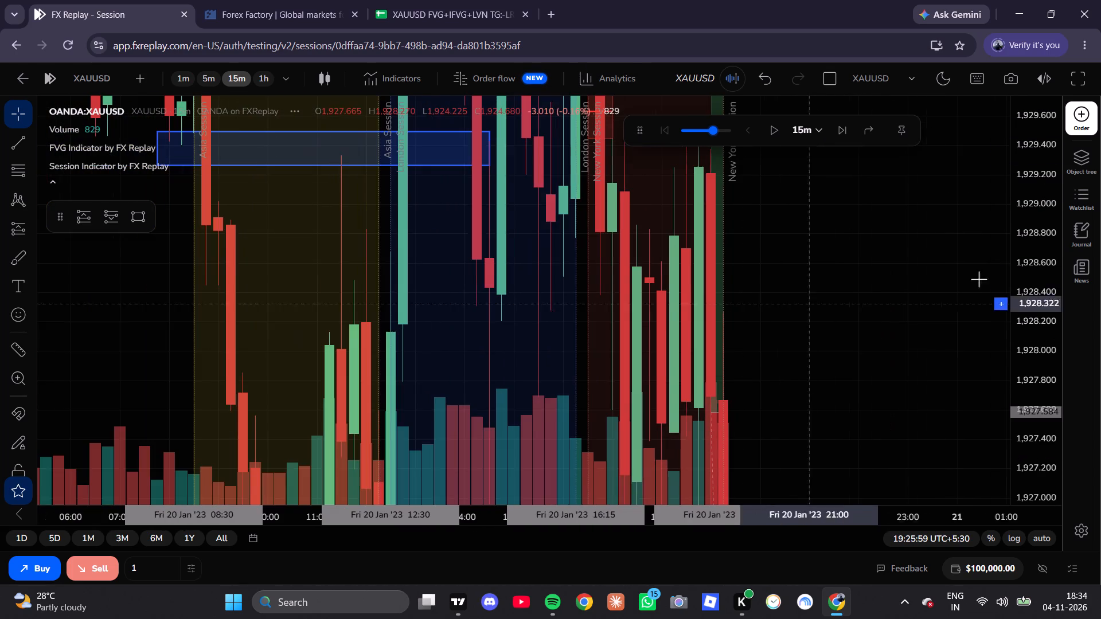
scroll(1031, 375, "down", 9)
scroll(1031, 387, "up", 1)
scroll(1031, 387, "down", 6)
scroll(962, 351, "down", 5)
left_click_drag(919, 385, 919, 370)
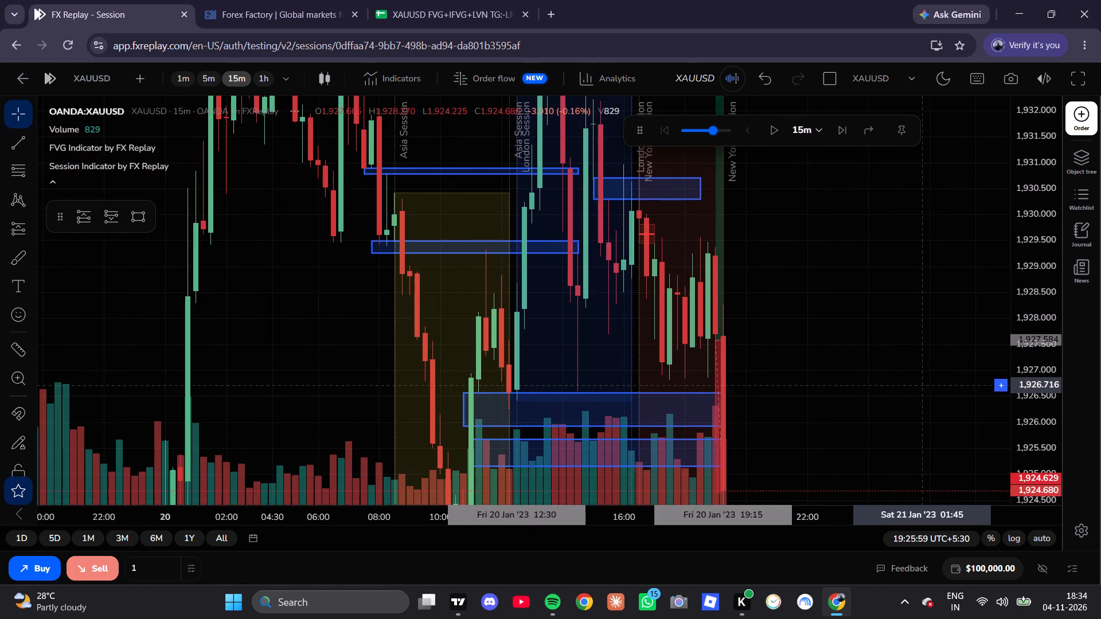
left_click_drag(919, 370, 936, 224)
scroll(781, 282, "up", 6)
left_click(216, 72)
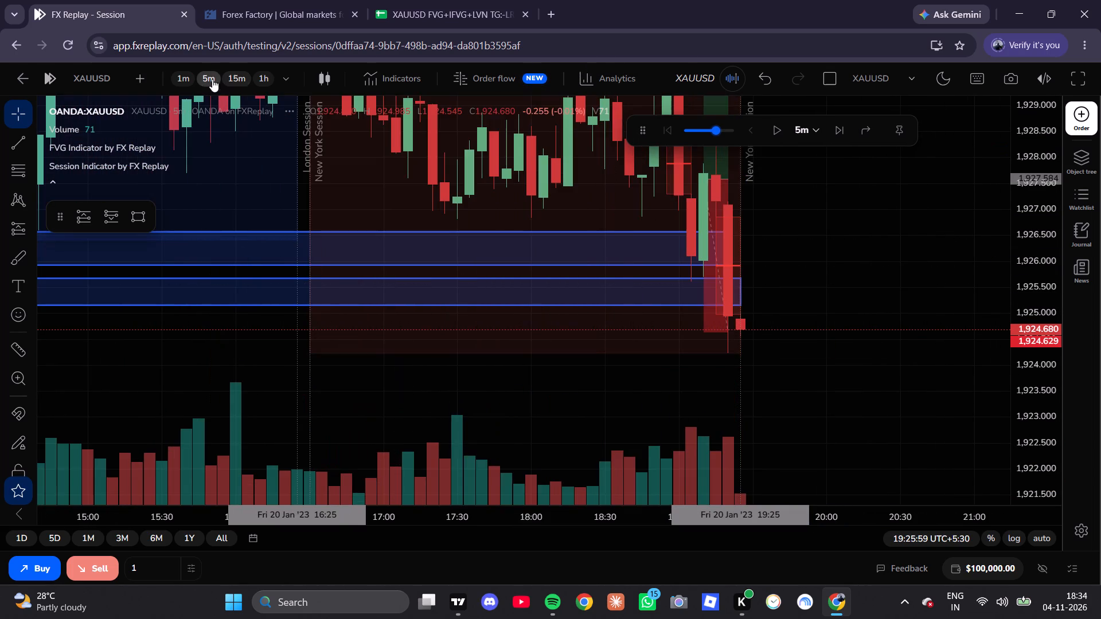
Review the trade on the 1-minute chart, then set 1.25RR to NO in row 16 of the journal spreadsheet.
scroll(502, 306, "down", 6)
left_click(188, 72)
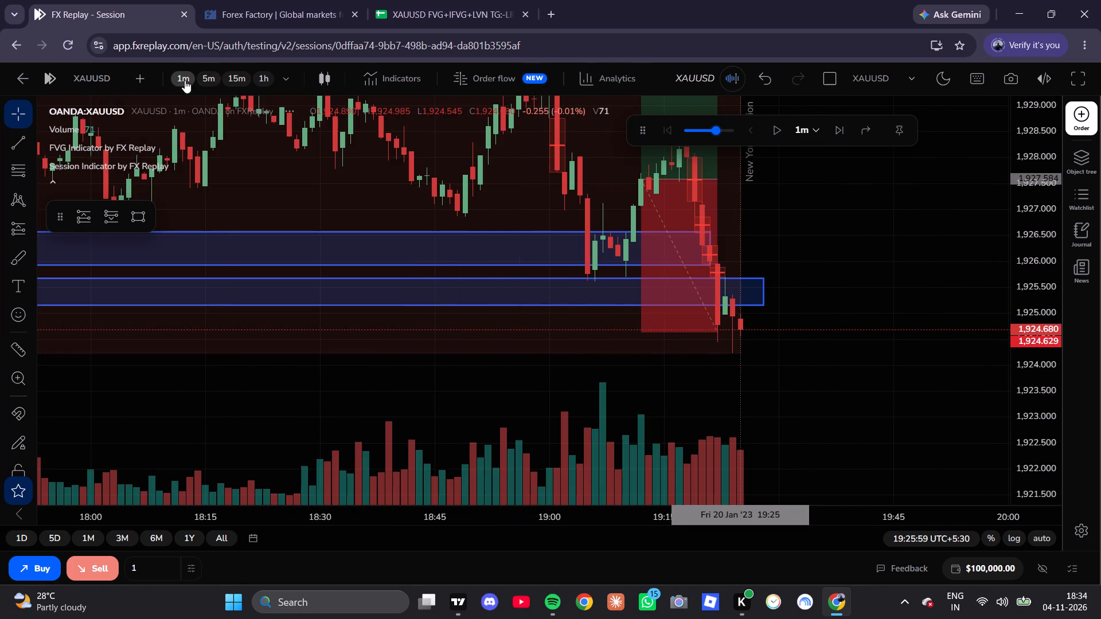
scroll(258, 89, "up", 2)
scroll(638, 239, "up", 1)
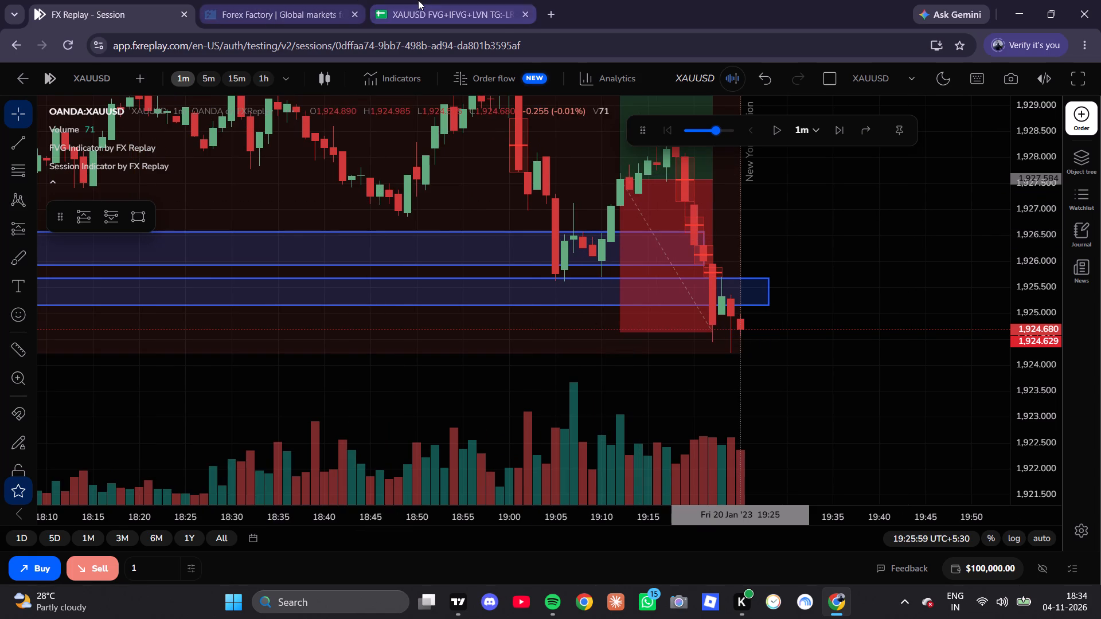
left_click(418, 0)
left_click(132, 407)
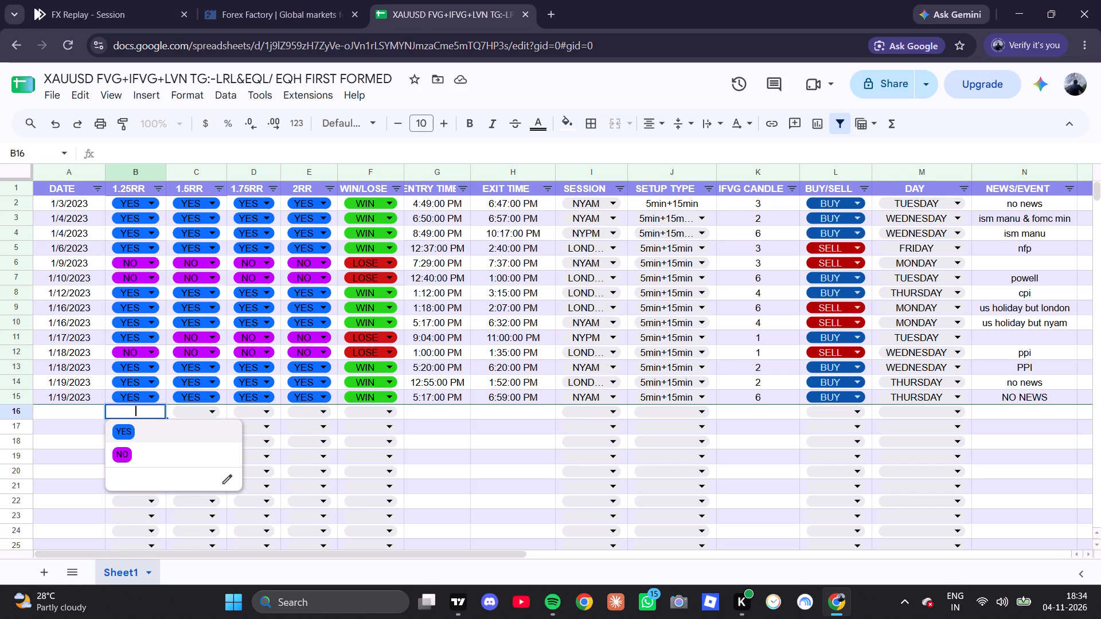
left_click(136, 448)
Check the trade's entry candle on the 1-minute chart and enter 19:12 as row 16's entry time in the spreadsheet.
left_click(96, 0)
scroll(780, 507, "down", 3)
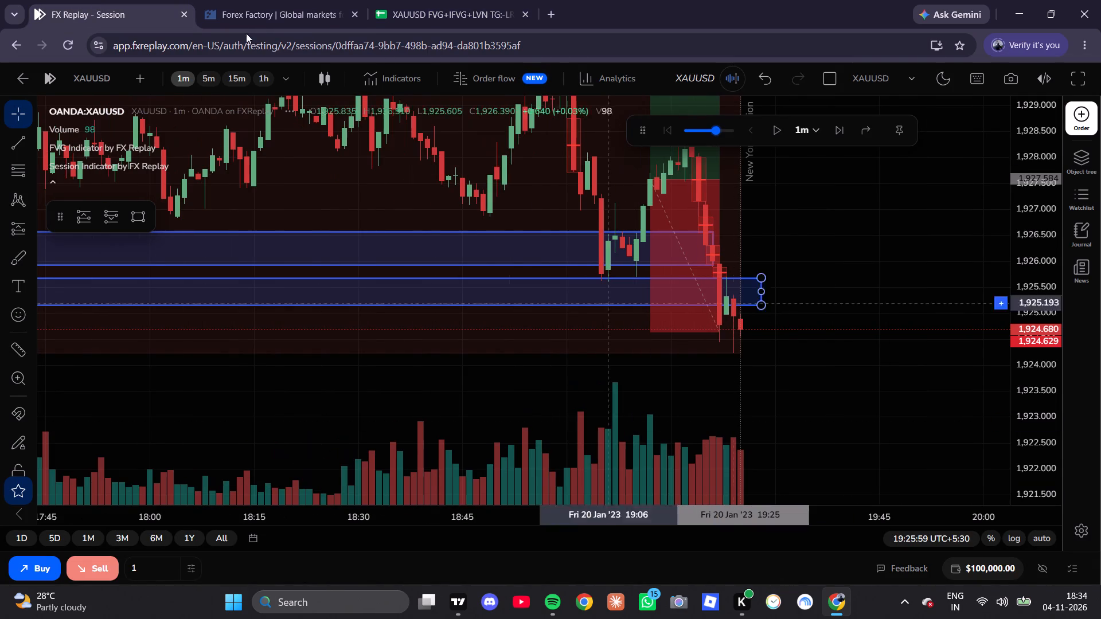
scroll(714, 371, "up", 4)
left_click_drag(714, 387, 670, 459)
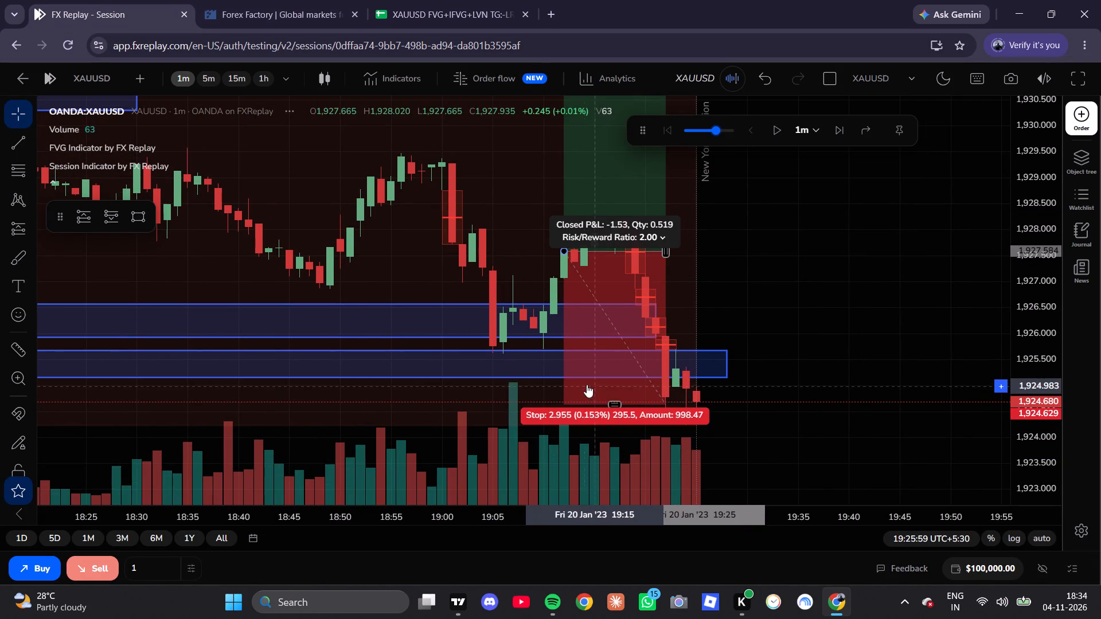
left_click(422, 0)
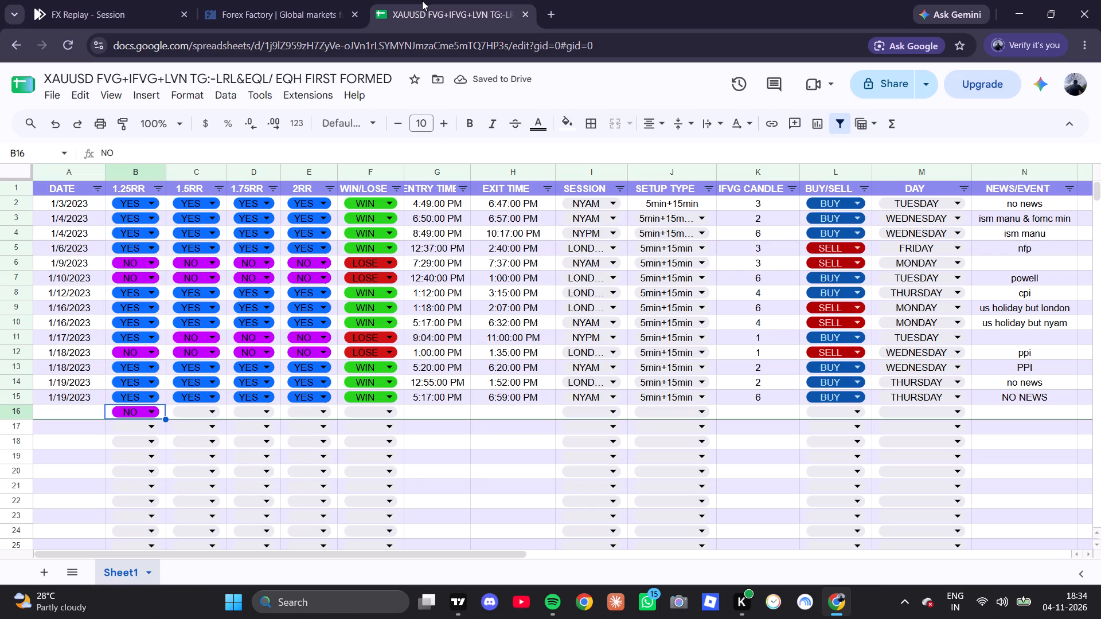
left_click(435, 410)
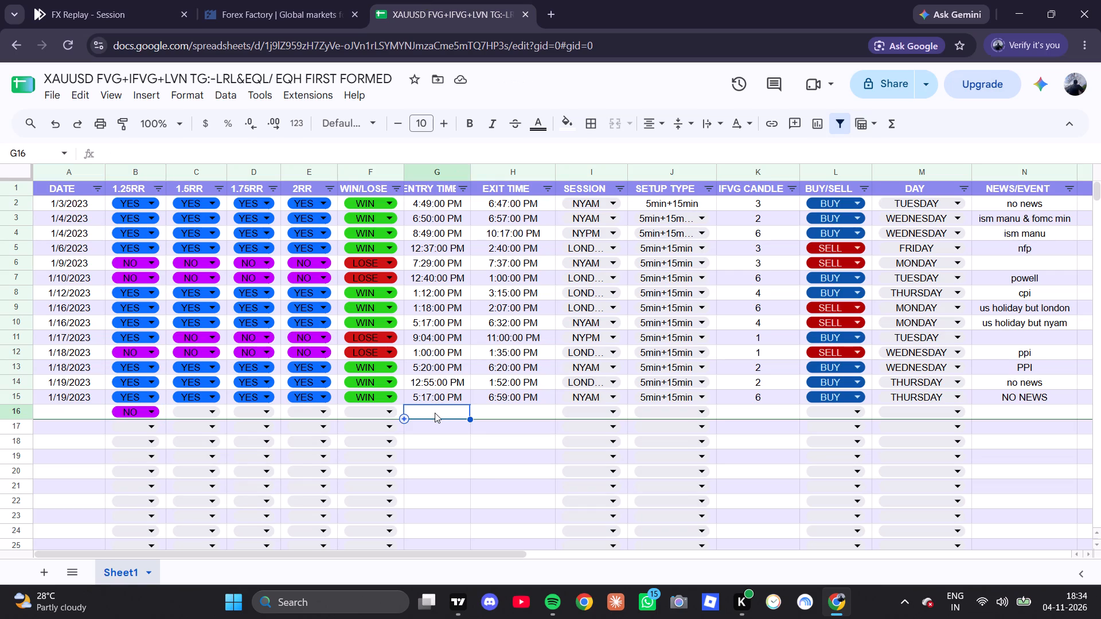
key("7")
key("BackSpace")
type("19:12")
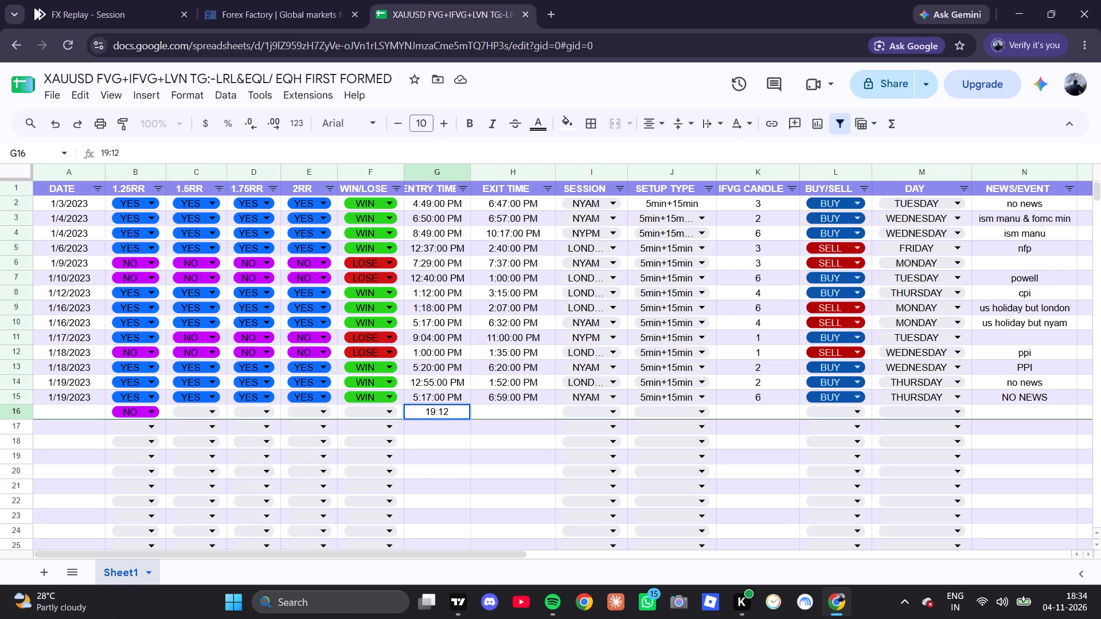
Mark row 16 as LOSE and set its 2RR, 1.75RR and 1.5RR cells to NO.
left_click(349, 413)
left_click(357, 450)
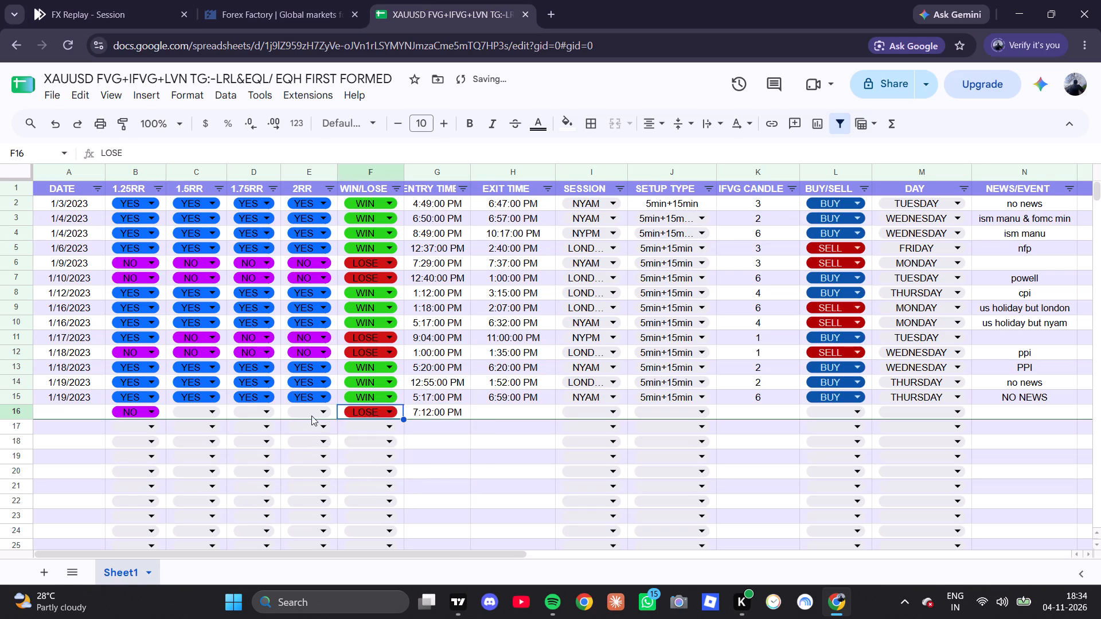
left_click(311, 416)
left_click(301, 444)
left_click(251, 414)
left_click(245, 461)
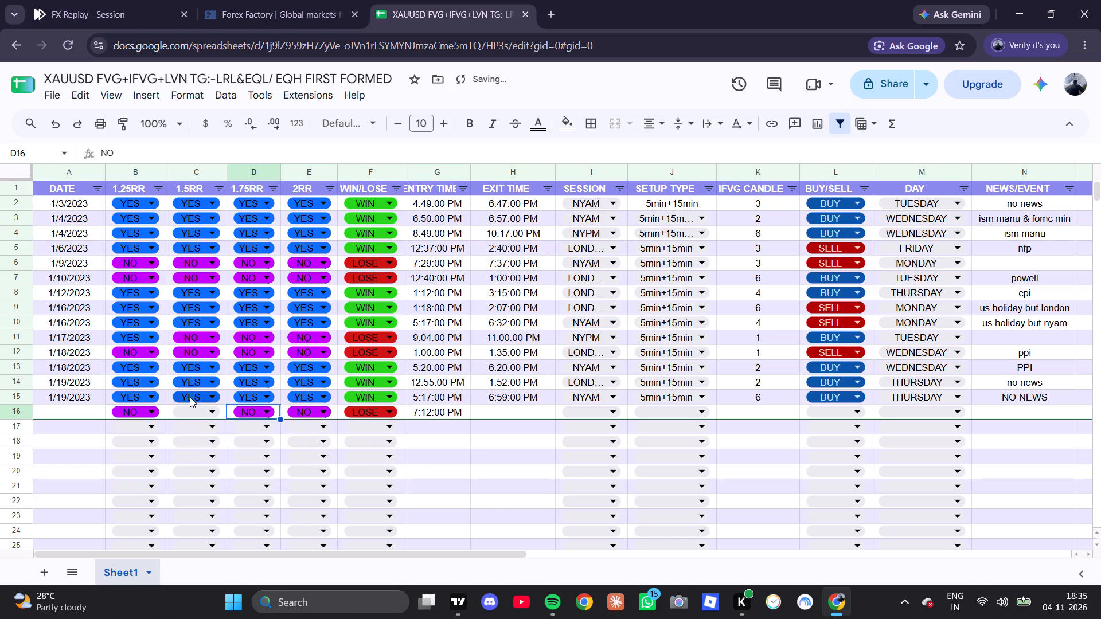
left_click(190, 410)
left_click(193, 452)
Enter 1/20/2023 as the date of row 16.
left_click(70, 411)
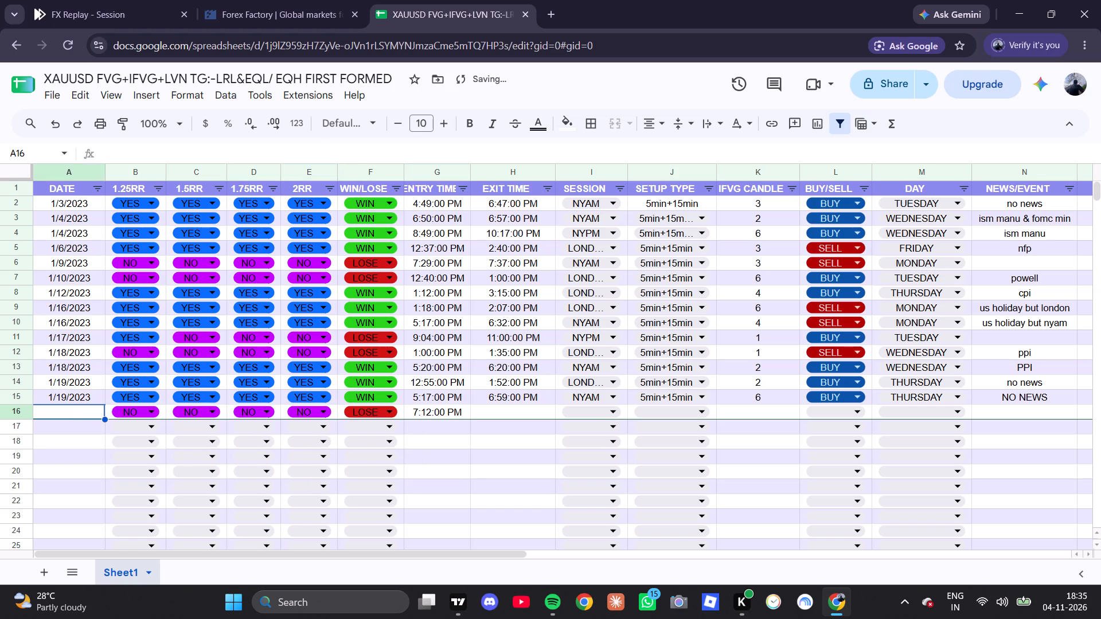
type("1/20/2023")
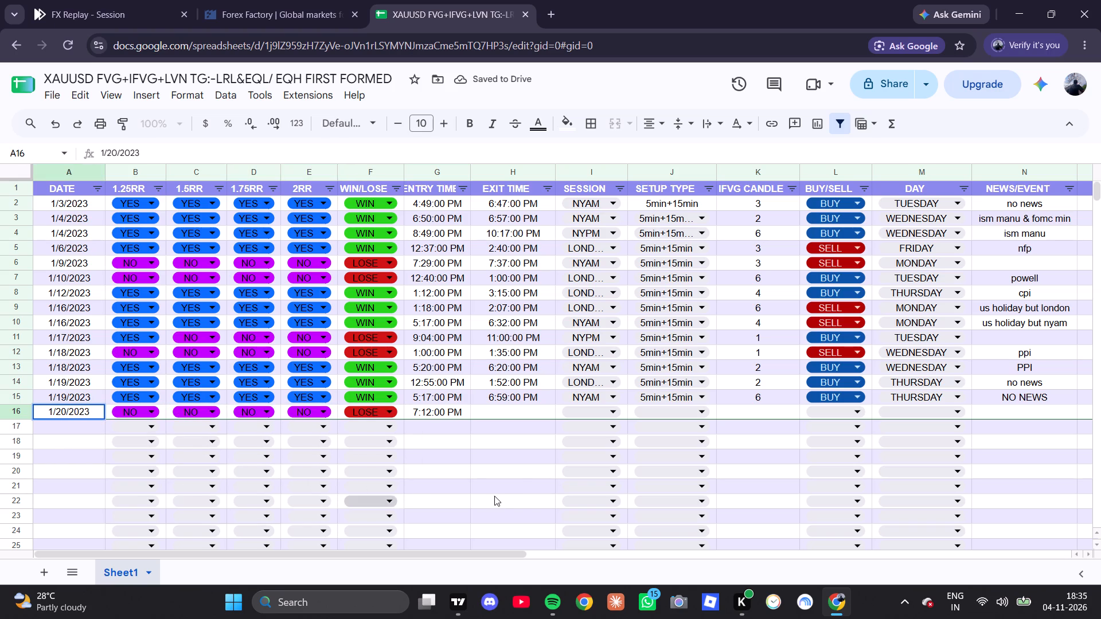
Check the stop-out candle on the FX Replay chart and enter 19:22 as row 16's exit time.
left_click(73, 0)
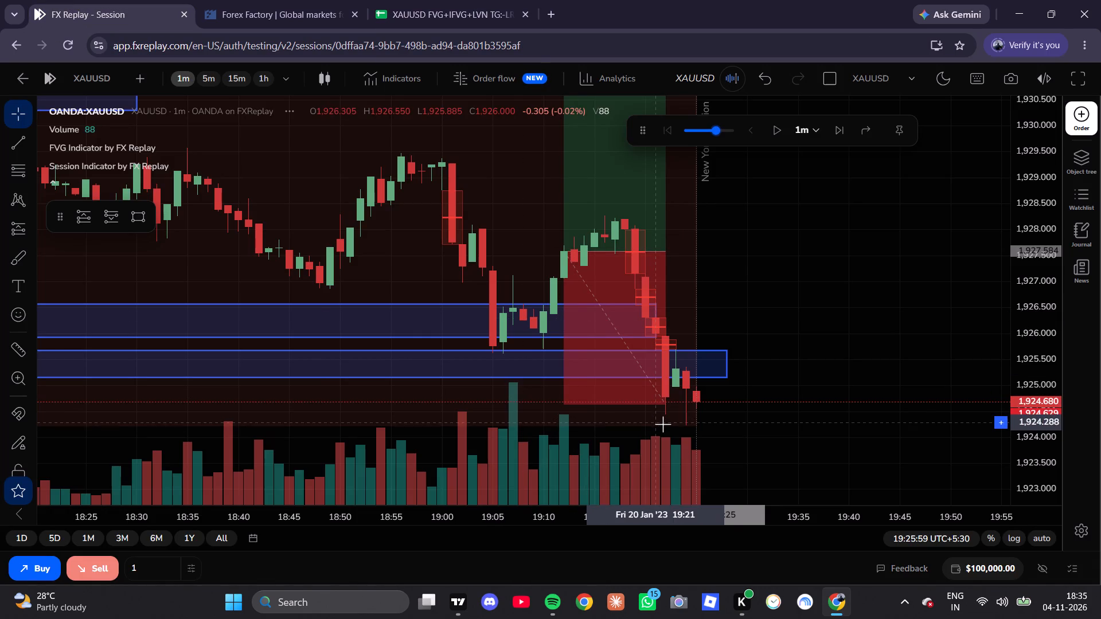
left_click(502, 0)
left_click(496, 416)
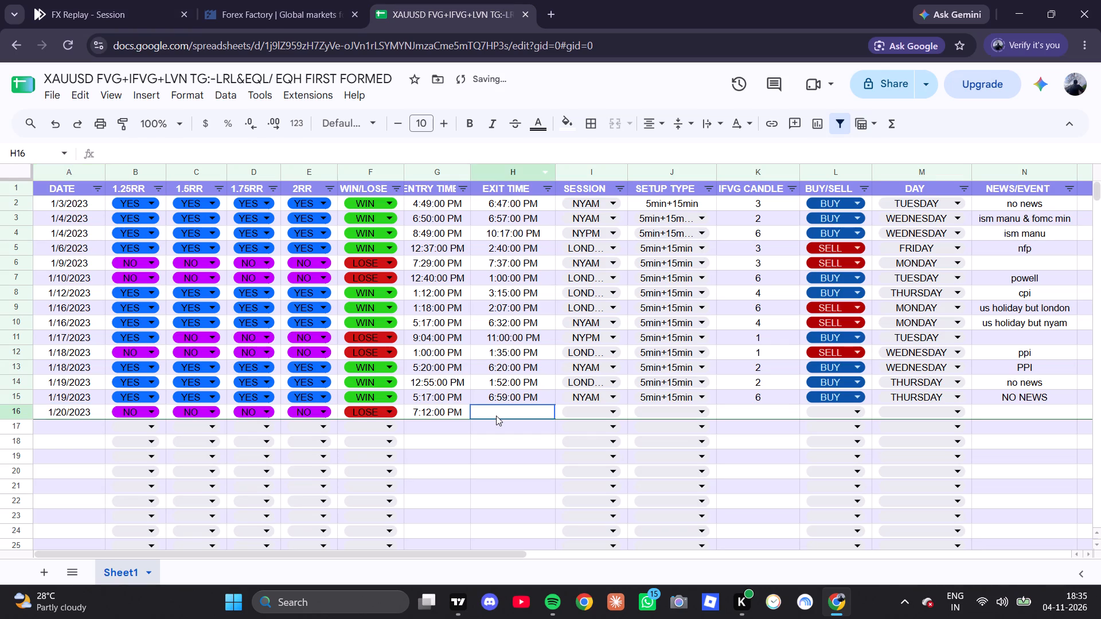
type("19:")
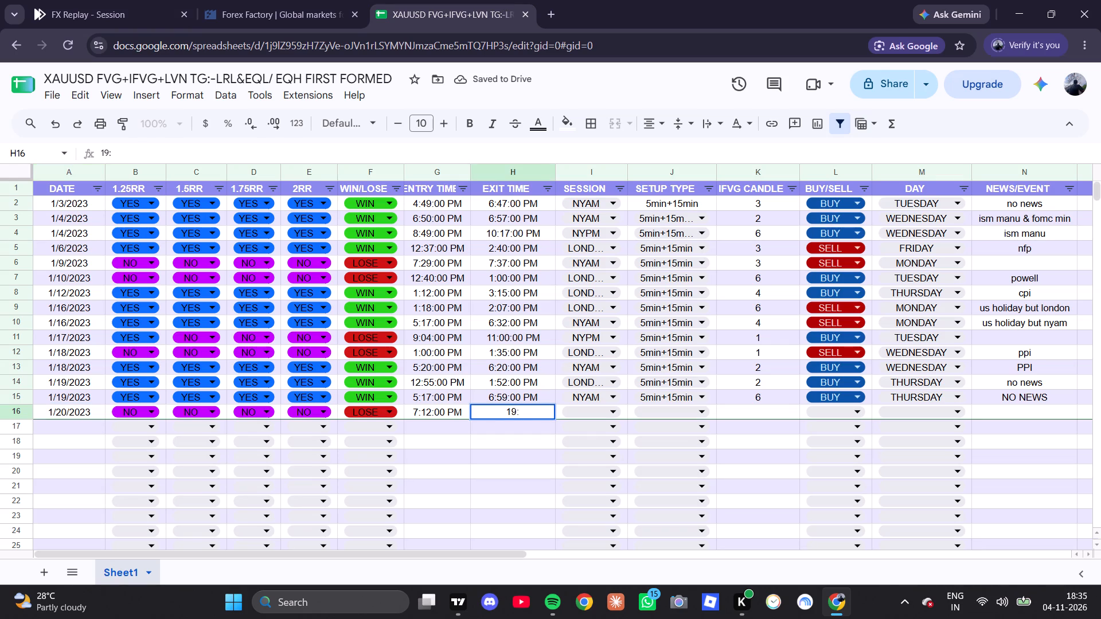
type("22")
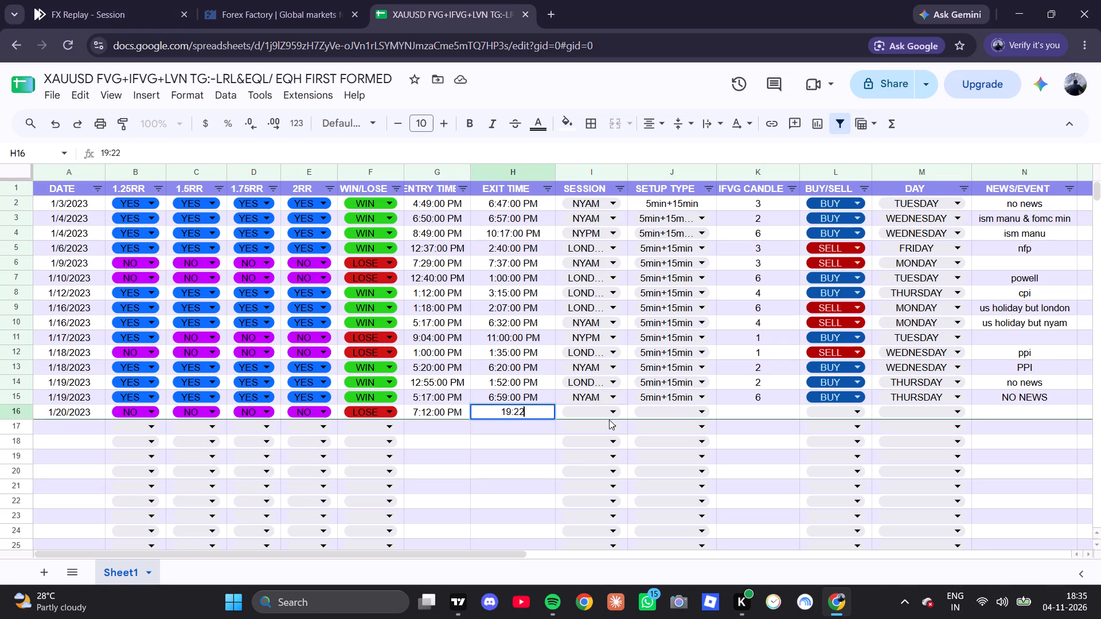
Set row 16's session to NYAM and its setup type to 5min+15min.
left_click(609, 420)
left_click(607, 410)
left_click(598, 448)
left_click(681, 408)
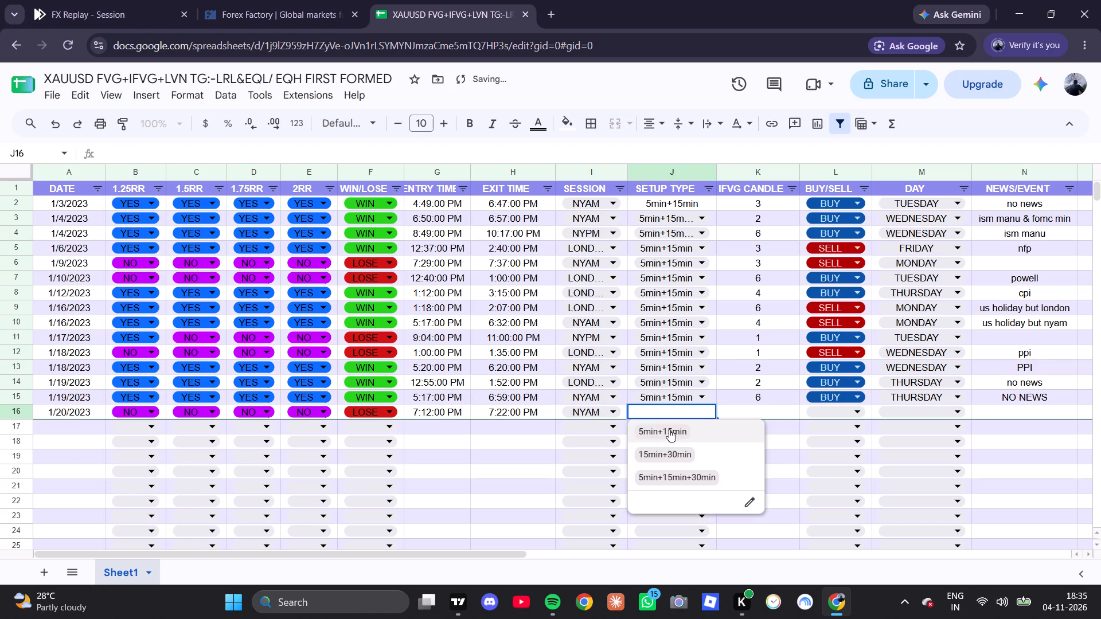
left_click(669, 429)
Check the candles before the entry on the FX Replay chart and enter 6 as row 16's IFVG candle.
left_click(103, 0)
scroll(610, 298, "up", 2)
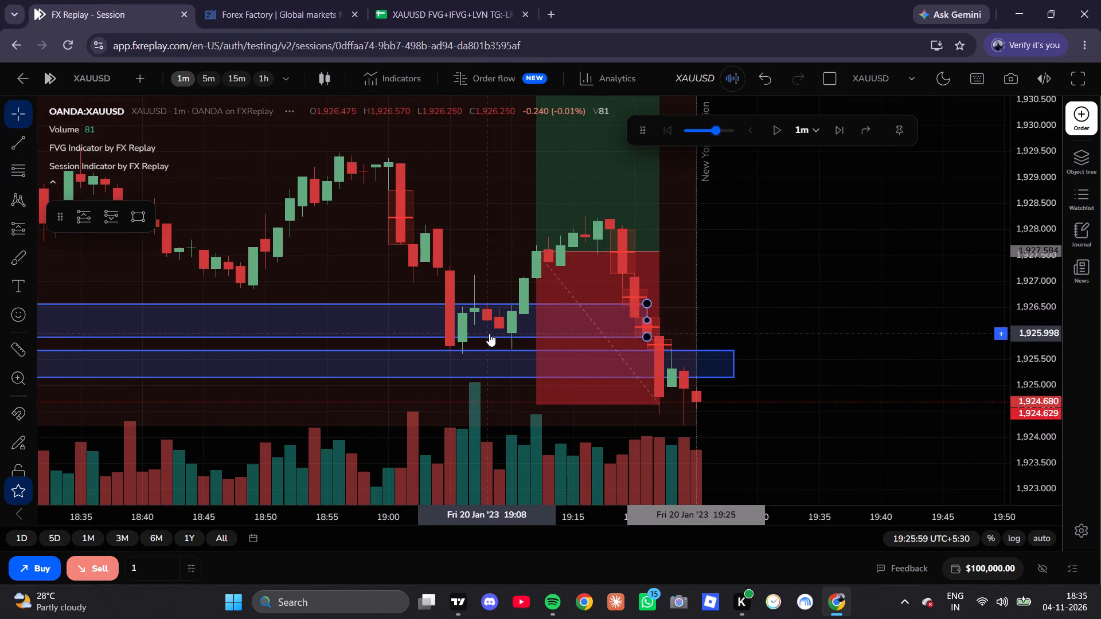
left_click(395, 0)
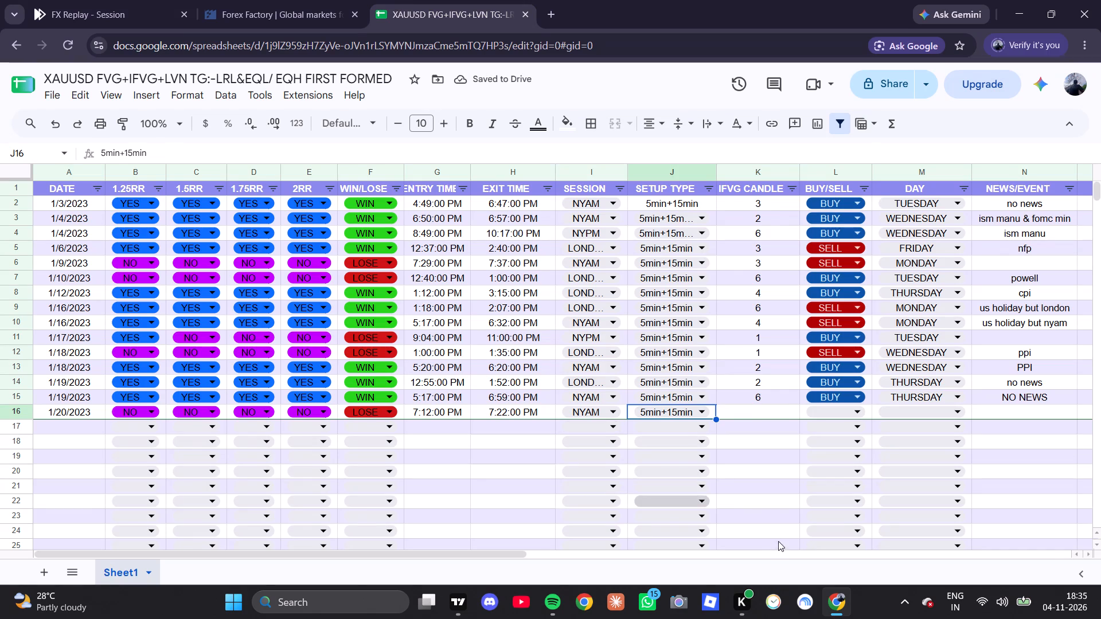
left_click(746, 411)
key("6")
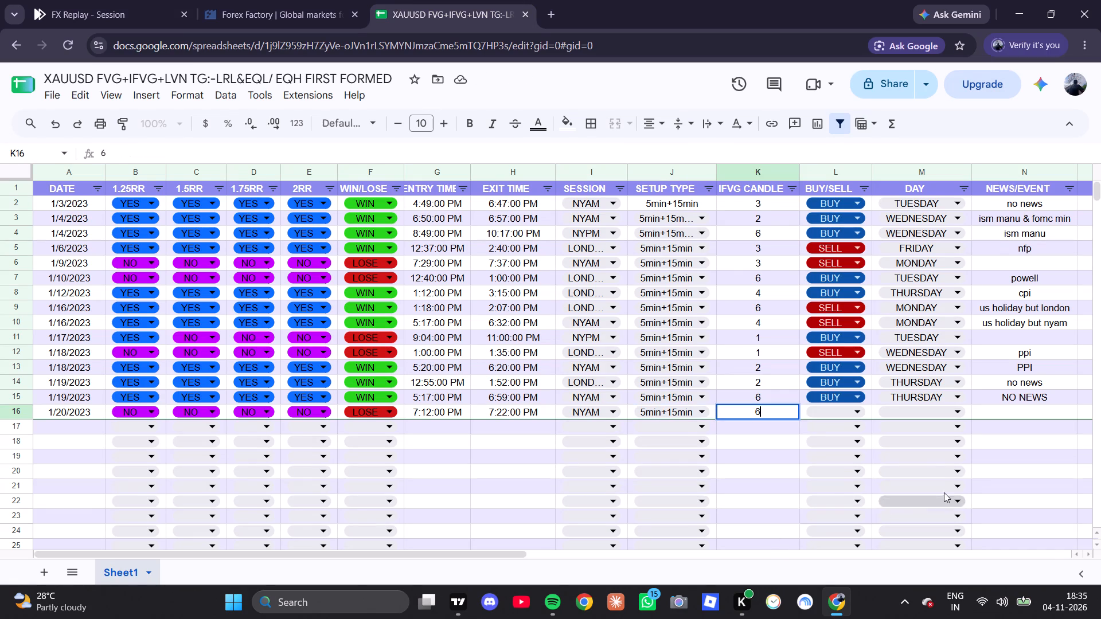
Set row 16's trade direction to BUY and its day to FRIDAY.
left_click(853, 413)
left_click(832, 435)
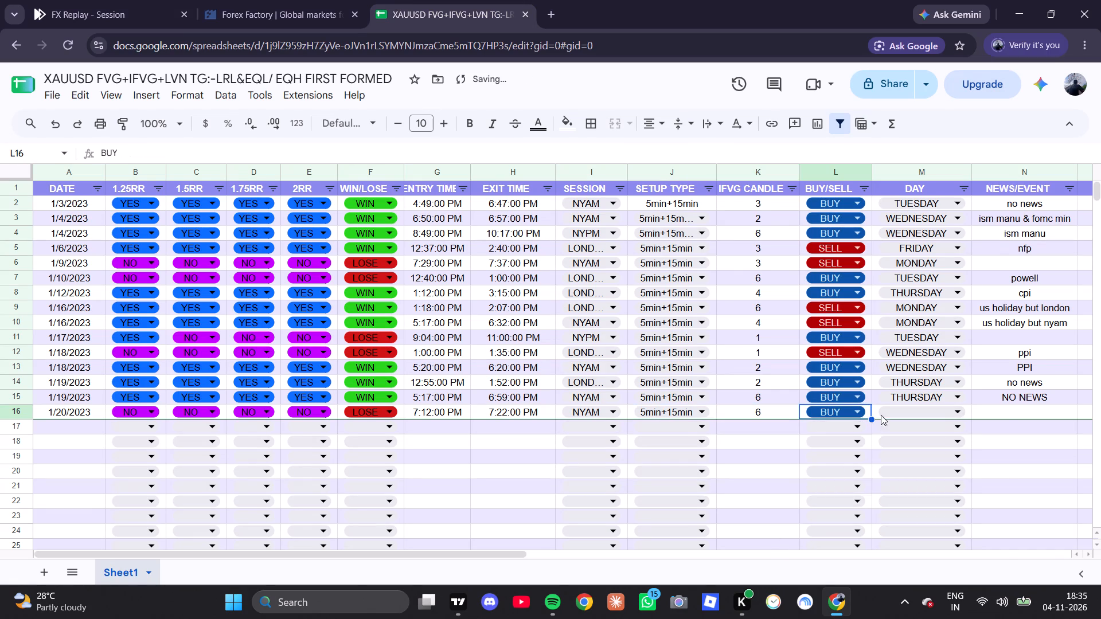
left_click(885, 412)
left_click(914, 514)
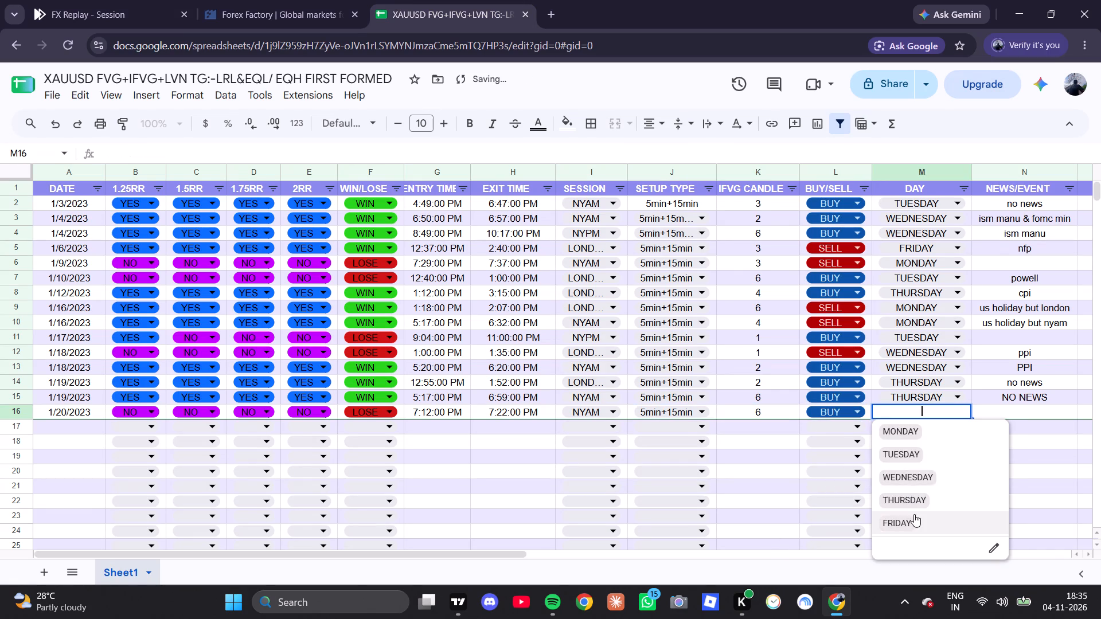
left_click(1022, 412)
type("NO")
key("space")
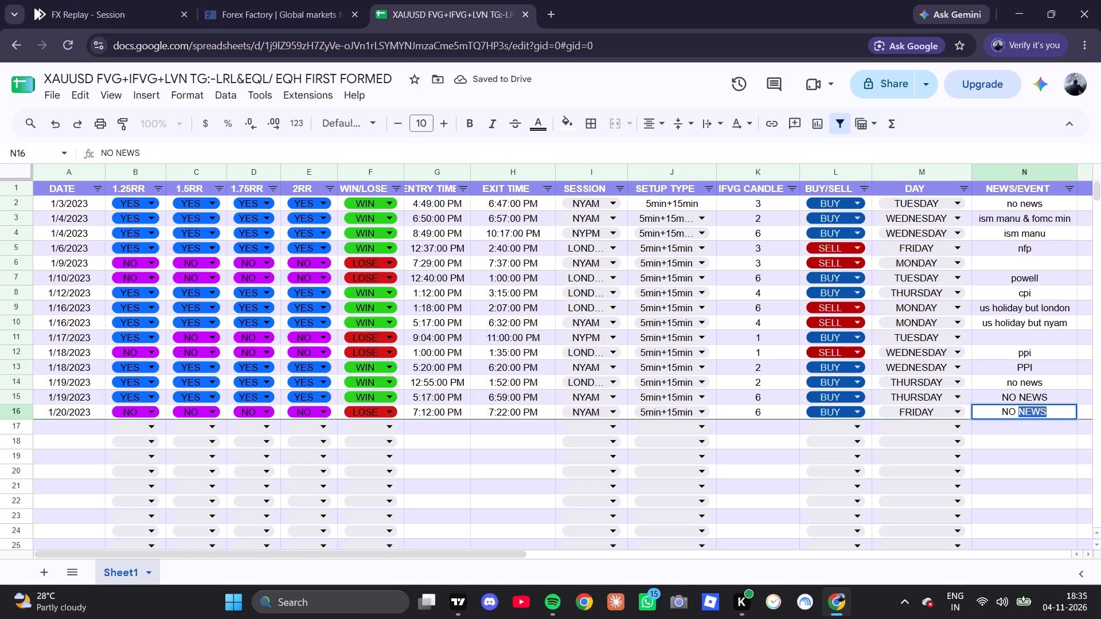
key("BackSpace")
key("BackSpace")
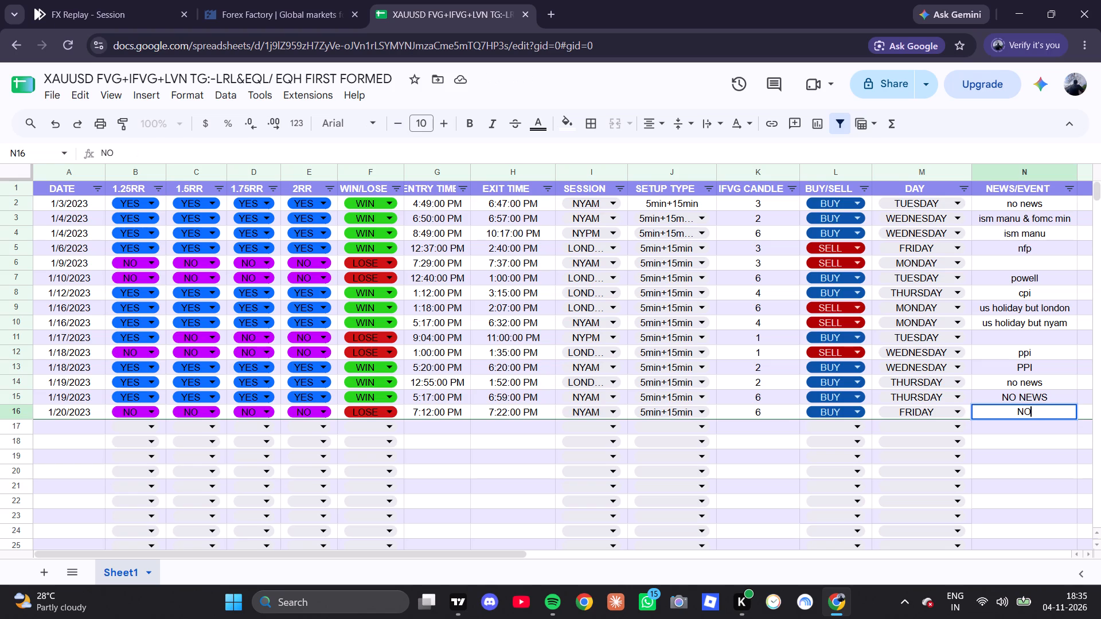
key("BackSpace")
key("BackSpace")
Check the 20 January events on Forex Factory and enter NO NEWS as row 16's news/event in the spreadsheet.
left_click(247, 0)
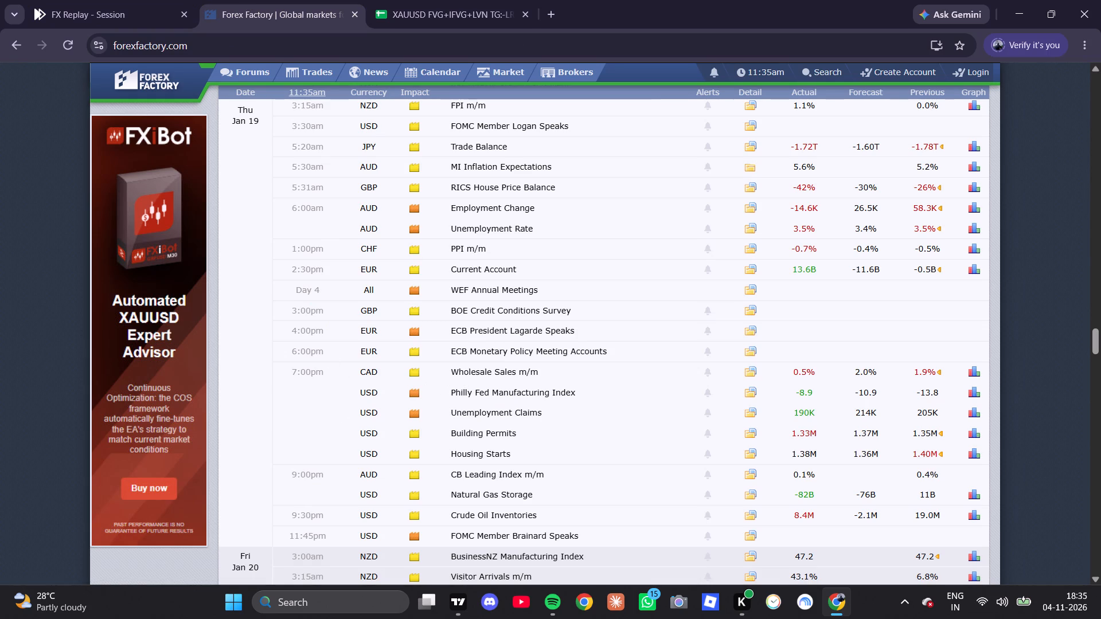
scroll(538, 408, "down", 6)
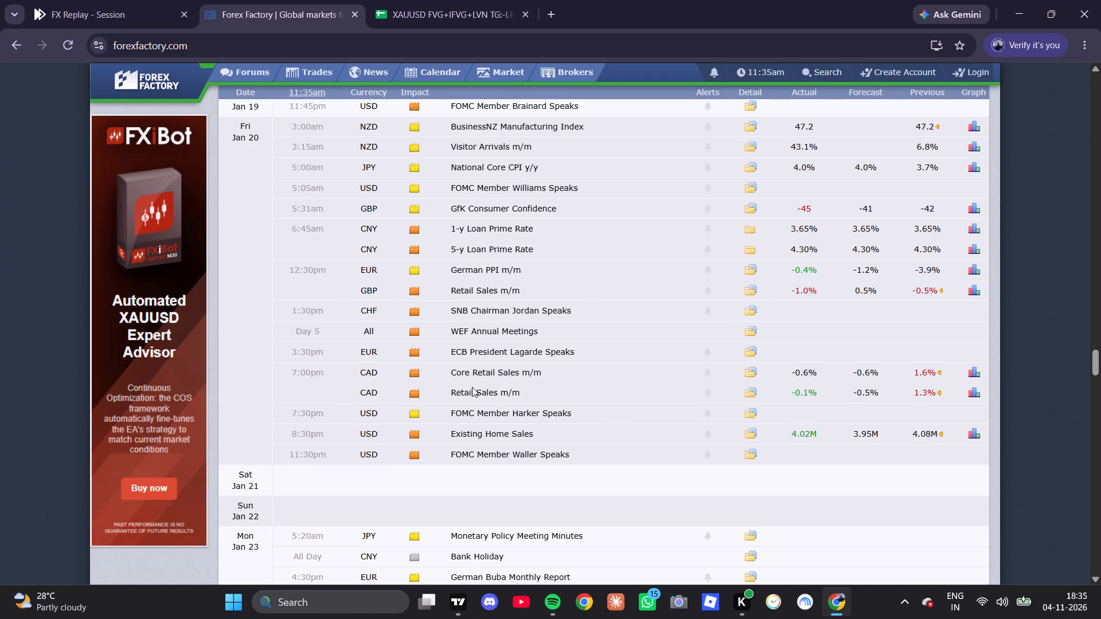
scroll(408, 293, "up", 1)
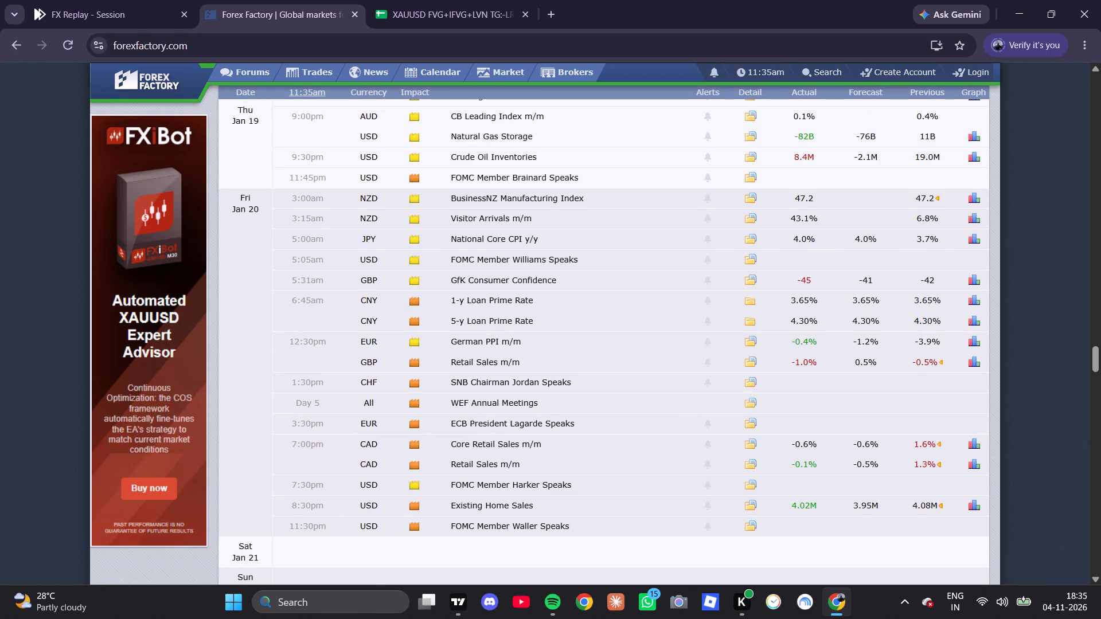
scroll(411, 238, "up", 3)
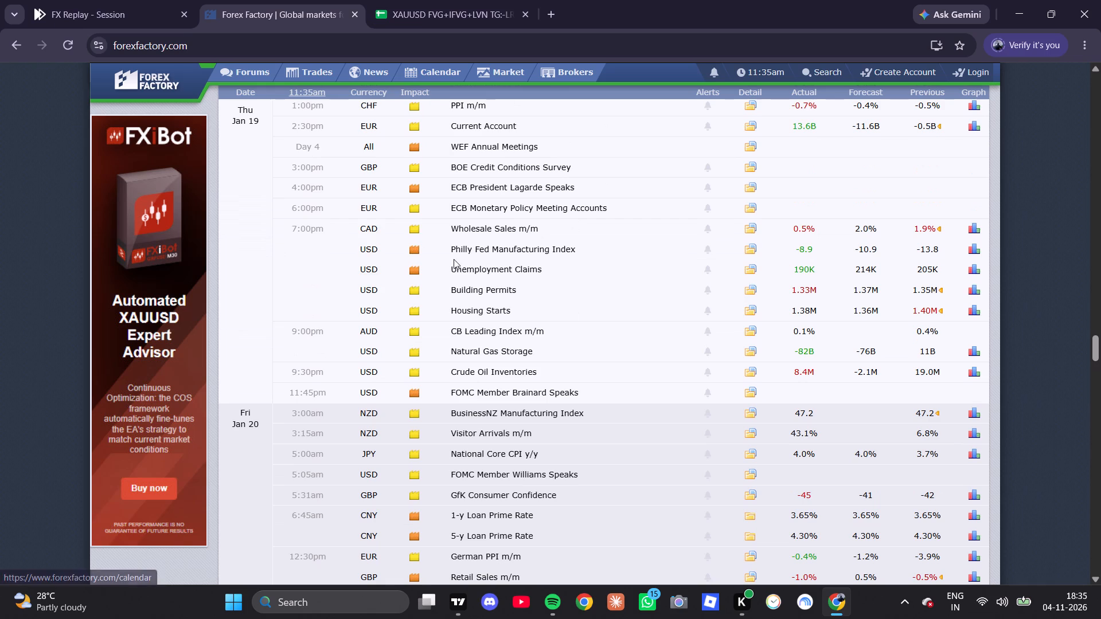
left_click(460, 0)
type("NO NEWS")
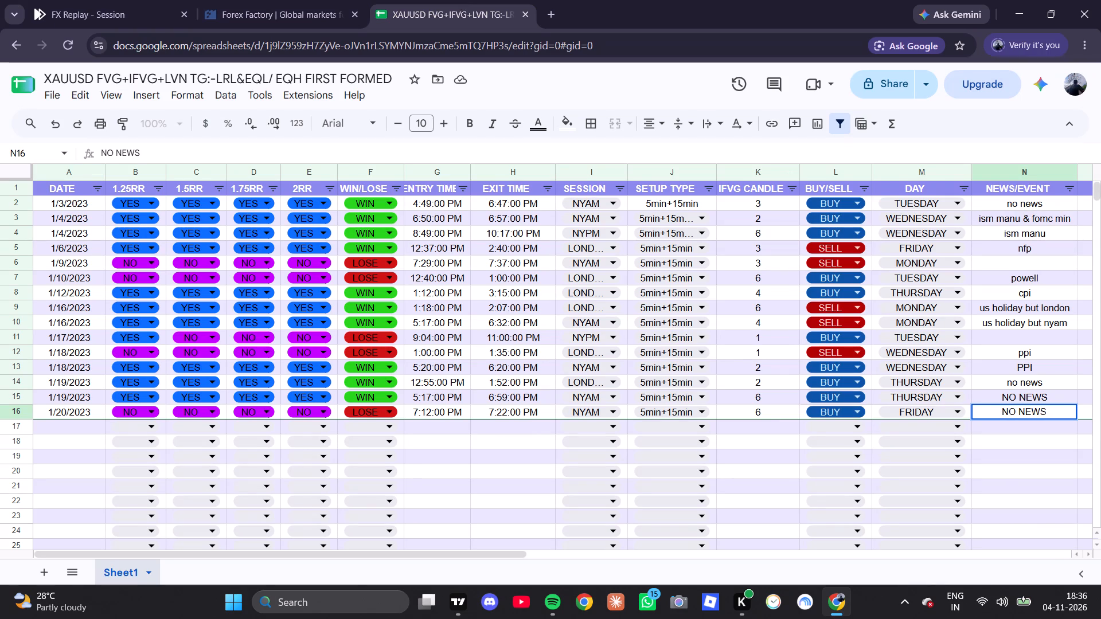
left_click(1062, 439)
left_click(1057, 432)
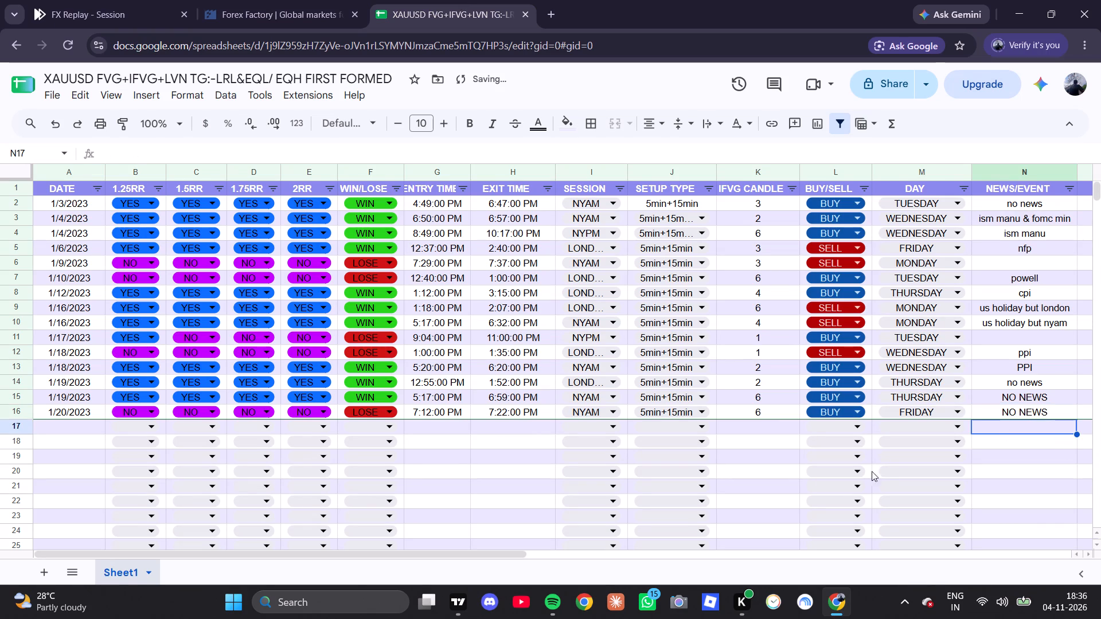
Return to FX Replay and play the session forward on the 1-minute chart, pausing at 19:43.
left_click(119, 0)
scroll(647, 299, "down", 4)
scroll(649, 305, "up", 1)
scroll(649, 305, "down", 3)
left_click_drag(900, 294, 861, 356)
scroll(827, 319, "down", 6)
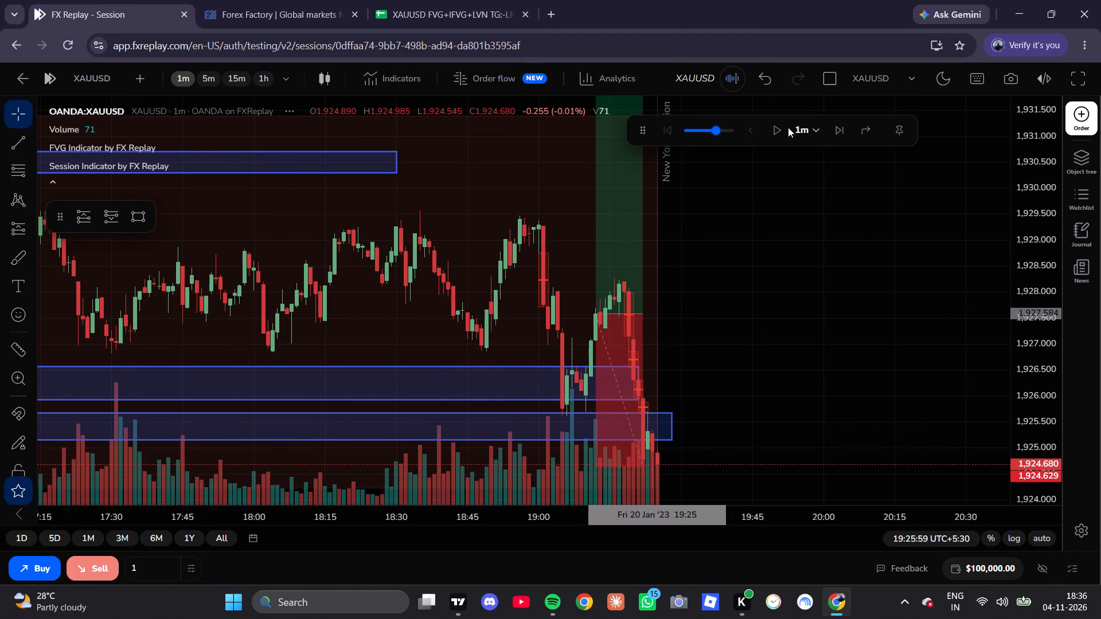
left_click(778, 123)
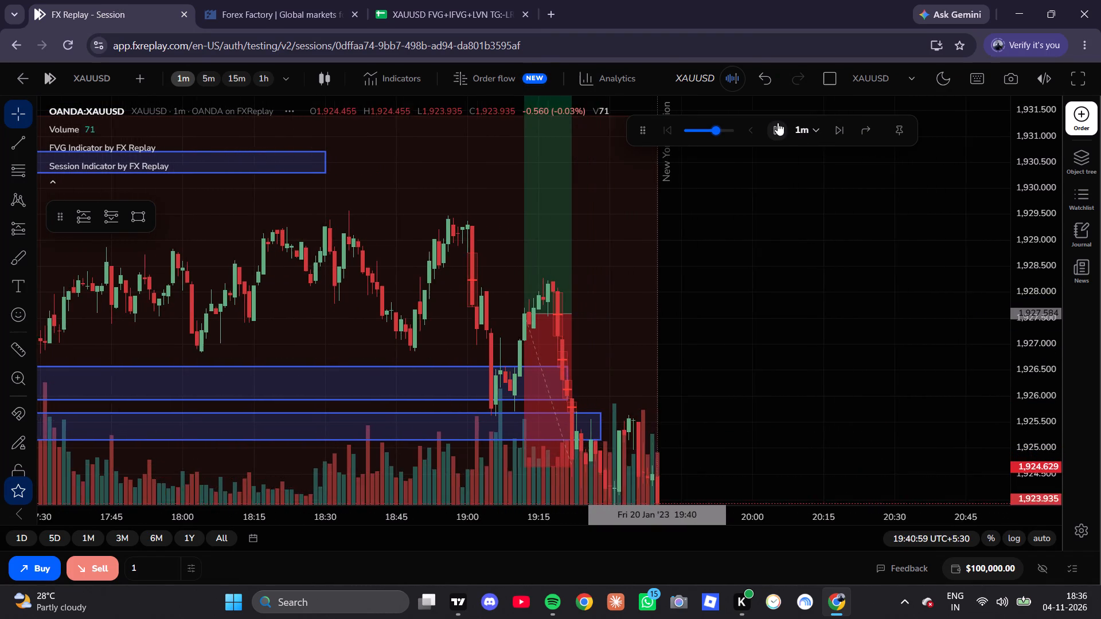
left_click(778, 123)
Switch the chart to the 5-minute timeframe and examine the 20 January price action around the marked zones from Asia through New York.
left_click(212, 81)
scroll(452, 305, "up", 7)
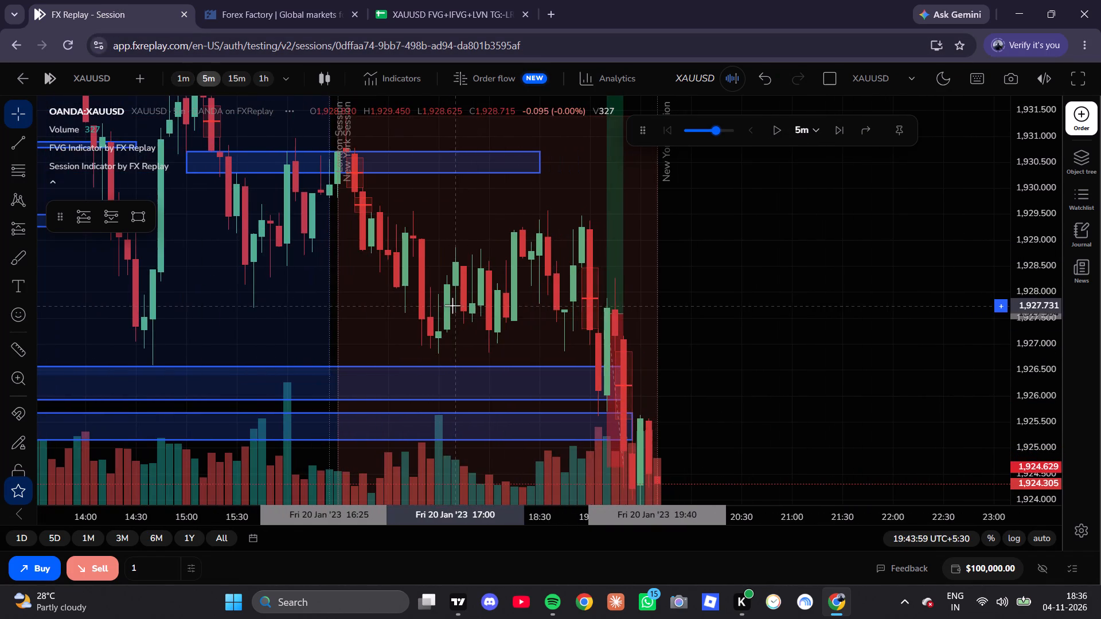
left_click_drag(702, 340, 729, 245)
scroll(653, 285, "up", 8)
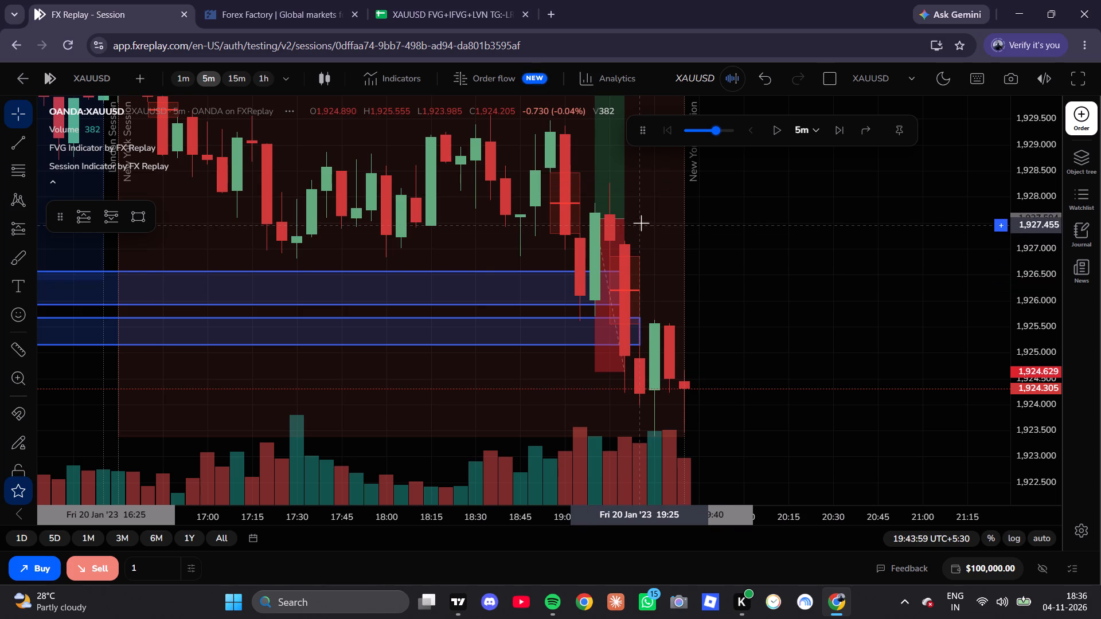
left_click_drag(626, 218, 690, 221)
left_click(833, 303)
left_click_drag(838, 322, 1004, 445)
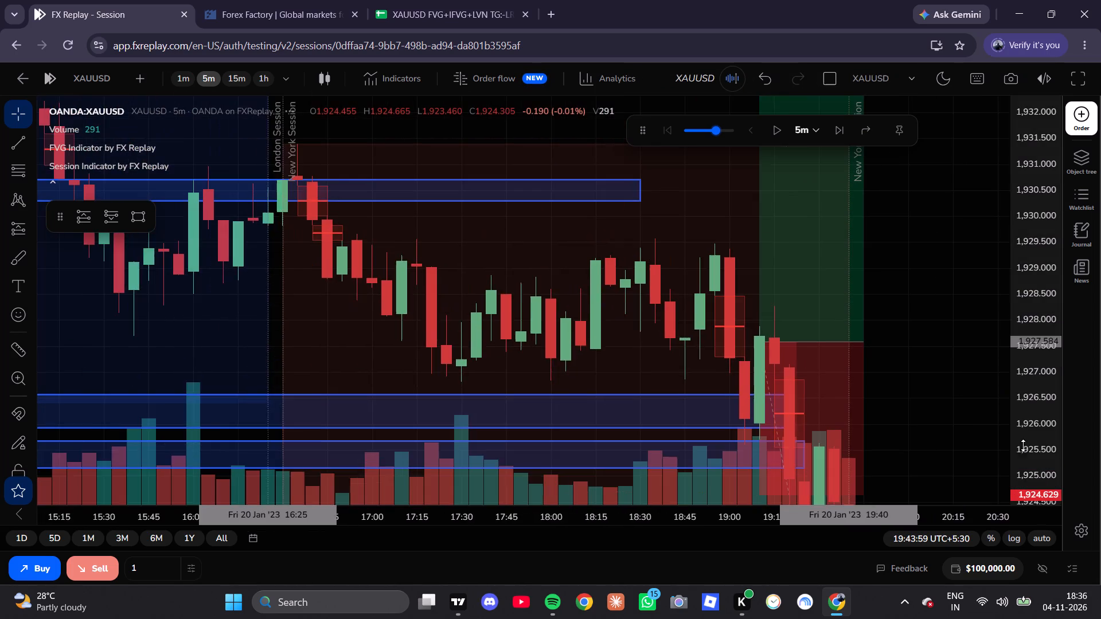
scroll(595, 335, "down", 5)
left_click_drag(507, 297, 507, 343)
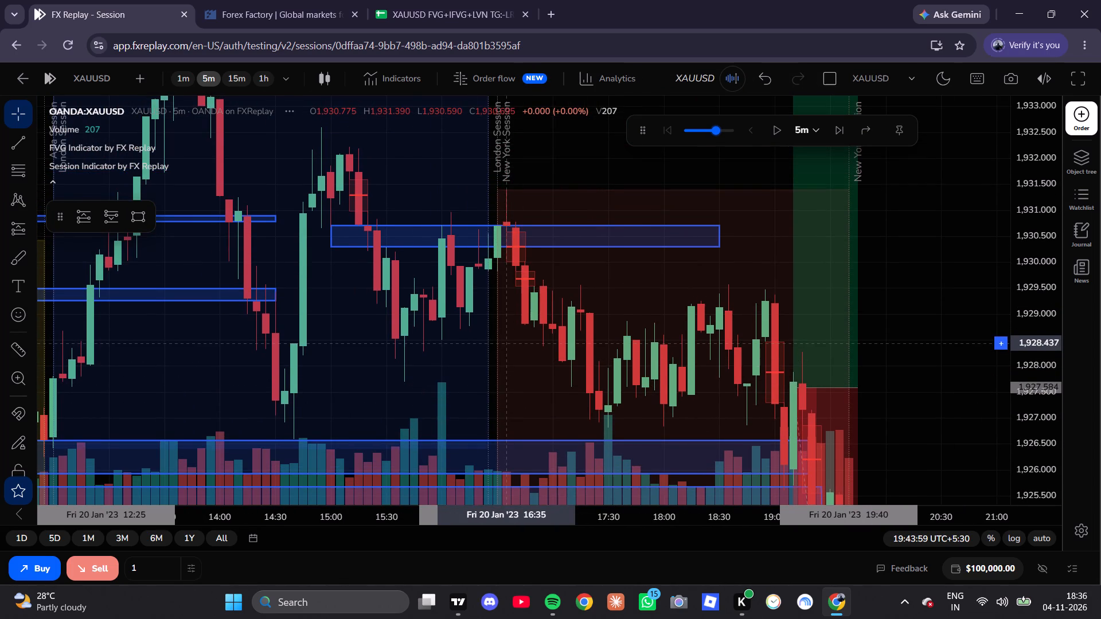
left_click_drag(507, 343, 502, 334)
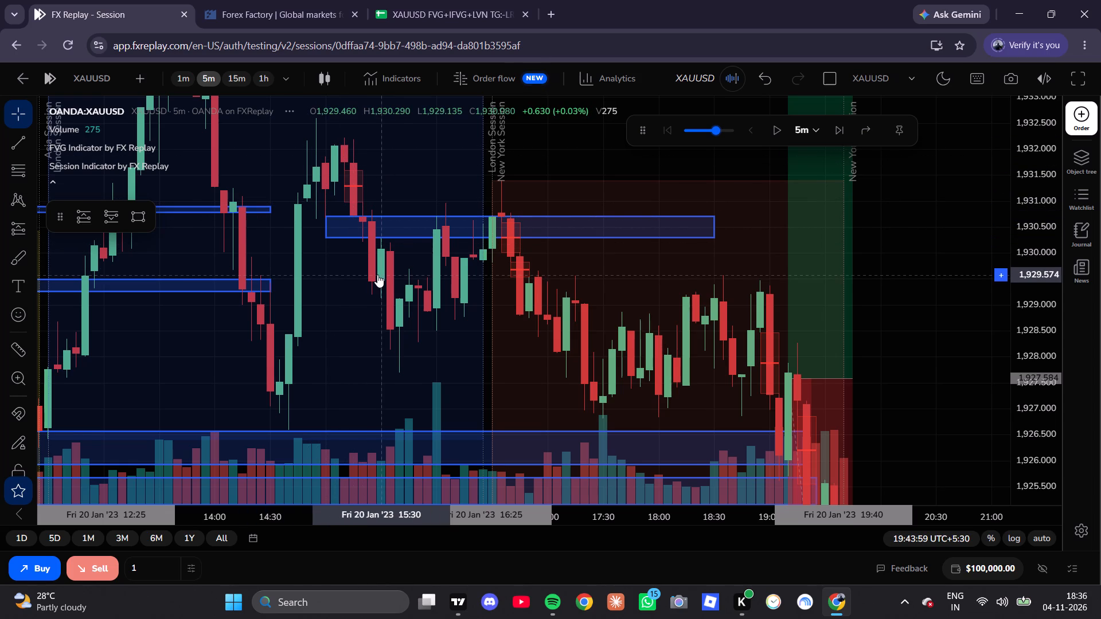
scroll(377, 275, "down", 1)
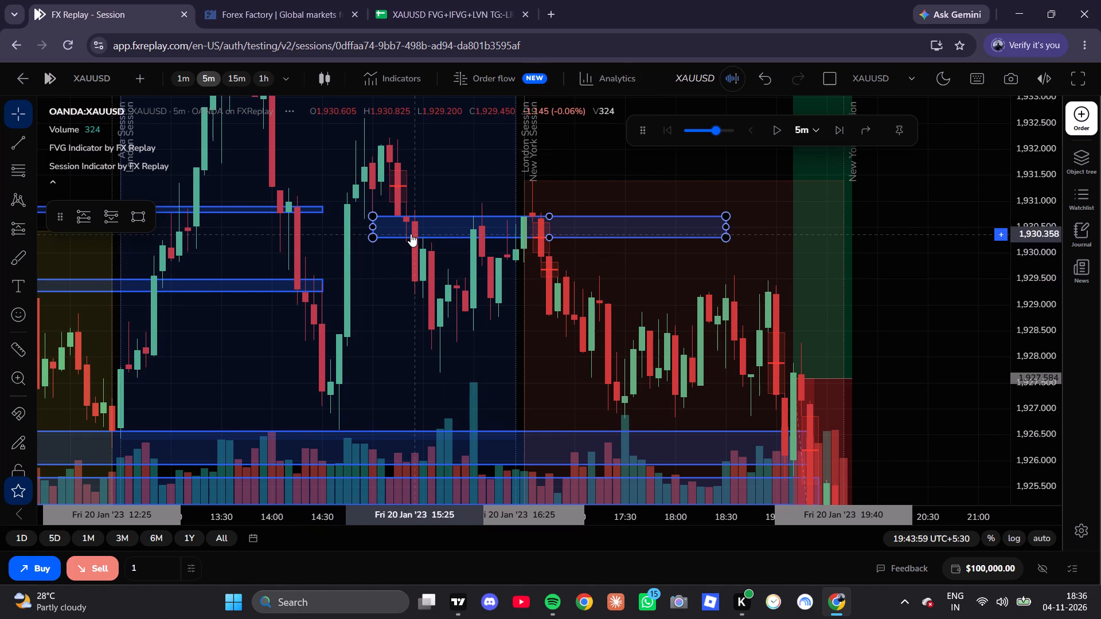
scroll(407, 234, "down", 2)
scroll(455, 301, "up", 2)
left_click_drag(505, 354, 467, 274)
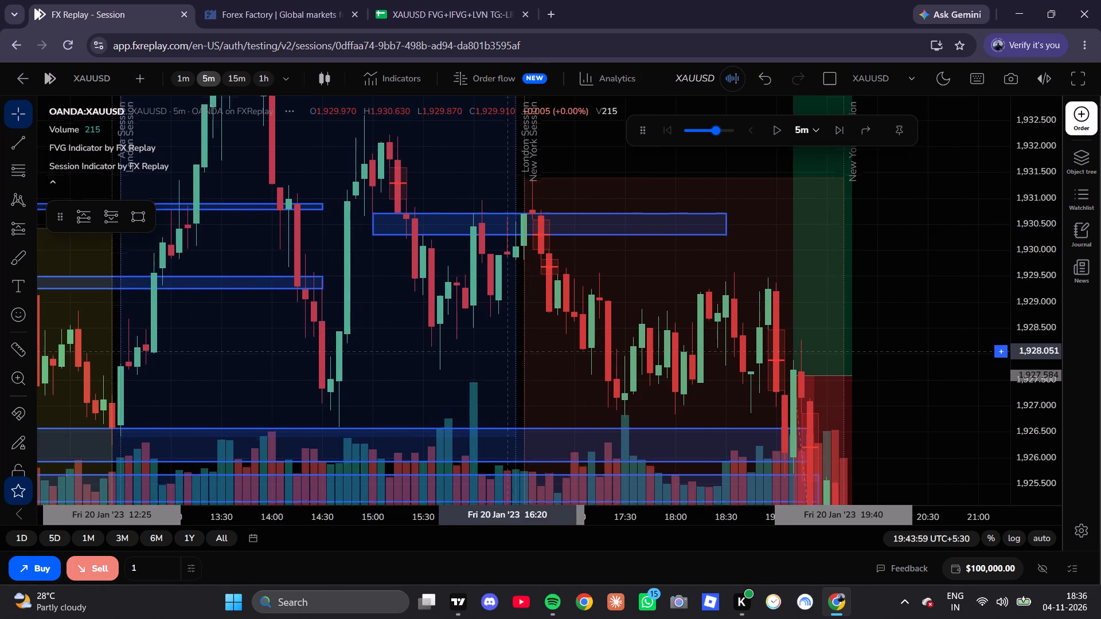
left_click_drag(467, 274, 451, 255)
scroll(451, 248, "up", 1)
scroll(451, 248, "down", 5)
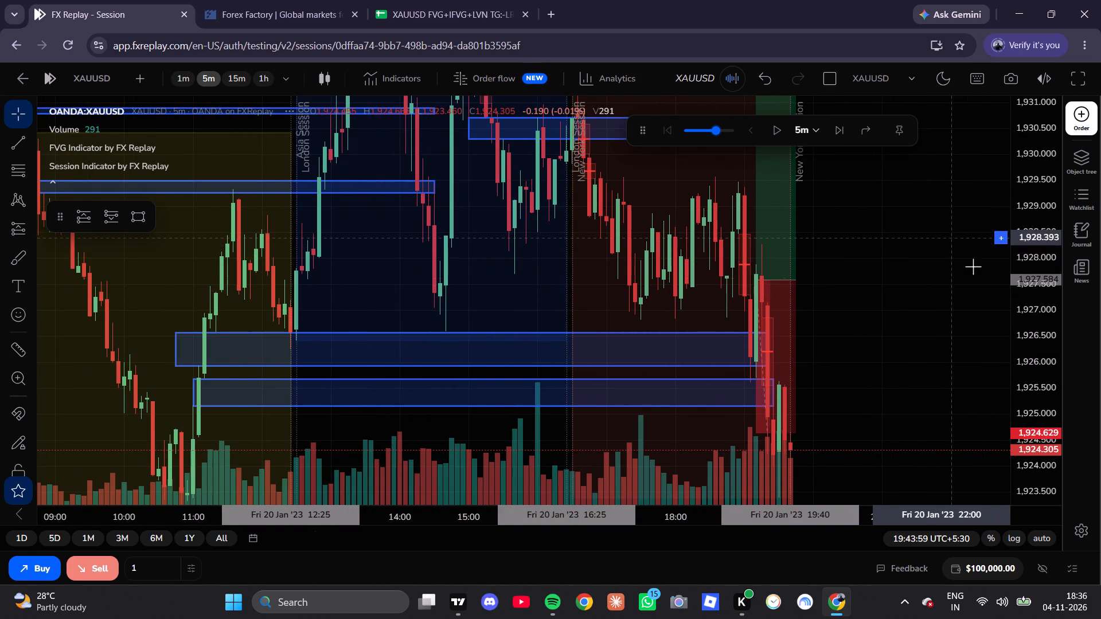
scroll(1006, 342, "down", 4)
scroll(1029, 394, "down", 3)
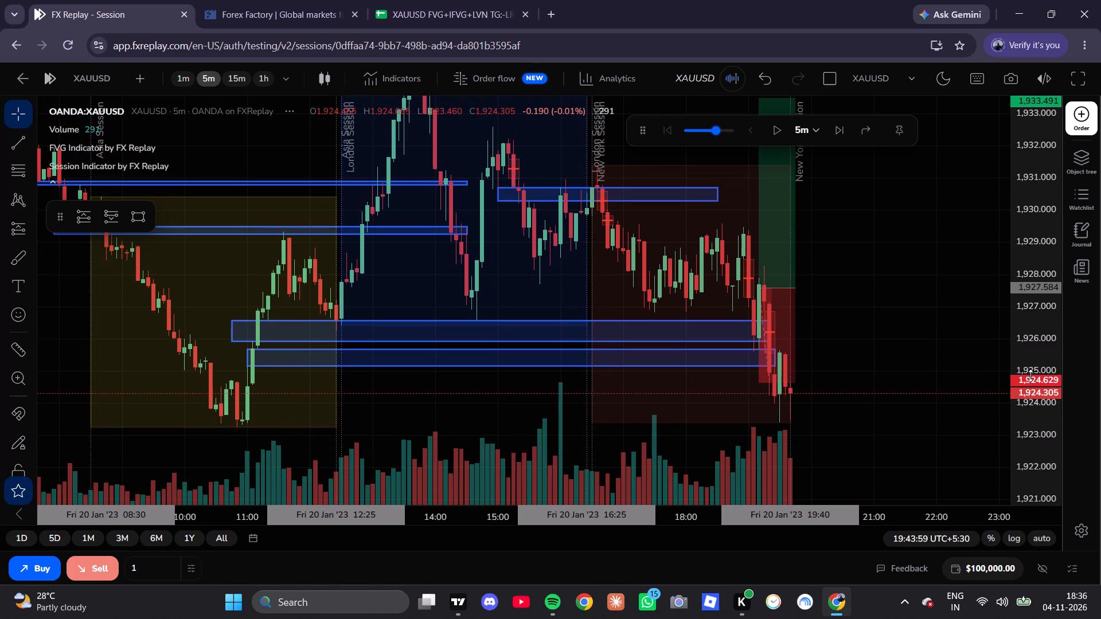
scroll(1030, 375, "down", 1)
scroll(901, 389, "down", 2)
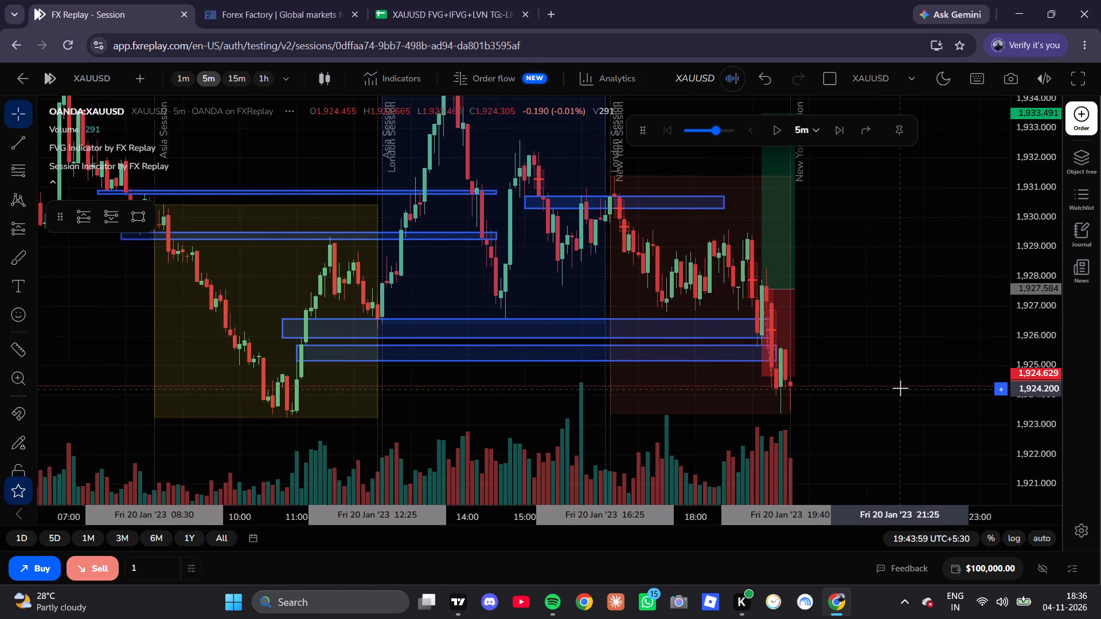
scroll(900, 388, "down", 1)
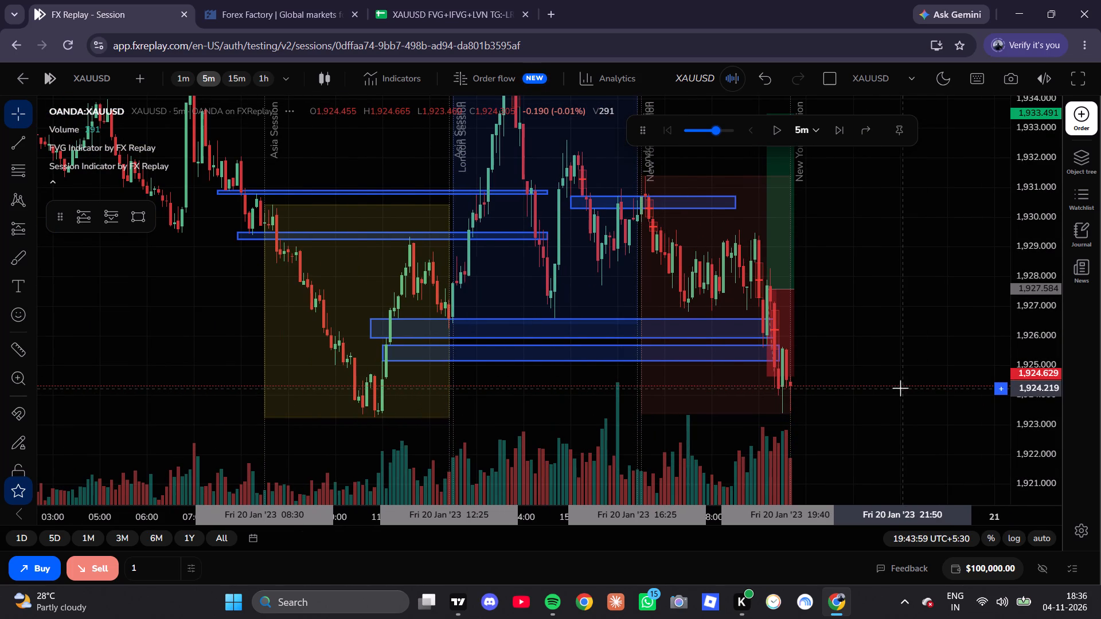
scroll(900, 388, "up", 3)
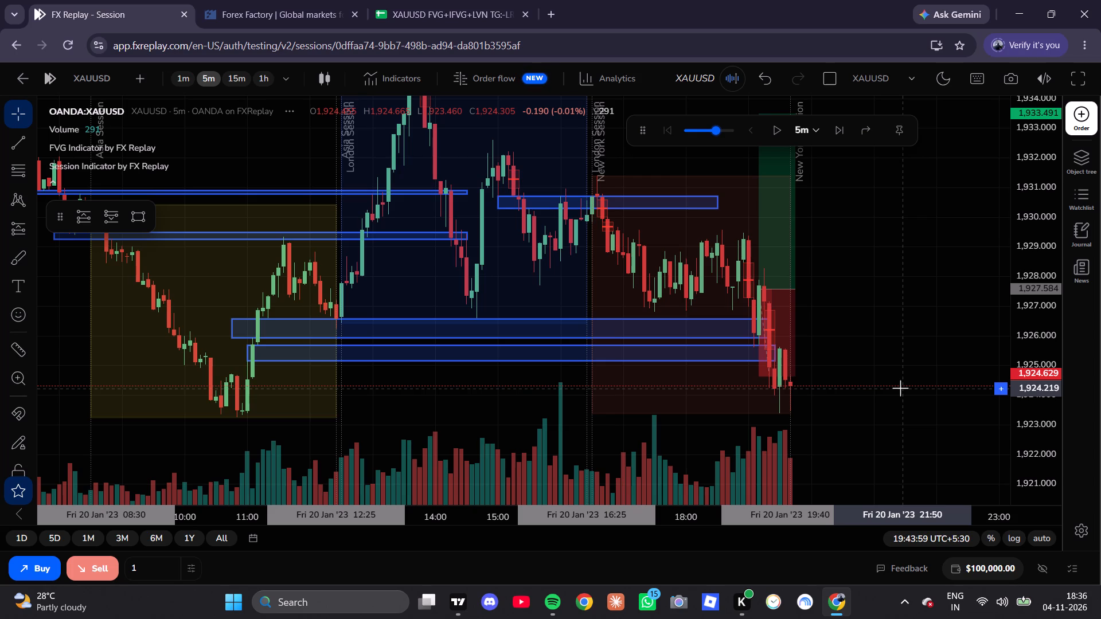
scroll(798, 359, "up", 3)
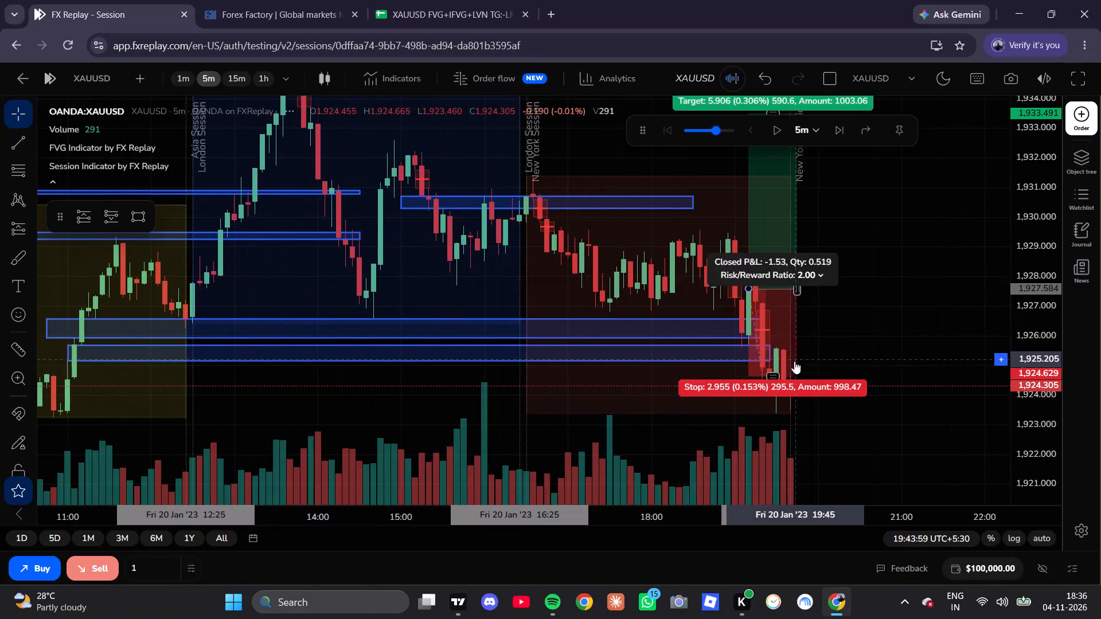
Switch to the 15-minute chart and advance the replay candle by candle to 20:29.
left_click(232, 73)
scroll(619, 332, "up", 3)
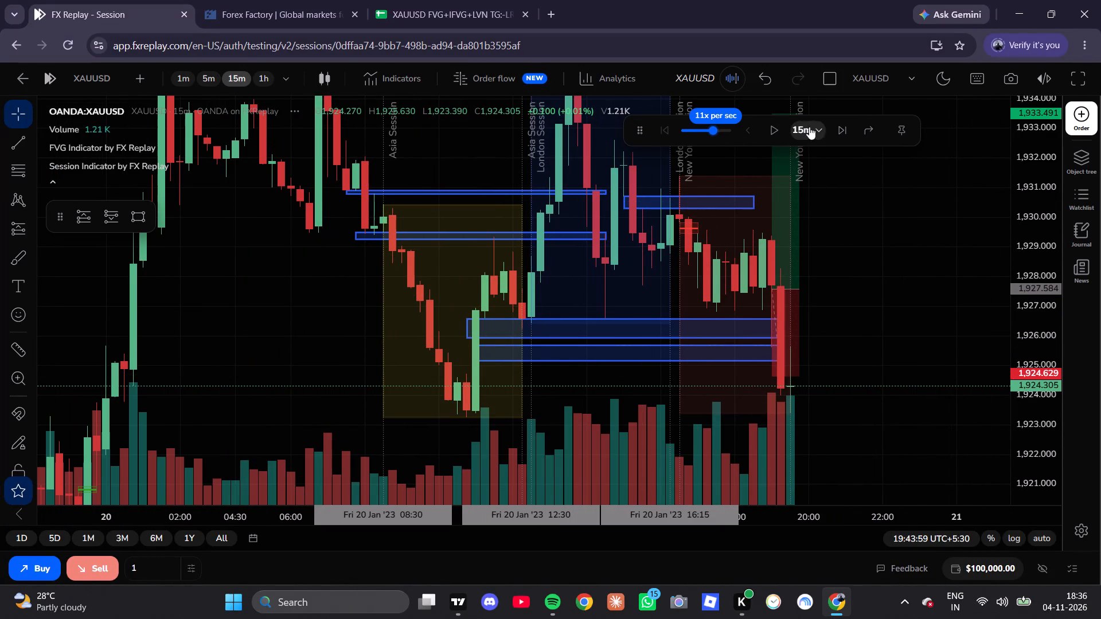
left_click(841, 129)
left_click(841, 130)
left_click(842, 130)
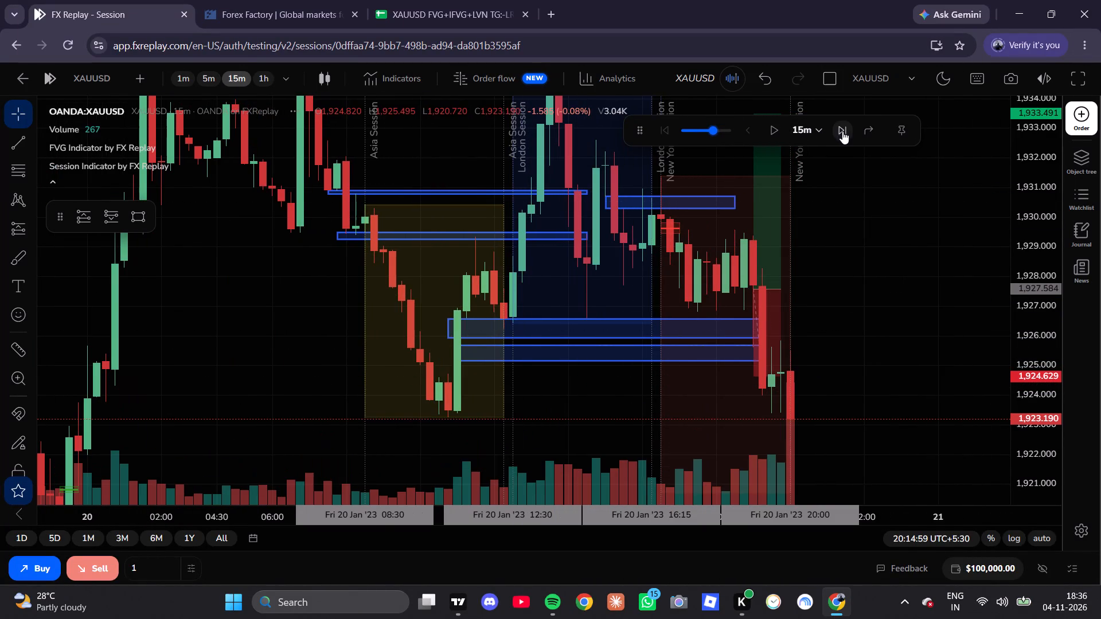
scroll(740, 378, "up", 4)
scroll(795, 431, "up", 2)
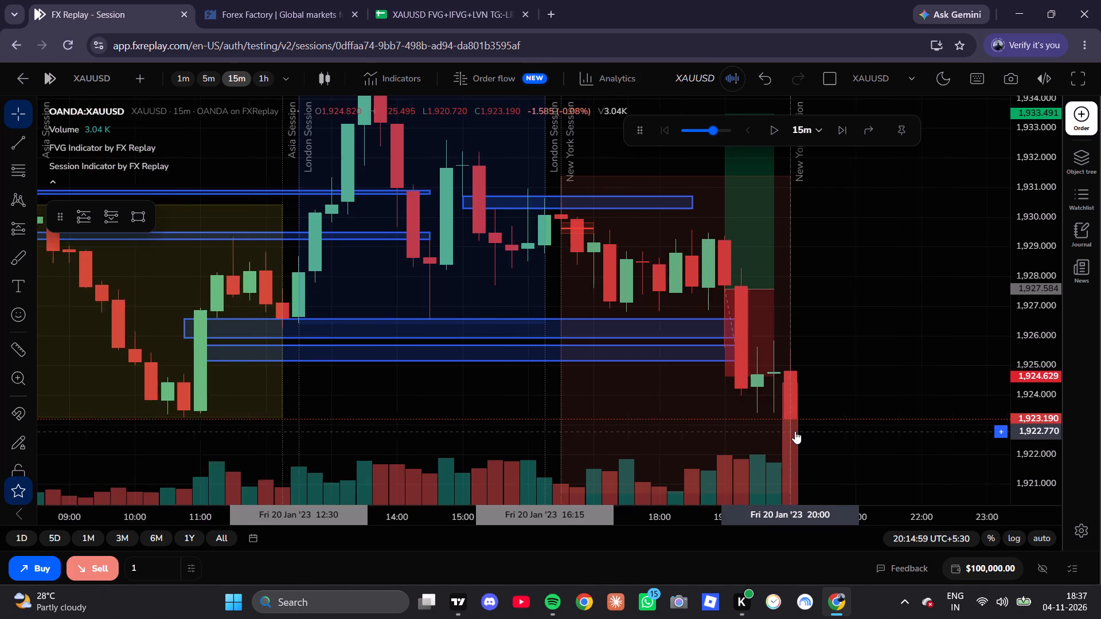
scroll(795, 431, "up", 1)
left_click(841, 131)
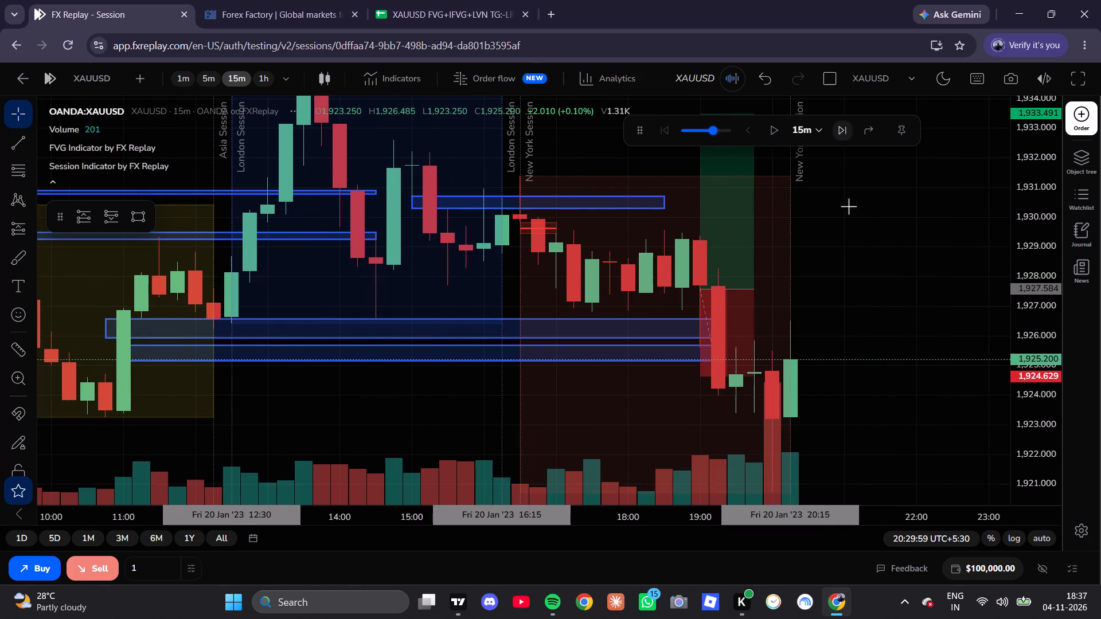
Delete the two long fair value gap rectangles starting in the Asia session, between about 1,925.1 and 1,926.5.
left_click_drag(881, 386, 875, 301)
left_click(875, 301)
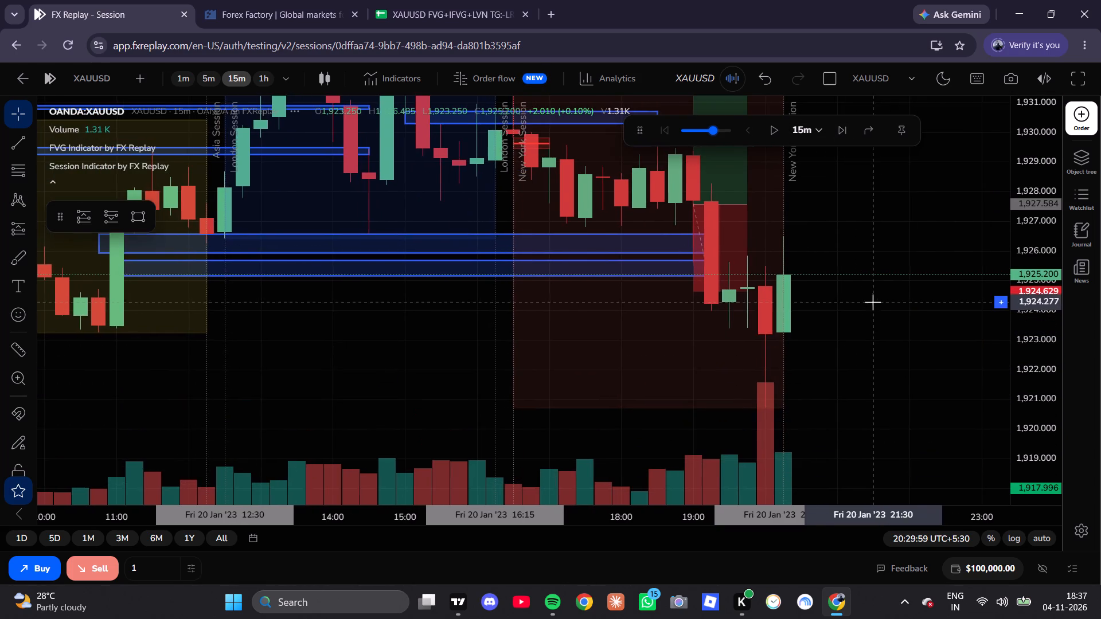
scroll(866, 312, "down", 5)
left_click_drag(895, 299, 902, 381)
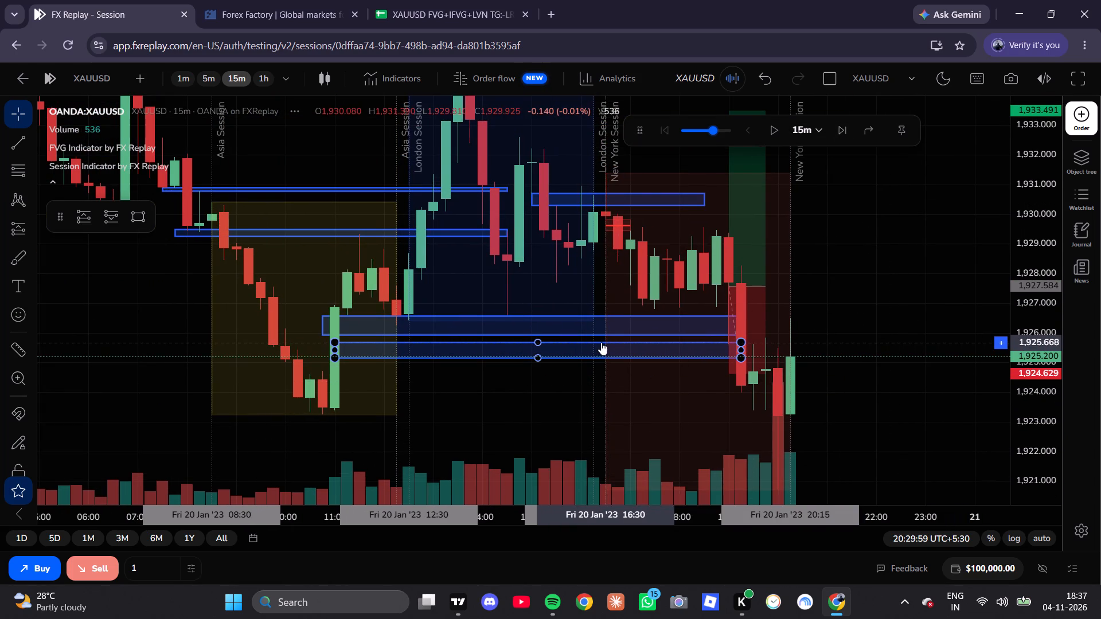
left_click(601, 342)
left_click(873, 305)
left_click(633, 327)
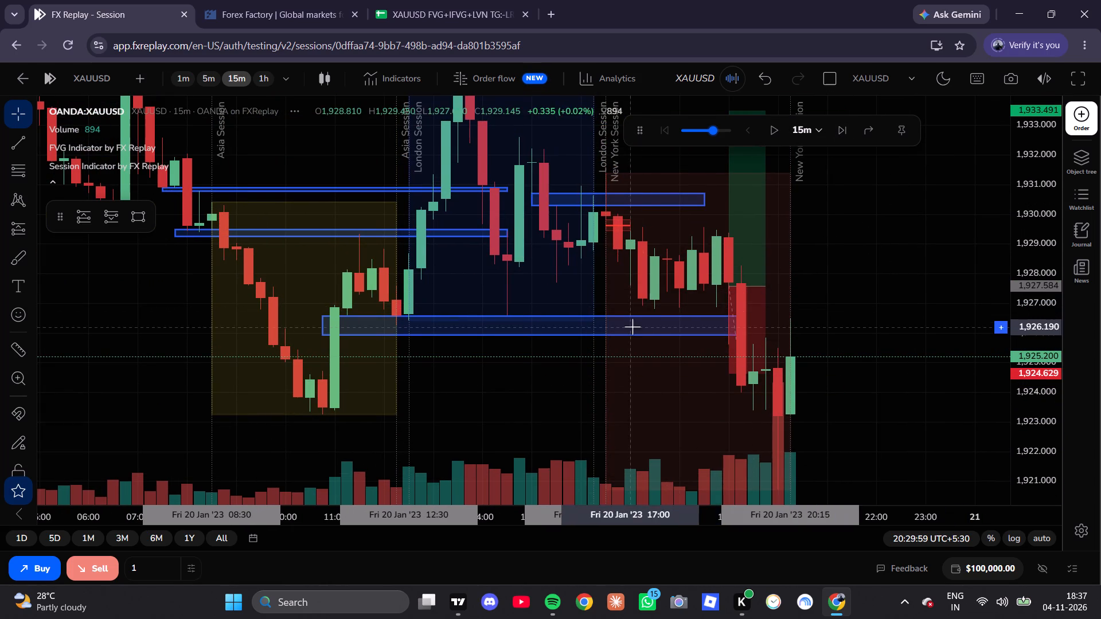
left_click(657, 314)
left_click(932, 281)
Examine the 15-minute price action back to 19 January for remaining gaps and levels around the current price.
scroll(644, 335, "up", 5)
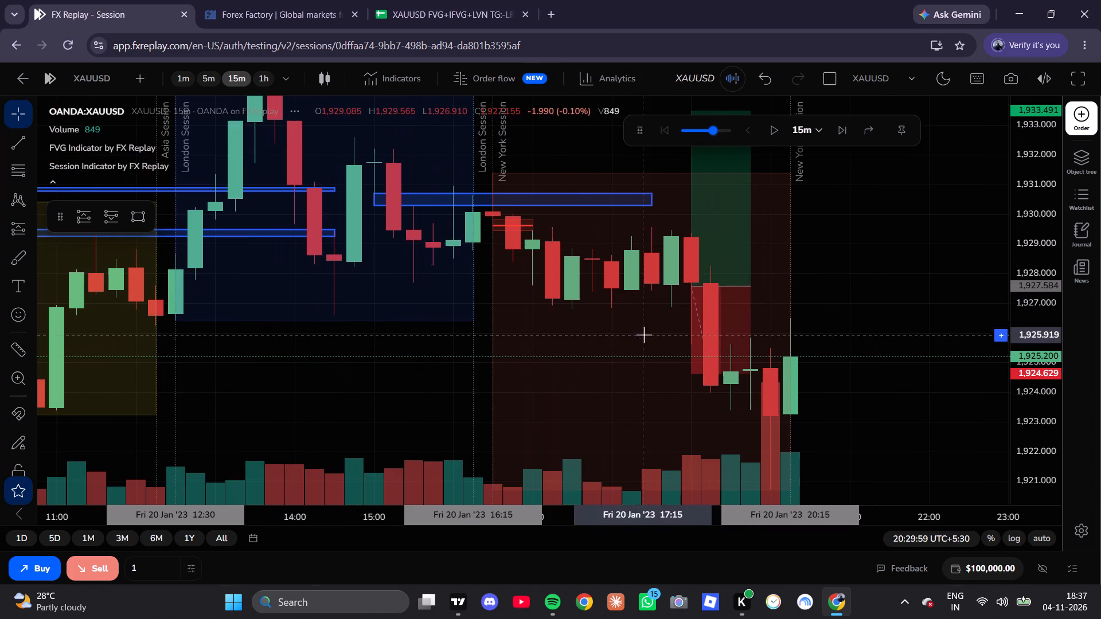
left_click_drag(990, 385, 982, 357)
scroll(1054, 358, "up", 7)
scroll(1054, 358, "down", 2)
scroll(1054, 358, "up", 7)
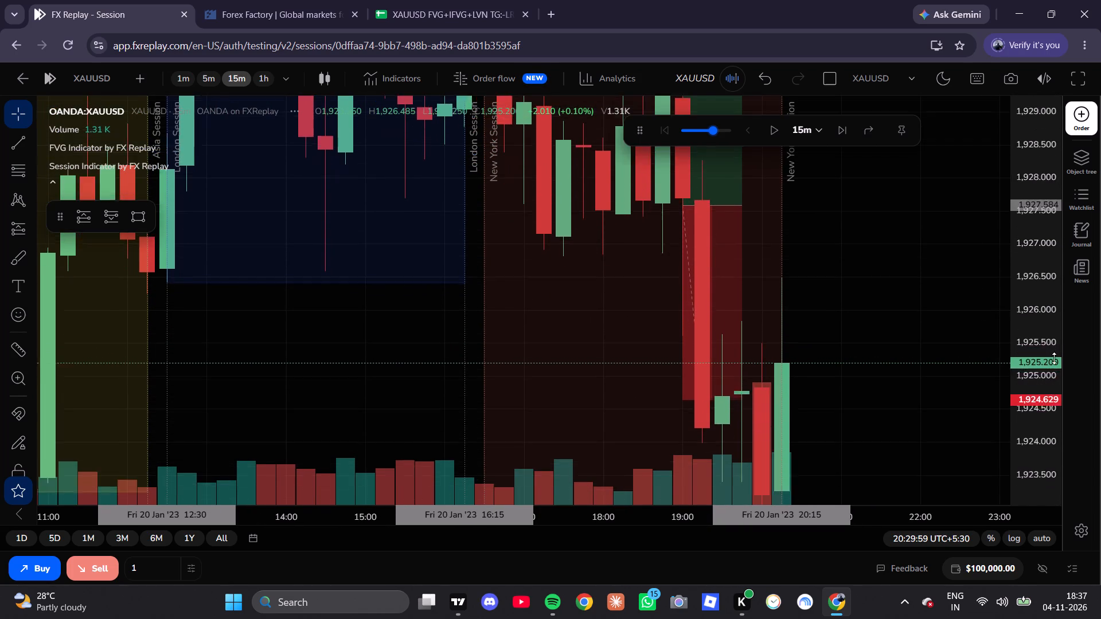
scroll(1054, 358, "up", 14)
scroll(1095, 364, "down", 7)
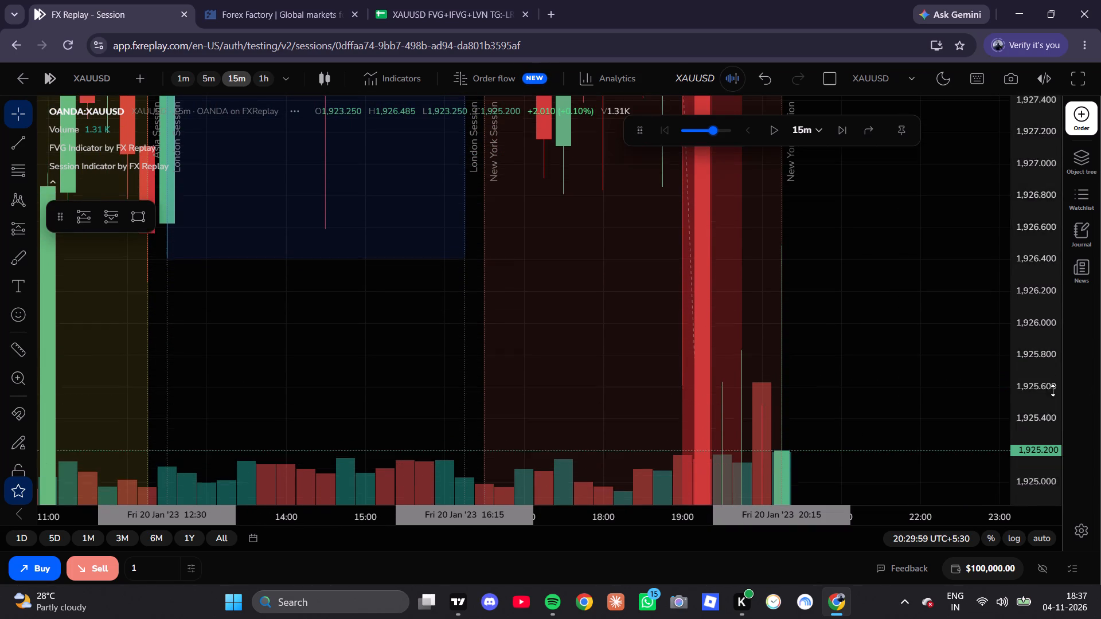
scroll(1053, 390, "down", 20)
left_click_drag(935, 295, 936, 395)
scroll(936, 358, "down", 14)
left_click_drag(880, 368, 938, 170)
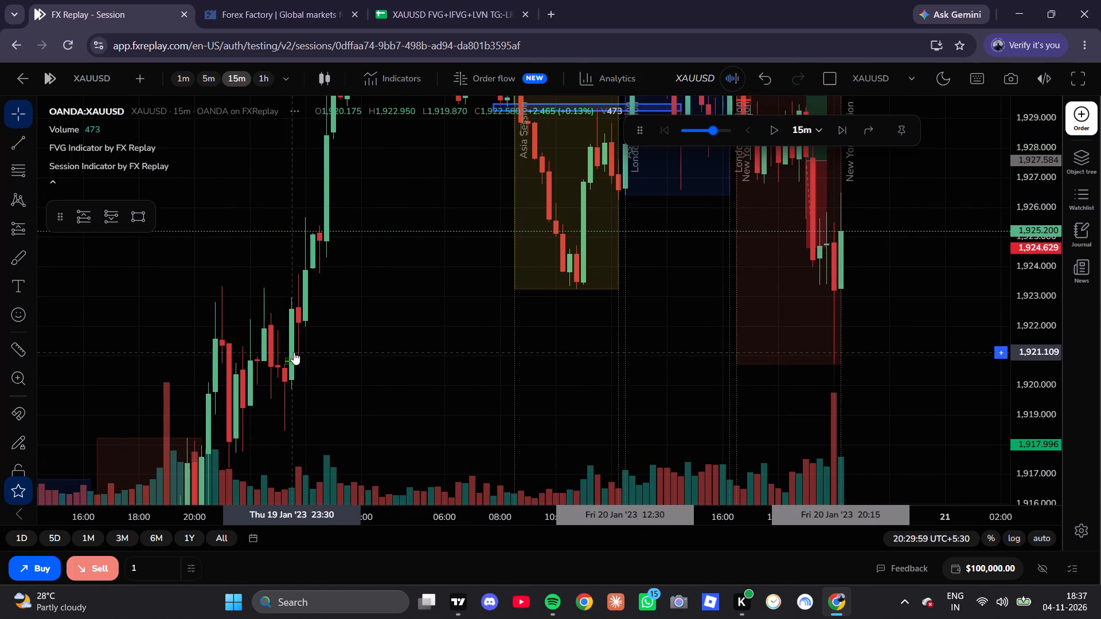
left_click_drag(383, 303, 361, 391)
scroll(403, 379, "up", 3)
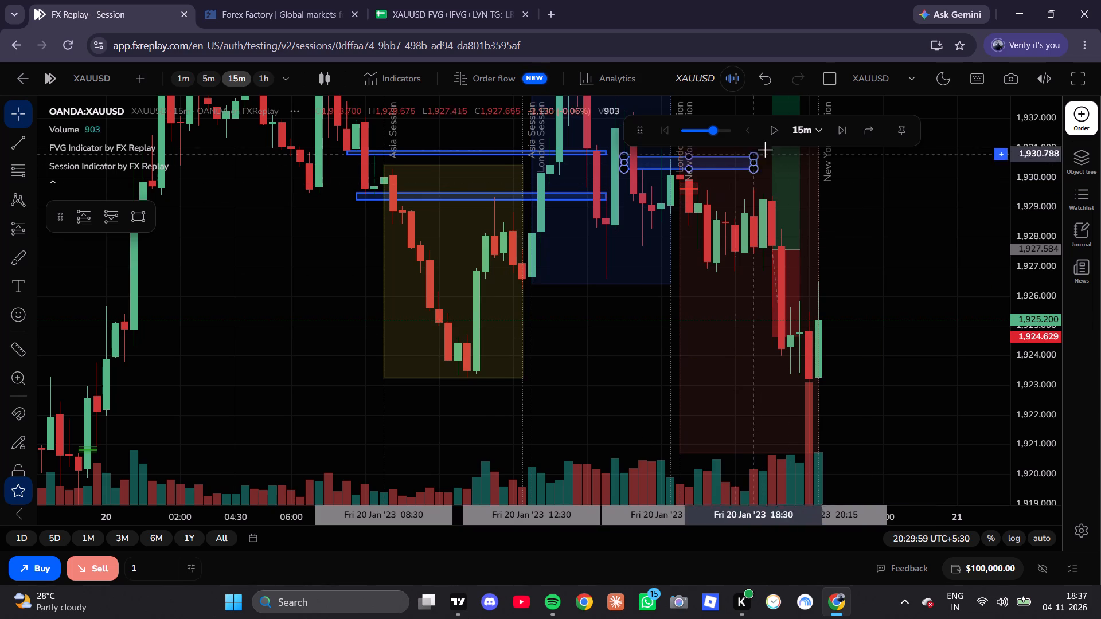
Draw a rectangle from the Asia session's low area to beyond the latest candle, spanning about 1,924.7 to 1,925.2.
left_click(140, 226)
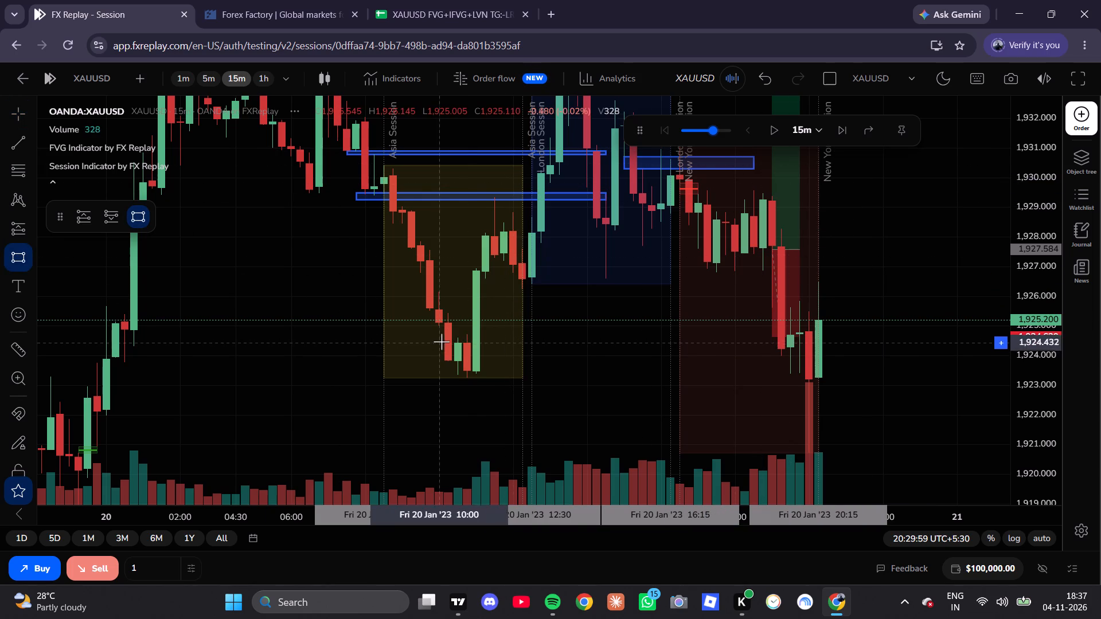
left_click(457, 334)
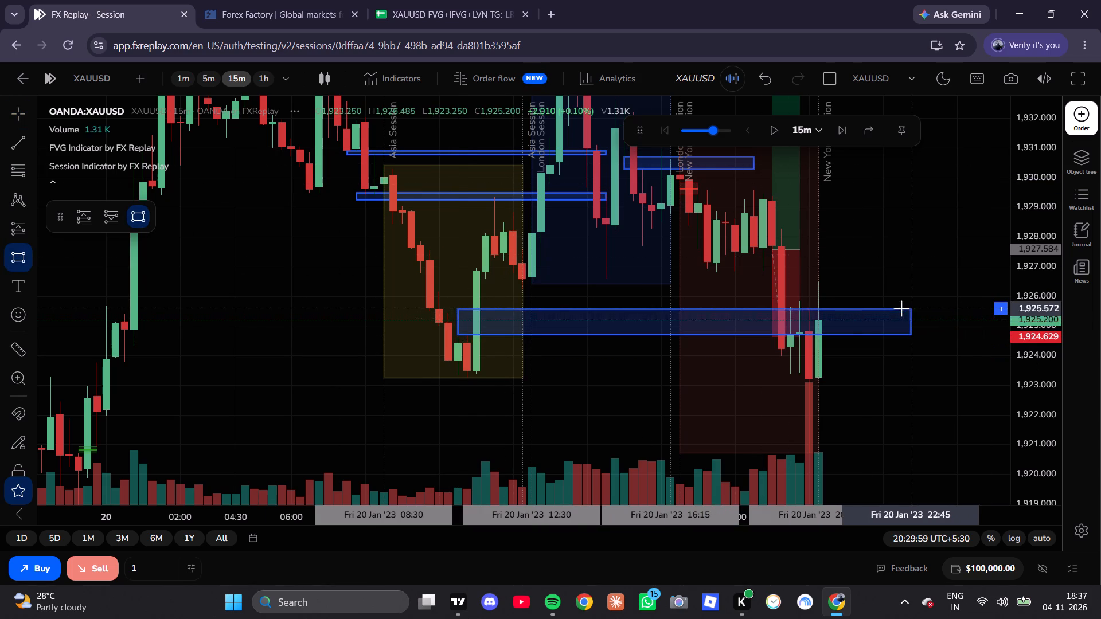
left_click(927, 319)
left_click(901, 222)
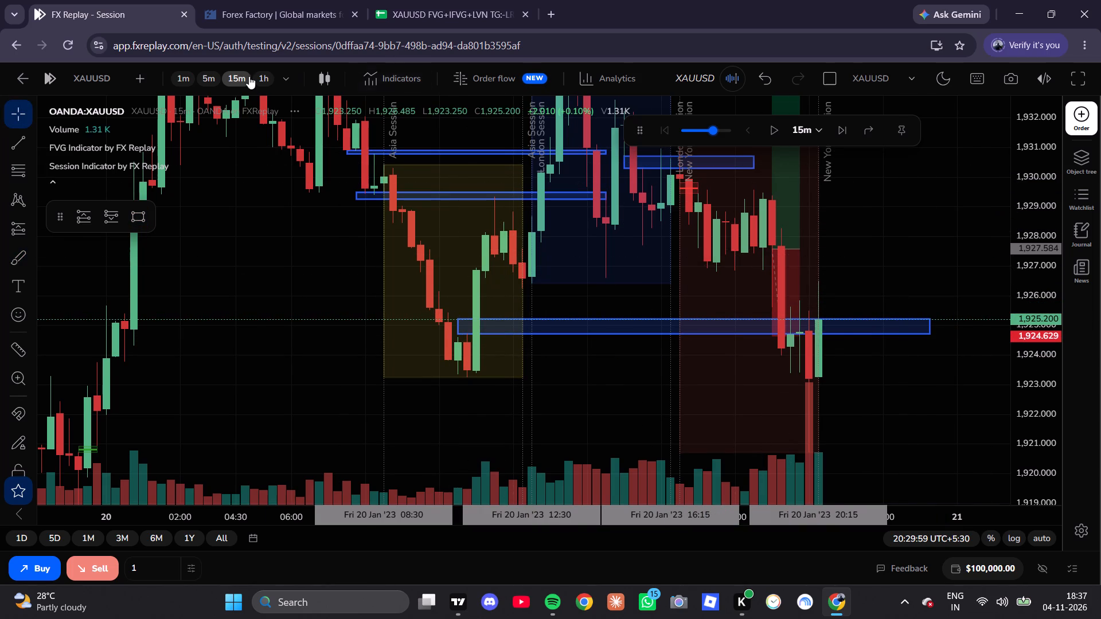
Examine the new zone against the Asia low and the latest New York candles on the 5-minute chart.
left_click(206, 74)
scroll(447, 302, "down", 7)
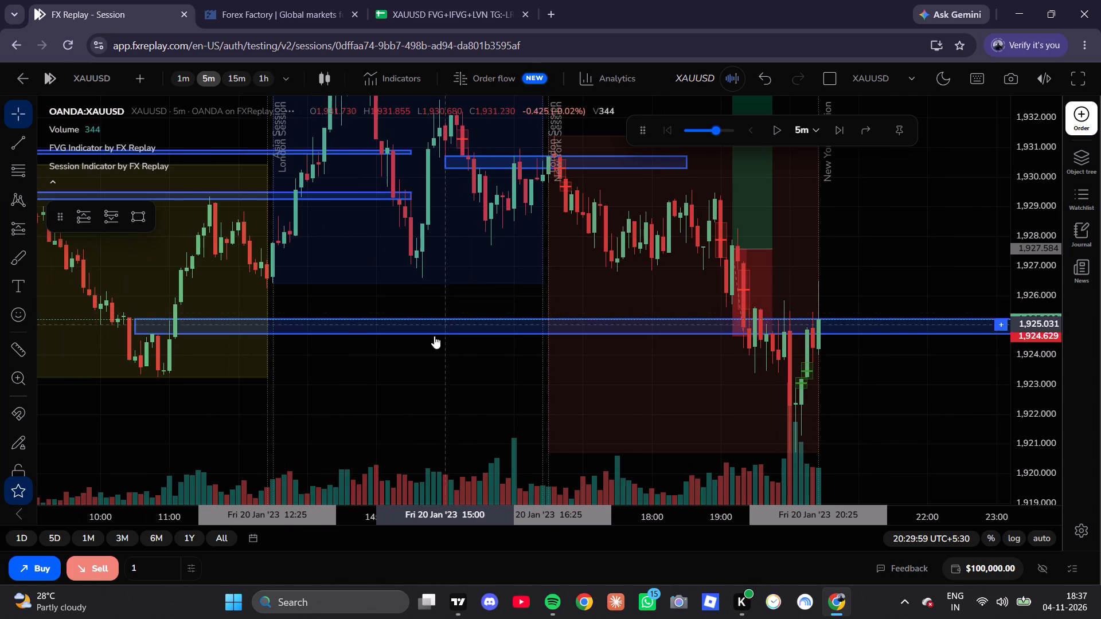
left_click_drag(398, 356, 761, 353)
scroll(809, 365, "down", 8)
left_click_drag(860, 378, 497, 401)
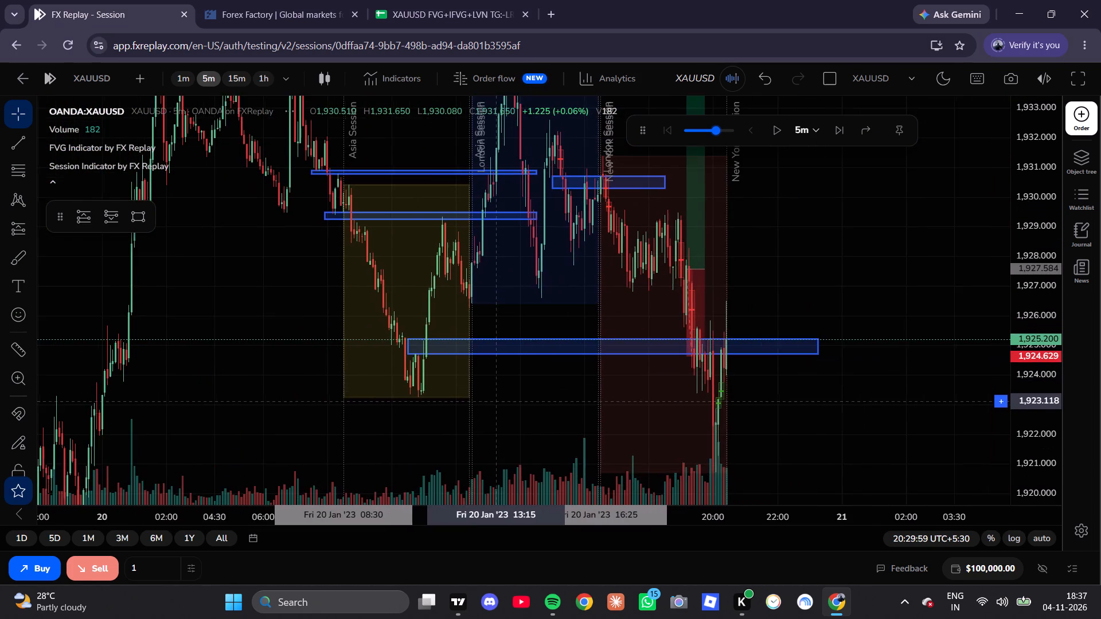
left_click_drag(497, 401, 526, 364)
scroll(526, 364, "up", 11)
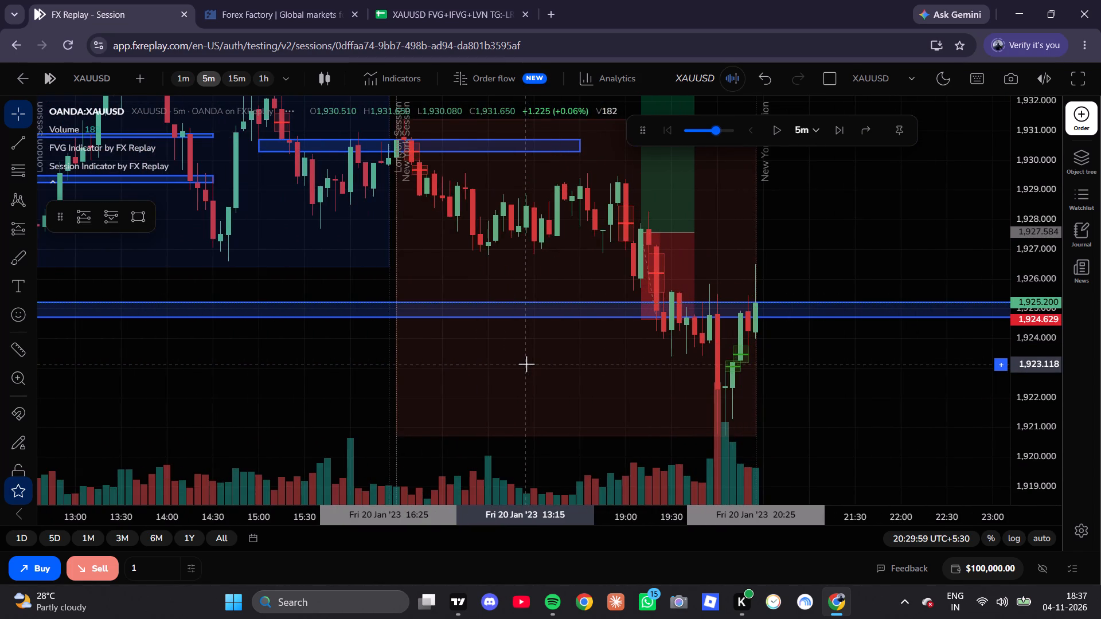
scroll(526, 364, "down", 7)
left_click_drag(466, 368, 655, 293)
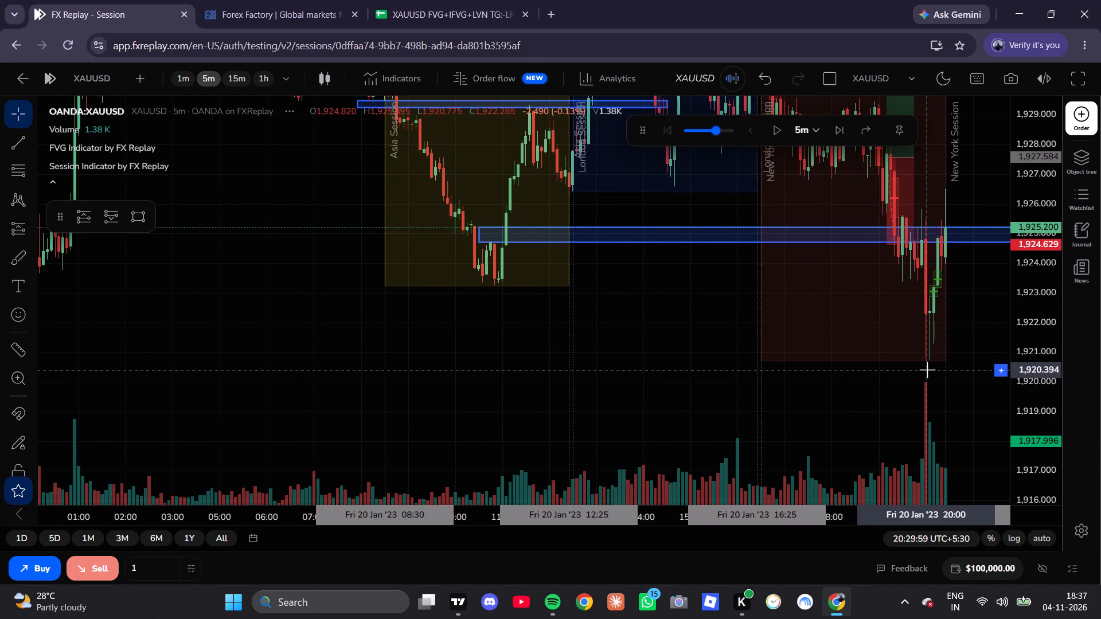
left_click_drag(532, 342, 584, 416)
Adjust the new rectangle on the 5-minute chart to span 1,925.670 down to about 1,924.71, starting at about 10:45.
scroll(580, 377, "down", 5)
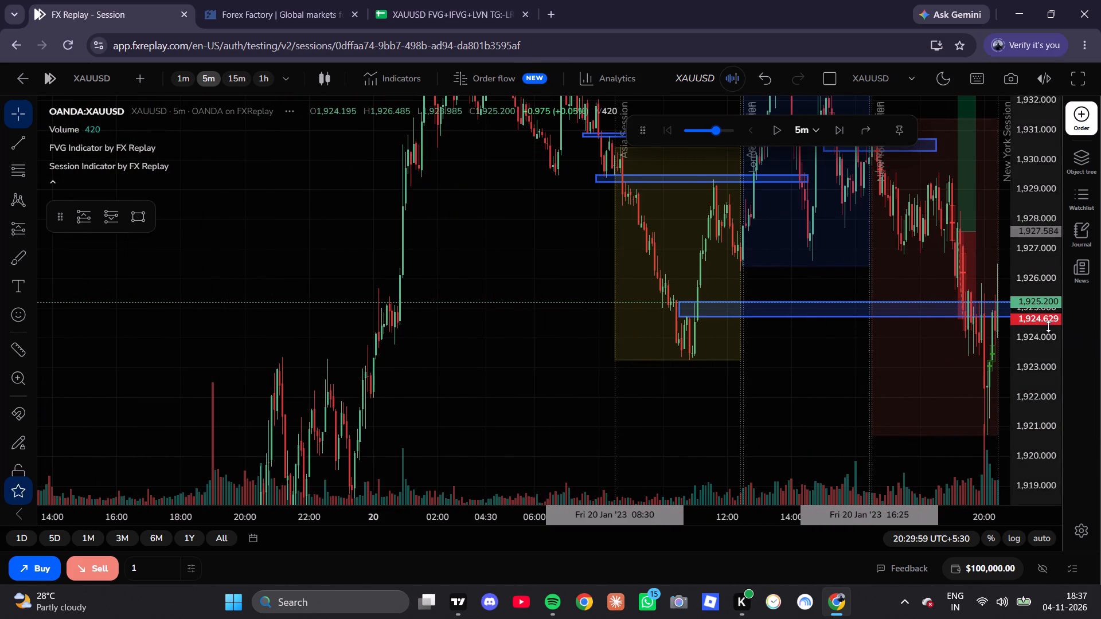
scroll(1048, 326, "up", 19)
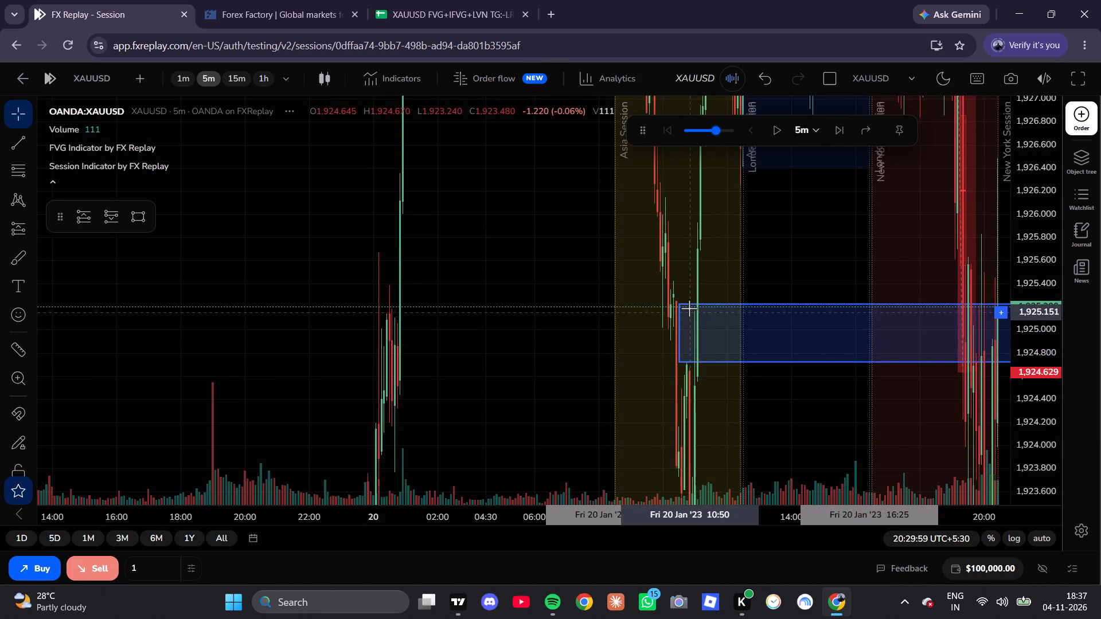
left_click_drag(681, 304, 687, 252)
left_click(682, 363)
left_click_drag(686, 363, 686, 362)
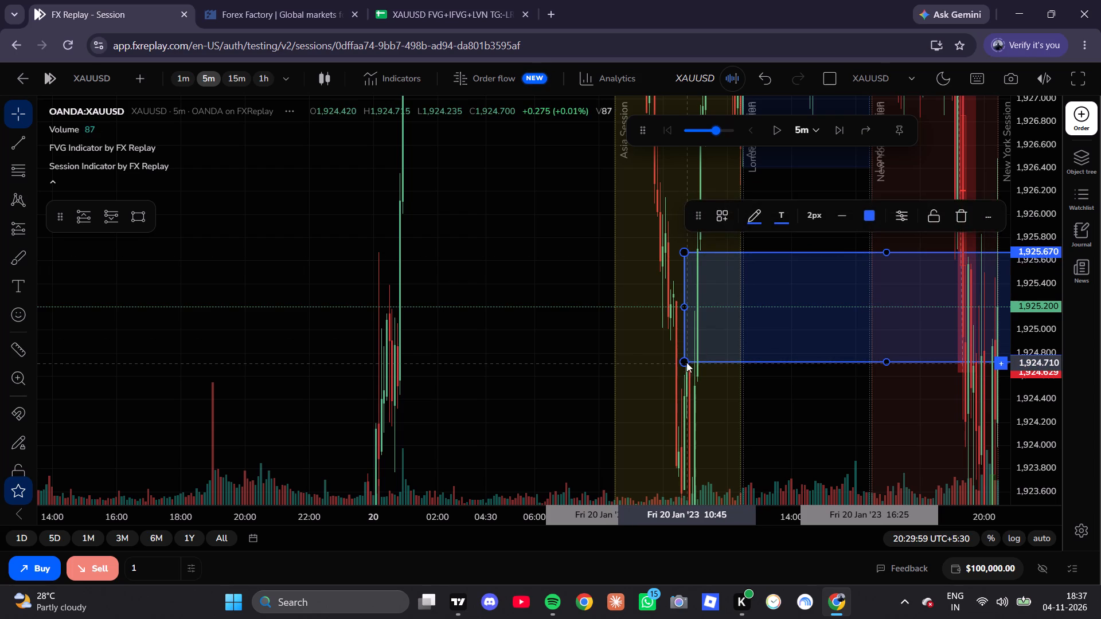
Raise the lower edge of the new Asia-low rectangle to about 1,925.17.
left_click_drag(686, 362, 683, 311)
Examine the narrowed zone against the Asia, London and New York sessions on the 5-minute chart.
left_click_drag(780, 363, 546, 295)
scroll(974, 369, "down", 1)
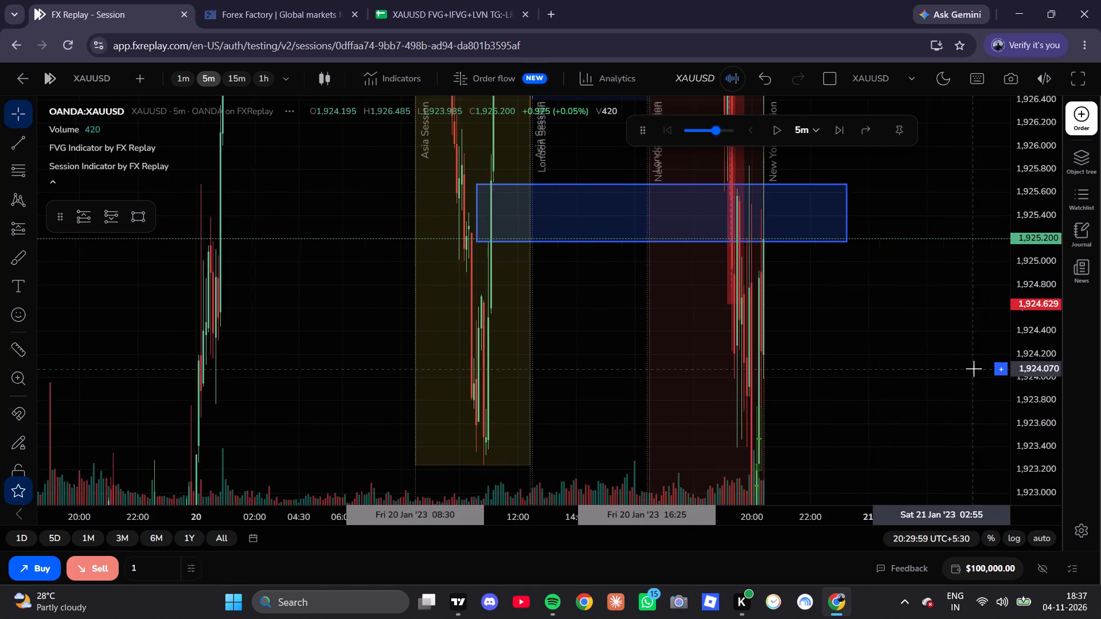
scroll(974, 369, "down", 1)
scroll(1024, 334, "down", 20)
scroll(1024, 348, "up", 1)
scroll(1024, 349, "down", 9)
scroll(1024, 349, "up", 1)
scroll(1024, 349, "down", 1)
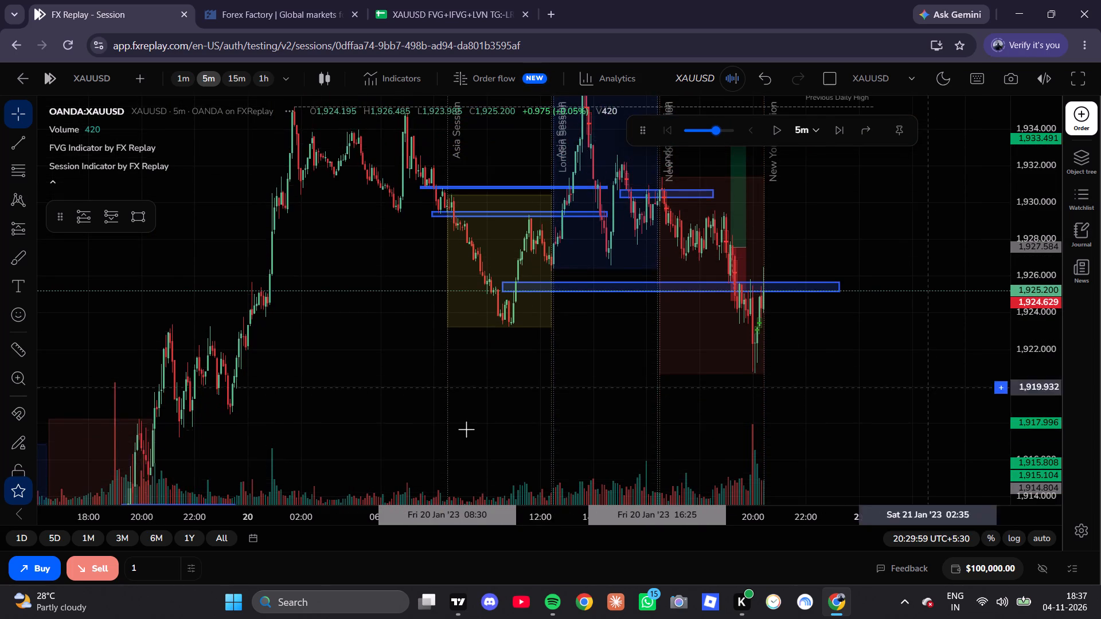
scroll(382, 417, "up", 6)
scroll(522, 372, "down", 2)
scroll(610, 391, "up", 8)
left_click_drag(544, 391, 833, 407)
scroll(764, 389, "down", 6)
scroll(746, 390, "up", 1)
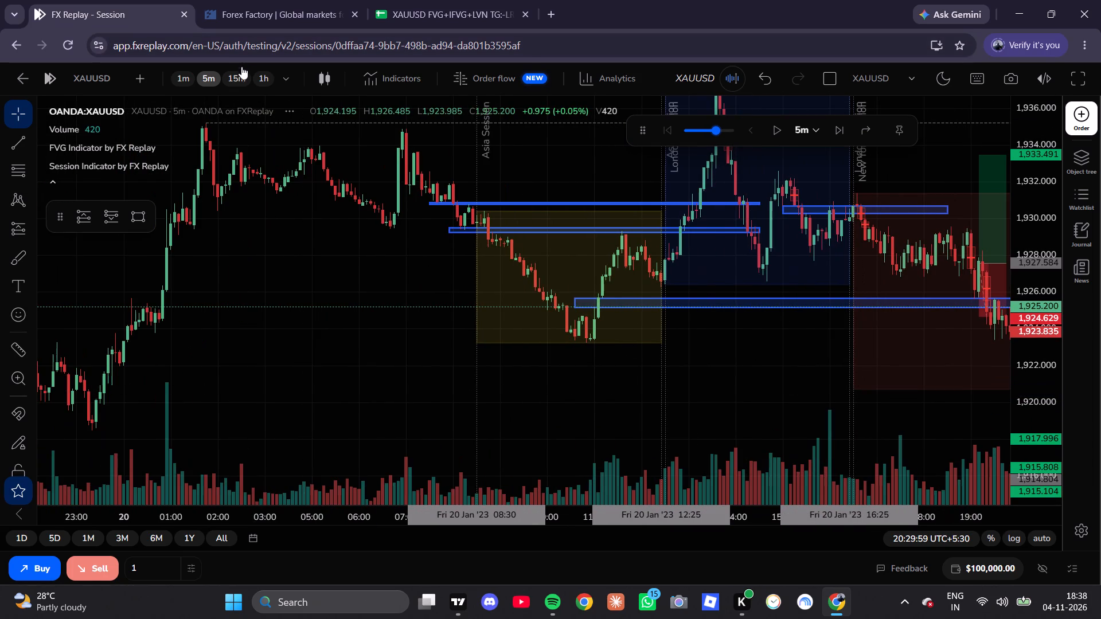
Compare the zone near 1,925 with the Asia and latest New York candles on the 15-minute chart.
left_click(241, 66)
scroll(553, 227, "up", 9)
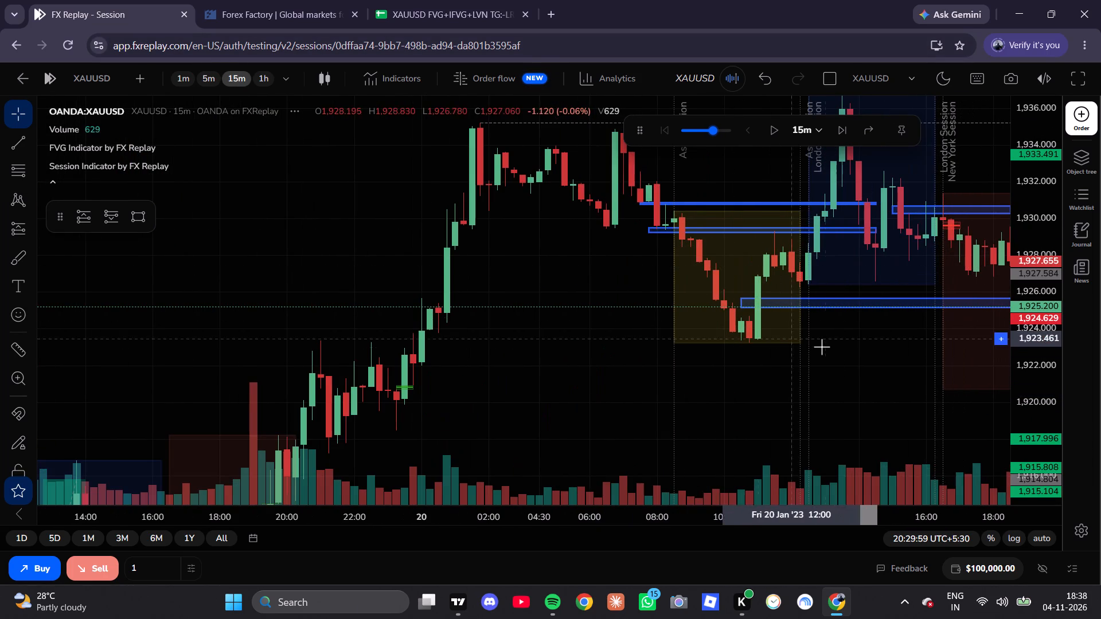
left_click_drag(822, 347, 807, 351)
scroll(1032, 344, "up", 16)
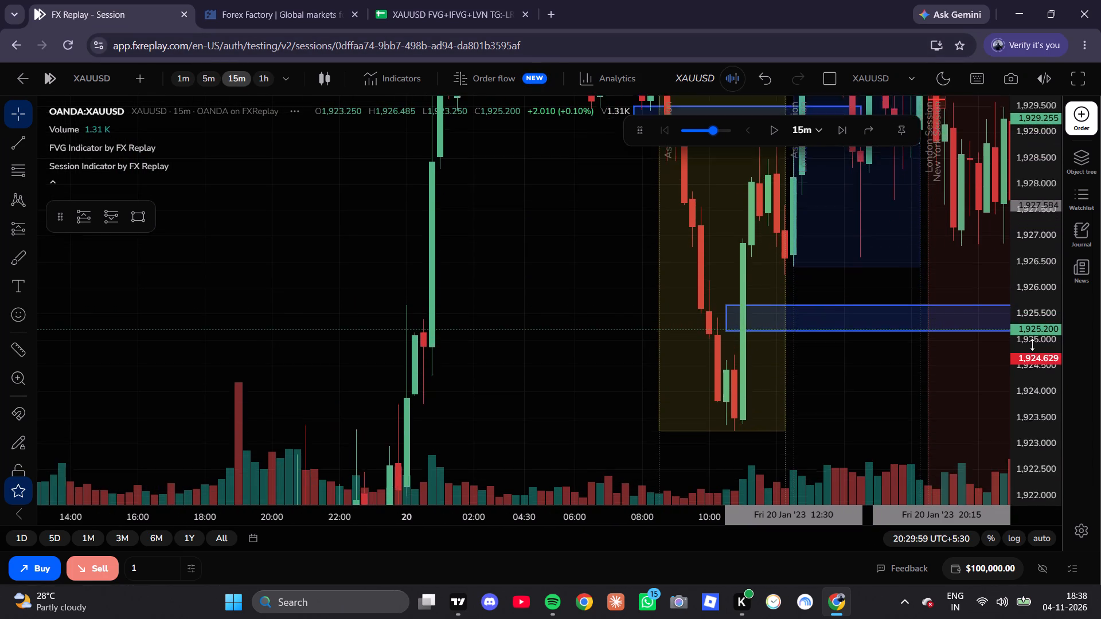
left_click_drag(909, 387, 410, 257)
scroll(410, 257, "up", 1)
left_click_drag(650, 290, 651, 292)
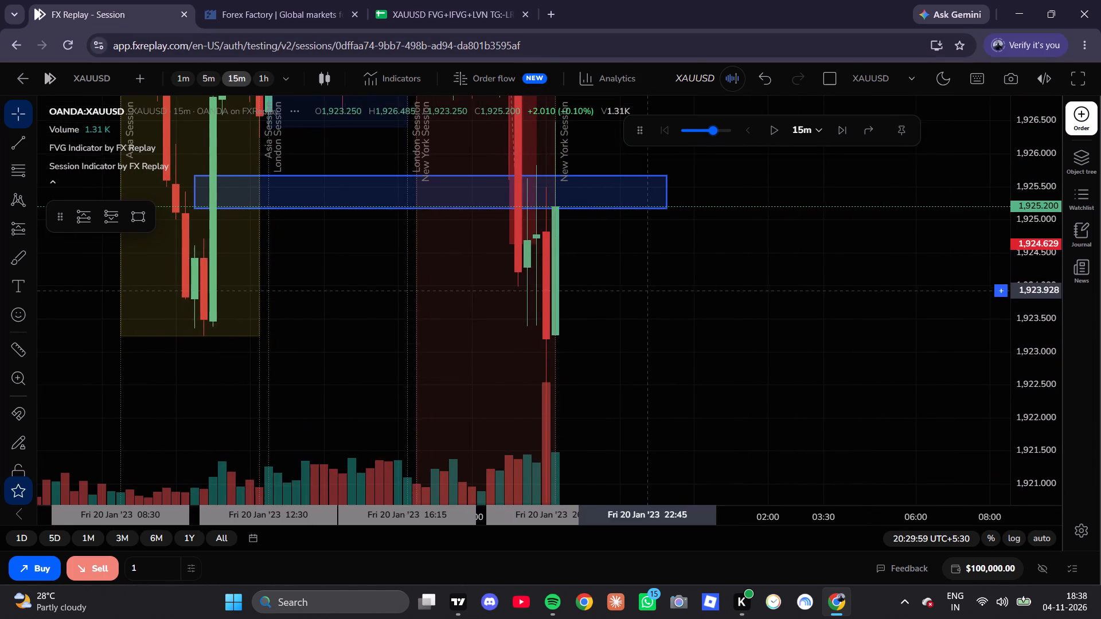
left_click_drag(651, 292, 793, 368)
scroll(794, 369, "up", 2)
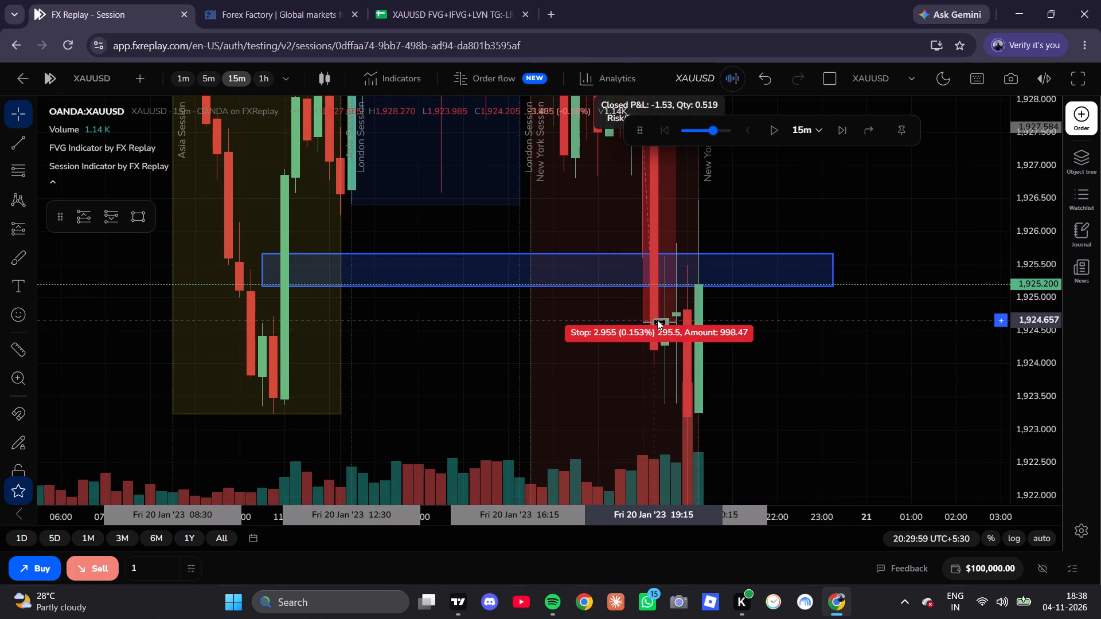
left_click_drag(857, 363, 844, 387)
Delete the rectangle between about 1,925.17 and 1,925.67.
left_click(751, 310)
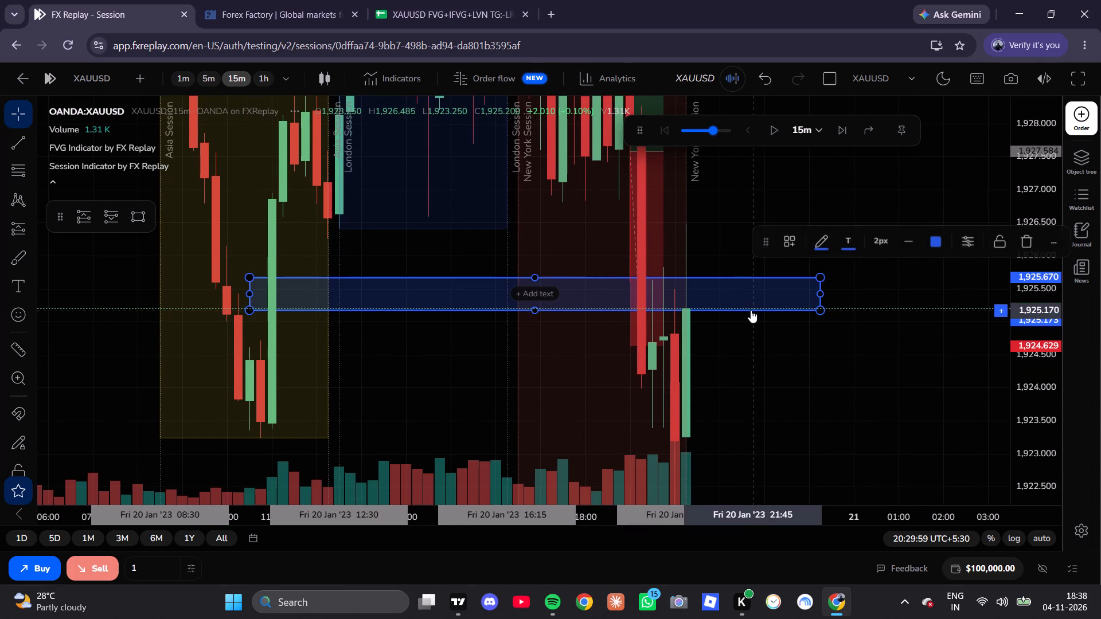
left_click(1025, 238)
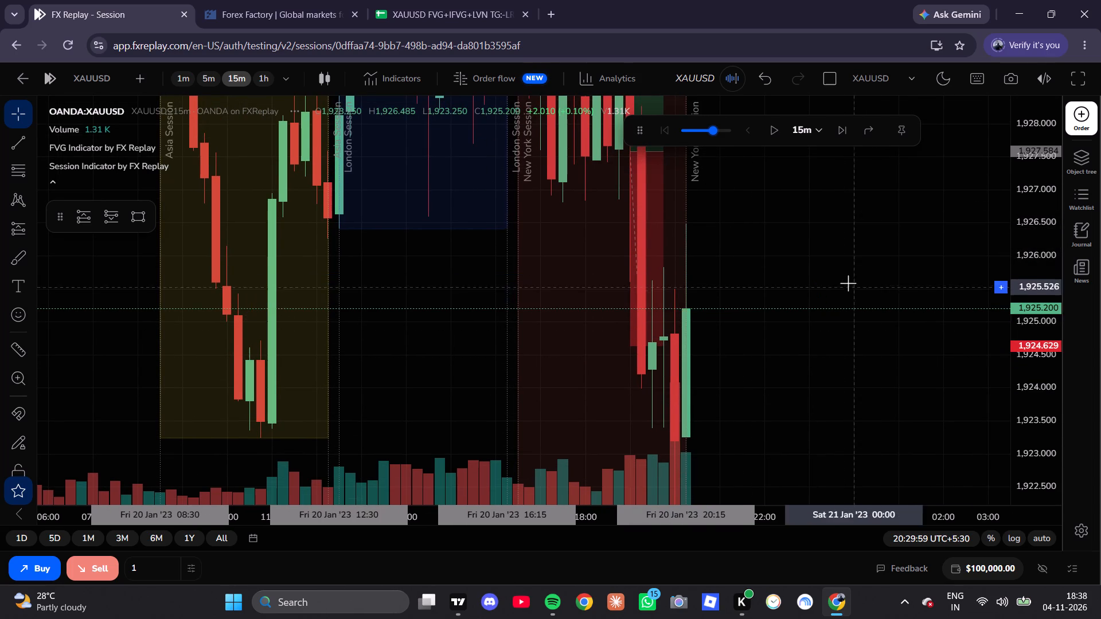
Extend the rectangle at about 1,930.3 to 1,930.7 past the latest candle to about 23:30.
left_click_drag(848, 283, 807, 453)
scroll(781, 291, "down", 5)
left_click_drag(848, 230, 891, 332)
scroll(567, 296, "up", 6)
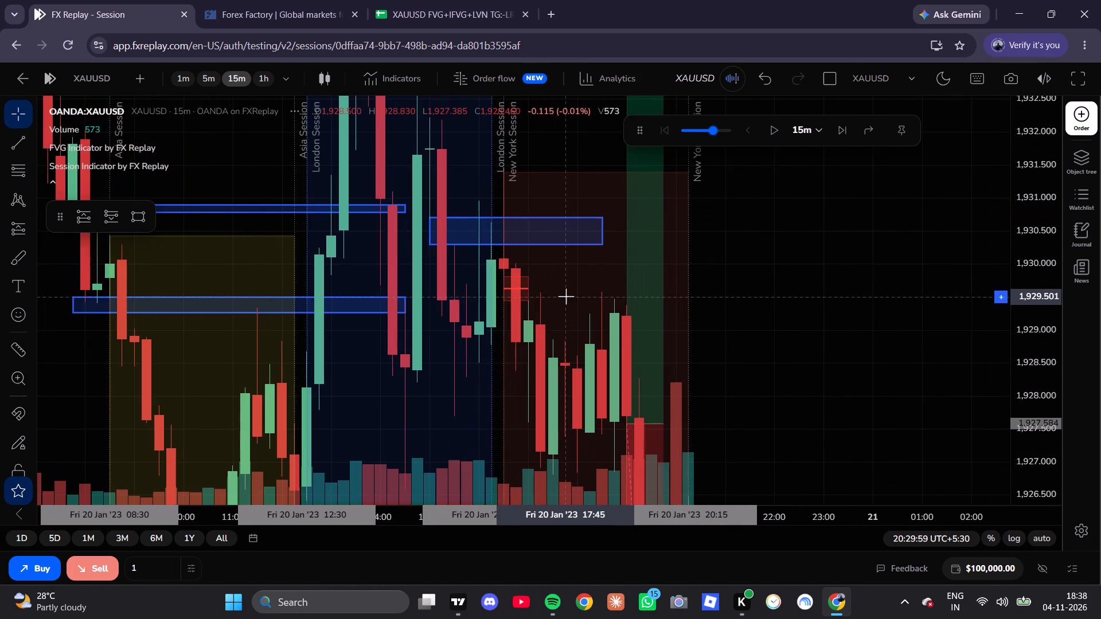
scroll(566, 296, "up", 1)
left_click_drag(752, 318, 740, 425)
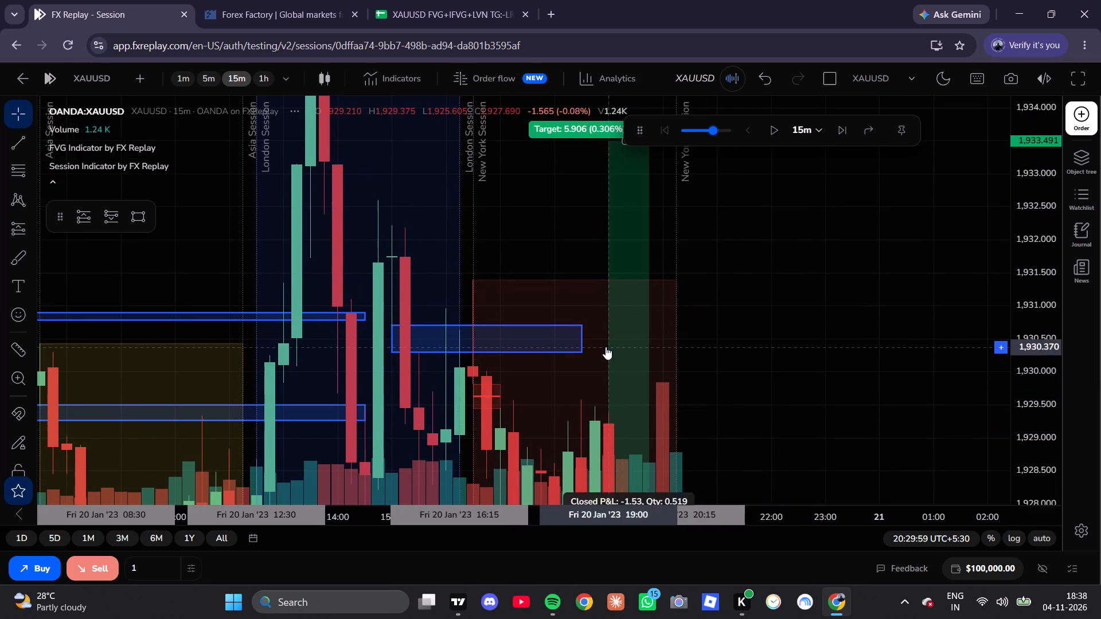
left_click_drag(581, 337, 853, 344)
left_click(840, 420)
Draw a rectangle over the New York open gap, spanning about 1,929.45 to 1,929.81, from 16:30 to 21 January 00:00.
left_click_drag(835, 425, 736, 326)
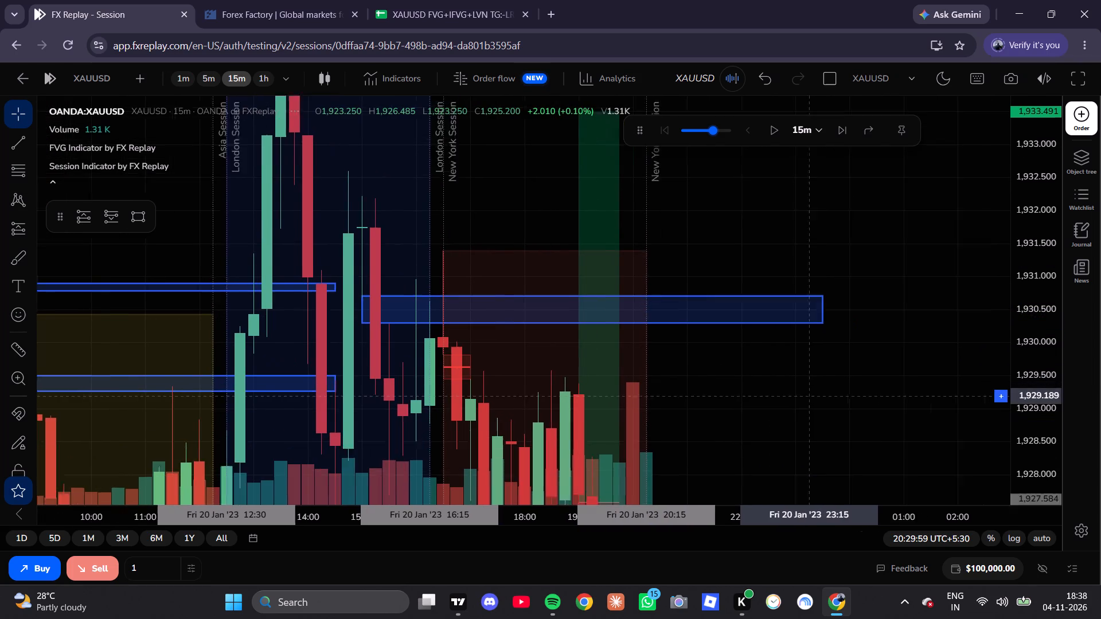
left_click_drag(736, 326, 725, 319)
left_click(135, 212)
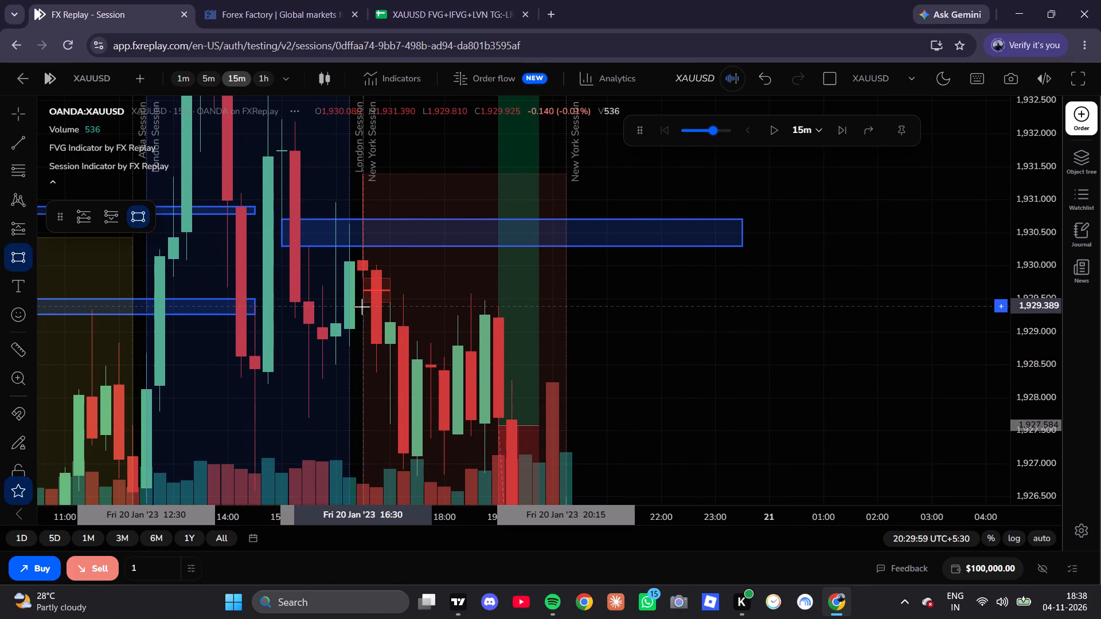
left_click(360, 301)
left_click(767, 277)
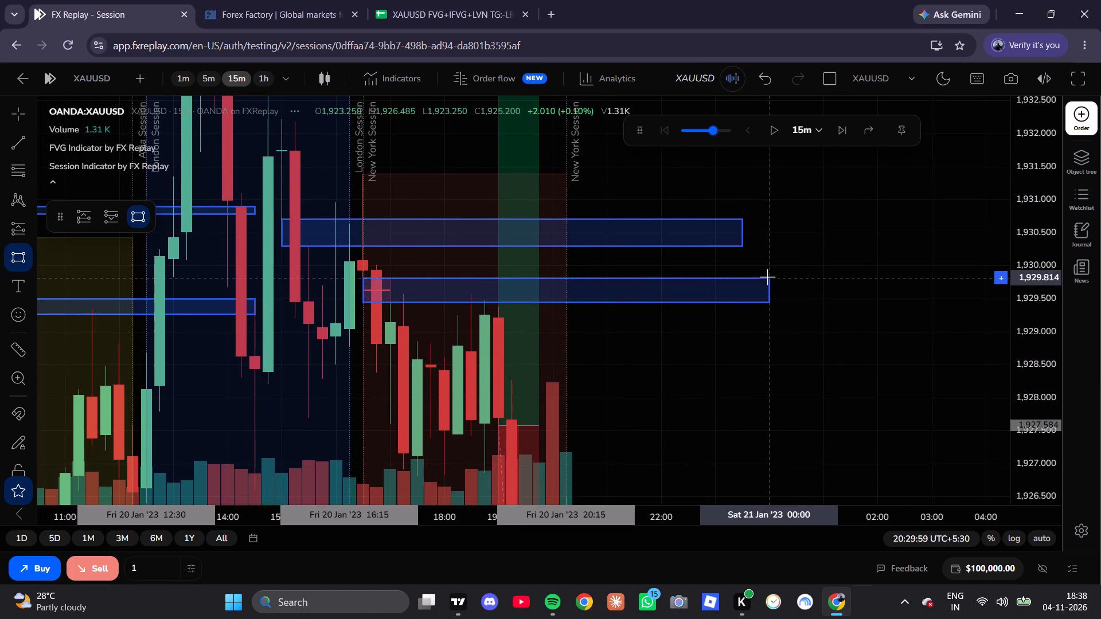
left_click(829, 378)
On the 5-minute chart, adjust the new rectangle to start at 16:35 with its lower edge at about 1,929.55.
left_click(206, 85)
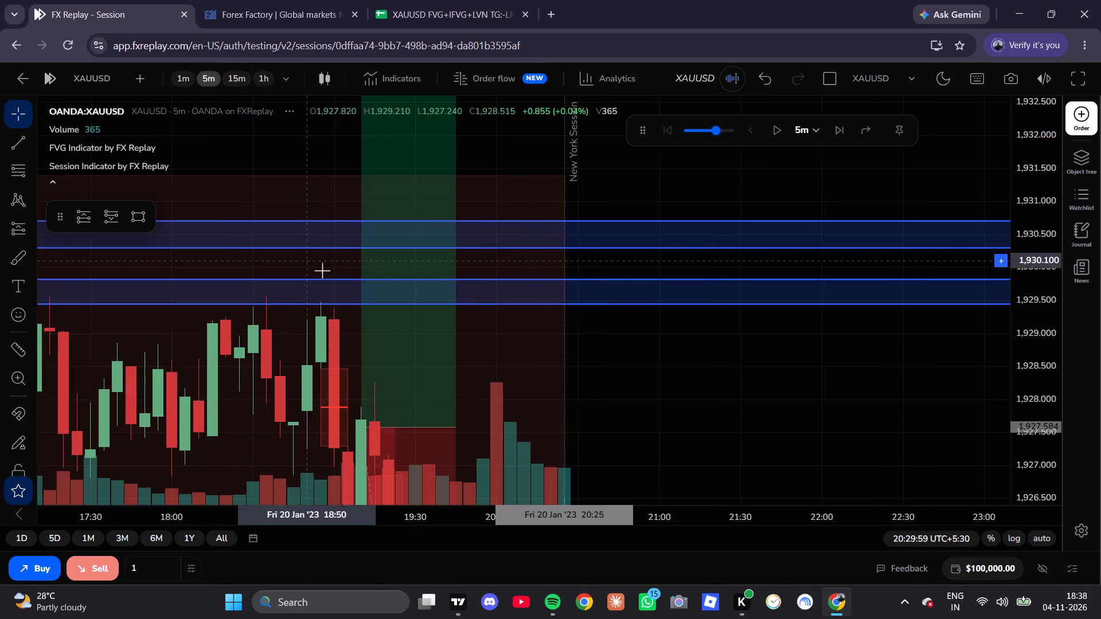
scroll(322, 271, "down", 1)
scroll(322, 271, "up", 1)
scroll(322, 271, "down", 8)
left_click_drag(241, 303, 247, 296)
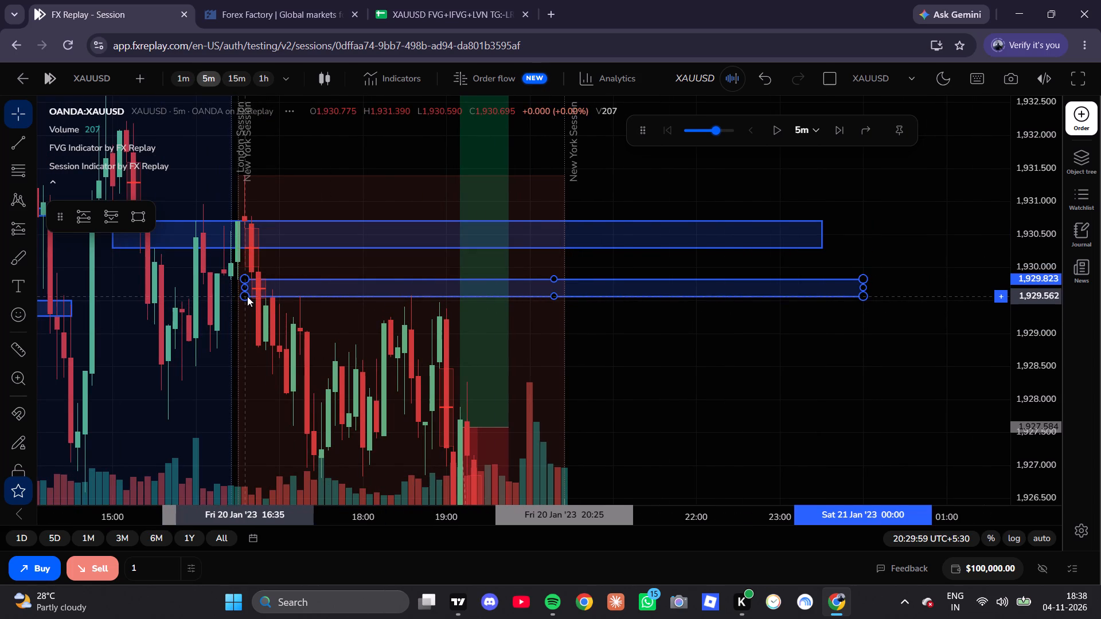
left_click_drag(247, 296, 249, 297)
left_click(688, 343)
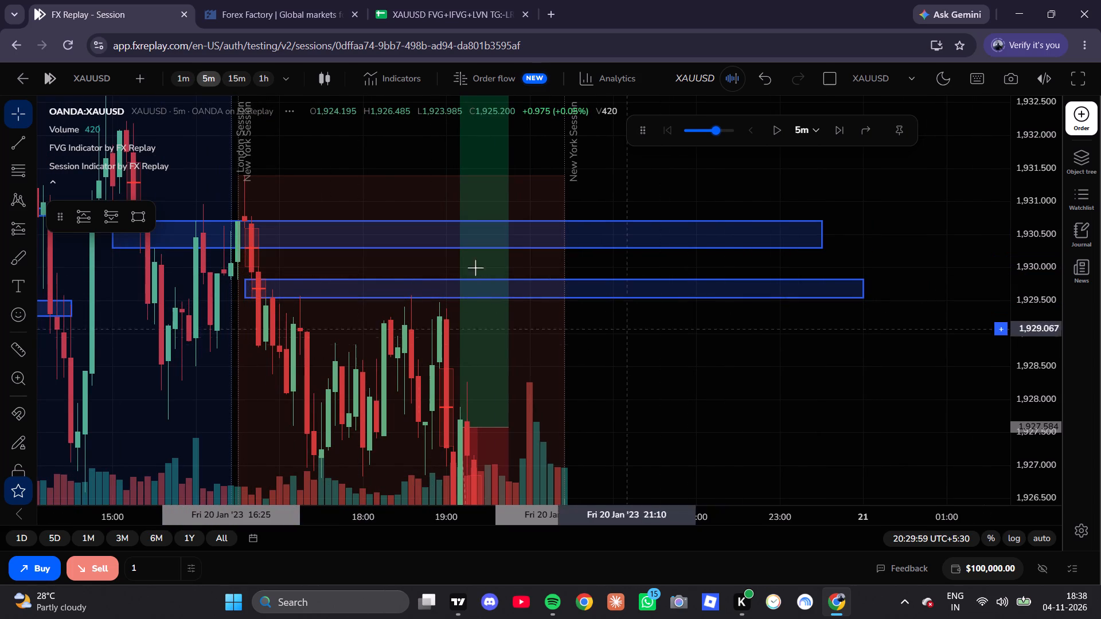
Advance the replay two candles on the 15-minute chart, to 20:59:59.
left_click(230, 78)
scroll(376, 209, "down", 5)
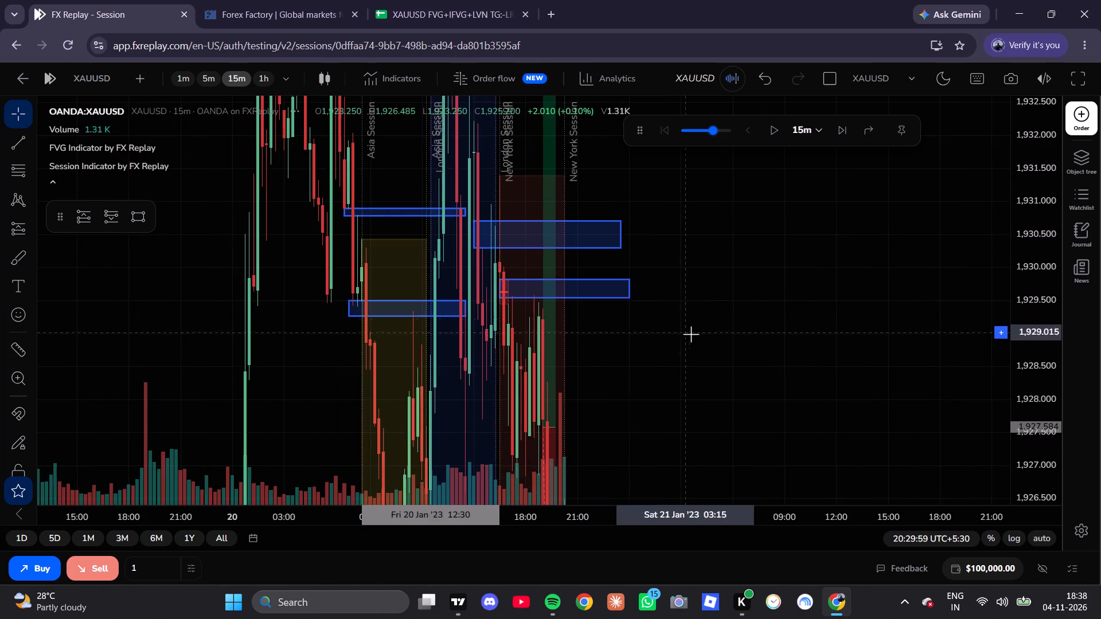
left_click_drag(691, 334, 713, 187)
scroll(1052, 355, "down", 6)
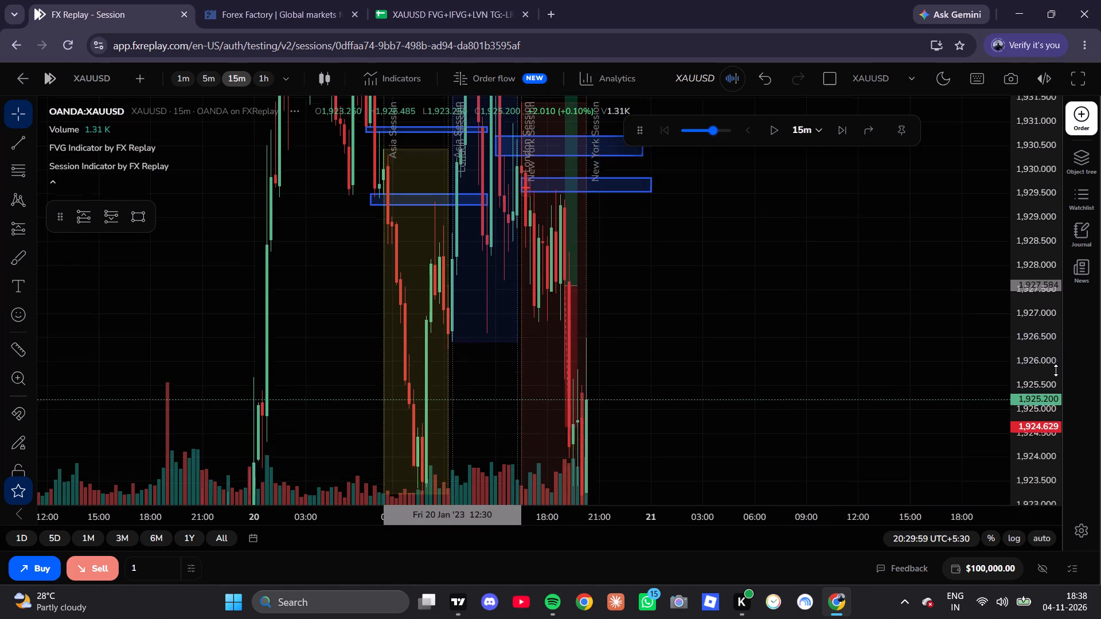
scroll(1056, 370, "down", 9)
left_click(848, 135)
left_click(848, 134)
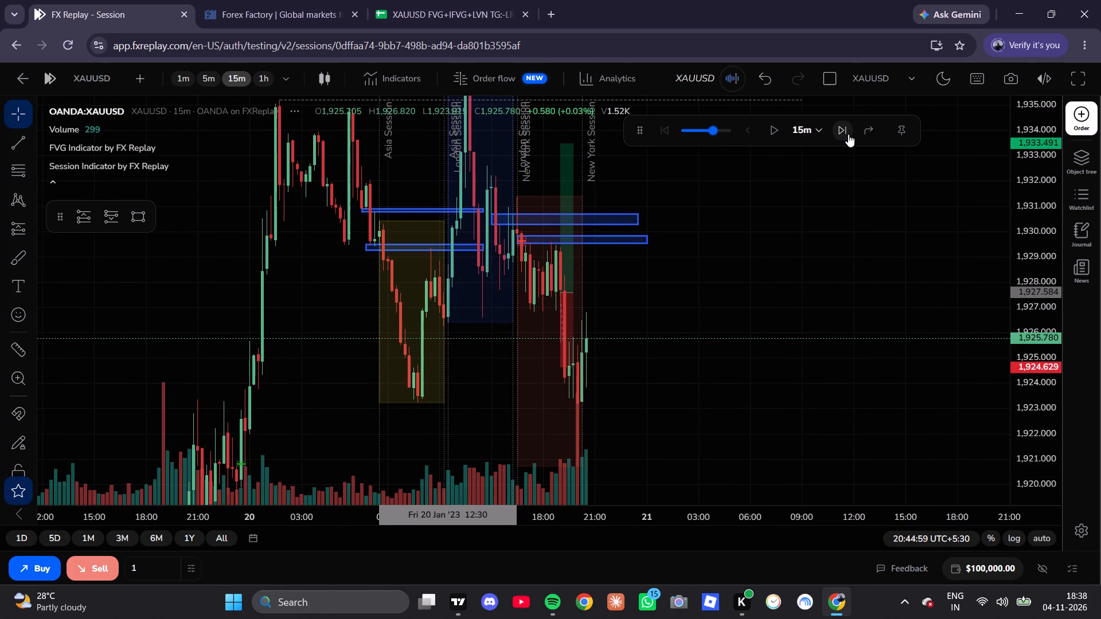
Step the replay forward on the 1-minute chart, candle by candle, to 21:05:59.
left_click(215, 81)
left_click(193, 79)
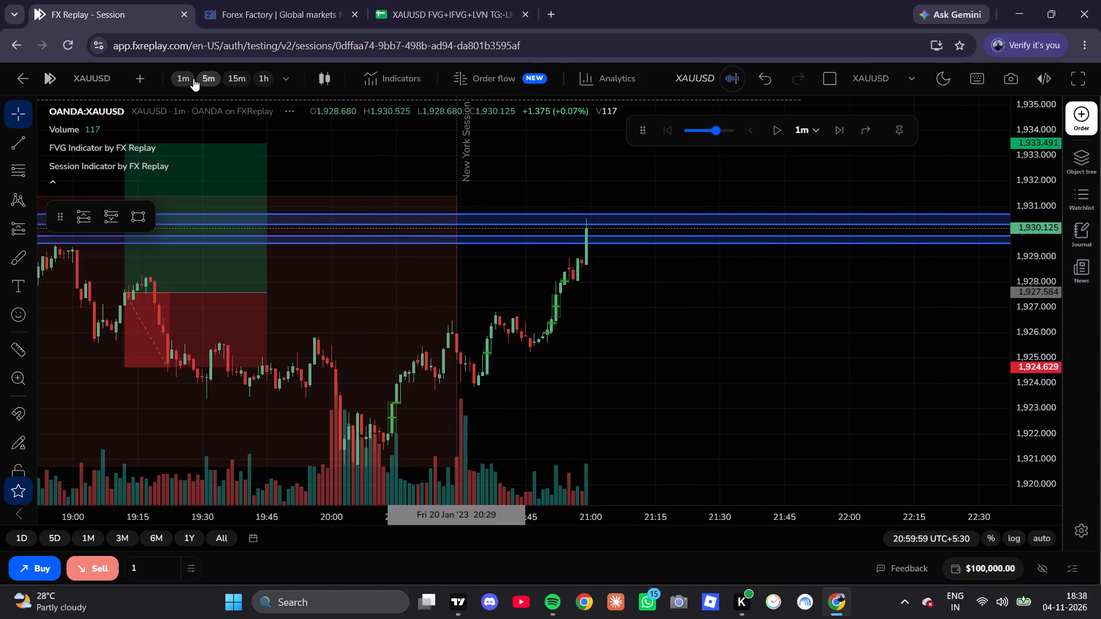
scroll(751, 410, "up", 1)
left_click_drag(698, 334, 689, 385)
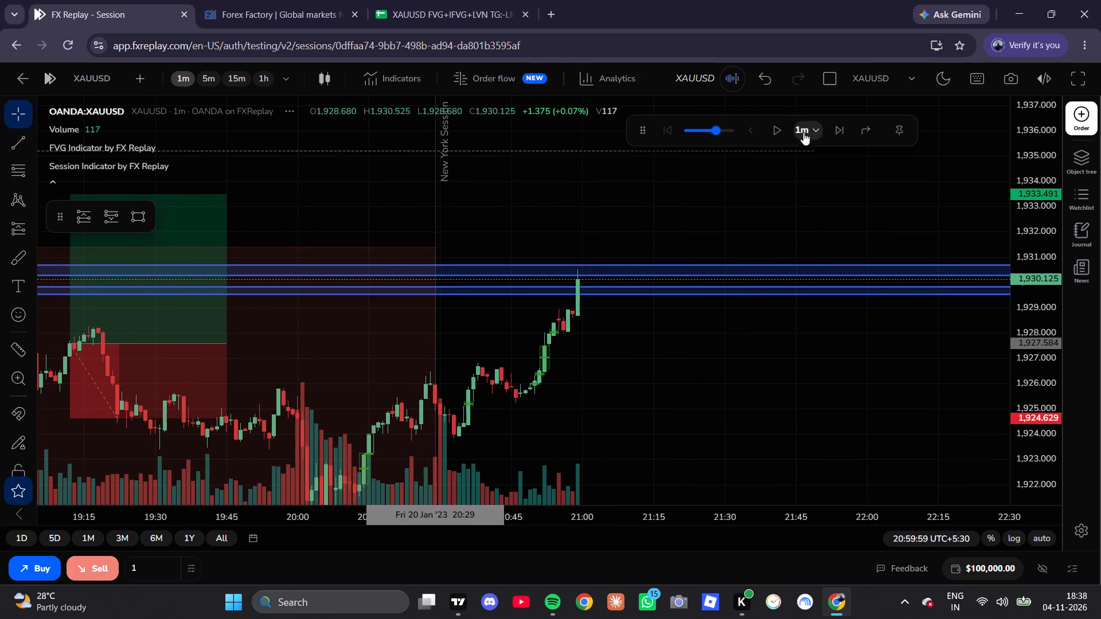
left_click(831, 134)
left_click(833, 134)
left_click(833, 134)
left_click(833, 134)
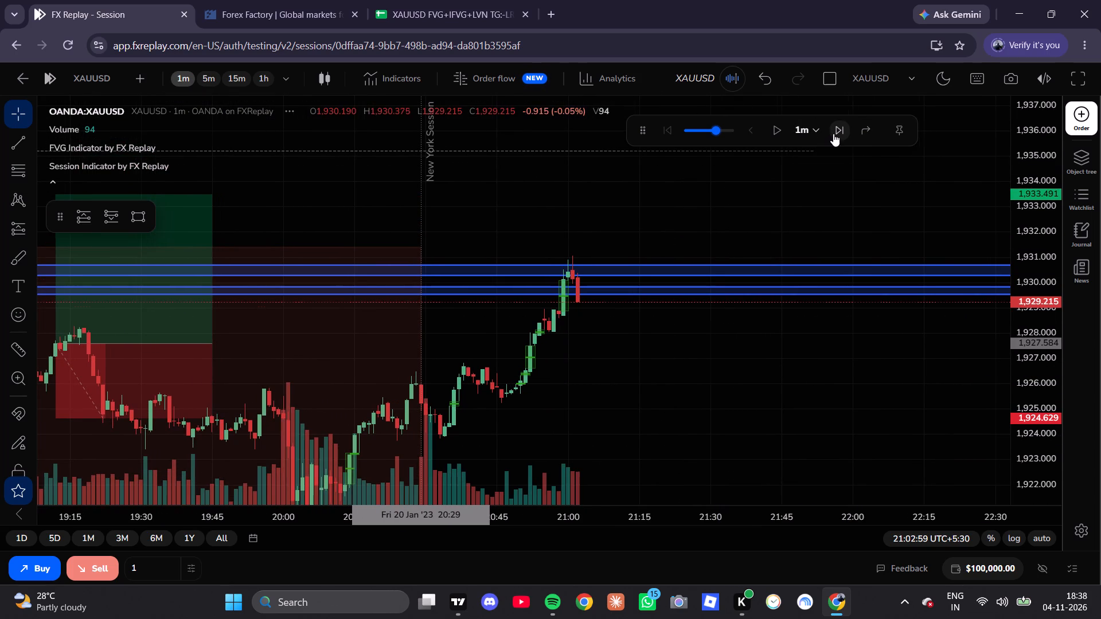
left_click(833, 134)
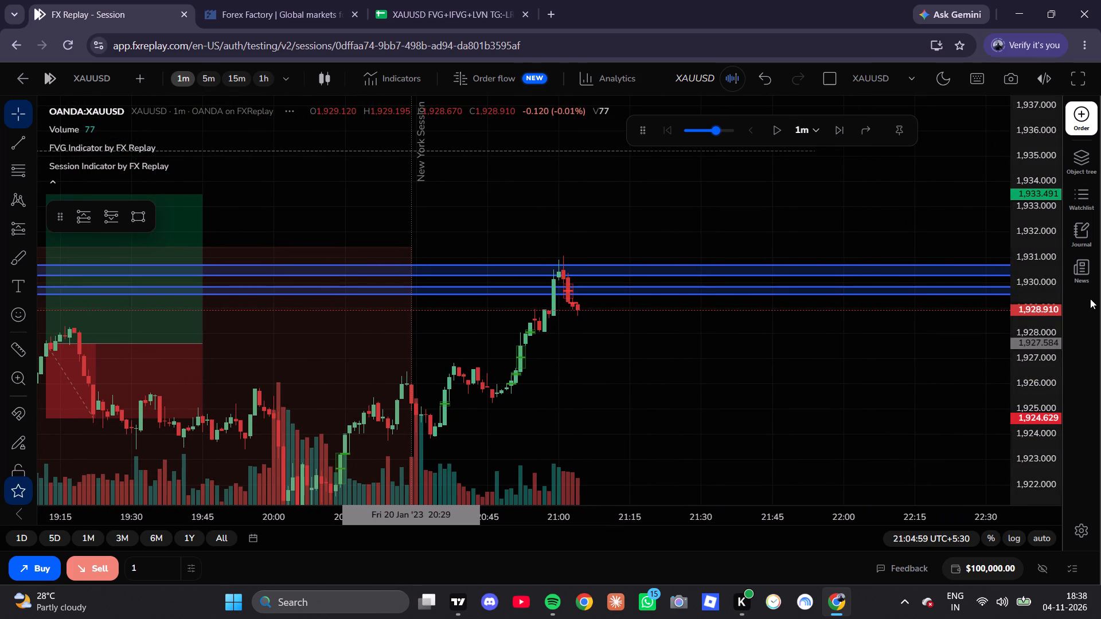
scroll(1035, 245, "up", 20)
scroll(1035, 245, "up", 8)
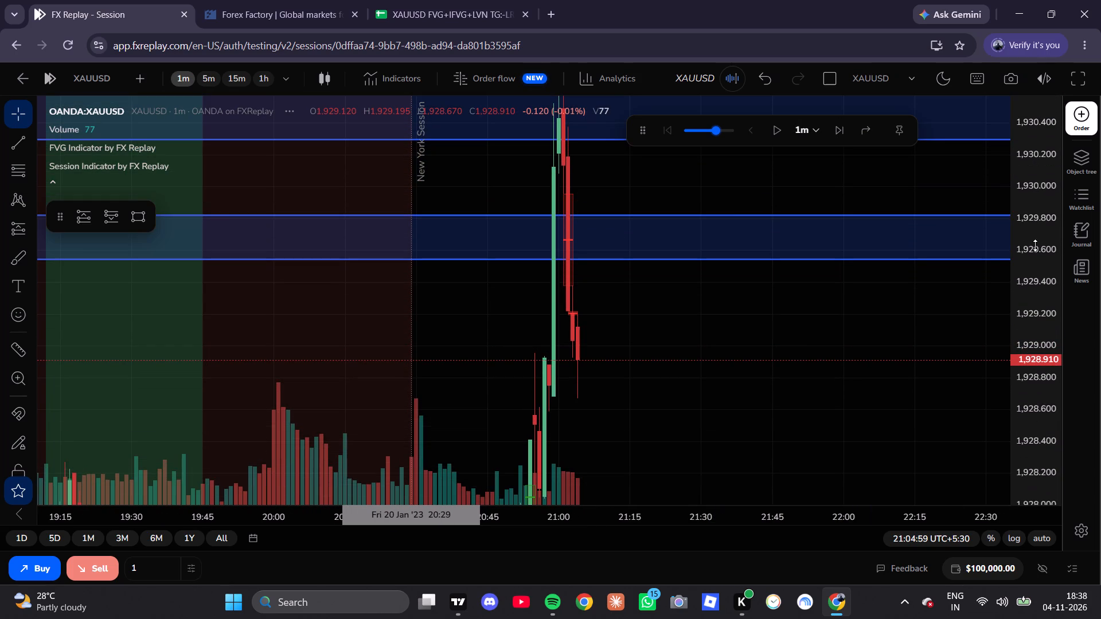
left_click(842, 131)
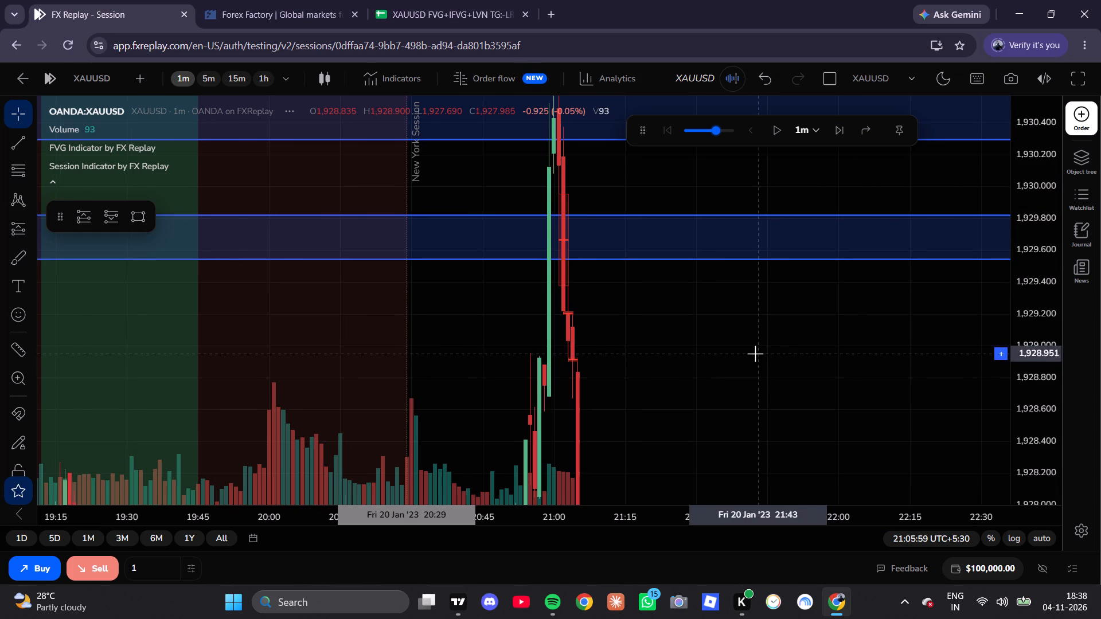
Examine the 1-minute move away from the two zones and its fair value gaps for a short entry.
scroll(755, 352, "up", 2)
left_click_drag(729, 379, 712, 148)
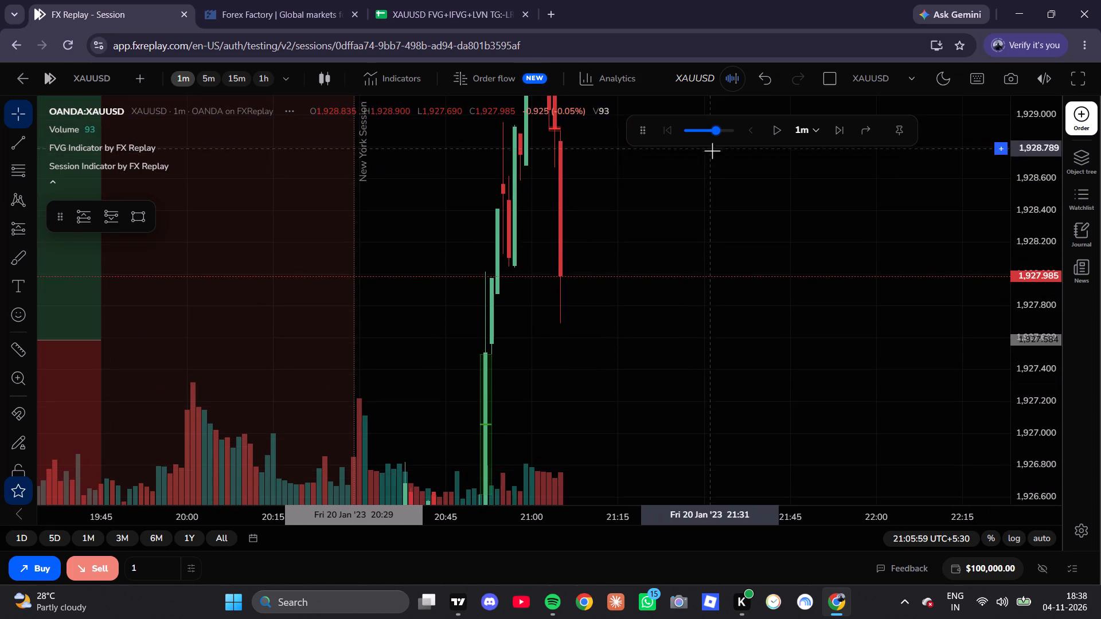
scroll(701, 272, "down", 1)
scroll(1022, 301, "down", 13)
scroll(576, 254, "up", 4)
left_click_drag(603, 264, 689, 335)
scroll(607, 346, "up", 3)
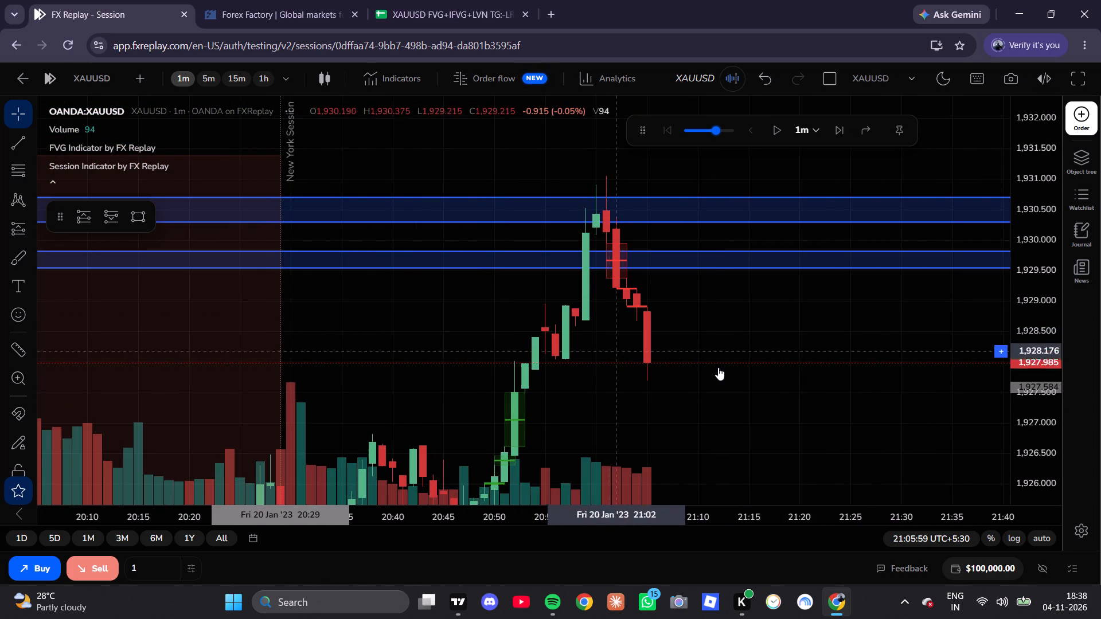
scroll(1055, 366, "up", 16)
scroll(1055, 365, "down", 4)
scroll(1055, 365, "up", 17)
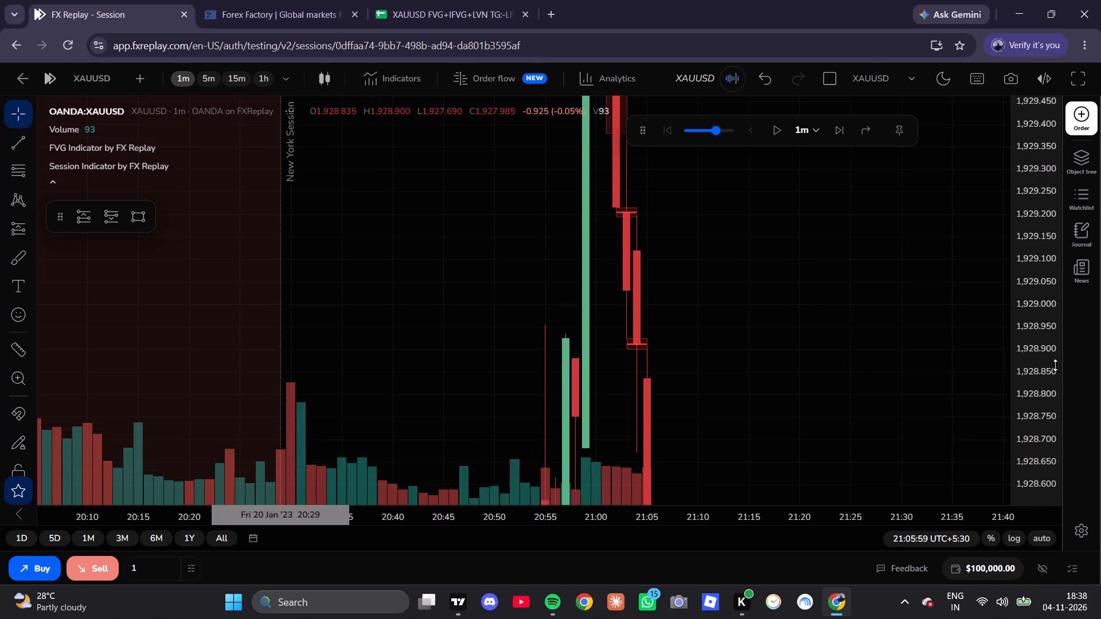
scroll(1056, 394, "down", 20)
scroll(1056, 394, "down", 5)
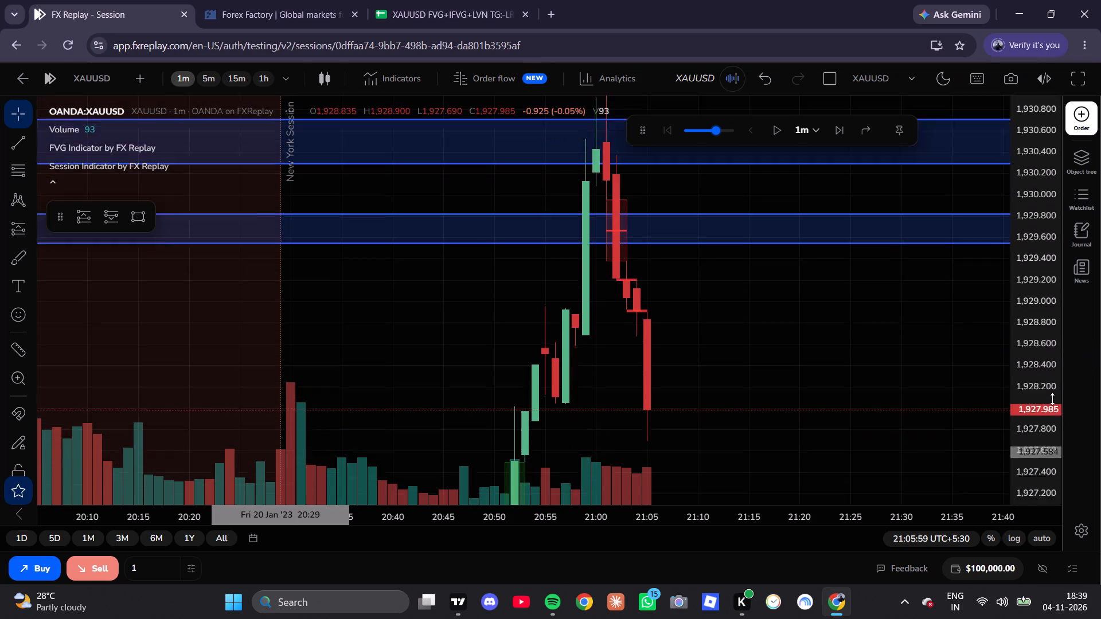
Place a short position at the close of the 21:05 candle, with entry at about 1,927.97.
left_click_drag(885, 377, 734, 297)
left_click(108, 215)
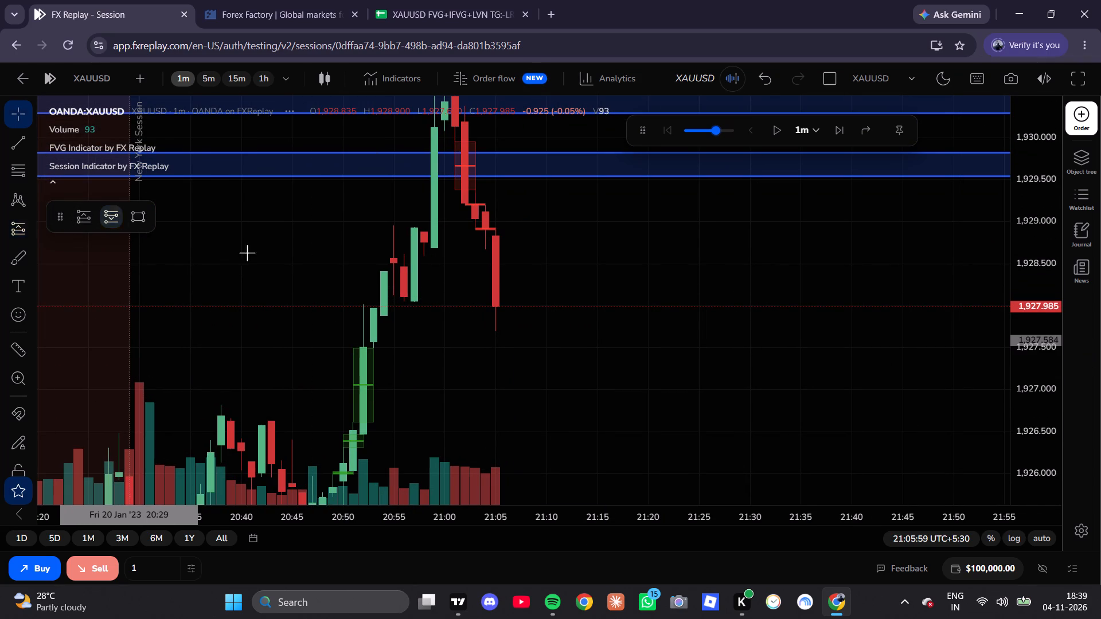
left_click(494, 308)
Raise the short position's stop above the recent swing high to about 1,931.9.
left_click_drag(788, 292, 814, 437)
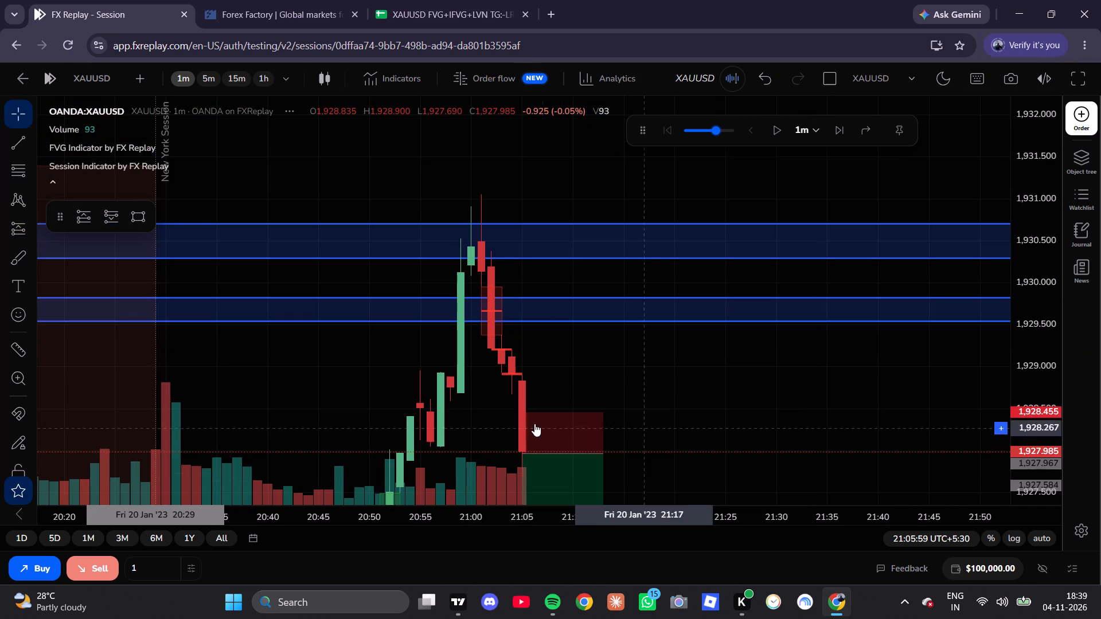
left_click_drag(562, 409, 616, 199)
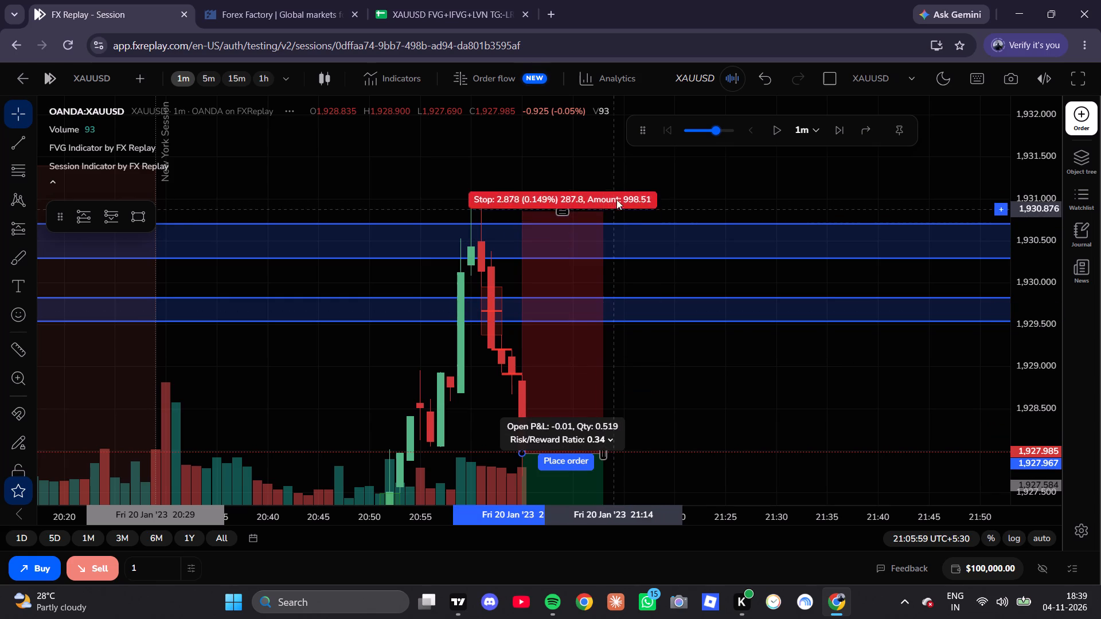
left_click_drag(616, 199, 634, 194)
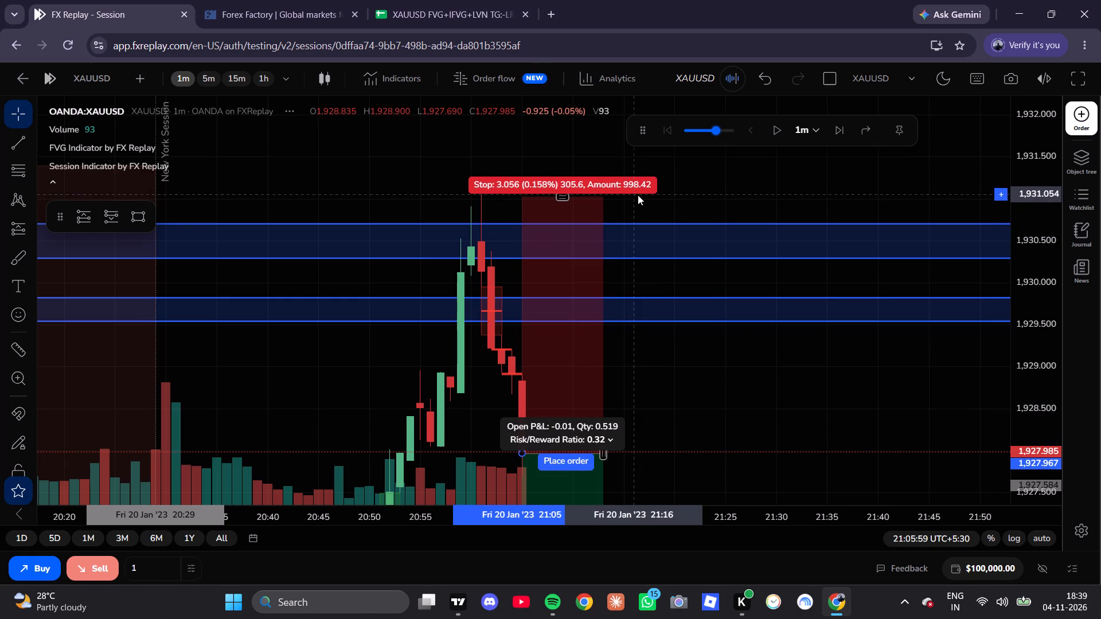
left_click_drag(771, 205, 774, 350)
left_click_drag(565, 340, 603, 267)
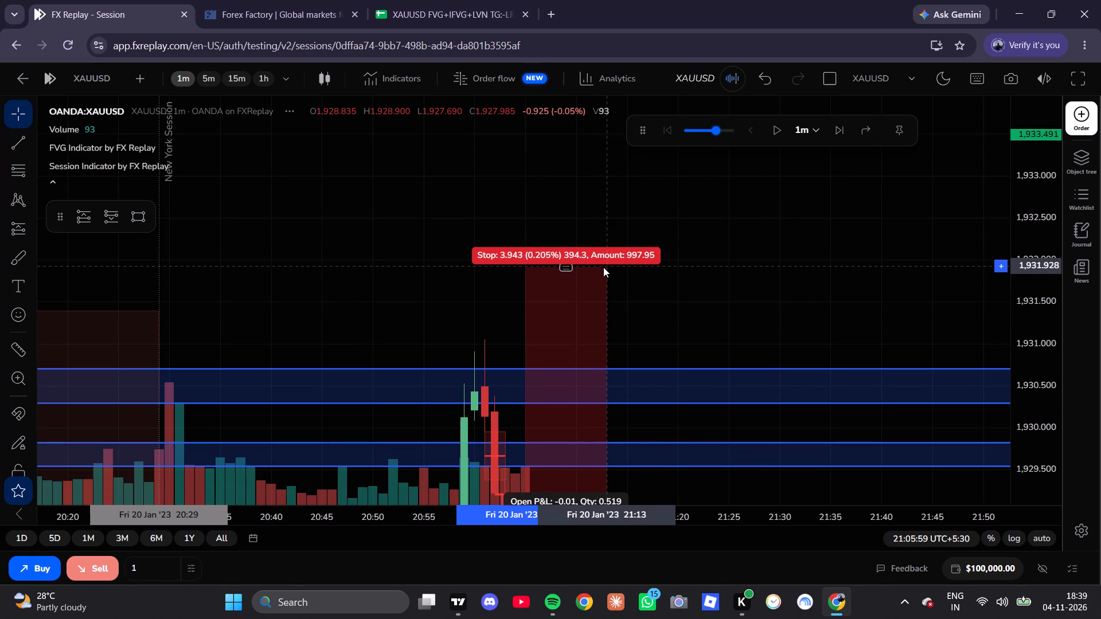
Fine-tune the short position's stop above the swing high to about 1,931.88.
left_click_drag(603, 267, 608, 272)
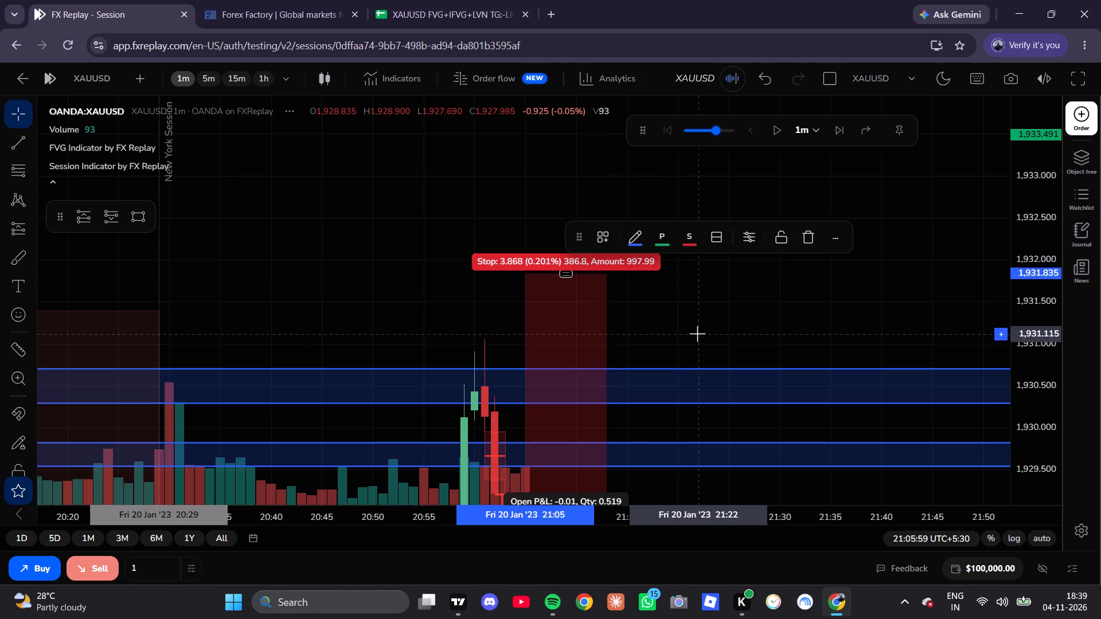
left_click_drag(568, 278, 577, 272)
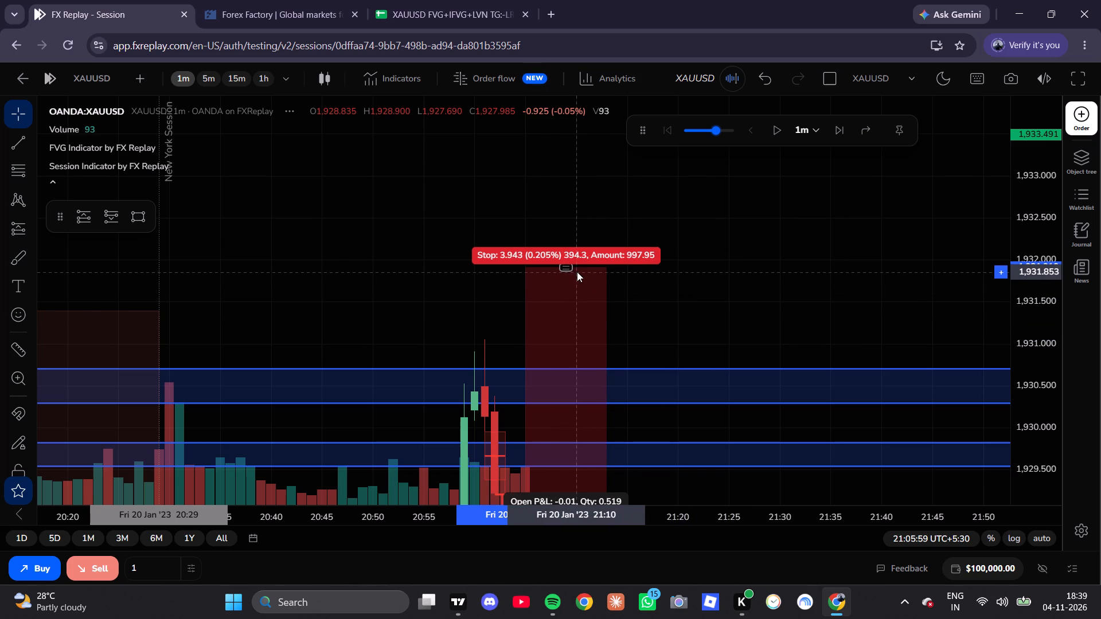
left_click_drag(577, 272, 581, 275)
left_click(706, 325)
Advance the replay candle by candle on the 1-minute chart to 21:19:59.
left_click_drag(697, 373, 671, 193)
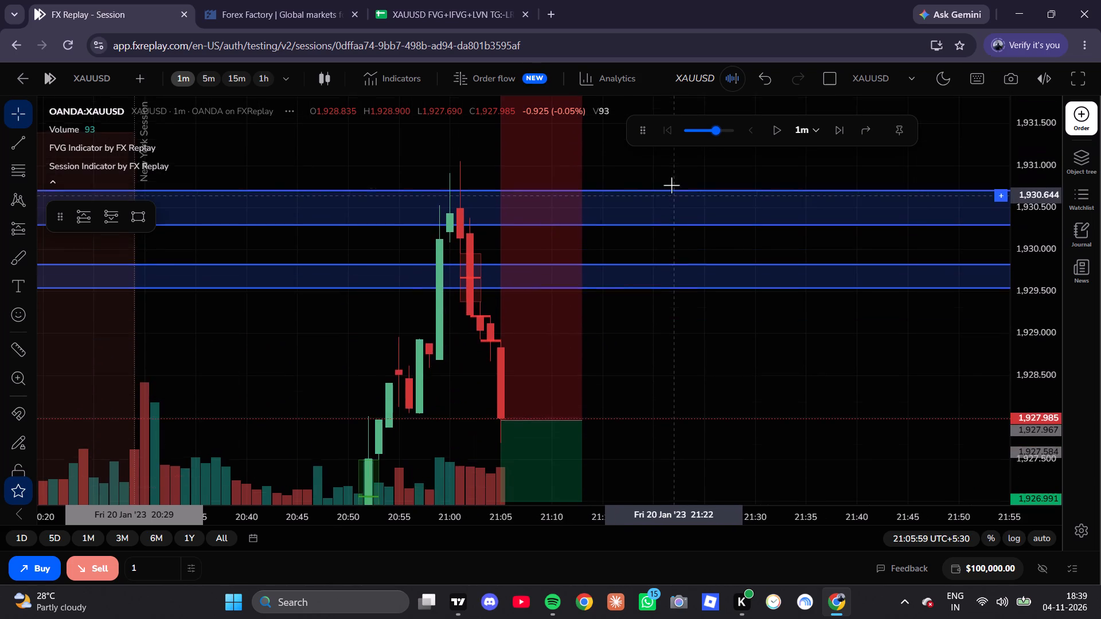
scroll(708, 320, "down", 7)
scroll(1046, 375, "down", 12)
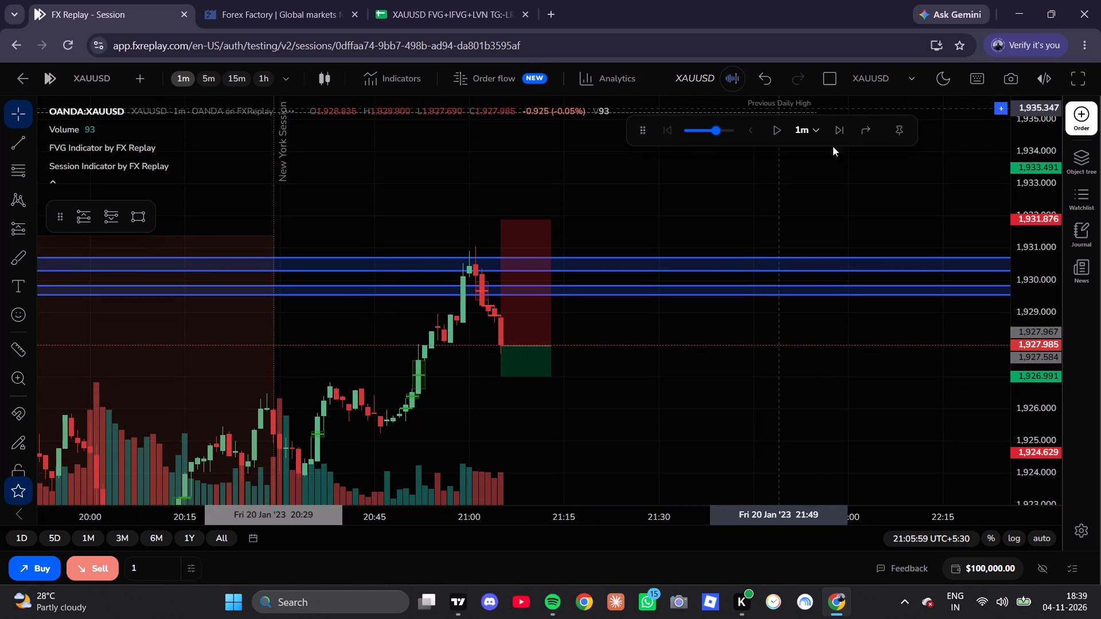
triple_click(844, 131)
triple_click(844, 131)
triple_click(844, 131)
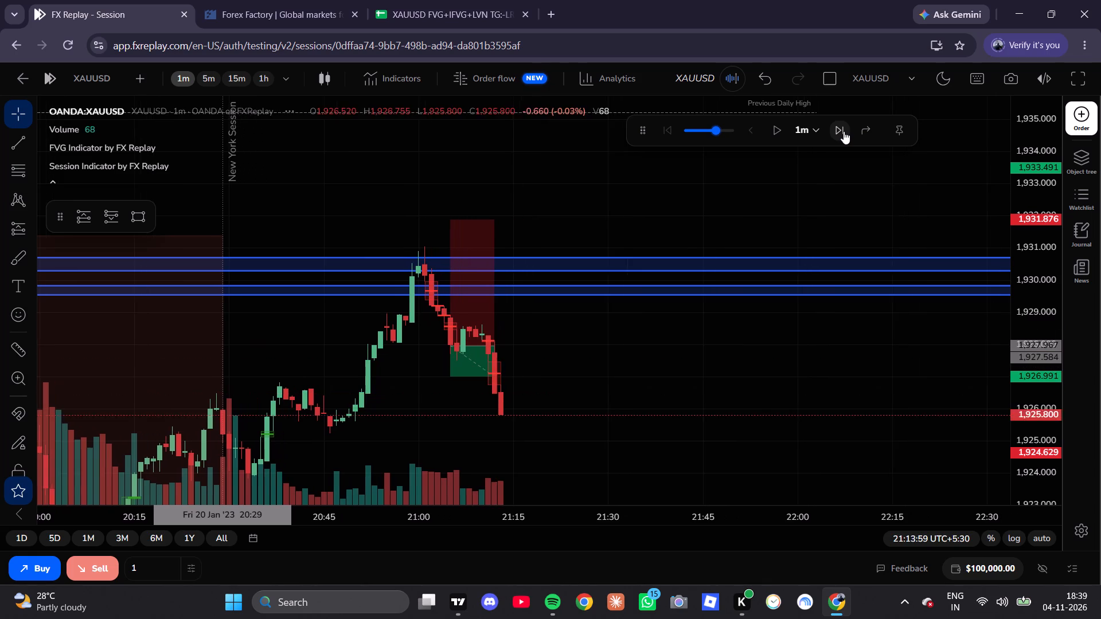
triple_click(844, 131)
double_click(844, 131)
scroll(678, 233, "down", 7)
scroll(647, 340, "down", 4)
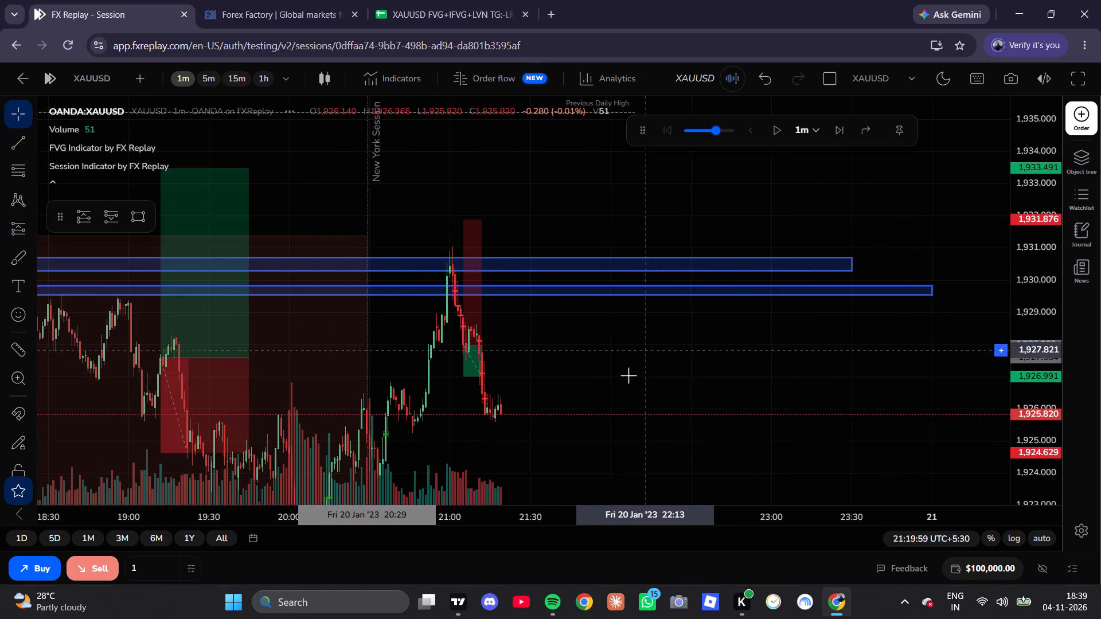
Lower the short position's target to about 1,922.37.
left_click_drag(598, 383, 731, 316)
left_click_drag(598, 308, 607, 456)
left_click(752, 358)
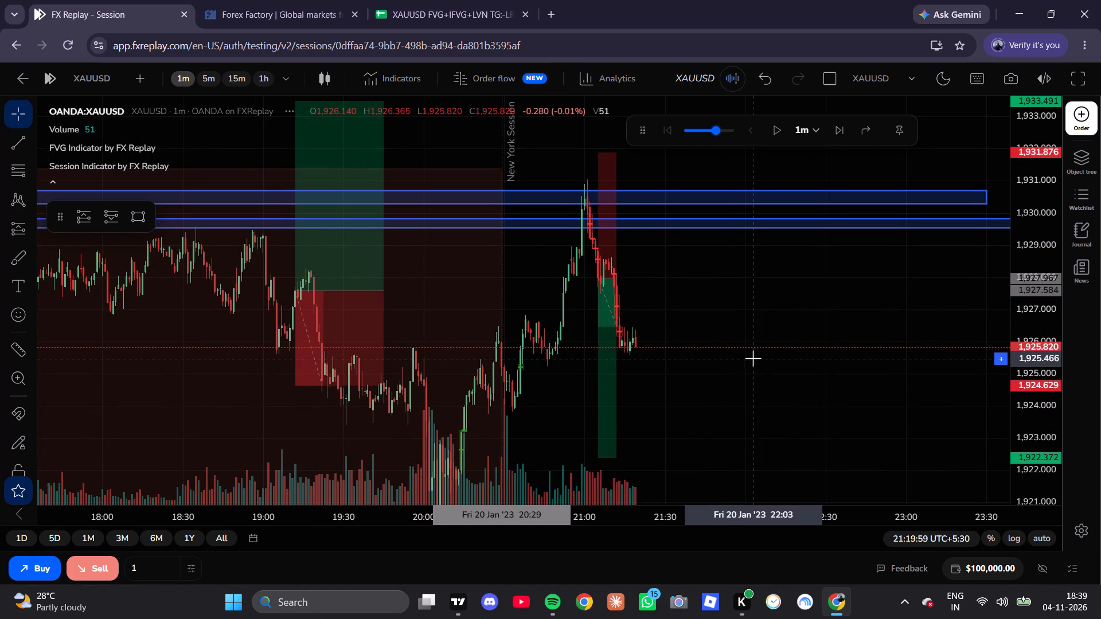
Play the replay forward automatically and pause it at 23:33:59.
left_click(774, 134)
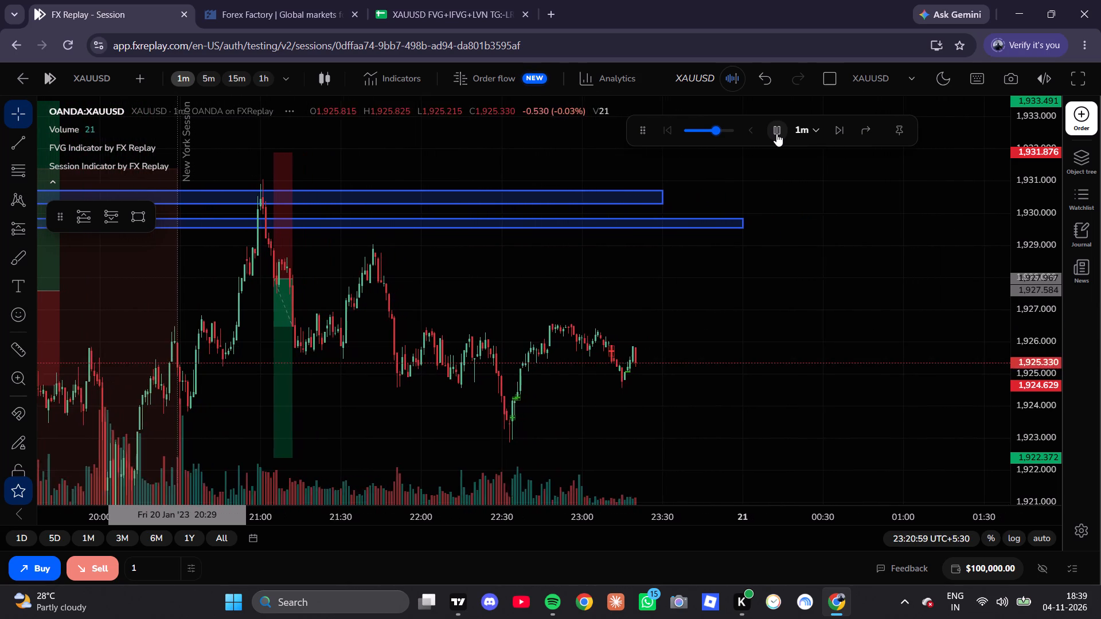
left_click(776, 134)
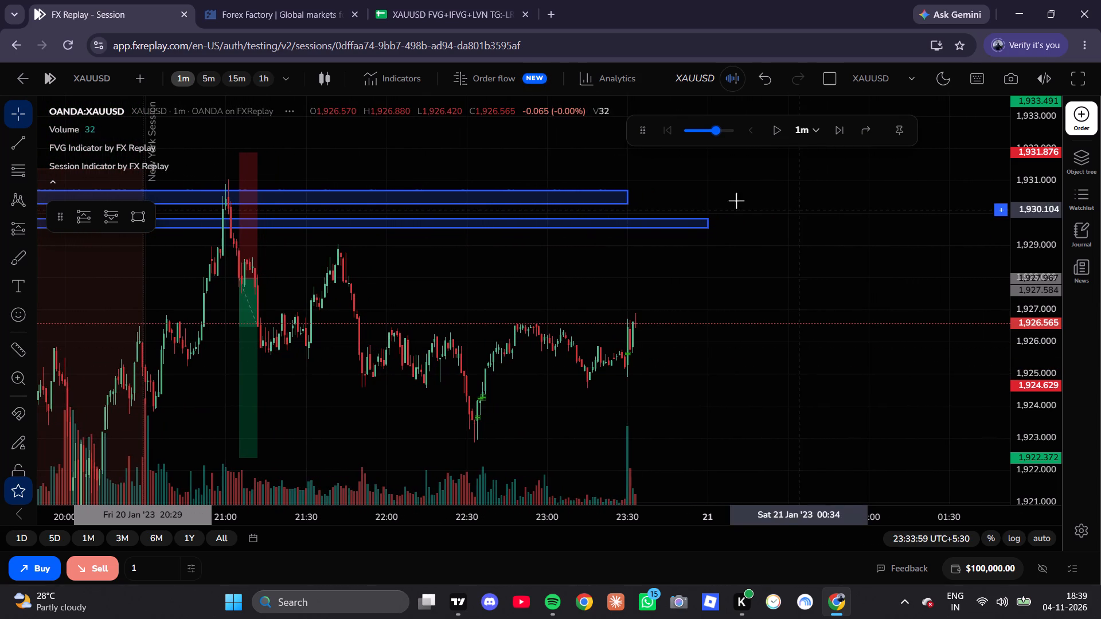
Extend the short position in time so that it ends at about 23:30.
scroll(446, 344, "down", 4)
left_click_drag(380, 277, 606, 278)
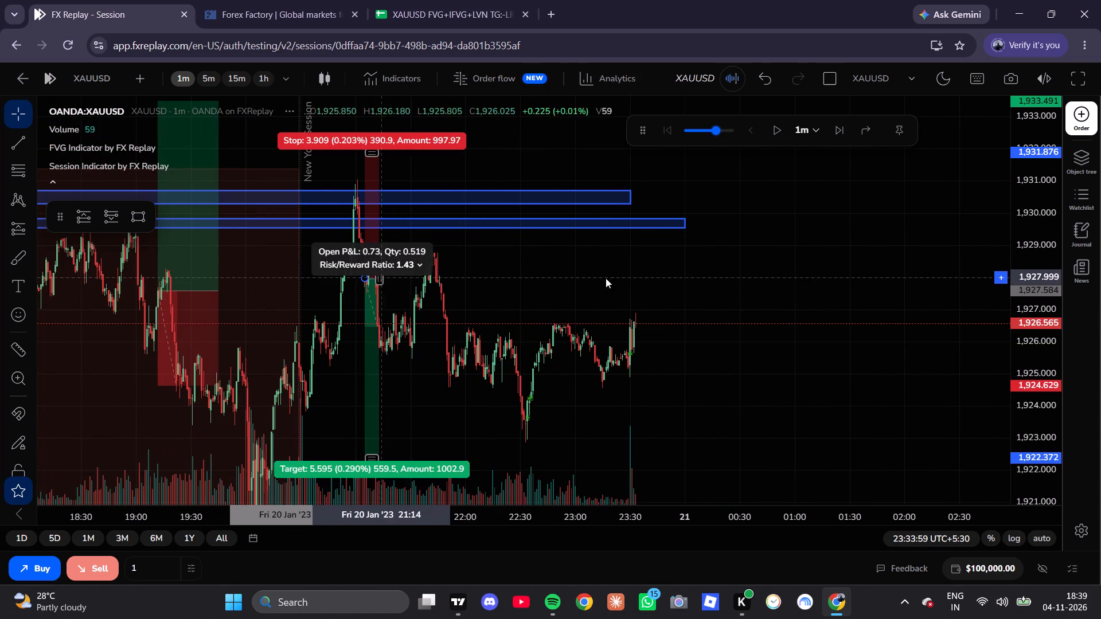
left_click_drag(606, 278, 643, 288)
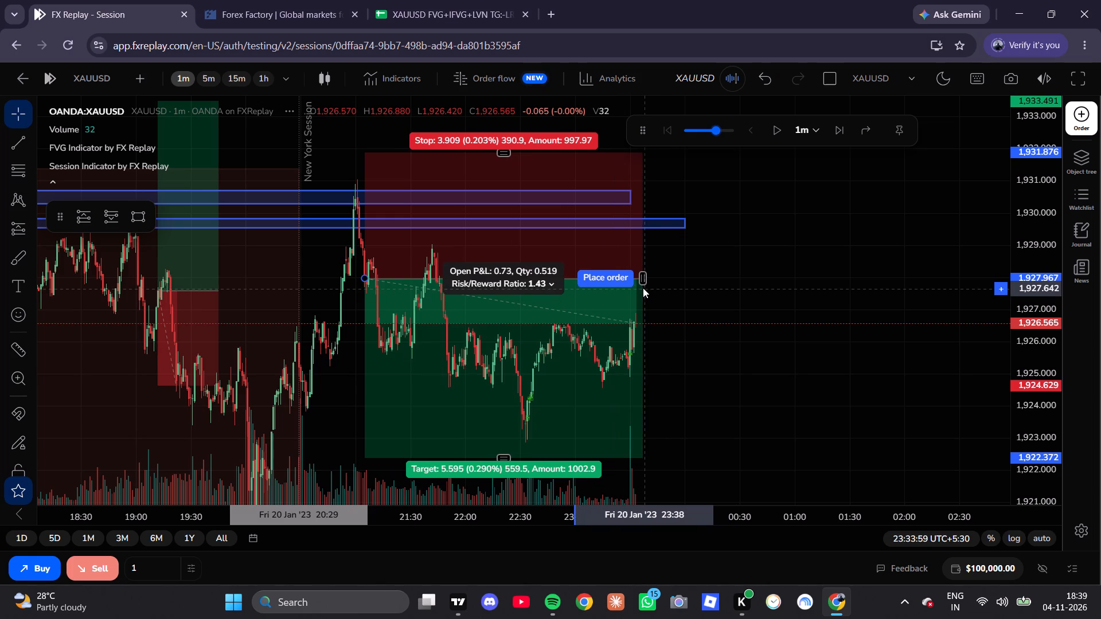
left_click_drag(643, 288, 632, 285)
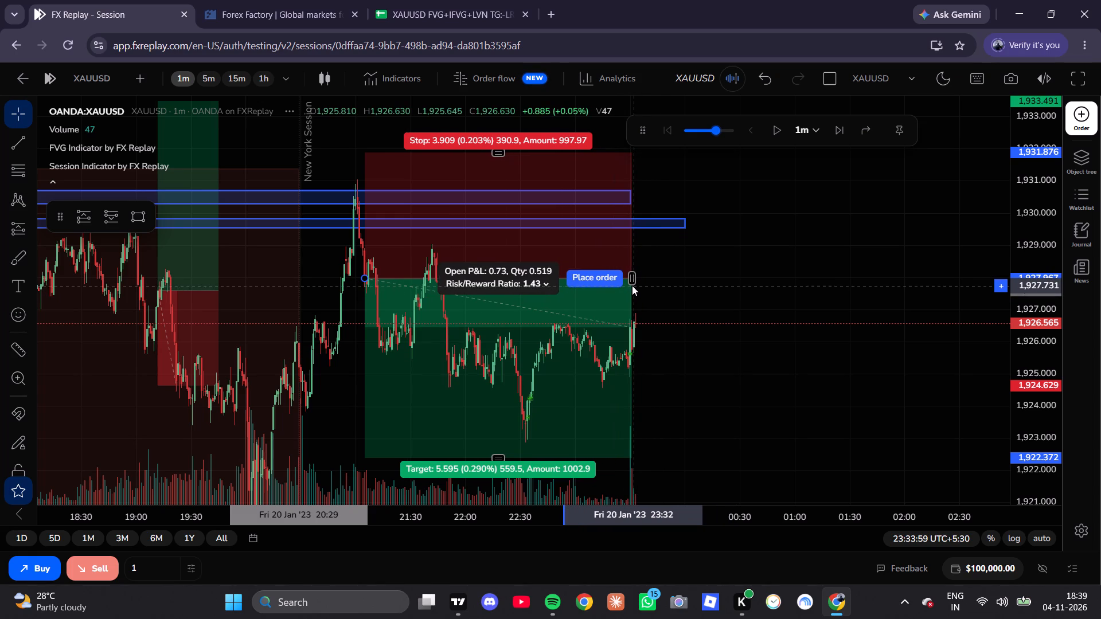
left_click_drag(632, 285, 631, 287)
scroll(740, 425, "up", 4)
left_click(663, 368)
Adjust the short position's target to about 1,922.10, giving a risk/reward ratio of 1.50.
left_click_drag(668, 367, 697, 357)
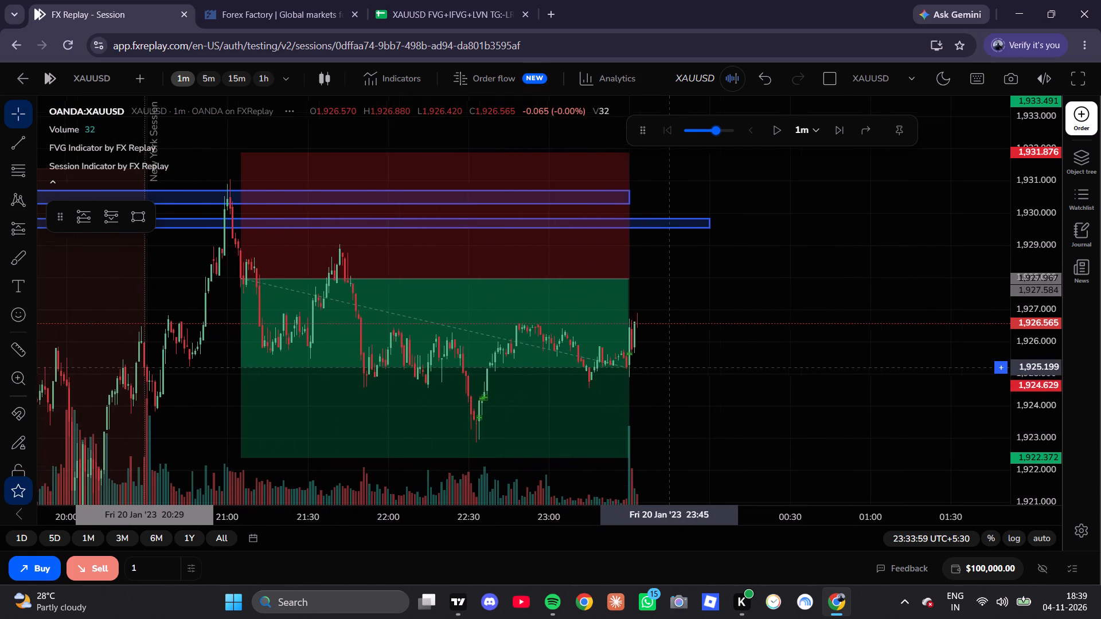
left_click_drag(697, 357, 768, 339)
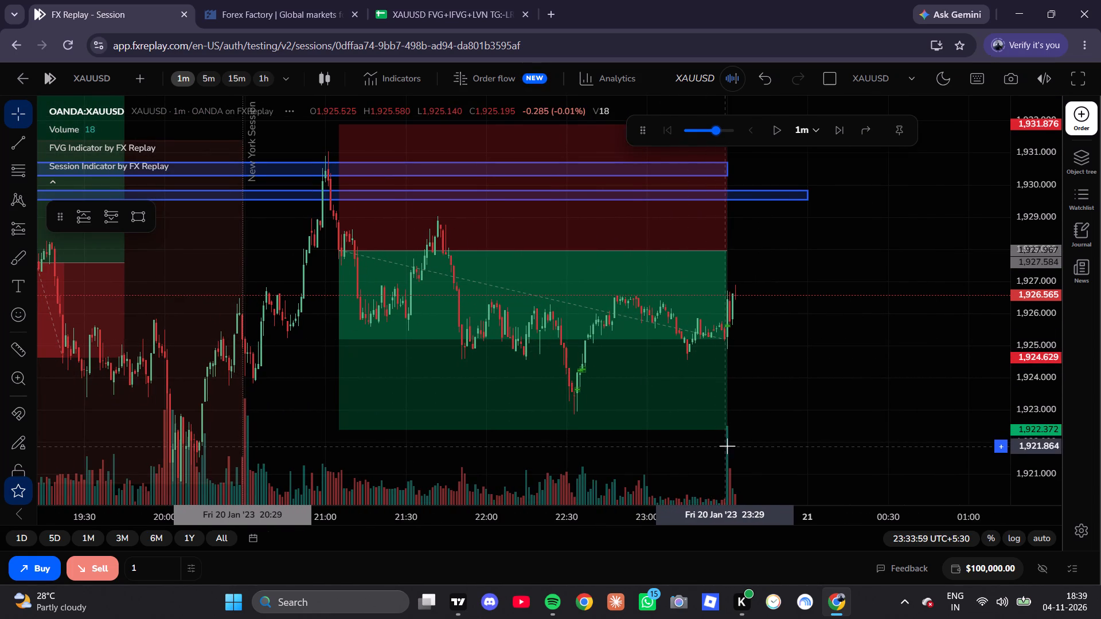
scroll(728, 446, "down", 6)
scroll(546, 443, "up", 2)
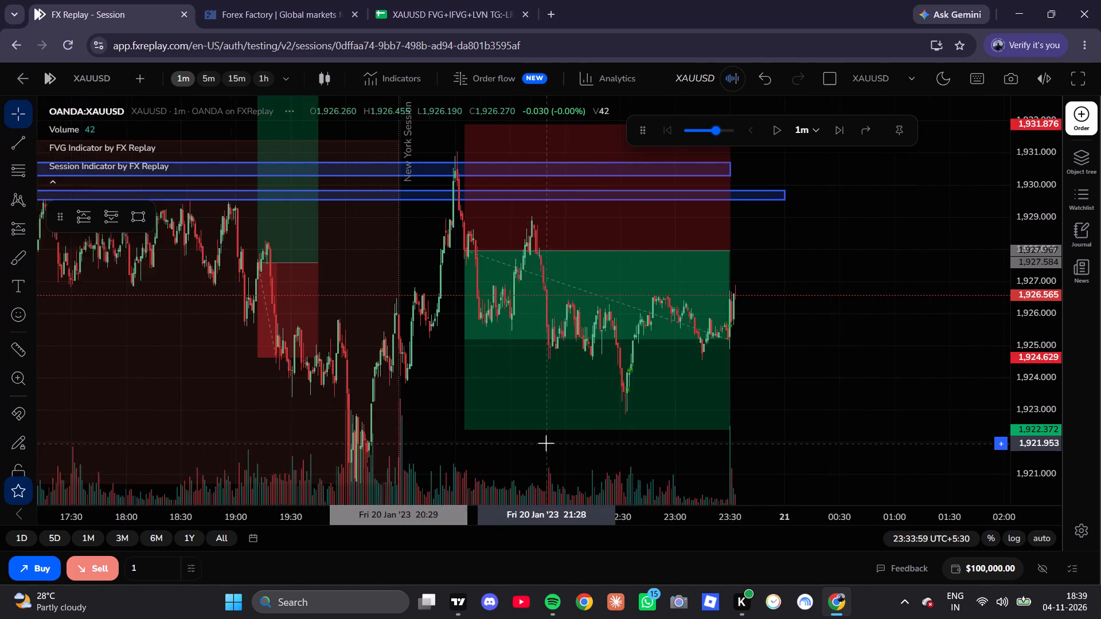
scroll(546, 443, "up", 2)
scroll(726, 388, "down", 3)
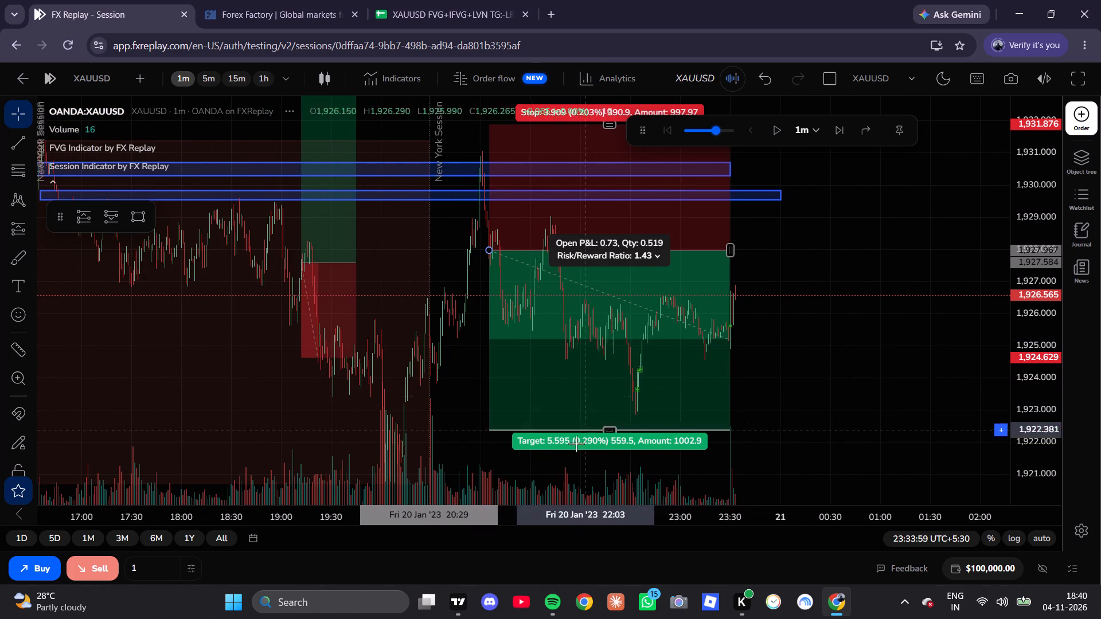
left_click_drag(609, 429, 621, 401)
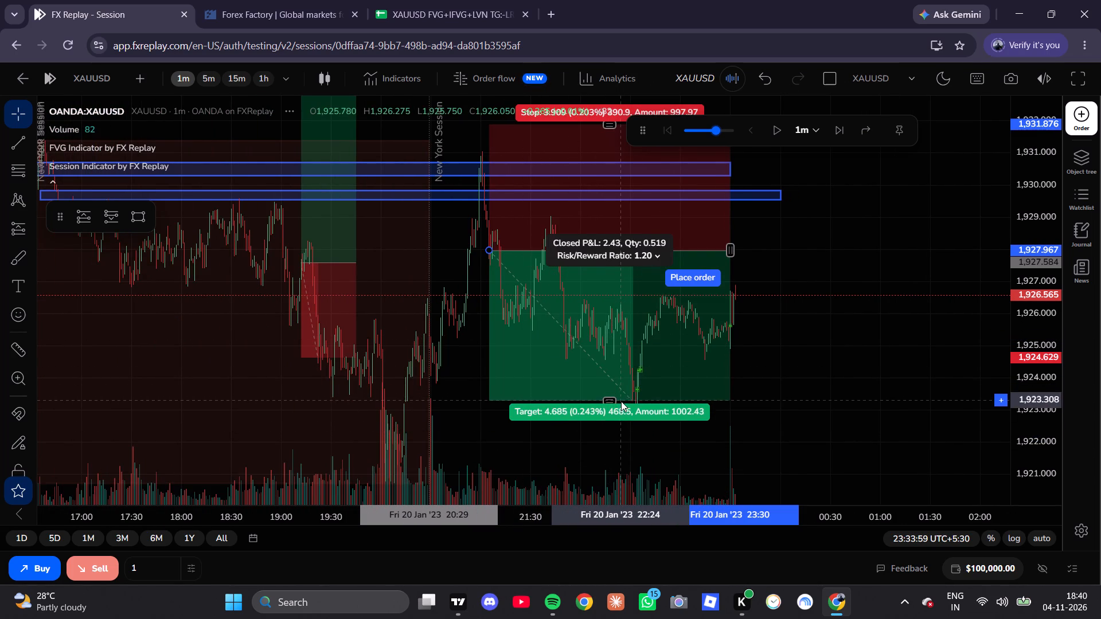
left_click_drag(621, 401, 620, 434)
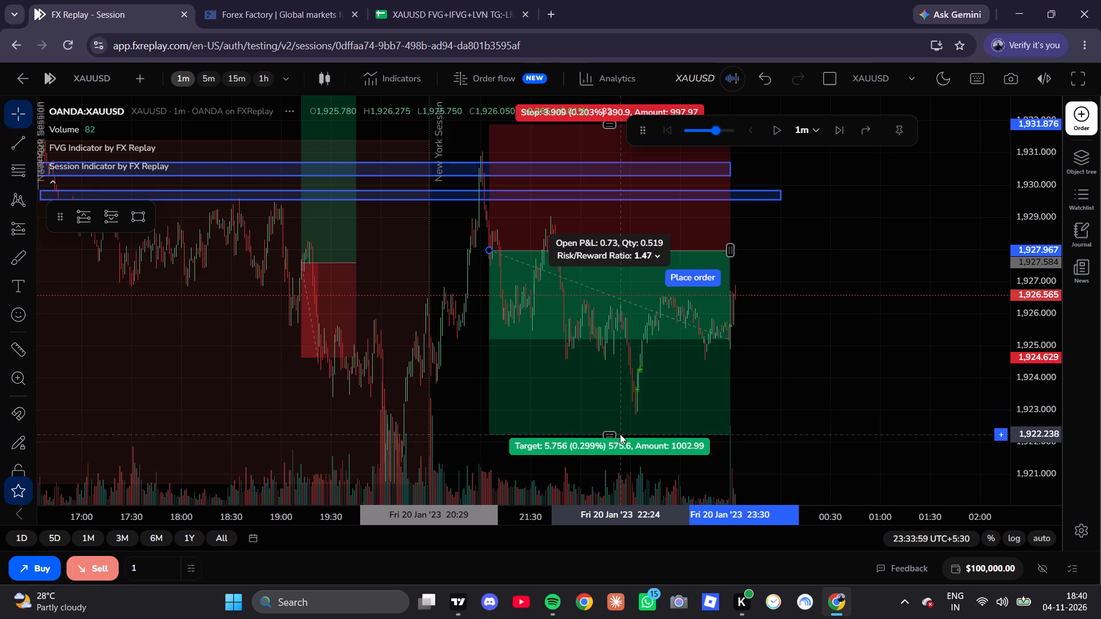
left_click_drag(620, 434, 620, 437)
left_click(788, 369)
Switch to the journal spreadsheet and set WIN/LOSE in row 17 to WIN.
scroll(311, 163, "down", 6)
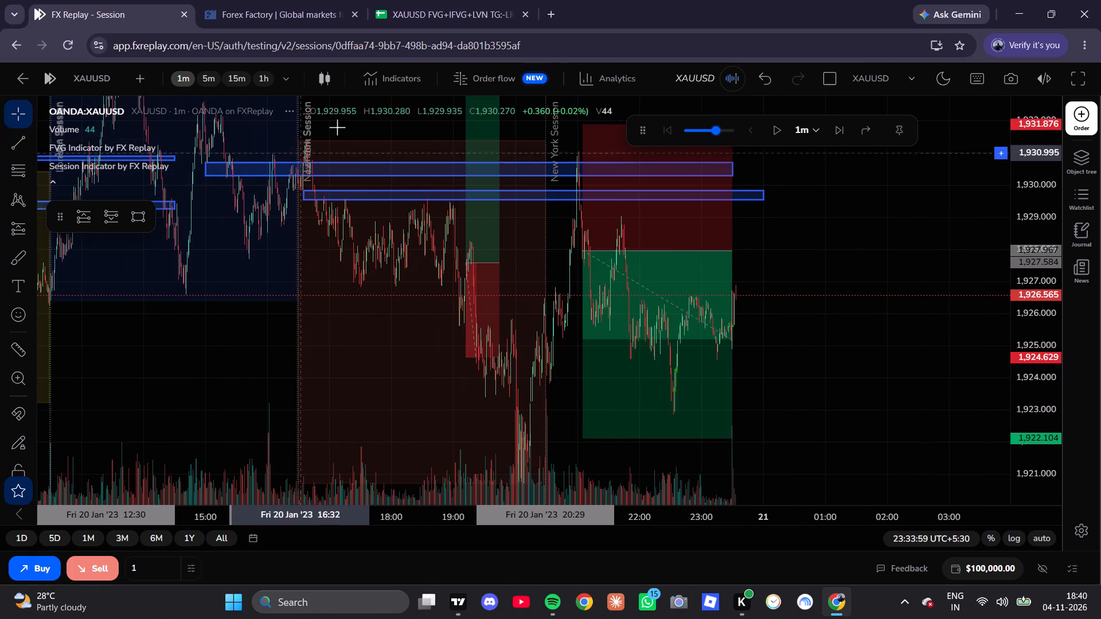
left_click(379, 0)
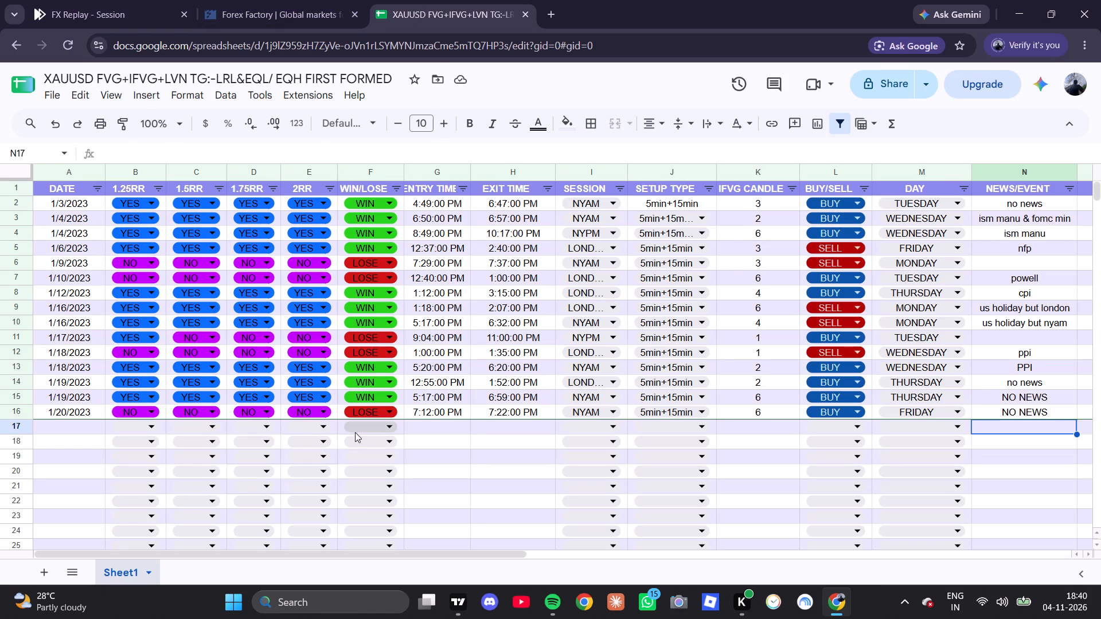
left_click(356, 429)
left_click(380, 459)
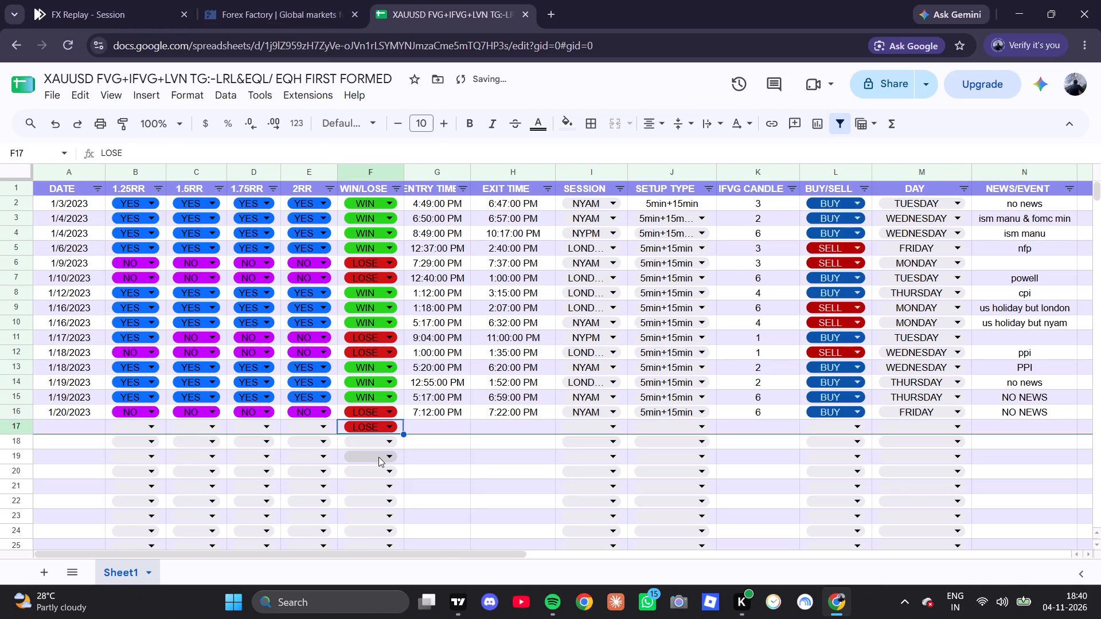
left_click(364, 426)
left_click(365, 446)
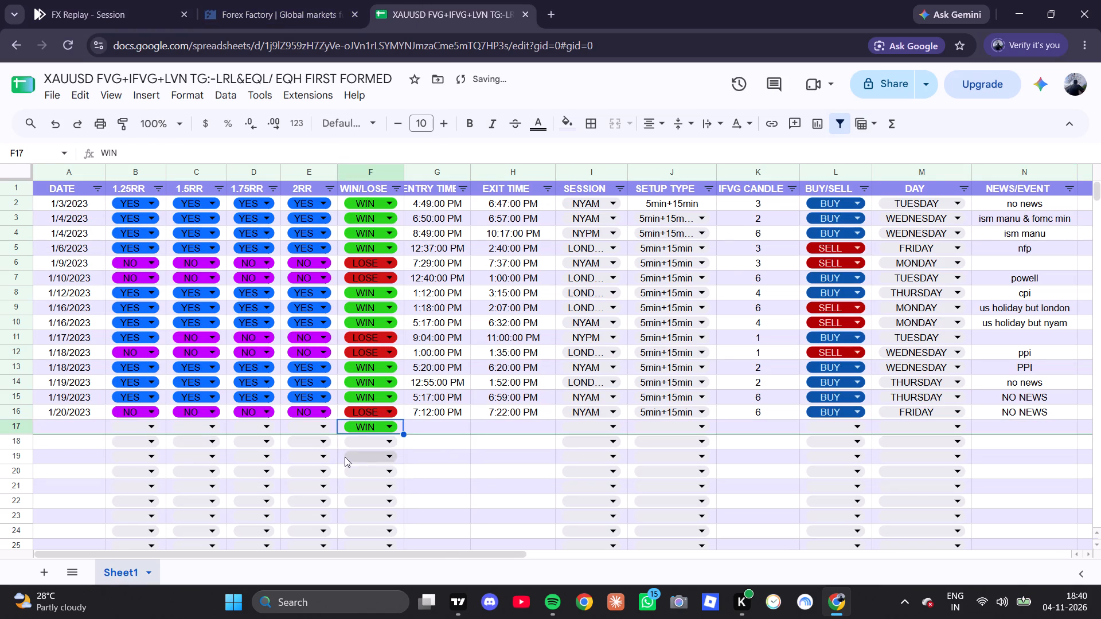
In row 17, set 2RR, 1.75RR and 1.5RR to NO and 1.25RR to YES.
left_click(313, 430)
left_click(312, 462)
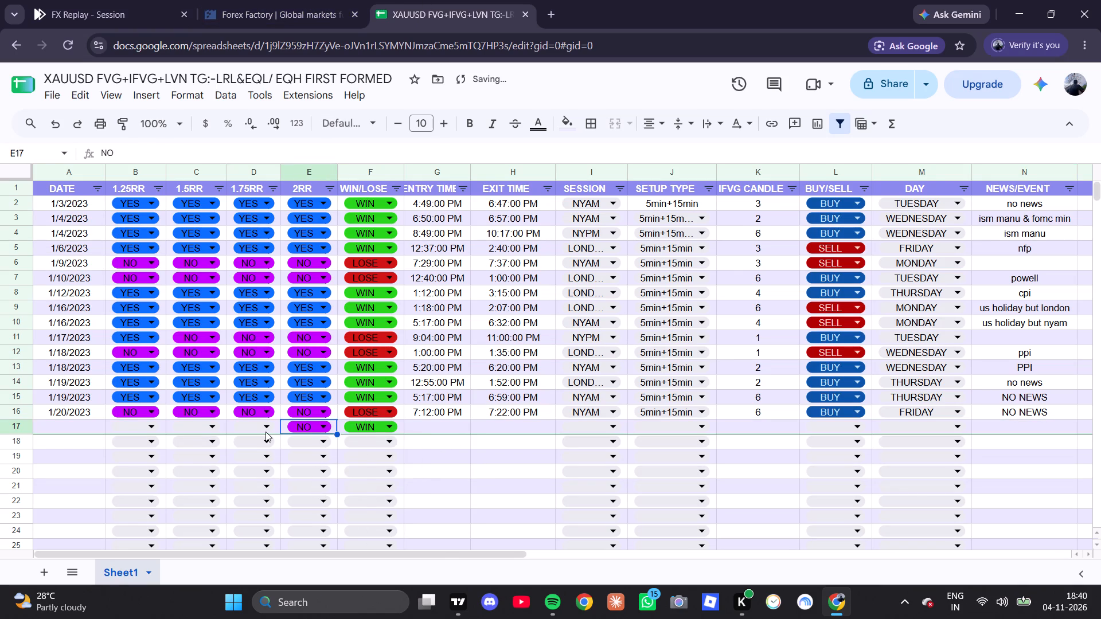
left_click(266, 432)
left_click(256, 469)
left_click(207, 440)
left_click(207, 426)
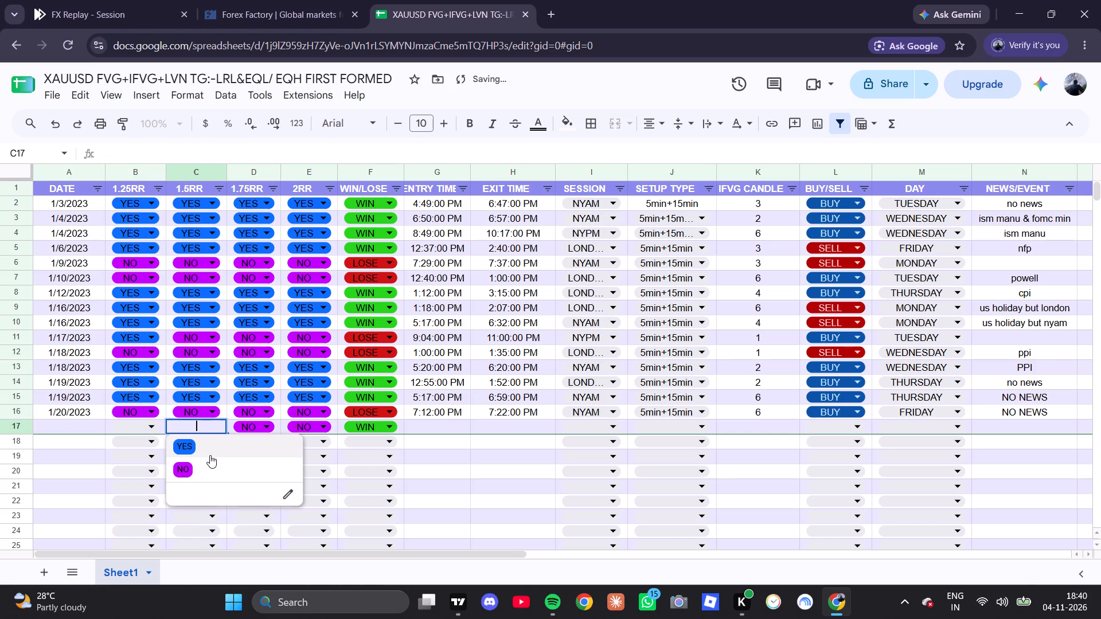
left_click(210, 453)
left_click(198, 427)
left_click(194, 461)
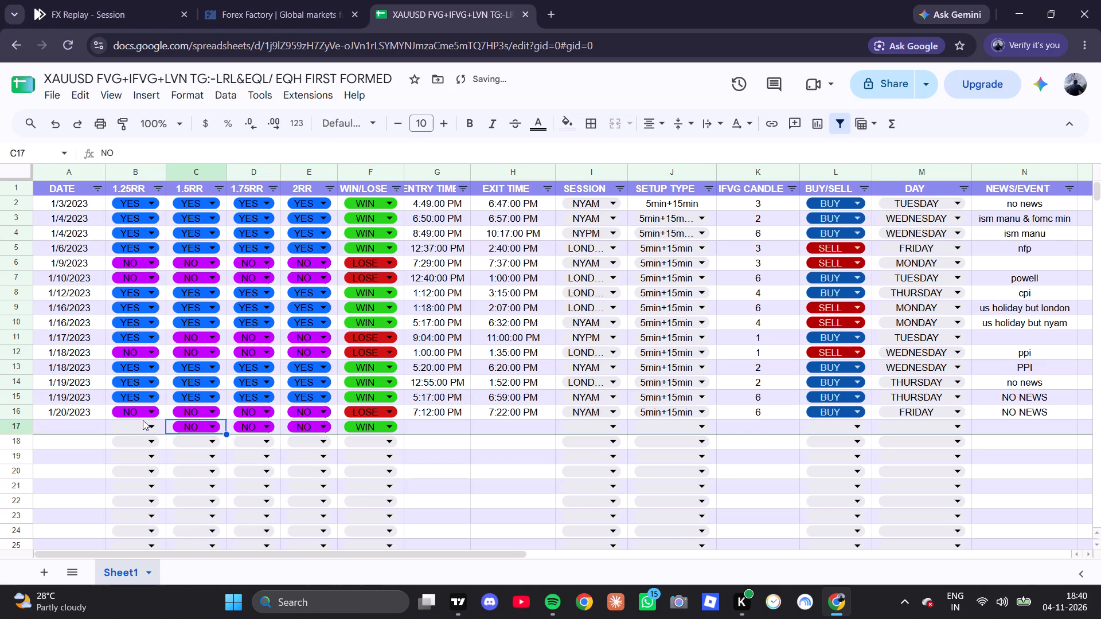
left_click(143, 420)
left_click(141, 426)
left_click(136, 446)
Enter 1/20/2023 as the date in row 17.
left_click(83, 428)
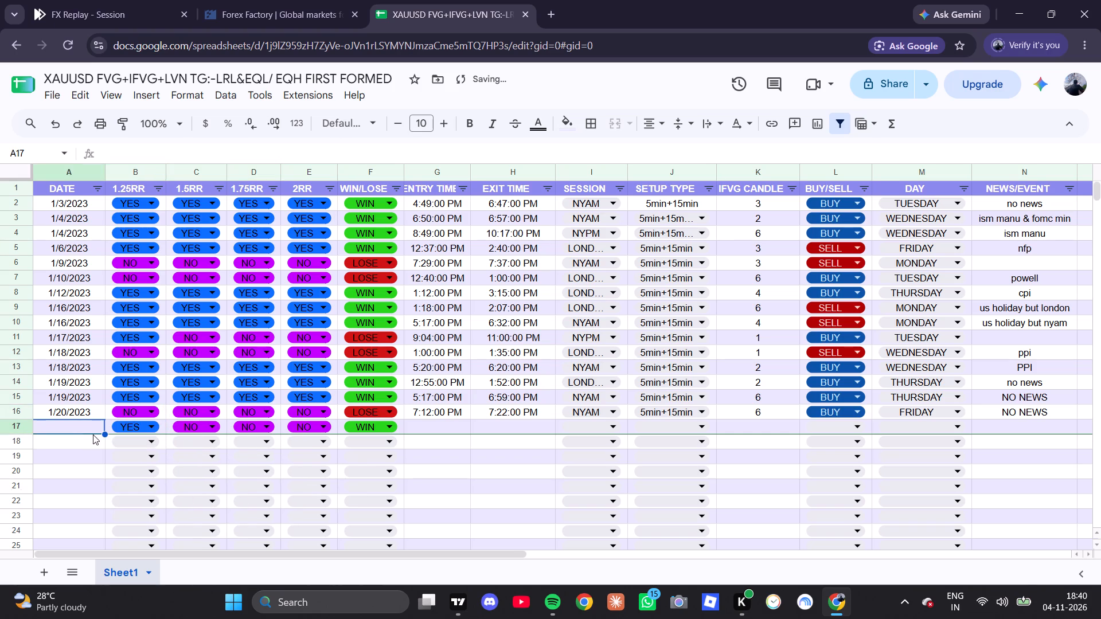
type("1/20")
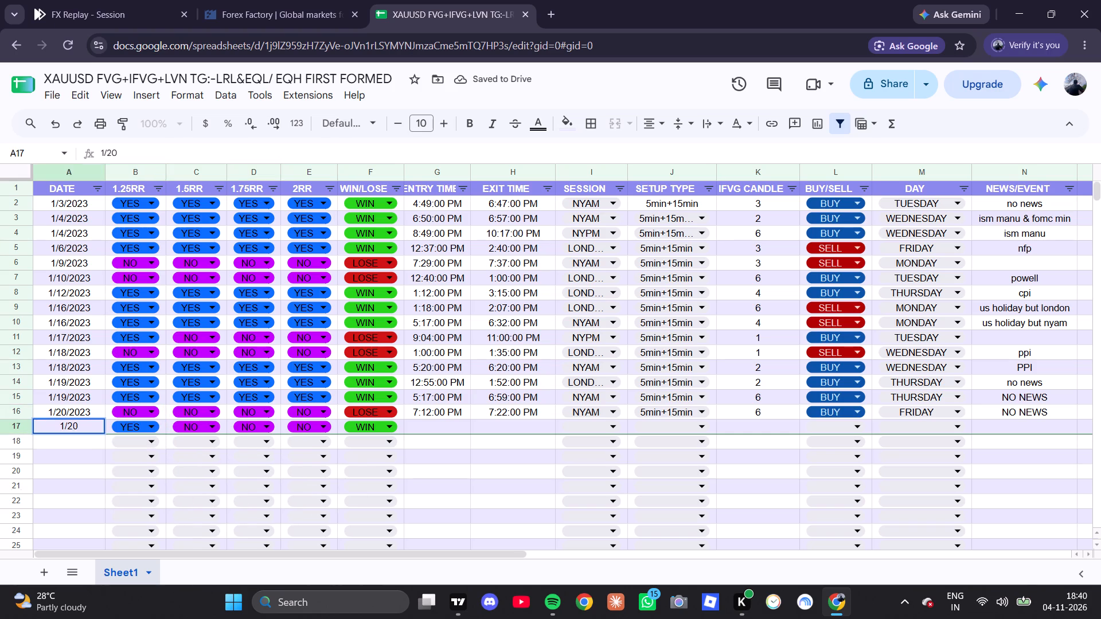
type("/2023")
Check the short's exit candle on the FX Replay chart and enter 23:30 as the exit time in row 17 of the journal.
left_click(36, 0)
scroll(689, 353, "up", 5)
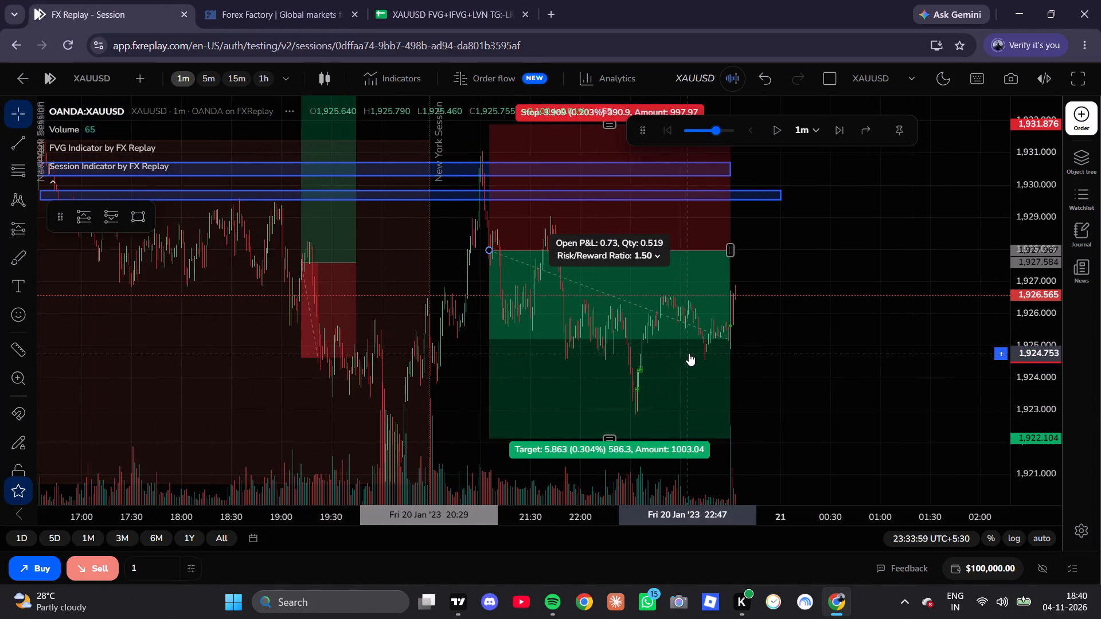
left_click_drag(819, 350, 805, 290)
scroll(713, 362, "down", 6)
scroll(818, 363, "up", 6)
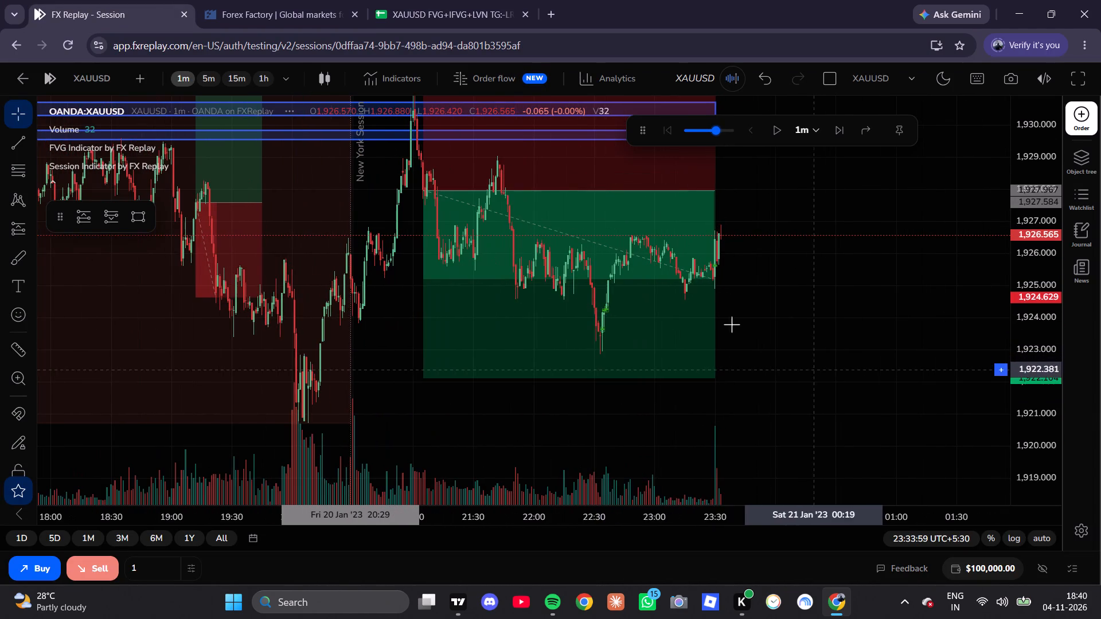
left_click(388, 0)
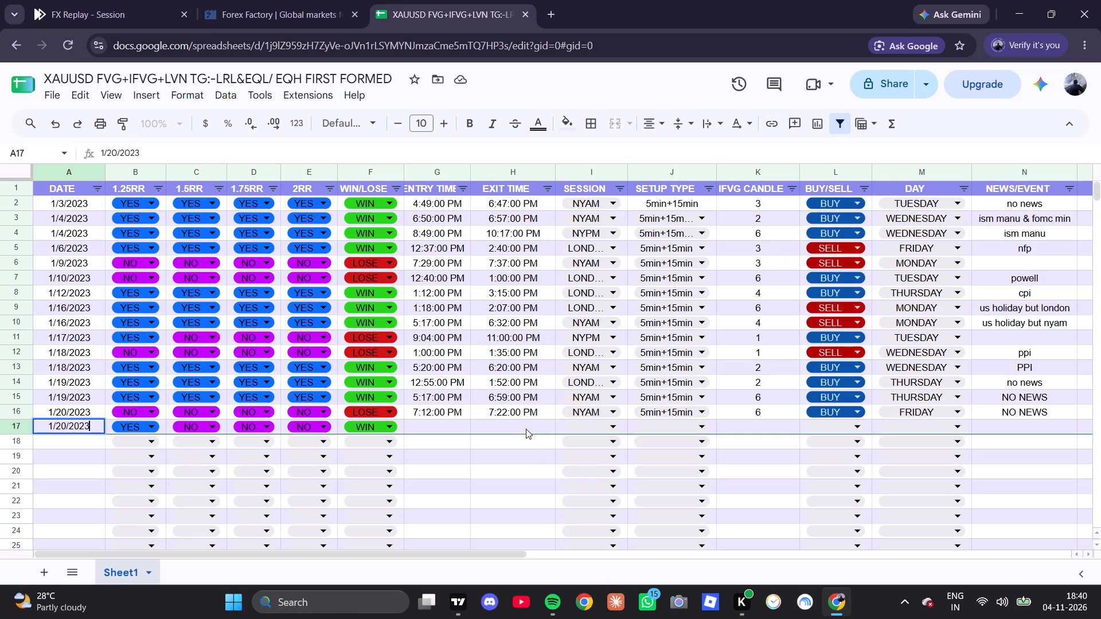
left_click(525, 427)
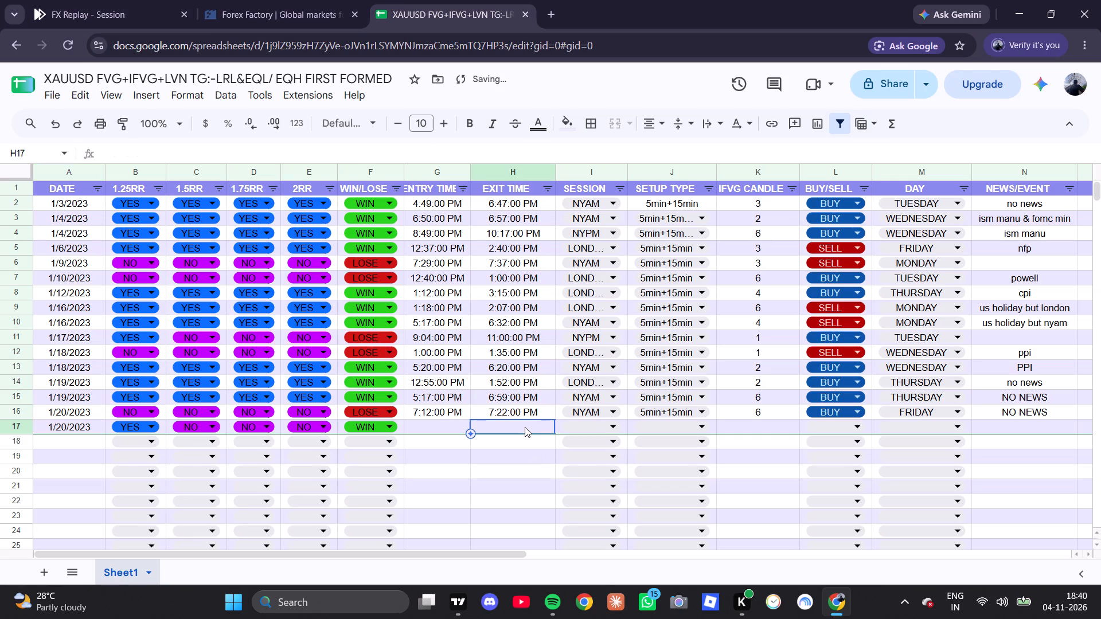
type("23")
type(":3")
key("0")
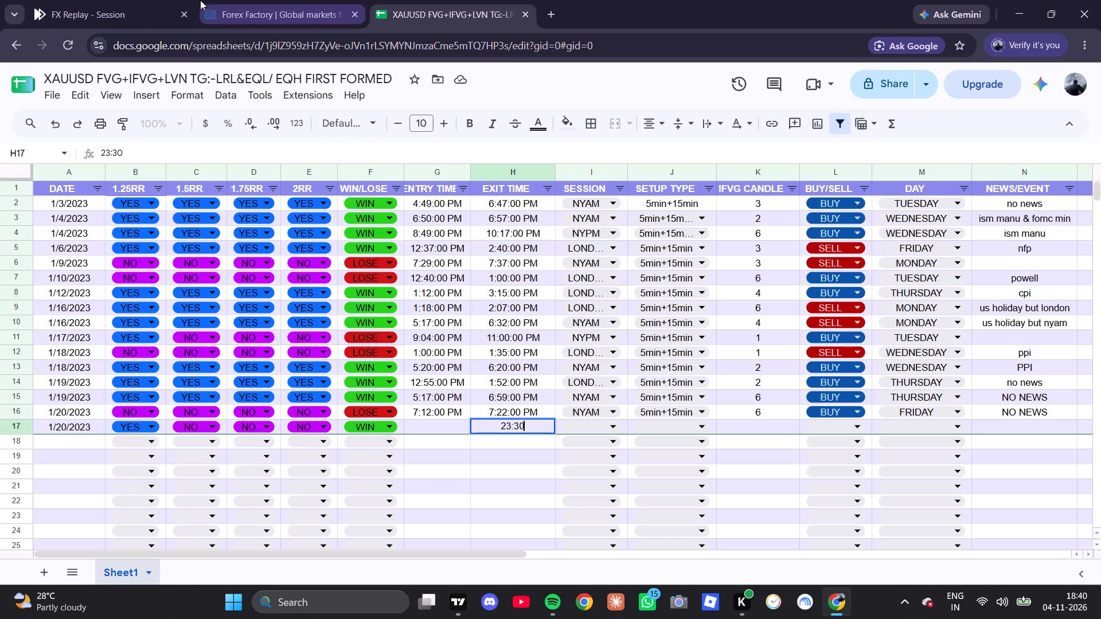
left_click(235, 0)
left_click(137, 0)
scroll(641, 318, "down", 1)
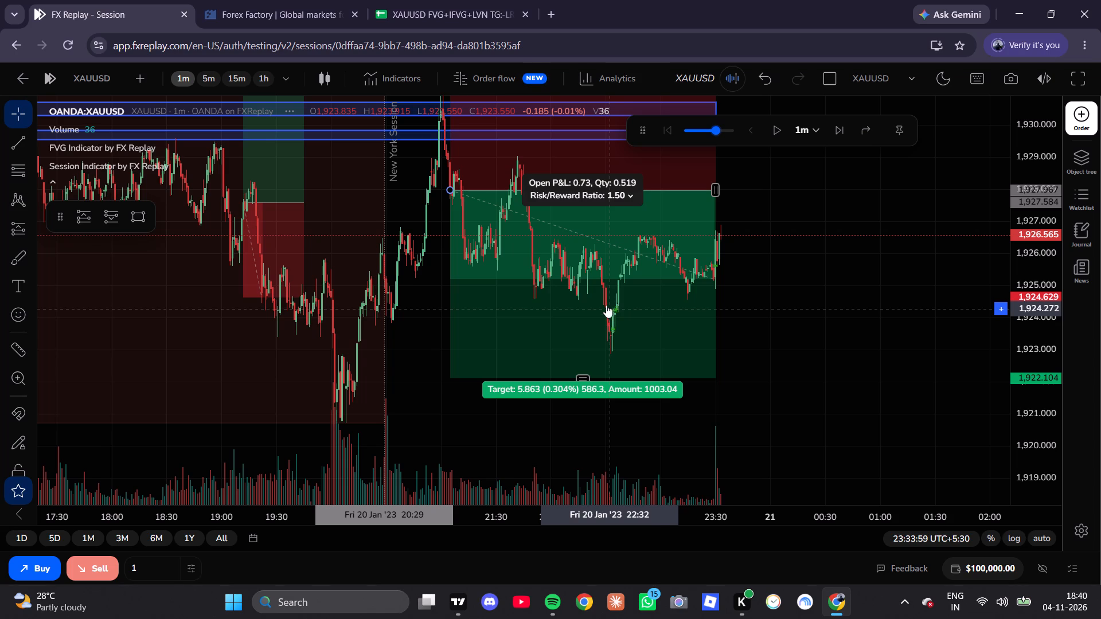
left_click(481, 0)
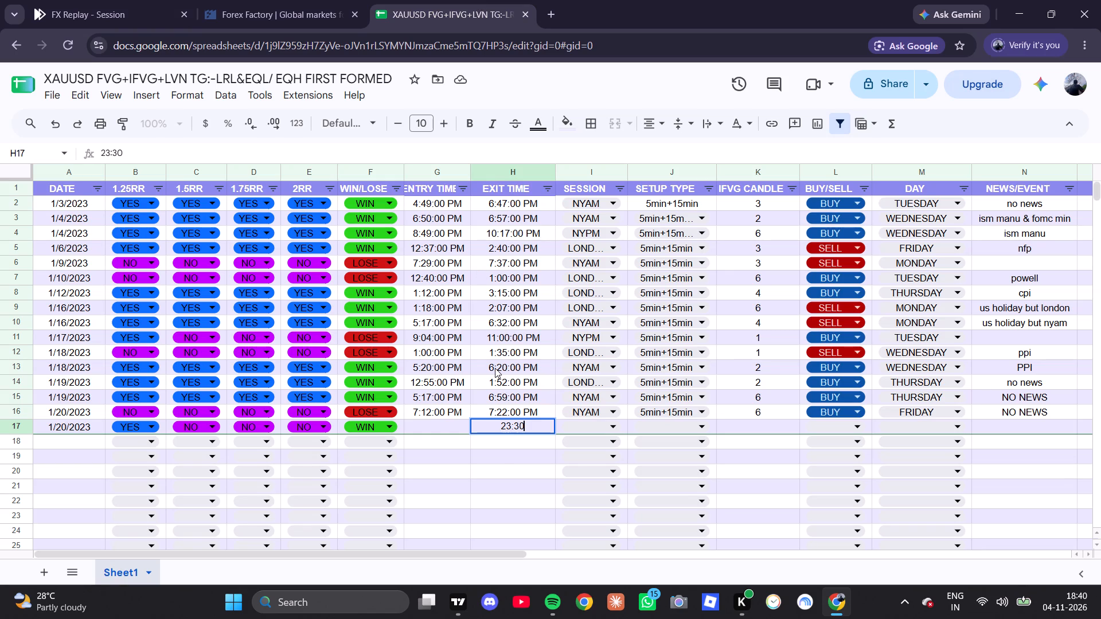
left_click(491, 457)
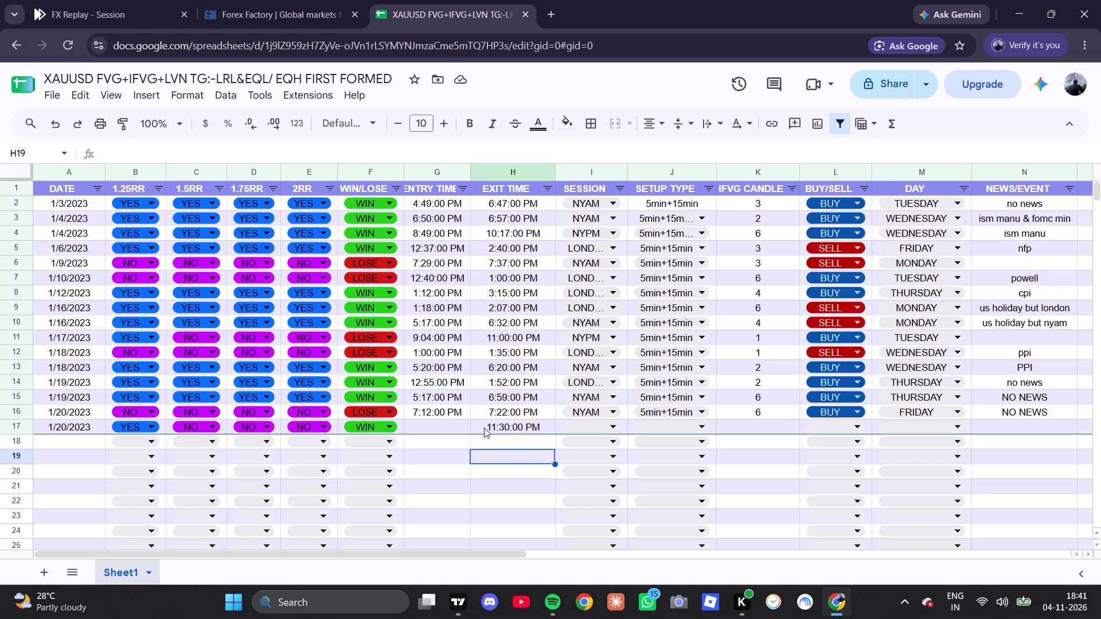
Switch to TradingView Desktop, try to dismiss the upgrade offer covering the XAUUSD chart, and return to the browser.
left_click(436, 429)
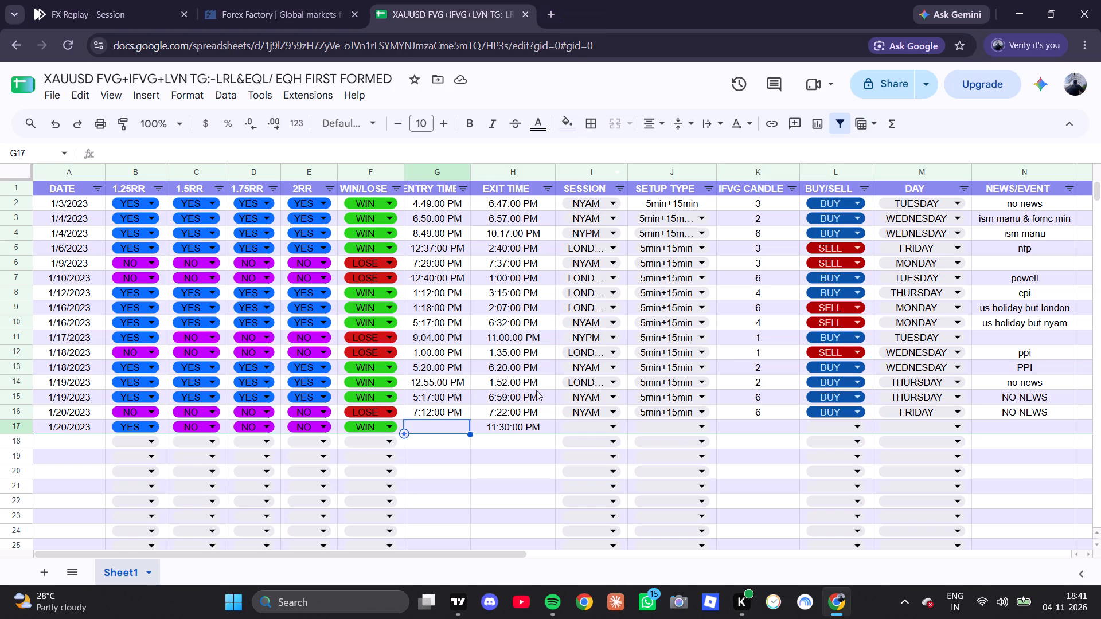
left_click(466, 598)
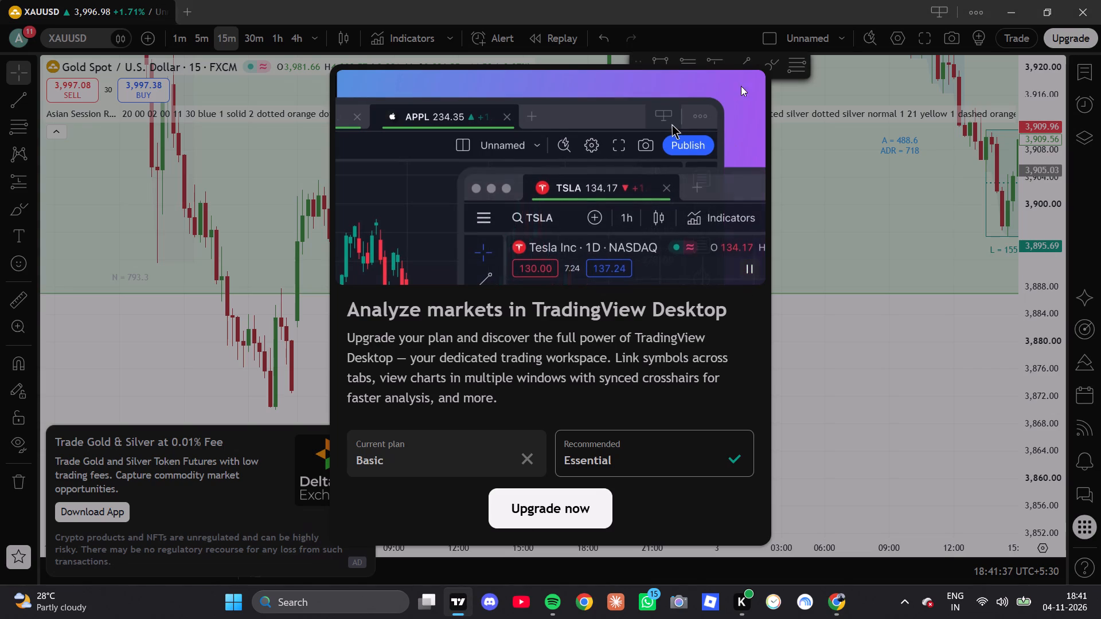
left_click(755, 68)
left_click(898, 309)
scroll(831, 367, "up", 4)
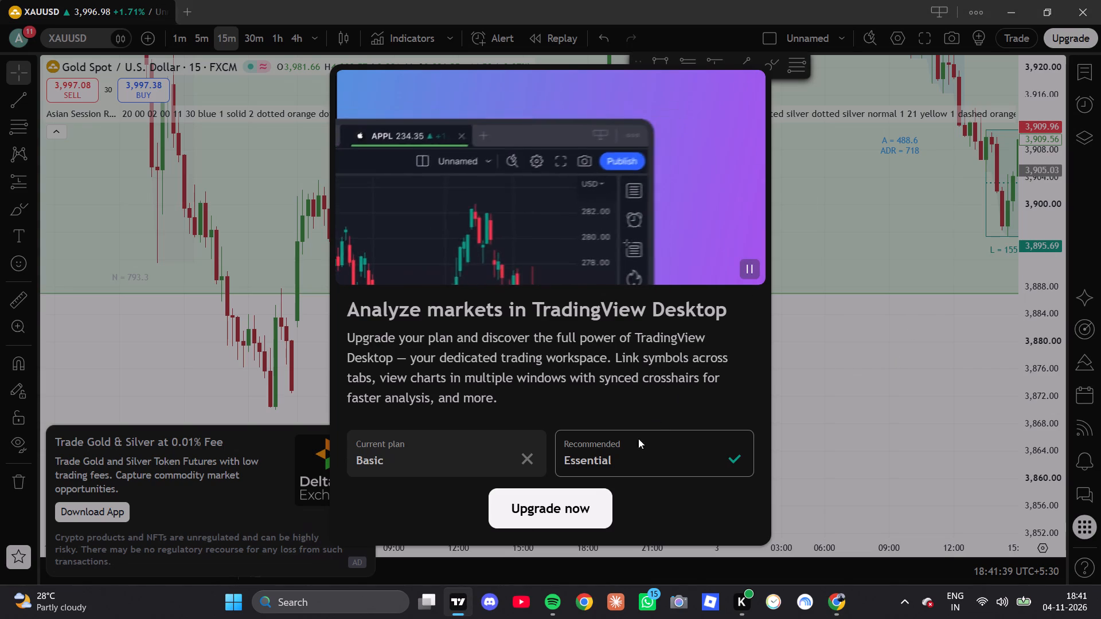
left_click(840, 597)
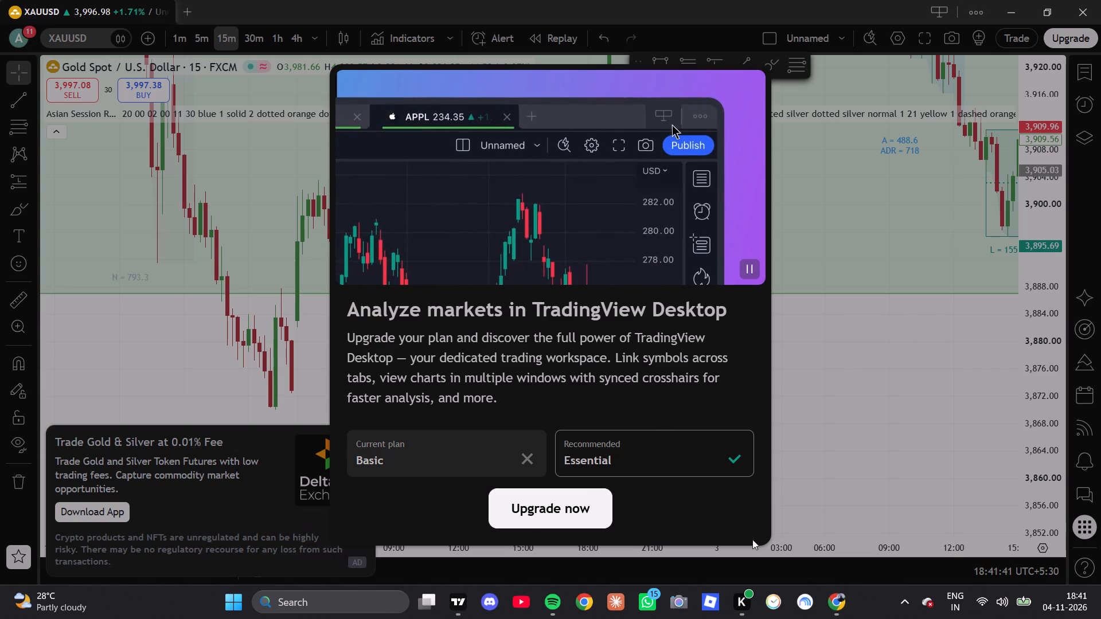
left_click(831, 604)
Open the TradingView website in a new browser tab and launch the chart for XAUUSD, XAU/USD Spot - Gold.
left_click(544, 13)
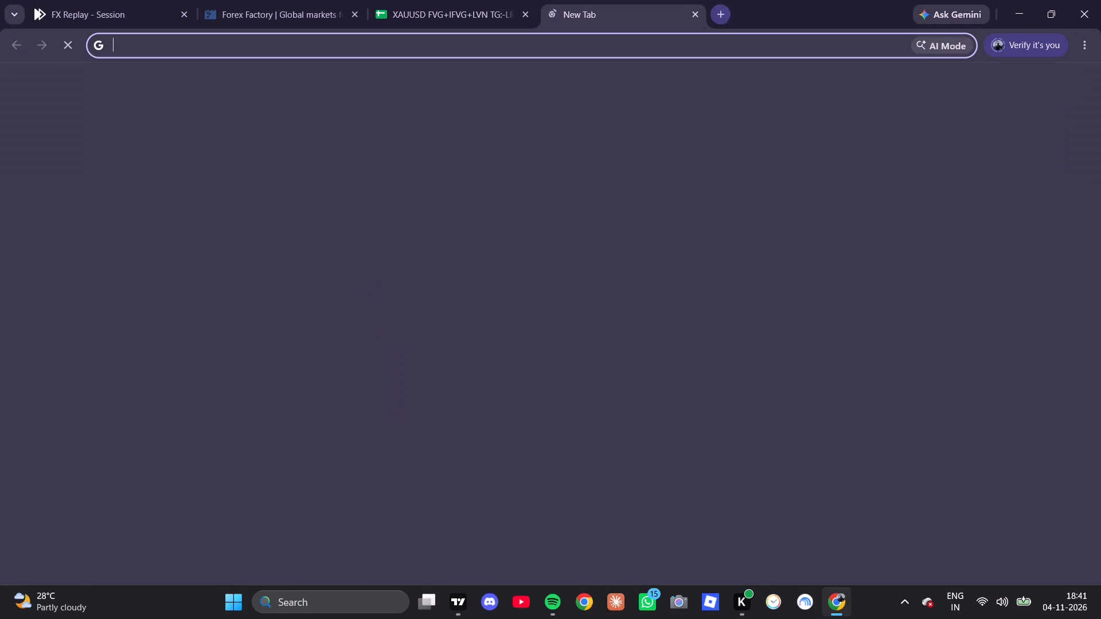
left_click(518, 261)
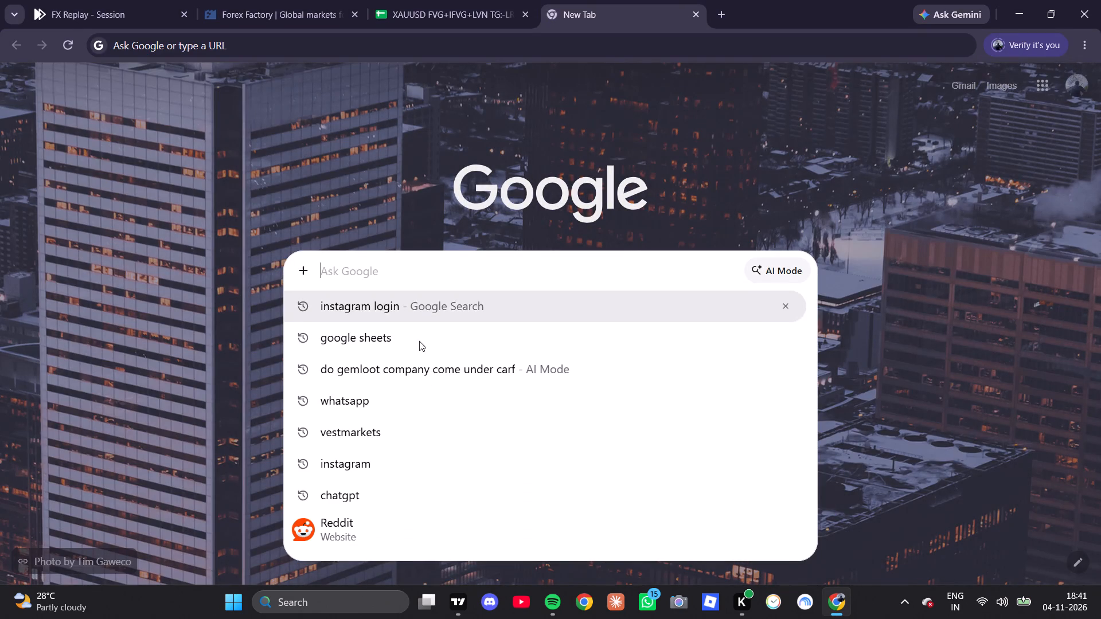
key("t")
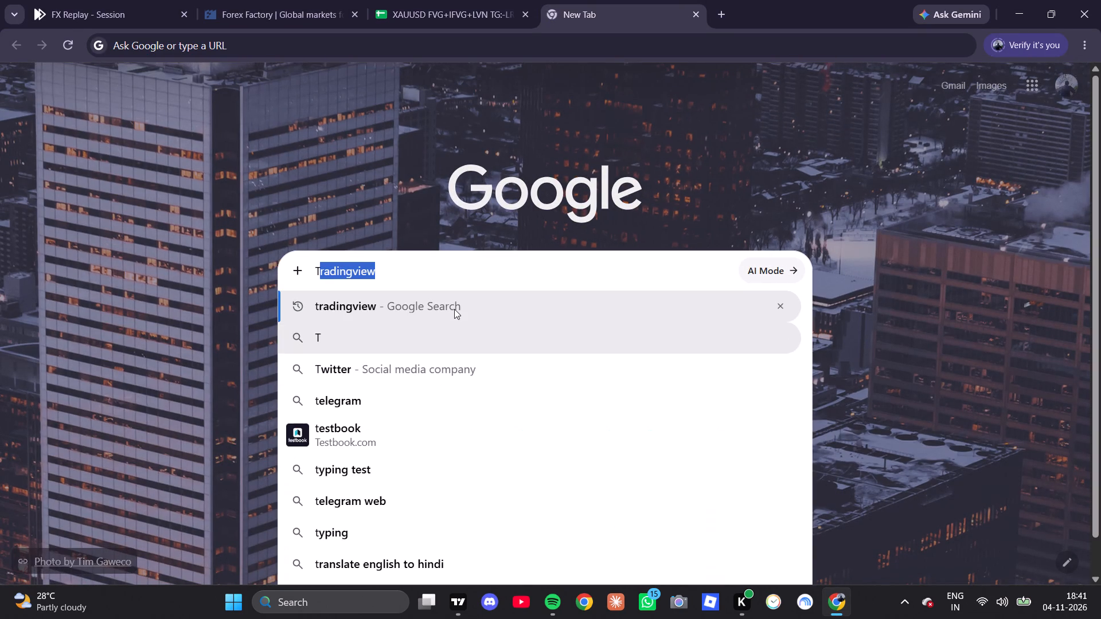
left_click(454, 309)
left_click(206, 218)
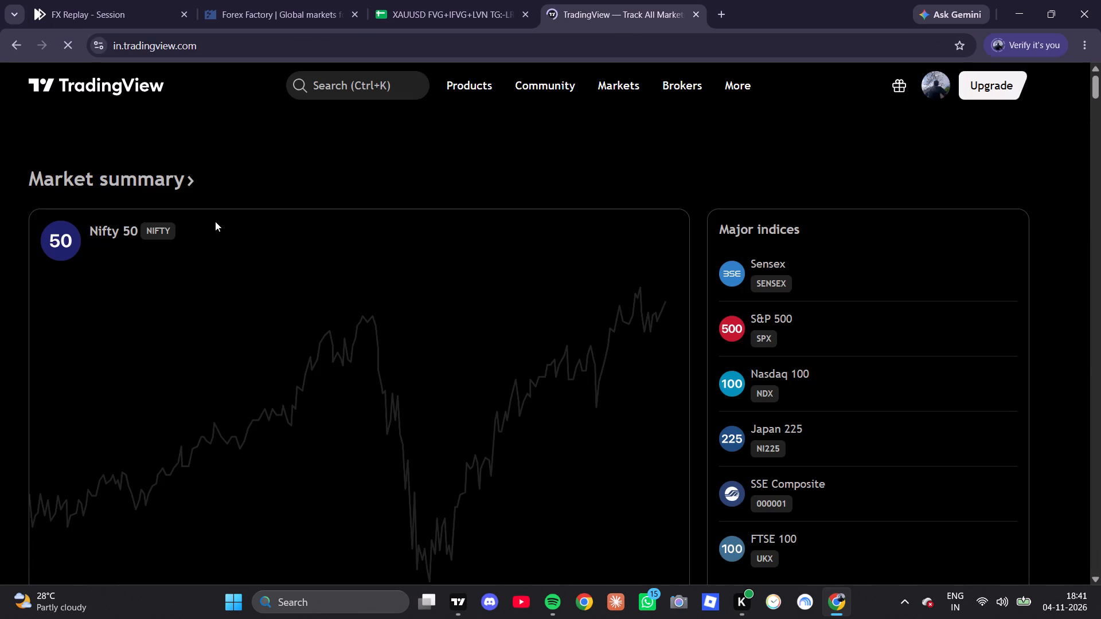
scroll(733, 277, "down", 6)
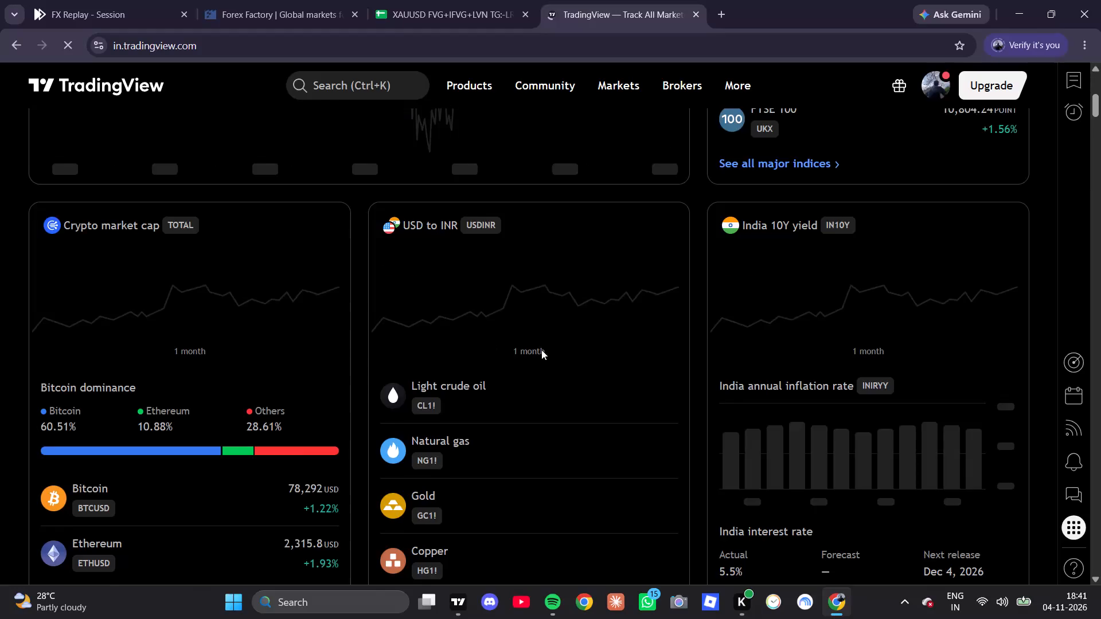
scroll(533, 348, "down", 2)
scroll(500, 324, "up", 17)
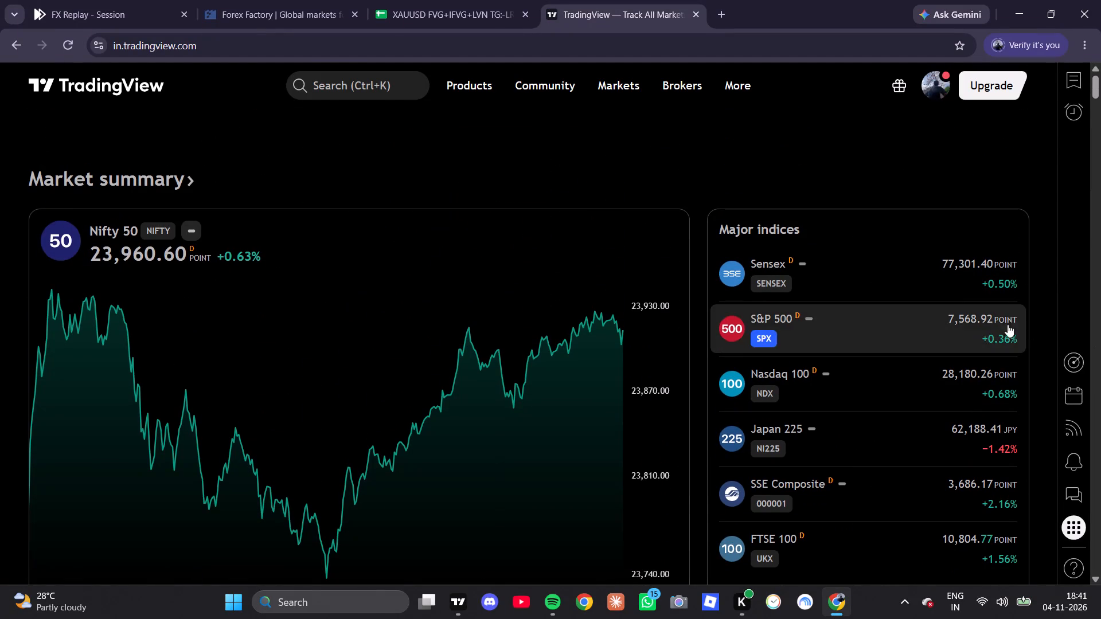
left_click(414, 84)
left_click(335, 99)
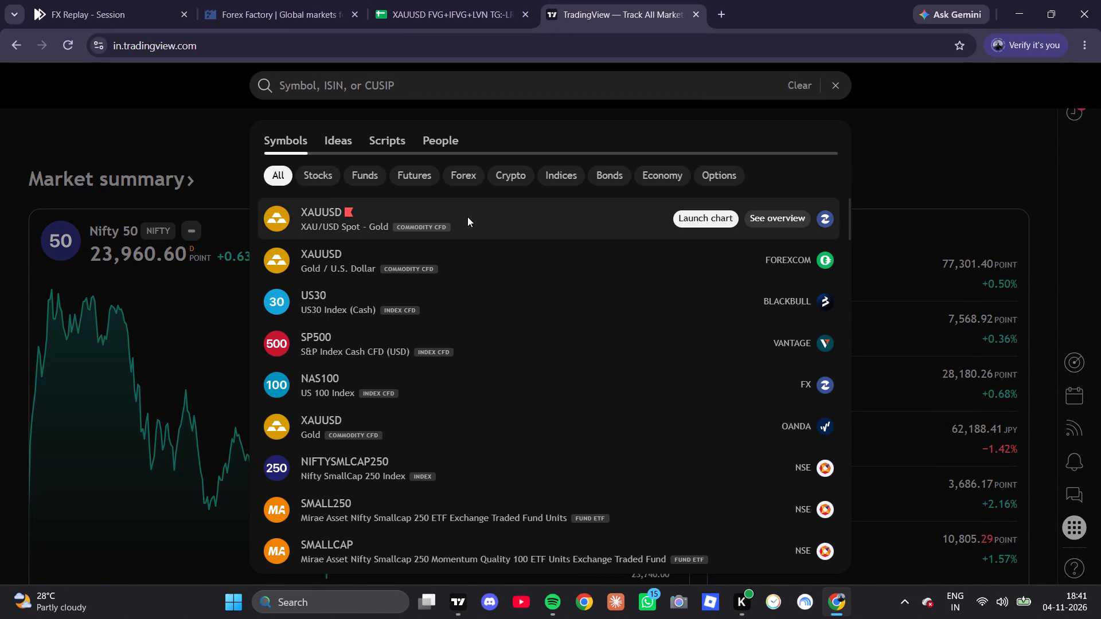
left_click(468, 217)
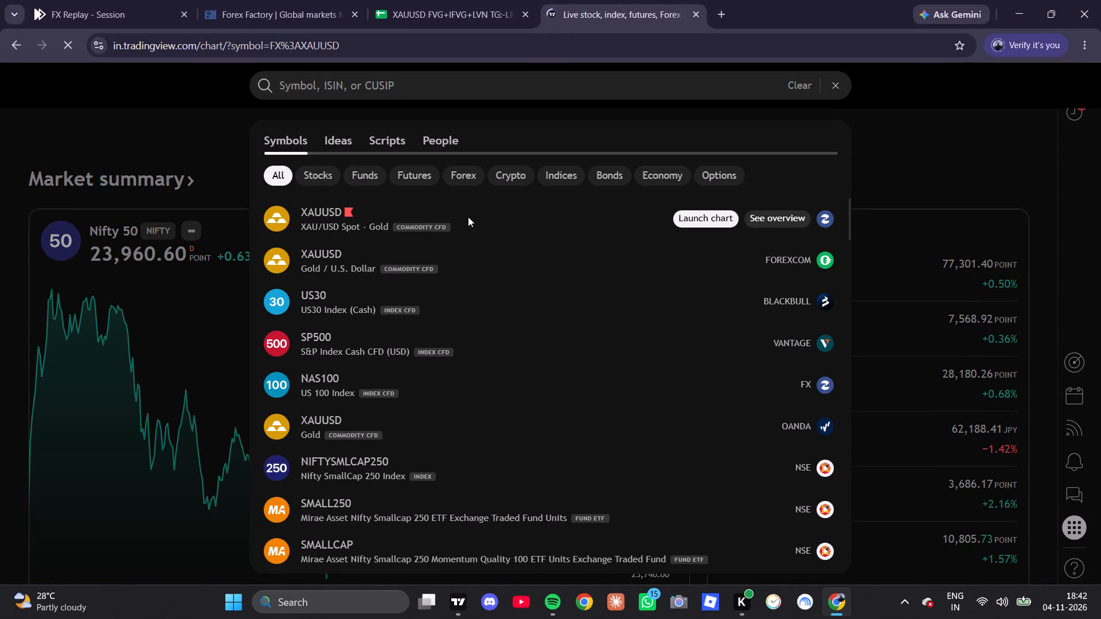
Examine the marked trading sessions on the 5-minute XAUUSD chart from late October to early November 2026.
scroll(923, 356, "down", 1)
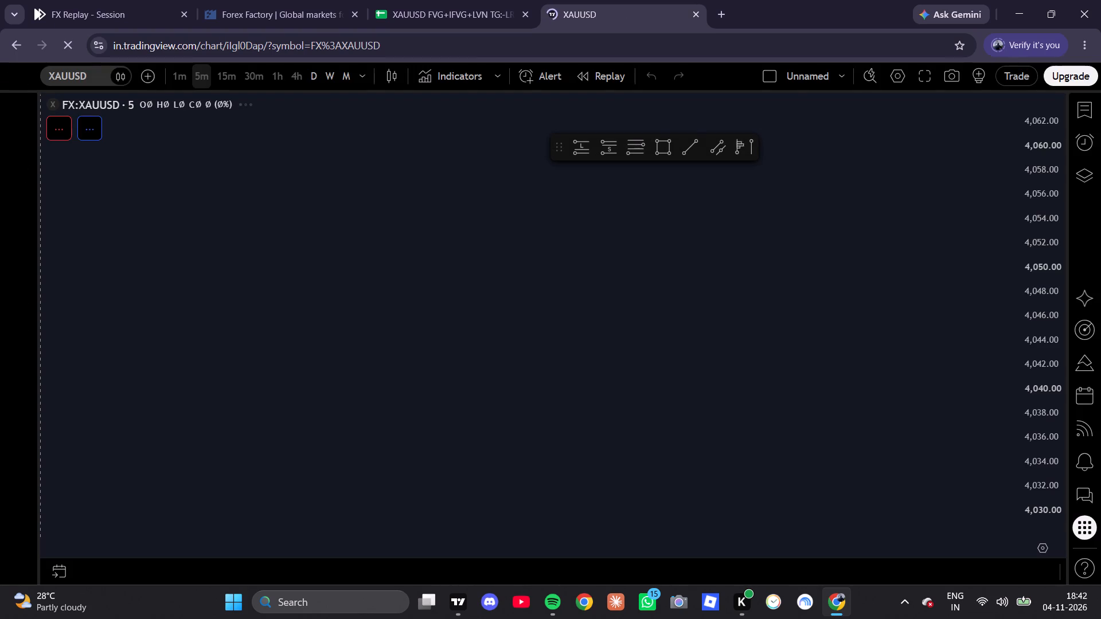
scroll(915, 297, "up", 4)
left_click_drag(920, 298, 708, 384)
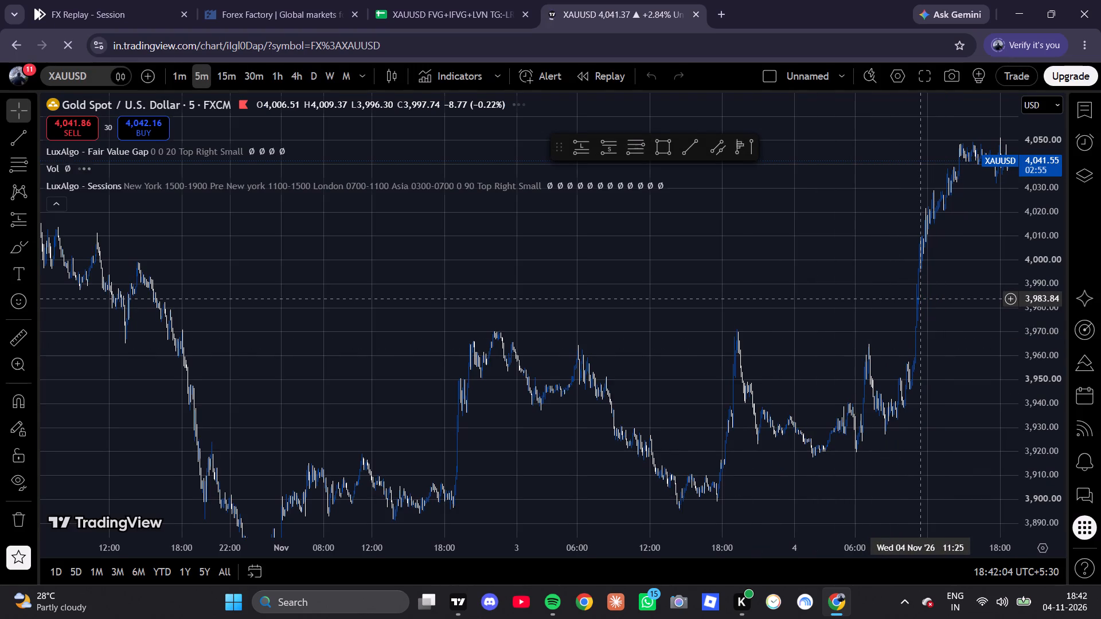
left_click_drag(708, 384, 699, 387)
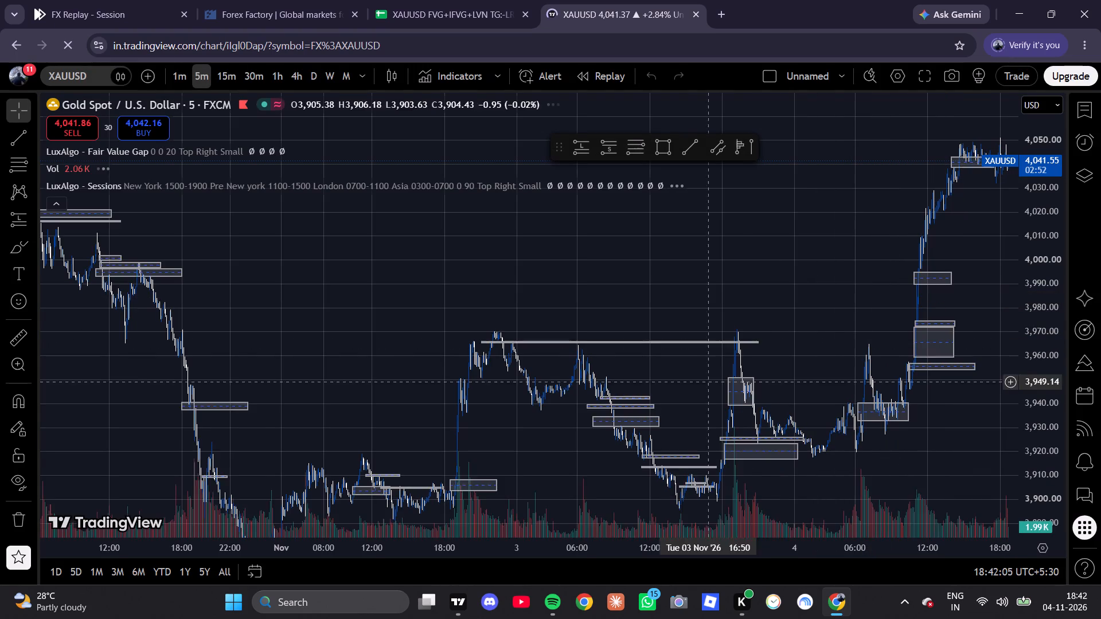
scroll(664, 352, "down", 2)
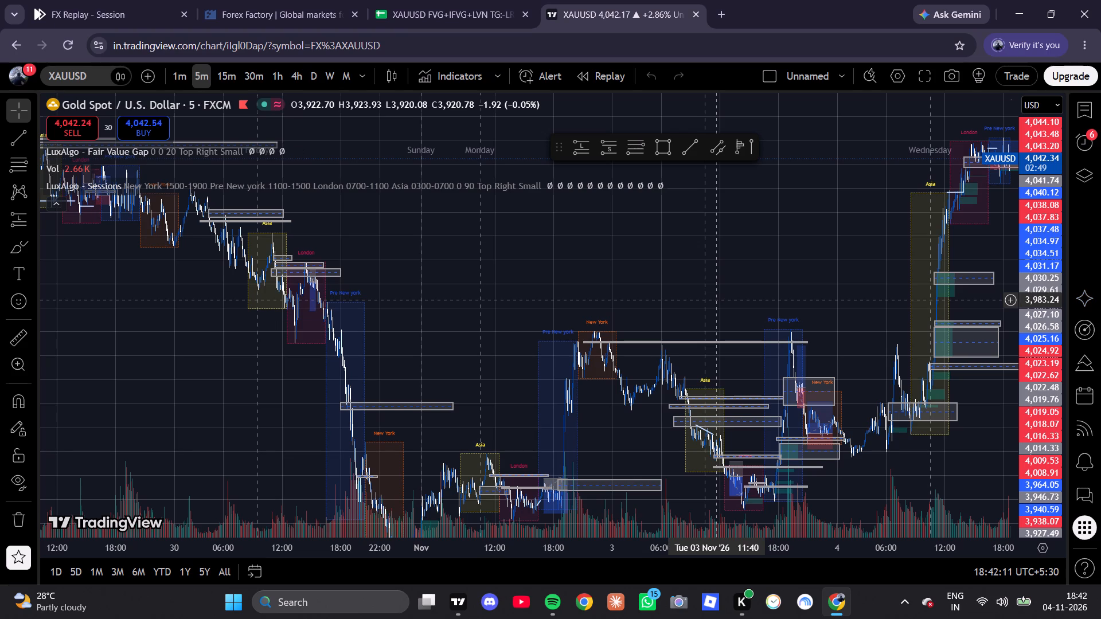
left_click(520, 313)
left_click_drag(520, 313, 616, 285)
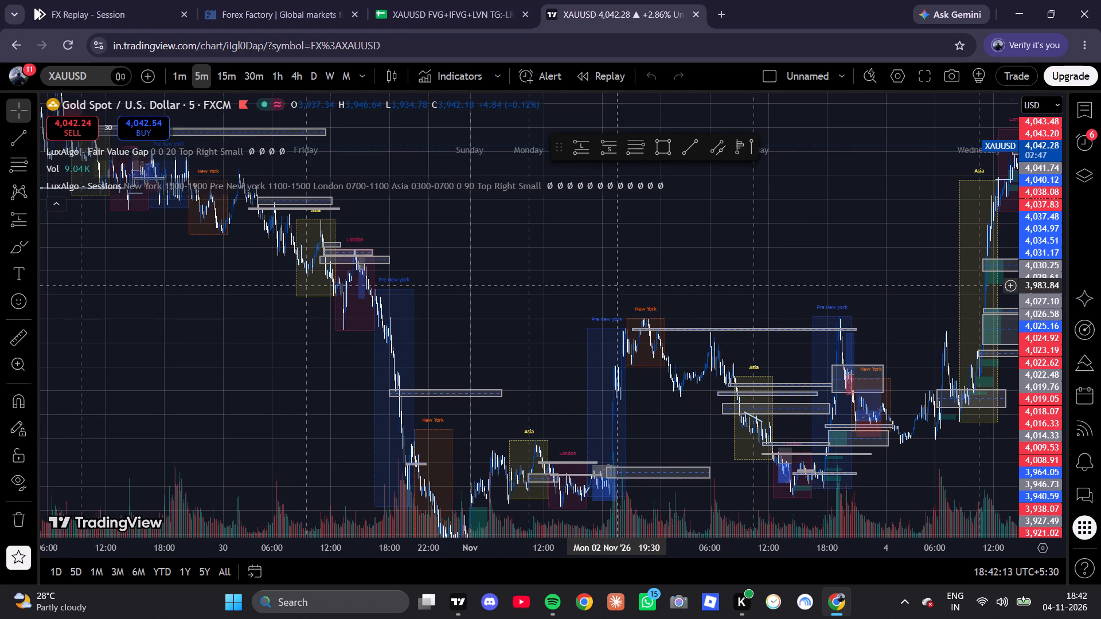
left_click_drag(616, 285, 749, 287)
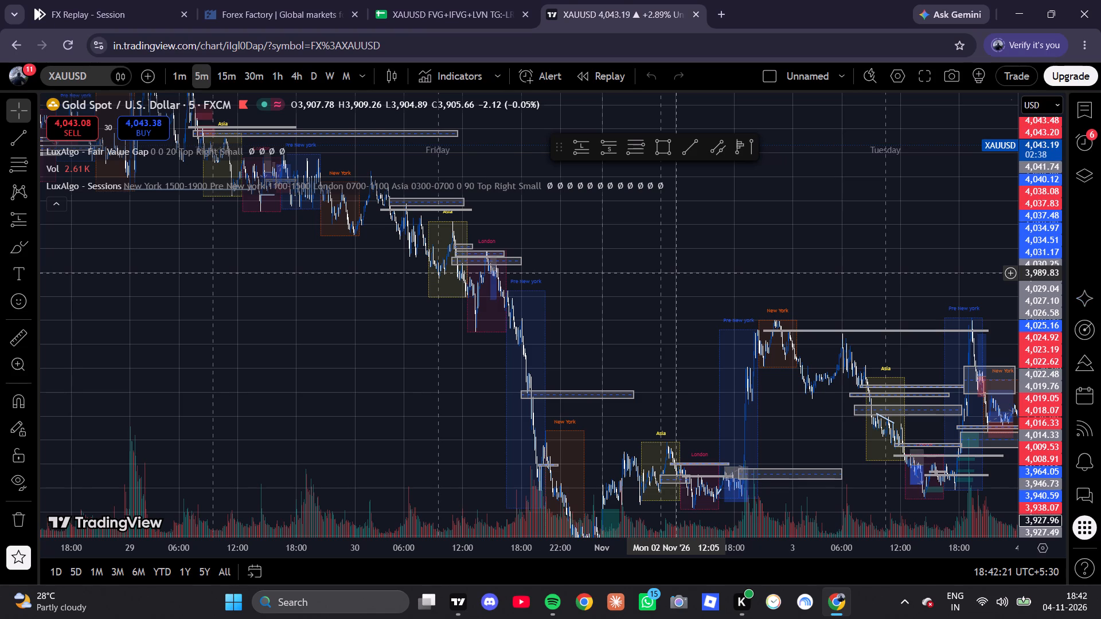
Glance at journal row 17, and examine when the New York and pre-New York sessions run on 3 November on the TradingView chart.
left_click(493, 0)
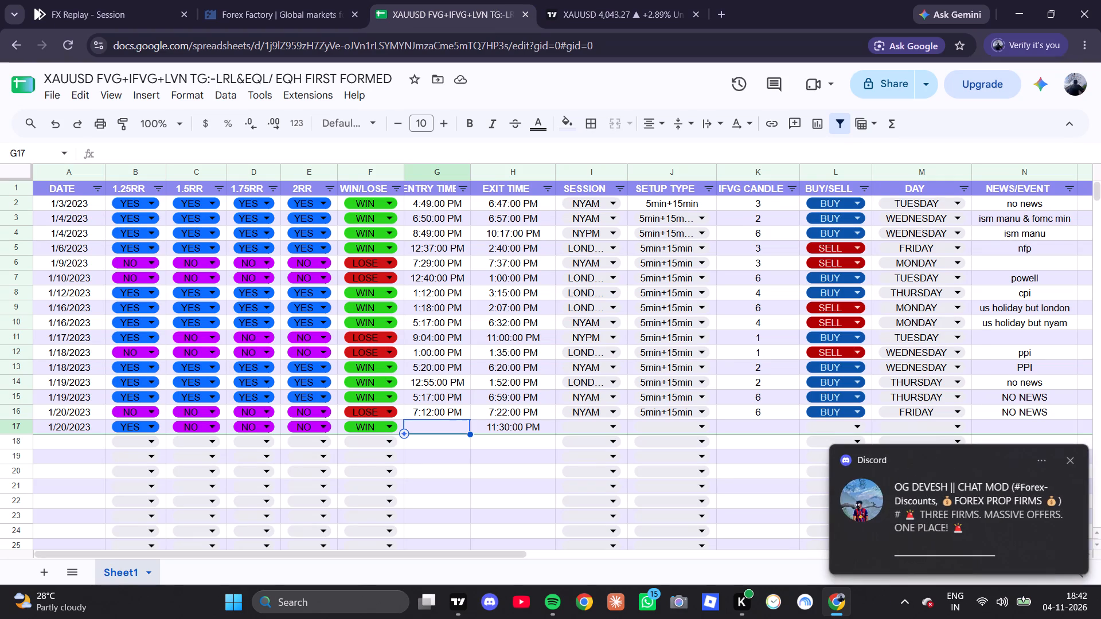
left_click(556, 0)
scroll(680, 295, "up", 5)
left_click_drag(798, 252, 759, 186)
scroll(610, 333, "up", 5)
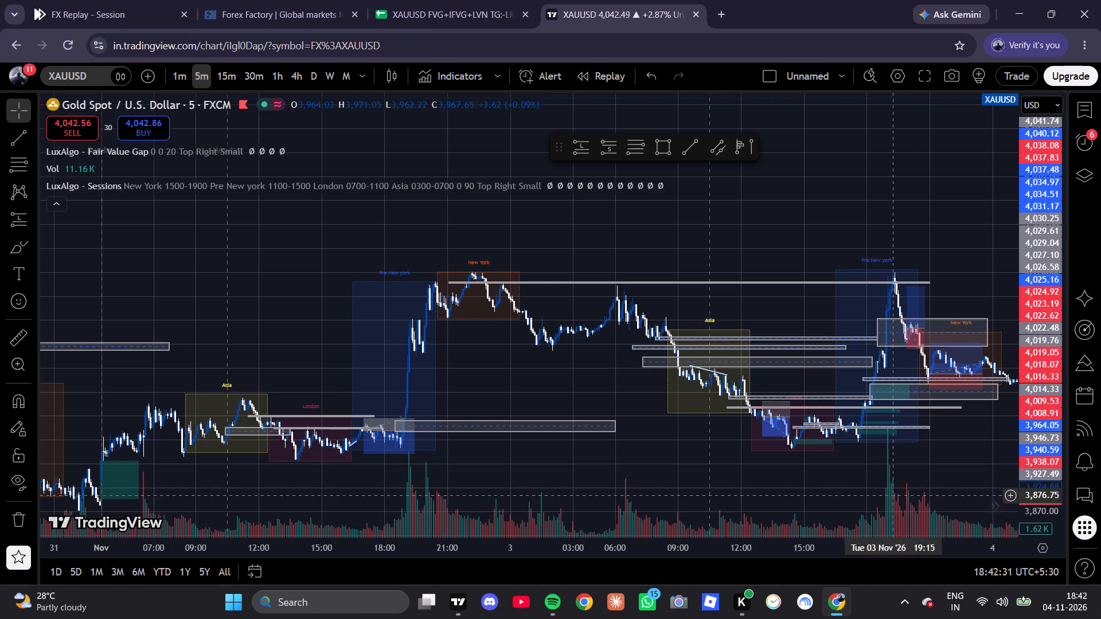
scroll(1040, 373, "up", 7)
scroll(1039, 373, "down", 1)
scroll(1039, 373, "up", 12)
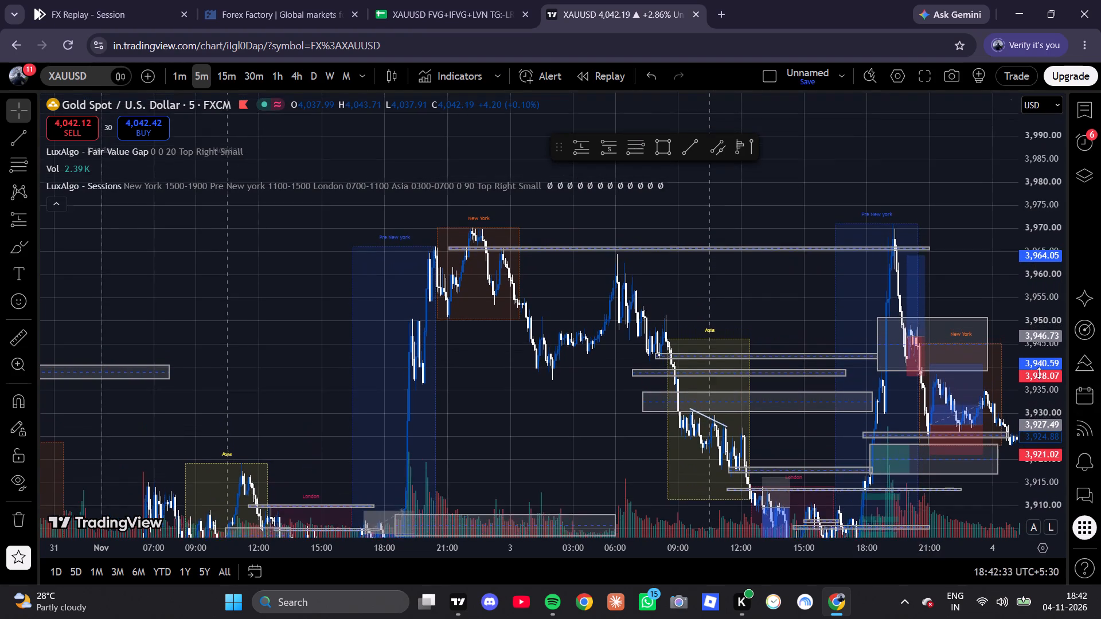
scroll(1039, 373, "up", 3)
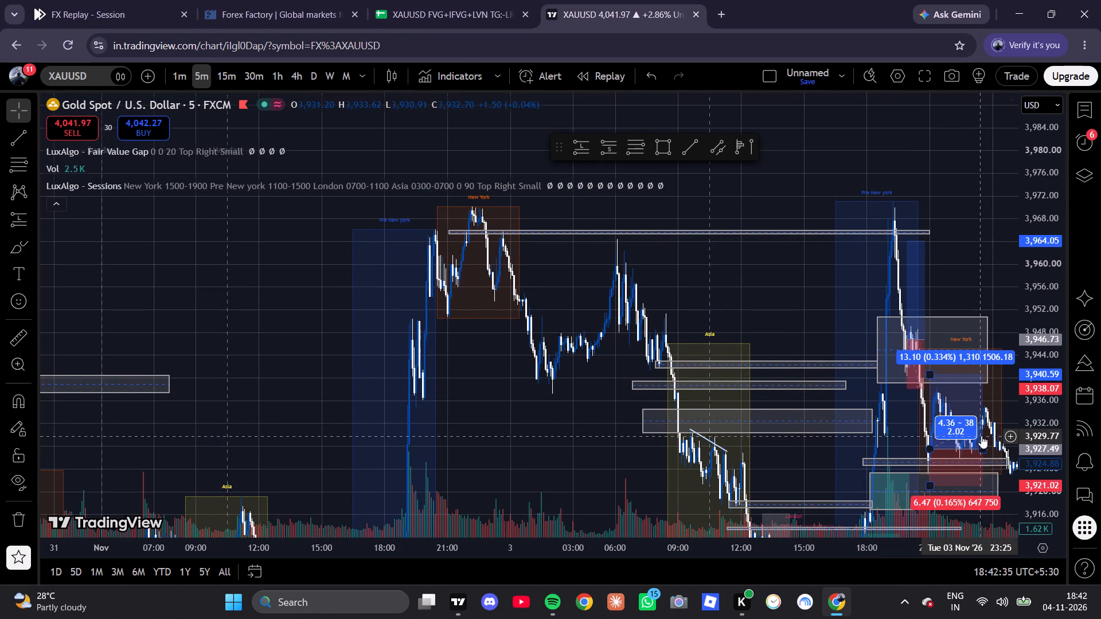
left_click_drag(1000, 371, 990, 365)
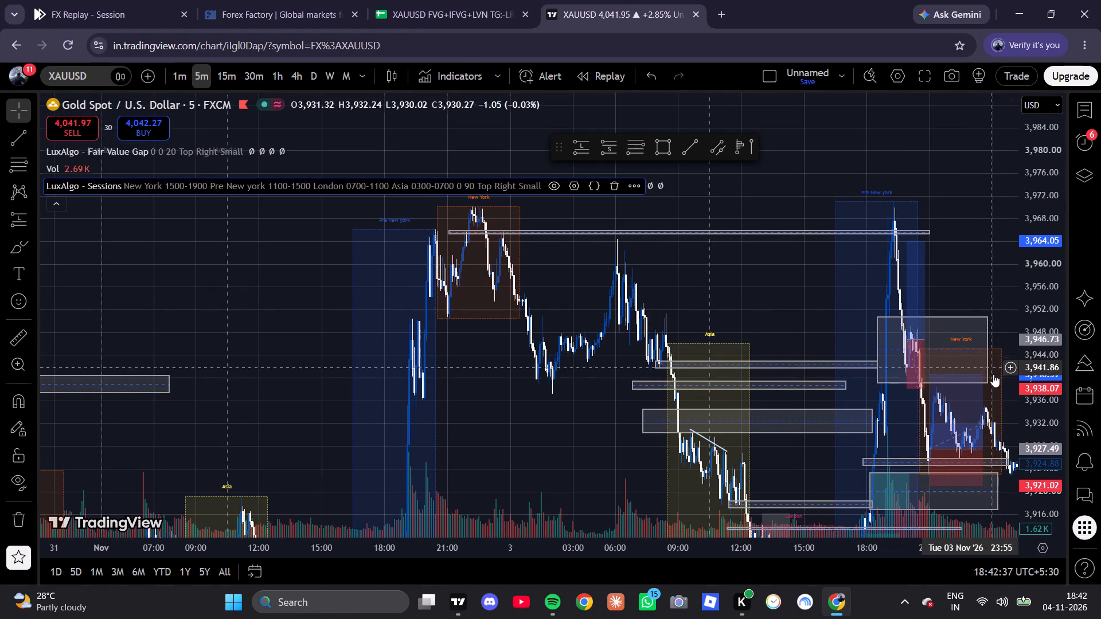
left_click_drag(993, 374, 951, 323)
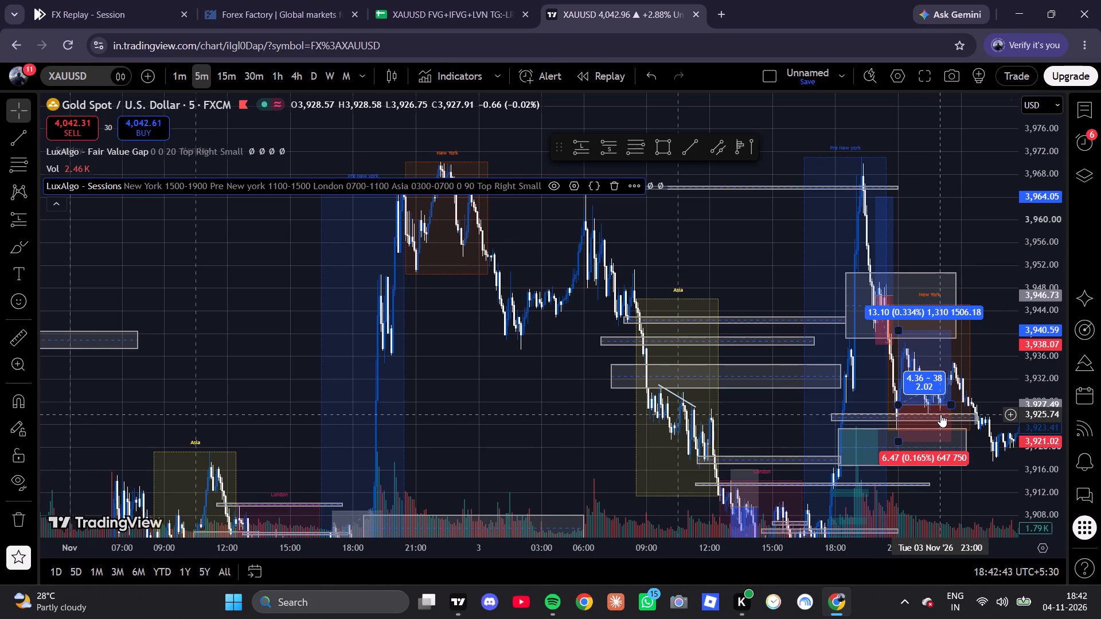
scroll(747, 363, "down", 2)
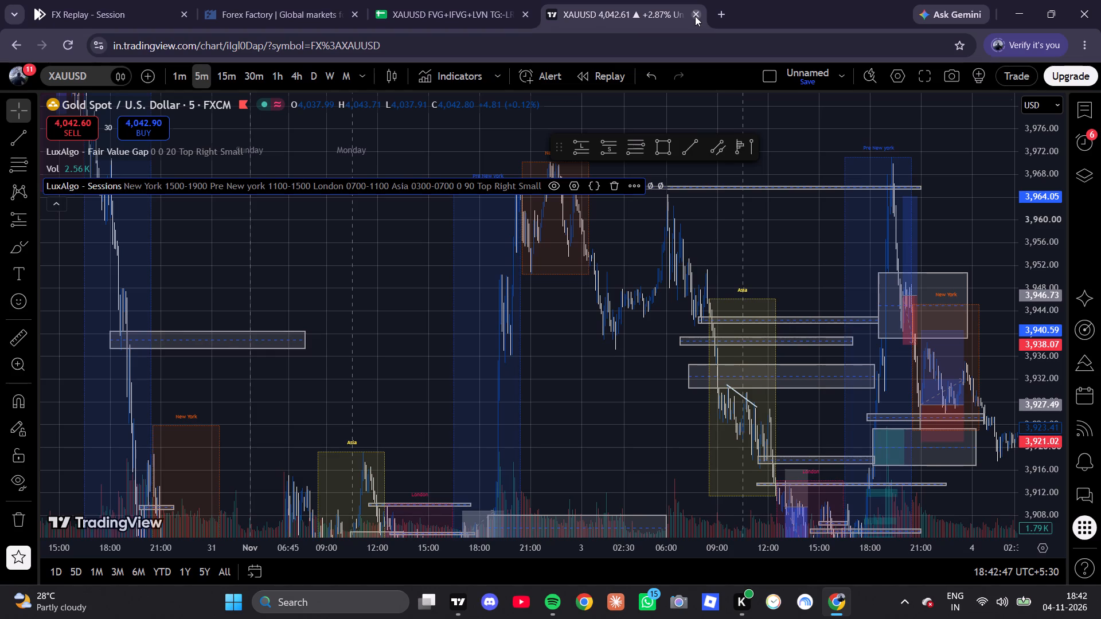
Keep the TradingView chart open and examine the 4 November price action and session boxes on the 5-minute XAUUSD chart.
left_click(695, 16)
left_click(675, 150)
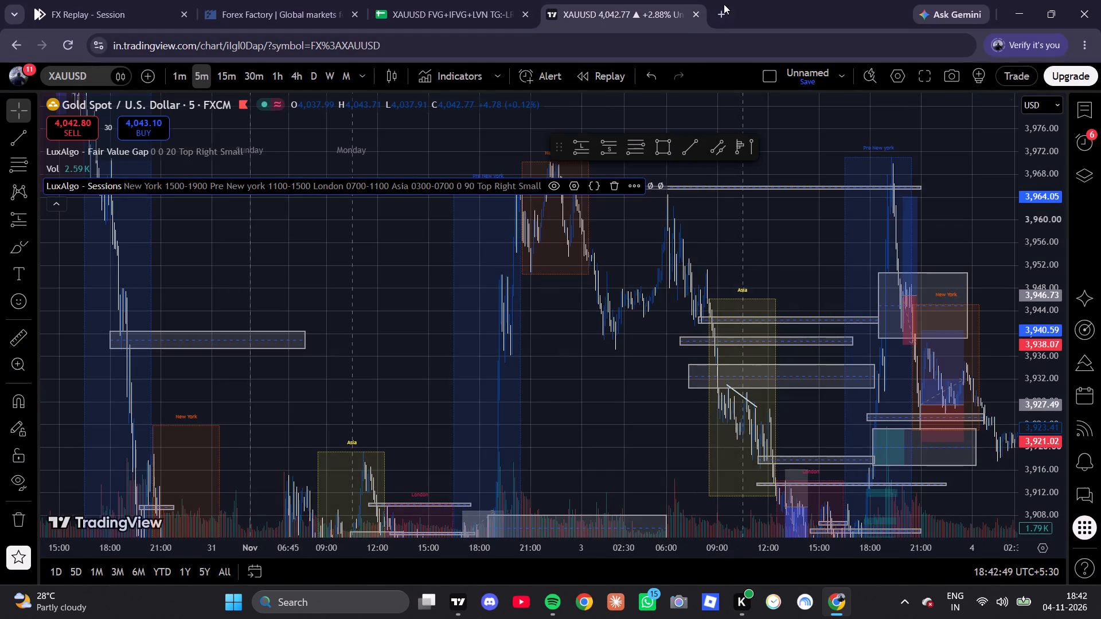
left_click_drag(840, 147, 615, 143)
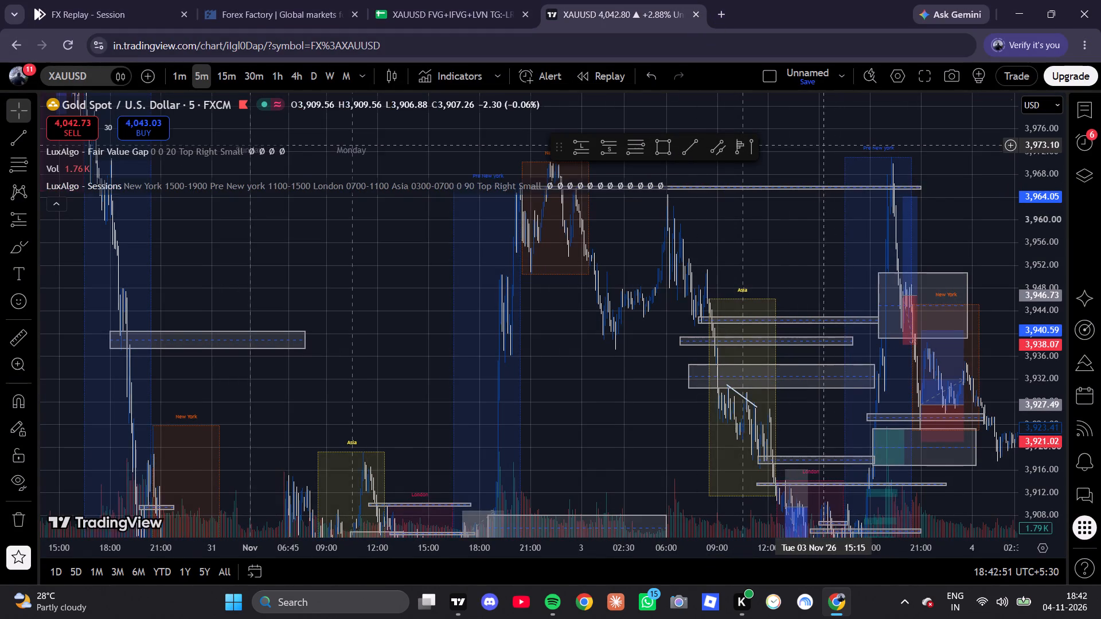
left_click_drag(615, 143, 412, 131)
scroll(633, 355, "down", 1)
scroll(633, 355, "up", 4)
left_click_drag(808, 302, 745, 536)
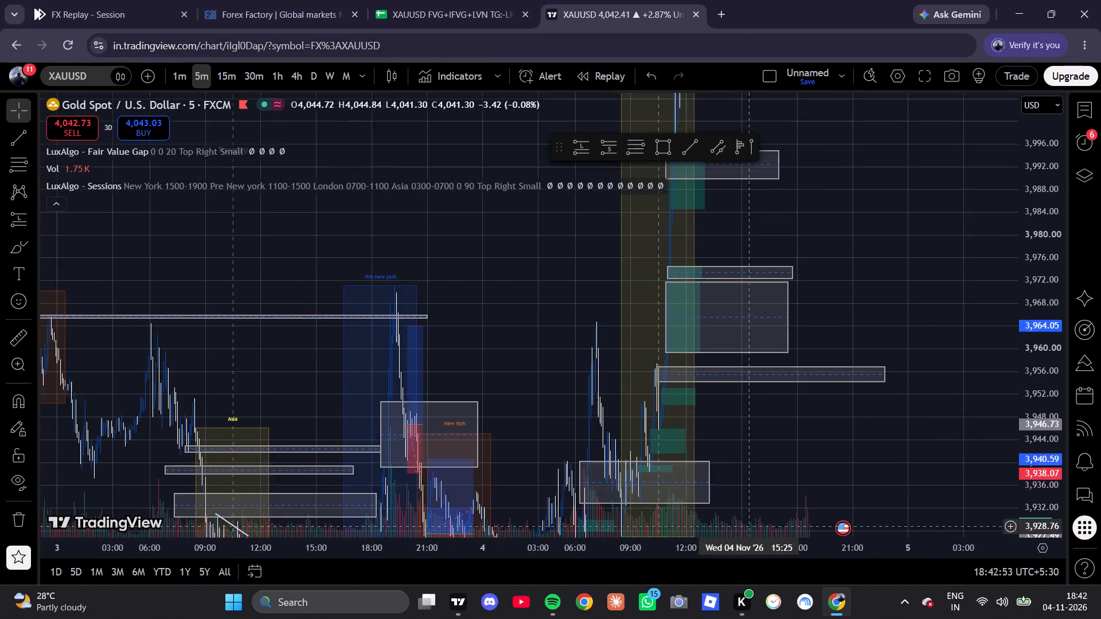
left_click_drag(745, 536, 745, 539)
scroll(838, 292, "up", 3)
left_click_drag(872, 254, 870, 493)
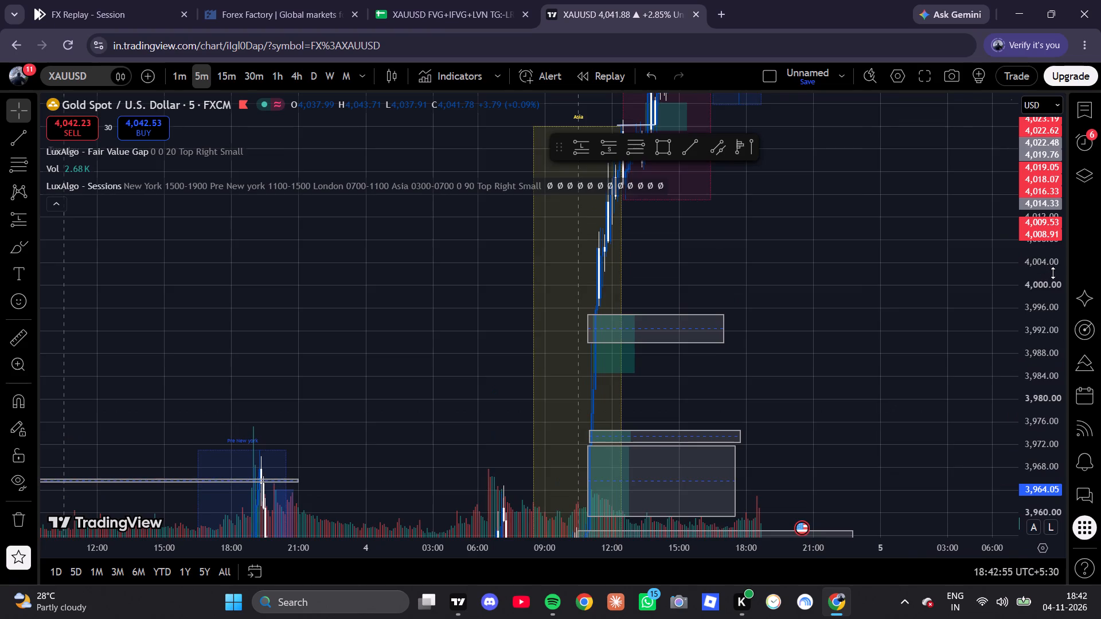
scroll(1052, 280, "down", 7)
left_click_drag(801, 299, 856, 460)
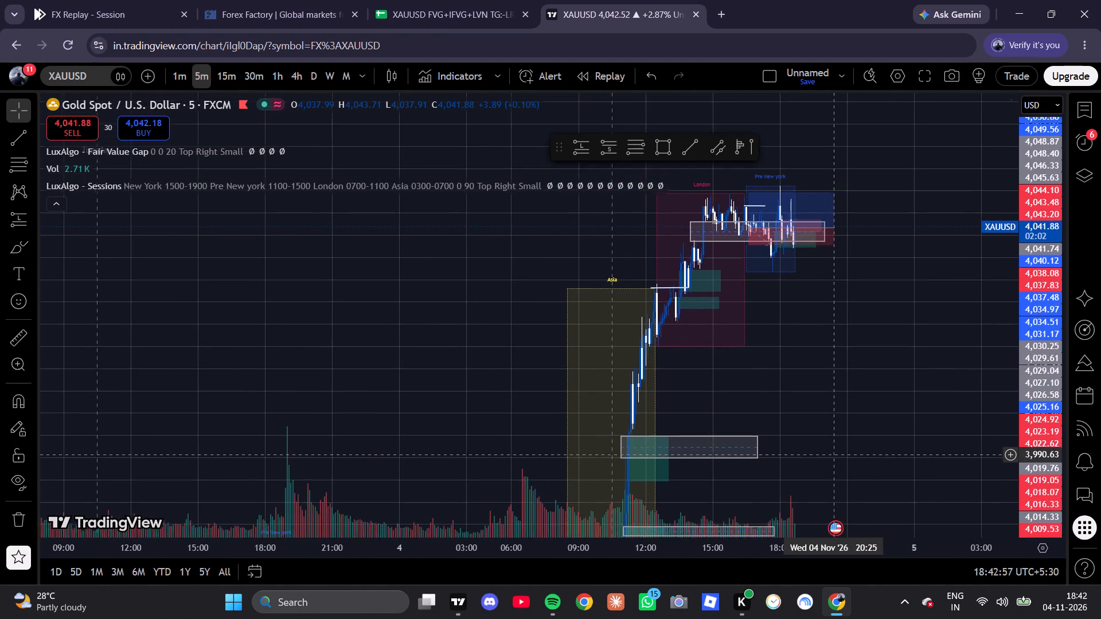
left_click_drag(856, 460, 862, 463)
scroll(751, 373, "up", 5)
Switch the XAUUSD chart to the 15-minute timeframe and examine the Asia, London and pre-New York sessions of 4 November.
left_click(232, 77)
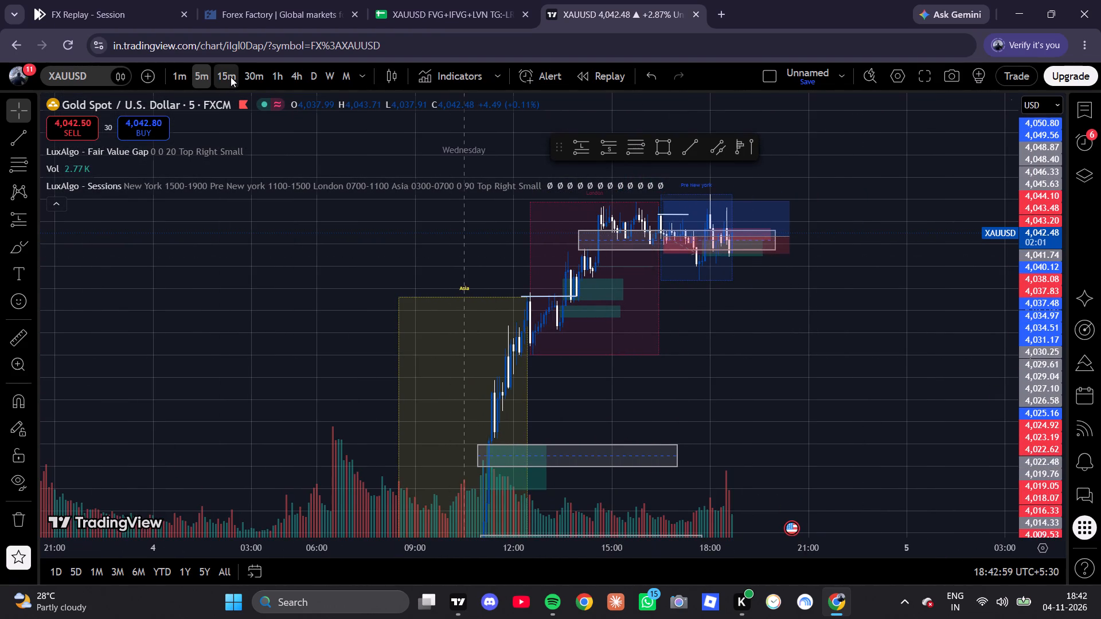
scroll(639, 371, "up", 4)
left_click_drag(668, 352, 749, 378)
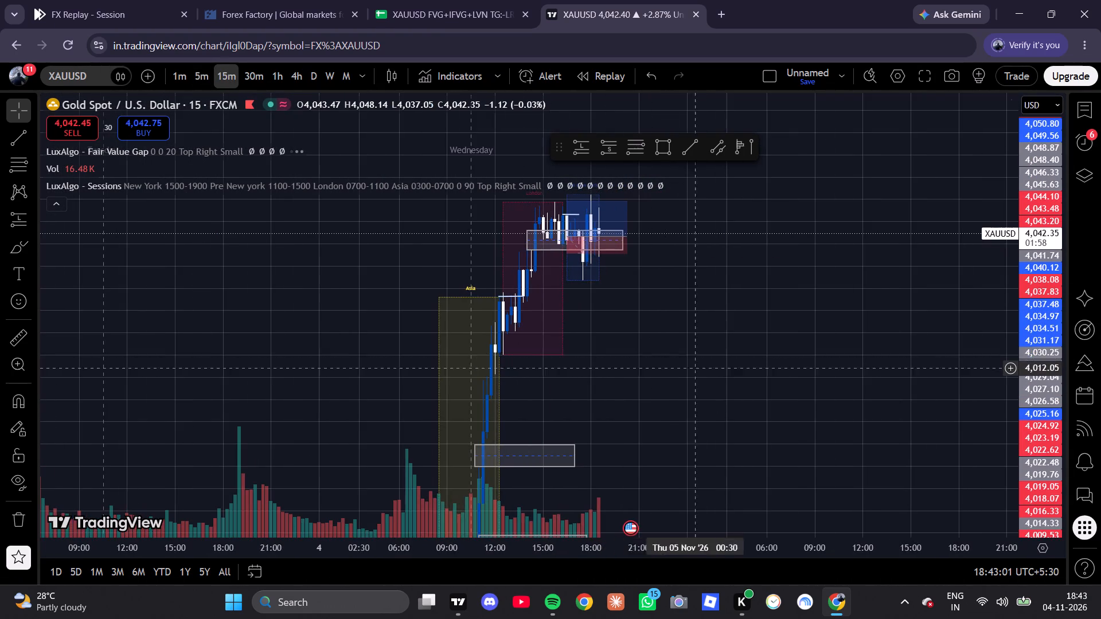
left_click_drag(749, 378, 902, 420)
scroll(1030, 300, "up", 14)
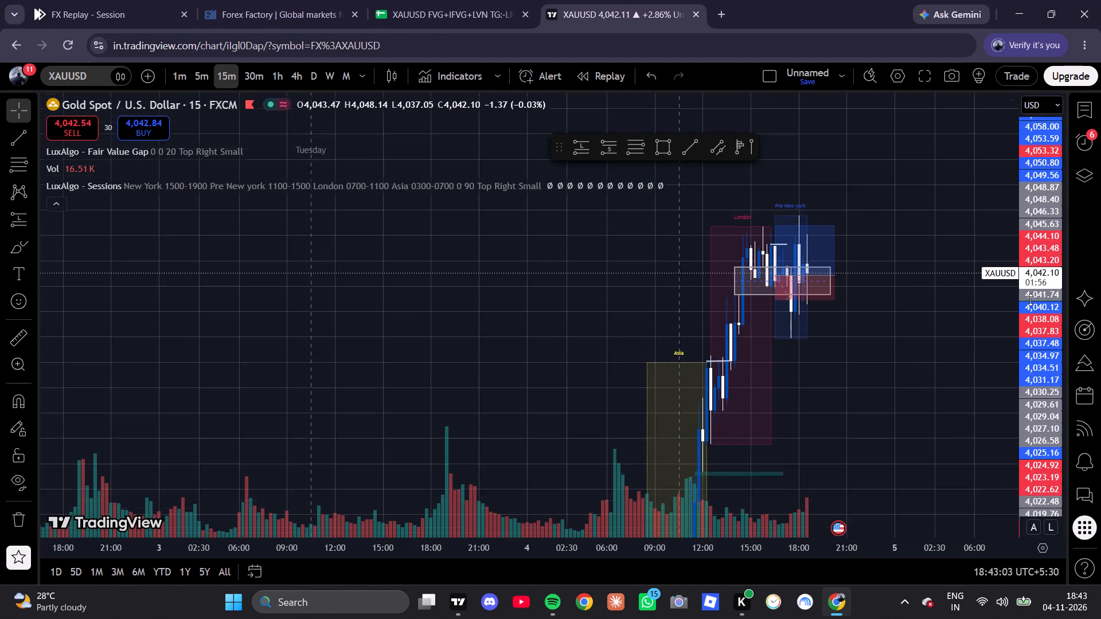
scroll(1030, 300, "up", 11)
scroll(897, 291, "up", 5)
left_click_drag(860, 415, 897, 256)
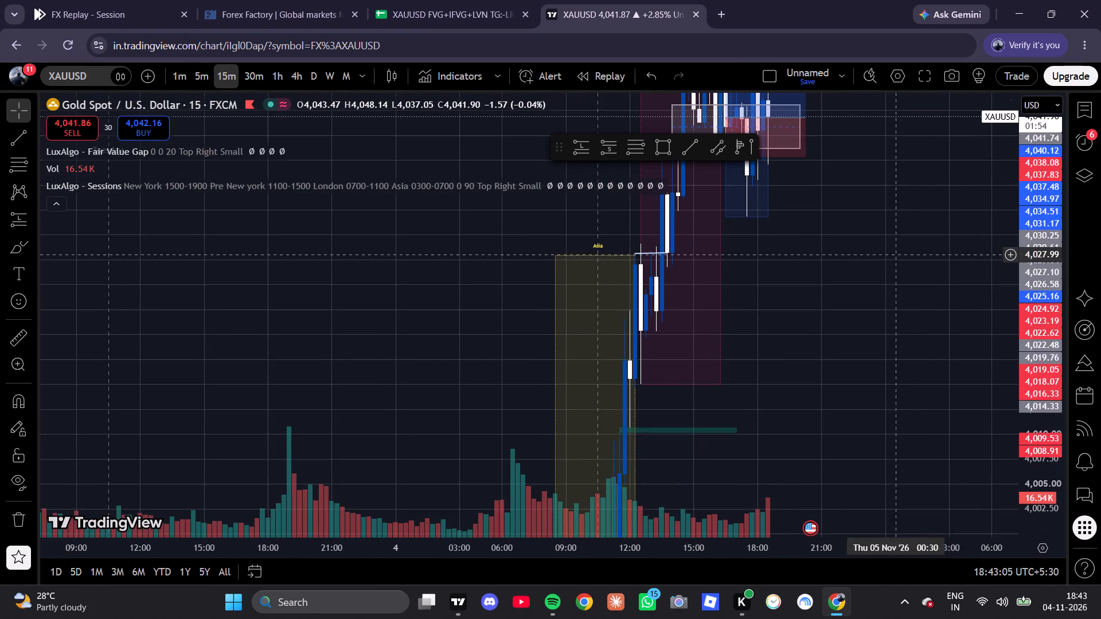
scroll(1047, 401, "down", 12)
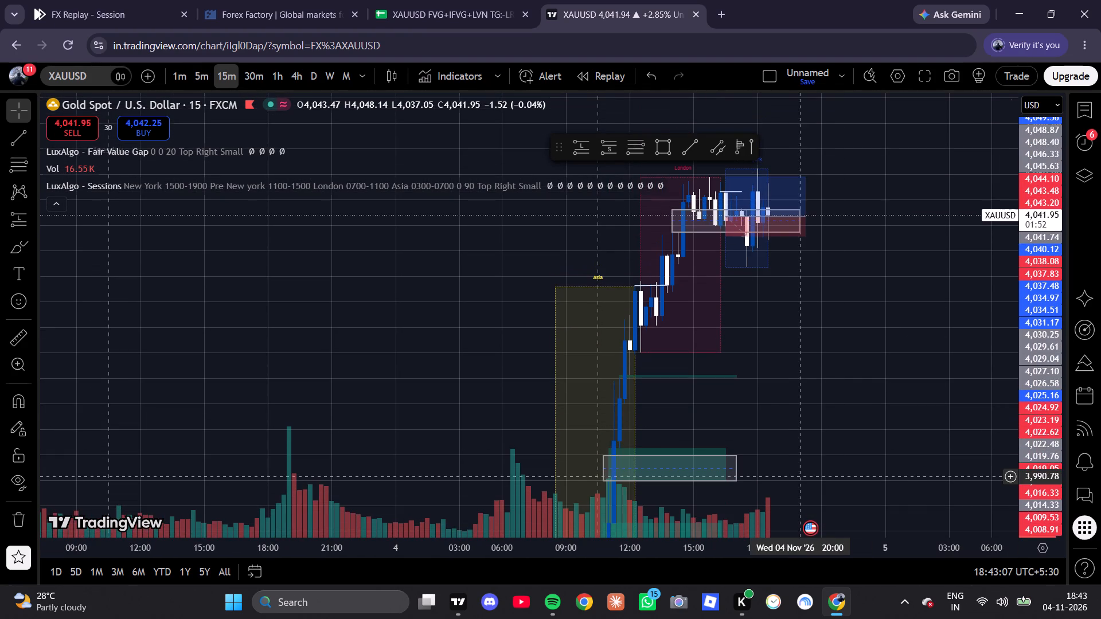
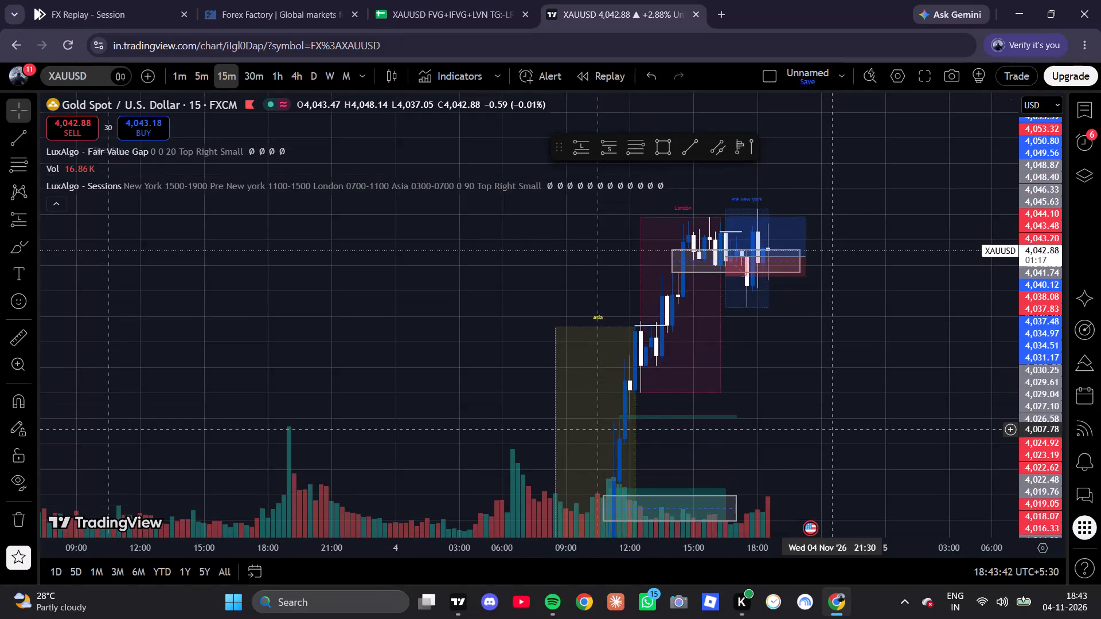
Examine the current London and pre-New York price action of 4 November on the 15-minute XAUUSD chart.
scroll(833, 429, "up", 4)
left_click_drag(744, 337, 757, 406)
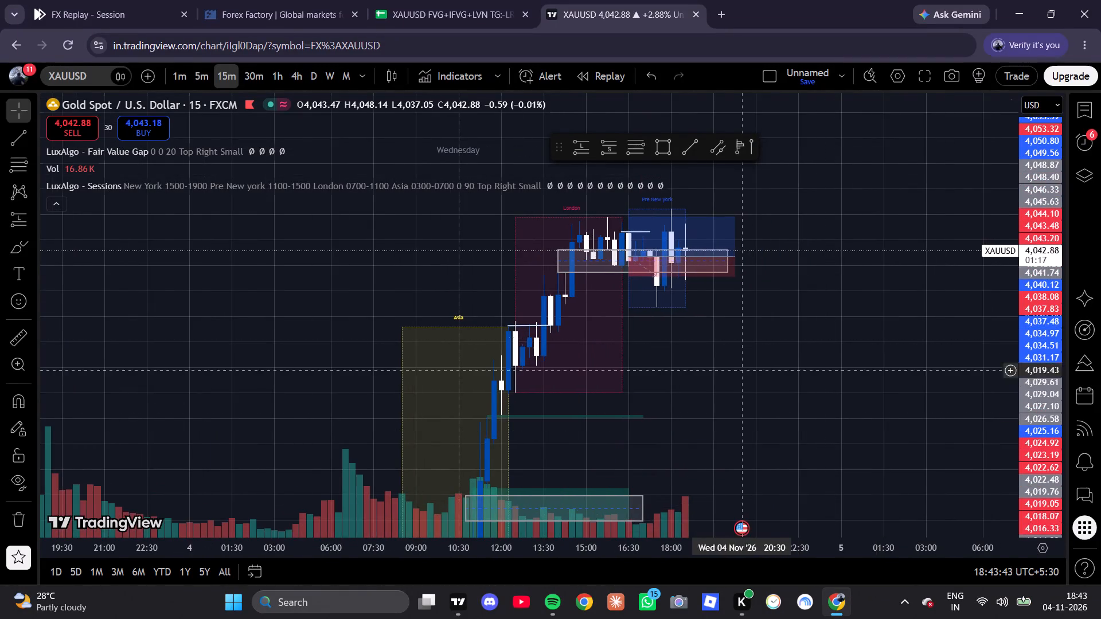
left_click_drag(757, 406, 776, 426)
scroll(786, 403, "down", 4)
scroll(1052, 279, "up", 14)
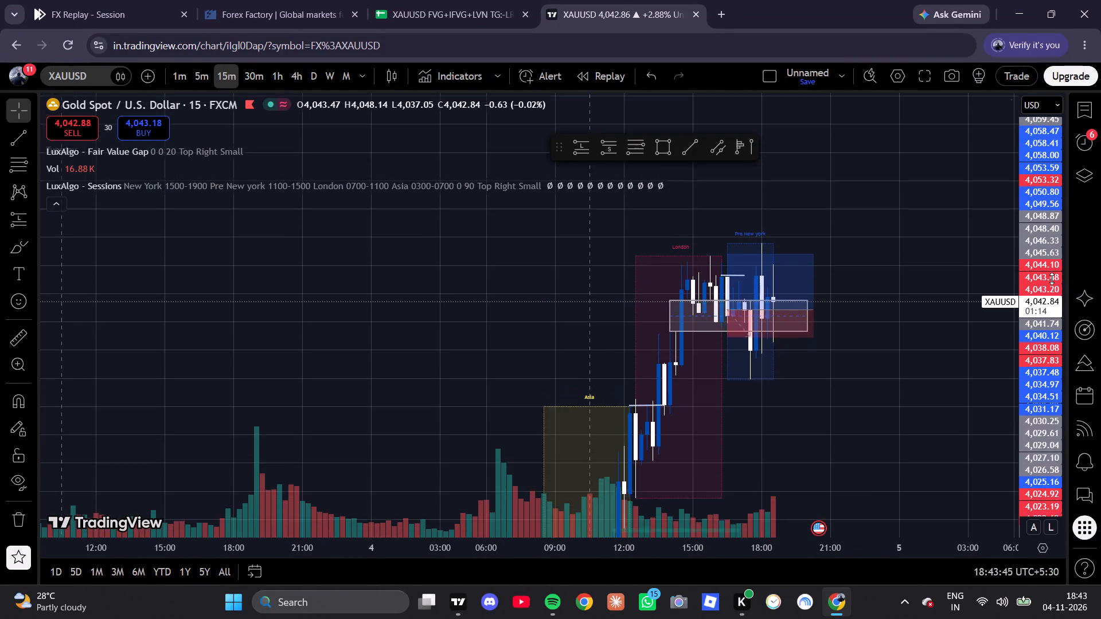
scroll(1052, 279, "up", 2)
scroll(666, 409, "up", 2)
scroll(665, 409, "down", 1)
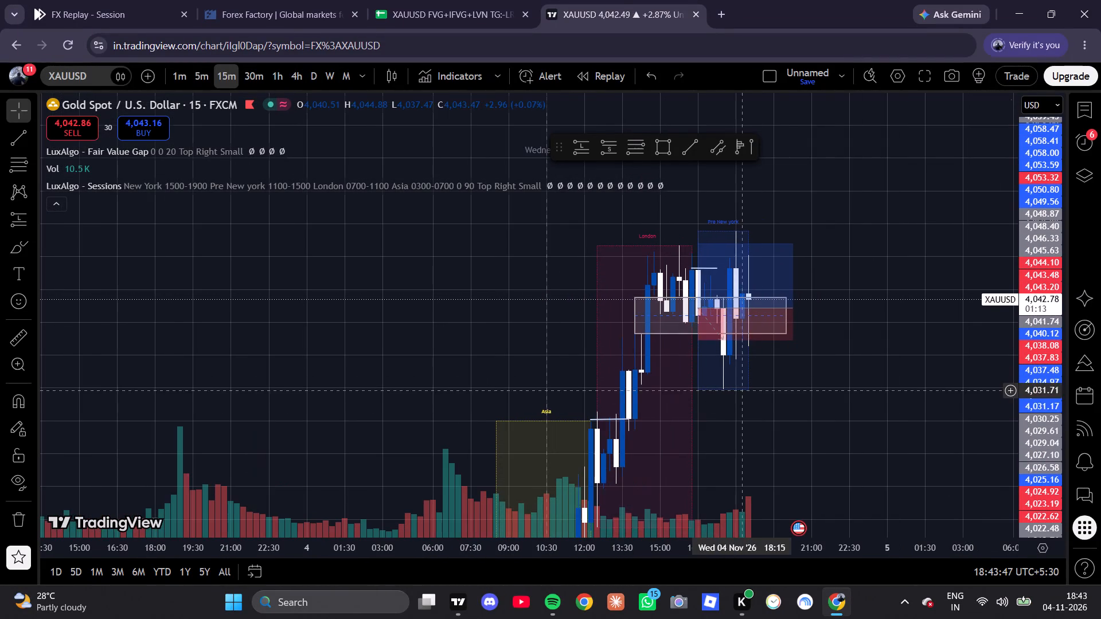
left_click_drag(760, 399, 783, 472)
scroll(805, 430, "down", 5)
scroll(1045, 334, "down", 3)
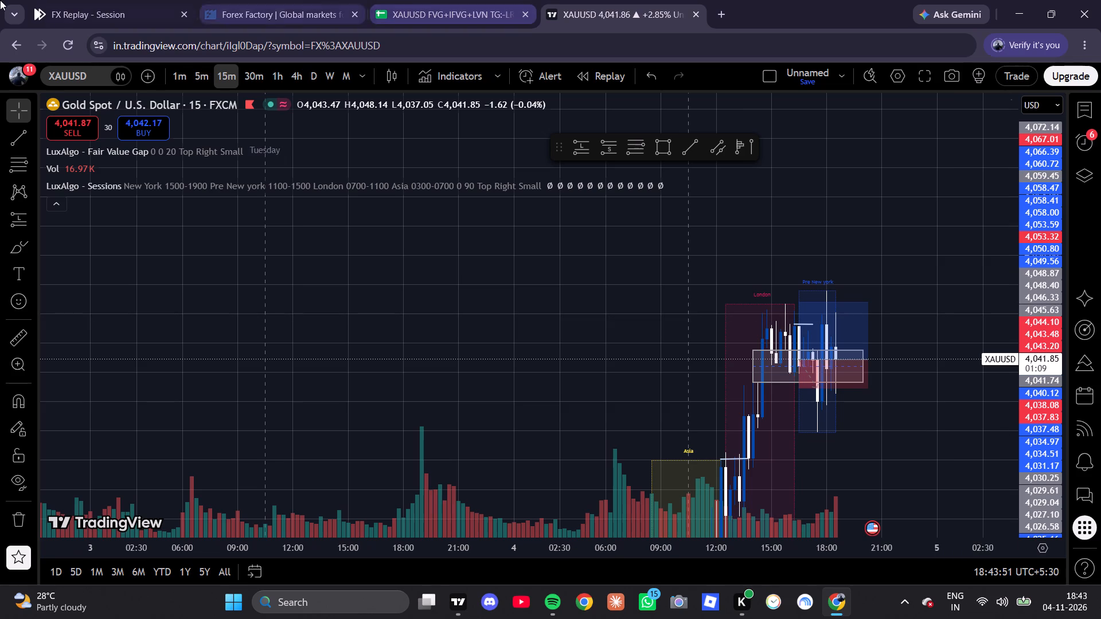
In the FX Replay session, extend the 20 January short position's target to a risk/reward ratio of about 2.01.
left_click(77, 0)
scroll(704, 283, "up", 1)
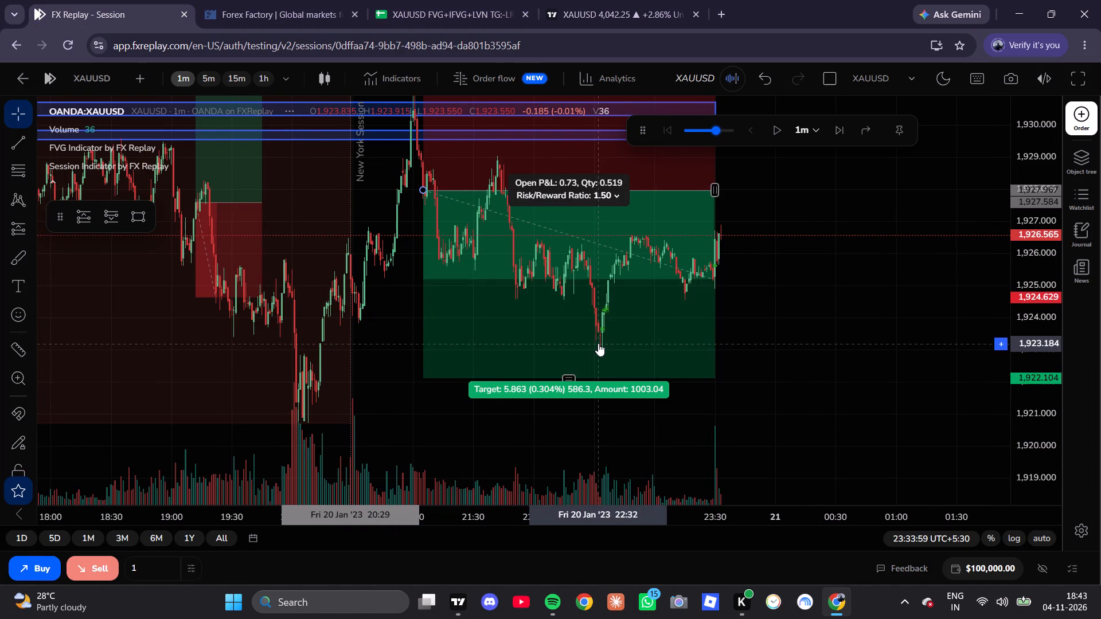
scroll(725, 387, "down", 1)
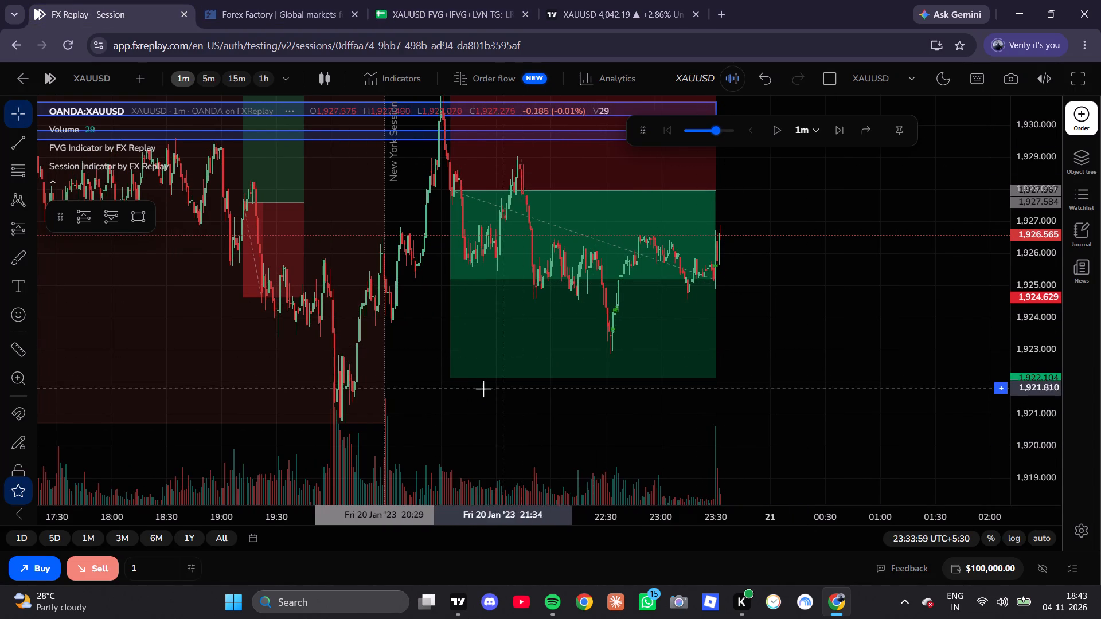
left_click_drag(582, 376, 585, 283)
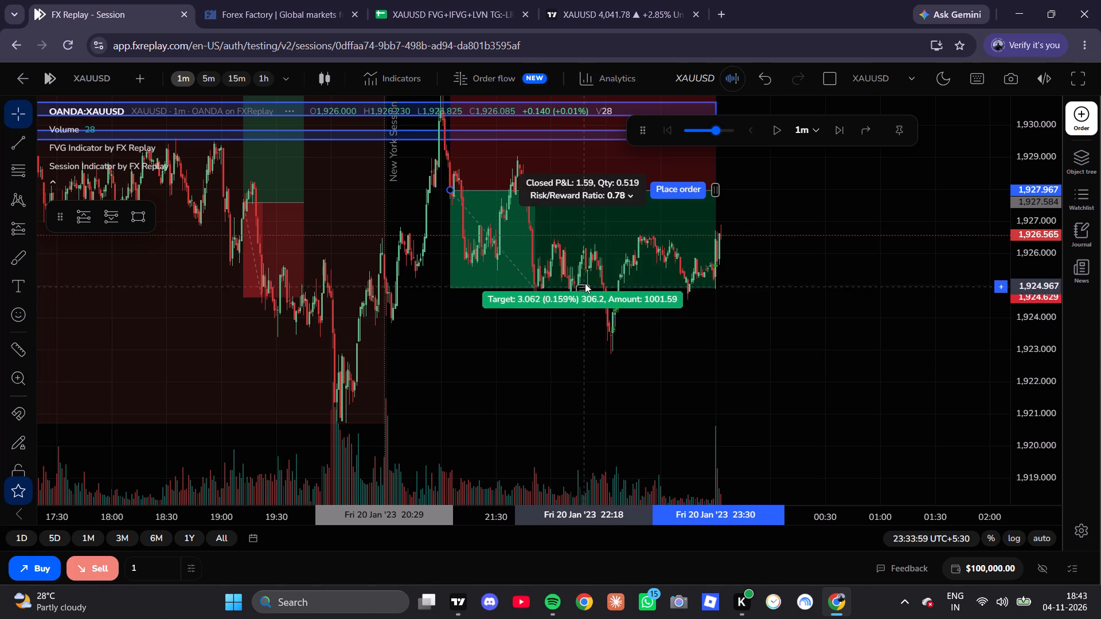
left_click_drag(585, 283, 600, 390)
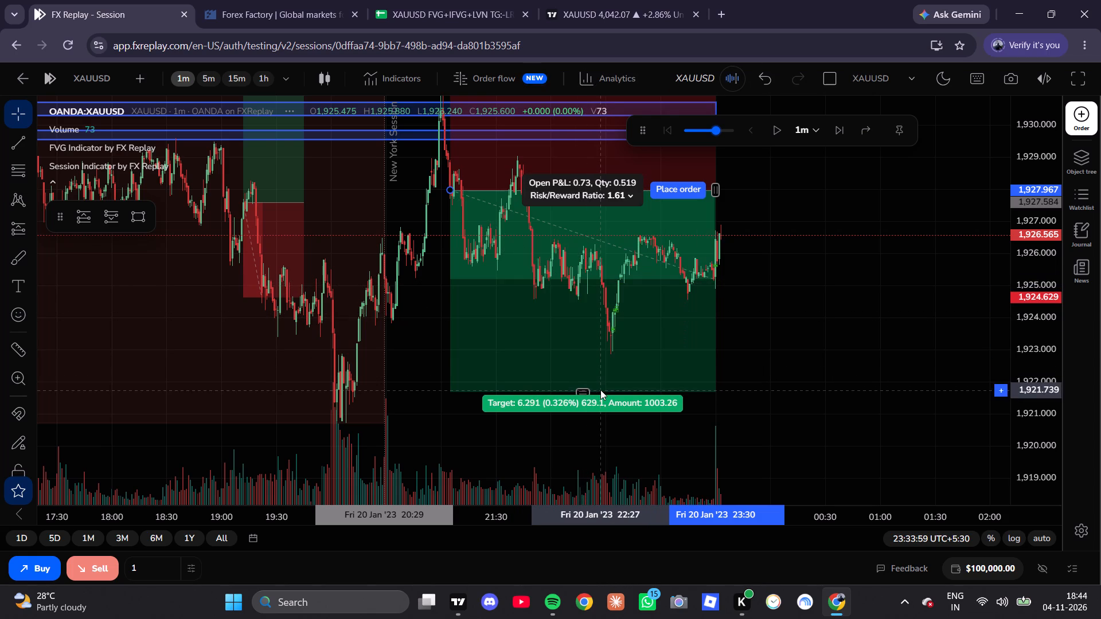
left_click_drag(600, 390, 660, 239)
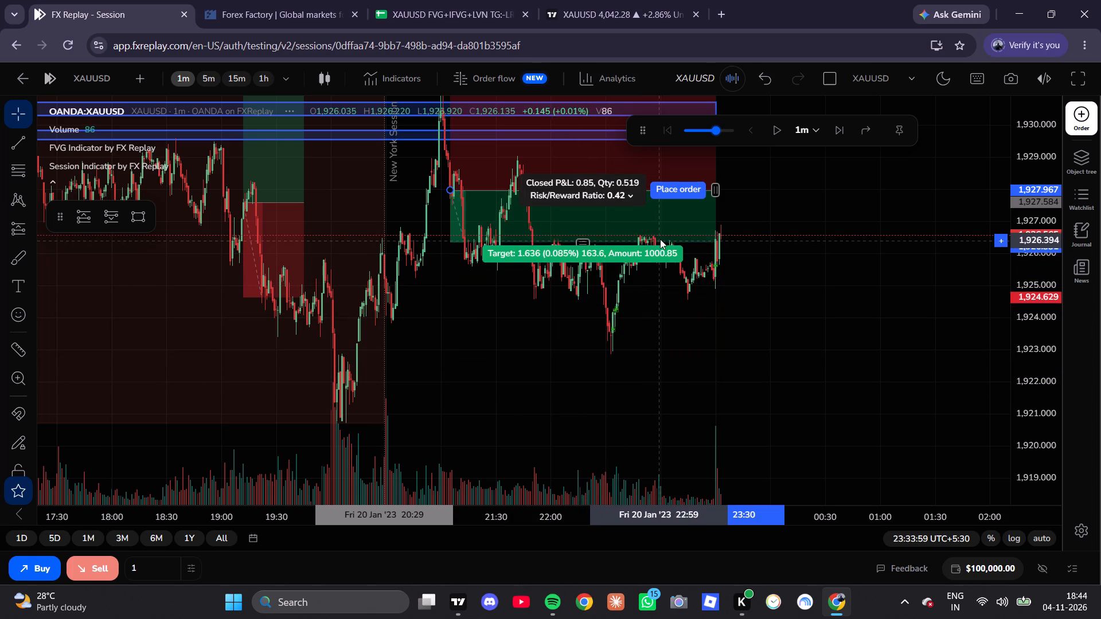
left_click_drag(660, 239, 658, 388)
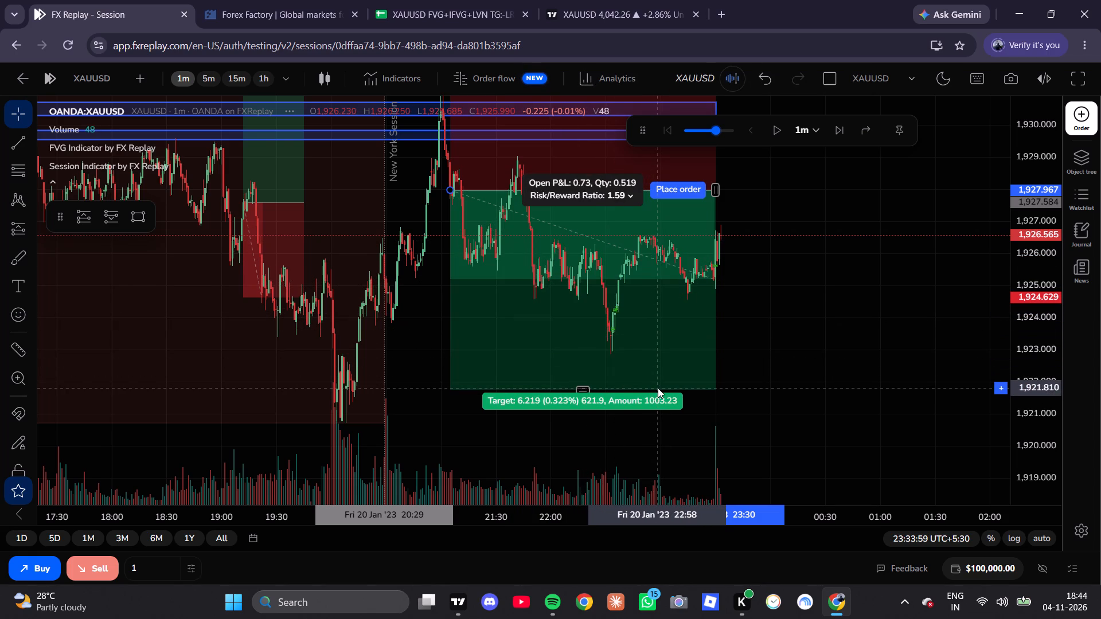
left_click_drag(658, 388, 659, 390)
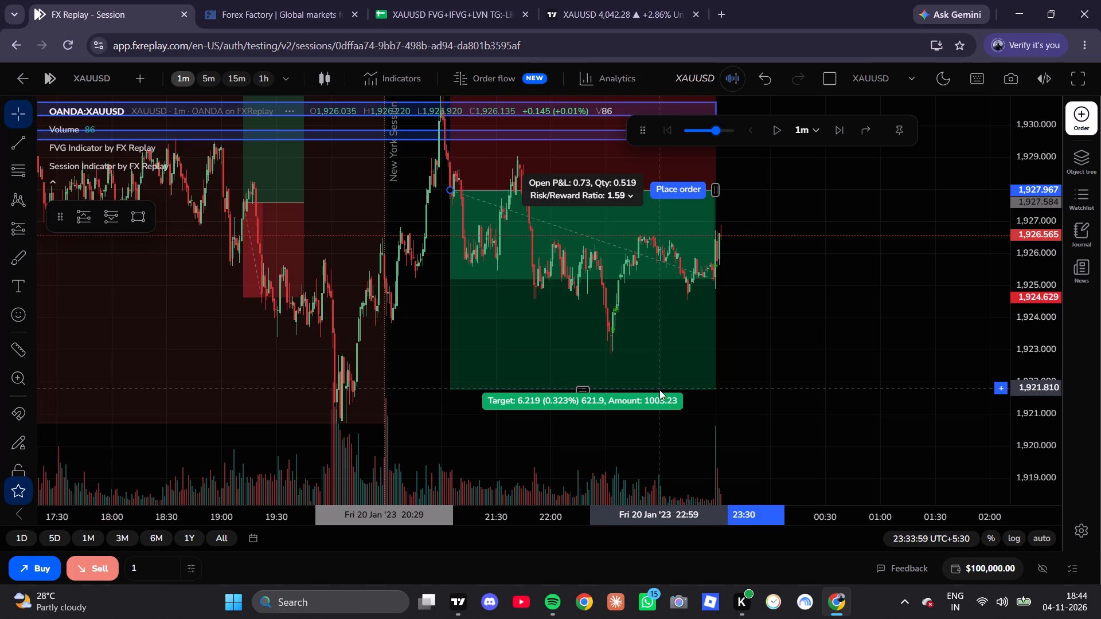
left_click_drag(659, 390, 659, 428)
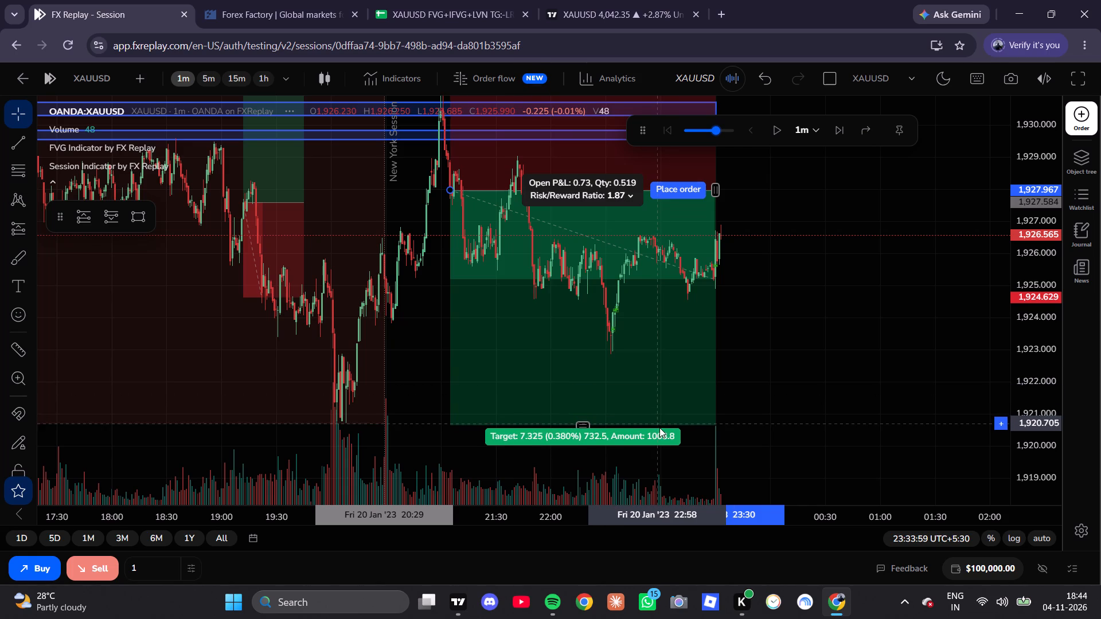
left_click_drag(659, 428, 658, 436)
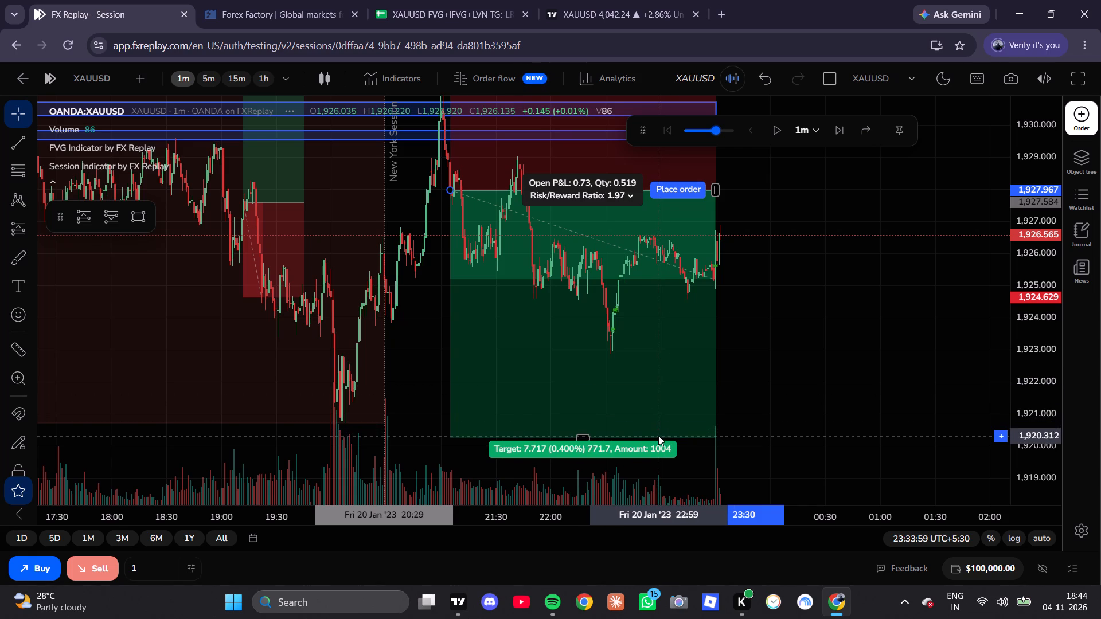
left_click_drag(658, 436, 655, 440)
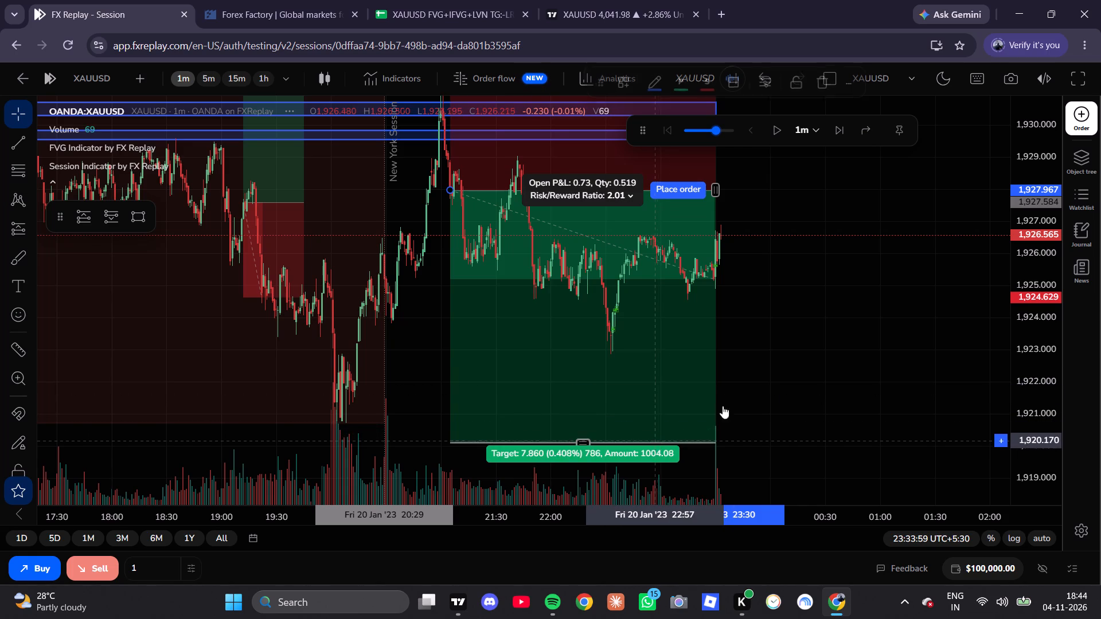
left_click(793, 381)
Check the Forex Factory calendar for 20 January 2023 and enter NO NEWS in the NEWS/EVENT cell of journal row 17.
left_click(448, 0)
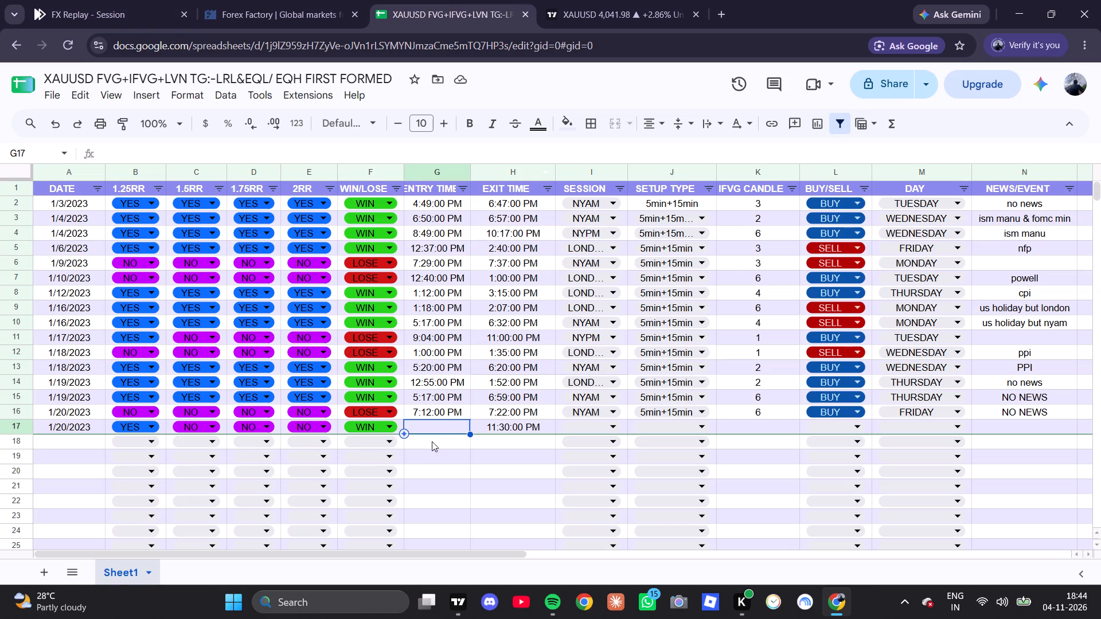
left_click_drag(357, 553, 564, 553)
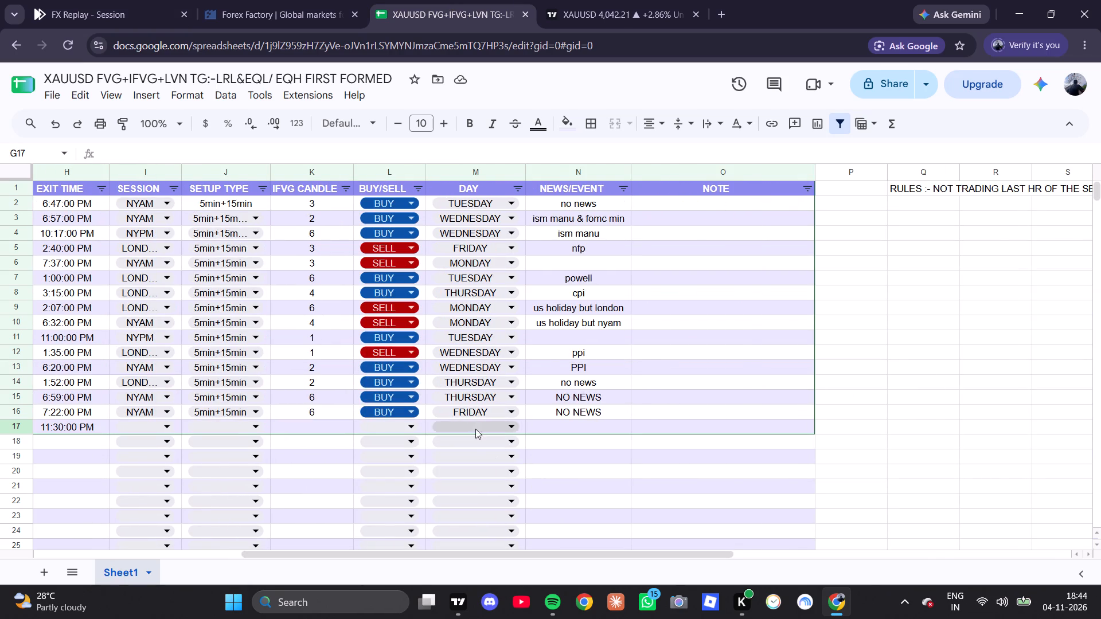
left_click(550, 426)
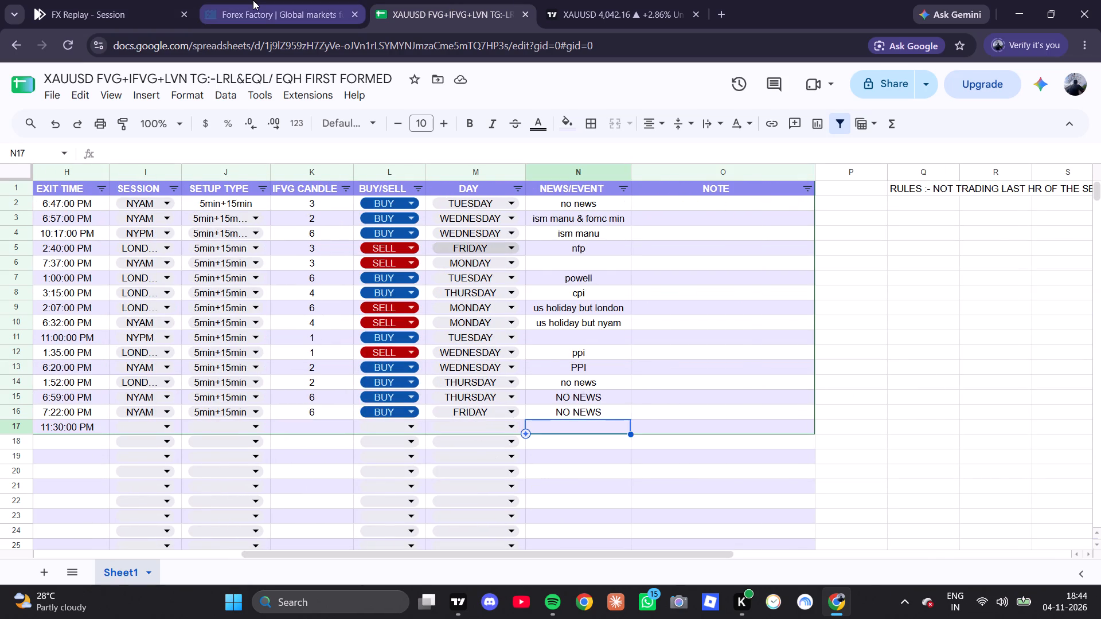
left_click(253, 0)
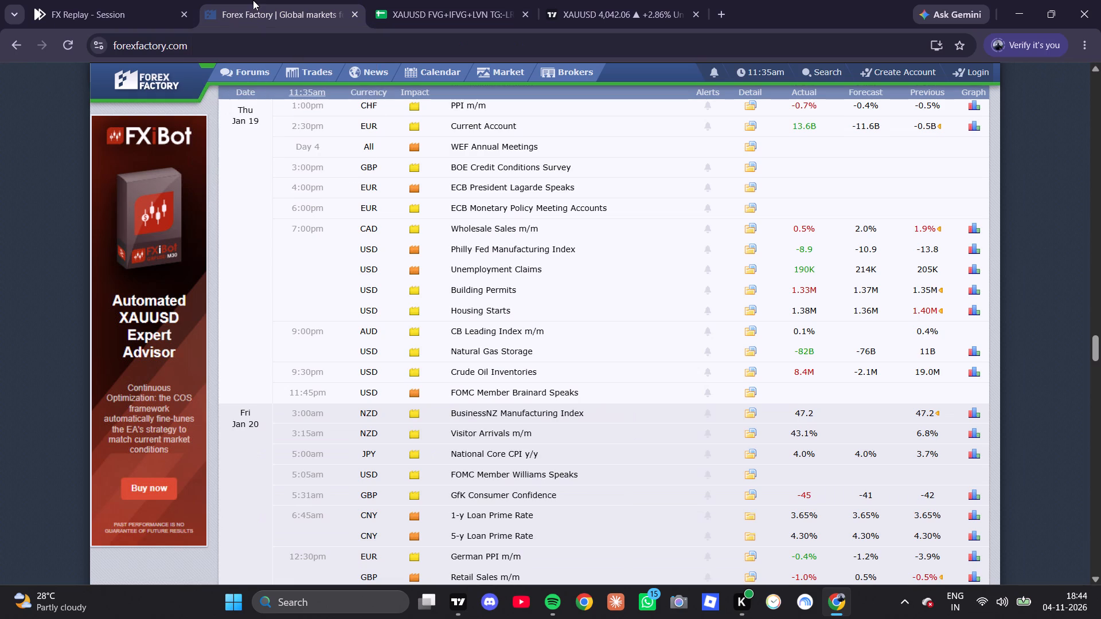
scroll(317, 415, "down", 4)
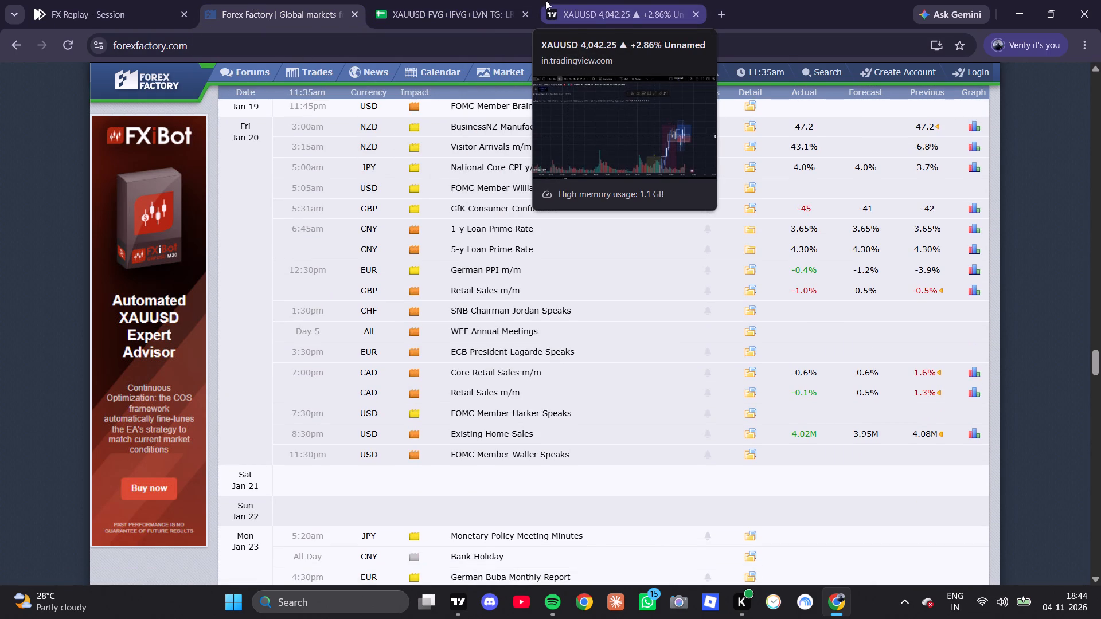
left_click(479, 0)
type("NO NEWS")
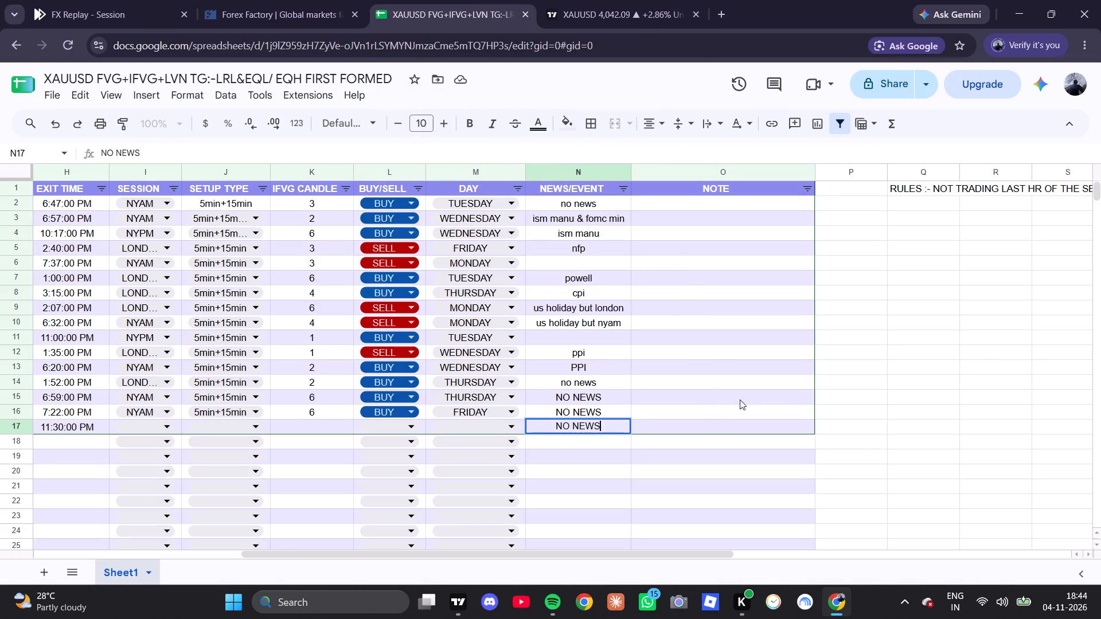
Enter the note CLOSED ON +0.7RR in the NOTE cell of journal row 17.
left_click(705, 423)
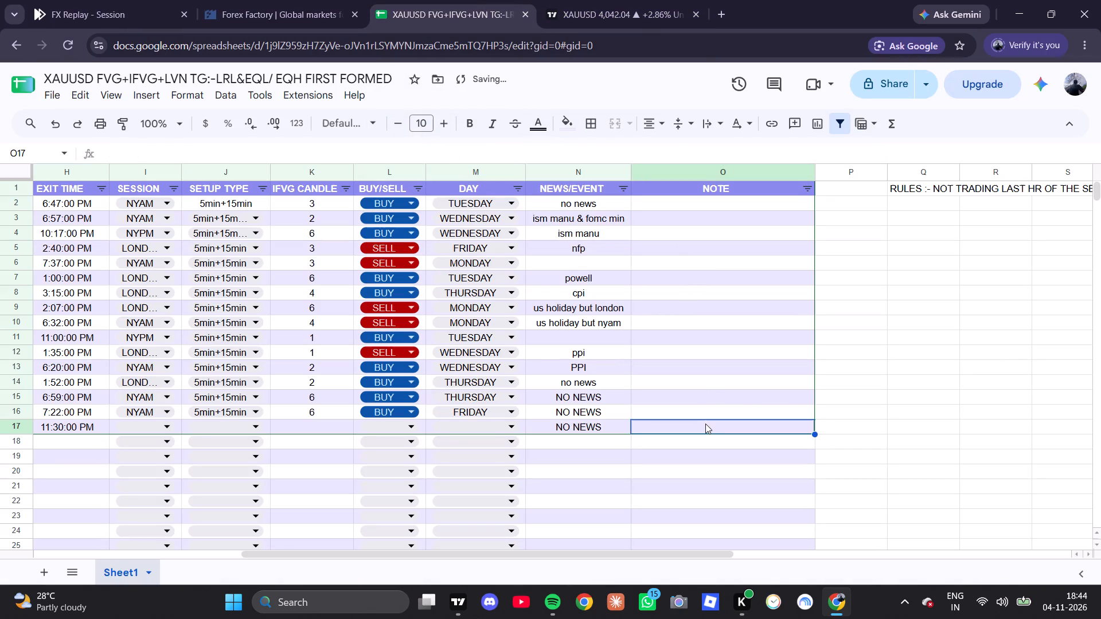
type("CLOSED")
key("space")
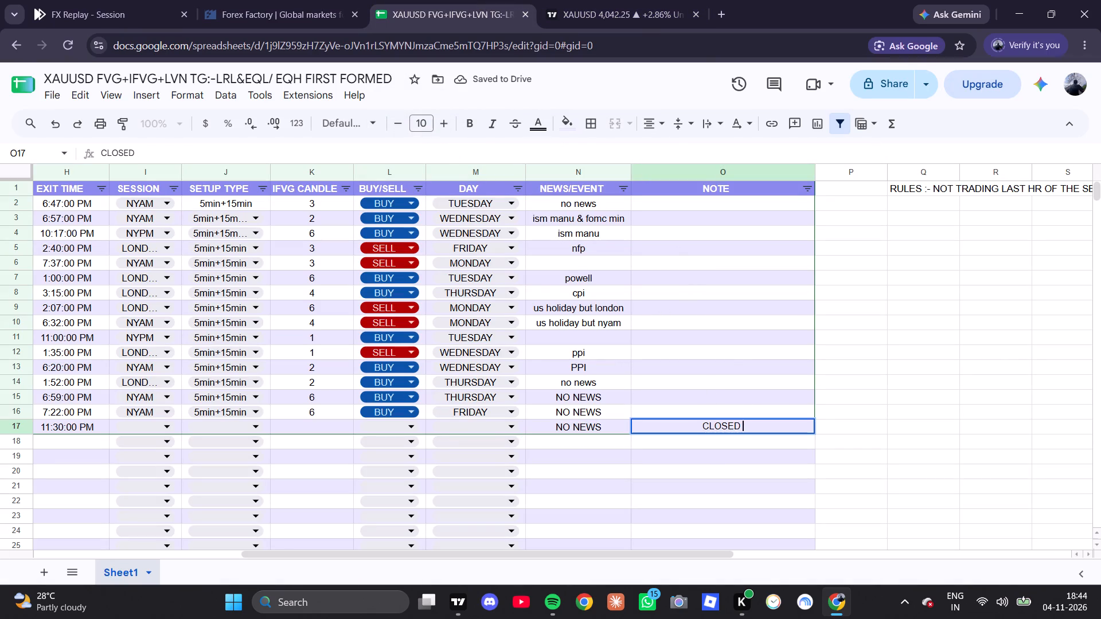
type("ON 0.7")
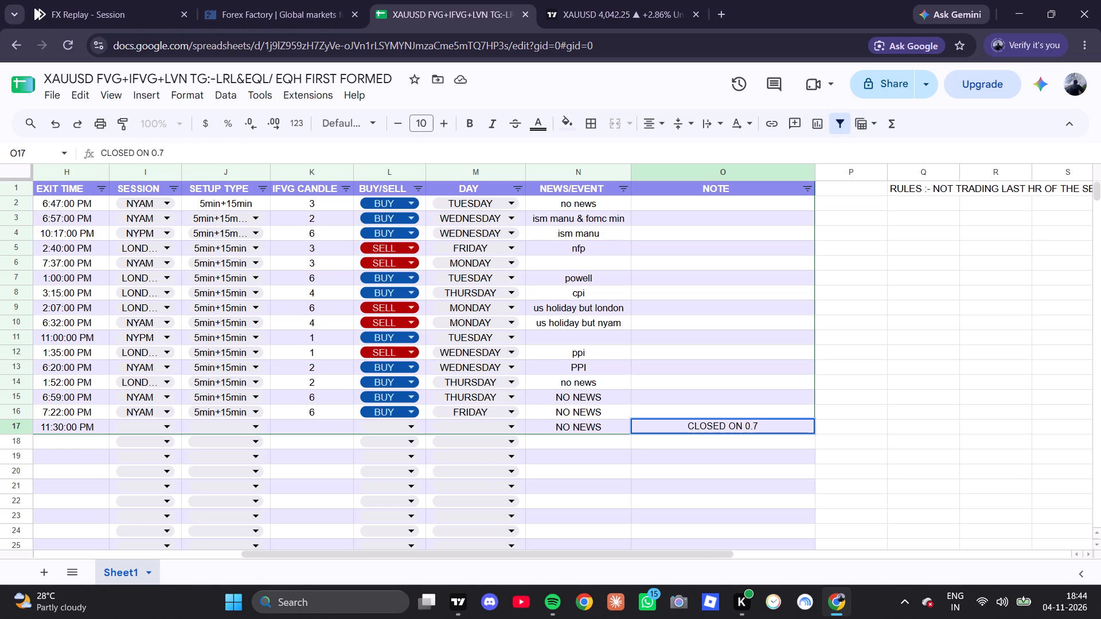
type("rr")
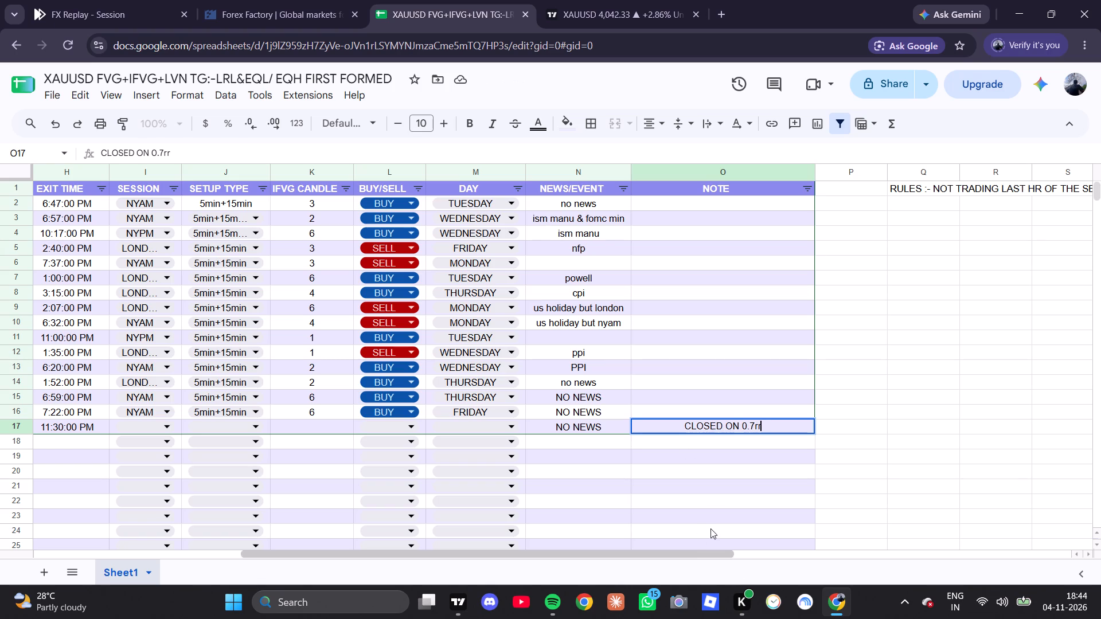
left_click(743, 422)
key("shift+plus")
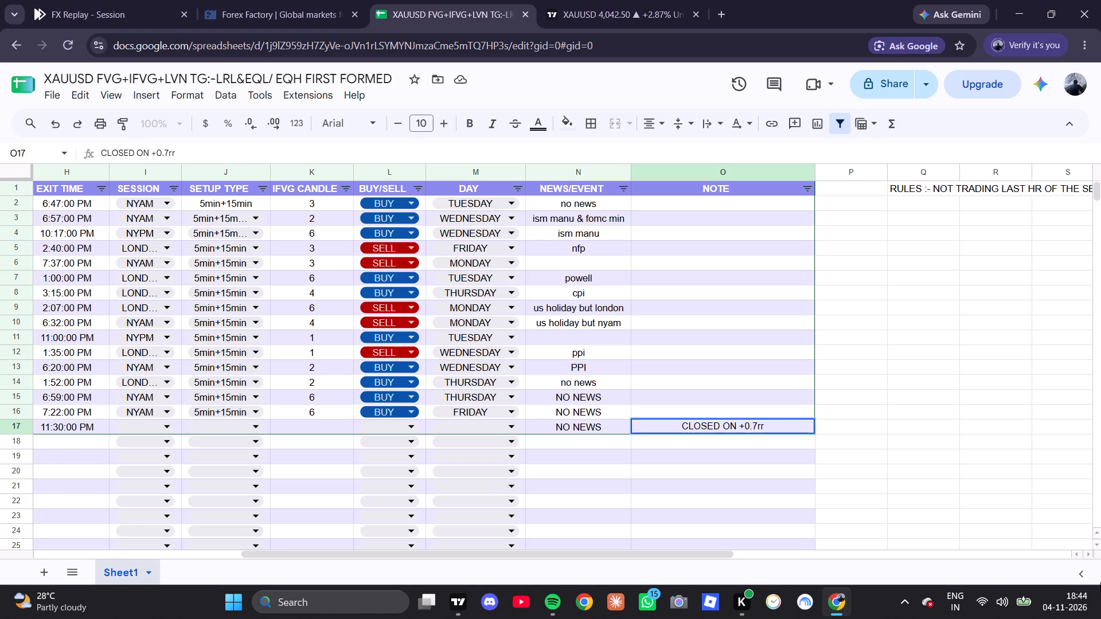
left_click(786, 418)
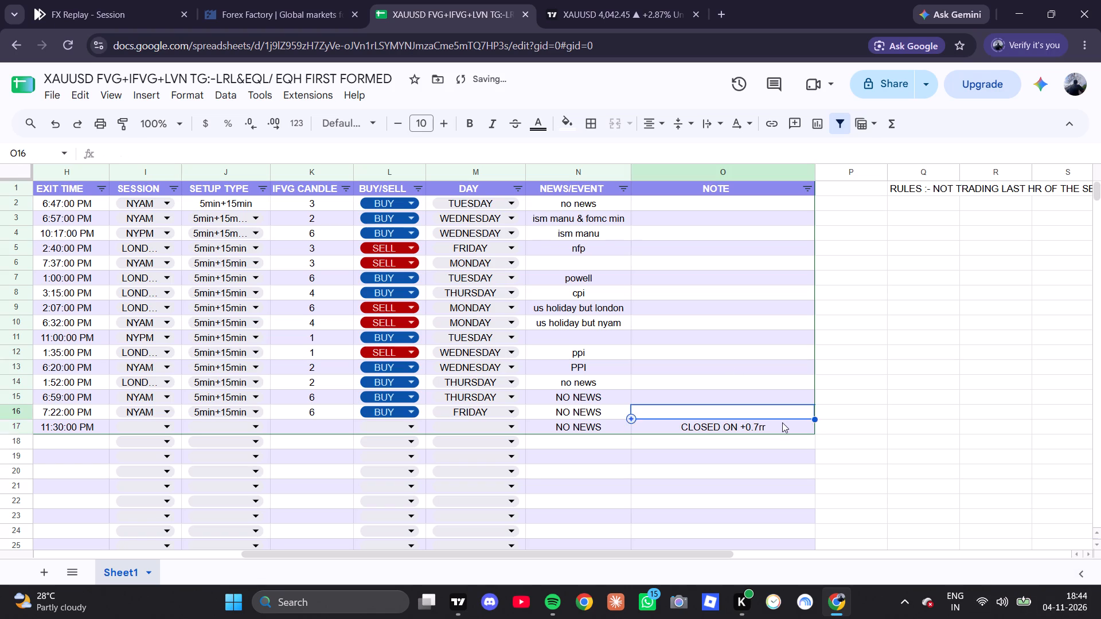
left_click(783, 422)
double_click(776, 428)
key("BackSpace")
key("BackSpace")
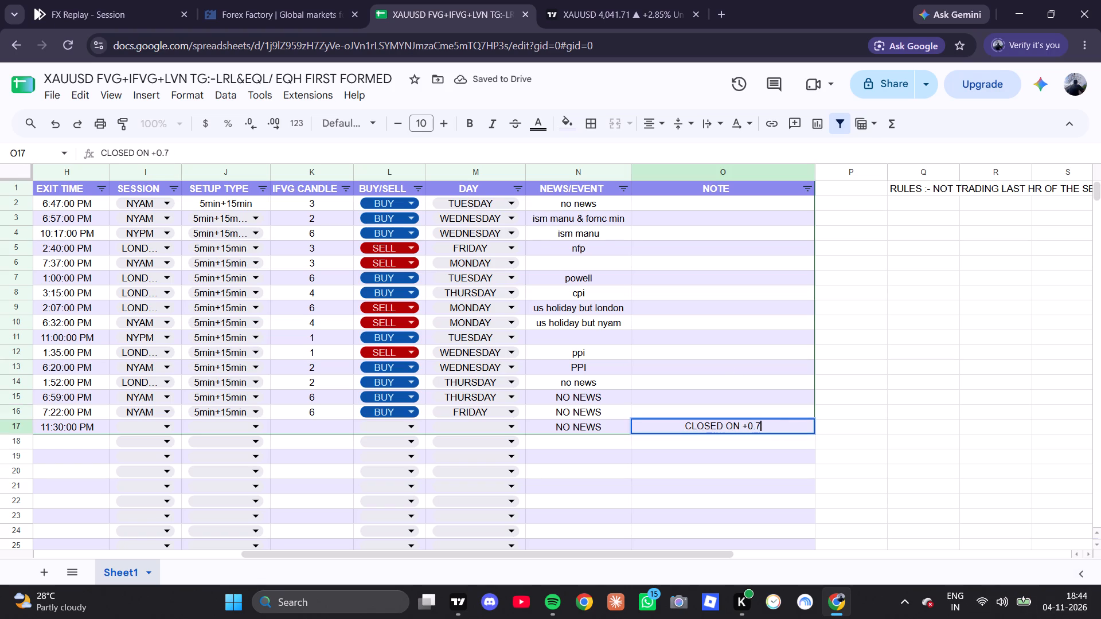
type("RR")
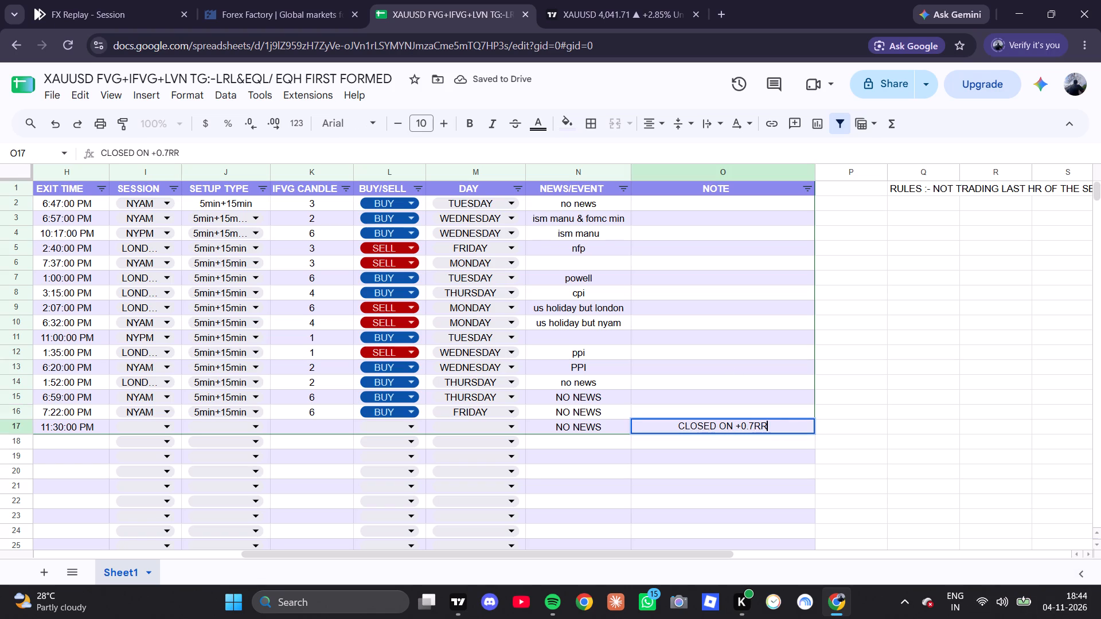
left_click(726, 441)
Check the choices offered in the SETUP TYPE and SESSION cells of journal row 17 without picking any.
left_click_drag(483, 554, 408, 557)
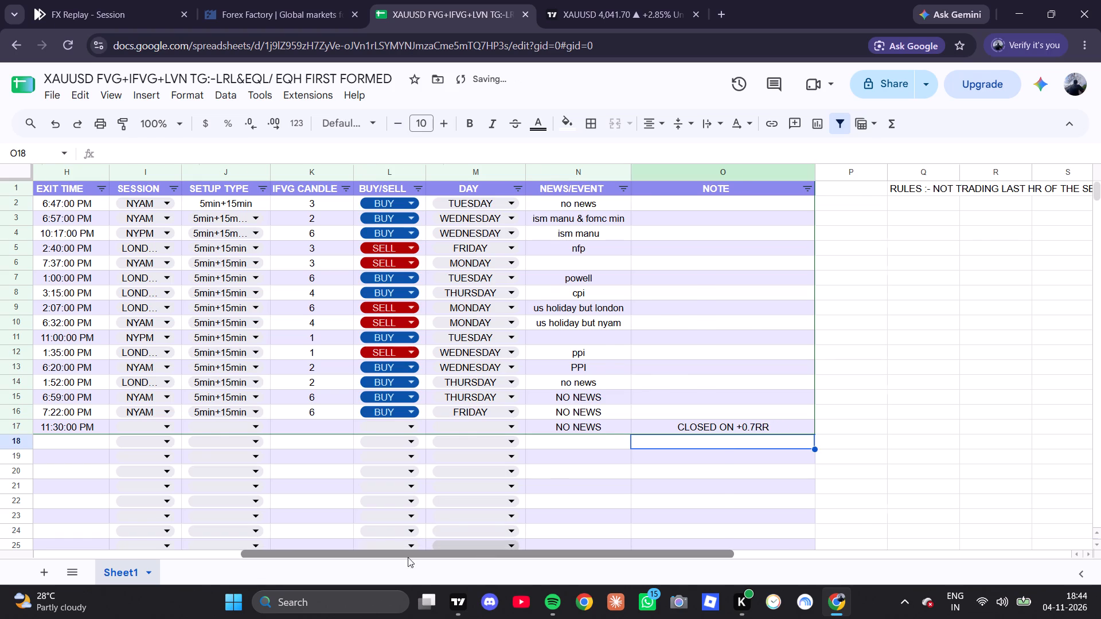
left_click_drag(408, 557, 197, 566)
left_click(689, 429)
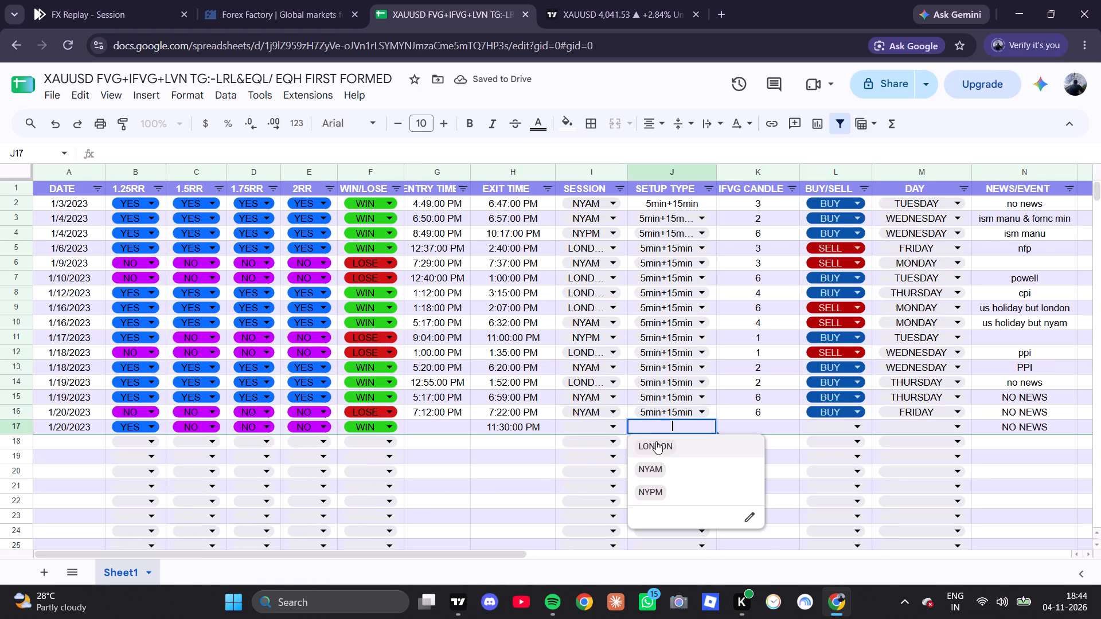
left_click(601, 429)
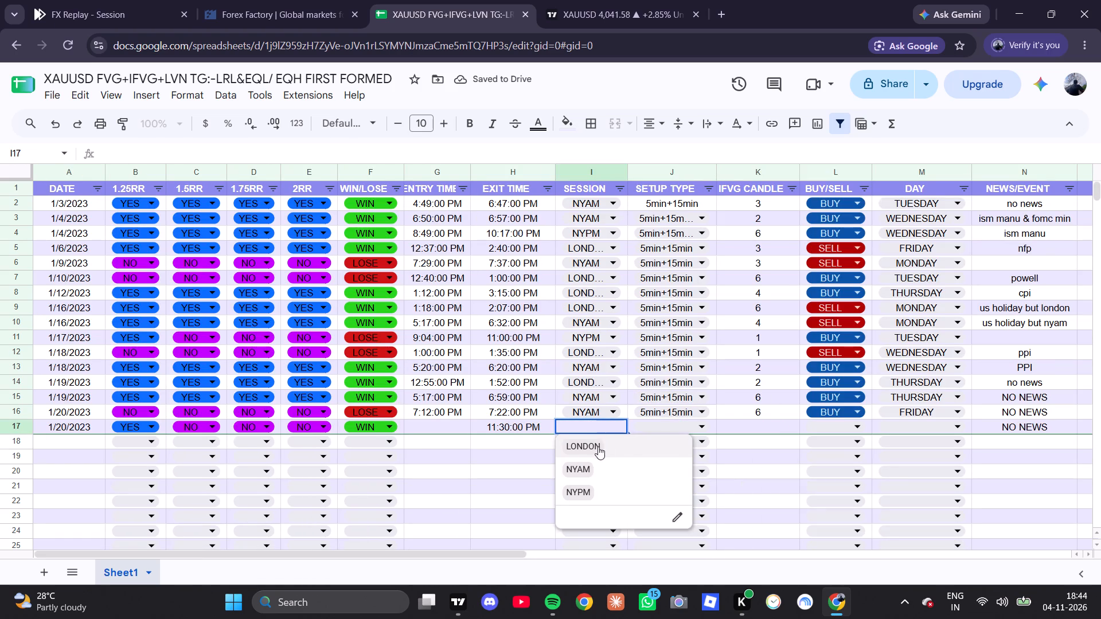
left_click(666, 426)
left_click(778, 441)
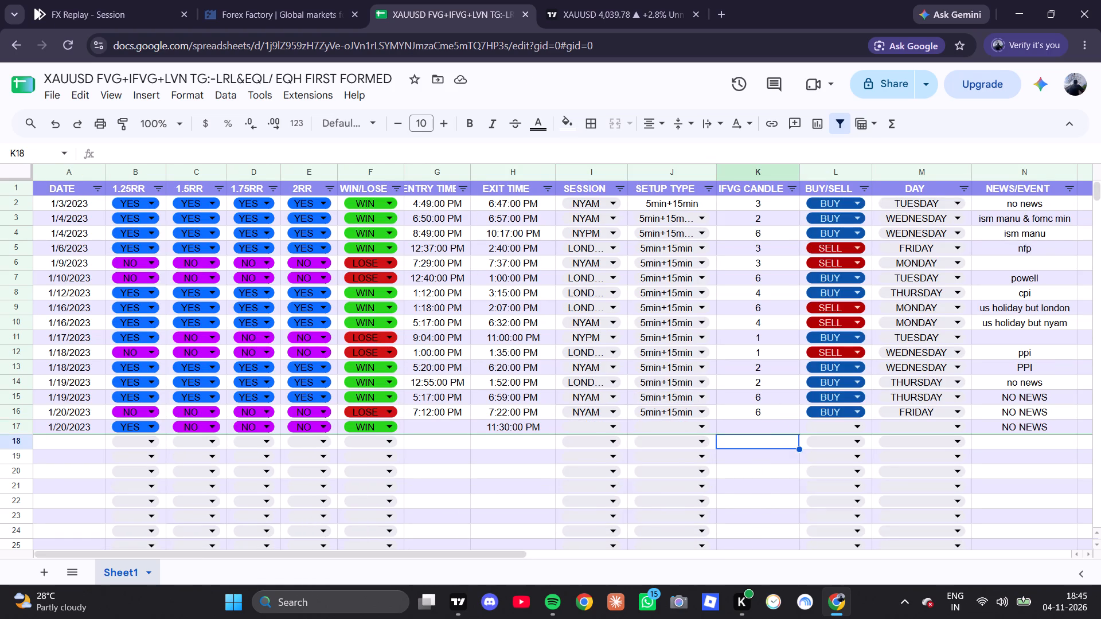
left_click(698, 448)
left_click(684, 446)
left_click(685, 428)
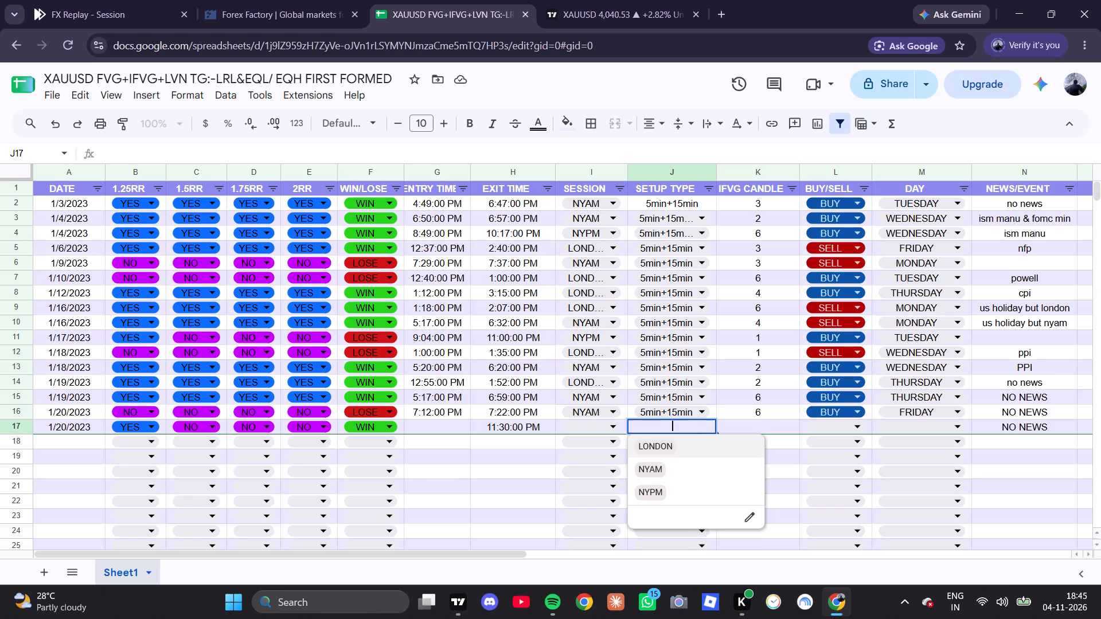
left_click(767, 452)
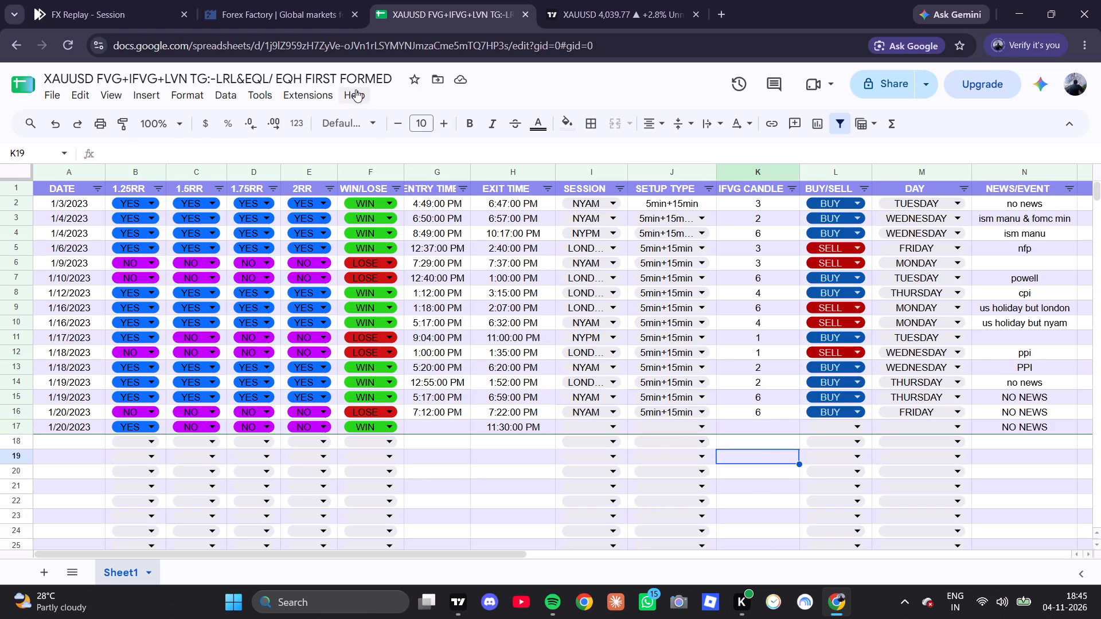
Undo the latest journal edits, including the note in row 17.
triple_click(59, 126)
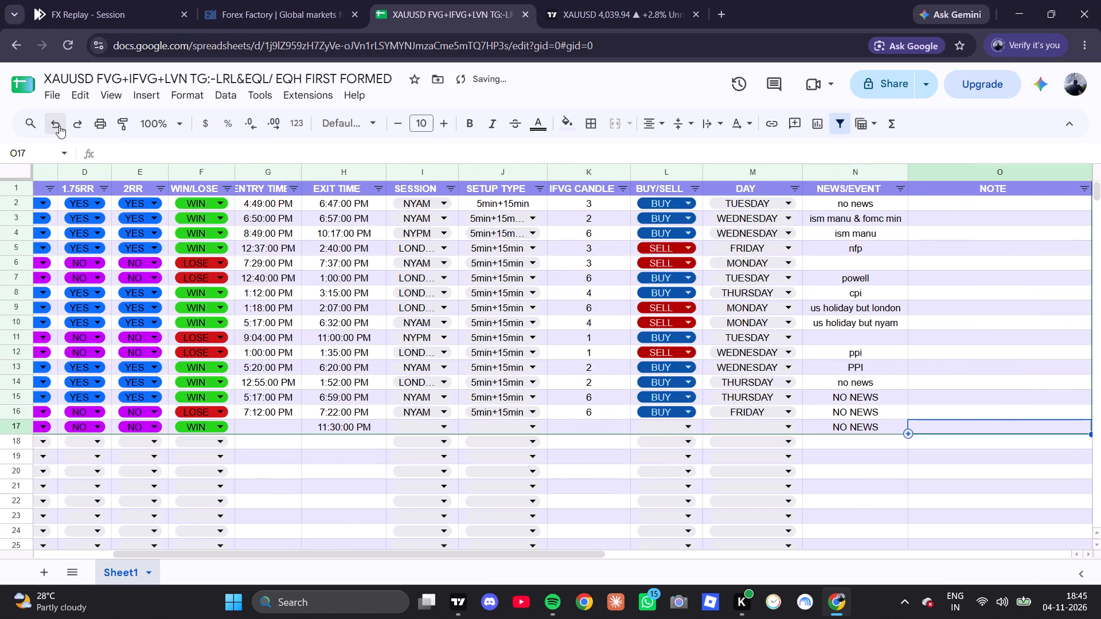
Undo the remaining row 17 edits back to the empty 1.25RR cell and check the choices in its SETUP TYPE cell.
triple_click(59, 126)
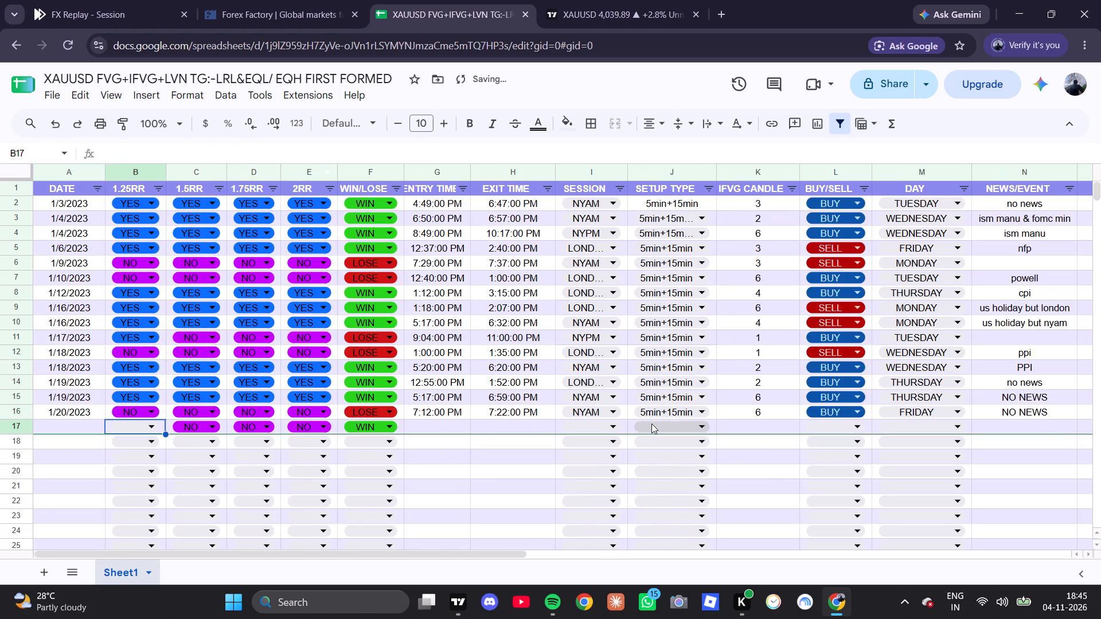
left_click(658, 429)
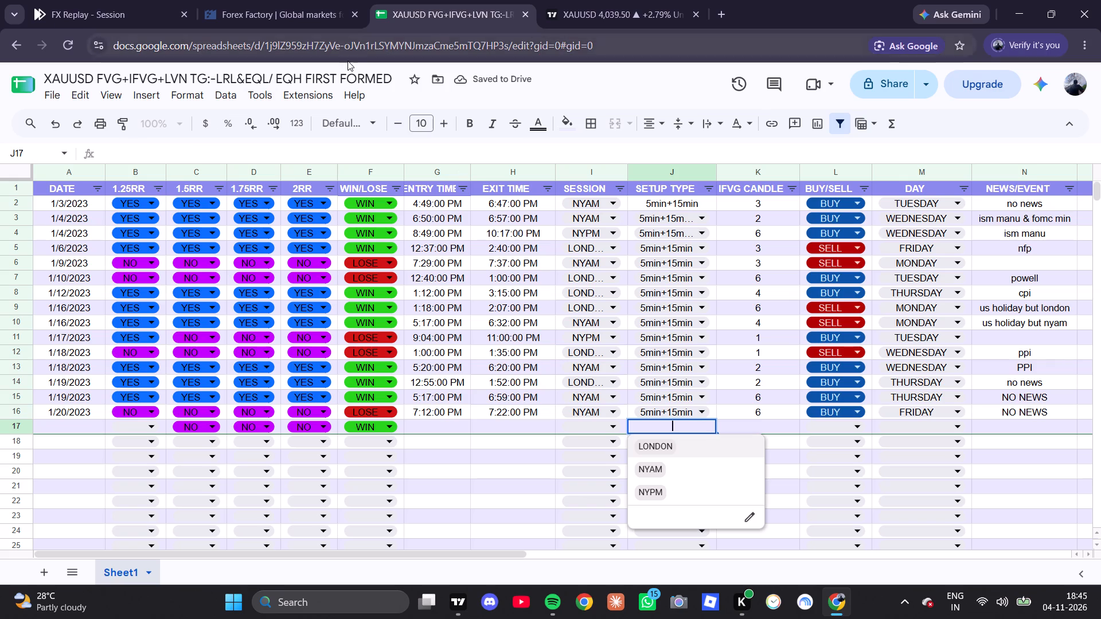
Redo the undone journal edits in row 17, up to and including the note CLOSED ON +0.7RR.
left_click(70, 133)
triple_click(71, 131)
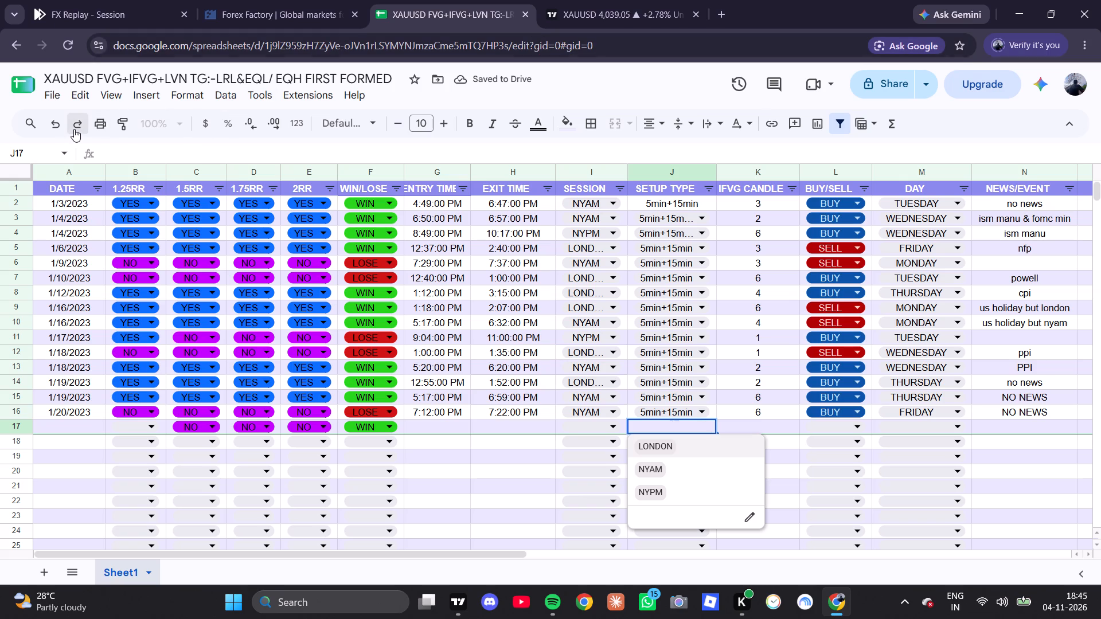
triple_click(74, 129)
left_click(49, 118)
triple_click(72, 120)
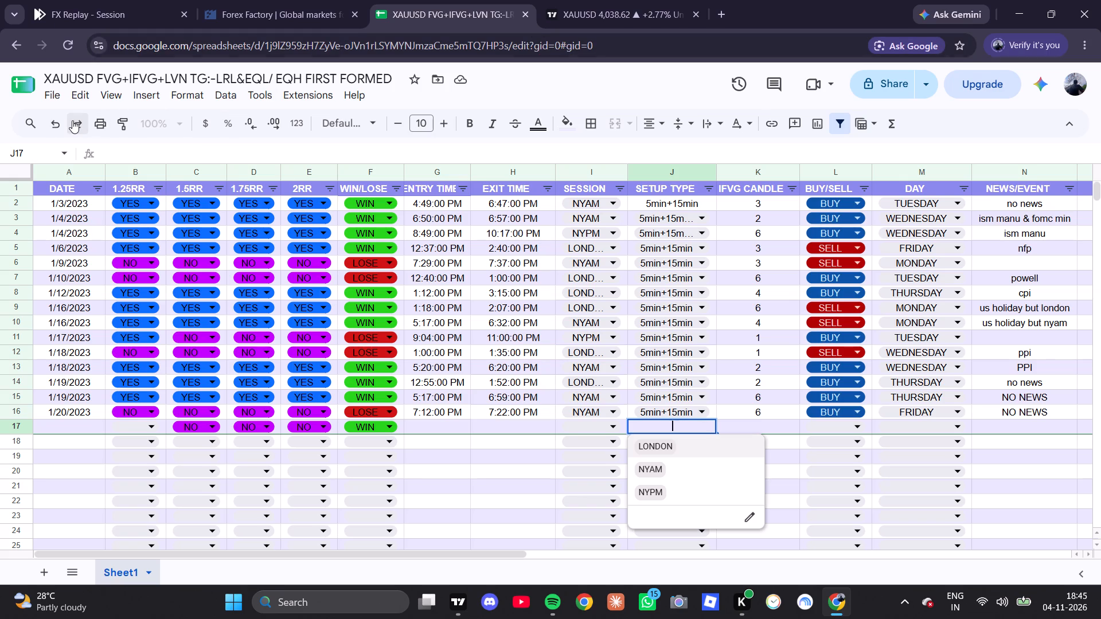
double_click(72, 120)
left_click(464, 464)
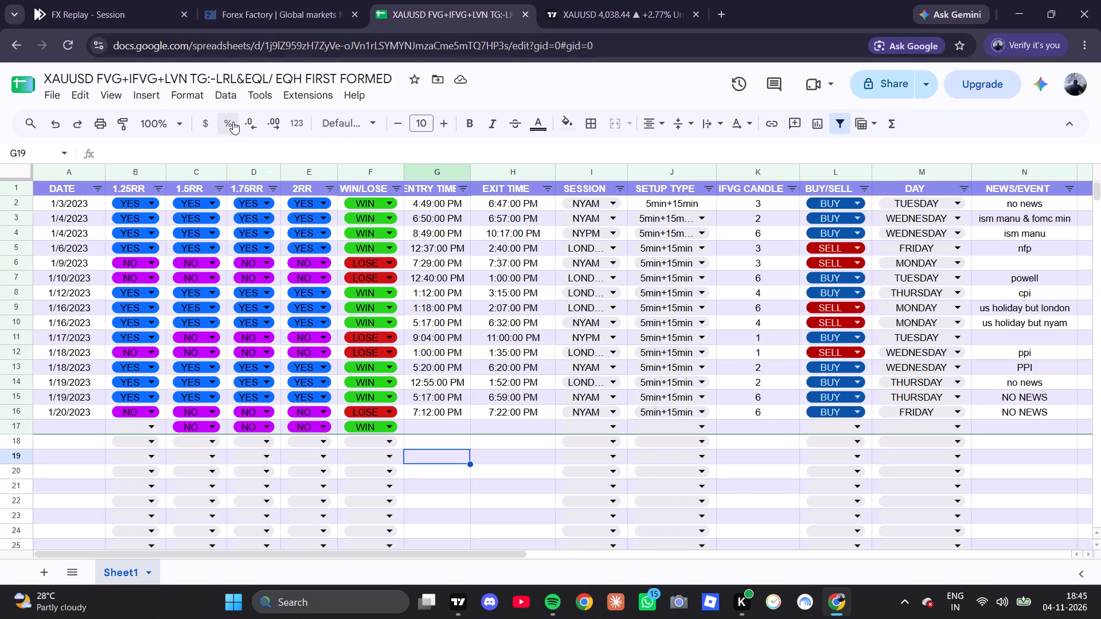
left_click(88, 118)
triple_click(79, 120)
triple_click(79, 120)
left_click(79, 120)
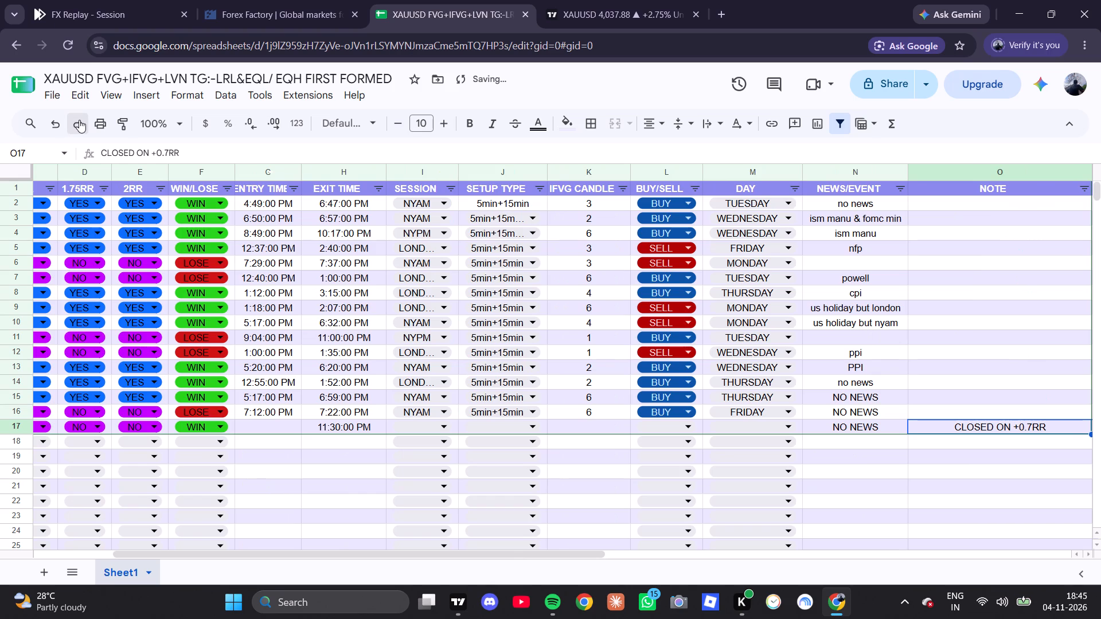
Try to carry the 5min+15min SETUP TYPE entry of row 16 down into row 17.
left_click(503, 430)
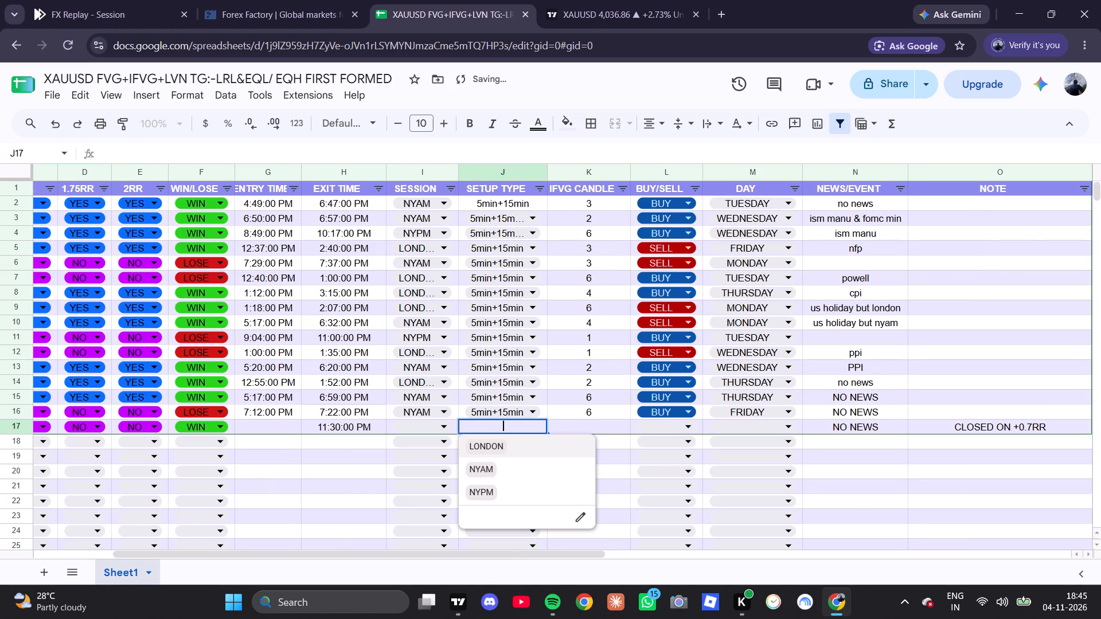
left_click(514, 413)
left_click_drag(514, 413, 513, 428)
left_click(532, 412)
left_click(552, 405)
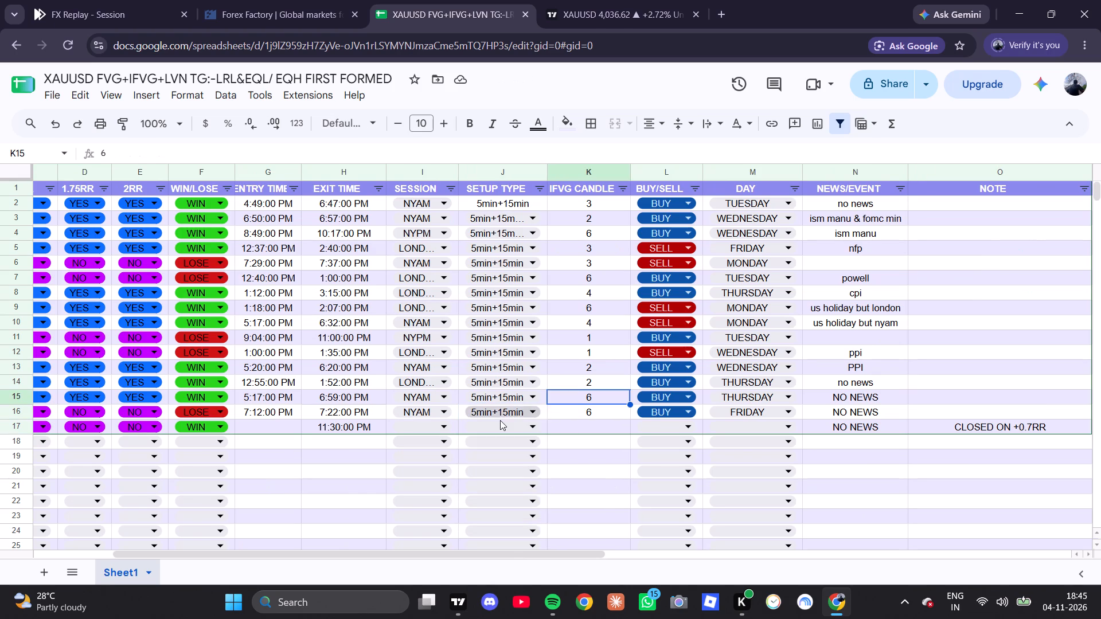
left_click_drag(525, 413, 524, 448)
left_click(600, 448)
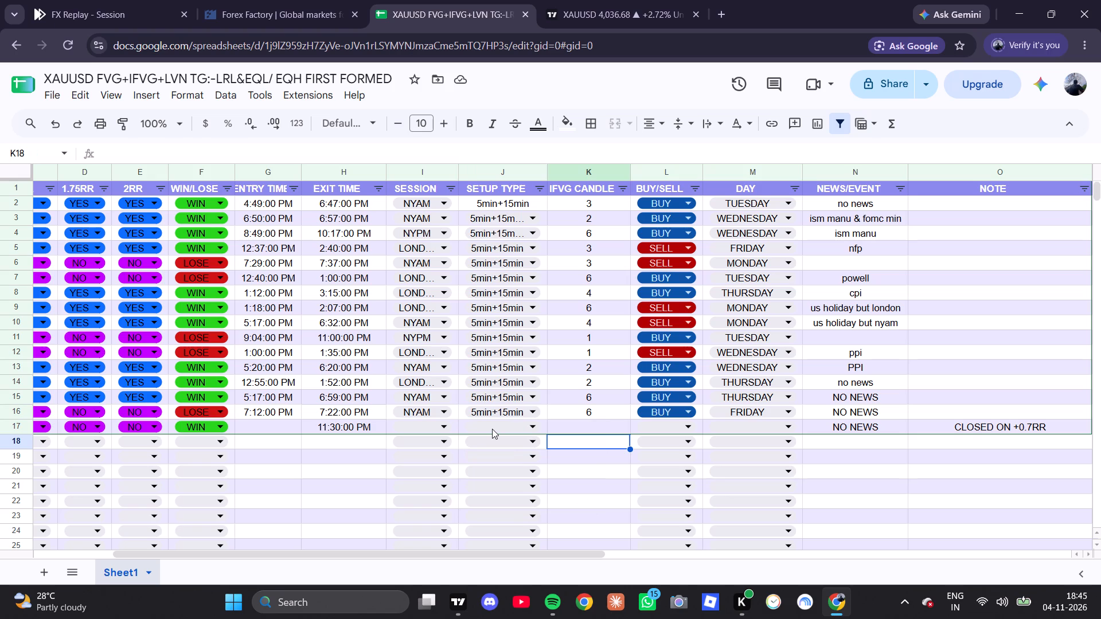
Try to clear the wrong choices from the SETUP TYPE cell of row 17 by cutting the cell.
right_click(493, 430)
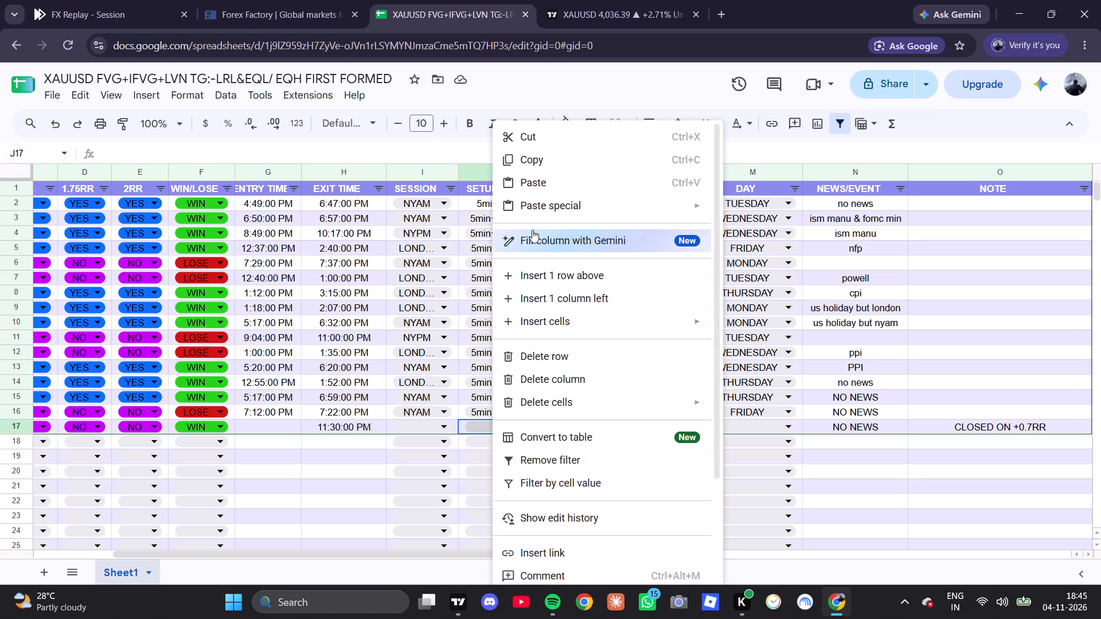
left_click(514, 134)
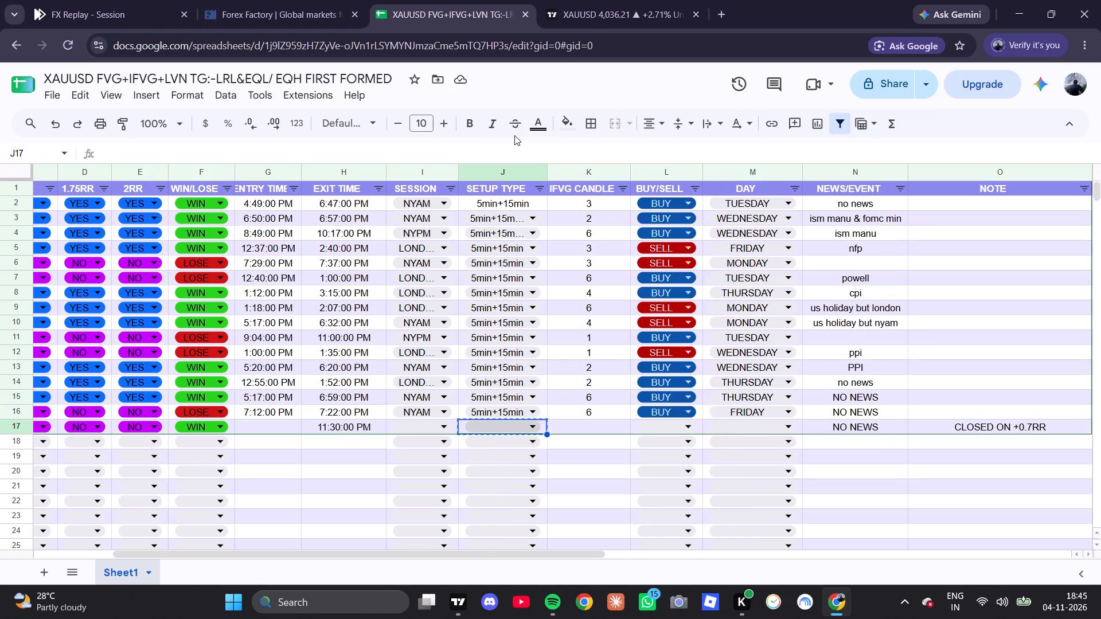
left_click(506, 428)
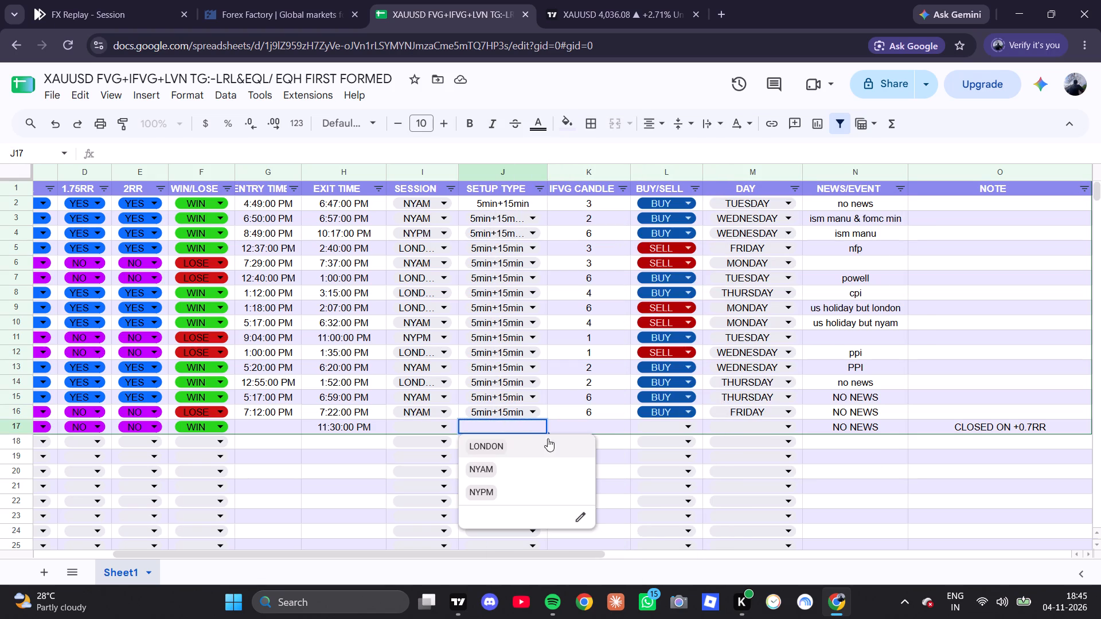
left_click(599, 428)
Delete the SETUP TYPE cell of row 17 and shift the cells below it up.
right_click(499, 423)
scroll(571, 399, "down", 3)
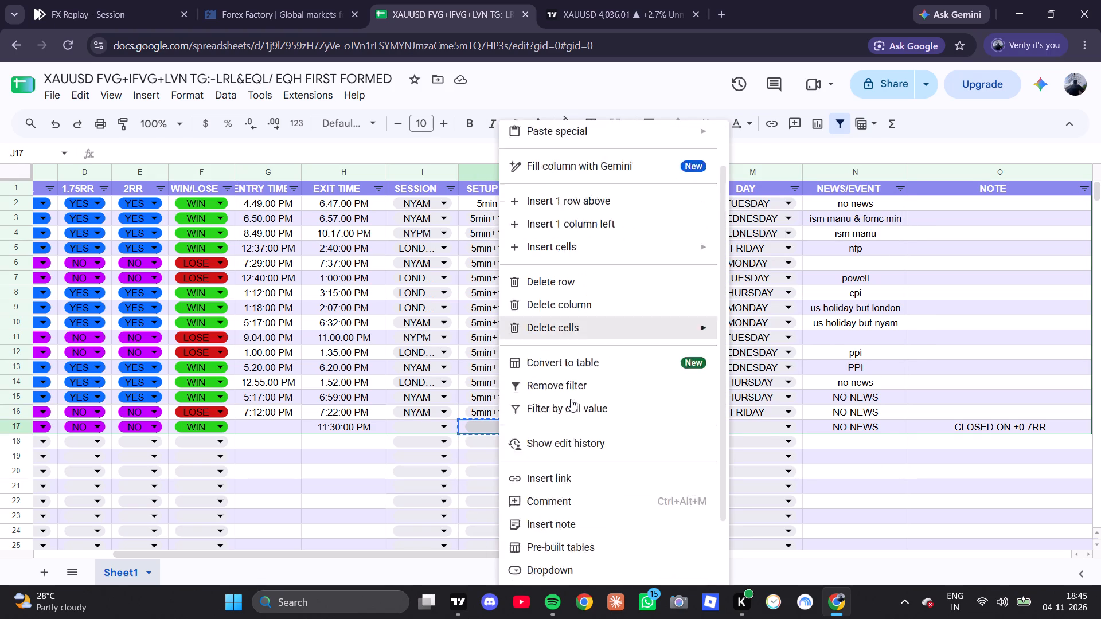
scroll(571, 399, "up", 3)
scroll(558, 220, "up", 2)
scroll(560, 227, "down", 2)
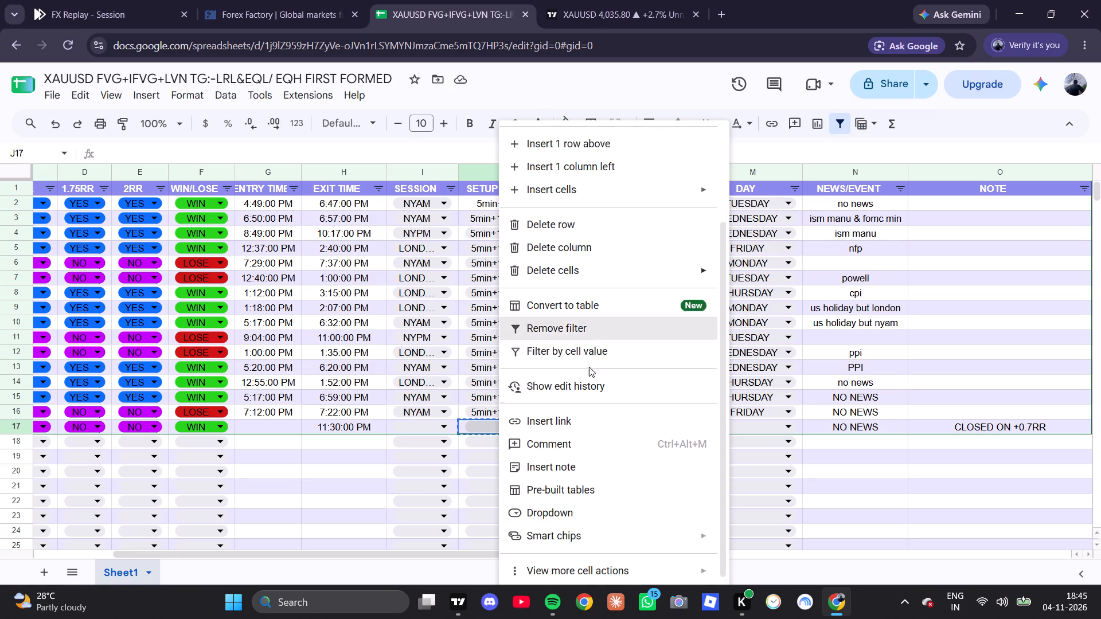
scroll(591, 311, "up", 1)
left_click(575, 339)
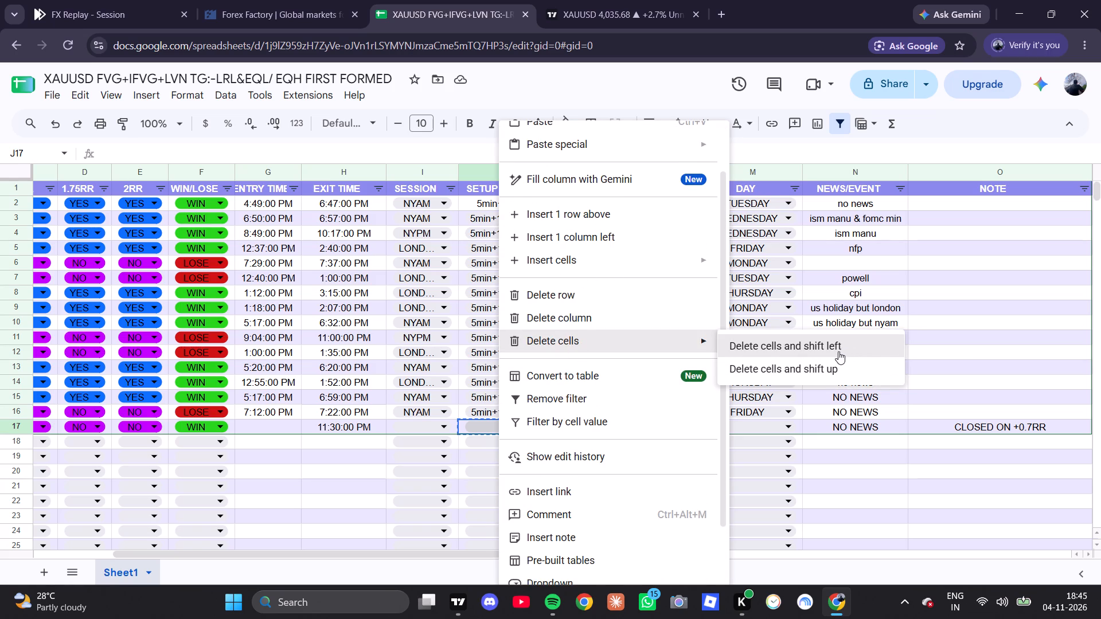
left_click(829, 363)
Set SETUP TYPE in journal row 17 to 5min+15min.
left_click(512, 430)
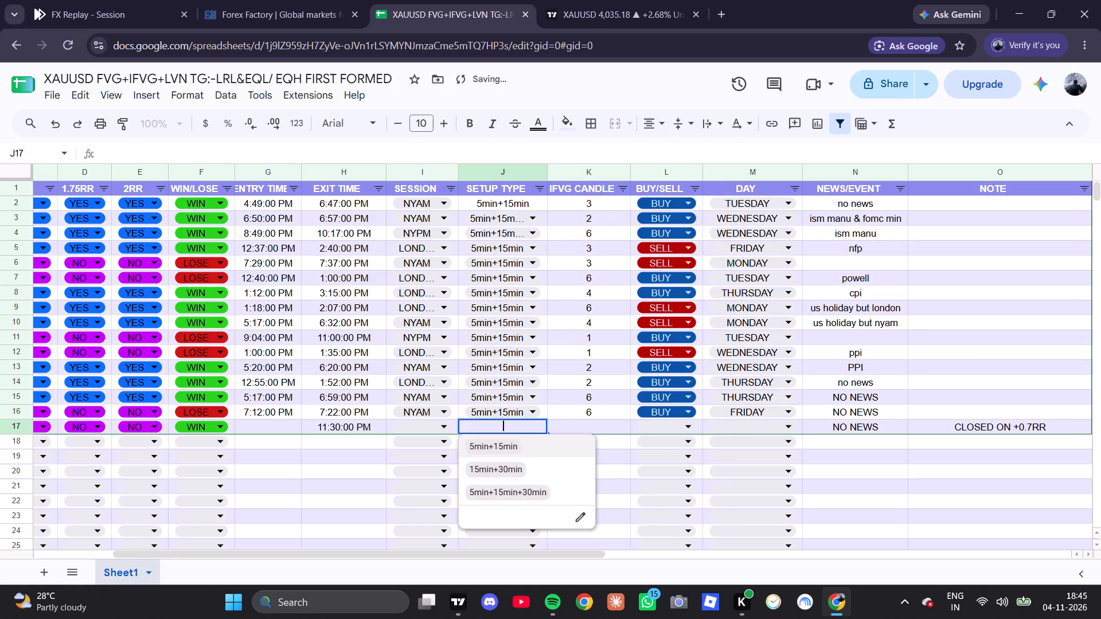
left_click(516, 448)
left_click(512, 445)
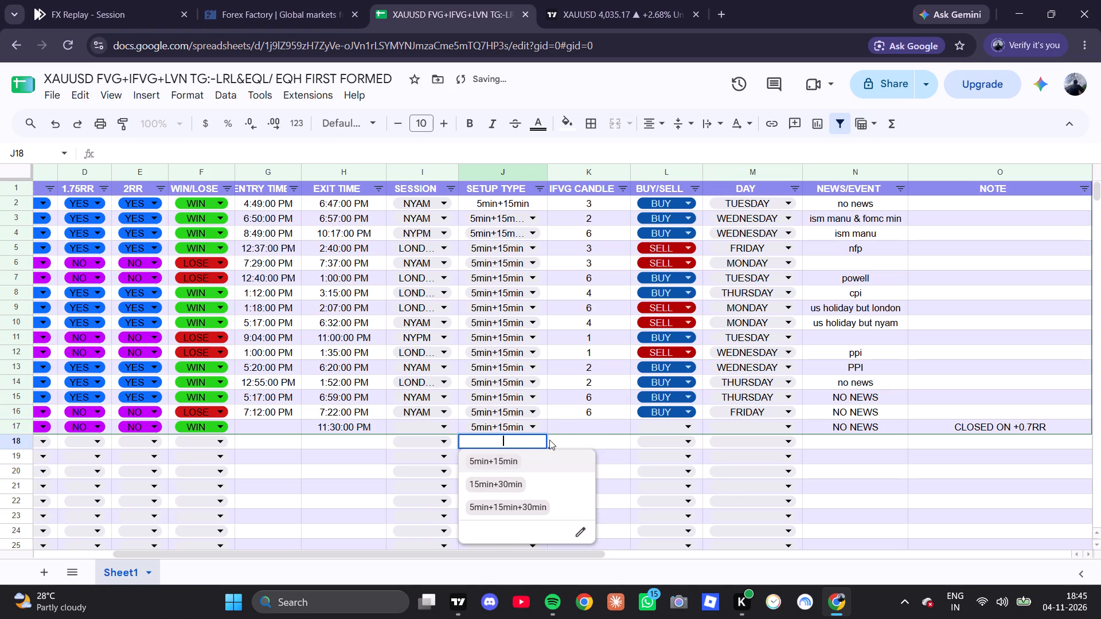
left_click(569, 430)
Examine the 1-minute candles before the 21:05 short entry in FX Replay and enter 5 as the IFVG CANDLE of journal row 17.
left_click(103, 0)
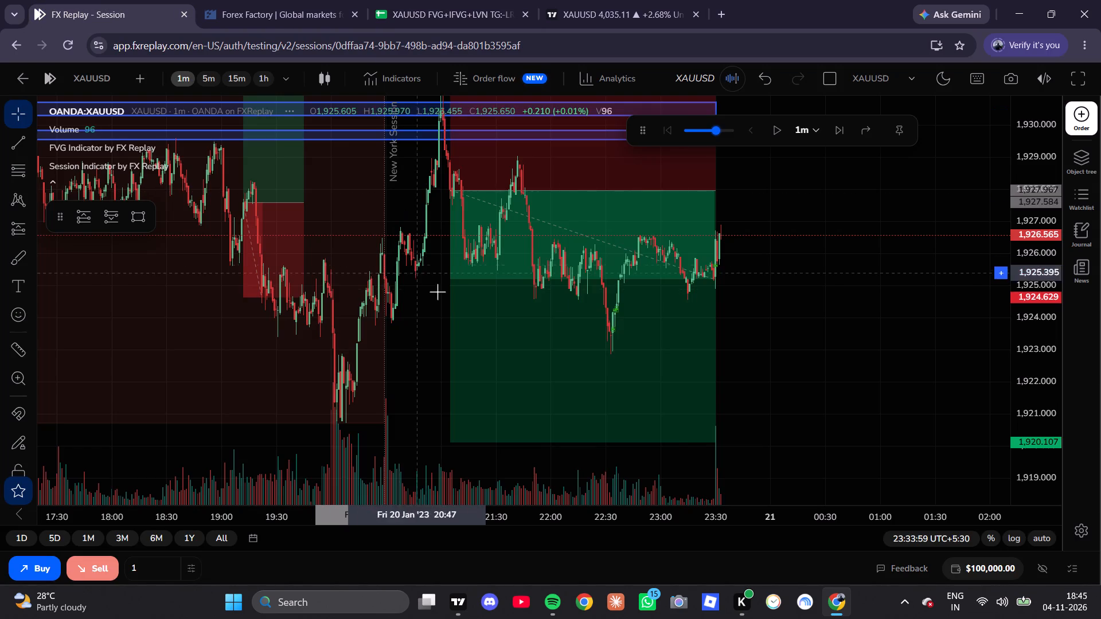
left_click_drag(782, 243, 927, 410)
scroll(563, 389, "up", 5)
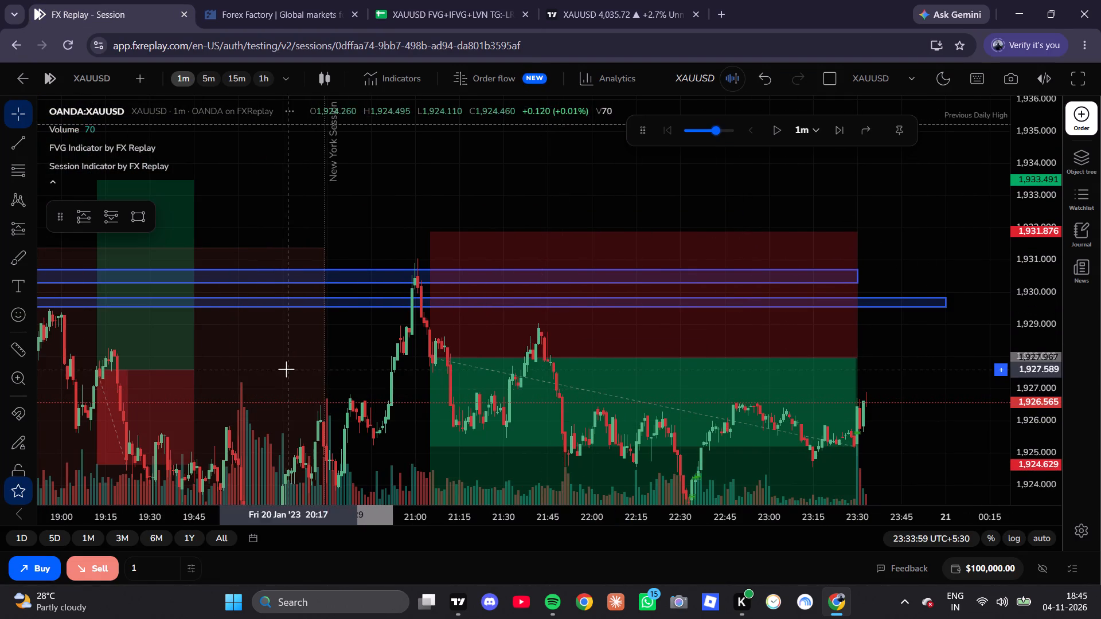
left_click_drag(349, 369, 713, 381)
scroll(1049, 365, "up", 9)
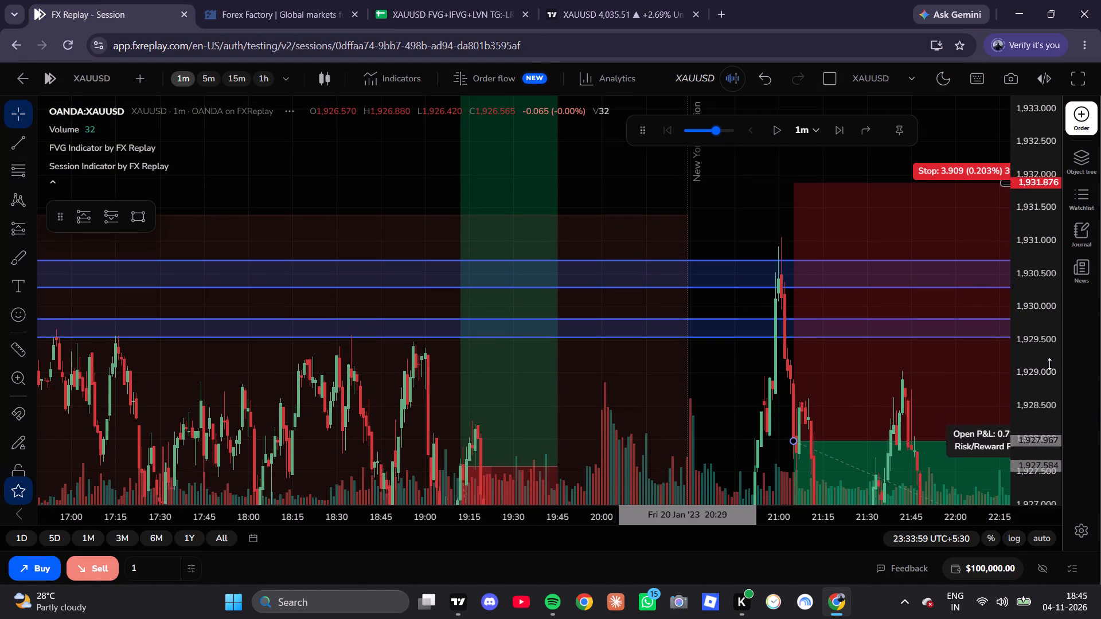
scroll(1049, 364, "up", 3)
scroll(640, 367, "up", 5)
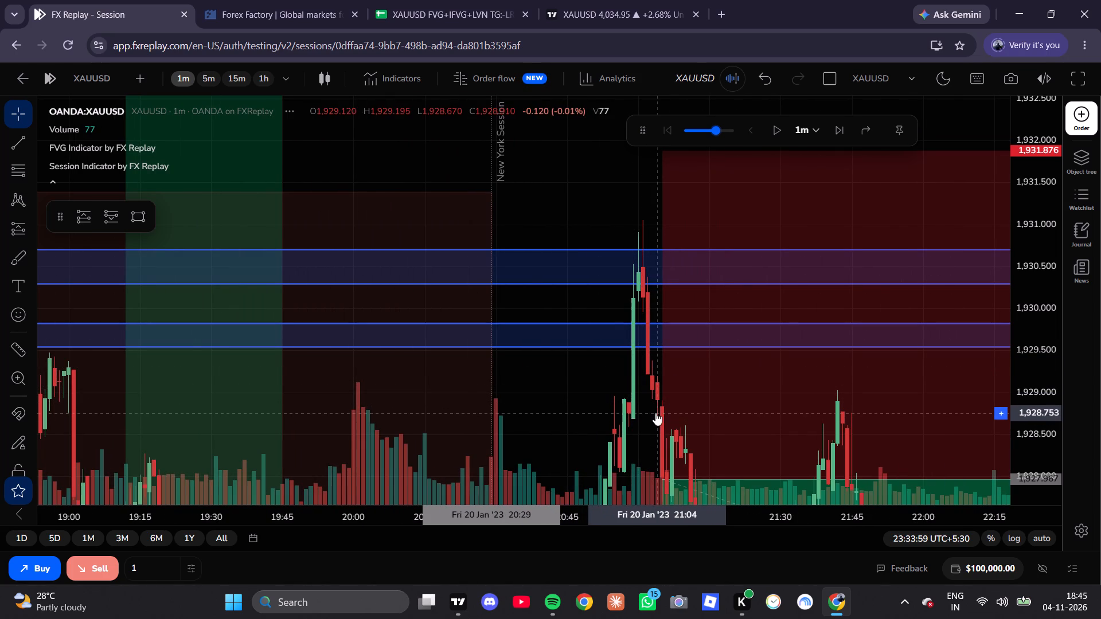
left_click_drag(600, 431, 584, 354)
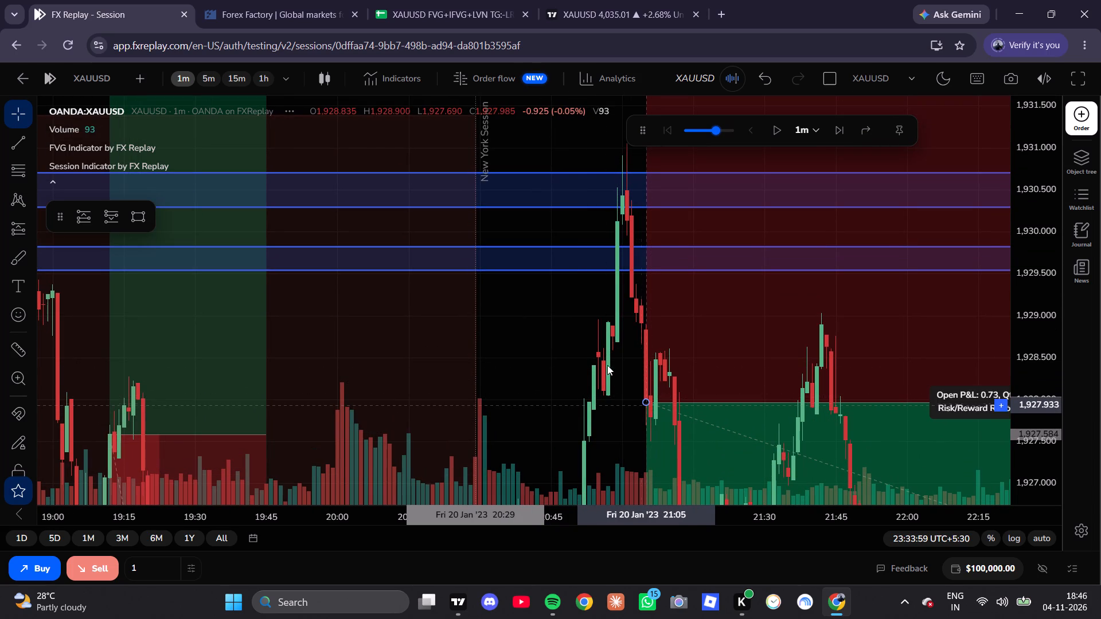
left_click(494, 0)
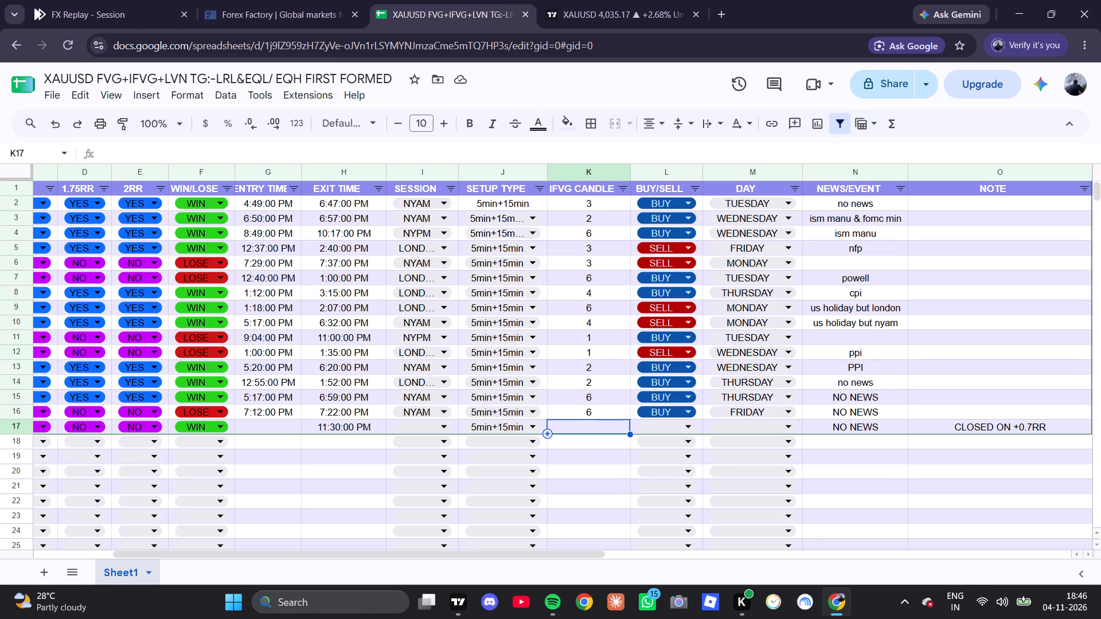
key("5")
Fill in journal row 17 with SELL as the direction, FRIDAY as the day and NYPM as the session.
left_click(653, 426)
left_click(661, 466)
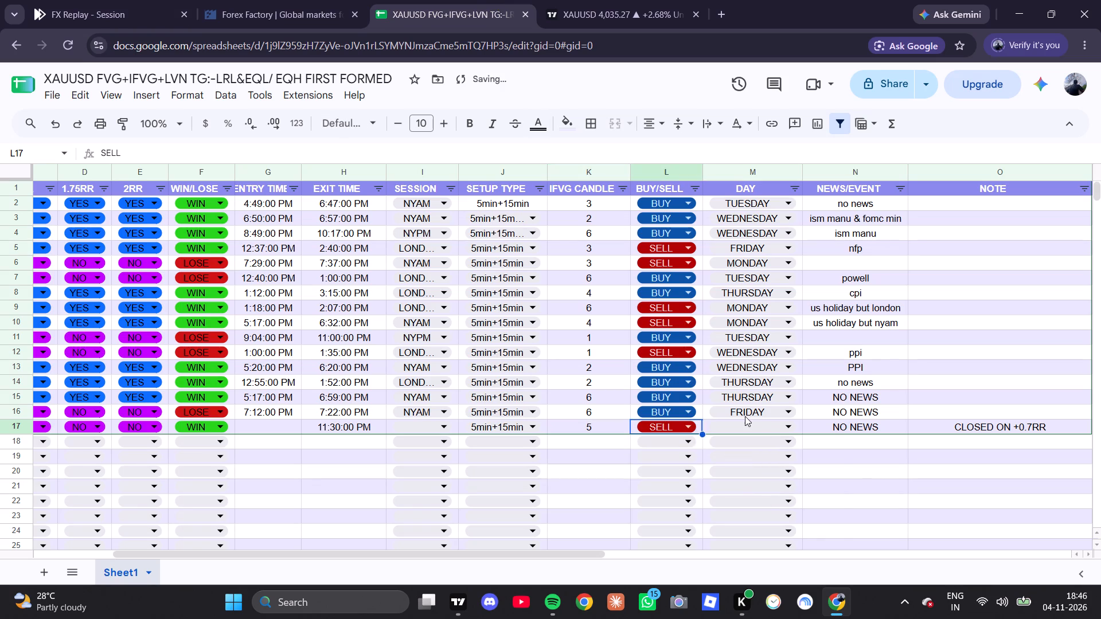
left_click(743, 426)
left_click(756, 532)
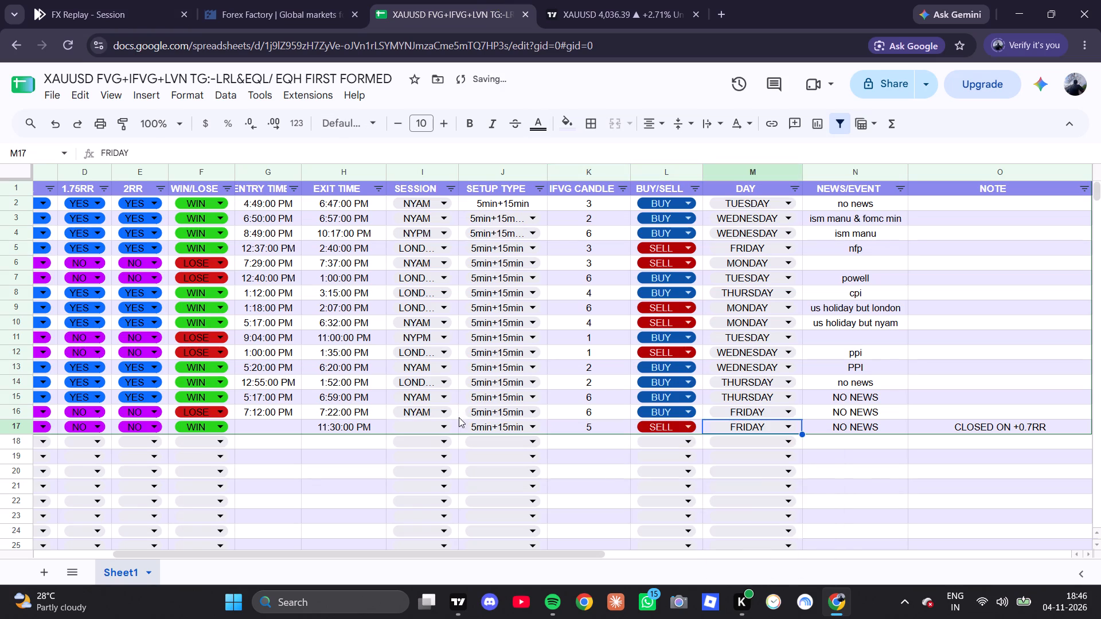
left_click(450, 422)
left_click(437, 489)
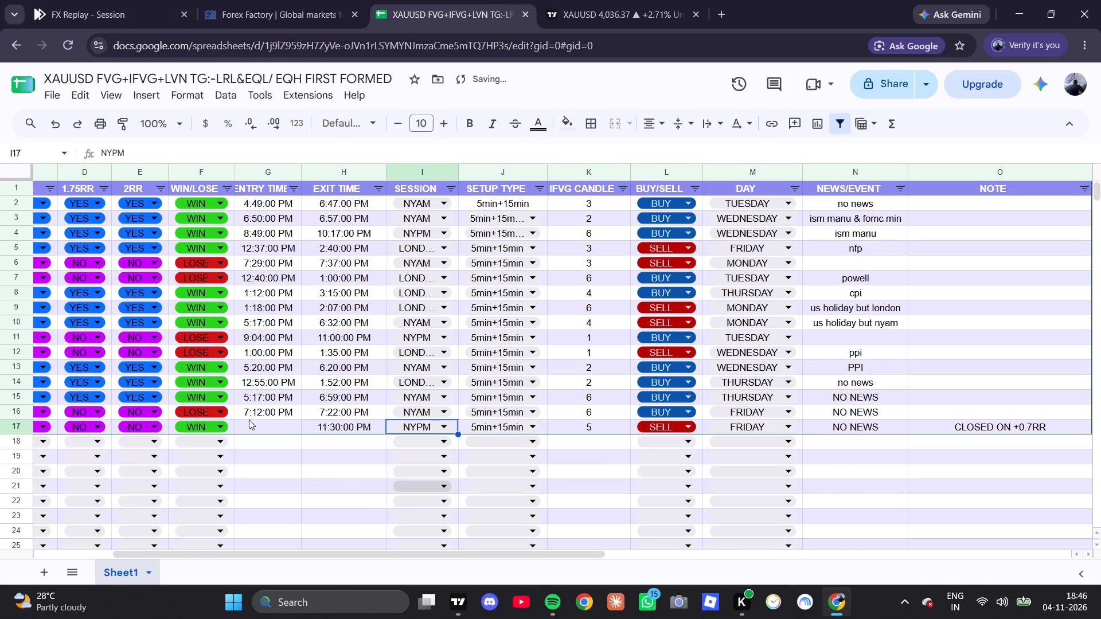
Switch to FX Replay and examine the 20 January short and the price action before it on the 1-minute chart.
left_click(72, 0)
scroll(409, 328, "down", 4)
scroll(1029, 356, "down", 2)
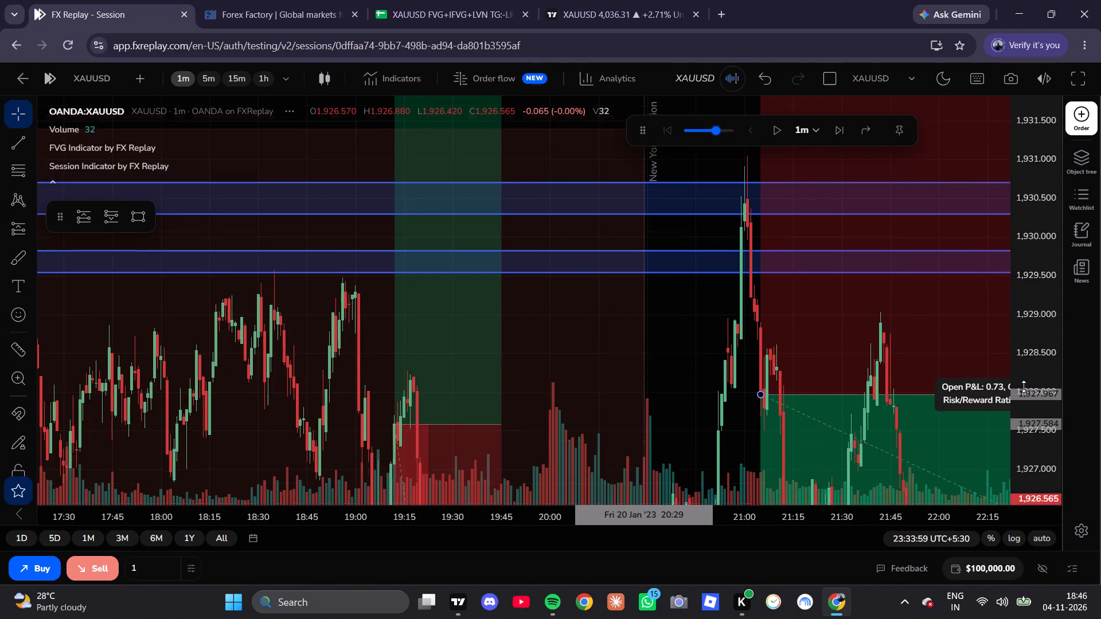
scroll(1024, 386, "down", 8)
scroll(1024, 385, "up", 1)
scroll(1024, 387, "down", 5)
scroll(1024, 390, "up", 2)
scroll(1024, 390, "down", 1)
left_click_drag(713, 410, 513, 294)
scroll(588, 343, "down", 7)
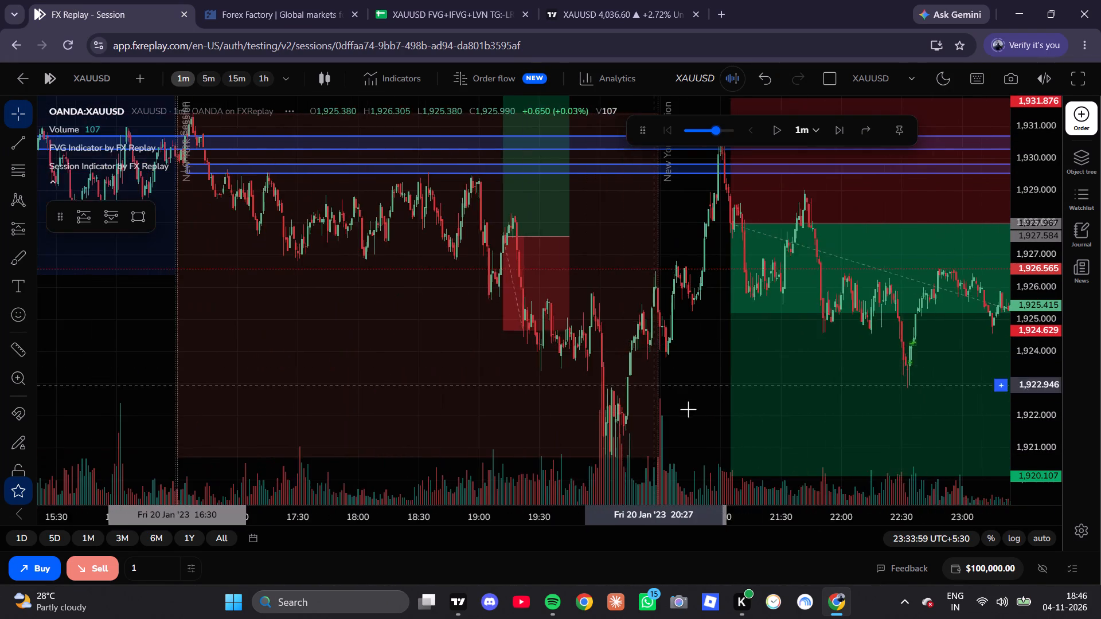
scroll(691, 412, "down", 6)
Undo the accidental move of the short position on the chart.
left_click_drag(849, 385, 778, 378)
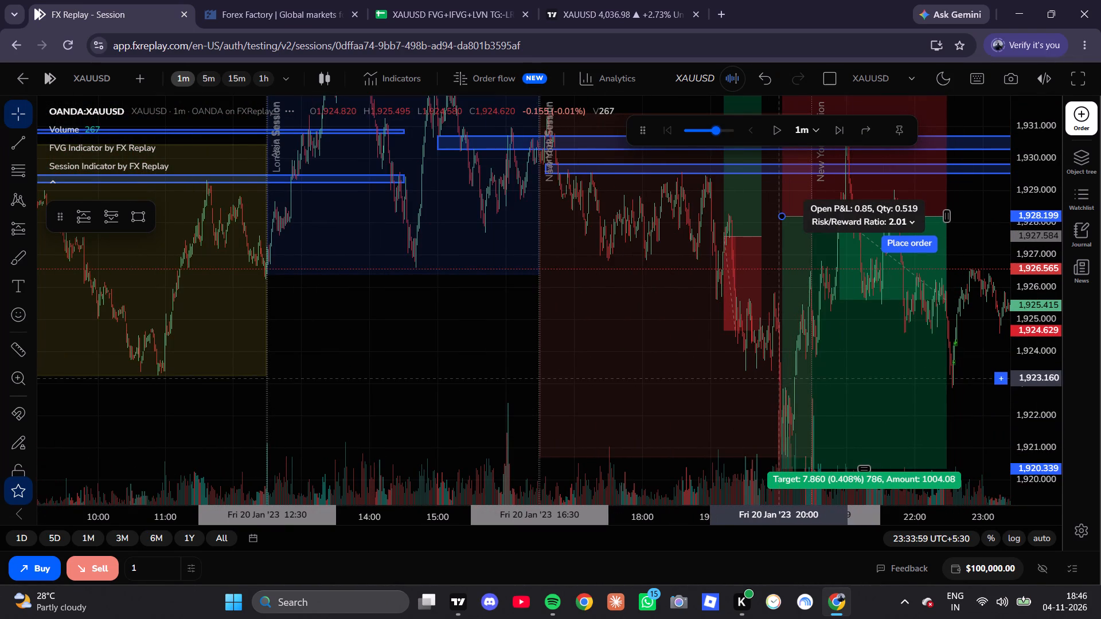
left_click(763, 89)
Review the short up to its close in FX Replay, glance at the TradingView gold chart, and return to the trading journal.
scroll(833, 331, "up", 4)
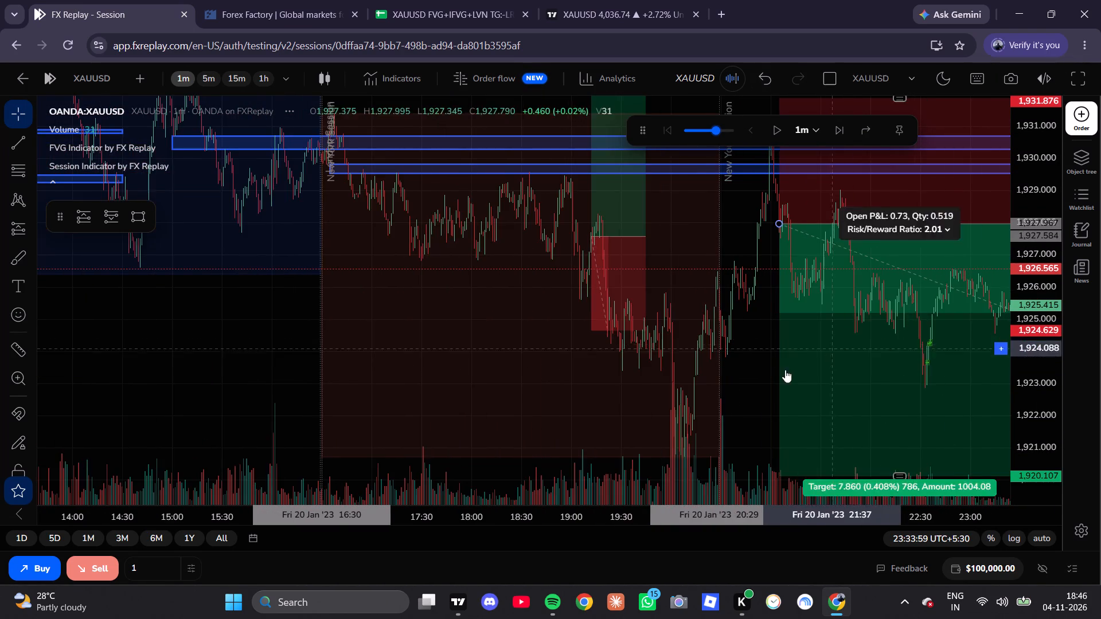
left_click(596, 0)
scroll(797, 376, "up", 5)
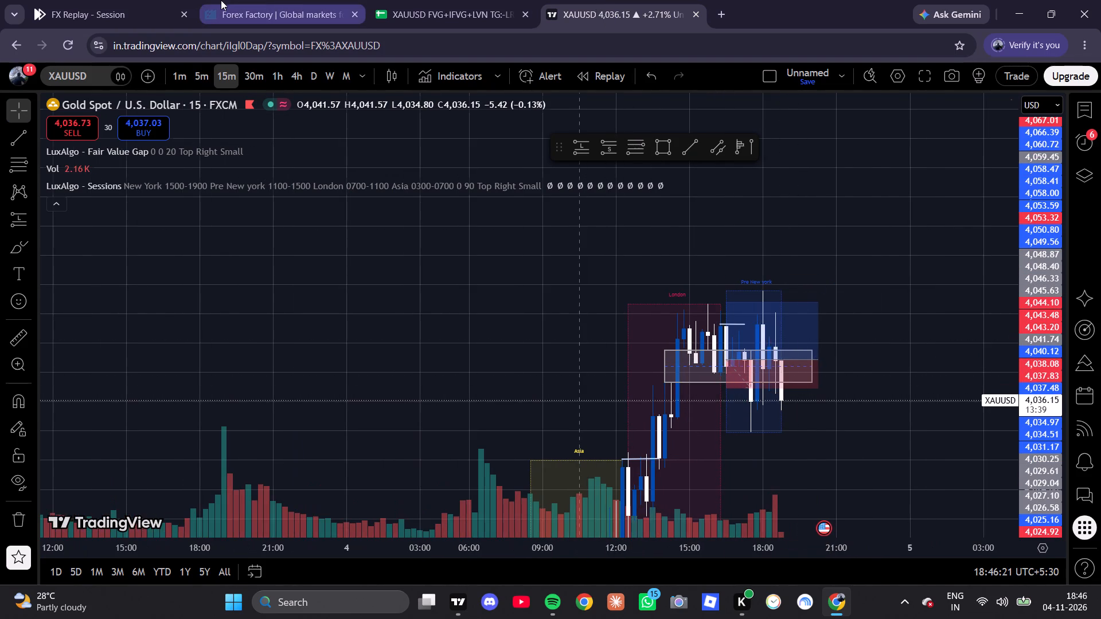
left_click(104, 1)
scroll(646, 370, "up", 5)
left_click_drag(624, 331, 209, 275)
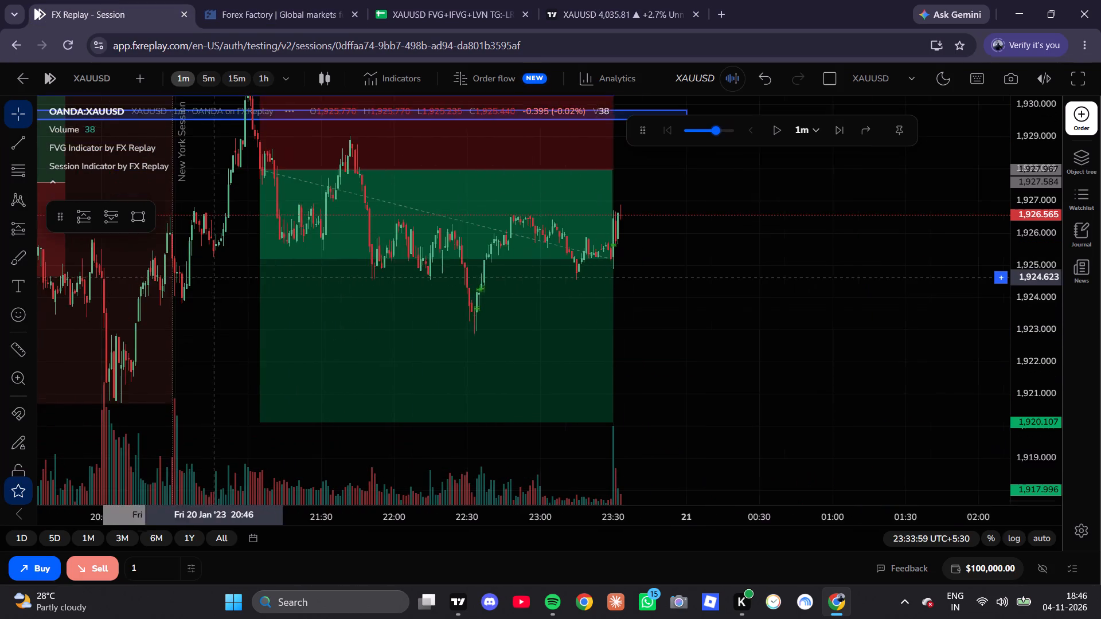
left_click_drag(209, 275, 208, 275)
scroll(201, 276, "down", 6)
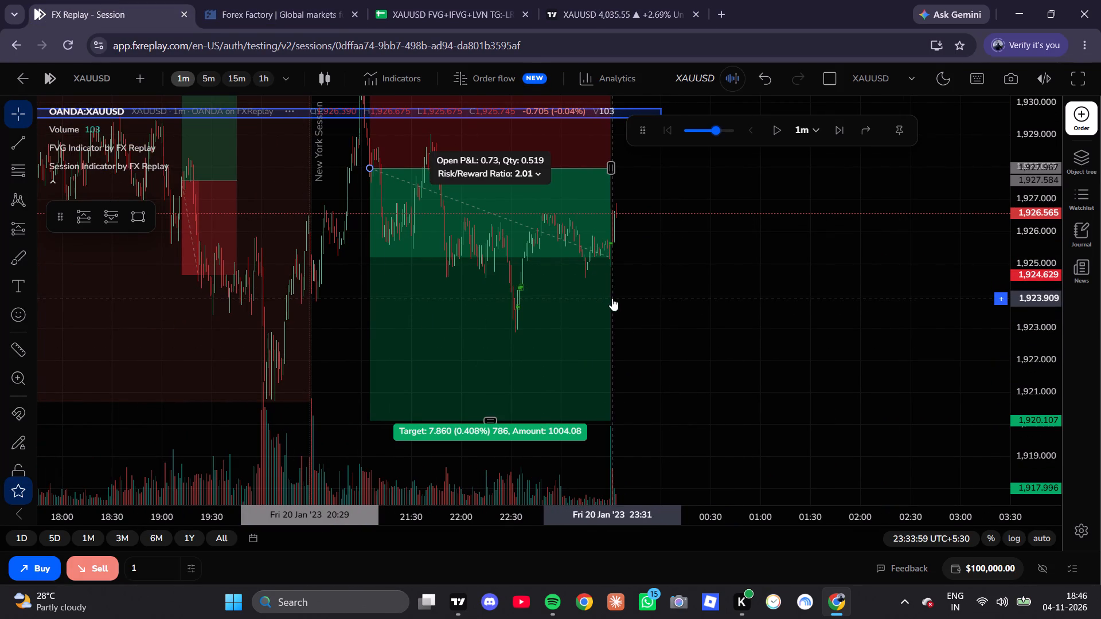
left_click(620, 0)
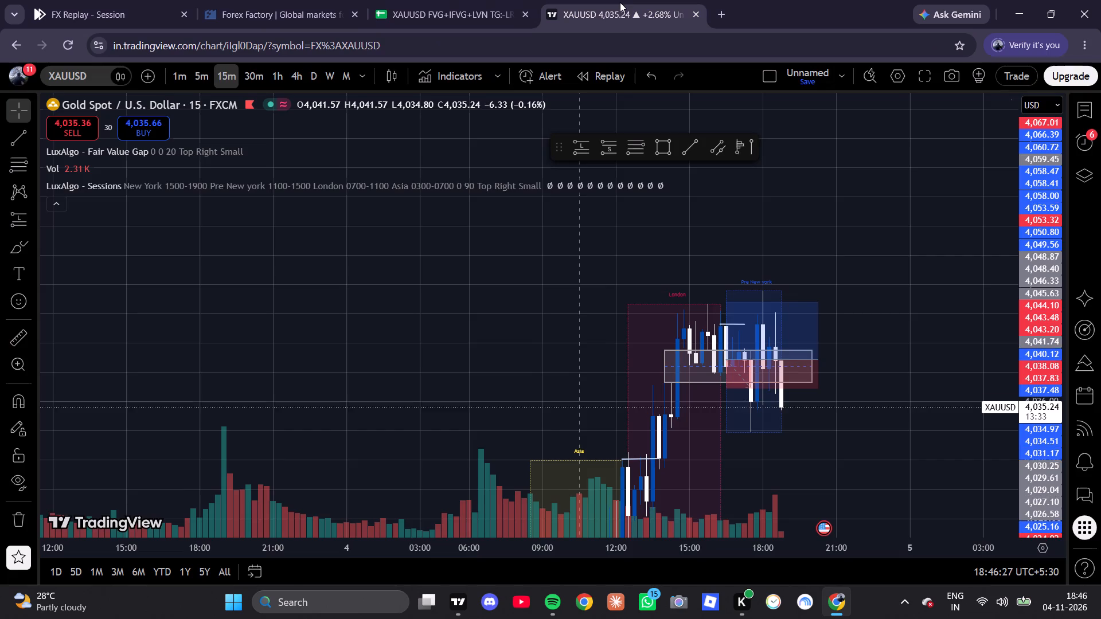
left_click(479, 0)
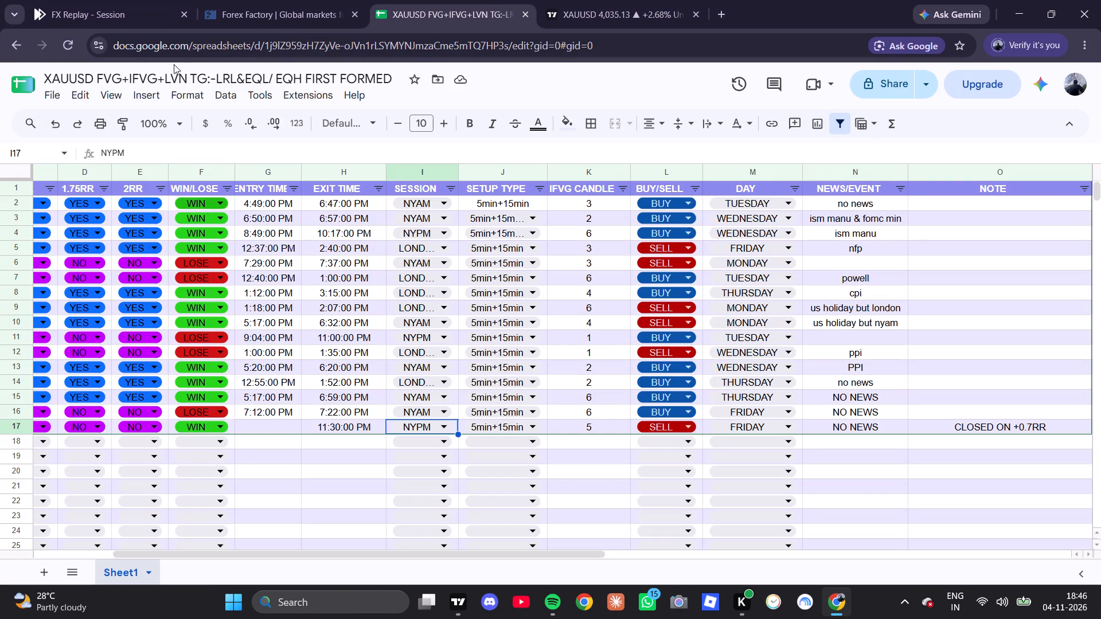
Check the short's entry time in FX Replay and enter 21:05 as the entry time in journal row 17.
left_click(134, 0)
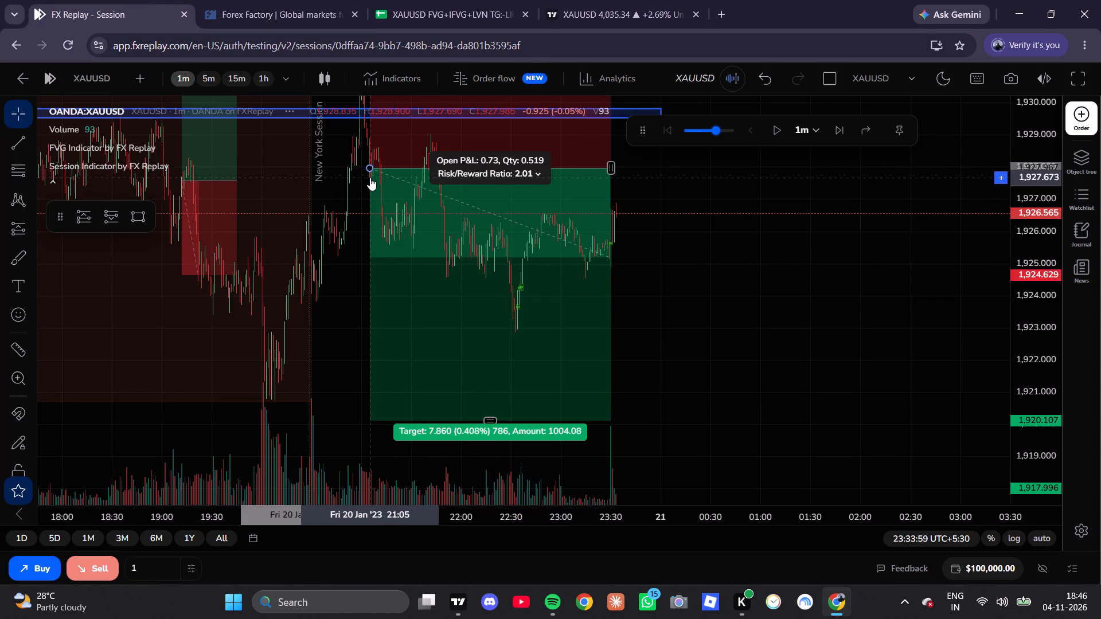
scroll(265, 330, "up", 4)
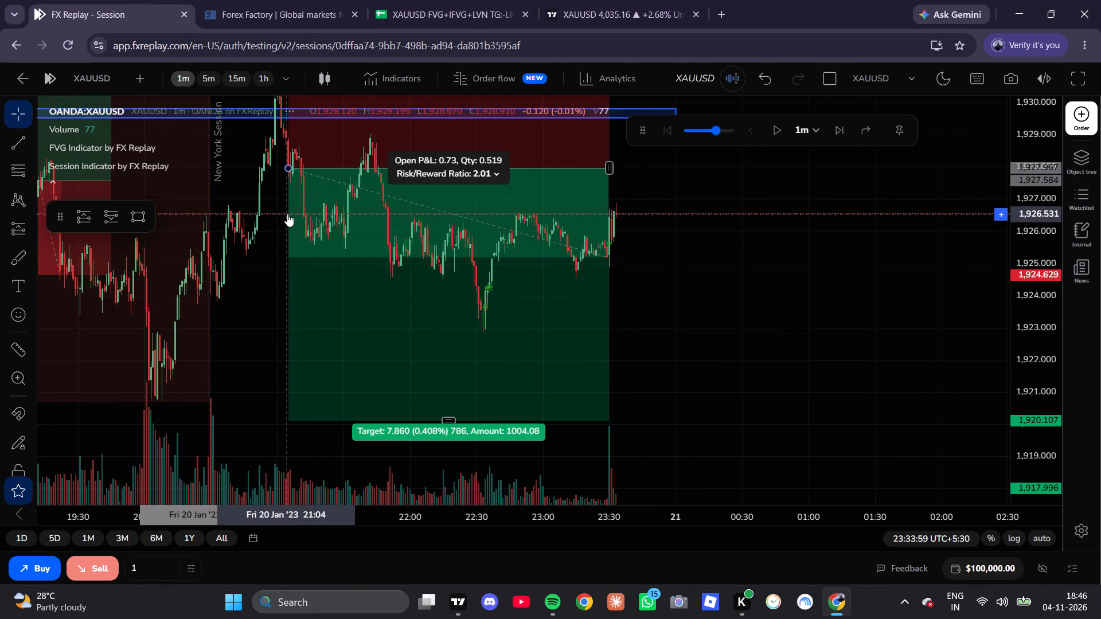
left_click(476, 0)
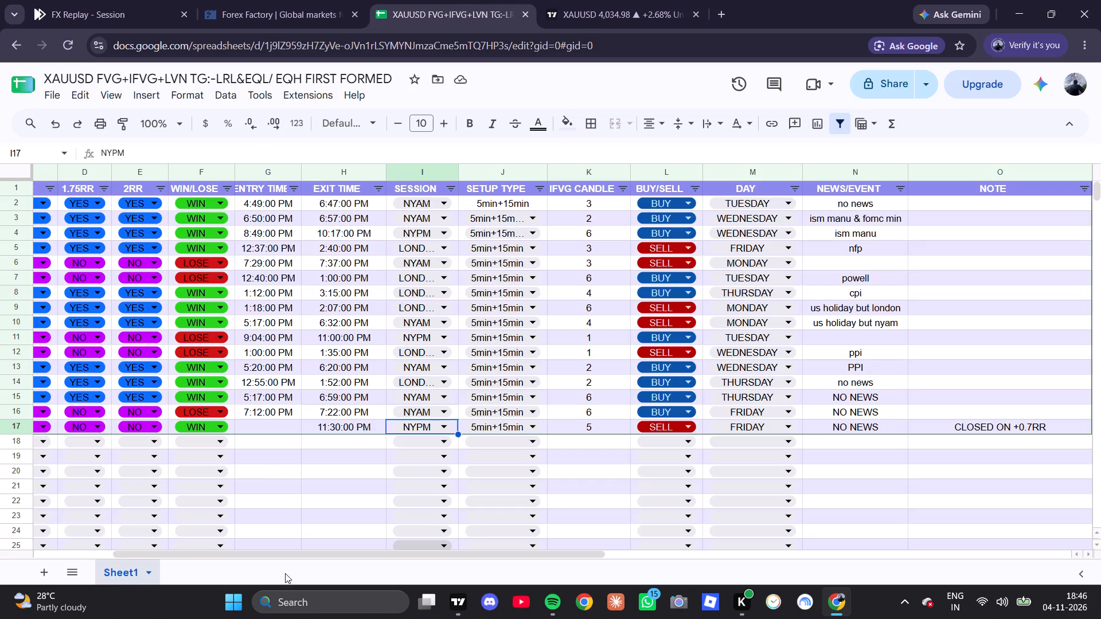
left_click(271, 423)
type("21:")
type("05")
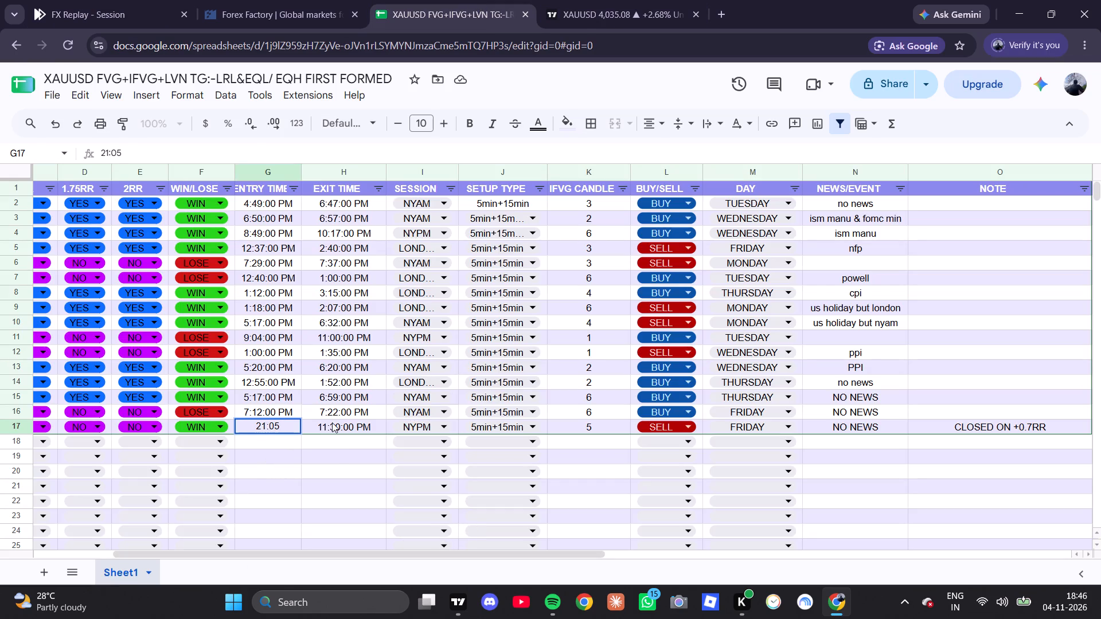
left_click(334, 462)
left_click_drag(393, 554, 65, 569)
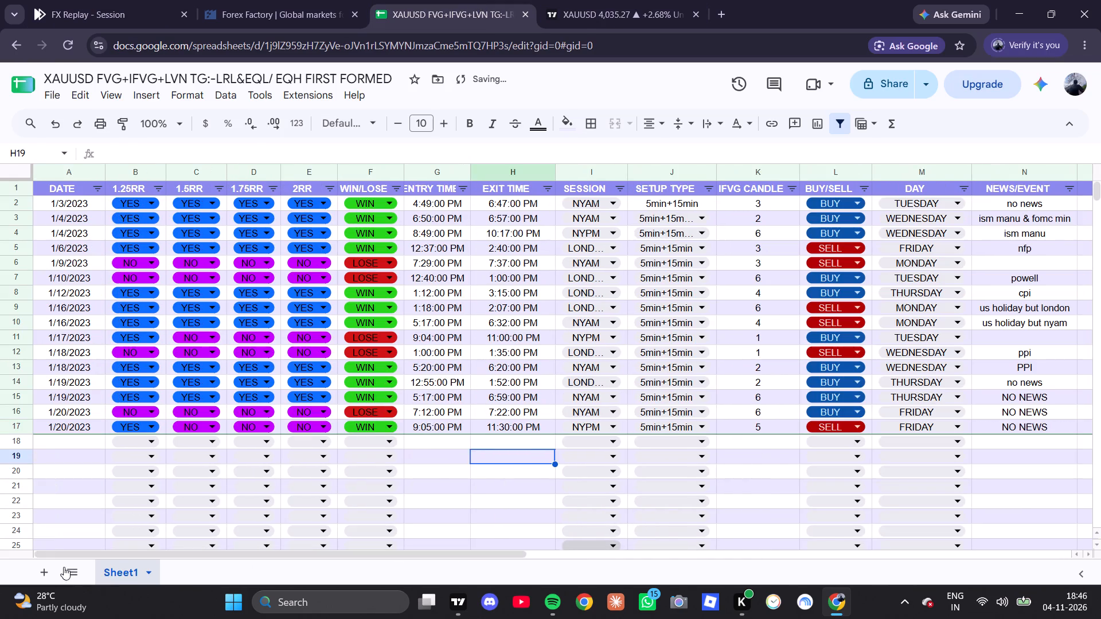
left_click(49, 444)
Return to FX Replay and play the XAUUSD replay forward past the 20 January short, moving from the 1-minute to the 5-minute chart.
left_click(99, 0)
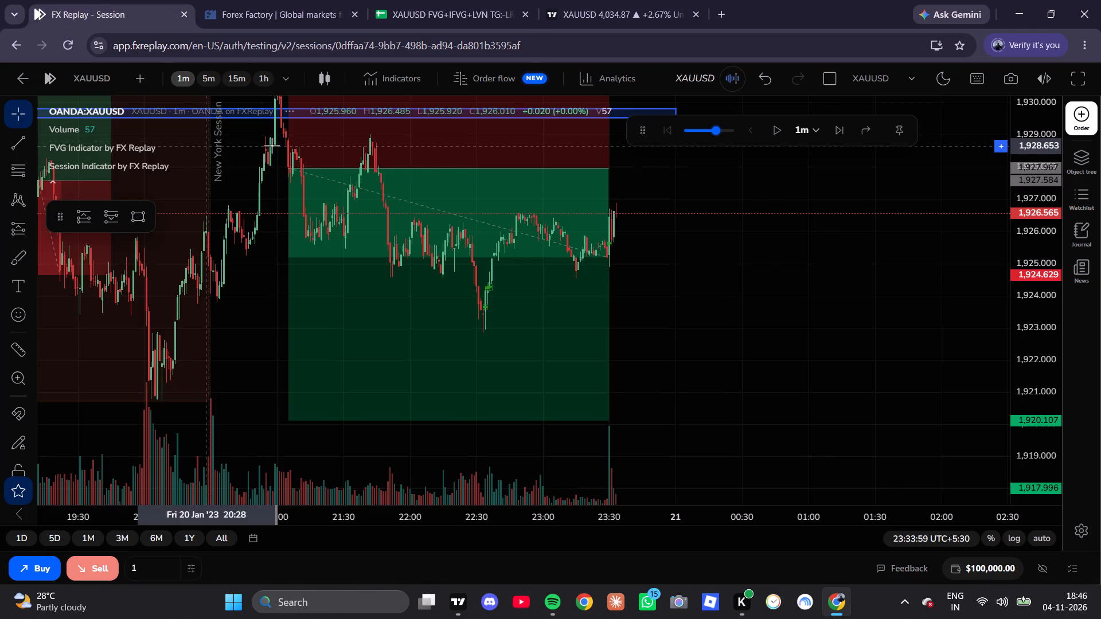
scroll(720, 283, "down", 11)
left_click_drag(797, 228, 779, 339)
left_click(771, 138)
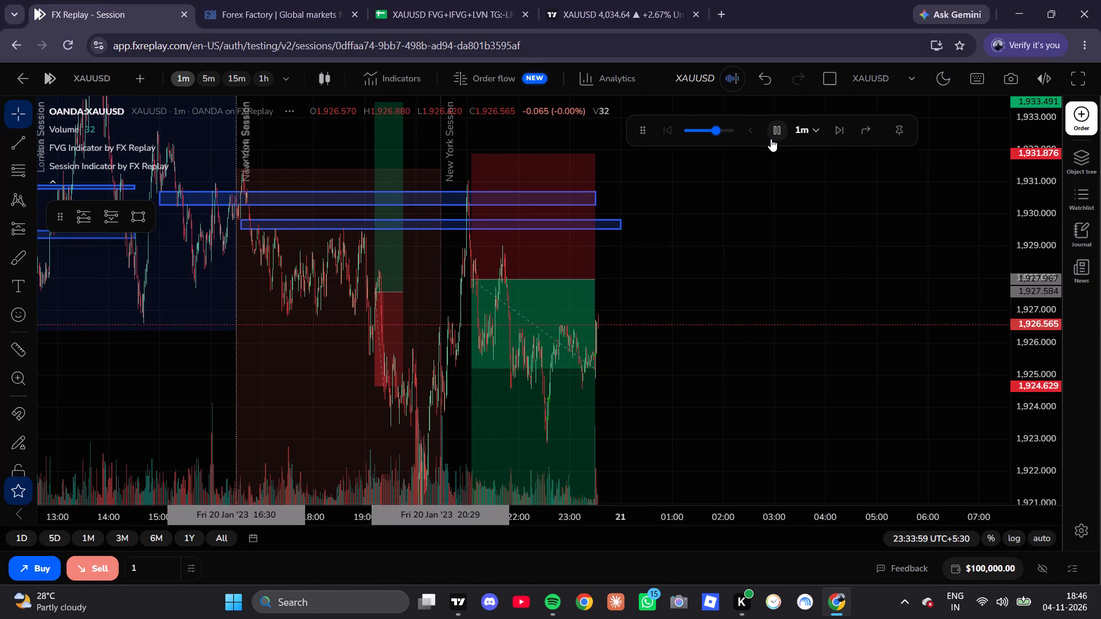
double_click(206, 81)
scroll(433, 271, "up", 3)
scroll(518, 289, "up", 10)
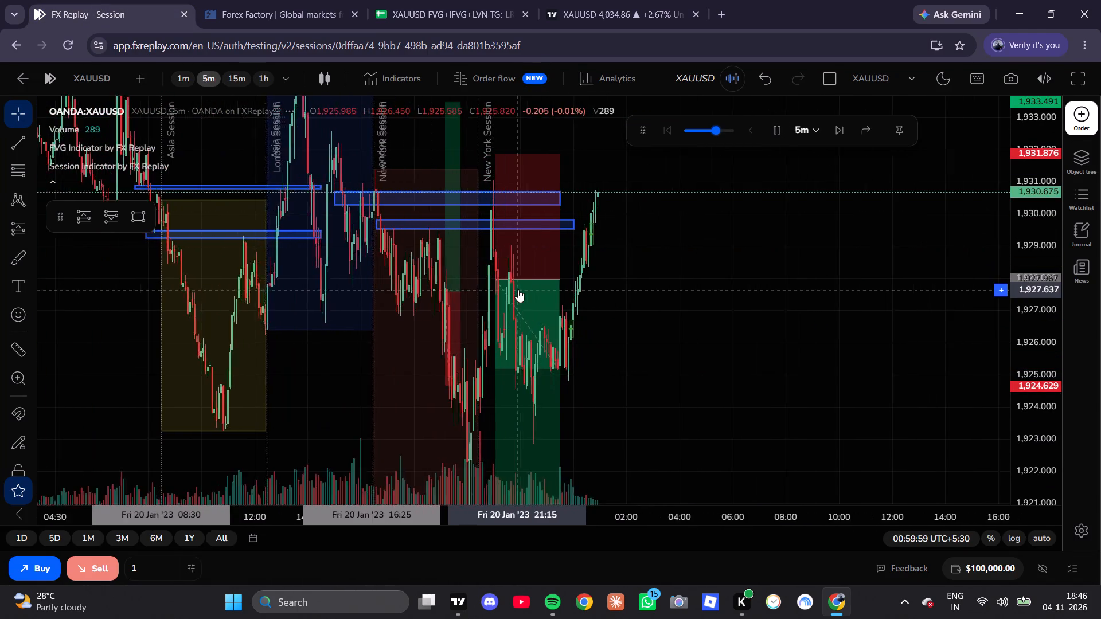
scroll(518, 289, "up", 6)
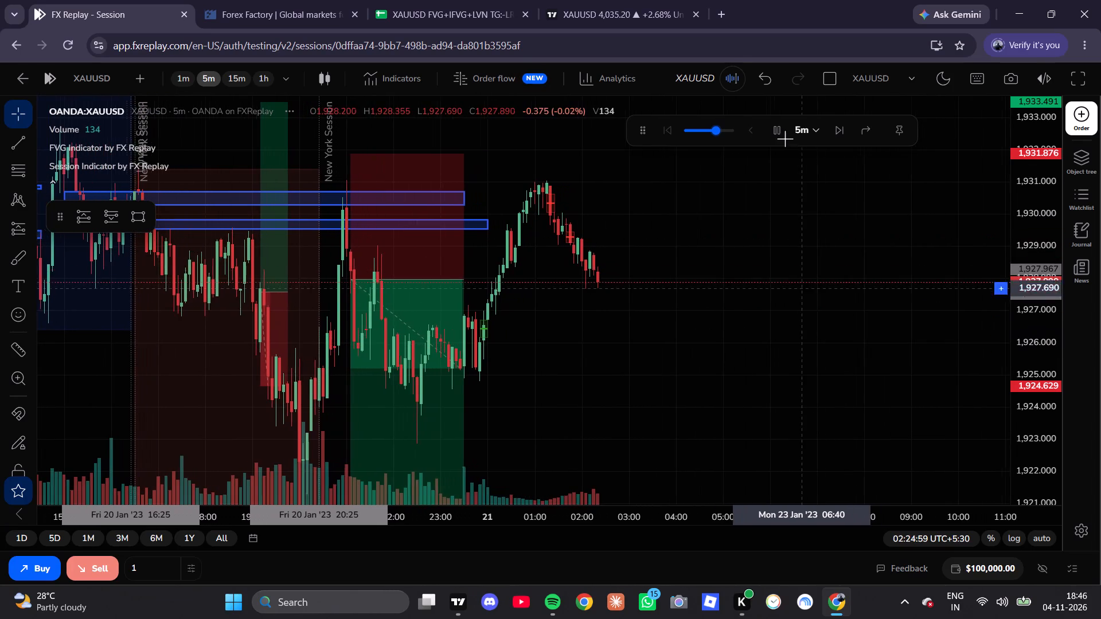
Continue the replay on the 15-minute chart and pause it on Monday 23 January 2023 at 12:44:59.
left_click(233, 75)
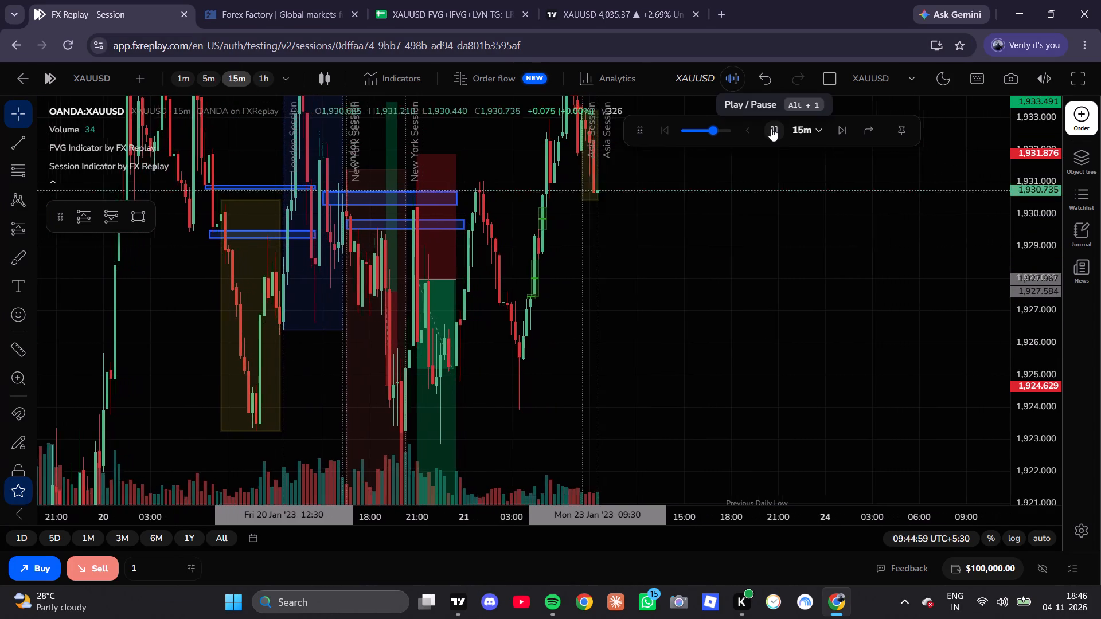
left_click(771, 128)
left_click(771, 129)
left_click(771, 129)
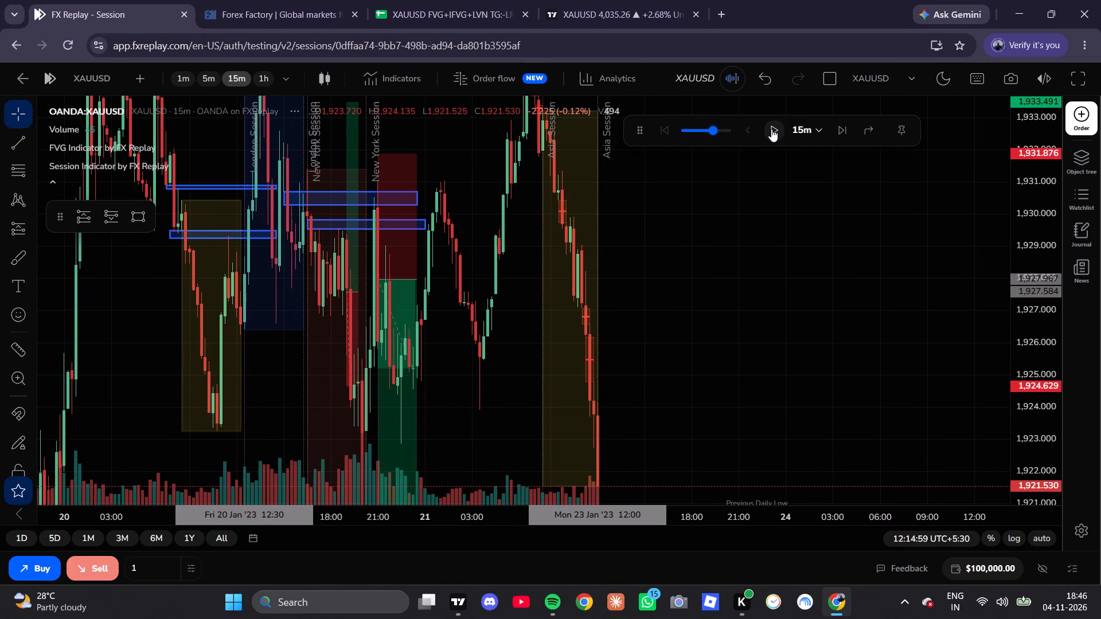
scroll(616, 276, "up", 3)
left_click(840, 122)
left_click(839, 126)
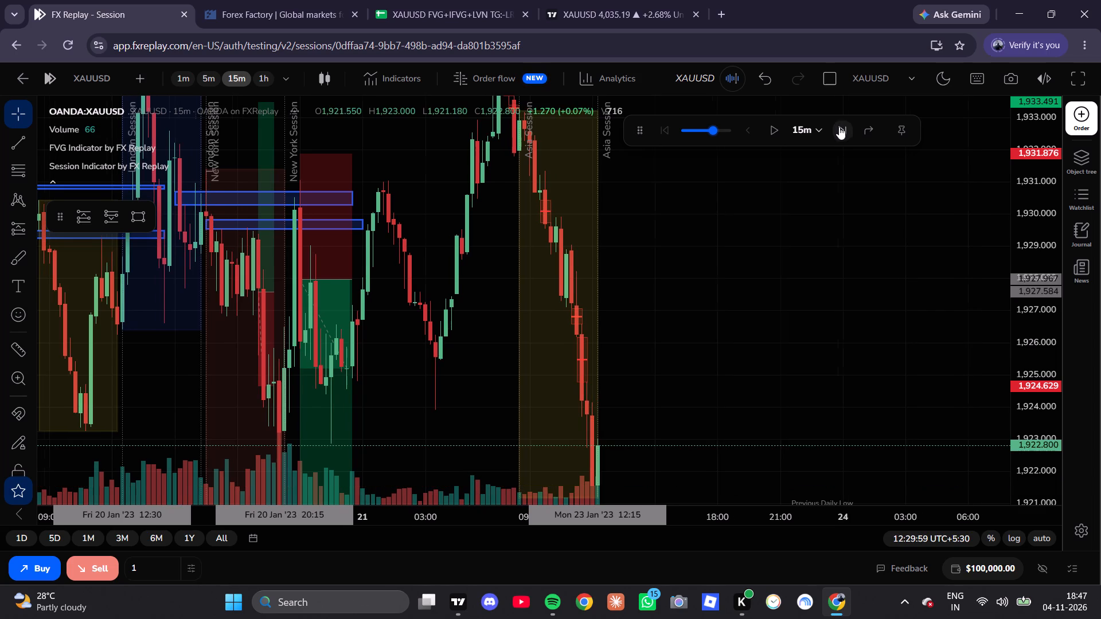
Draw a rectangle over the lower 15-minute fair value gap, from about 1,924.77 to 1,926.16 and extending to 16:15.
left_click_drag(696, 303, 841, 159)
scroll(681, 281, "up", 6)
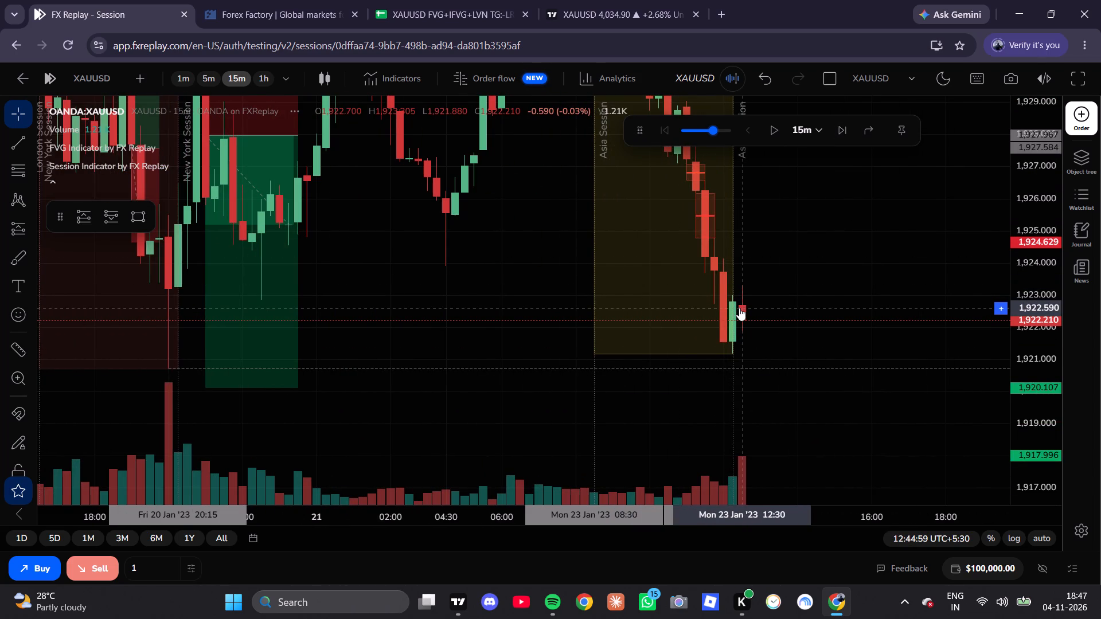
left_click_drag(785, 253, 768, 323)
left_click(768, 323)
scroll(734, 307, "up", 4)
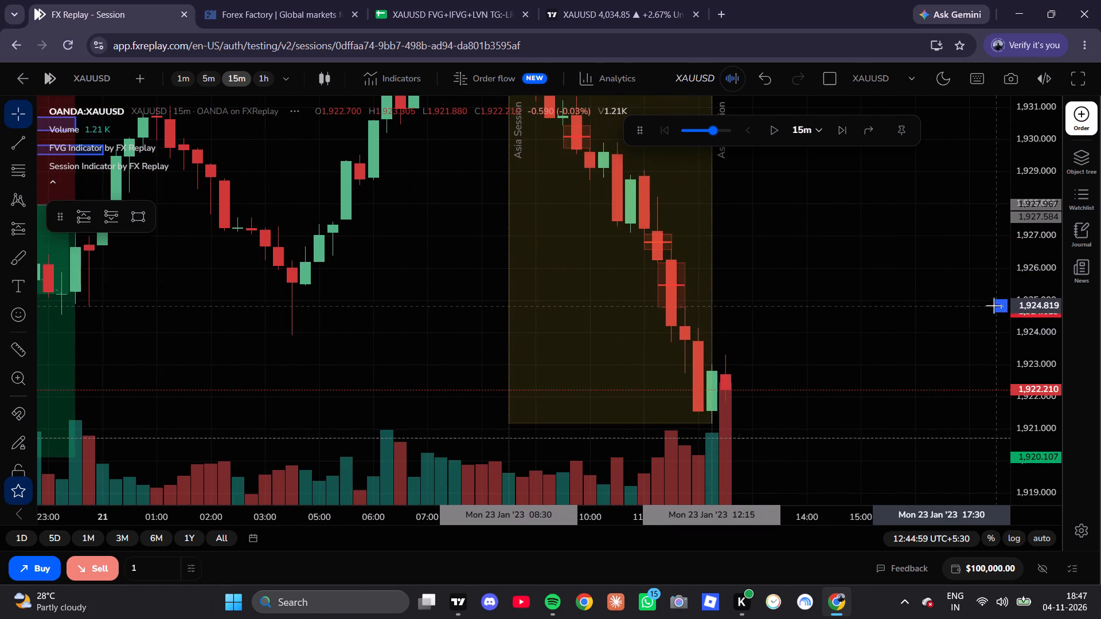
scroll(1048, 320, "up", 11)
left_click_drag(841, 247, 813, 336)
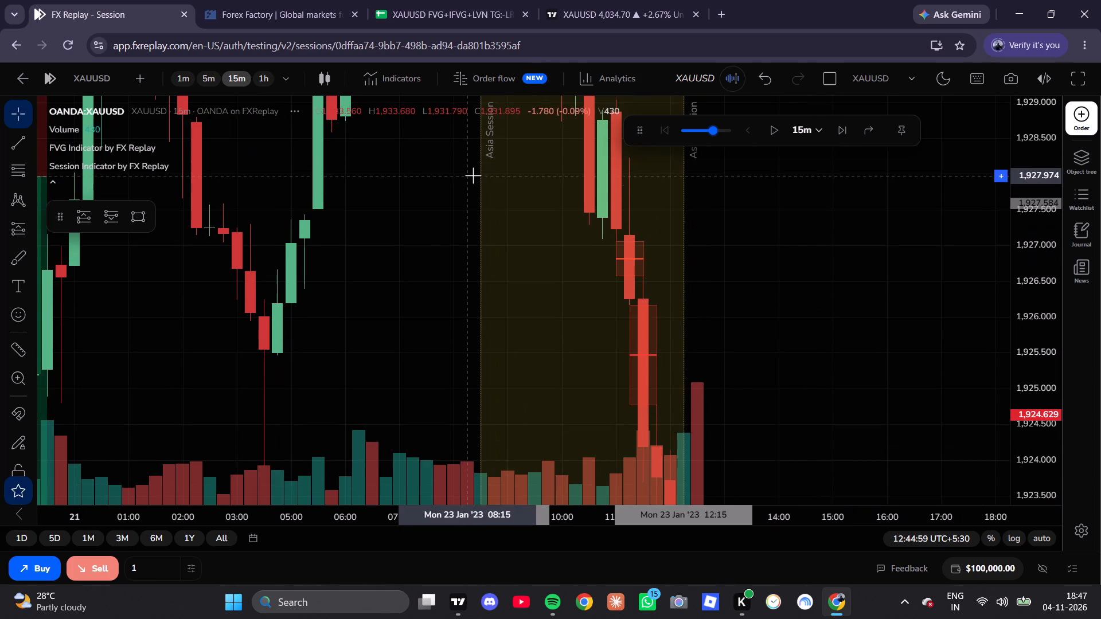
left_click(143, 218)
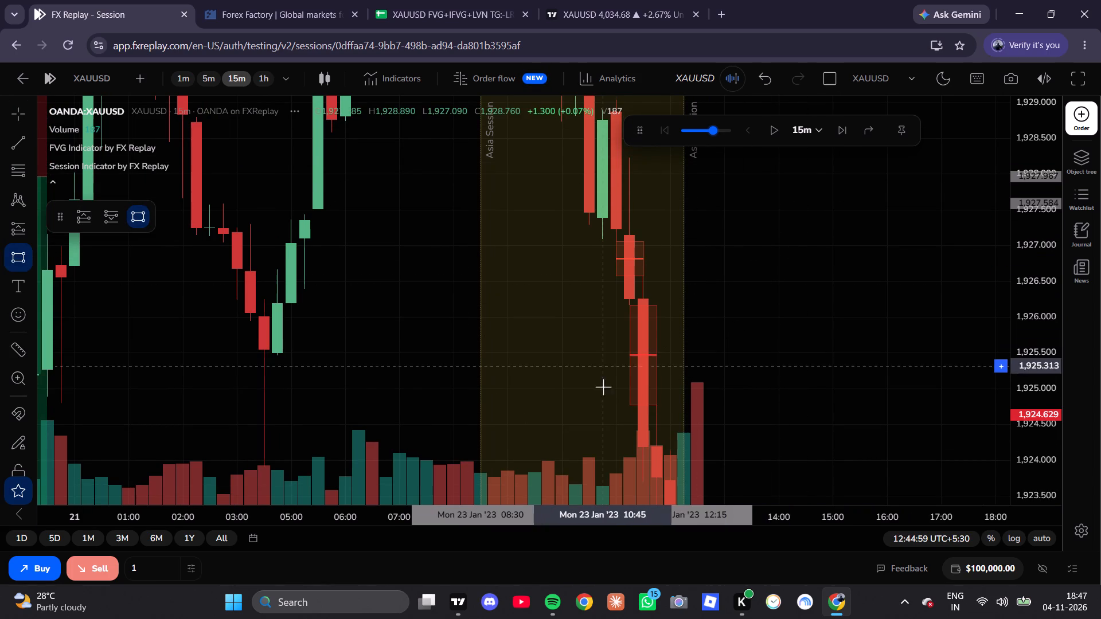
left_click(610, 404)
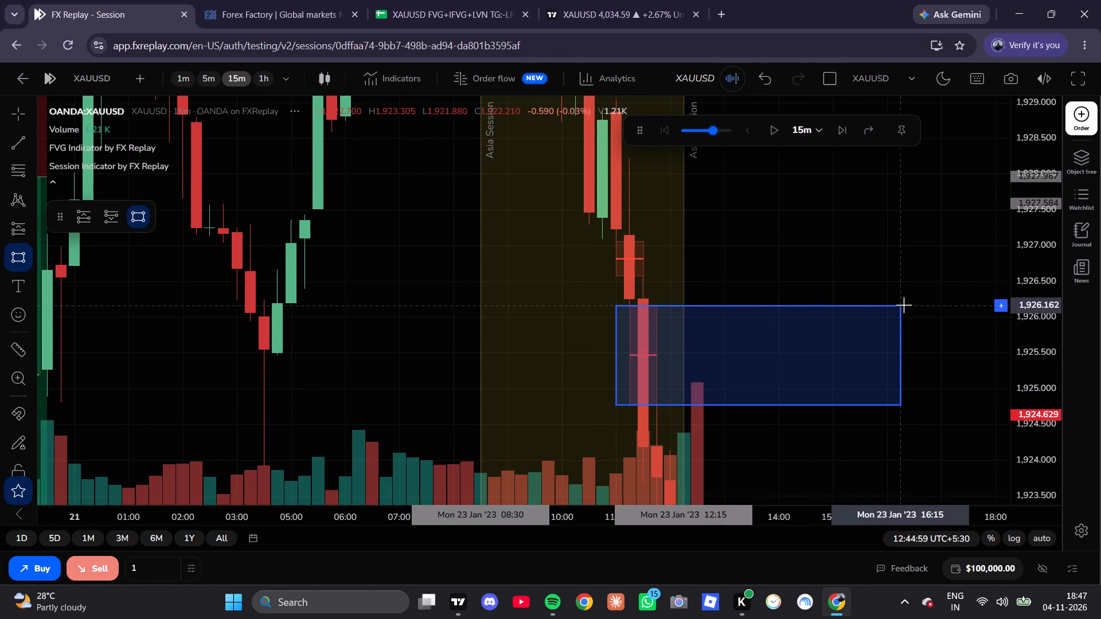
left_click(904, 305)
left_click(797, 208)
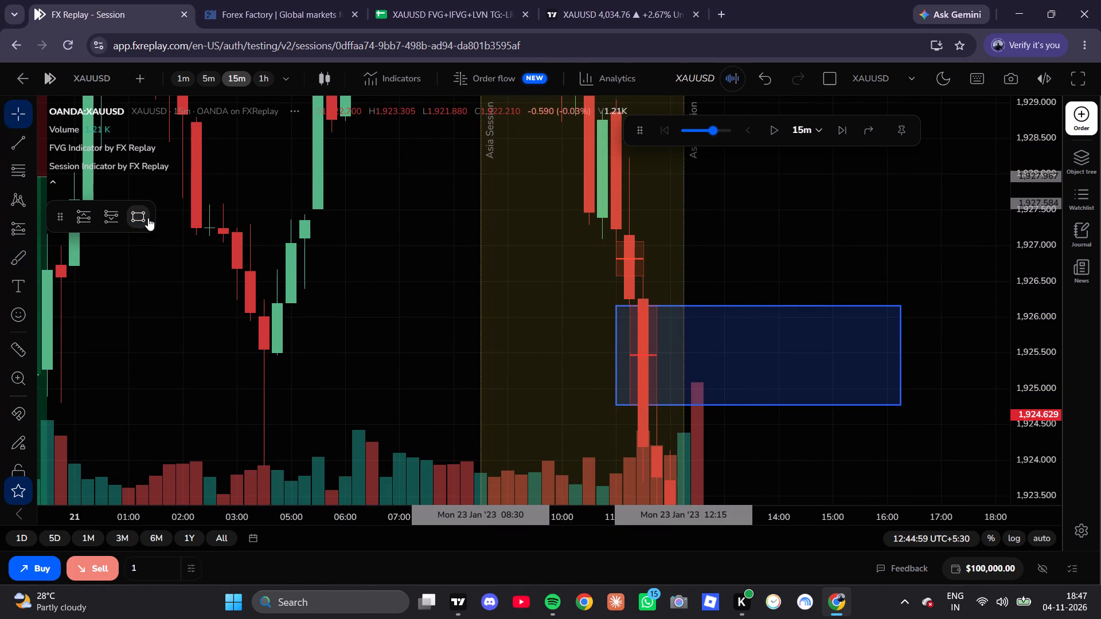
Draw a second rectangle over the upper 15-minute fair value gap, from 1,926.579 to 1,927.044 and extending to 17:30.
left_click(140, 218)
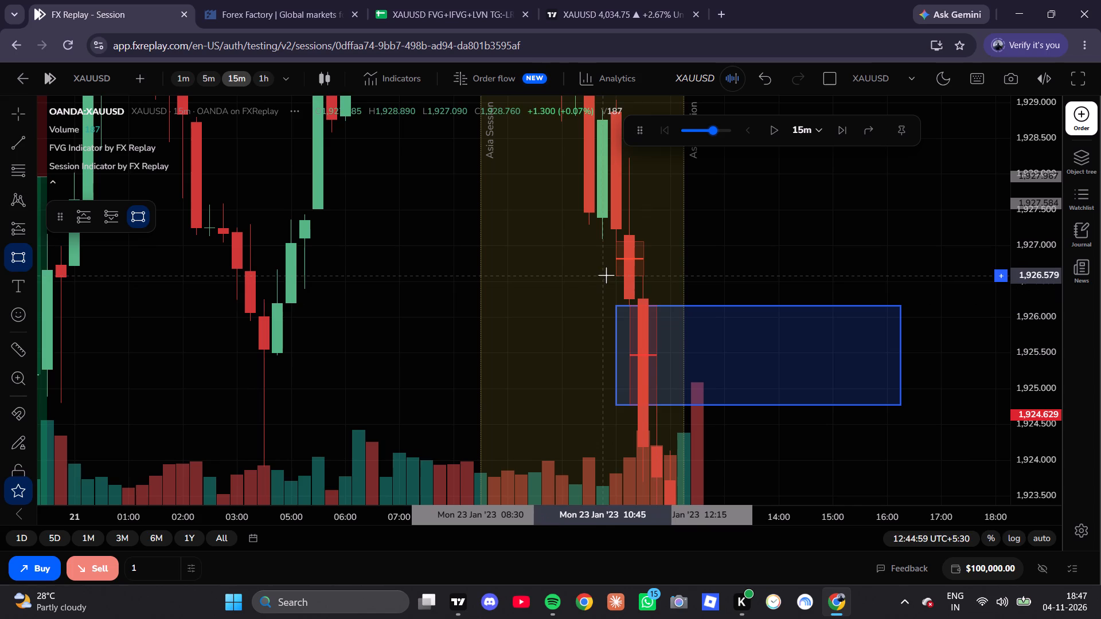
left_click(606, 275)
left_click(966, 242)
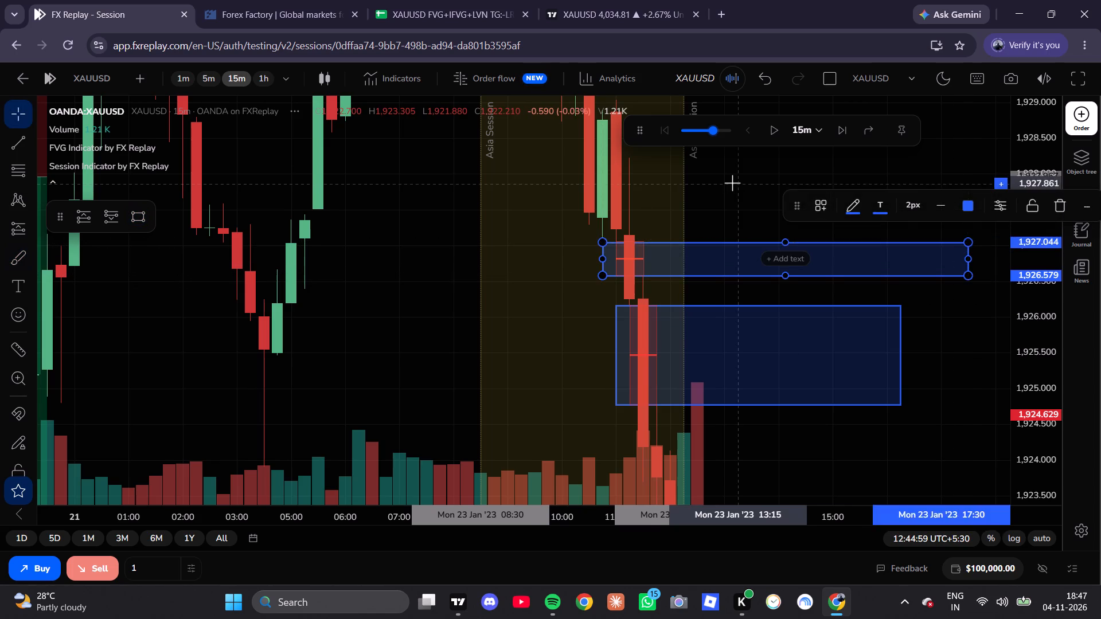
left_click(732, 182)
Switch the chart with the two marked gaps to the 5-minute timeframe.
left_click_drag(732, 182, 667, 264)
left_click(663, 269)
scroll(701, 243, "down", 6)
scroll(1043, 351, "down", 5)
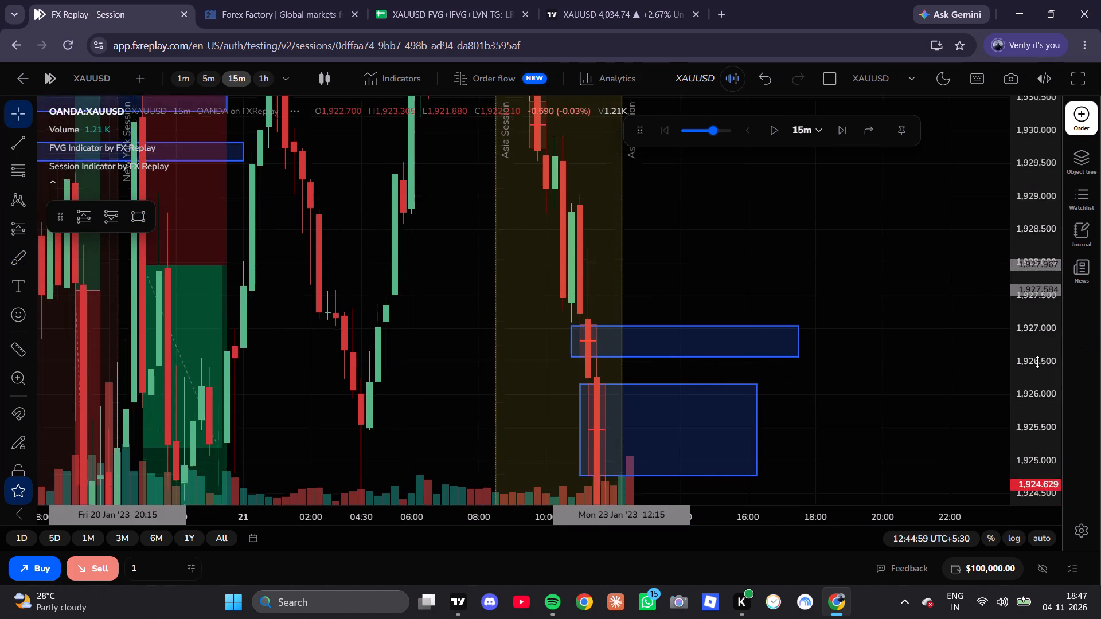
scroll(1037, 362, "down", 8)
left_click(210, 76)
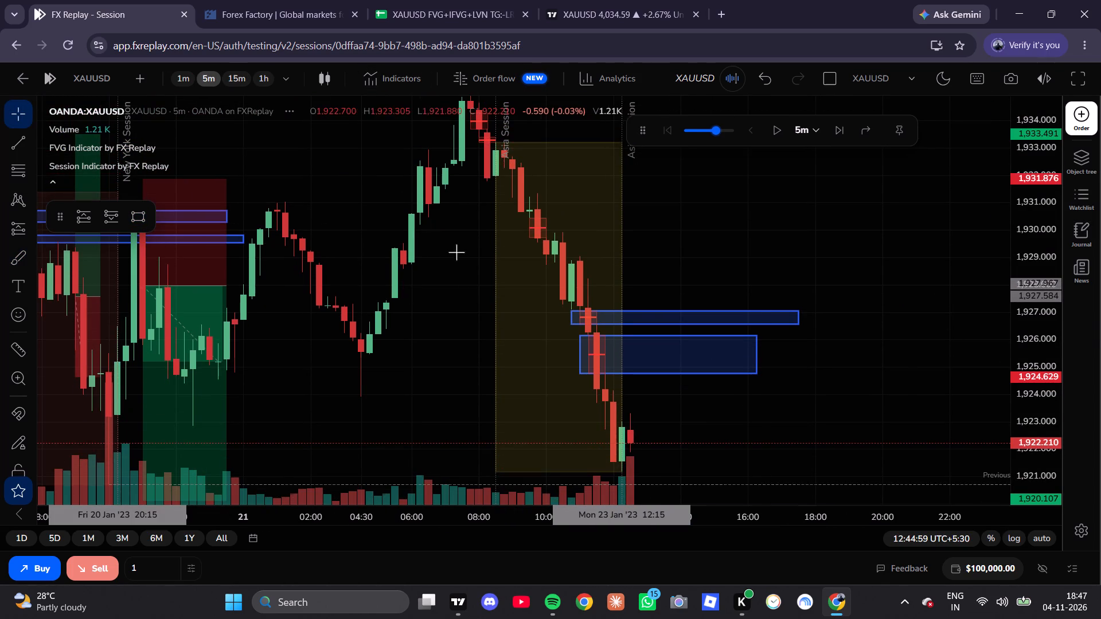
Shrink the lower rectangle to the 5-minute gap by raising its bottom edge to 1,925.810.
scroll(545, 330, "down", 7)
left_click_drag(768, 439, 865, 350)
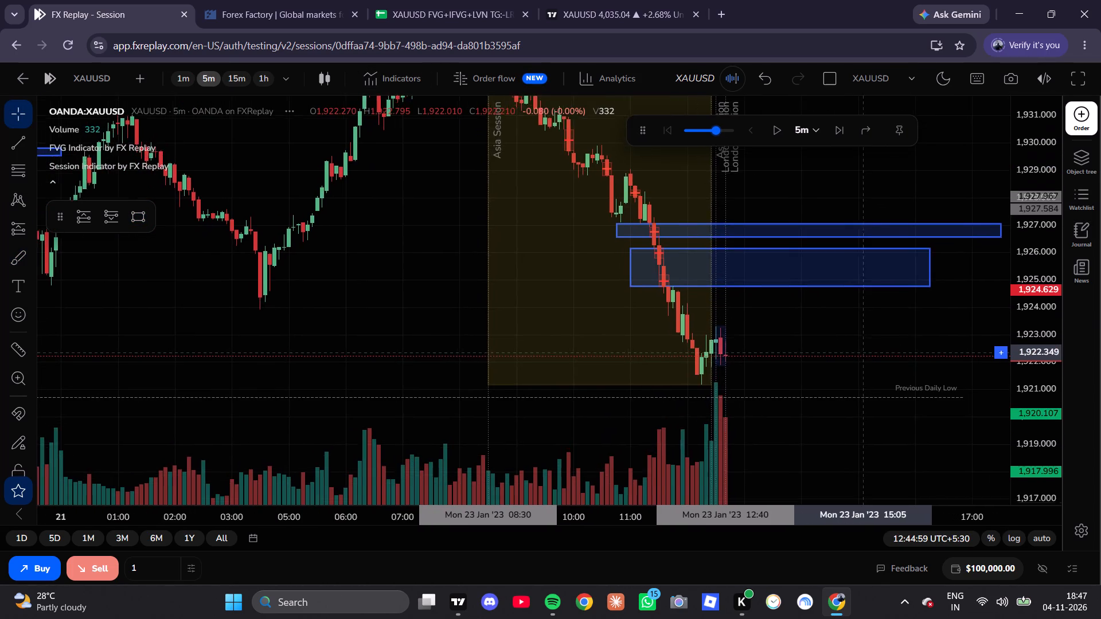
left_click_drag(865, 350, 877, 338)
scroll(1068, 268, "up", 6)
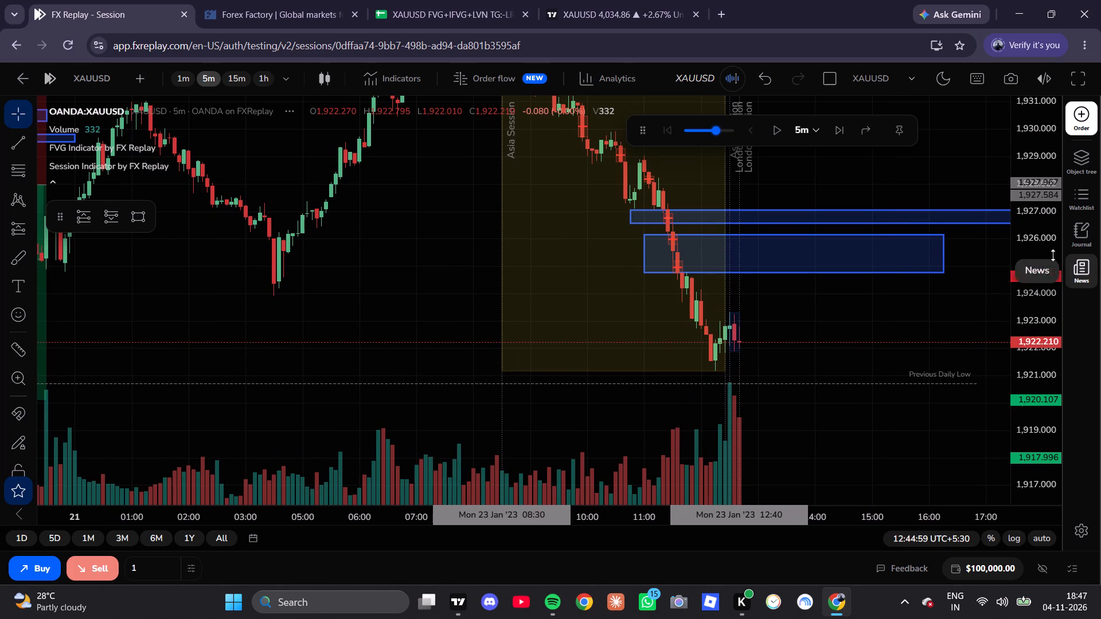
scroll(1053, 255, "up", 14)
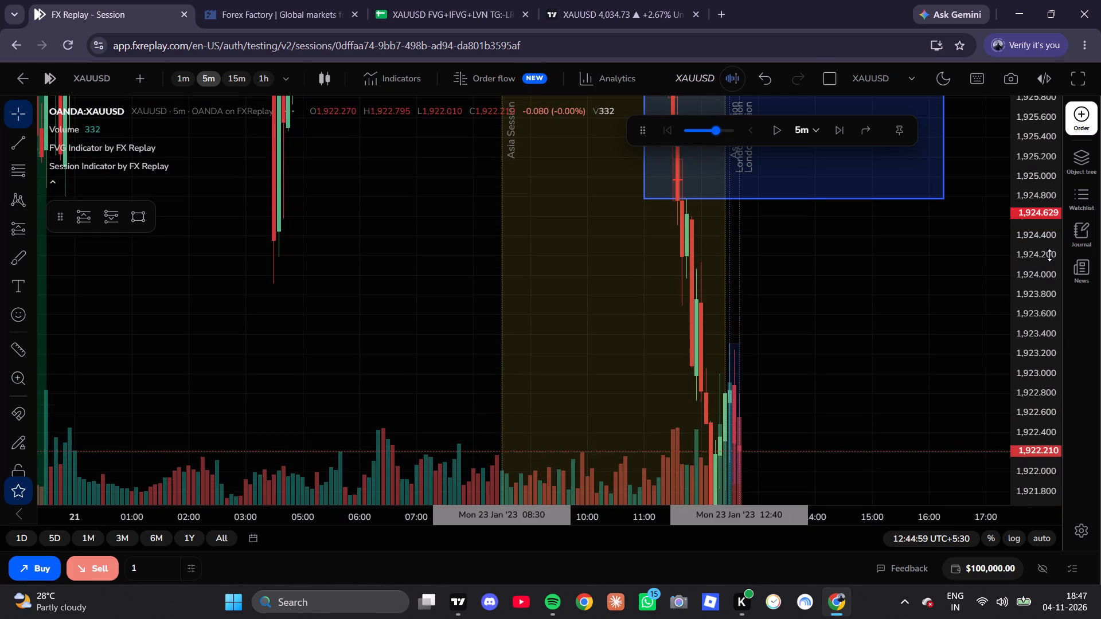
scroll(1049, 255, "up", 2)
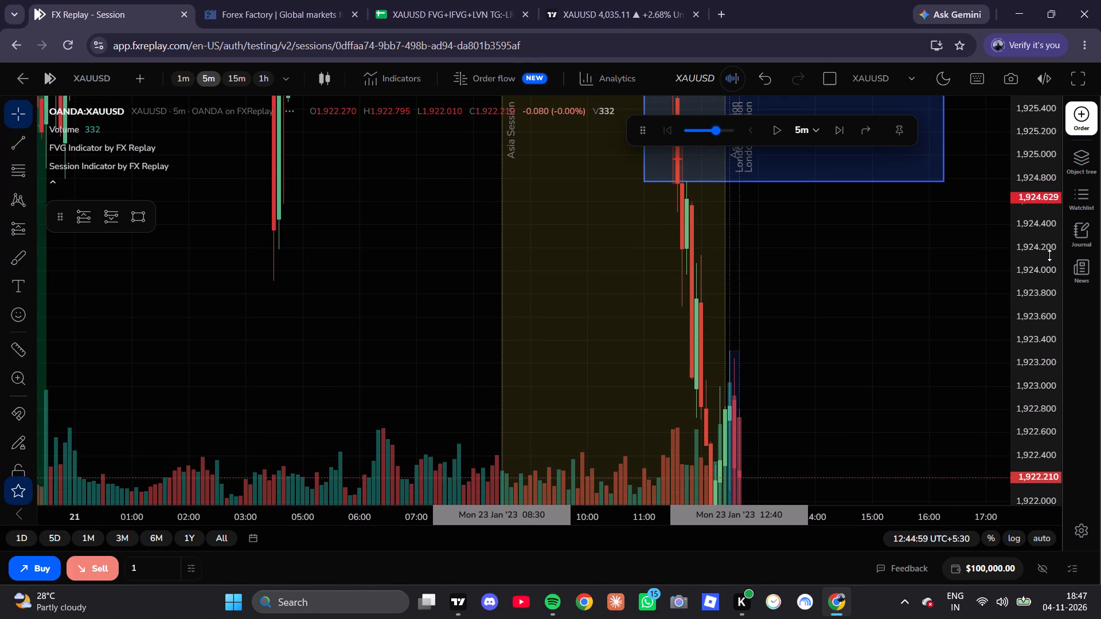
scroll(1049, 255, "up", 3)
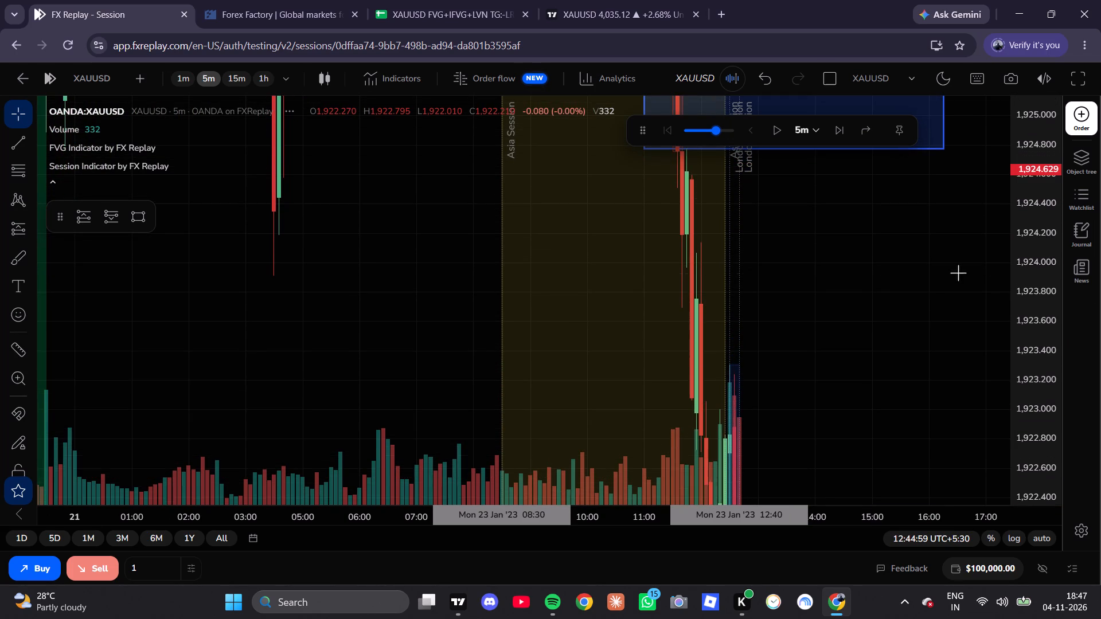
left_click(826, 242)
left_click_drag(825, 246, 786, 395)
left_click_drag(778, 382, 774, 477)
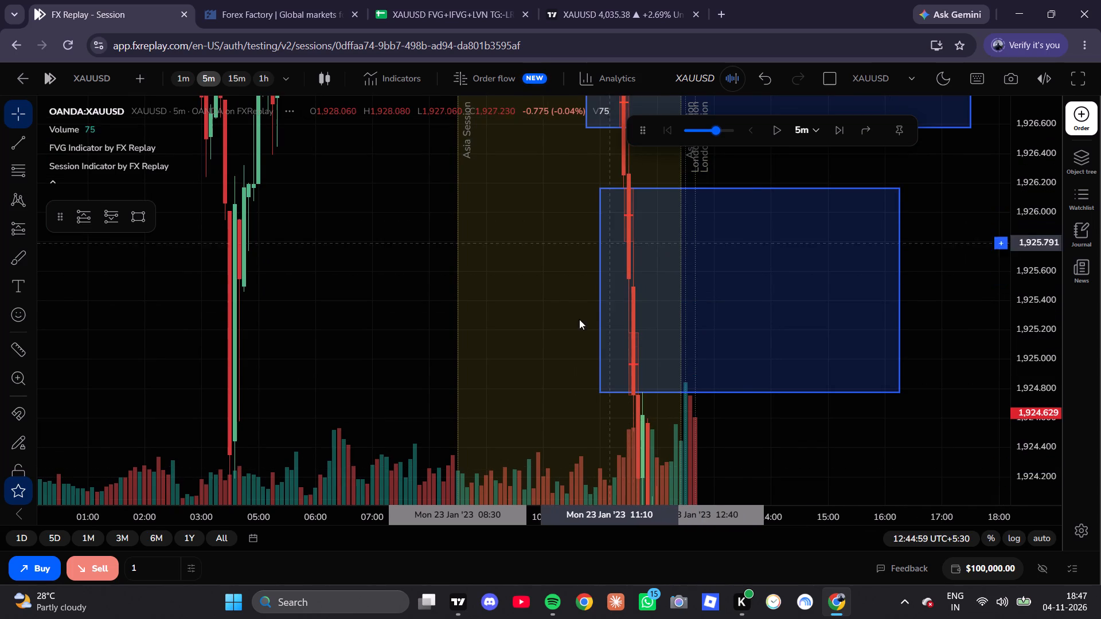
left_click_drag(601, 392, 603, 388)
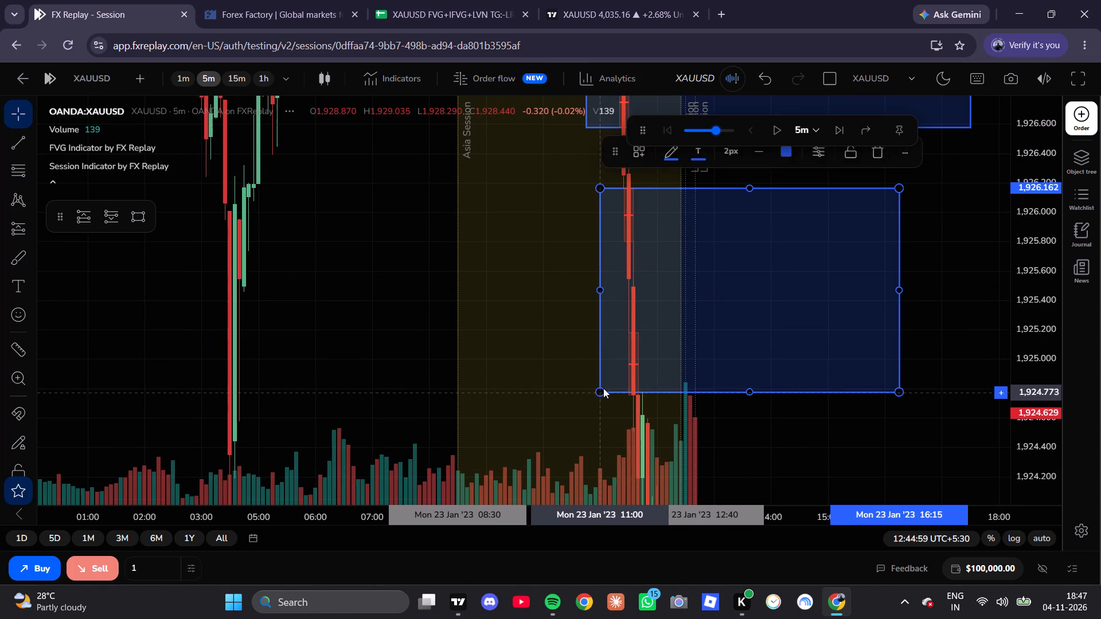
left_click_drag(603, 388, 605, 240)
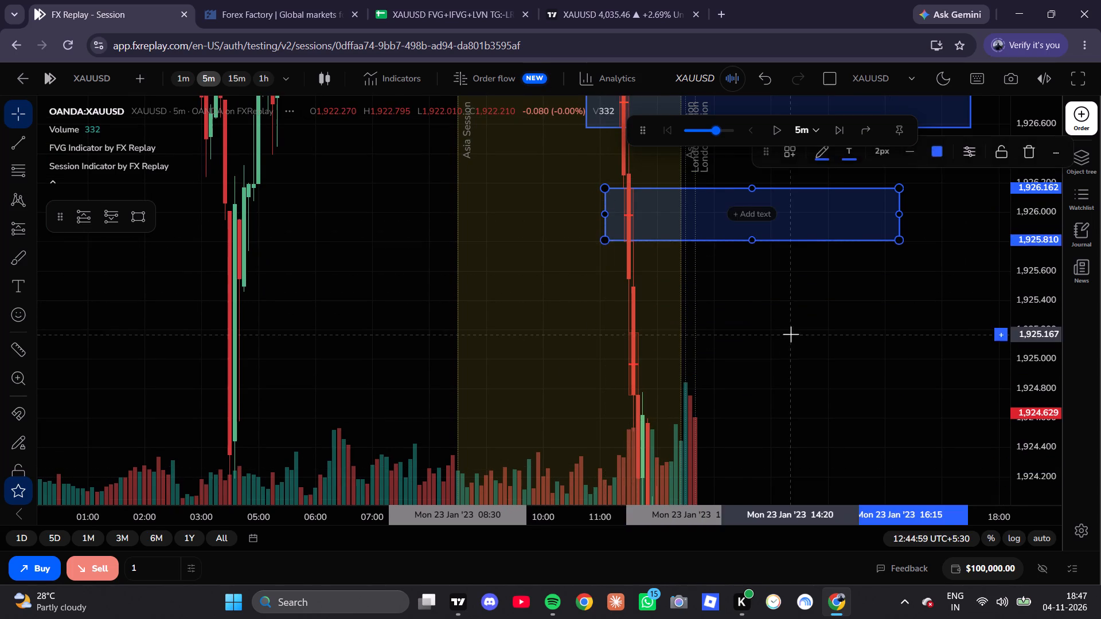
Draw a rectangle over the lowest 5-minute gap, from about 1,924.75 to 1,925.18 and extending to 18:15.
left_click_drag(792, 332, 763, 278)
left_click(149, 220)
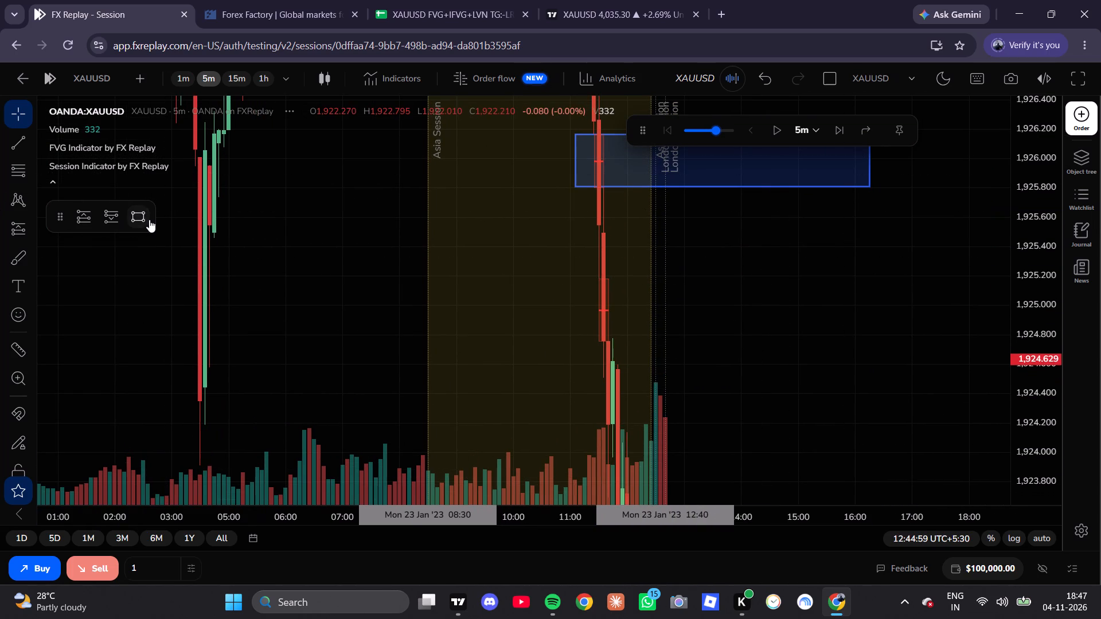
left_click(600, 340)
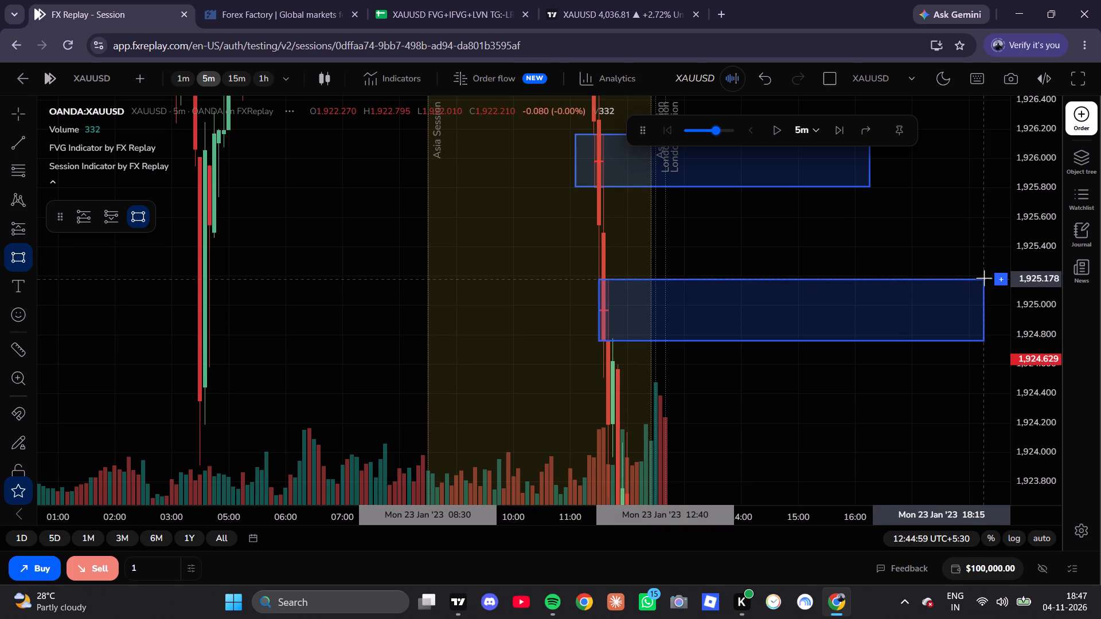
left_click(984, 278)
left_click(743, 211)
Lower the top edge of the uppermost rectangle to about 1,926.92 and extend its end to about 19:55.
left_click_drag(735, 211, 585, 410)
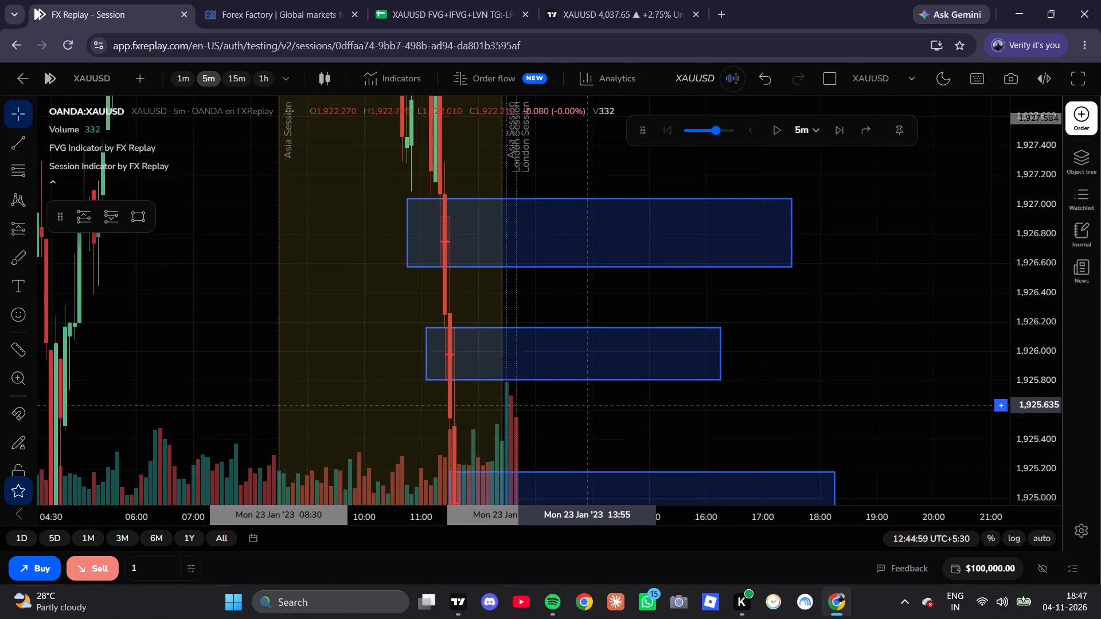
left_click_drag(585, 410, 583, 422)
left_click_drag(404, 217, 404, 235)
left_click(585, 322)
left_click_drag(585, 322, 267, 267)
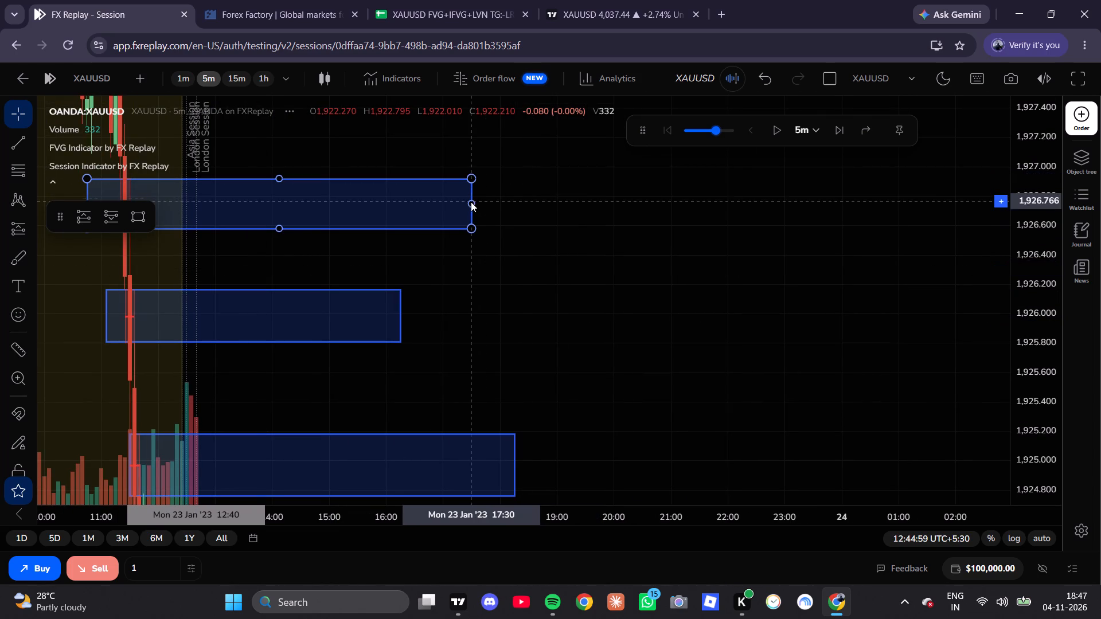
left_click(473, 202)
left_click_drag(473, 202, 611, 246)
Extend the end of the middle gap rectangle to about 20:00, keeping its price range of 1,925.810 to 1,926.162.
left_click_drag(403, 323, 399, 318)
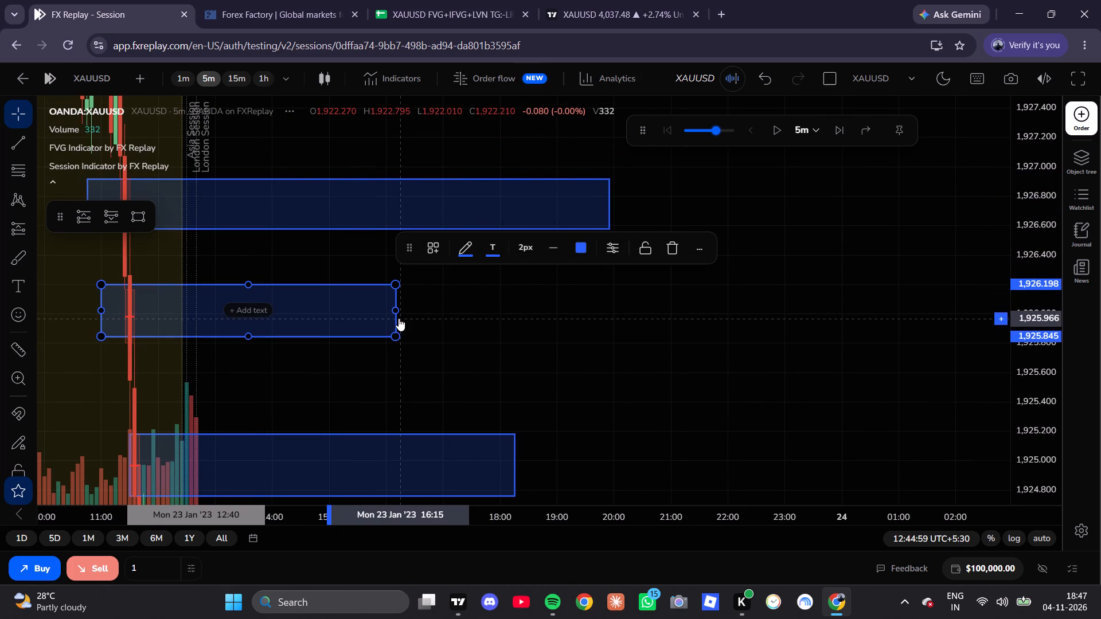
left_click(771, 78)
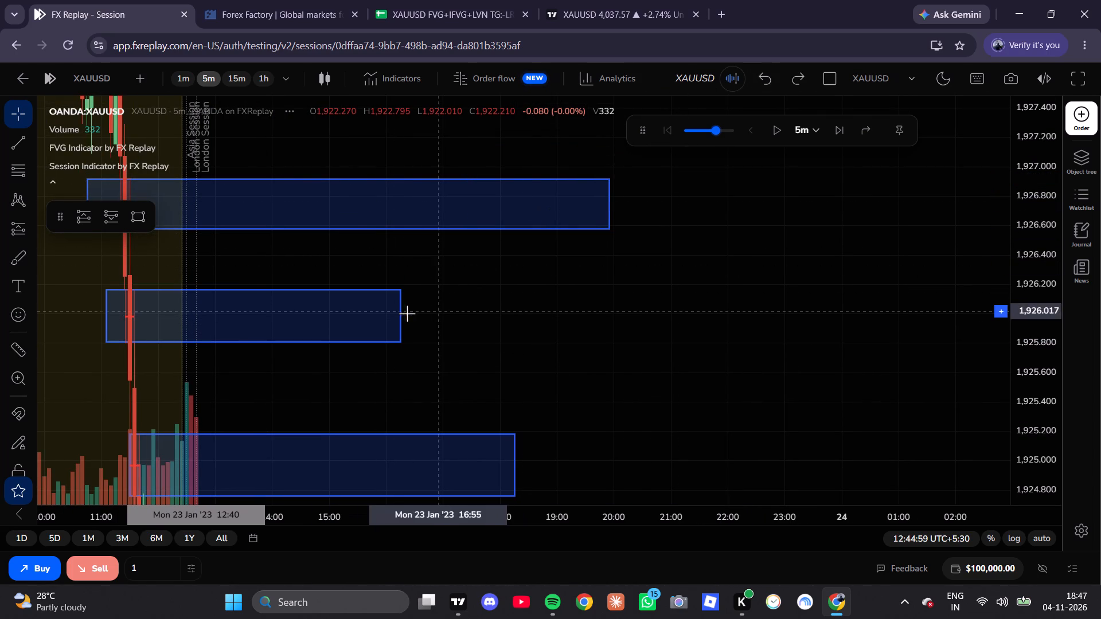
left_click_drag(402, 315, 614, 347)
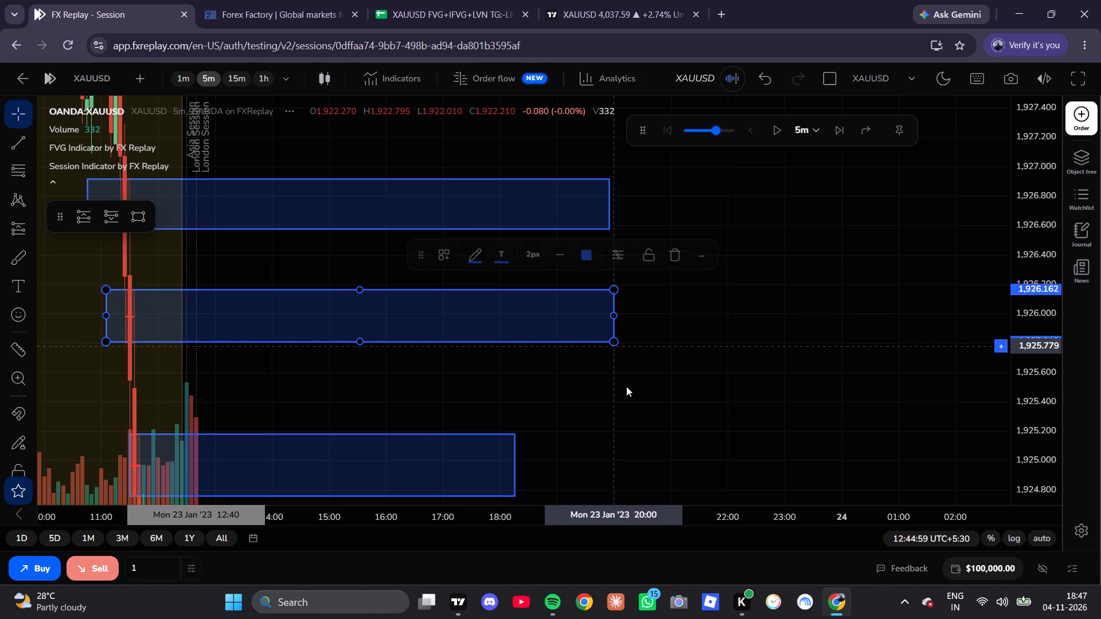
left_click(630, 412)
Extend the end of the lowest gap rectangle to about 19:55.
left_click_drag(624, 415, 633, 318)
left_click_drag(524, 370, 581, 358)
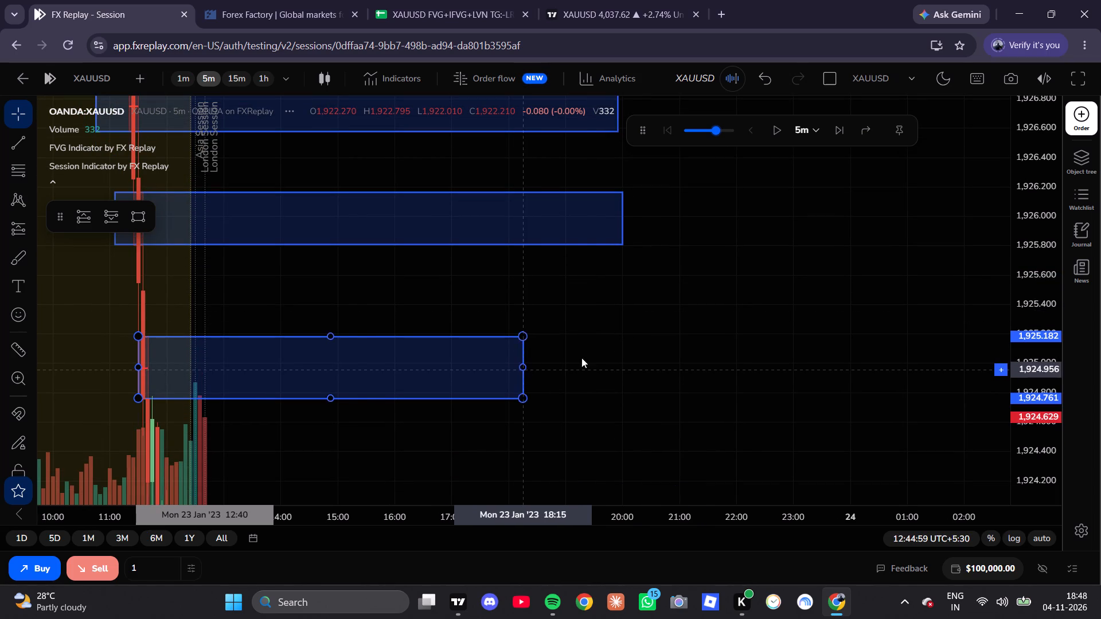
left_click_drag(581, 358, 620, 364)
left_click(699, 395)
Review the three marked gaps against price on the 5-minute and 15-minute timeframes, returning to the 5-minute chart.
left_click_drag(707, 422, 822, 213)
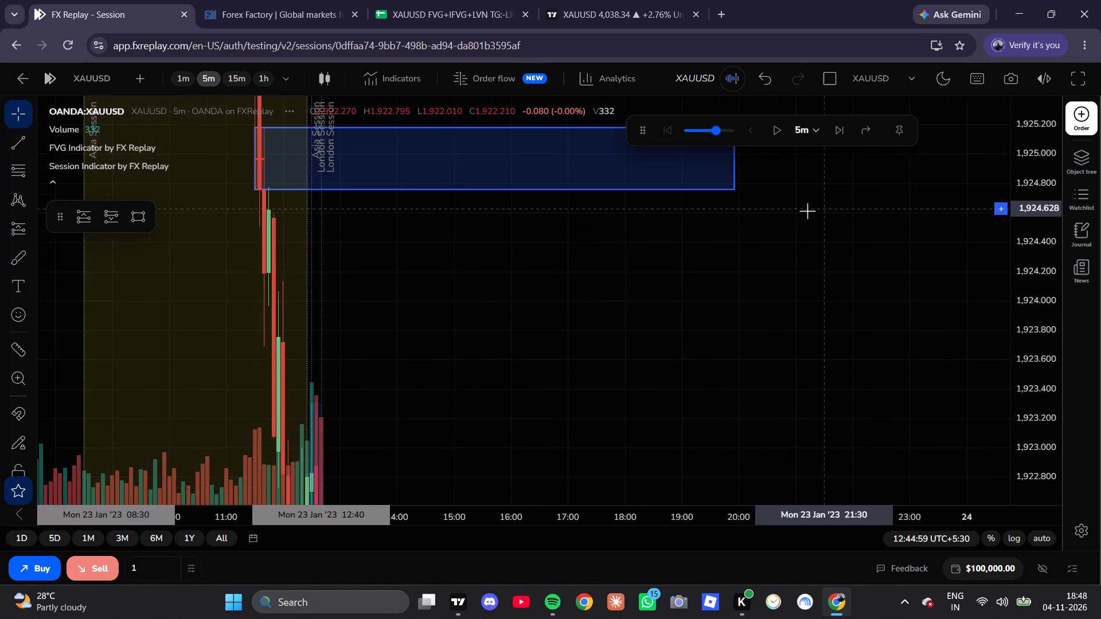
scroll(756, 225, "down", 7)
scroll(1069, 356, "down", 8)
scroll(1027, 385, "down", 7)
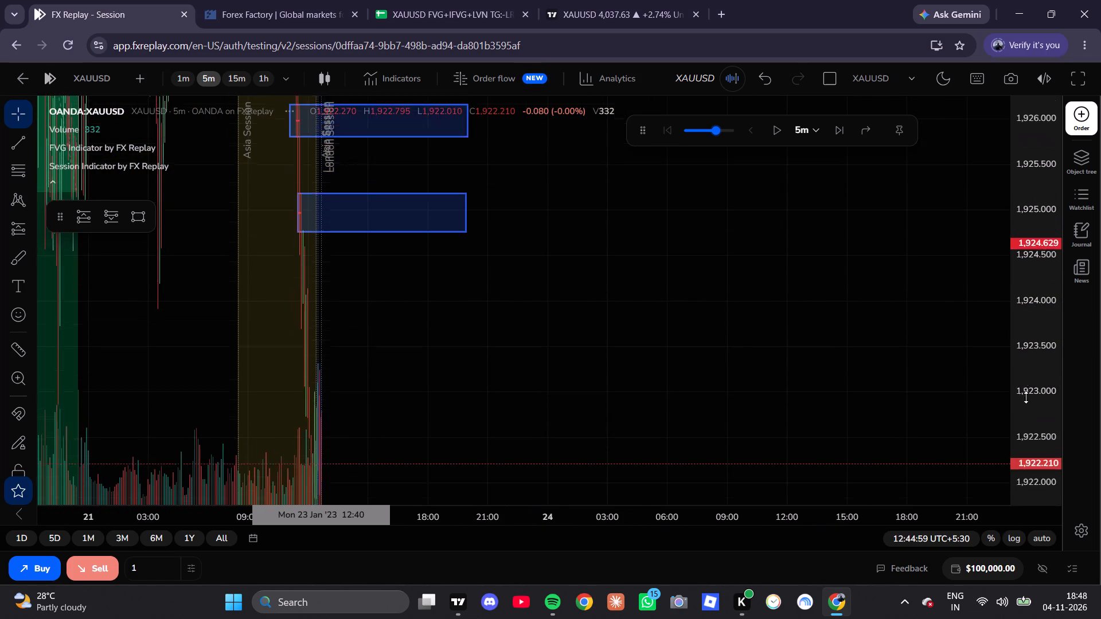
scroll(1026, 397, "down", 11)
scroll(585, 373, "up", 7)
scroll(362, 347, "up", 5)
left_click_drag(366, 346, 606, 358)
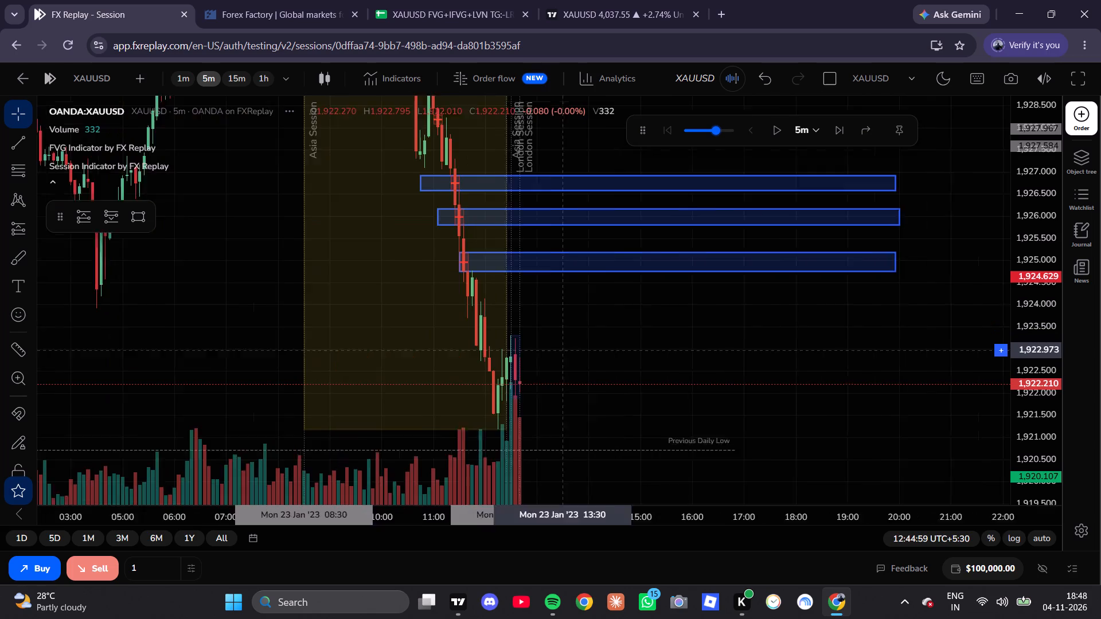
left_click_drag(606, 358, 607, 359)
scroll(615, 360, "up", 6)
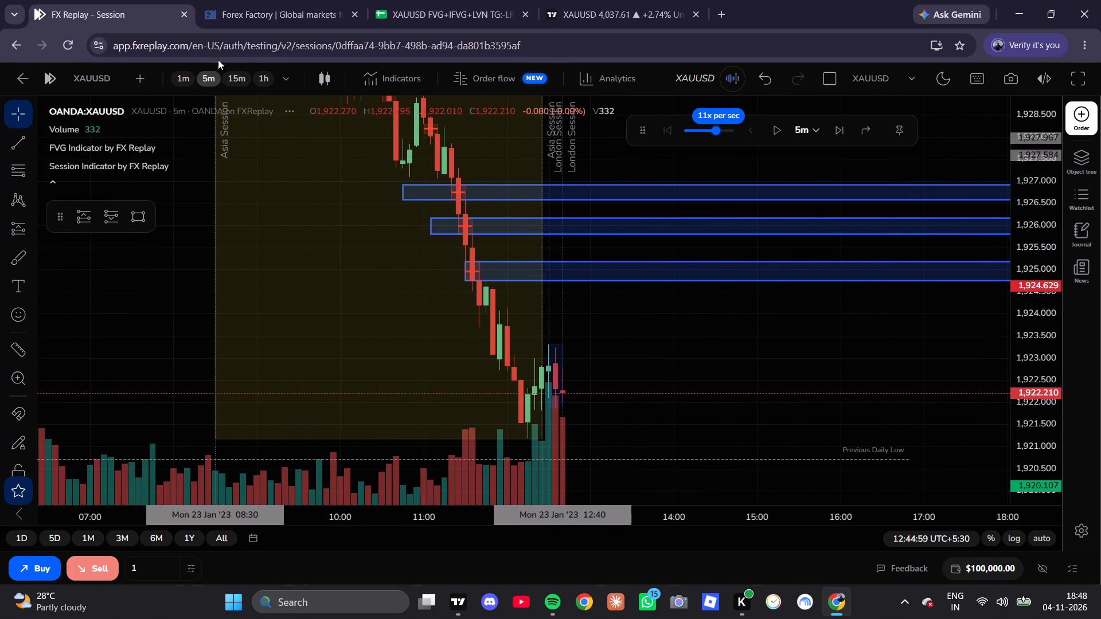
left_click(230, 76)
scroll(514, 272, "up", 4)
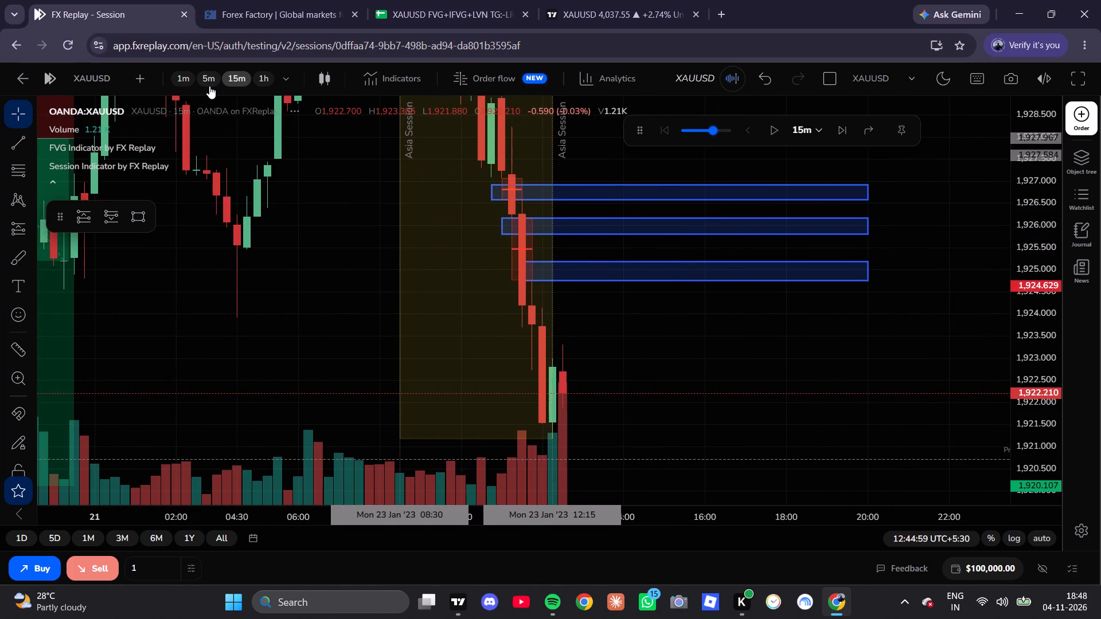
left_click(209, 86)
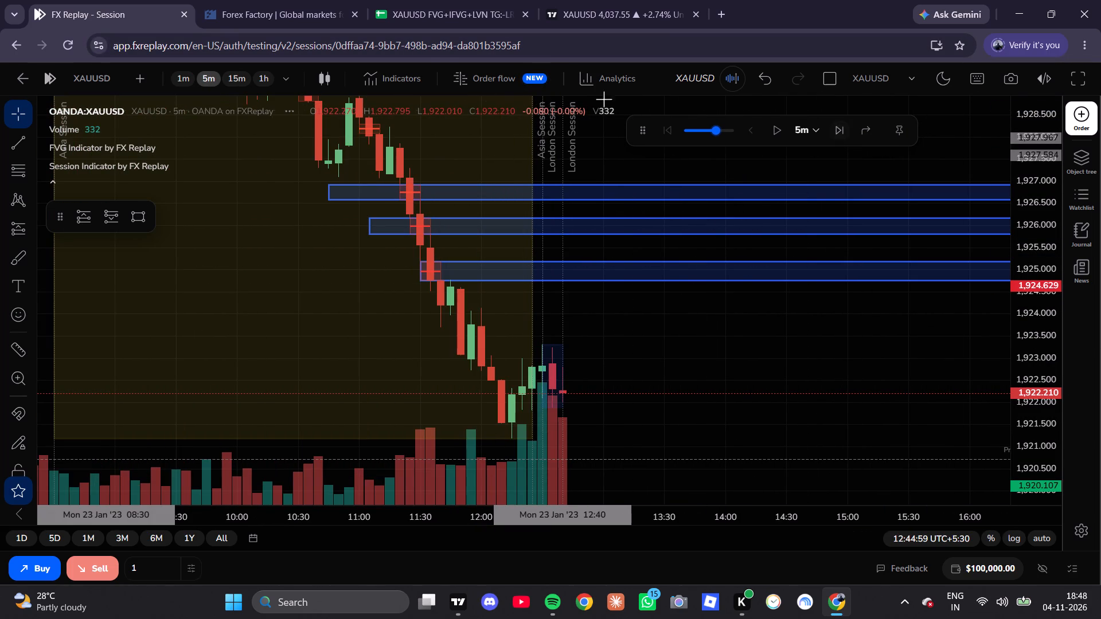
Advance the replay on the 5-minute chart to 14:09:59 on 23 January, when price reaches the lowest marked gap.
left_click(771, 132)
left_click(771, 132)
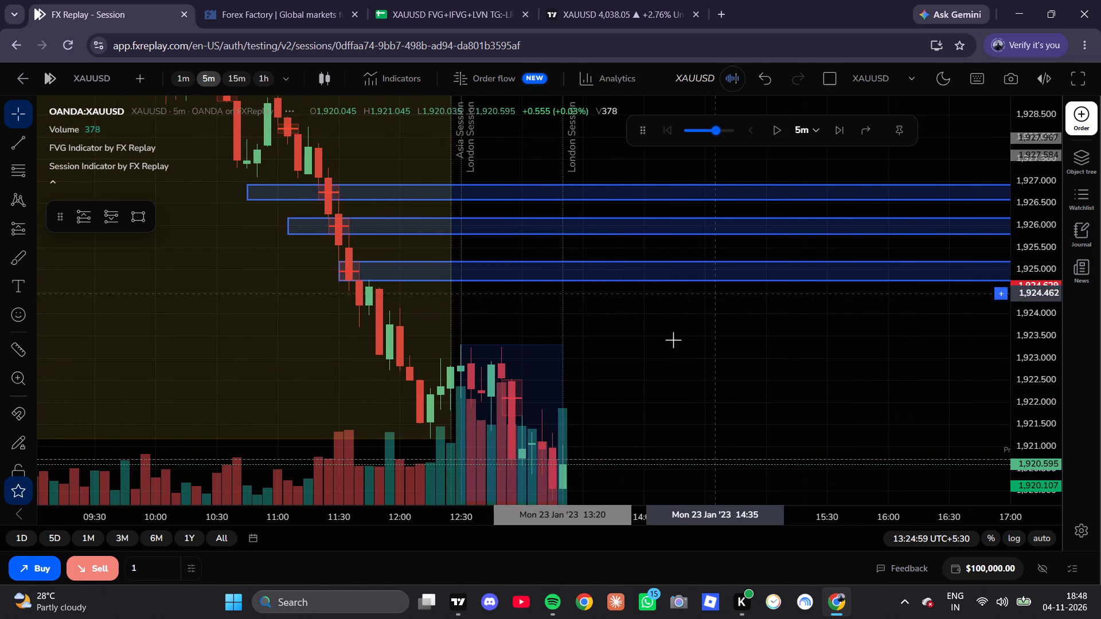
left_click_drag(672, 344, 761, 265)
scroll(649, 299, "down", 13)
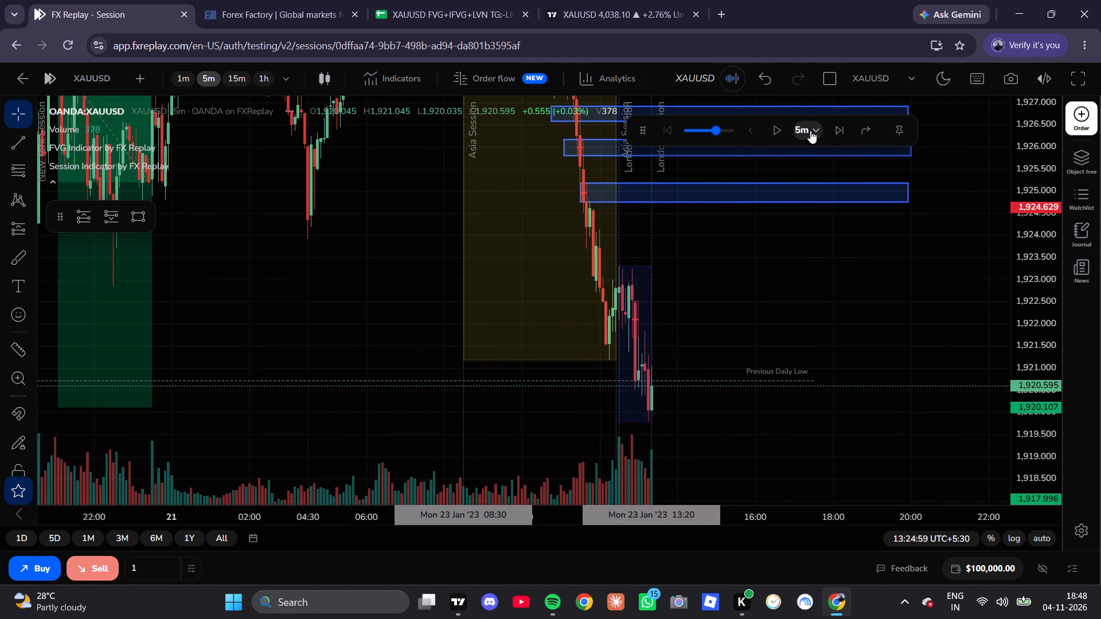
triple_click(839, 125)
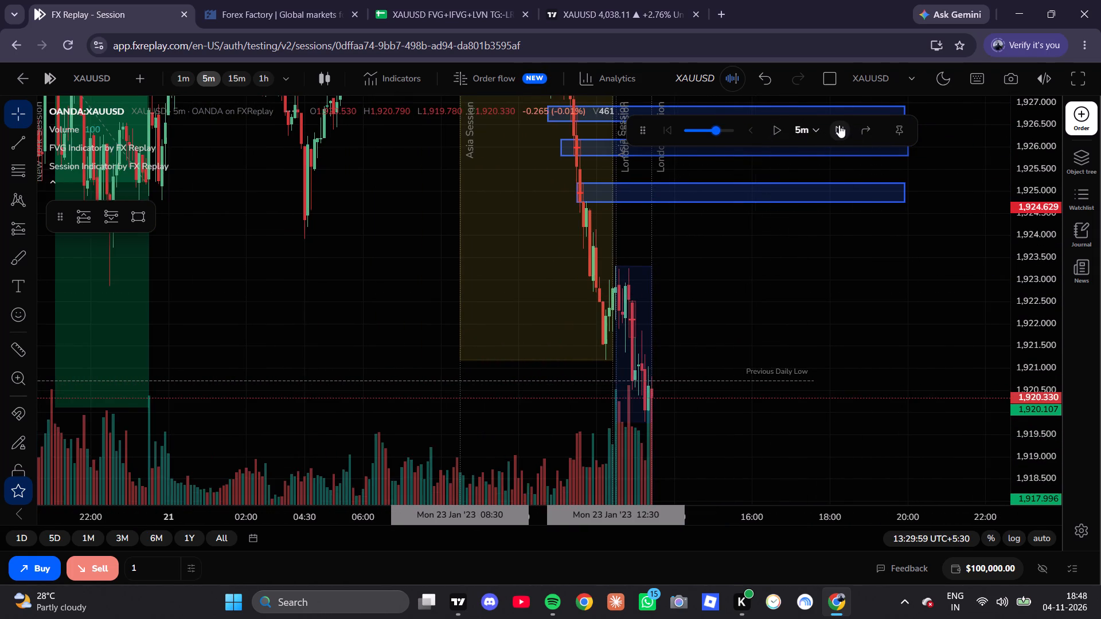
triple_click(839, 125)
triple_click(839, 125)
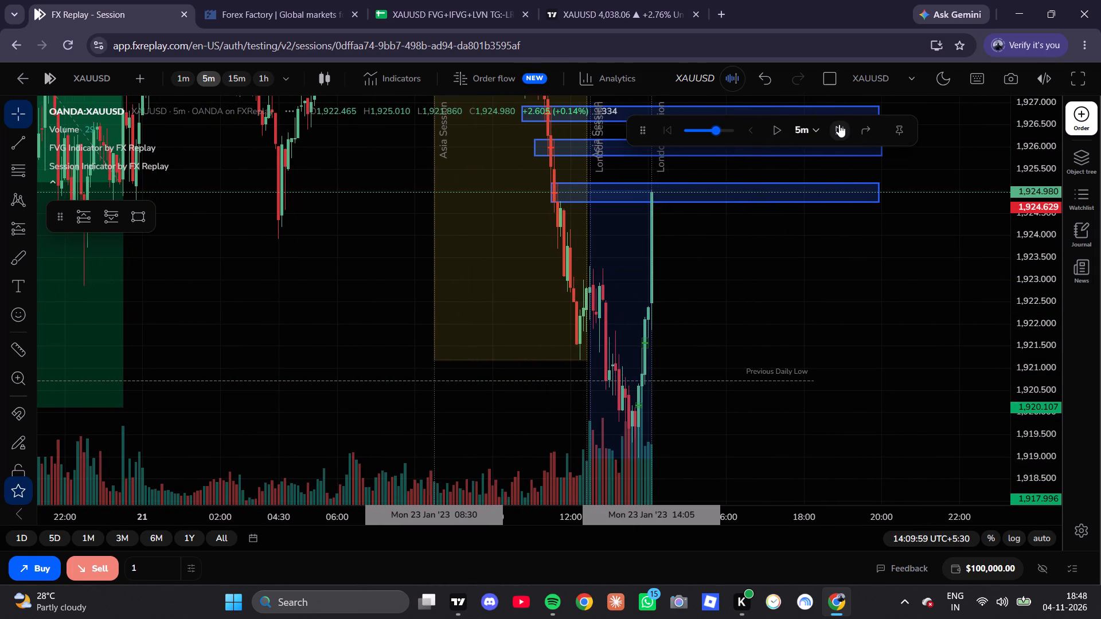
Switch to the 1-minute timeframe and advance the replay candle by candle to 14:17:59.
left_click(176, 75)
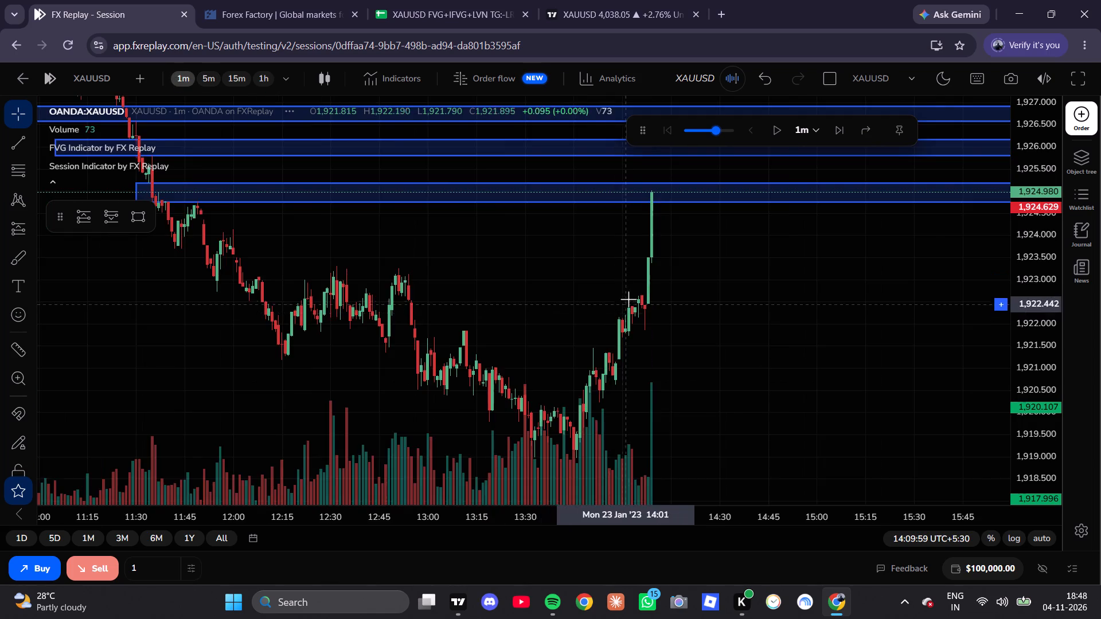
scroll(628, 299, "down", 2)
left_click(835, 129)
left_click_drag(740, 300, 766, 406)
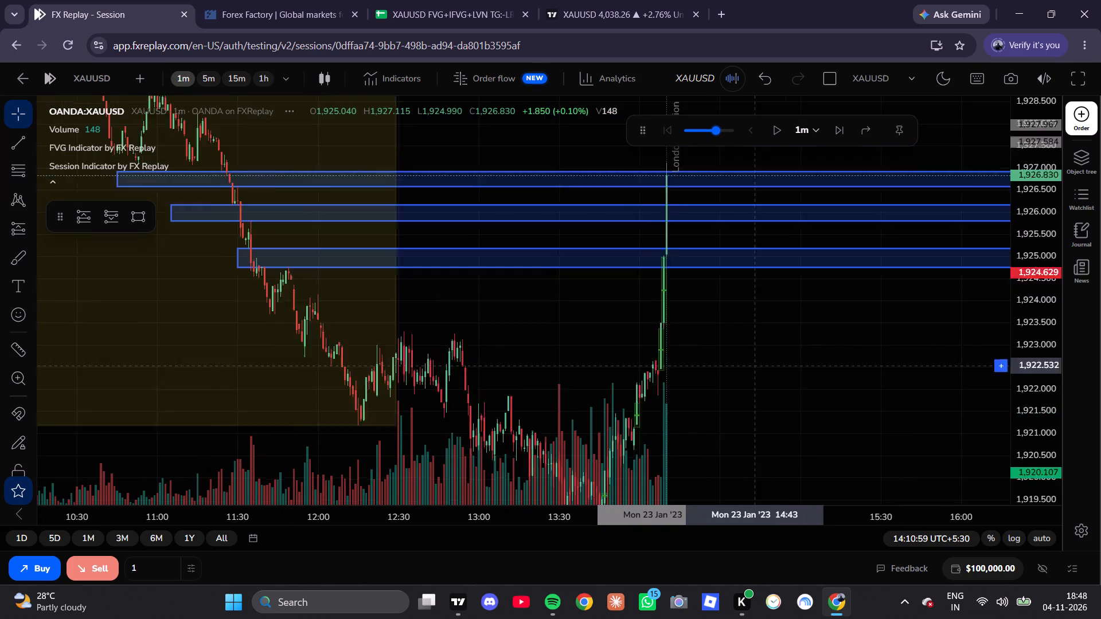
left_click_drag(766, 406, 768, 415)
left_click(836, 132)
left_click(837, 132)
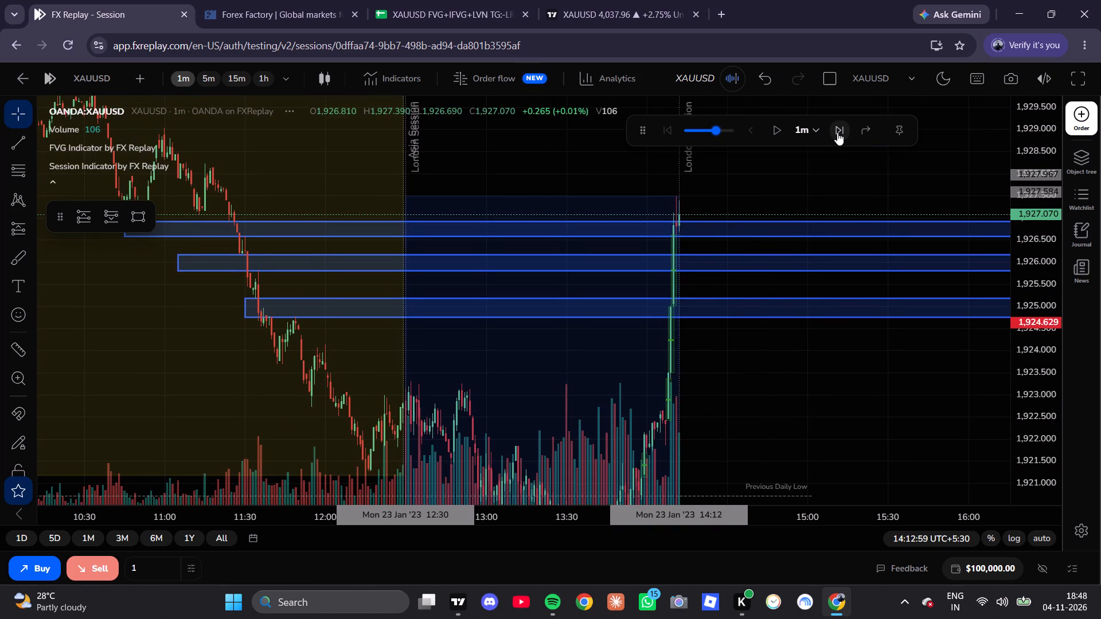
left_click(837, 132)
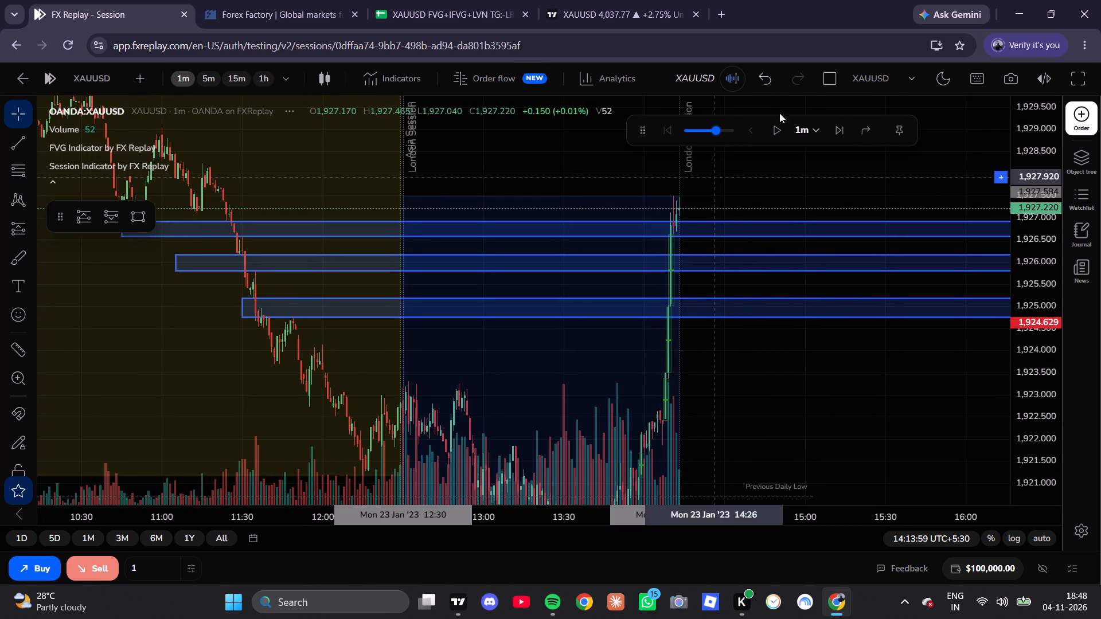
left_click(844, 124)
left_click(842, 125)
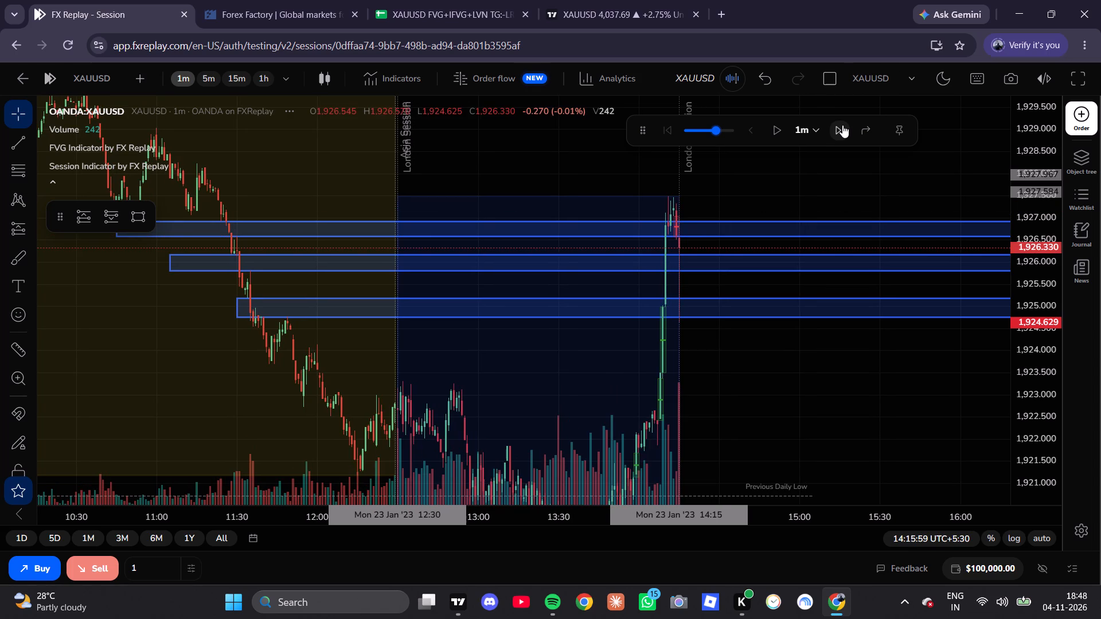
left_click(842, 127)
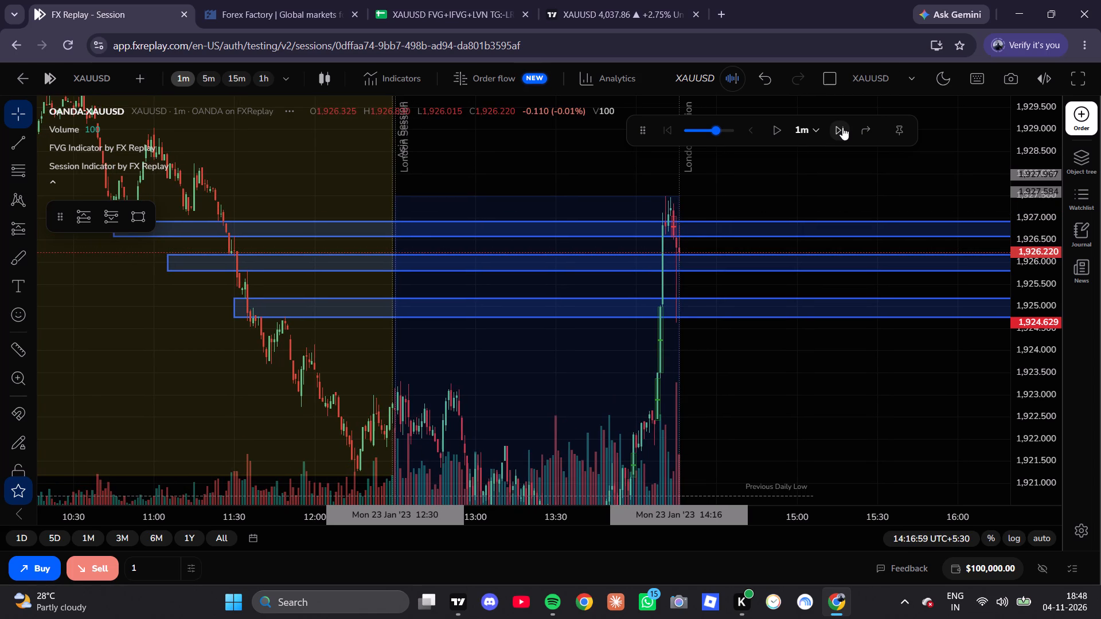
left_click(841, 127)
scroll(654, 314, "up", 6)
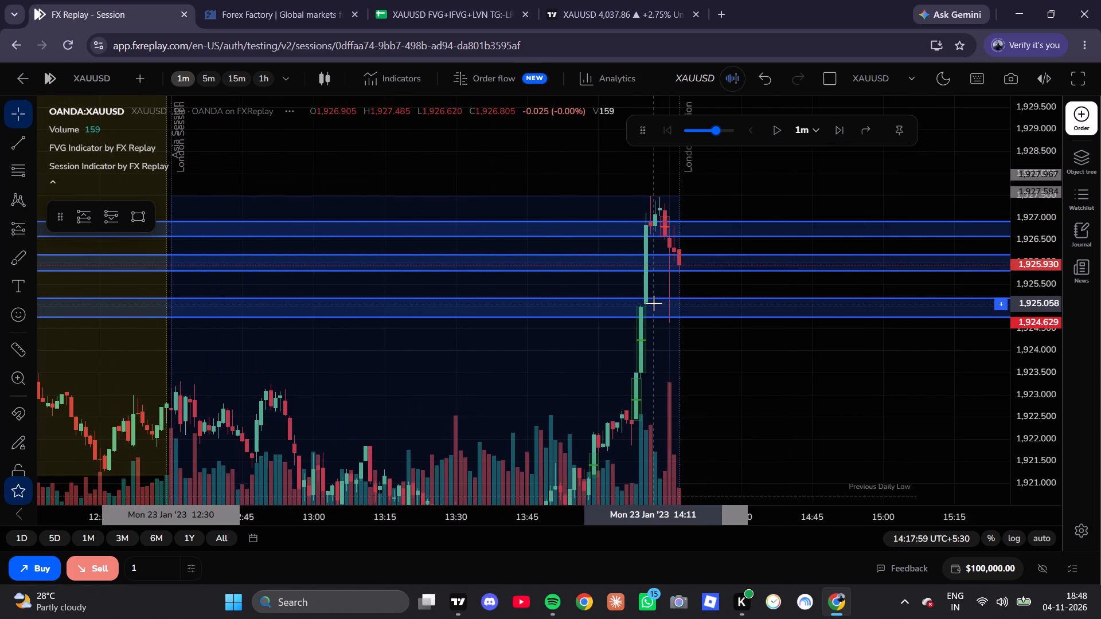
Check the Forex Factory calendar for the 23 January news events and return to the FX Replay session.
left_click(259, 0)
scroll(436, 314, "down", 3)
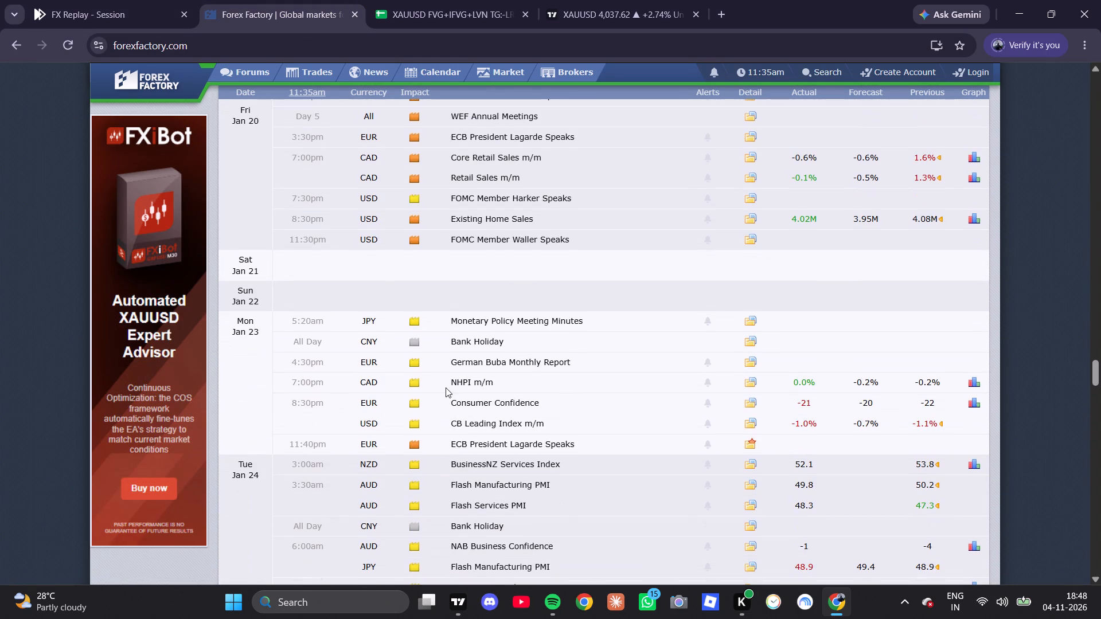
left_click(173, 0)
Run the 1-minute replay forward and pause it at 16:33:59.
scroll(559, 325, "down", 2)
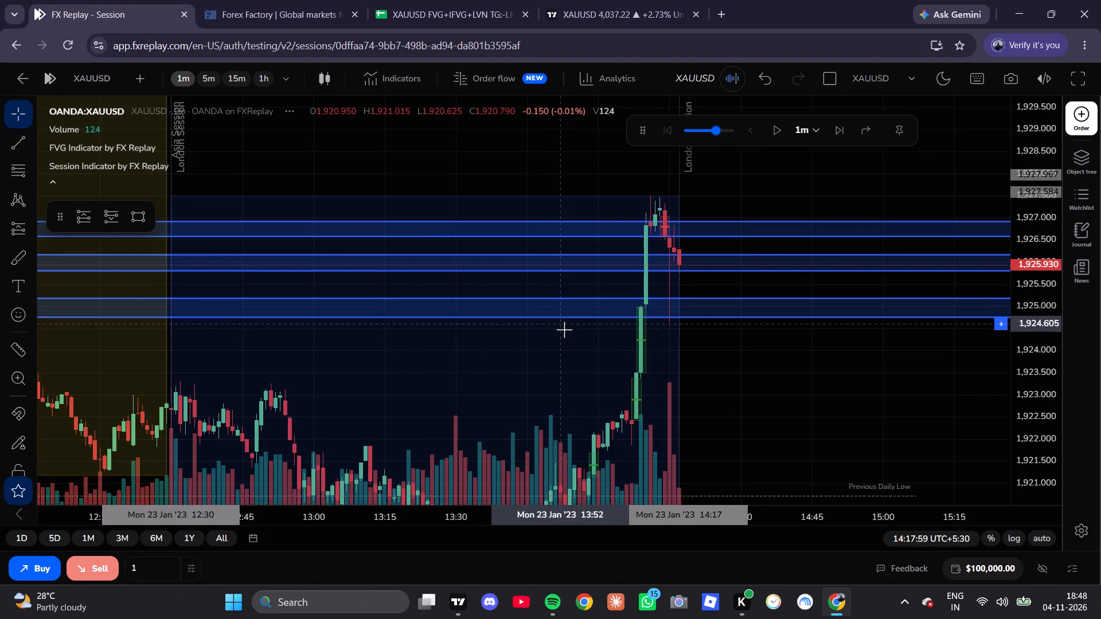
scroll(564, 330, "down", 4)
left_click_drag(797, 360, 695, 365)
left_click_drag(673, 363, 654, 358)
left_click(780, 137)
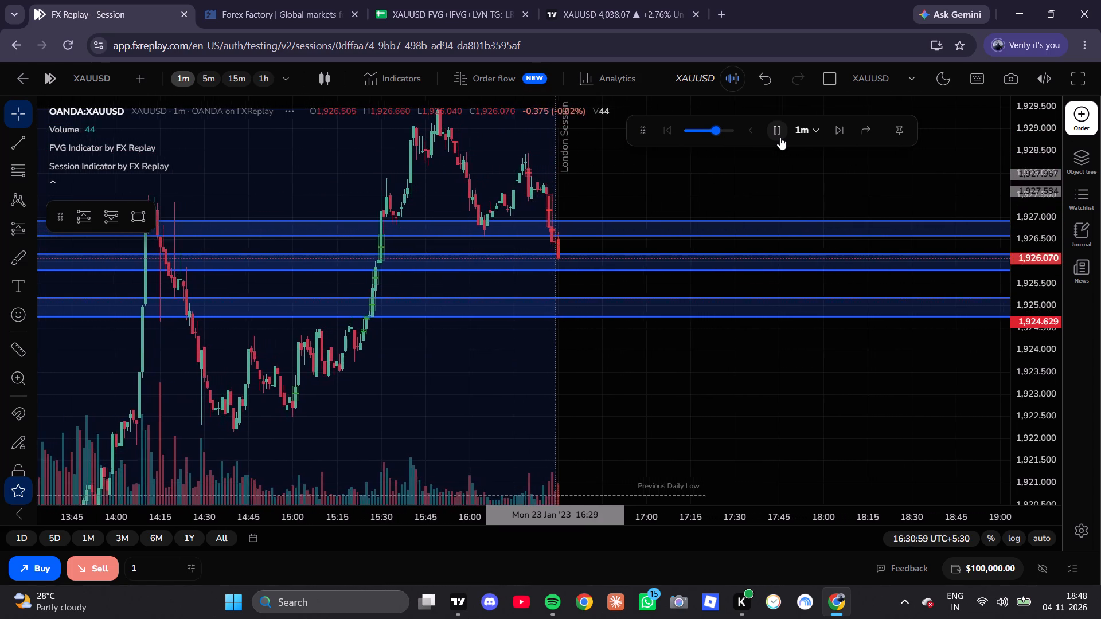
left_click(780, 137)
Delete the lowest gap rectangle, spanning 1,924.761 to 1,925.182.
left_click_drag(600, 363, 708, 382)
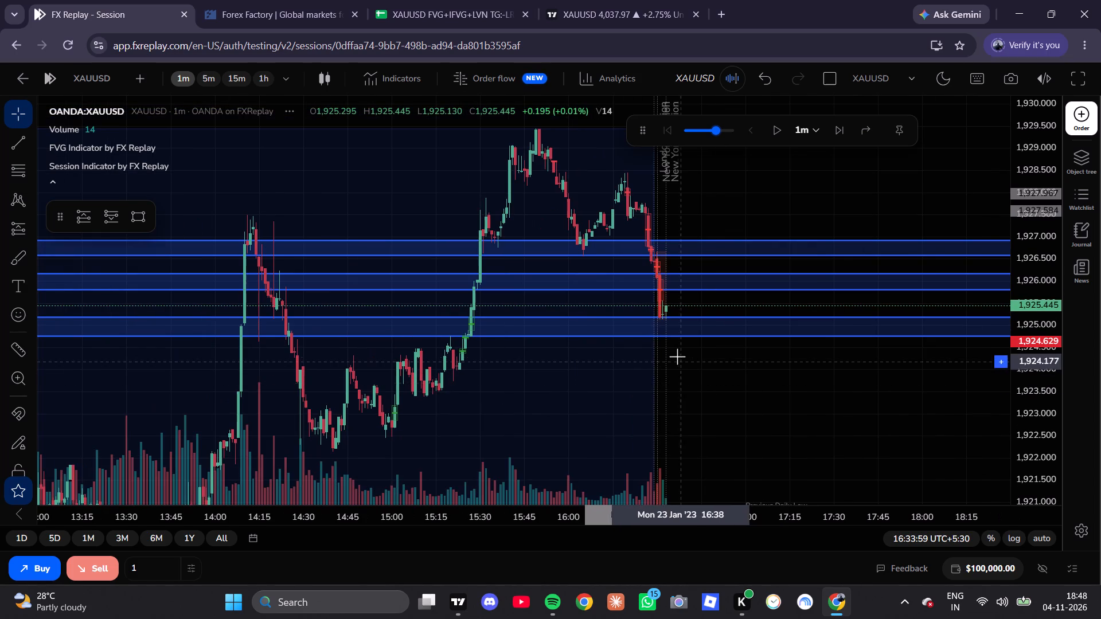
left_click(676, 344)
left_click(679, 336)
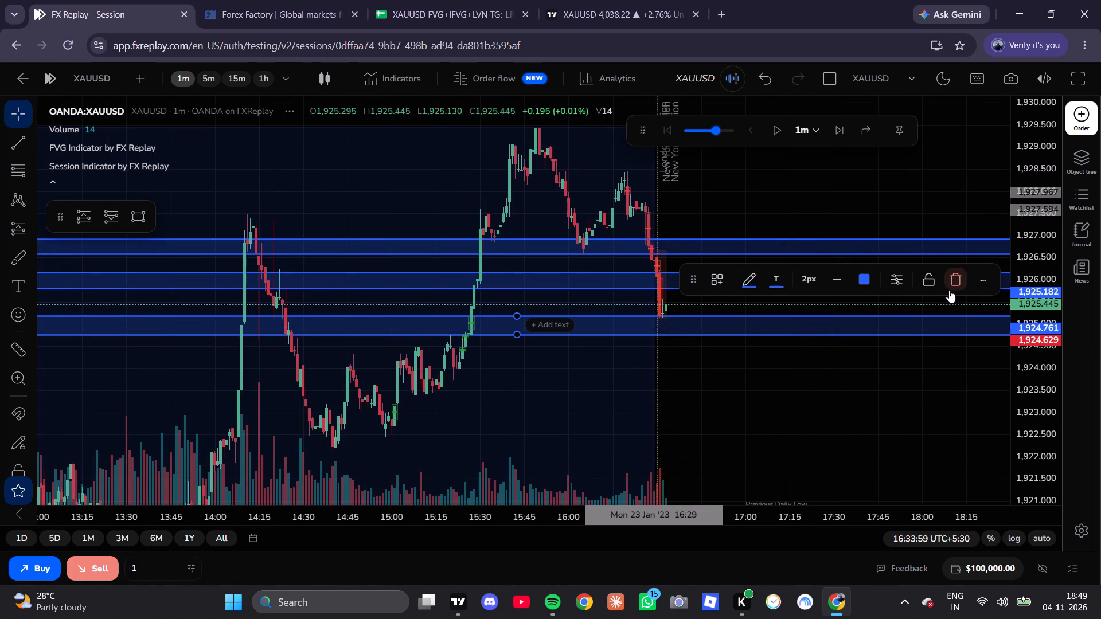
left_click(956, 283)
Switch to the 15-minute timeframe and delete the two remaining 23 January gap rectangles.
scroll(586, 250, "down", 11)
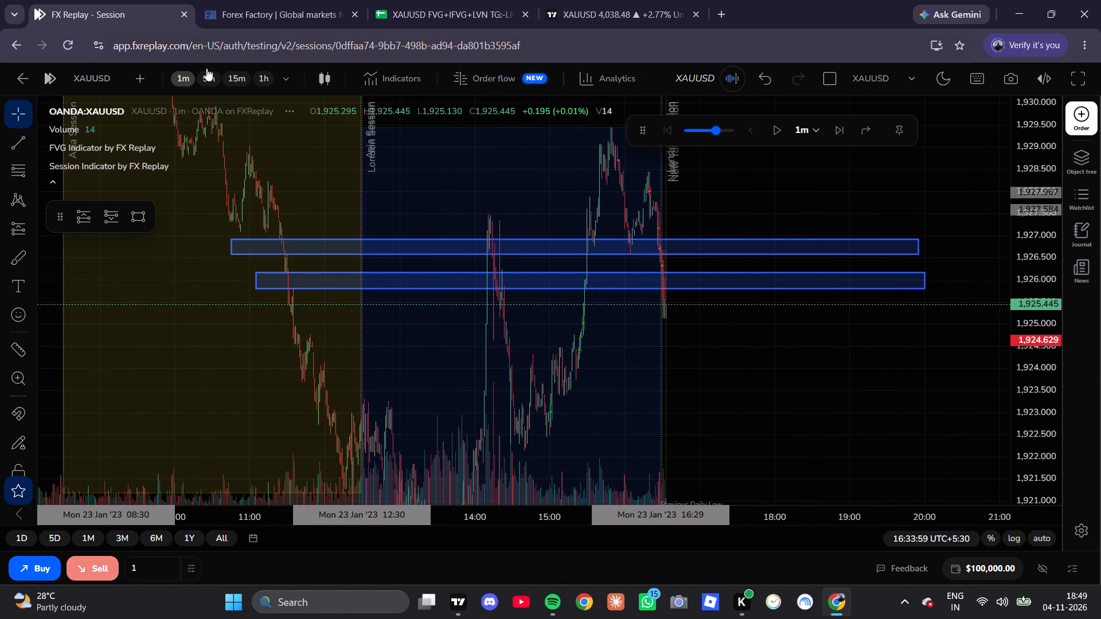
left_click(258, 76)
left_click(236, 76)
scroll(383, 248, "up", 14)
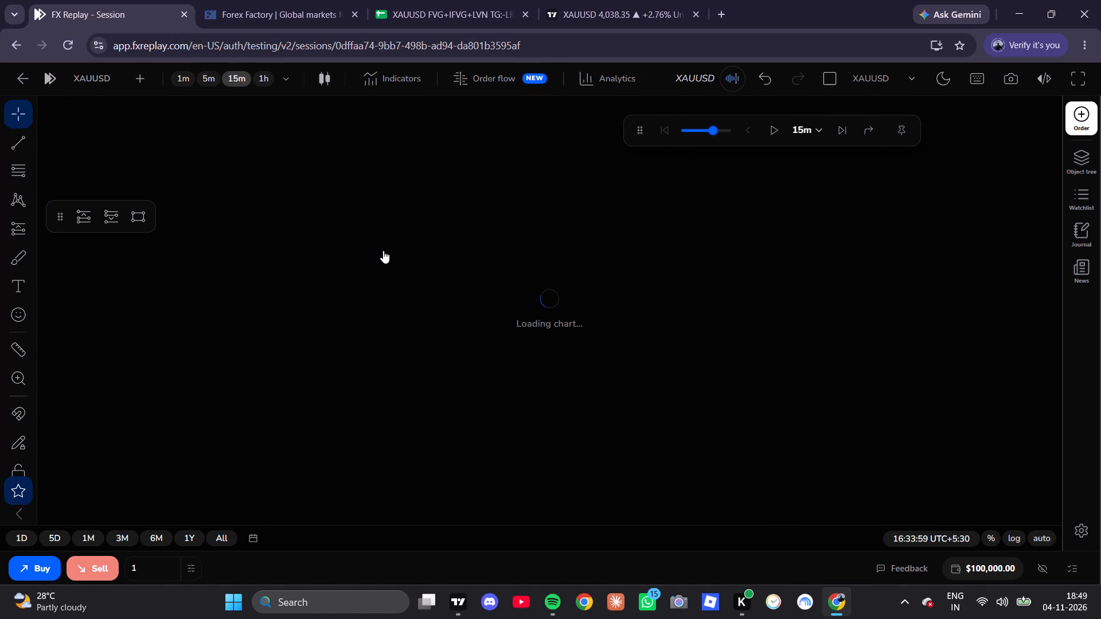
scroll(383, 250, "up", 20)
scroll(383, 250, "up", 5)
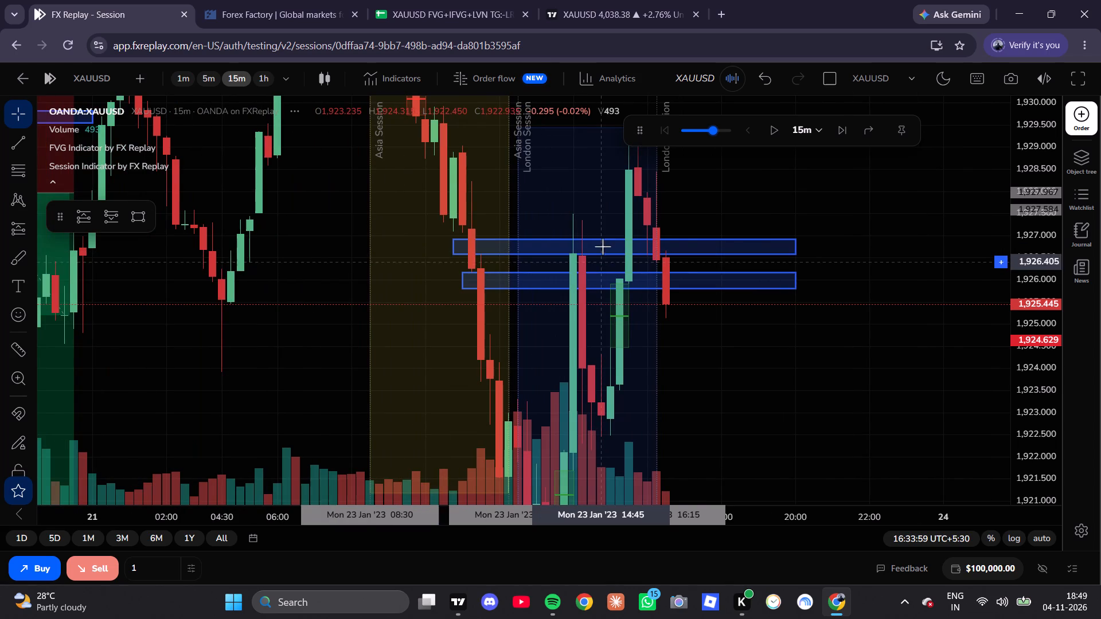
left_click(603, 241)
left_click(873, 195)
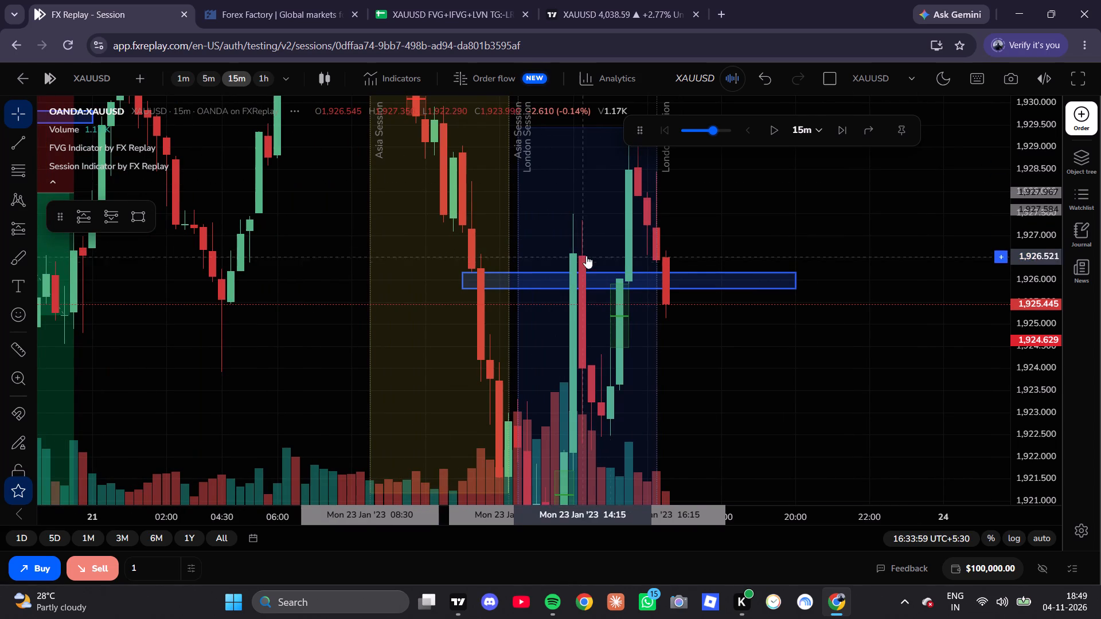
left_click(592, 280)
left_click(611, 277)
left_click(619, 275)
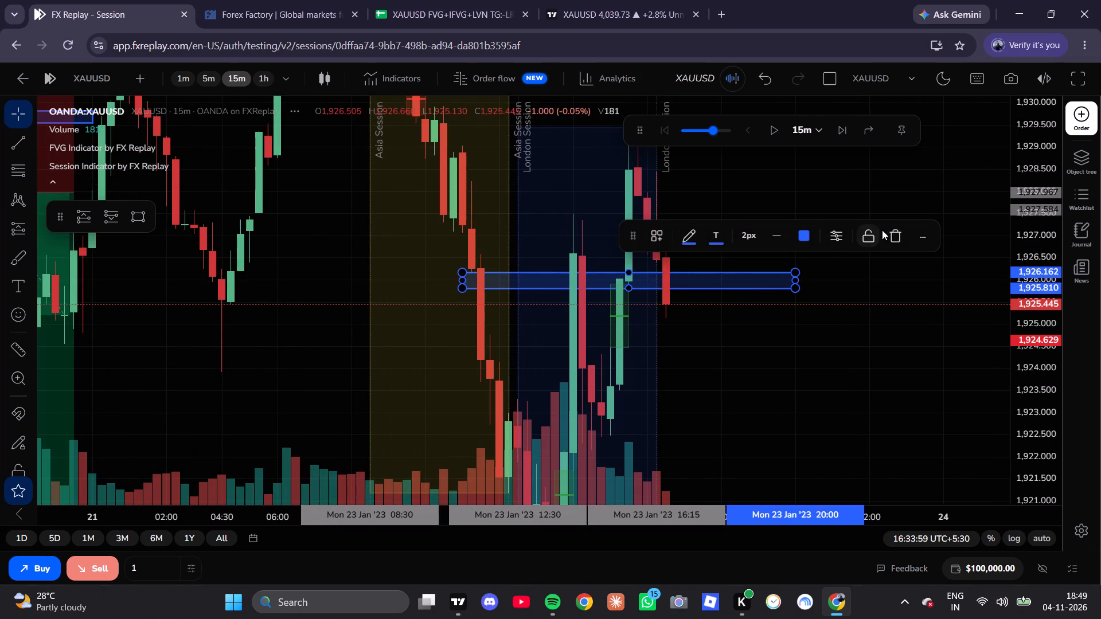
left_click(889, 229)
Draw a rectangle over the 15:00 bullish 15-minute gap, from about 1,924.46 to 1,925.89 and extending to about 19:45.
scroll(349, 301, "up", 6)
left_click_drag(702, 345, 622, 355)
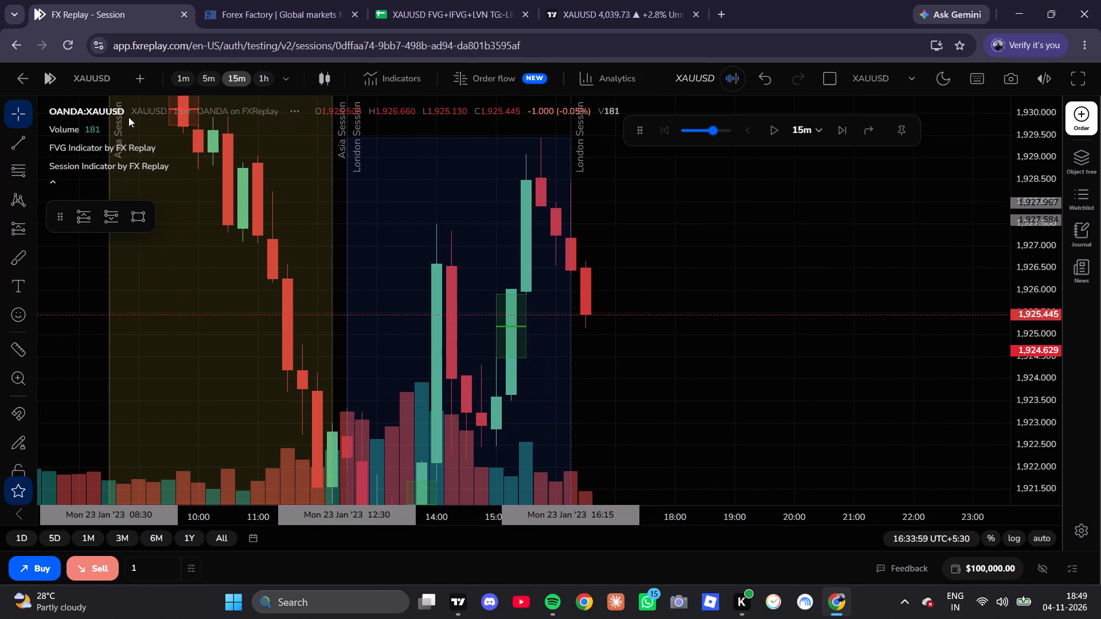
left_click(135, 214)
left_click(492, 358)
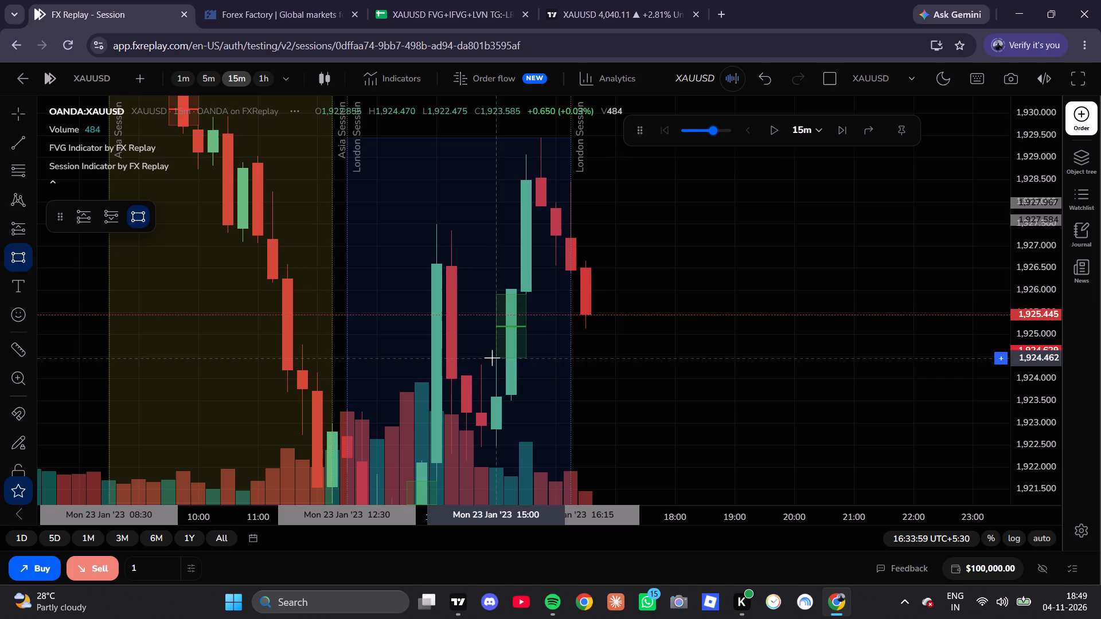
left_click(775, 294)
left_click(743, 226)
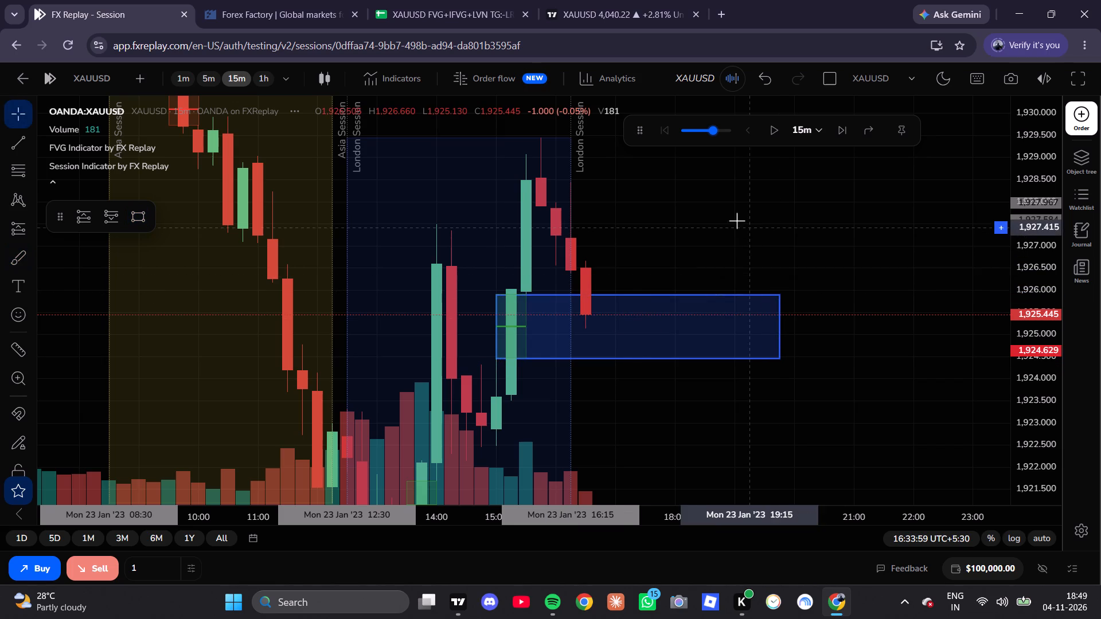
Draw a rectangle over the 13:45 bullish 15-minute gap, from about 1,920.59 to 1,921.68 and extending to about 18:30.
left_click_drag(737, 220, 741, 87)
scroll(657, 289, "up", 2)
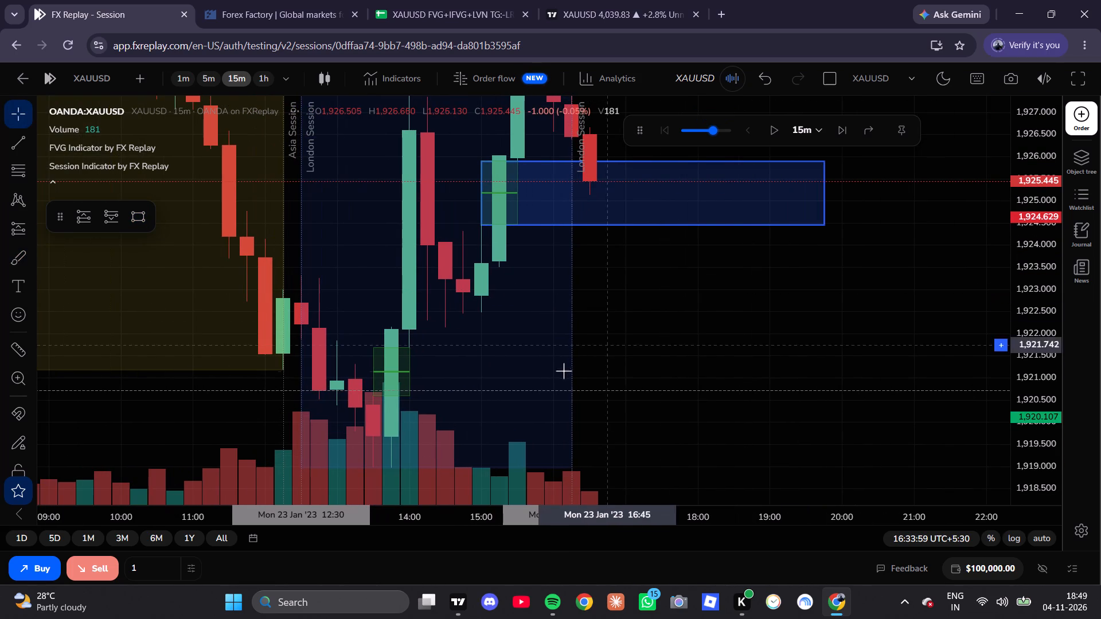
left_click(137, 213)
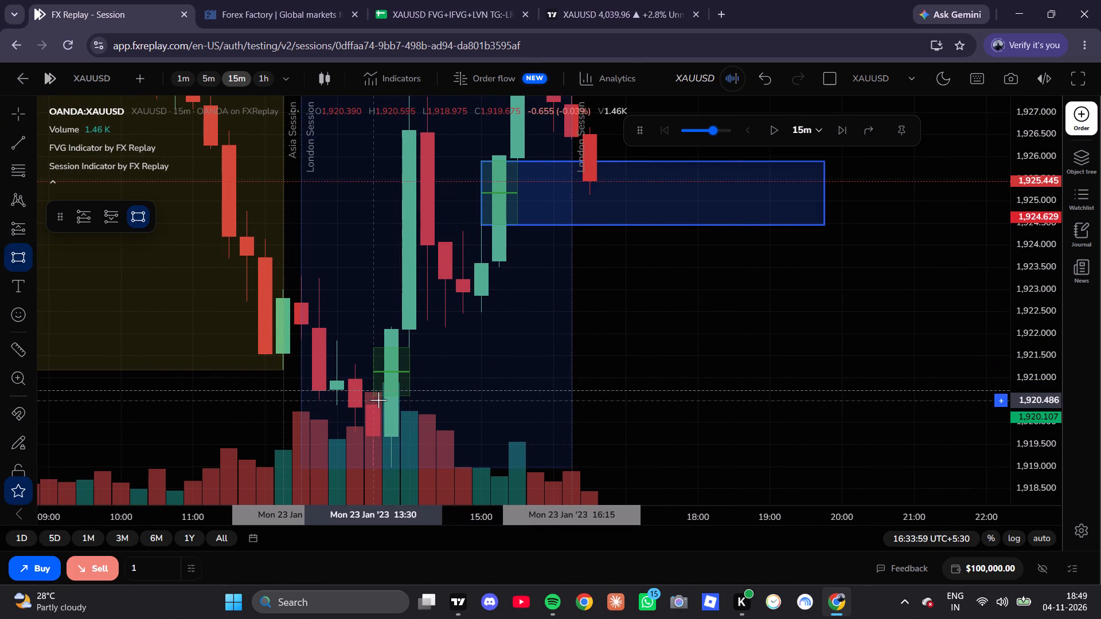
left_click(383, 395)
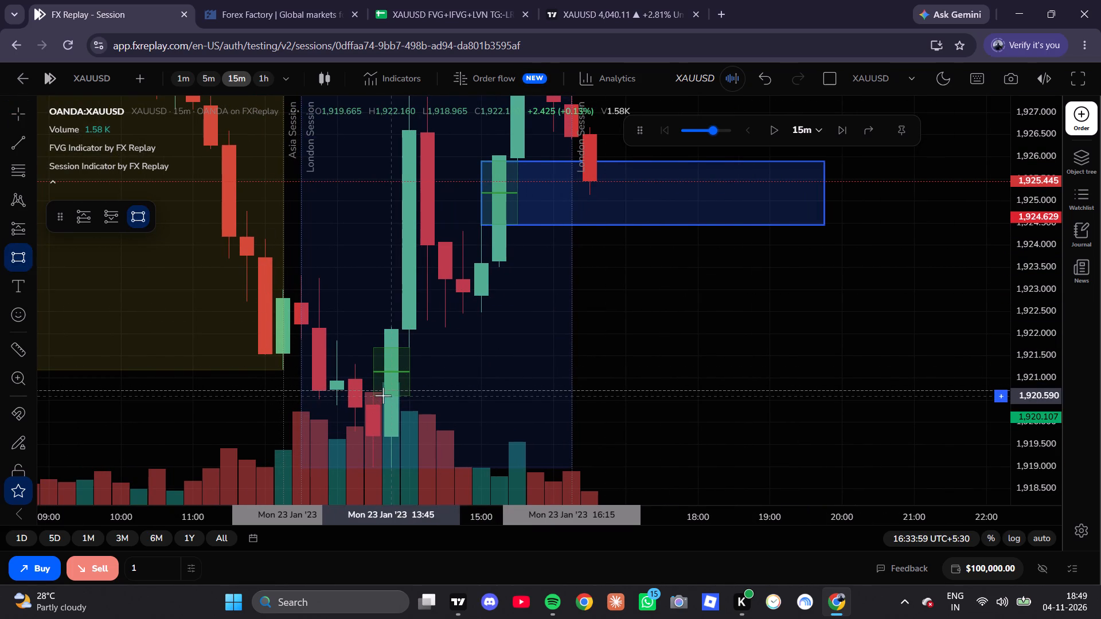
left_click(739, 347)
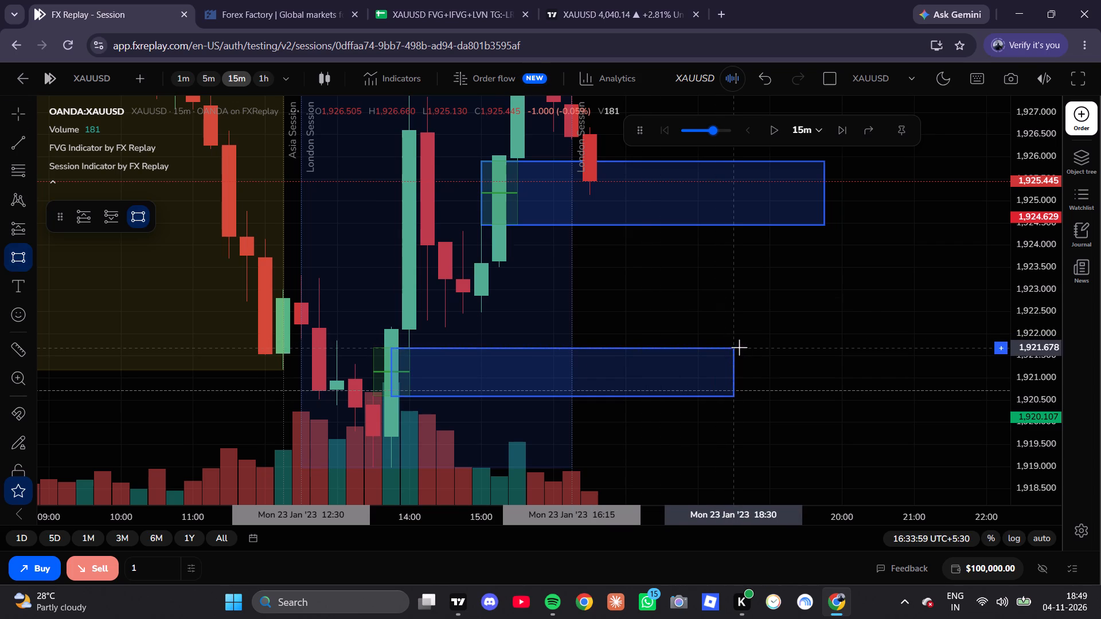
left_click(557, 247)
On the 5-minute timeframe, tighten the upper gap rectangle so it starts at 15:10 with its lower edge at about 1,924.73.
left_click(205, 81)
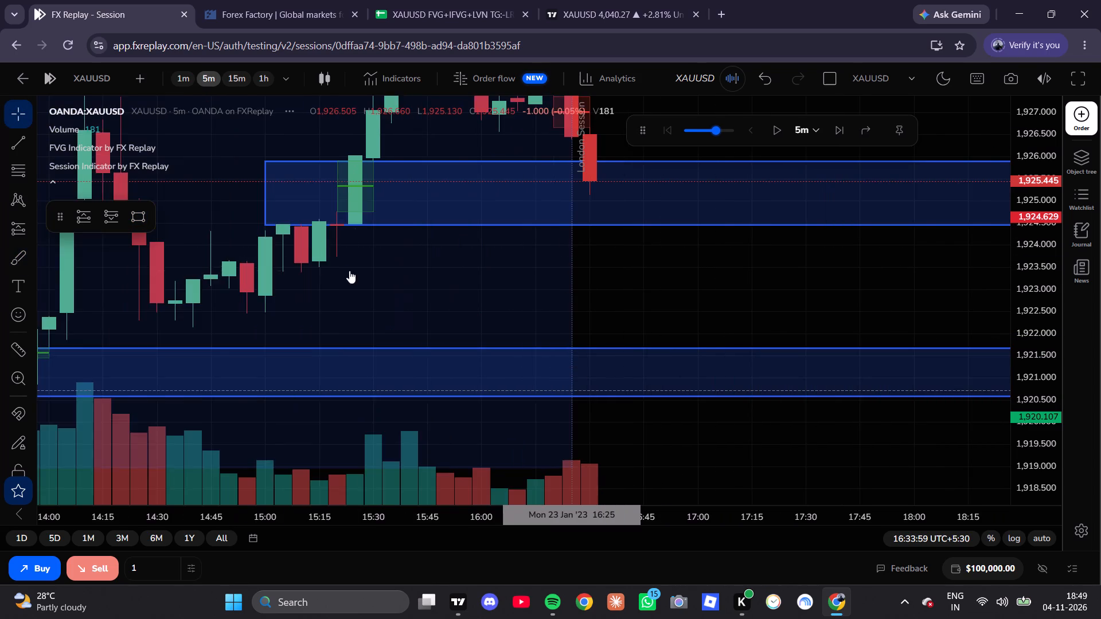
scroll(351, 270, "down", 5)
left_click_drag(444, 256, 459, 340)
left_click_drag(404, 308, 423, 296)
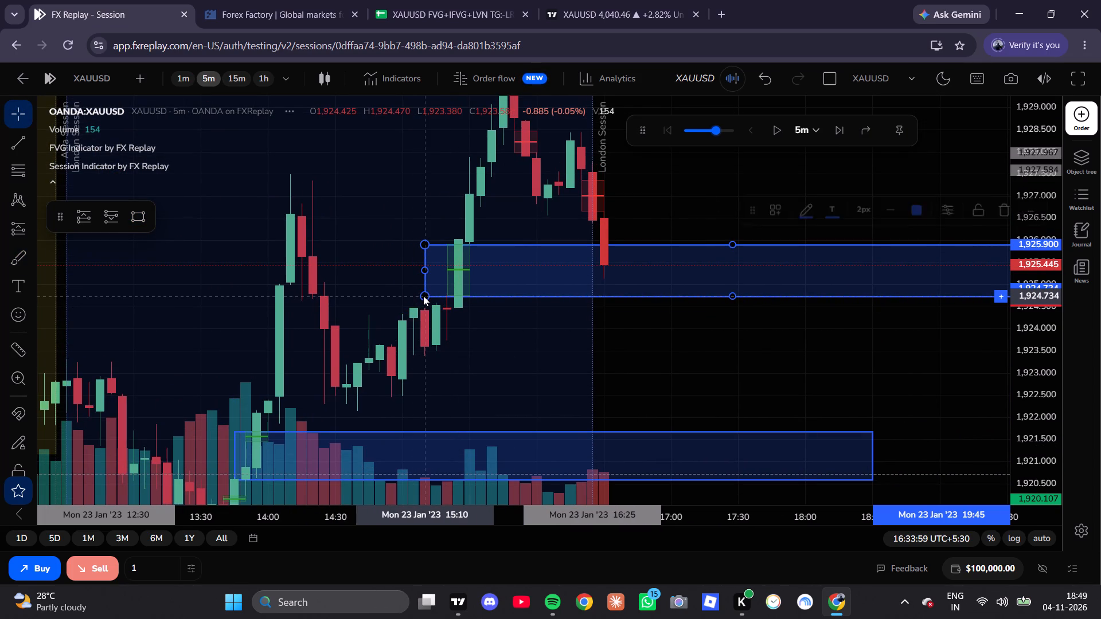
left_click(602, 354)
Tighten the lower gap rectangle so it starts at about 13:50 with its lower edge at about 1,921.4.
left_click_drag(622, 362, 811, 200)
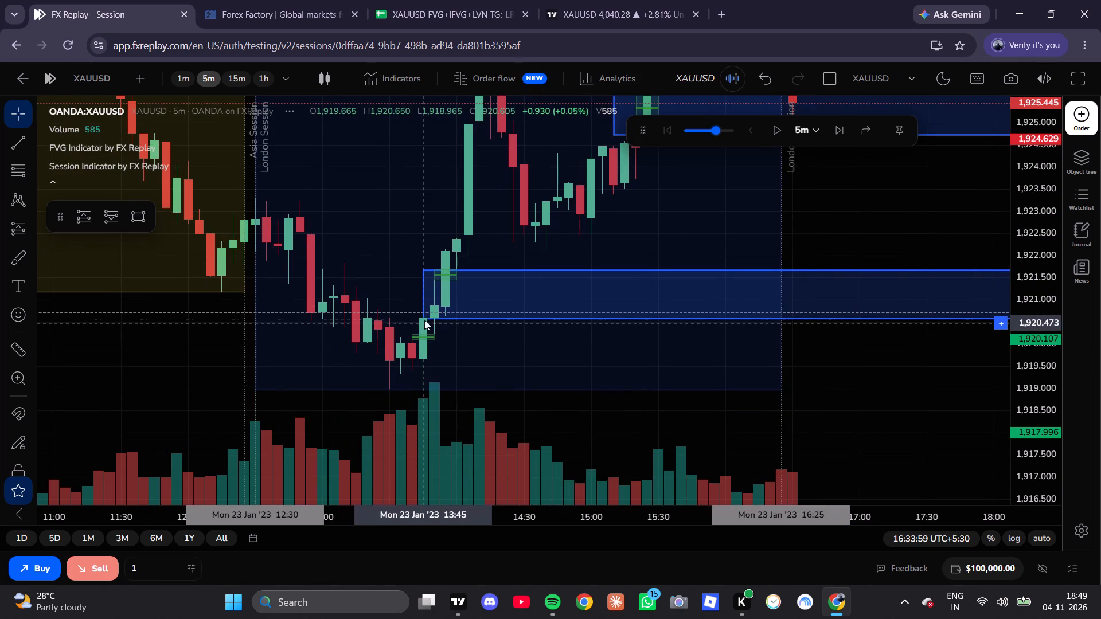
left_click_drag(425, 316, 434, 280)
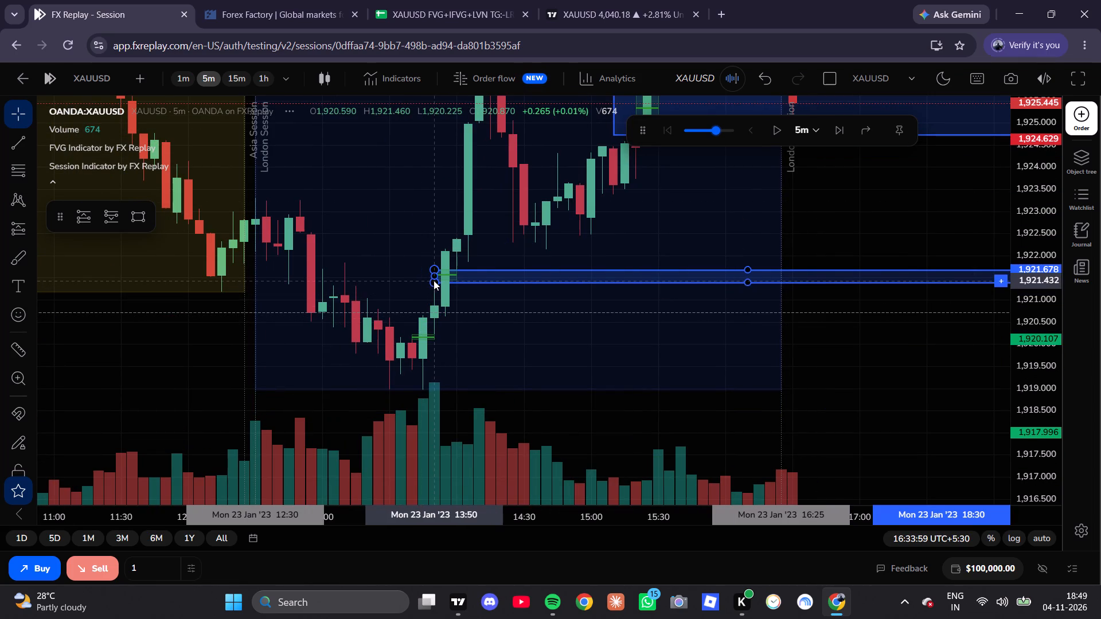
left_click_drag(434, 280, 436, 279)
Switch to the 1-minute timeframe and advance the replay candle by candle to 16:41:59.
left_click_drag(870, 338, 718, 472)
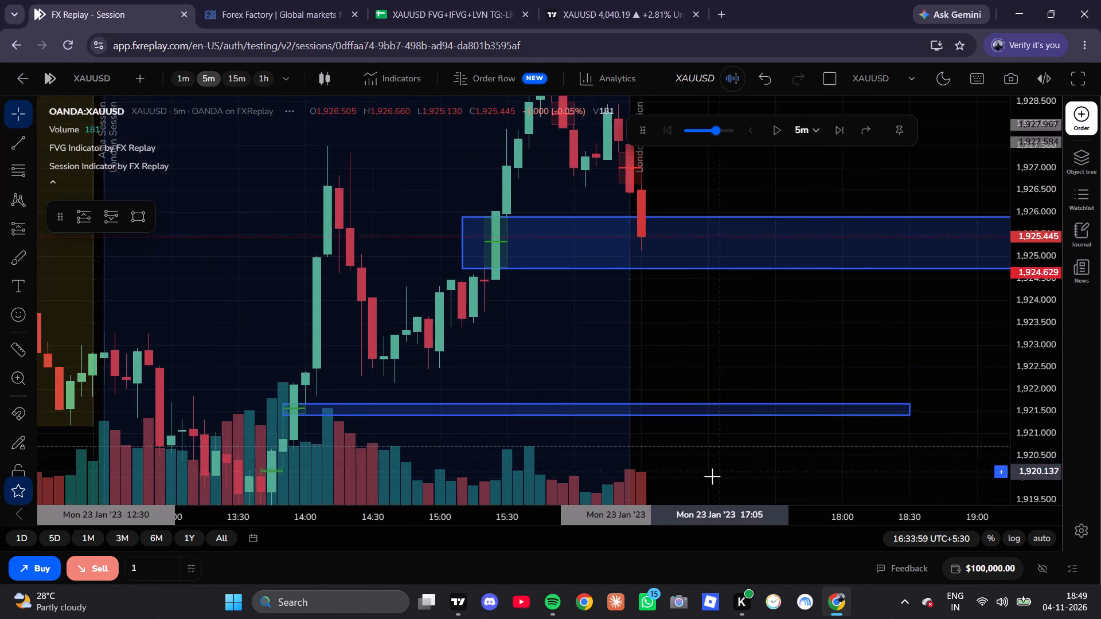
scroll(708, 369, "down", 2)
left_click(178, 82)
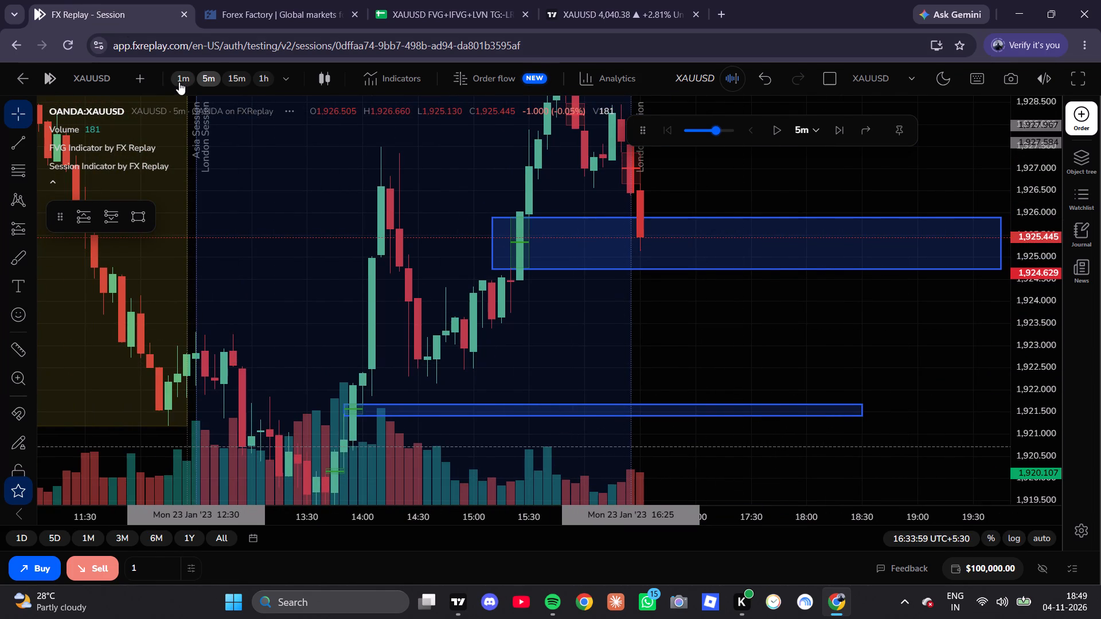
scroll(426, 291, "down", 3)
left_click_drag(749, 318, 719, 418)
left_click(843, 124)
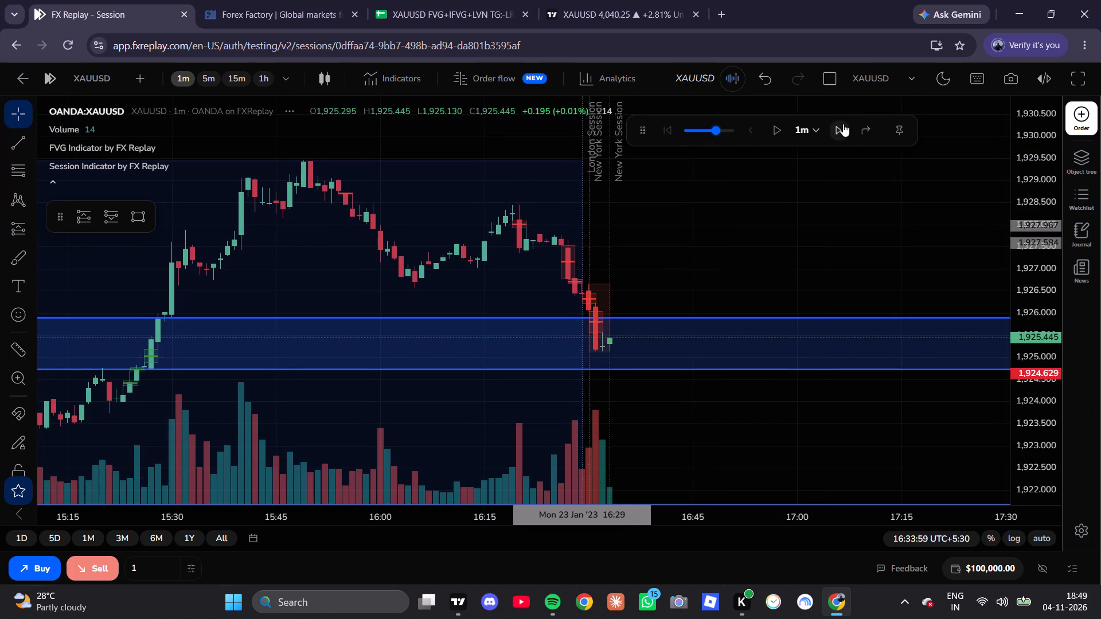
left_click(843, 124)
left_click(843, 124)
left_click(843, 124)
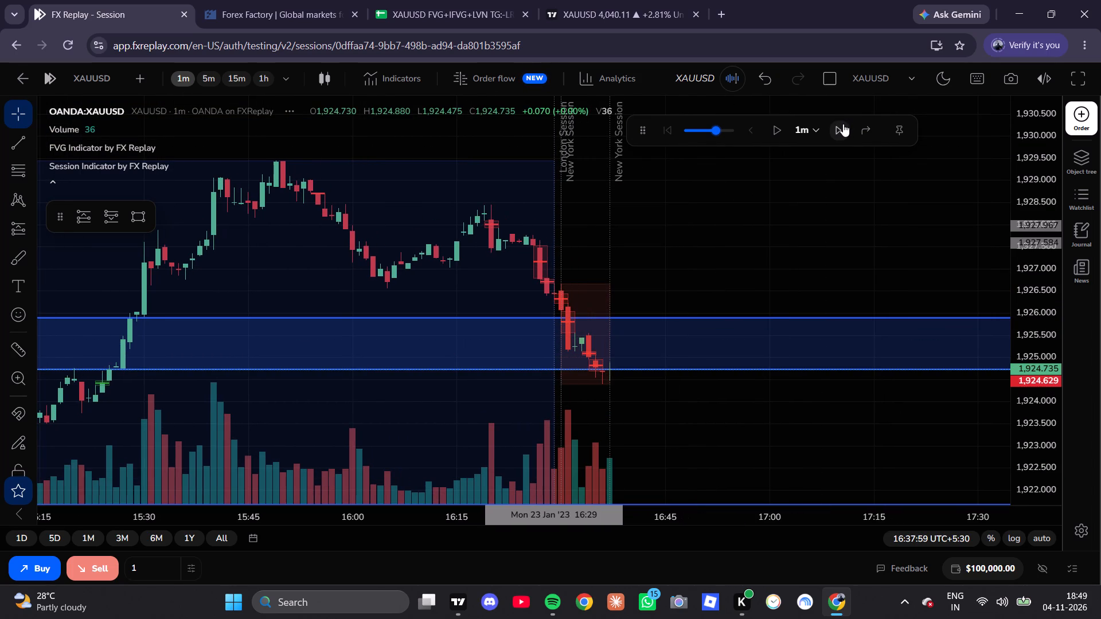
triple_click(843, 124)
left_click(843, 124)
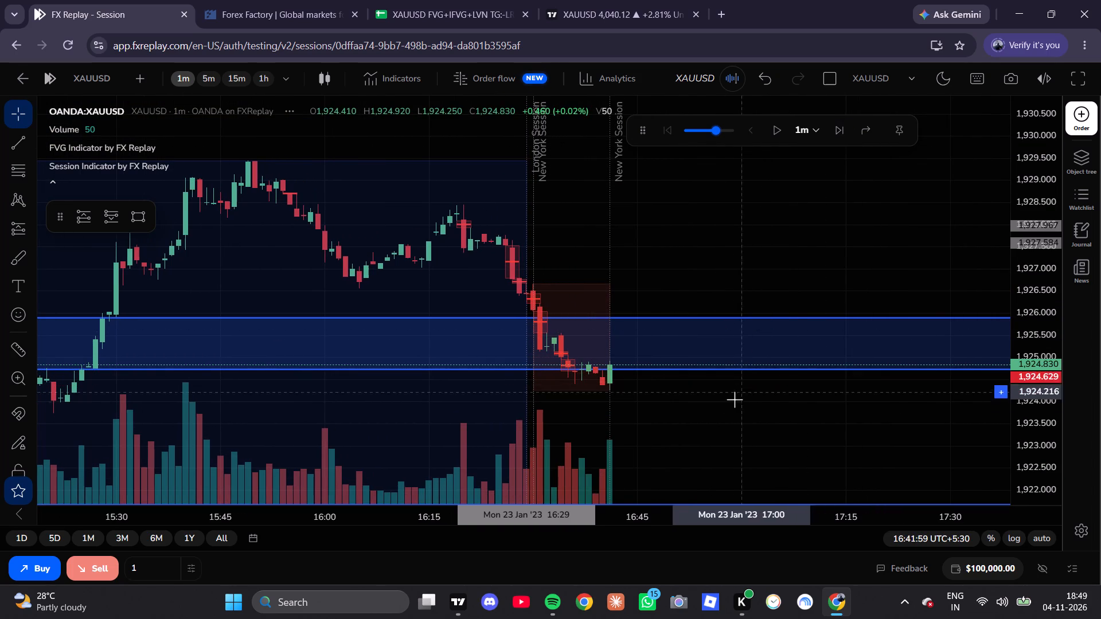
Continue the 1-minute replay through the New York session and pause it at 17:50:59.
left_click_drag(717, 407, 765, 308)
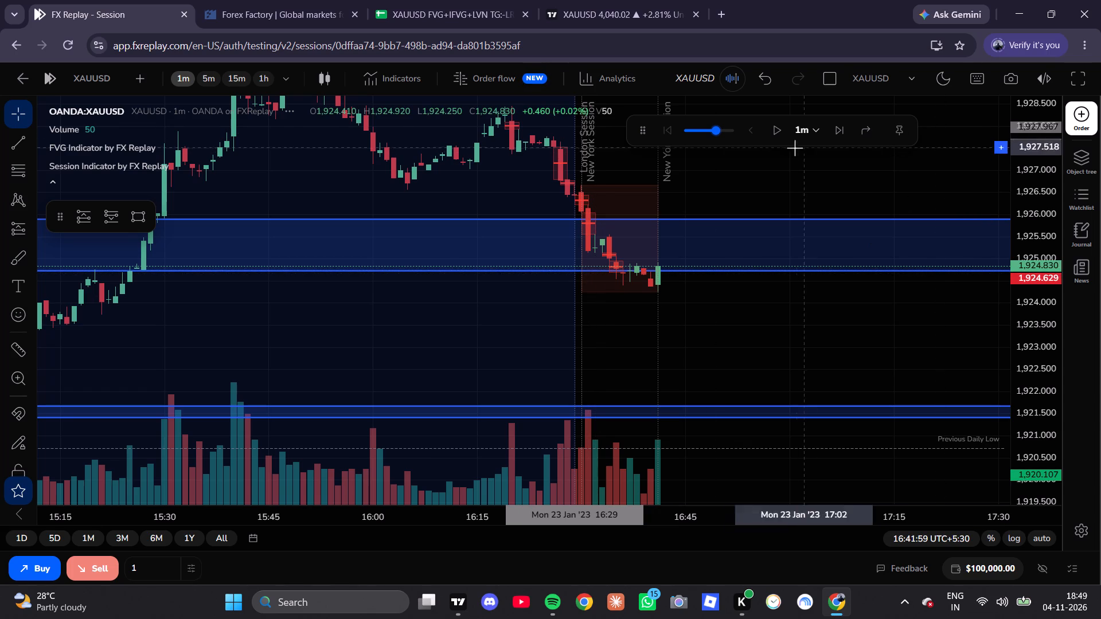
left_click(832, 132)
triple_click(832, 132)
triple_click(832, 132)
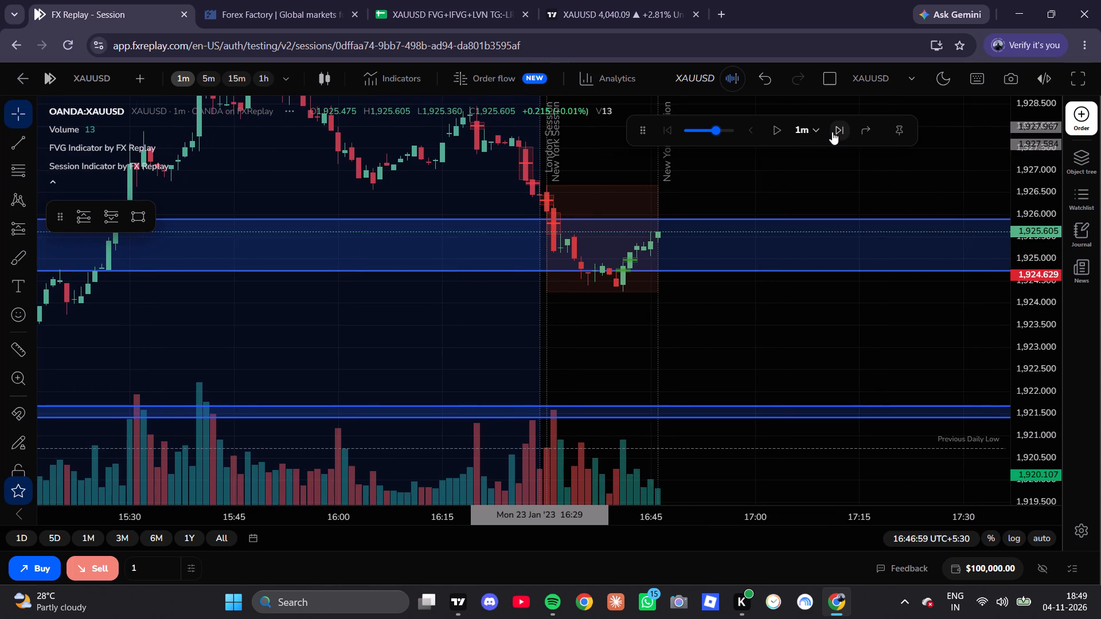
triple_click(832, 132)
triple_click(832, 132)
triple_click(832, 132)
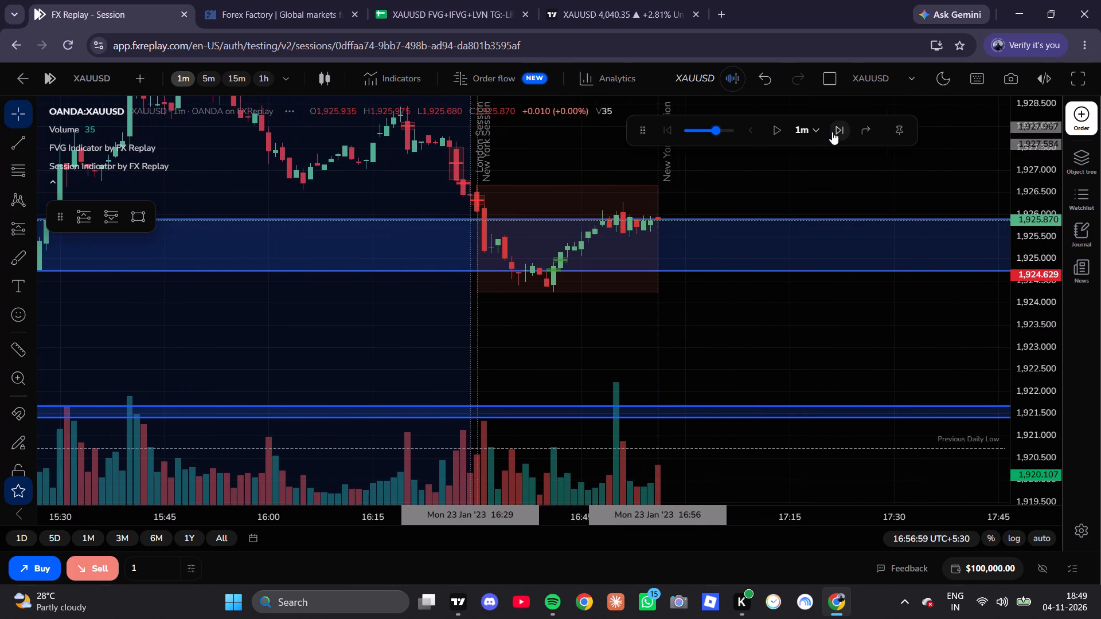
double_click(832, 132)
left_click(780, 124)
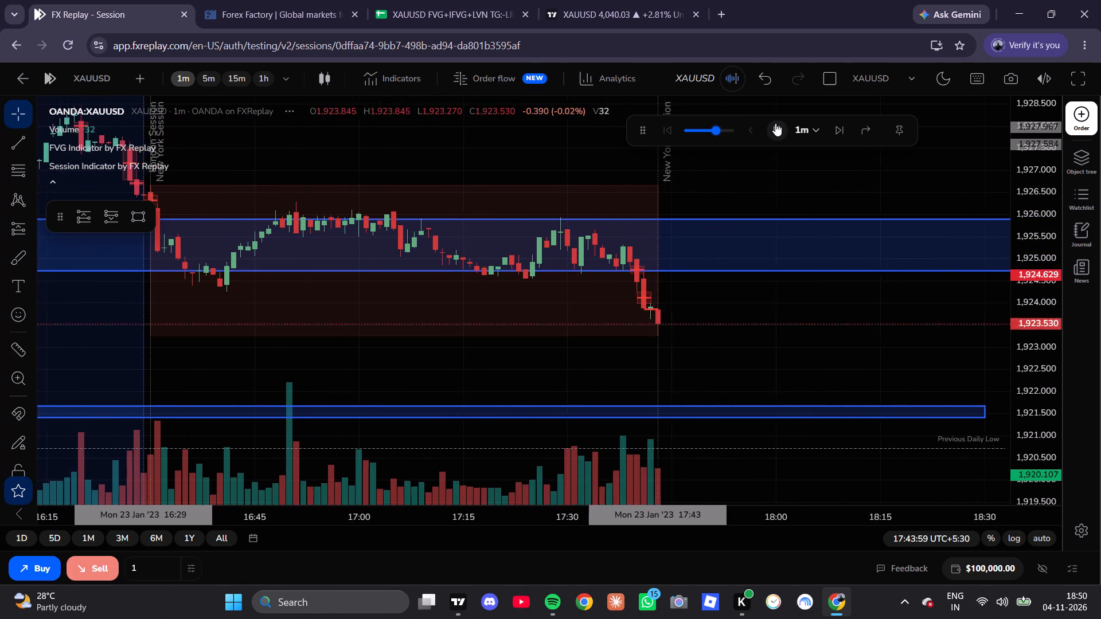
left_click(775, 123)
Examine the 1-minute price action around the upper gap rectangle from the New York session open onward.
scroll(564, 300, "down", 7)
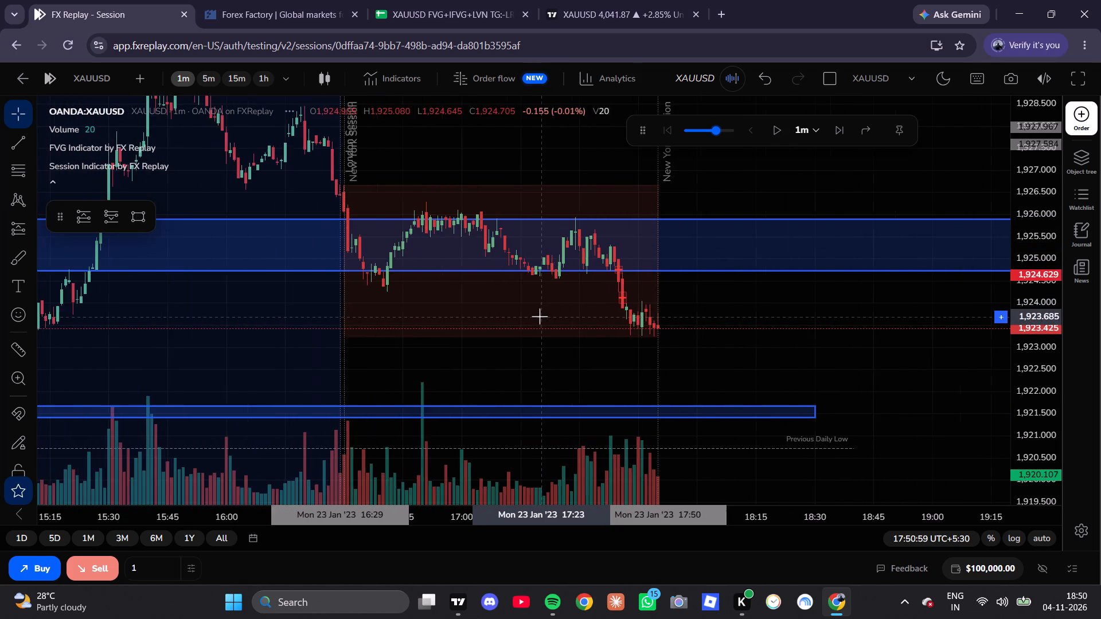
scroll(538, 314, "down", 5)
left_click_drag(464, 290, 536, 289)
scroll(1084, 264, "up", 17)
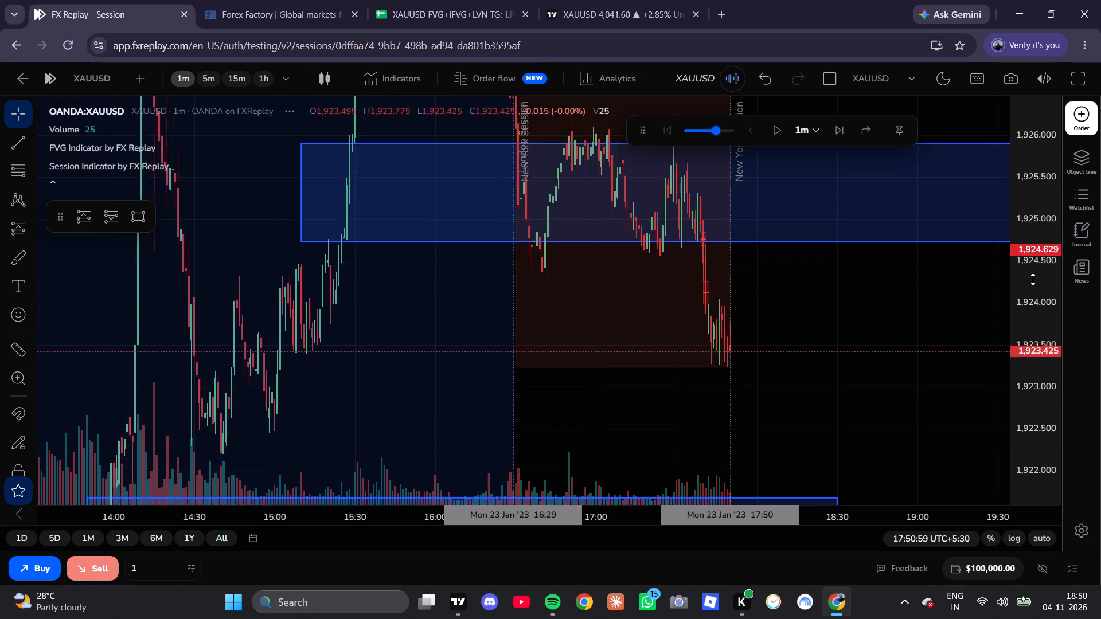
scroll(1033, 279, "up", 3)
scroll(484, 272, "up", 8)
left_click_drag(464, 287, 908, 412)
scroll(716, 403, "up", 8)
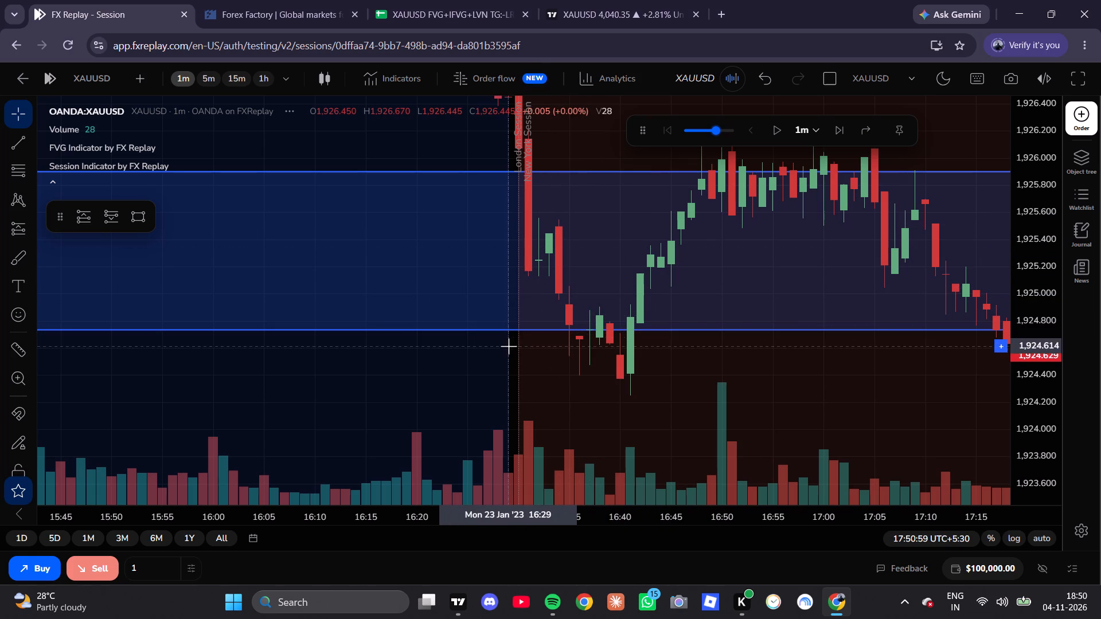
left_click_drag(516, 369, 502, 482)
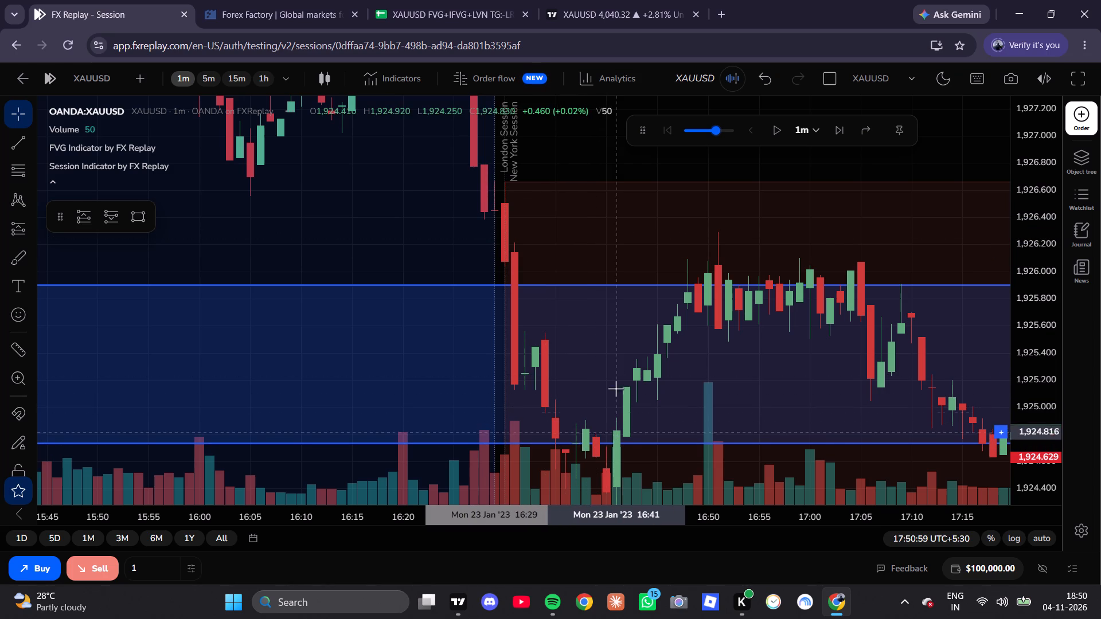
left_click_drag(596, 264, 549, 107)
scroll(582, 318, "down", 9)
left_click_drag(772, 354, 498, 256)
Advance the 1-minute replay to 17:55:59.
left_click(838, 129)
double_click(838, 130)
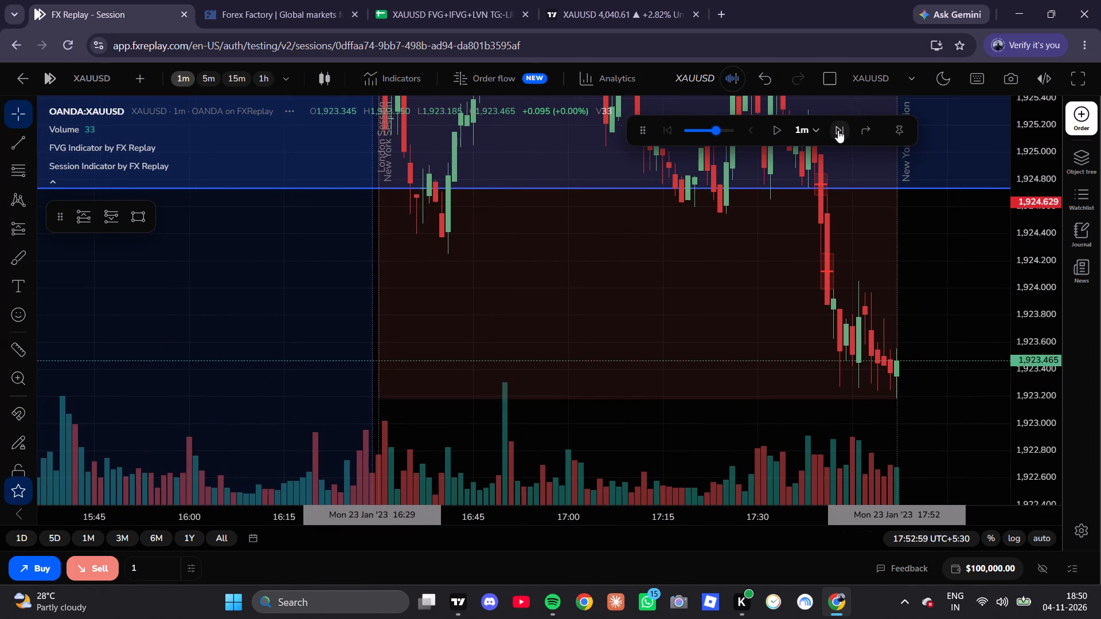
double_click(838, 130)
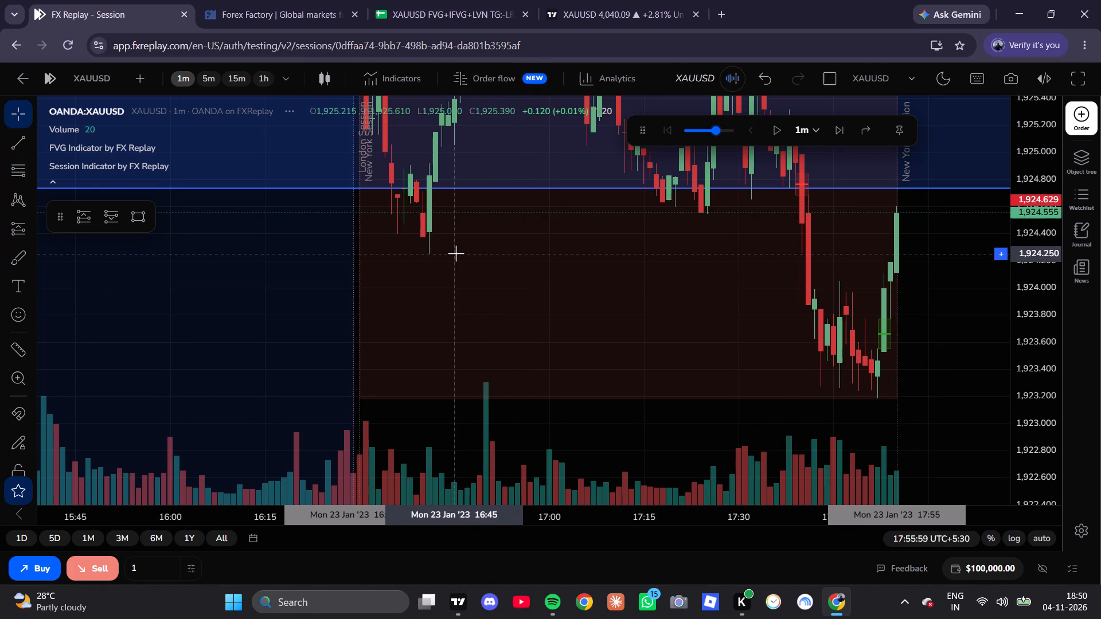
Place a long position at the 16:42 candle with entry at 1,925.142 and stop at 1,923.340.
left_click_drag(449, 253, 653, 346)
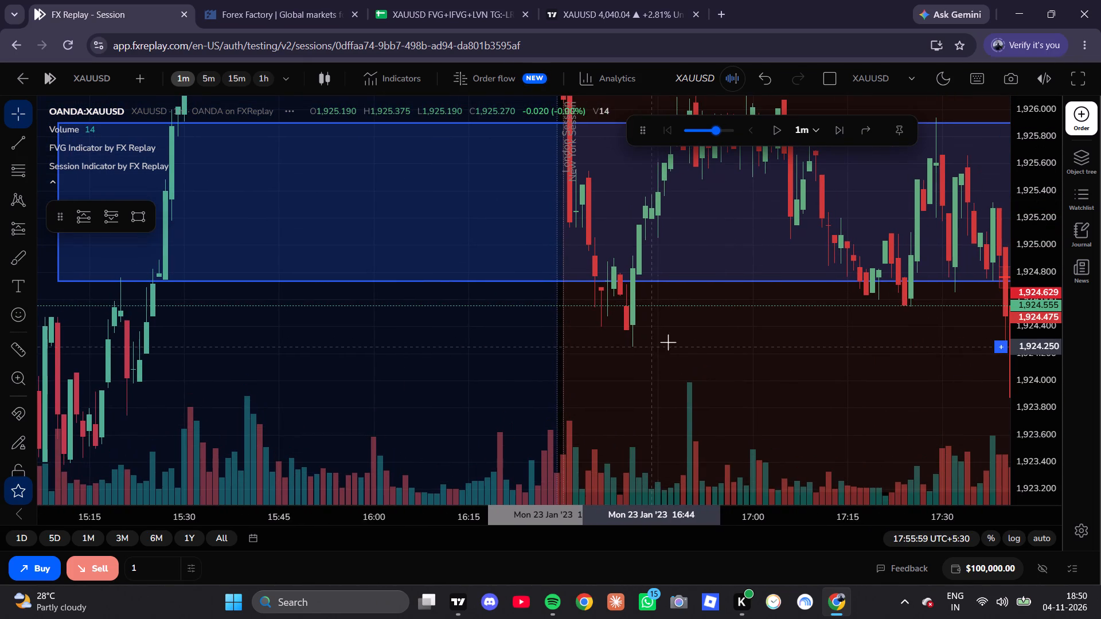
left_click(86, 211)
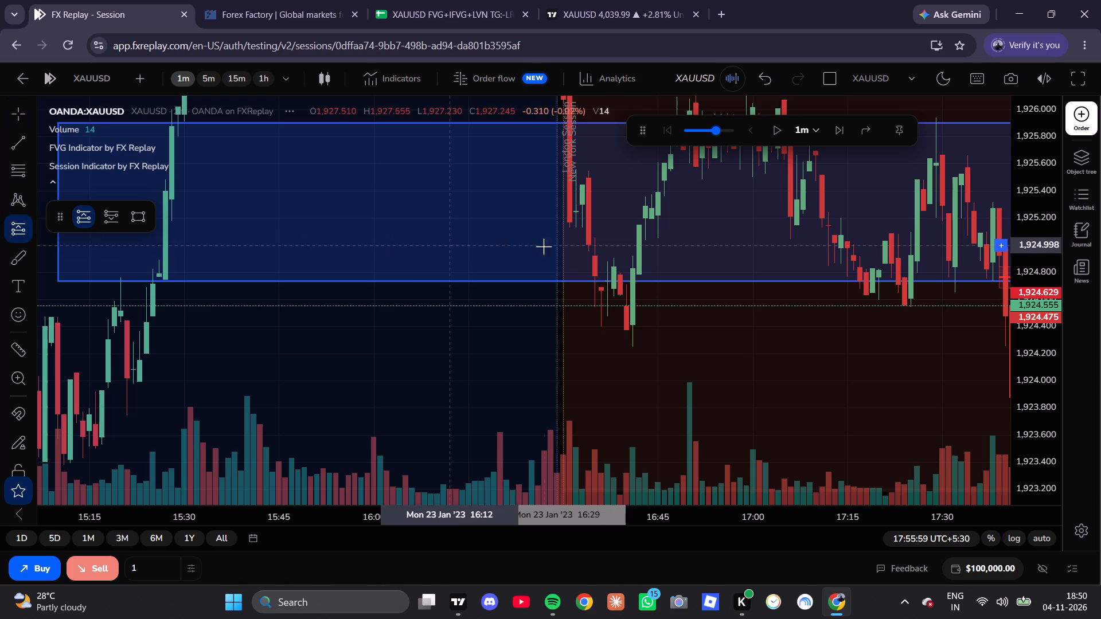
left_click(638, 225)
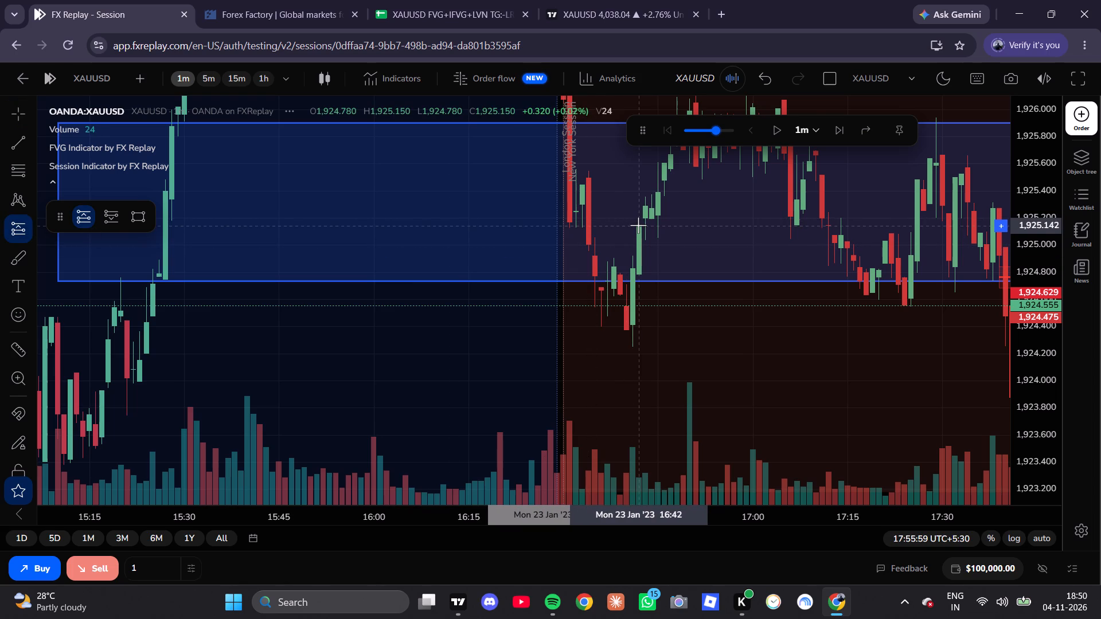
left_click_drag(717, 264, 704, 364)
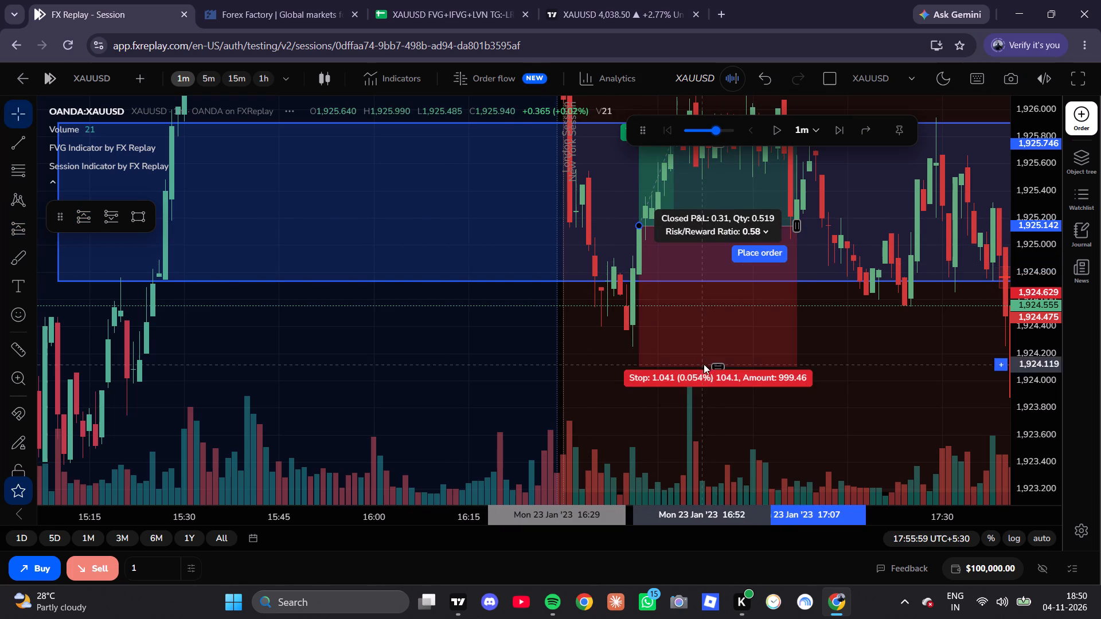
left_click_drag(704, 364, 706, 343)
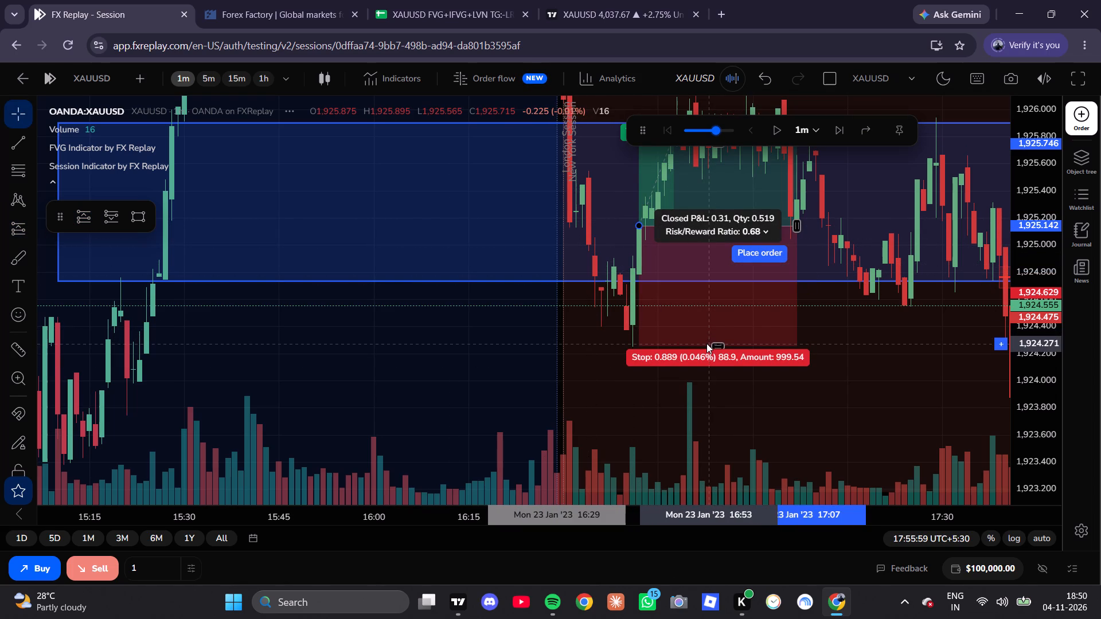
left_click_drag(706, 343, 685, 442)
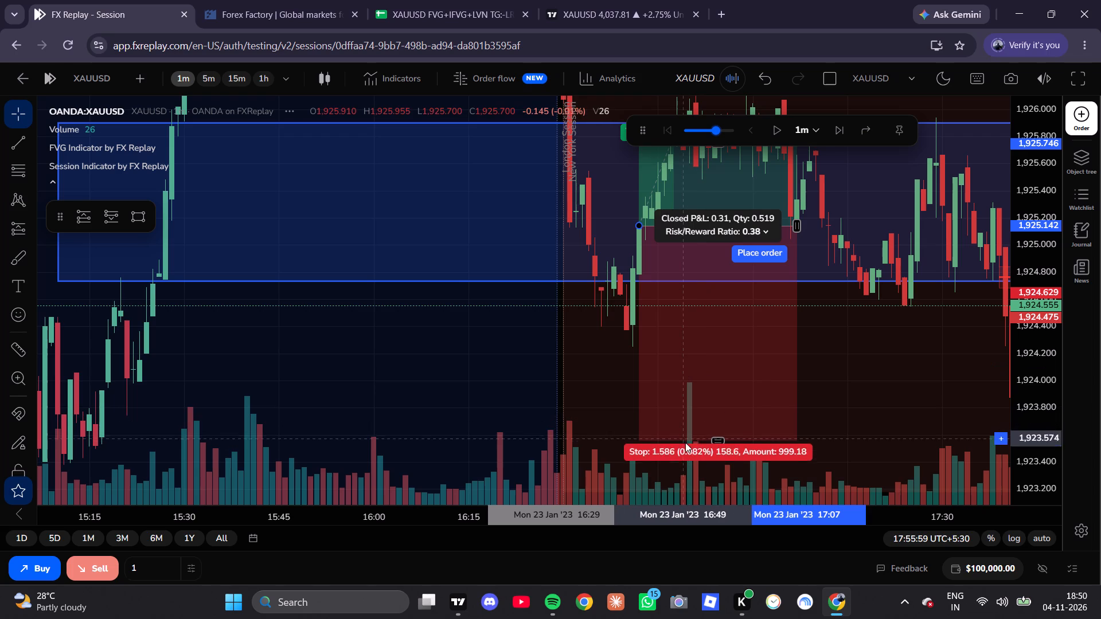
left_click_drag(685, 442, 683, 467)
Extend the long position's end time to about 18:00.
left_click_drag(910, 413, 643, 348)
scroll(642, 346, "down", 5)
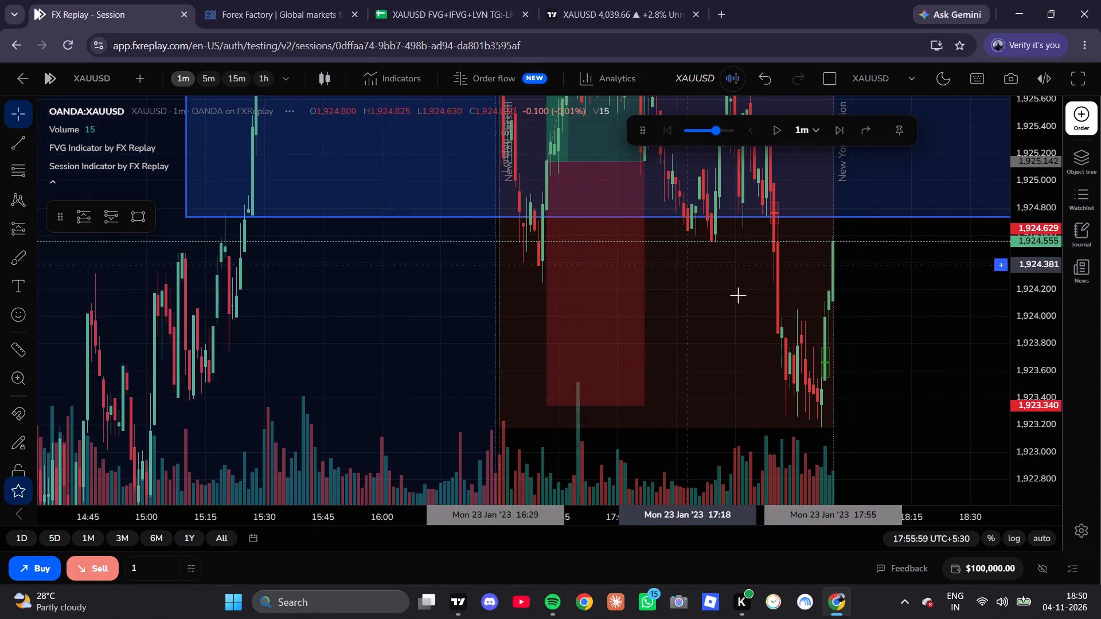
left_click_drag(738, 295, 709, 380)
scroll(858, 293, "down", 8)
scroll(1049, 372, "down", 8)
scroll(1044, 395, "up", 1)
scroll(1044, 395, "down", 5)
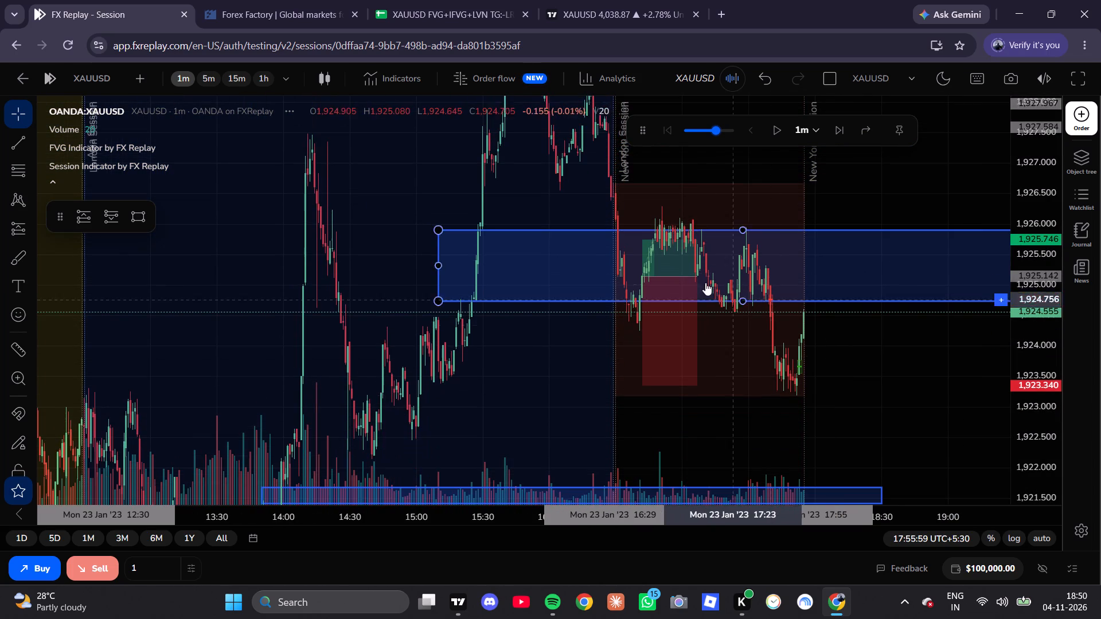
left_click_drag(699, 277, 815, 284)
left_click(892, 389)
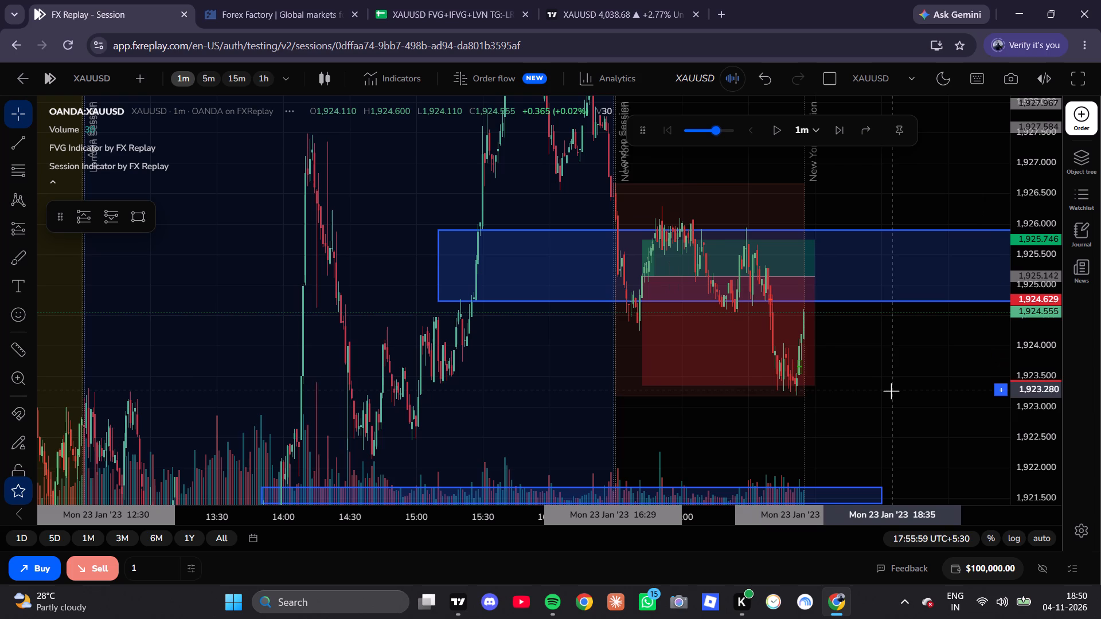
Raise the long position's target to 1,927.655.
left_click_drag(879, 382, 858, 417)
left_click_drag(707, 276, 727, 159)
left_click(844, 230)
Run the 1-minute replay forward and pause it at 18:19:59.
left_click(772, 135)
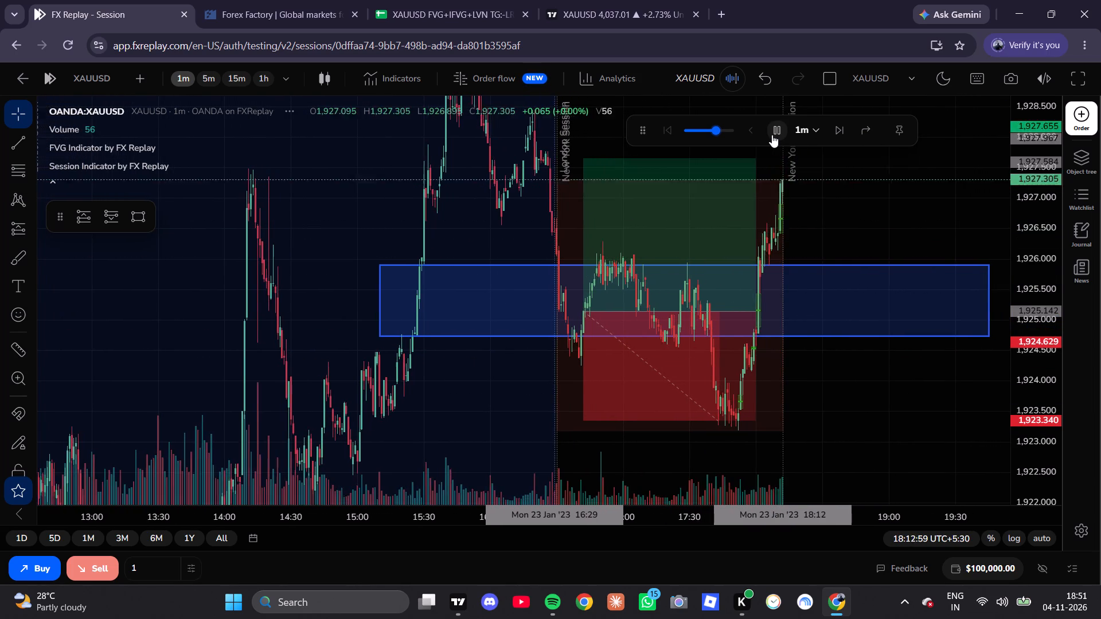
left_click(772, 135)
Raise the long position's target to about 1,929.05.
left_click_drag(832, 222, 818, 281)
scroll(821, 267, "down", 3)
scroll(821, 267, "up", 1)
scroll(821, 267, "down", 4)
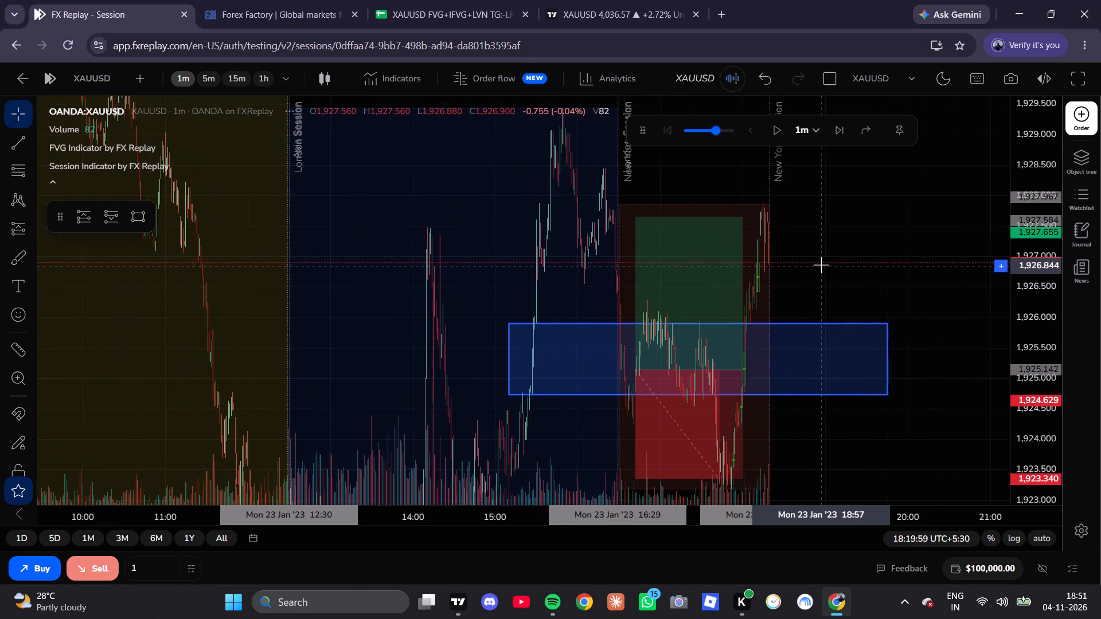
left_click_drag(685, 216, 716, 131)
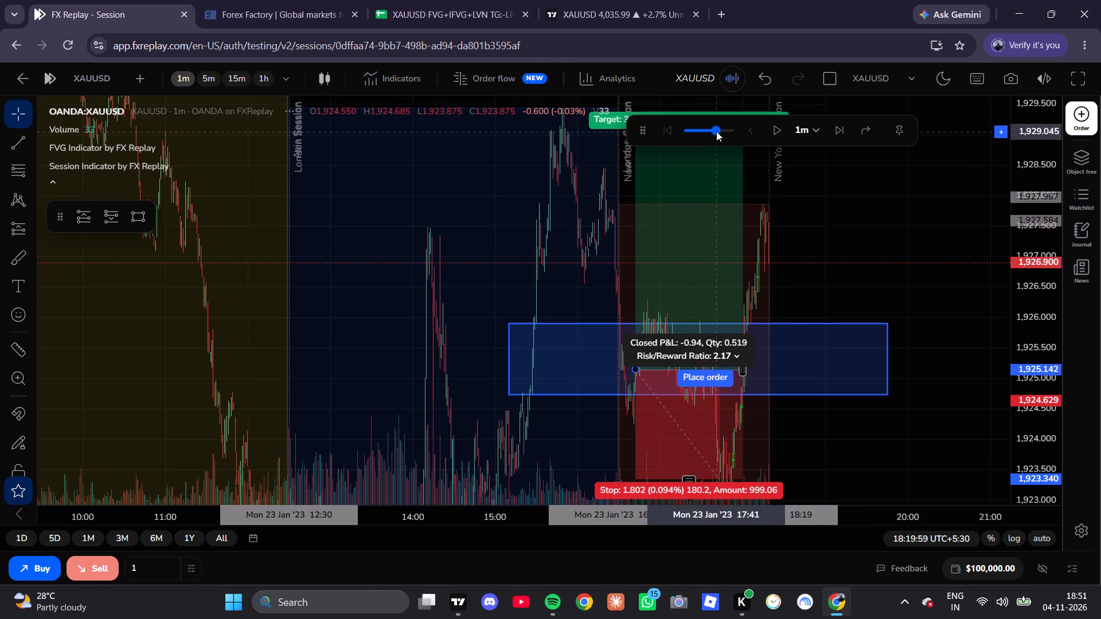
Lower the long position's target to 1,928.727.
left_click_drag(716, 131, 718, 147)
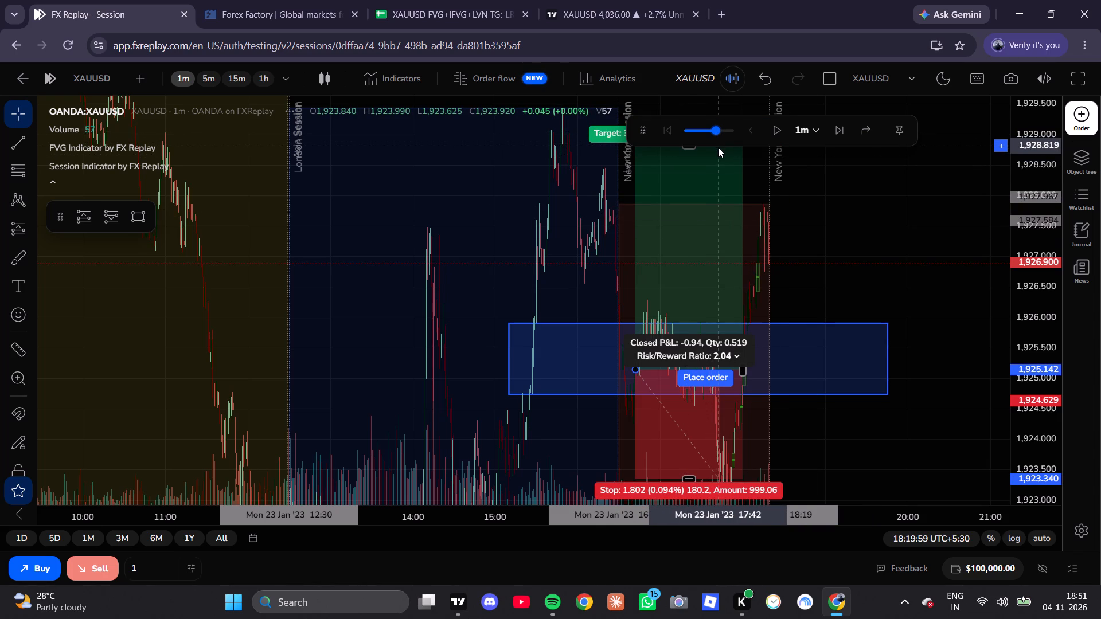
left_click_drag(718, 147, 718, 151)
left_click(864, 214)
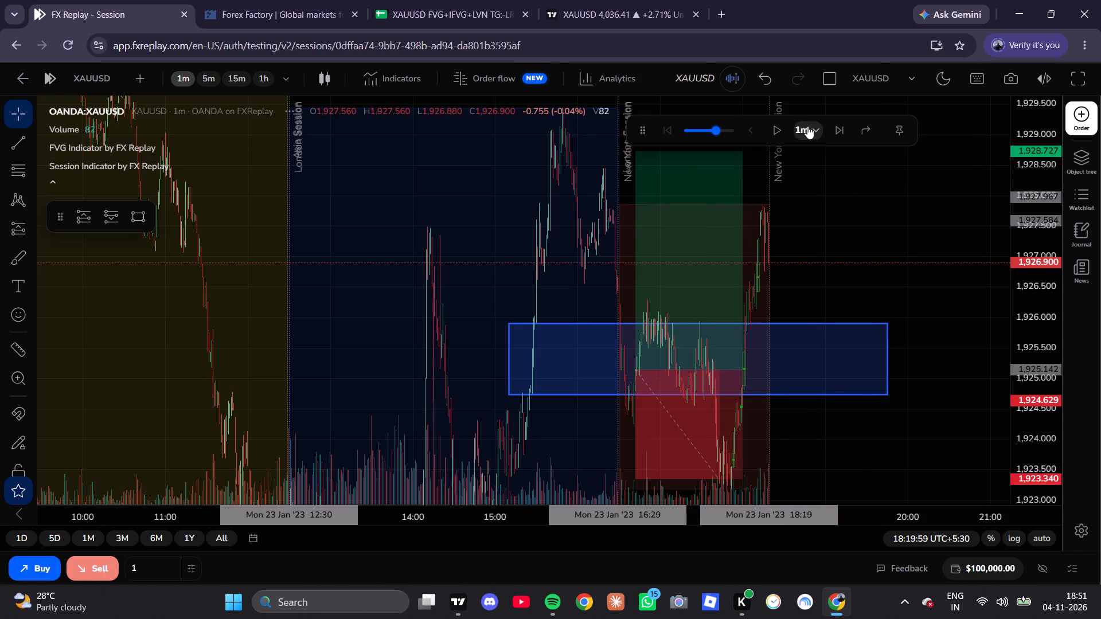
Run the 1-minute replay forward and pause it at 19:09:59.
left_click(775, 126)
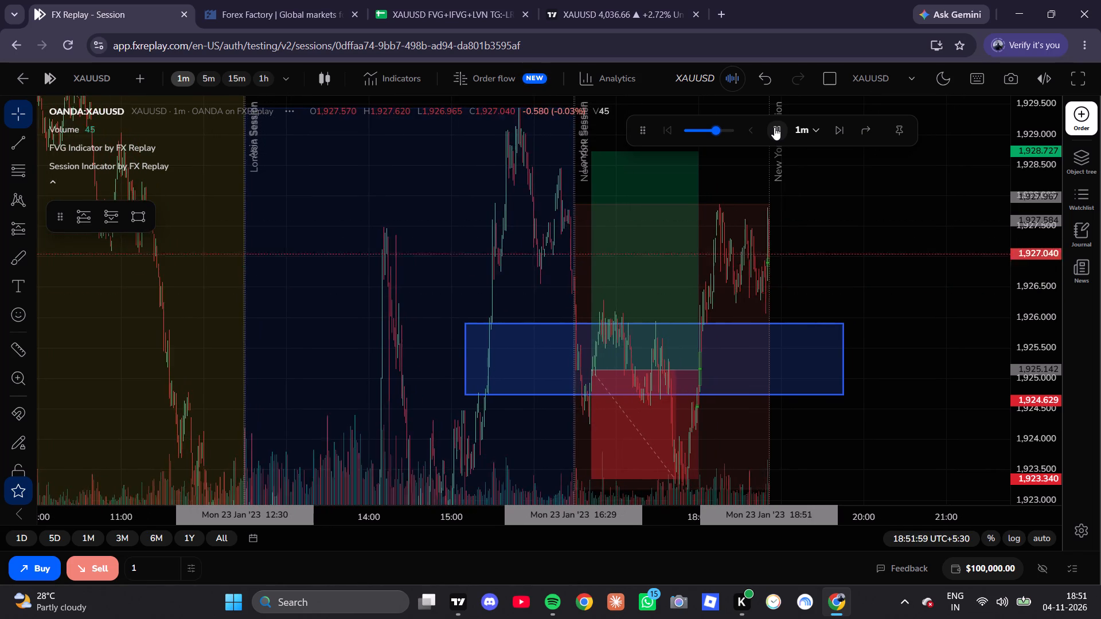
left_click(774, 127)
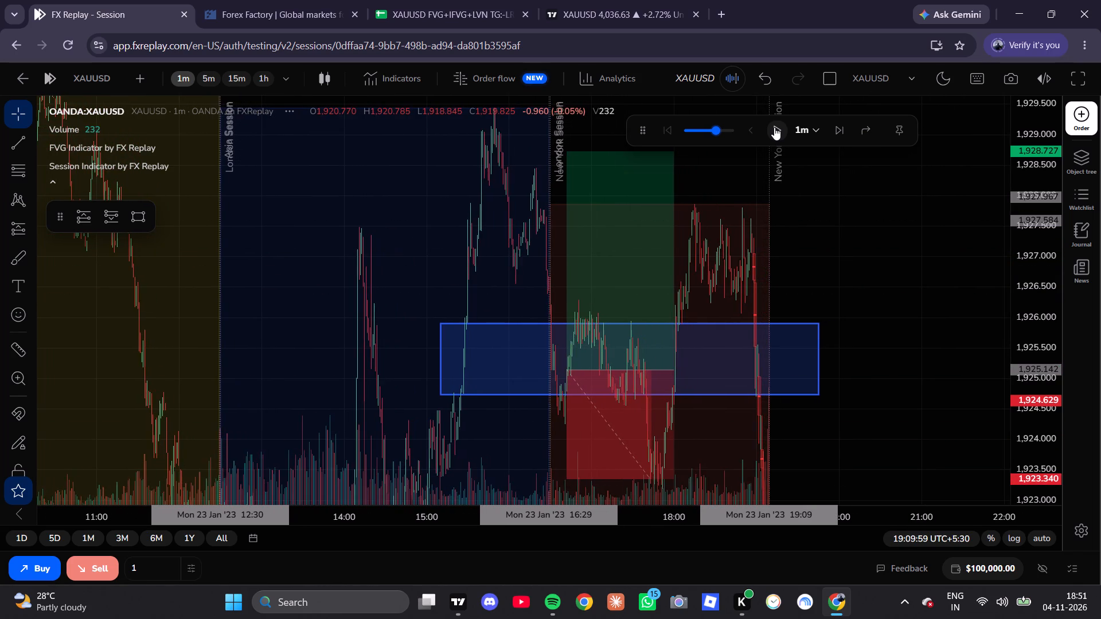
Examine the latest price move around the previous daily low and check the Forex Factory calendar for Monday 23 January news.
scroll(751, 338, "up", 4)
left_click_drag(842, 437, 850, 225)
scroll(743, 344, "up", 3)
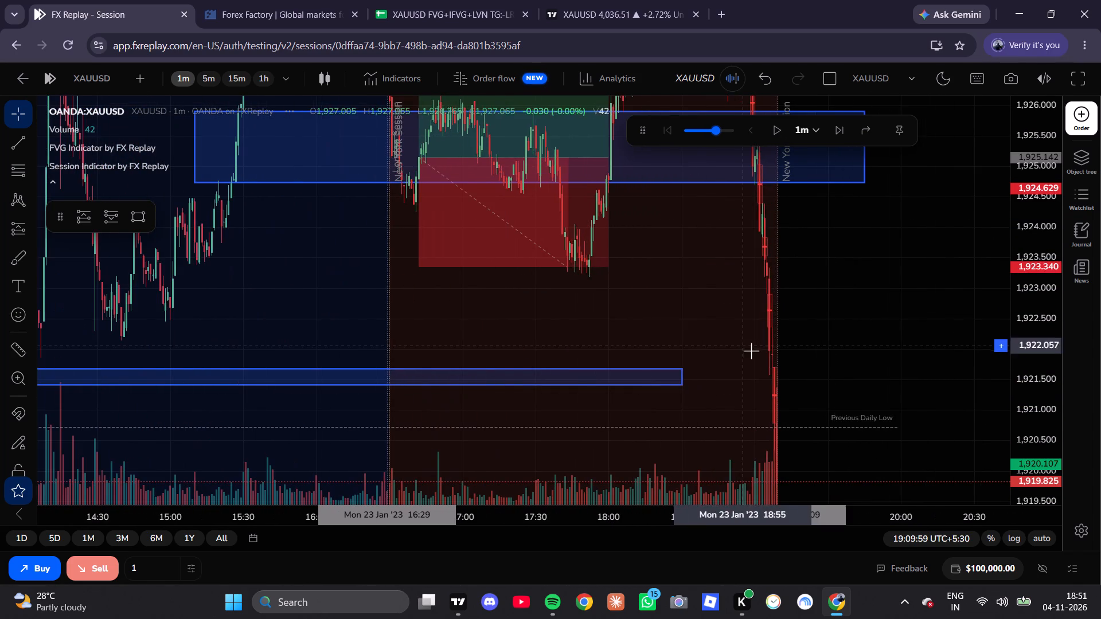
left_click_drag(817, 403, 822, 268)
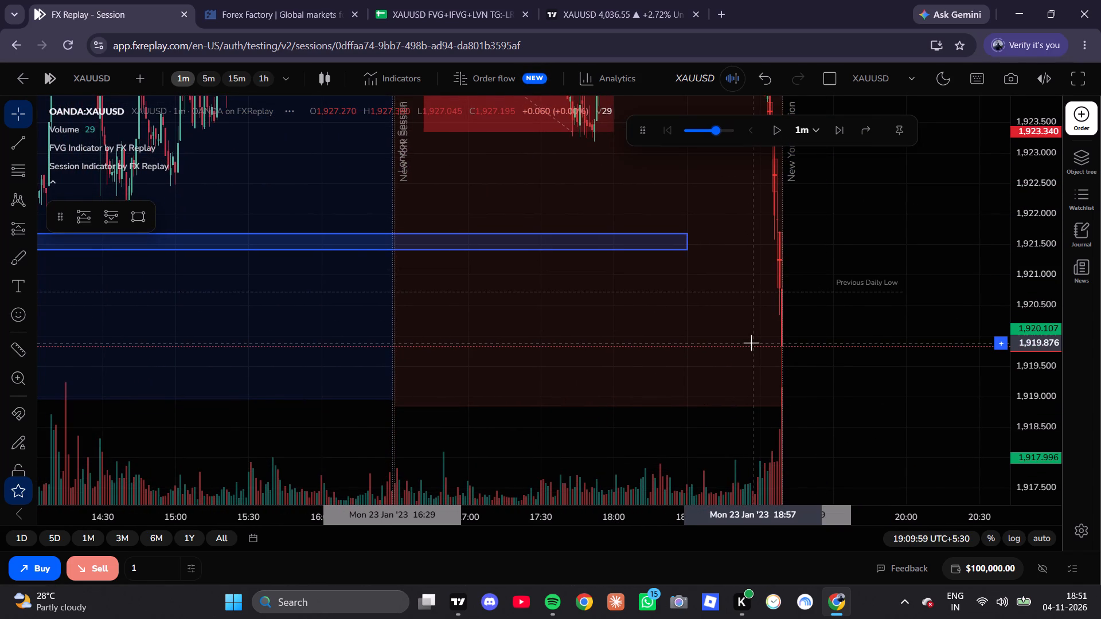
scroll(751, 343, "up", 2)
left_click(367, 0)
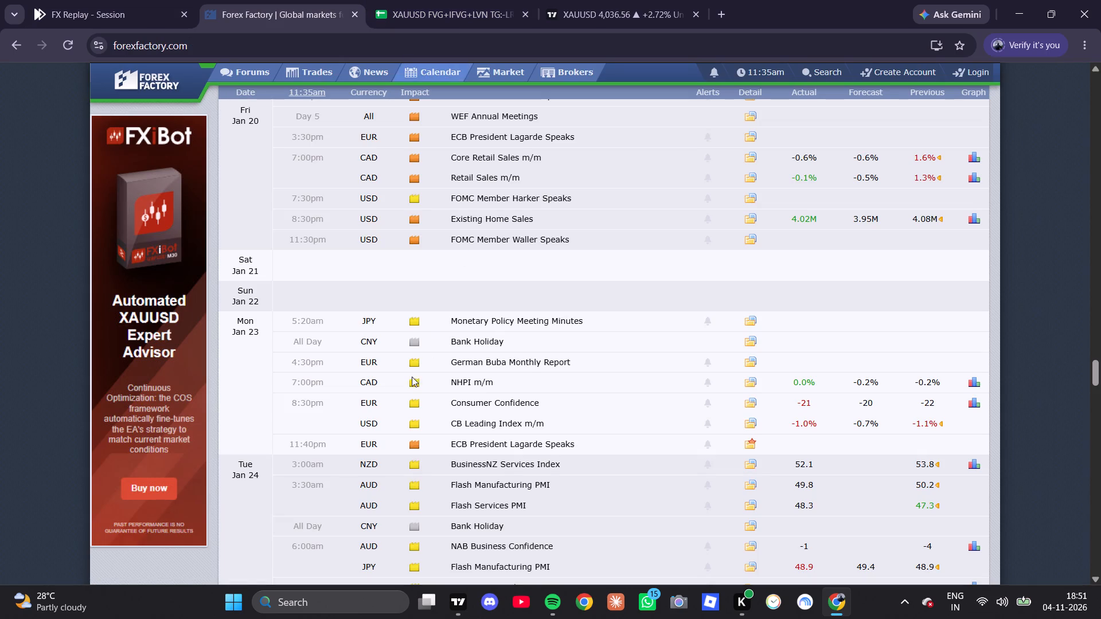
left_click(157, 0)
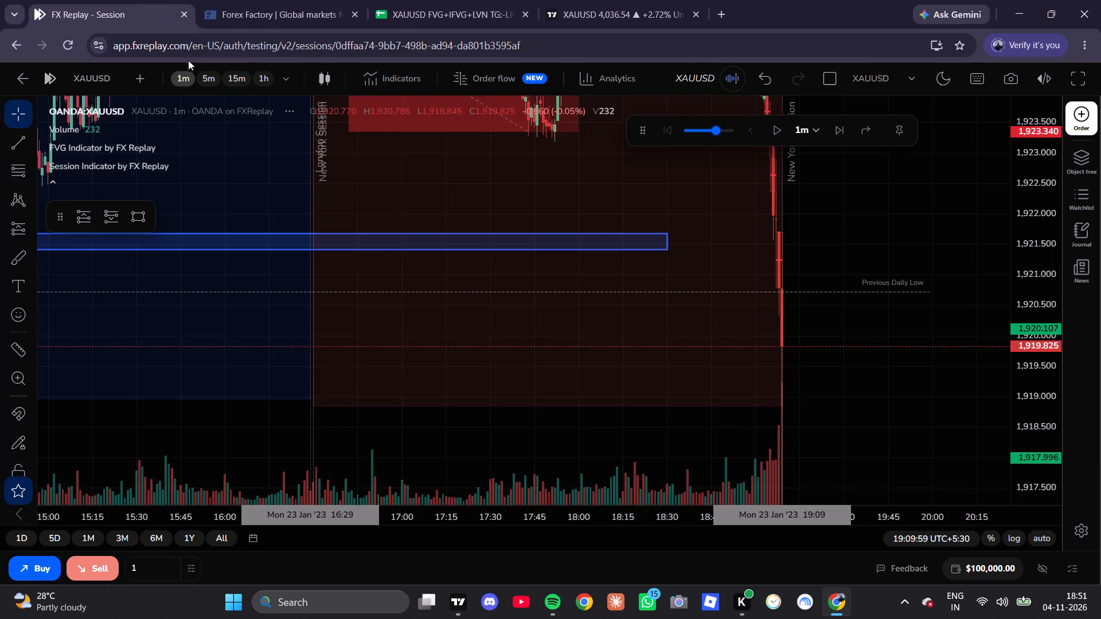
Lower the long position's target to 1,927.865, at the New York session high.
scroll(591, 408, "down", 13)
left_click_drag(823, 234, 835, 497)
scroll(794, 402, "down", 2)
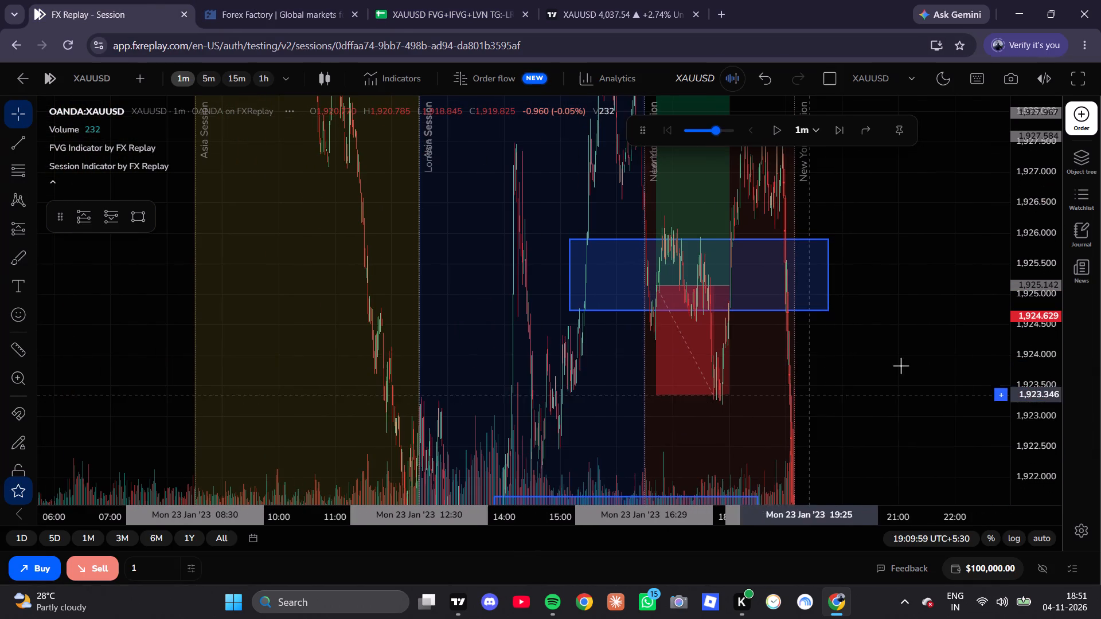
scroll(1019, 384, "down", 11)
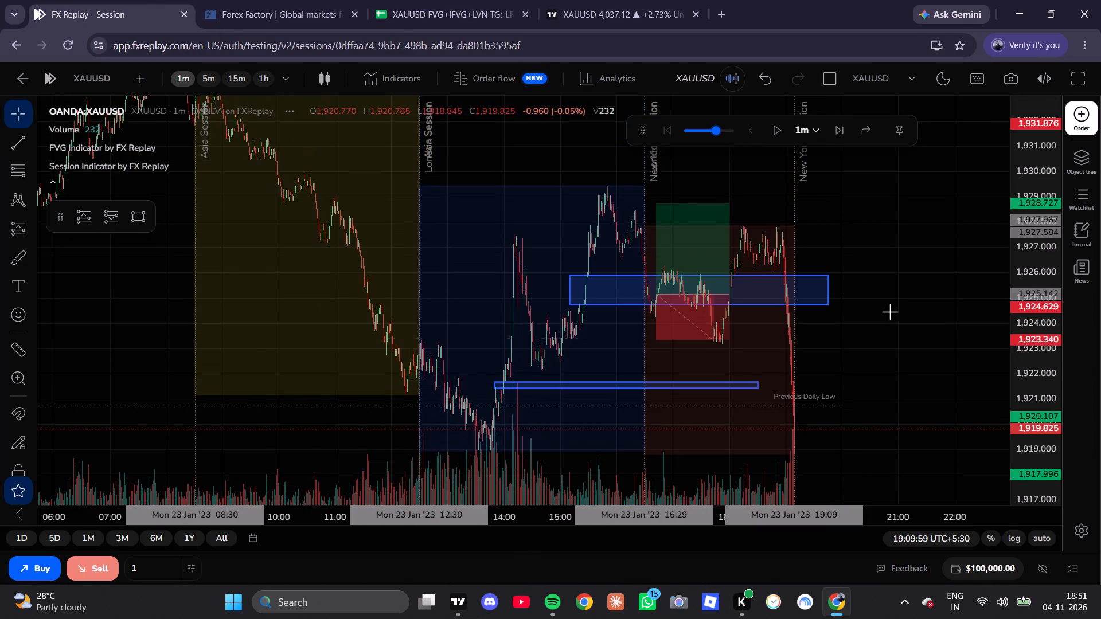
left_click_drag(694, 203, 695, 222)
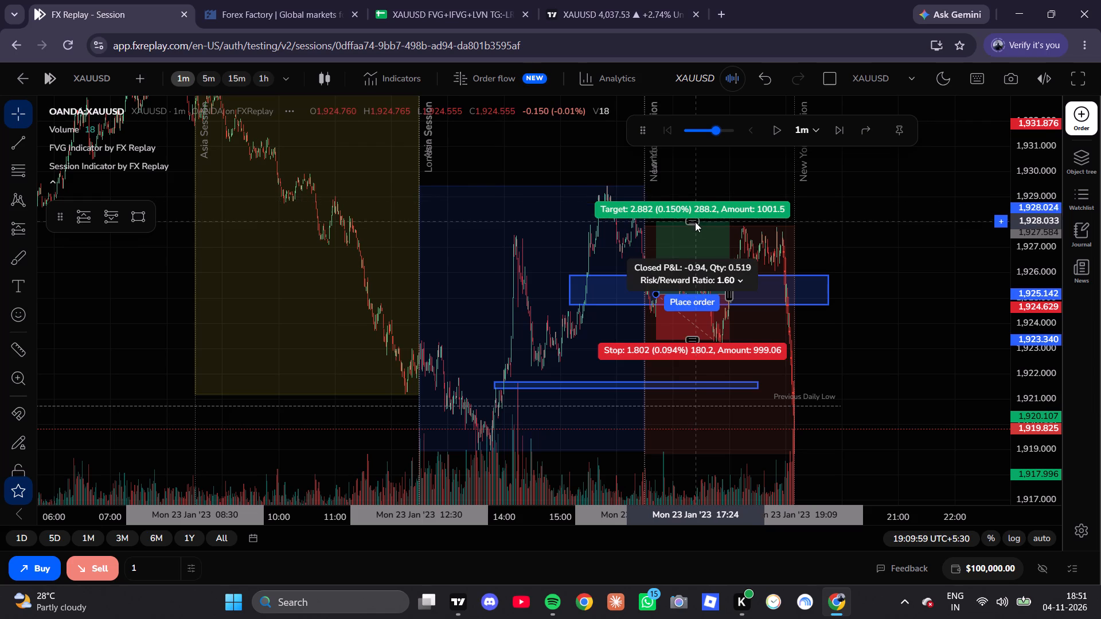
left_click_drag(695, 222, 695, 226)
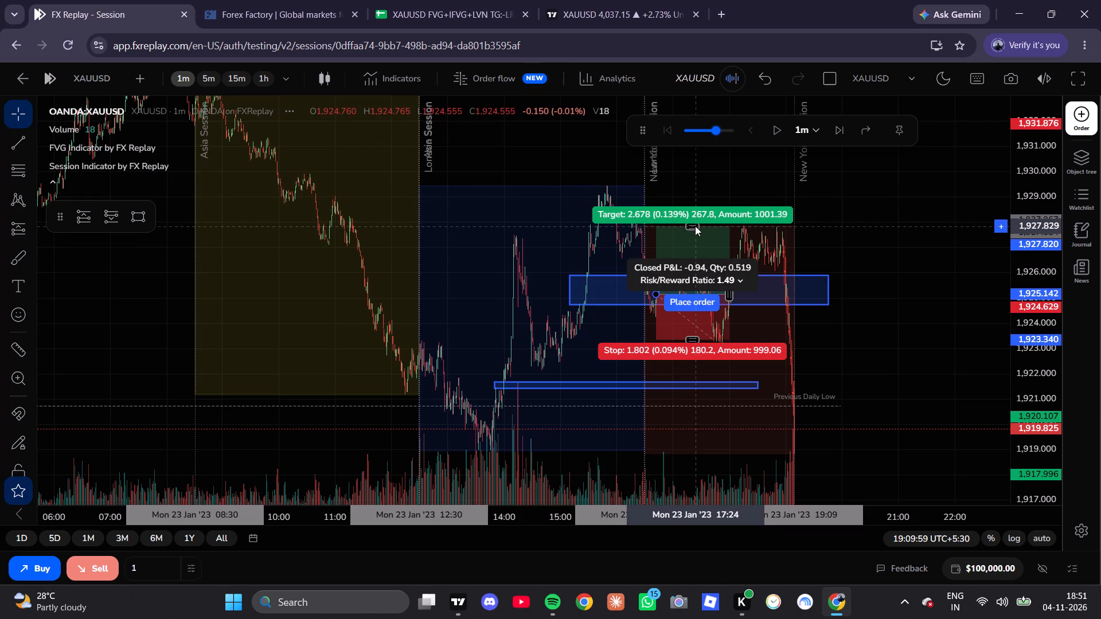
left_click_drag(695, 226, 691, 225)
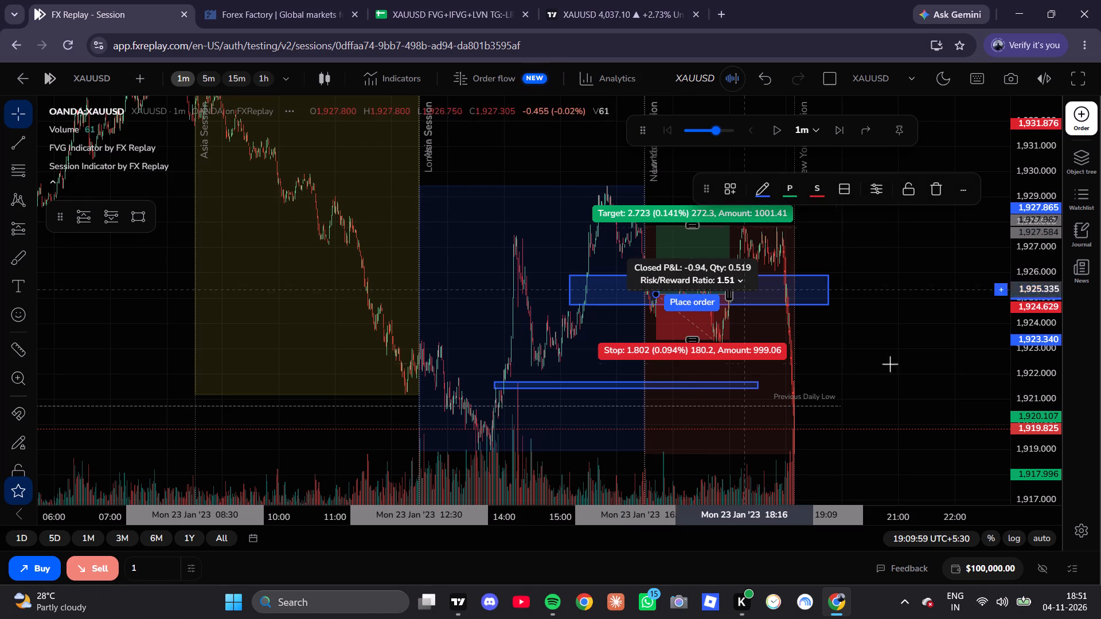
left_click(904, 241)
Review the long position against the session price action on the chart and look over the backtest spreadsheet.
left_click_drag(904, 242, 910, 275)
scroll(1049, 268, "up", 8)
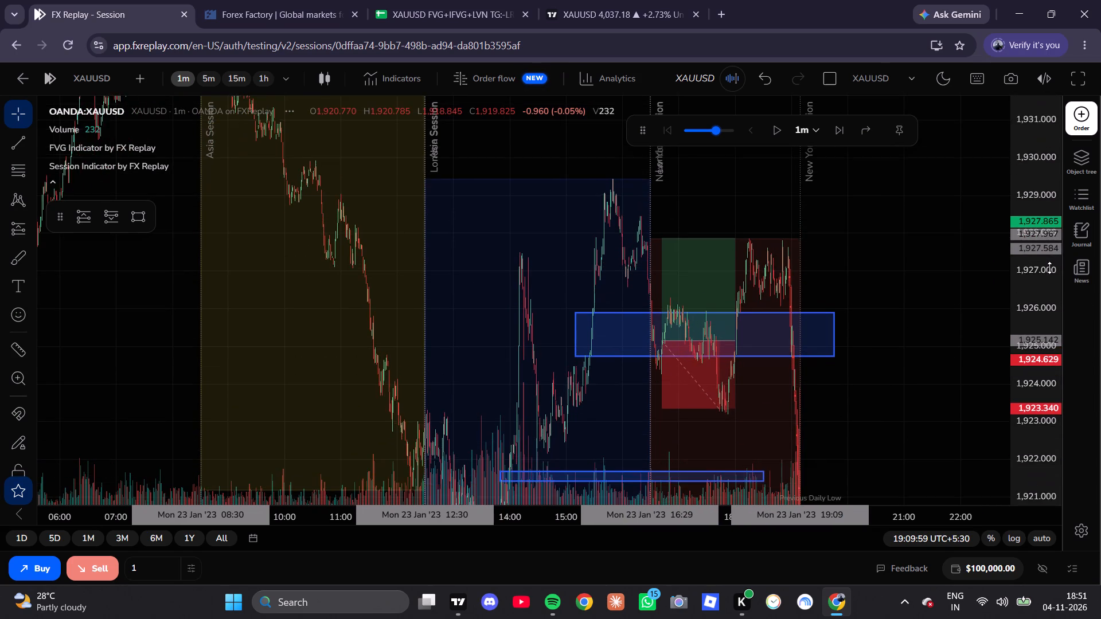
scroll(1049, 268, "up", 12)
left_click(431, 0)
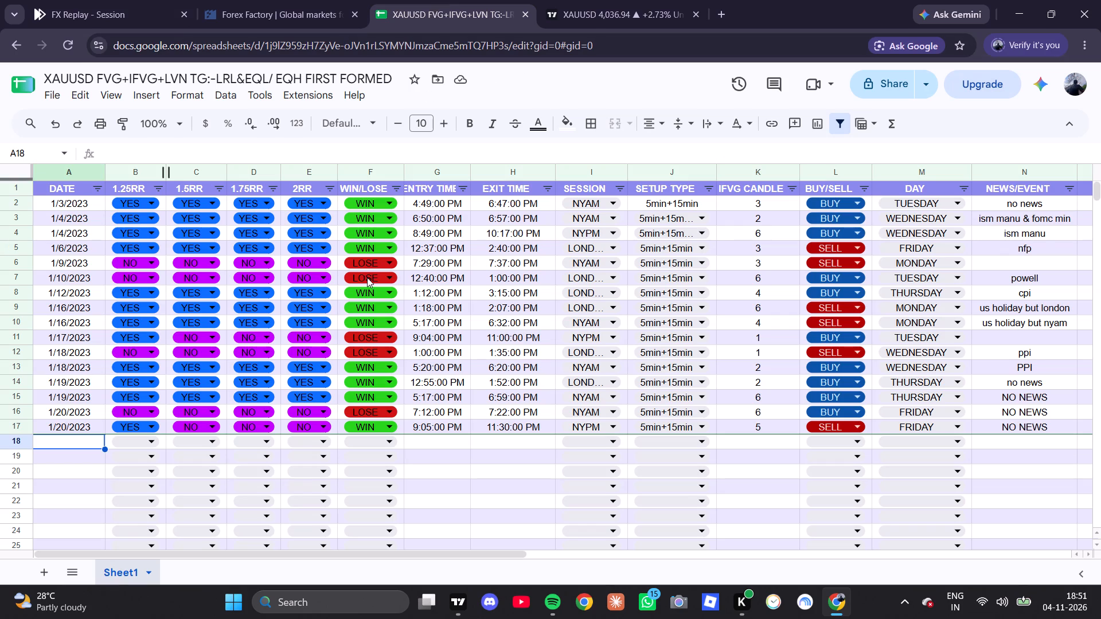
left_click(142, 0)
scroll(599, 309, "up", 2)
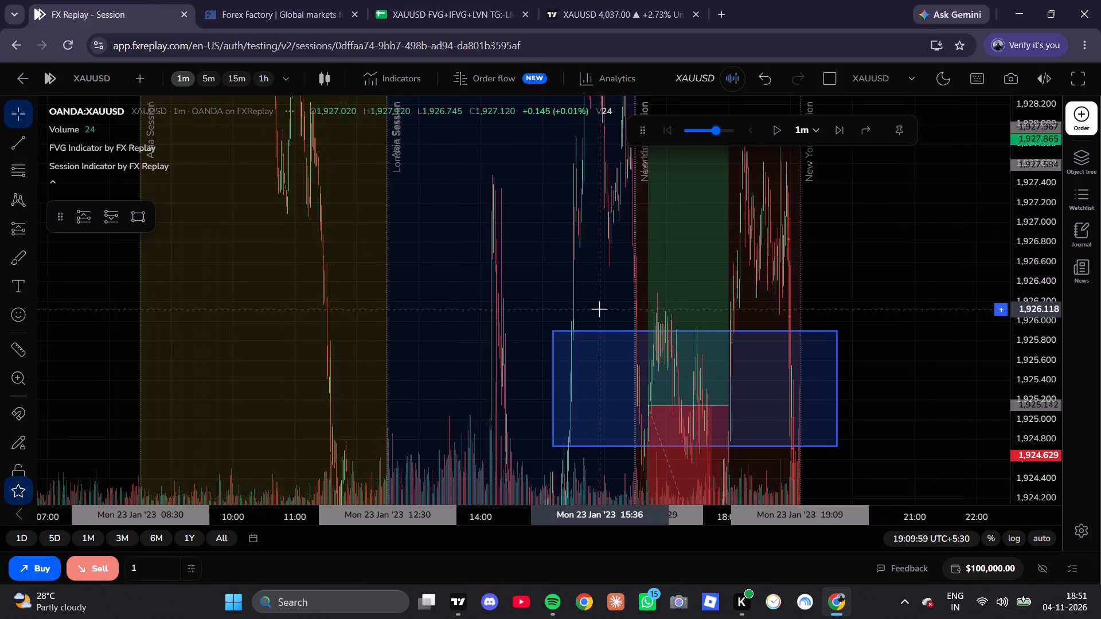
scroll(1007, 357, "down", 4)
scroll(1032, 404, "down", 4)
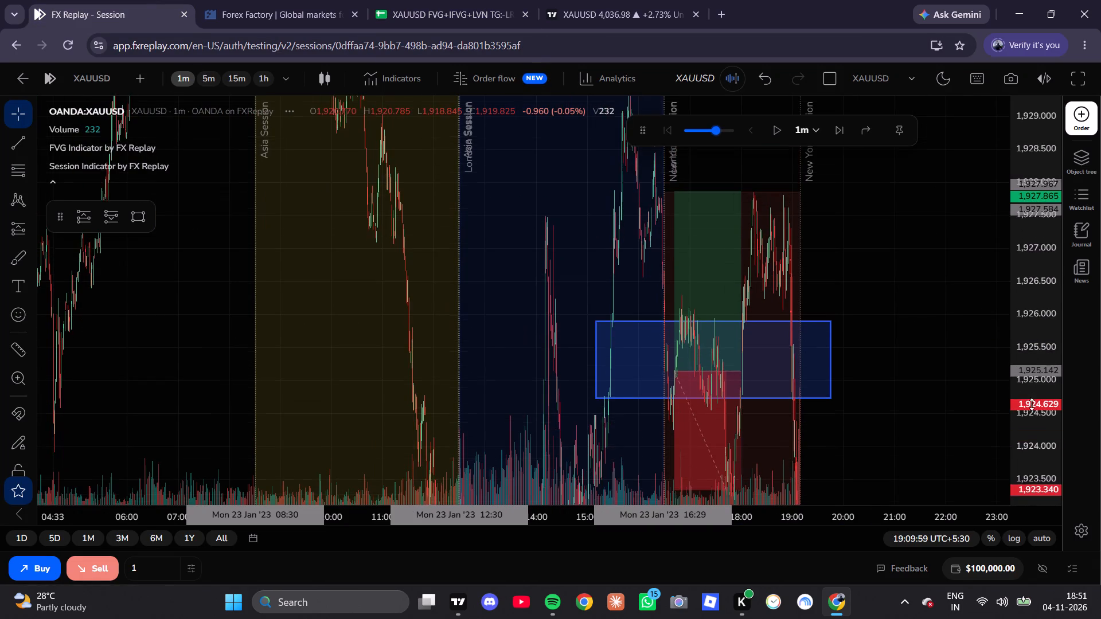
scroll(1032, 404, "down", 8)
scroll(516, 495, "up", 8)
scroll(603, 391, "up", 5)
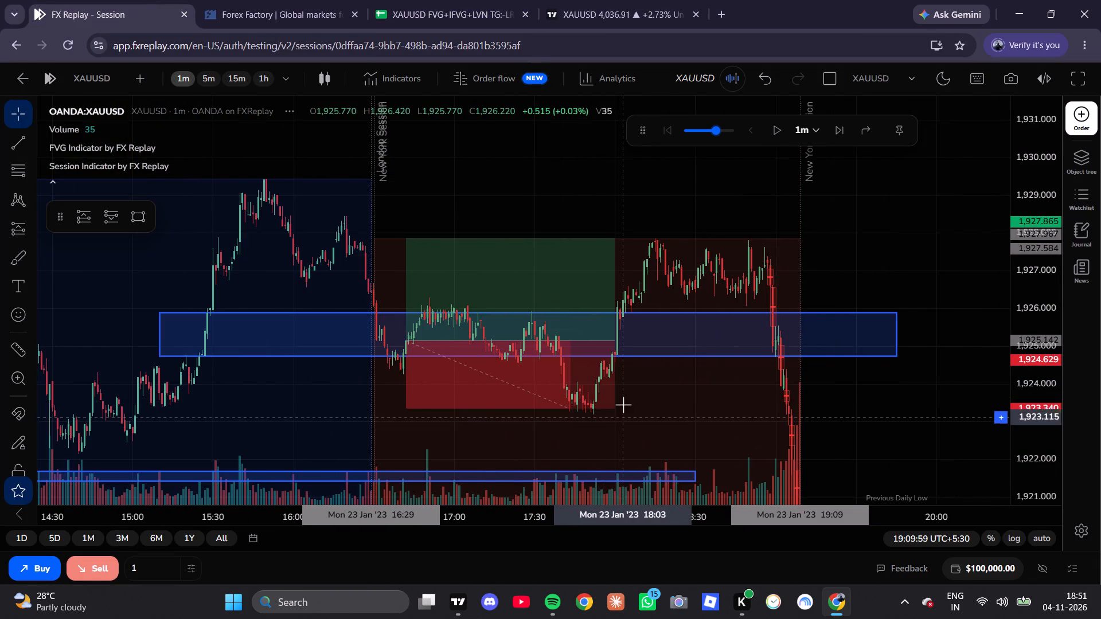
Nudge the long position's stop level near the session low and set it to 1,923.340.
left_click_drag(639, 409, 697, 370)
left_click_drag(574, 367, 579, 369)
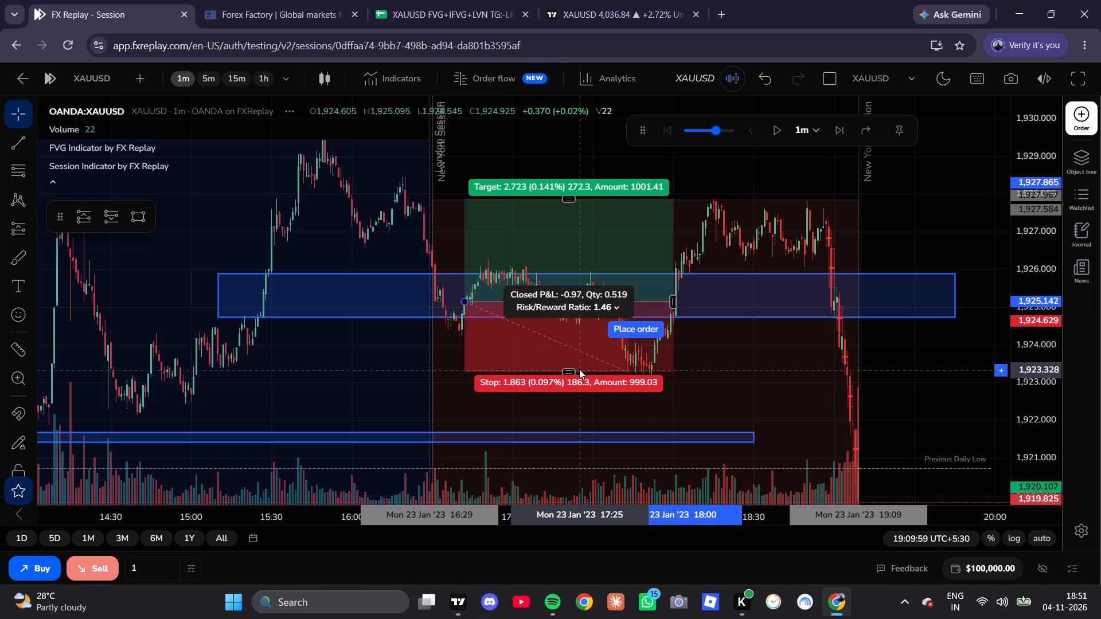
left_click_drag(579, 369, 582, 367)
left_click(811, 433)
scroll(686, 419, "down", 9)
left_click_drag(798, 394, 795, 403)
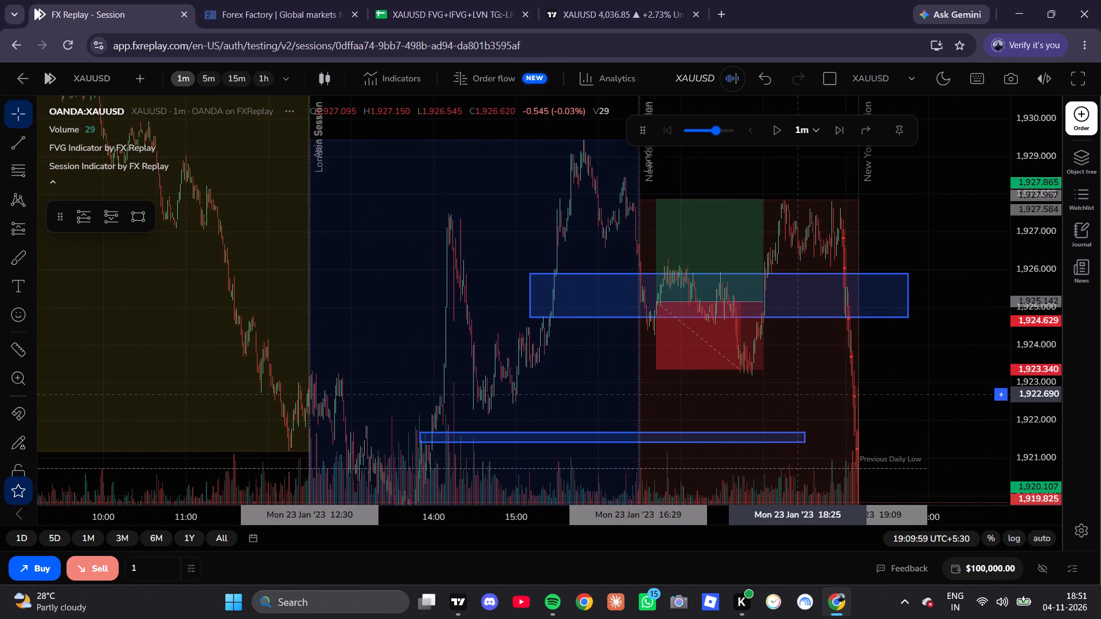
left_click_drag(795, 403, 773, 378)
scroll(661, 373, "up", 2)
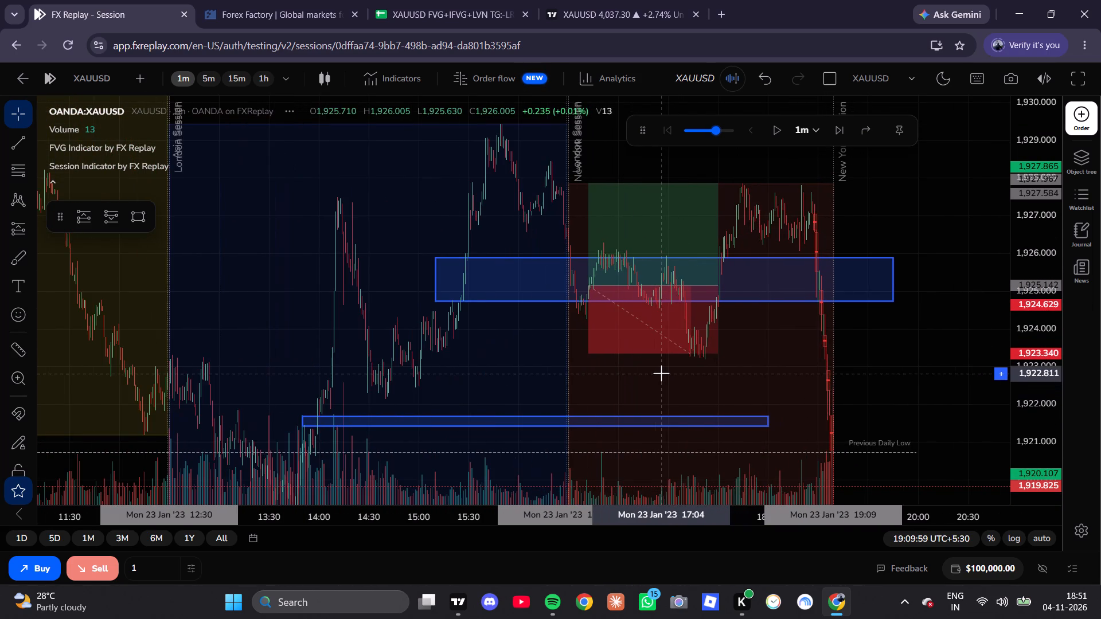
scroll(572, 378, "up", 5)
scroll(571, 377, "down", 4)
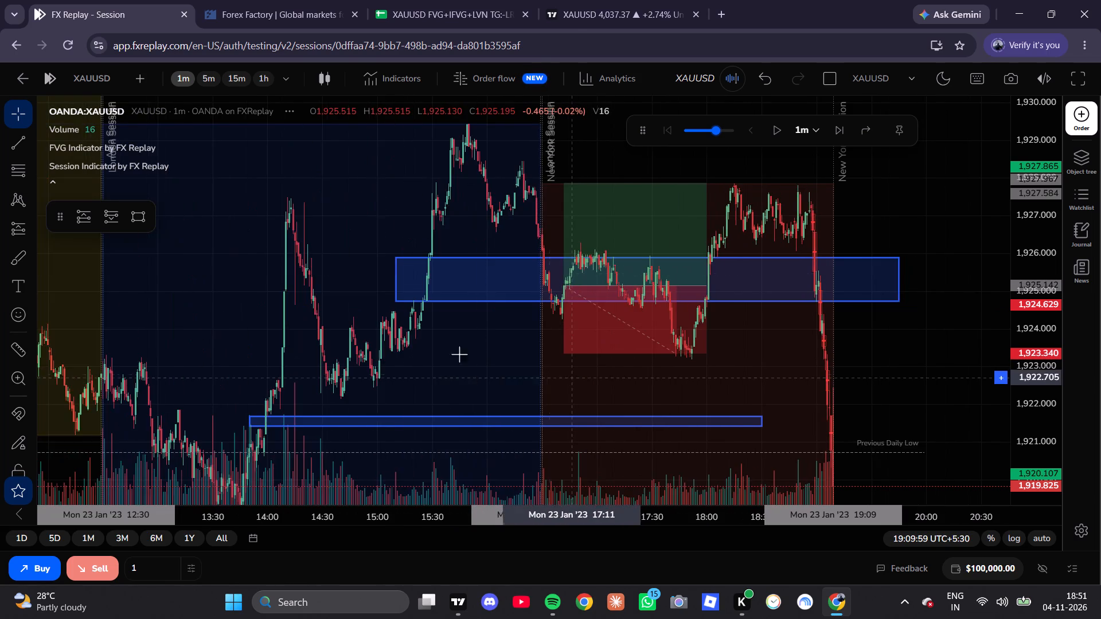
Switch to the Google Sheets backtest log and enter the date 1/23/2023 in row 18.
left_click(441, 0)
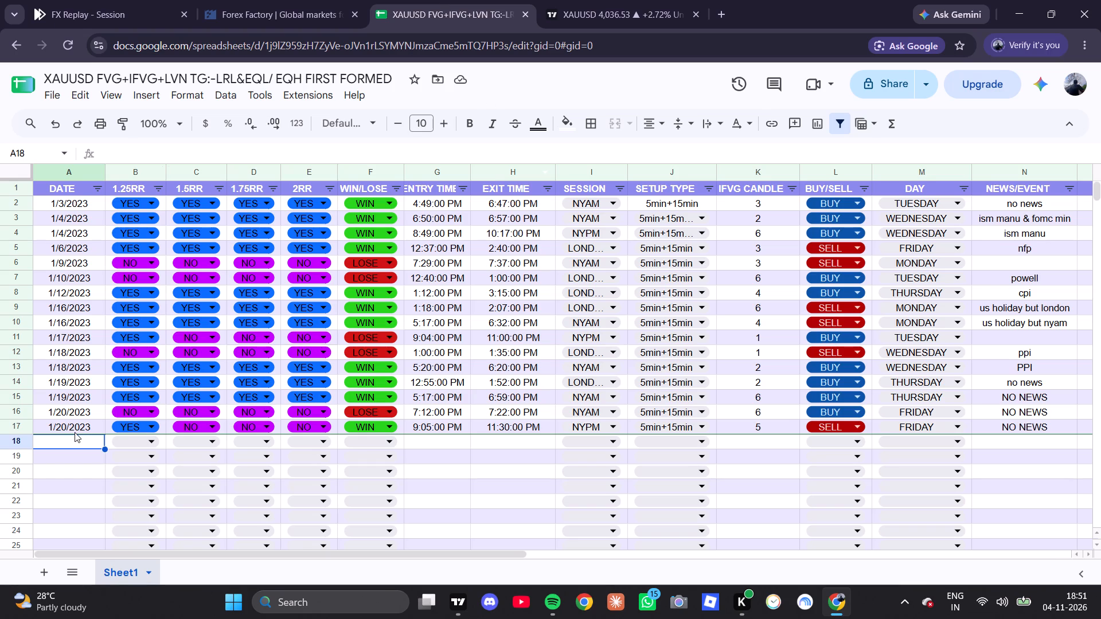
type("1/23/")
type("2023")
Record row 18 as LOSE, with NO for 1.25RR, 1.5RR, 1.75RR and 2RR.
left_click(132, 446)
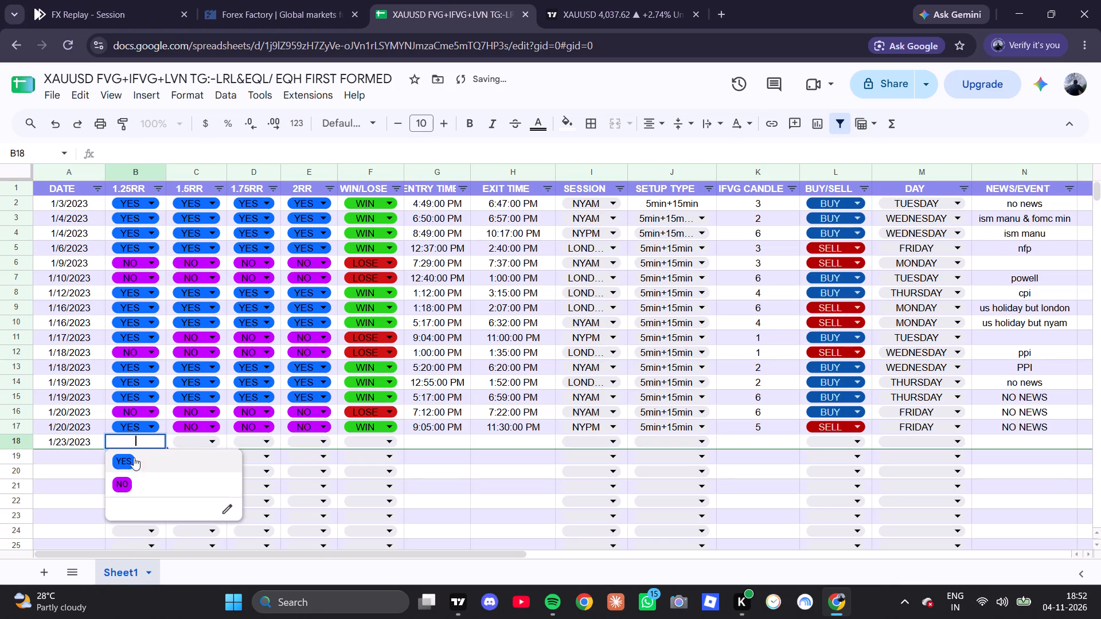
left_click(128, 475)
left_click(360, 440)
left_click(361, 479)
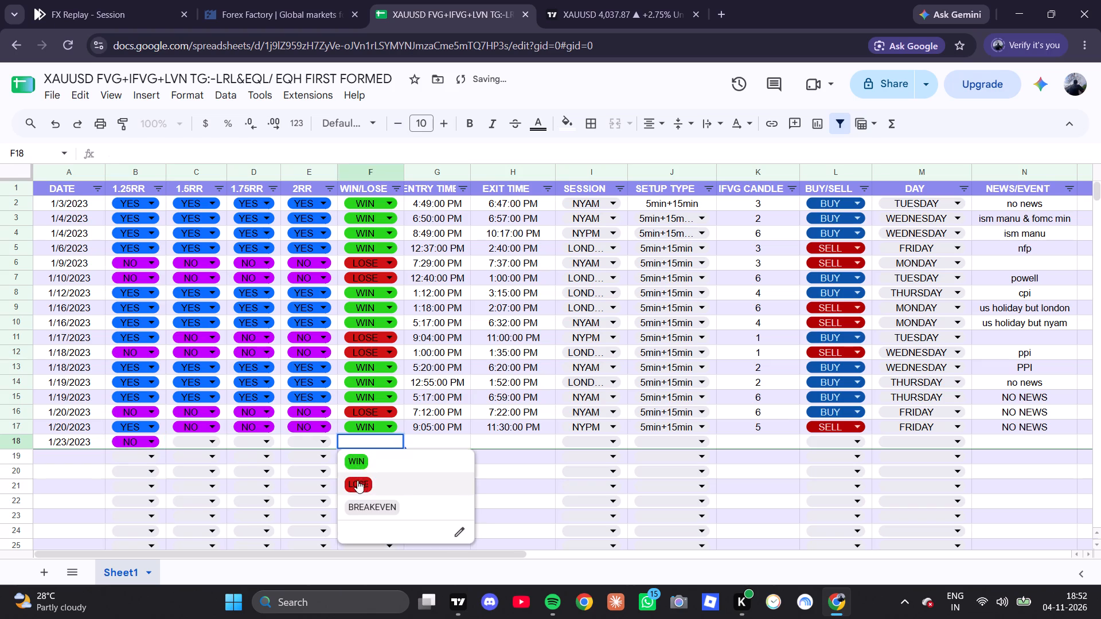
left_click(208, 445)
left_click(208, 476)
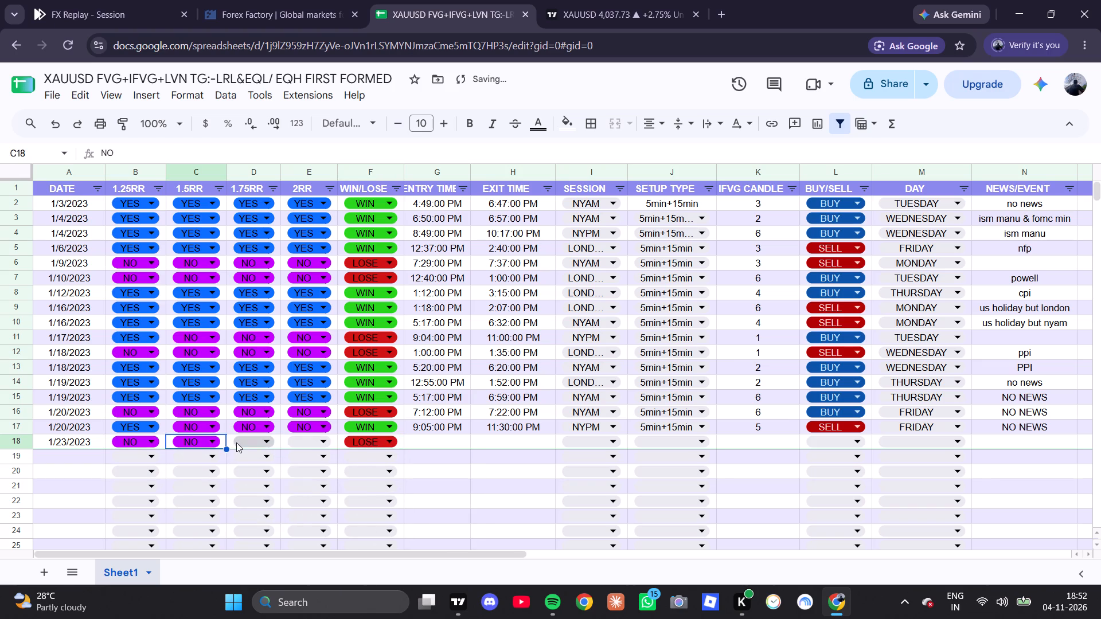
left_click(237, 442)
left_click(242, 478)
left_click(303, 448)
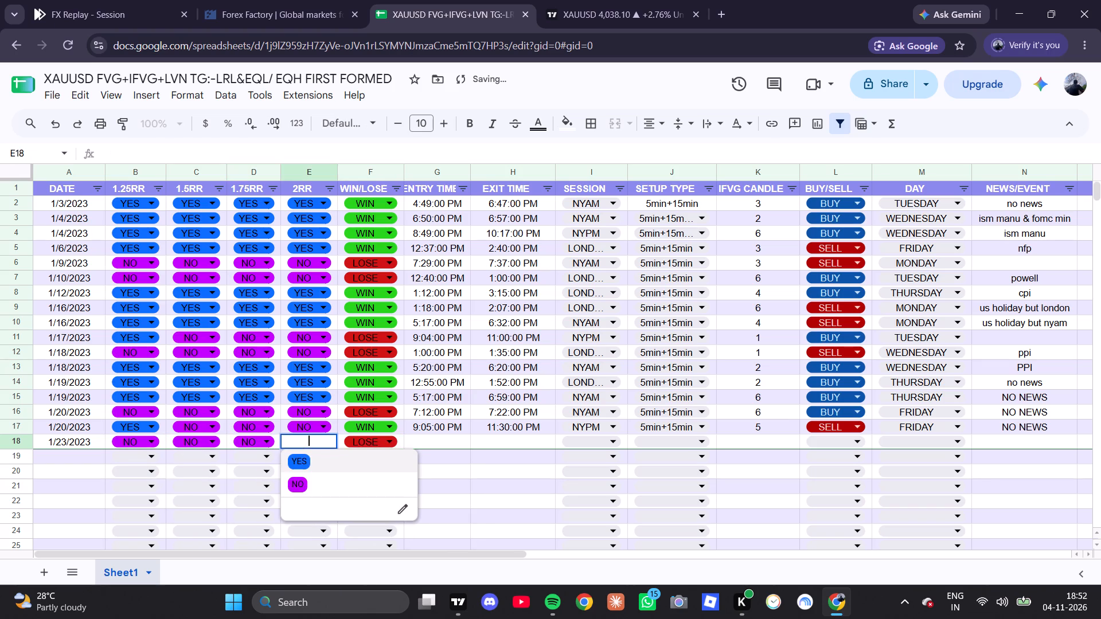
left_click(311, 477)
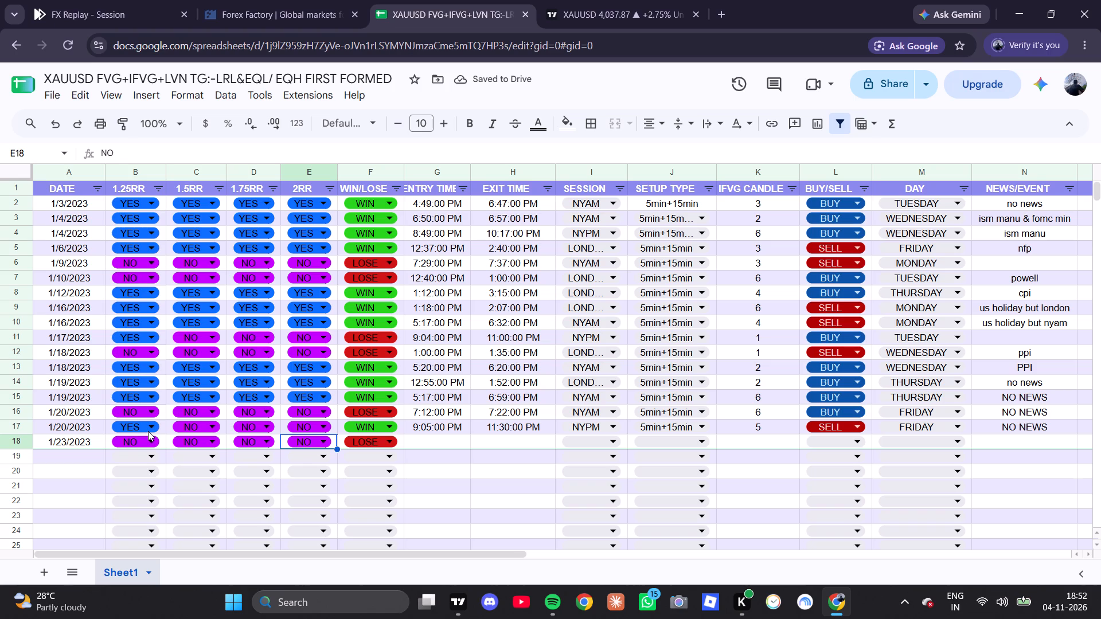
Check the long position's entry time on the FX Replay chart and enter 16:43 as row 18's entry time.
left_click(440, 439)
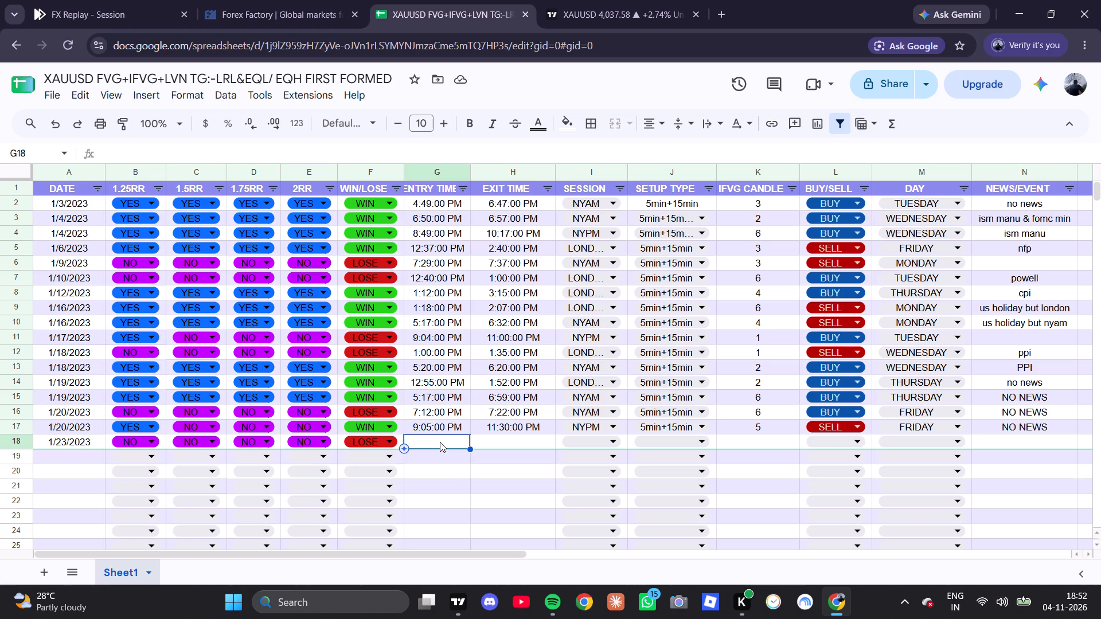
left_click(111, 0)
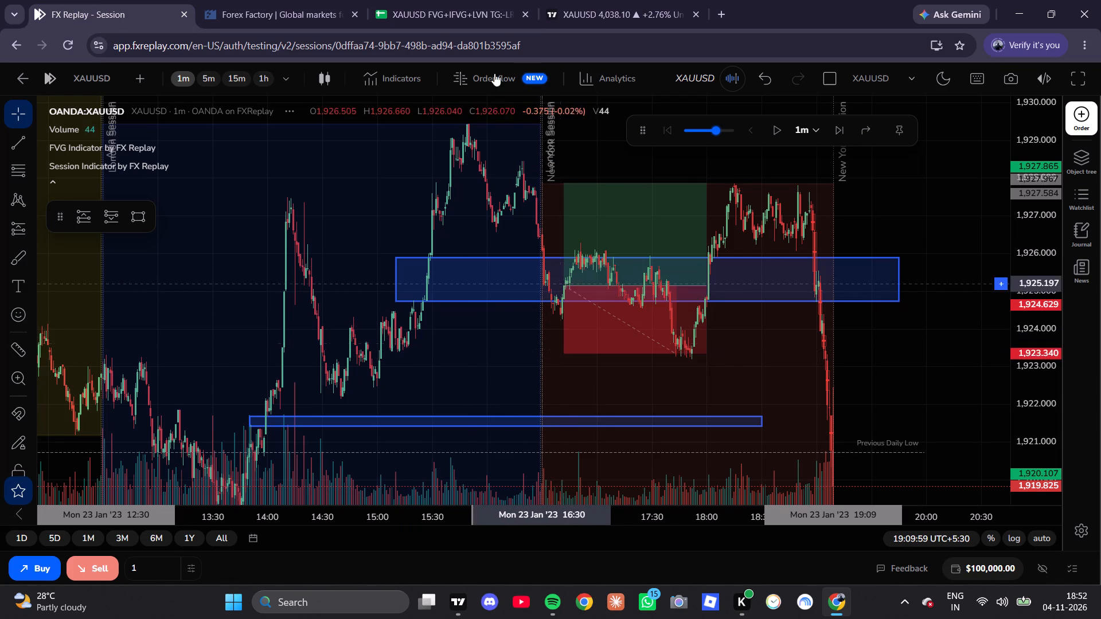
left_click(472, 0)
type("16")
key("shift+colon")
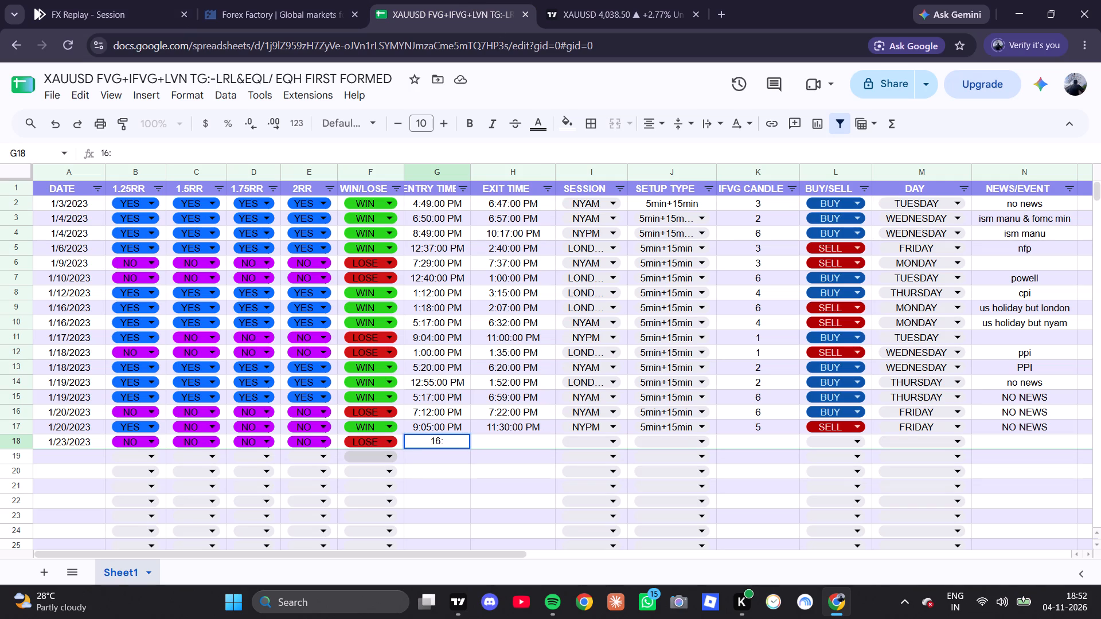
type("43")
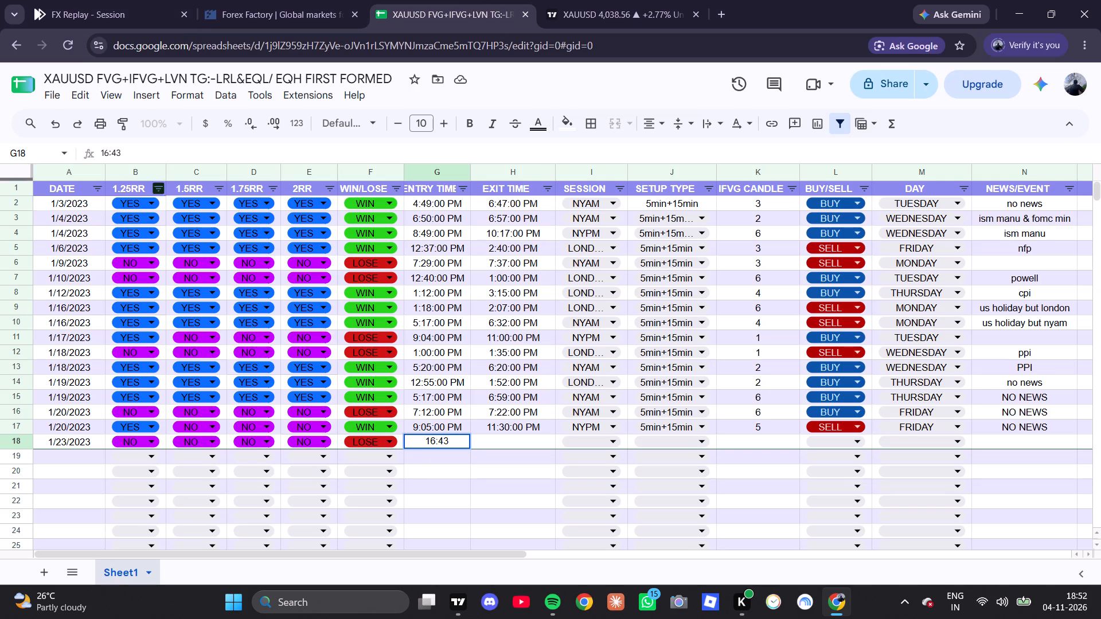
Check the long position's exit time on the FX Replay chart and enter 17:43 as row 18's exit time in the log.
left_click(97, 0)
scroll(639, 379, "up", 2)
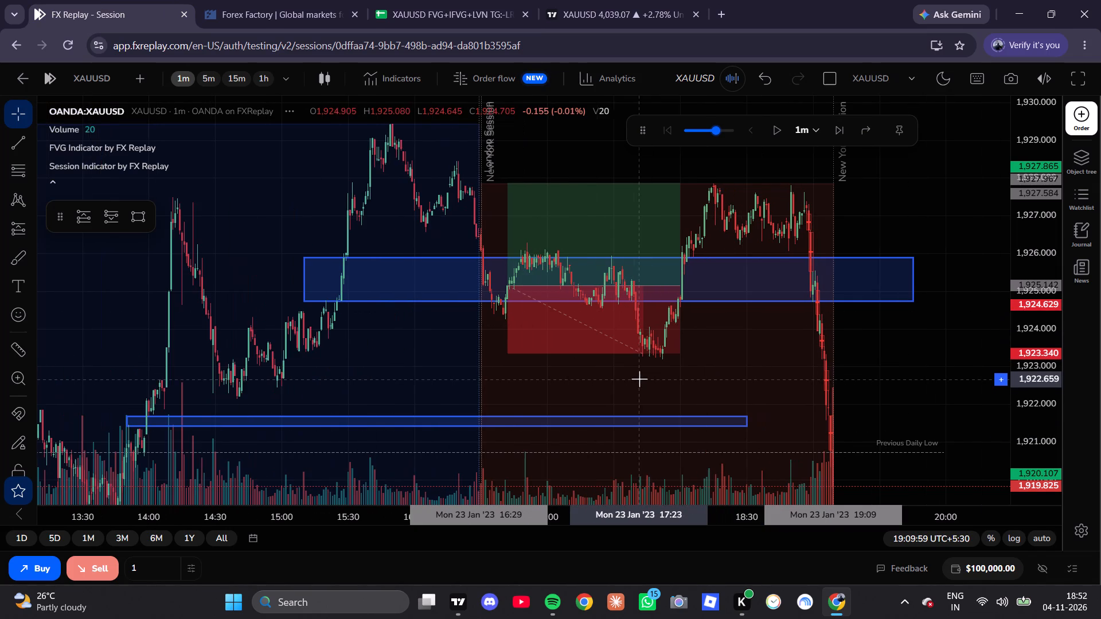
left_click(432, 10)
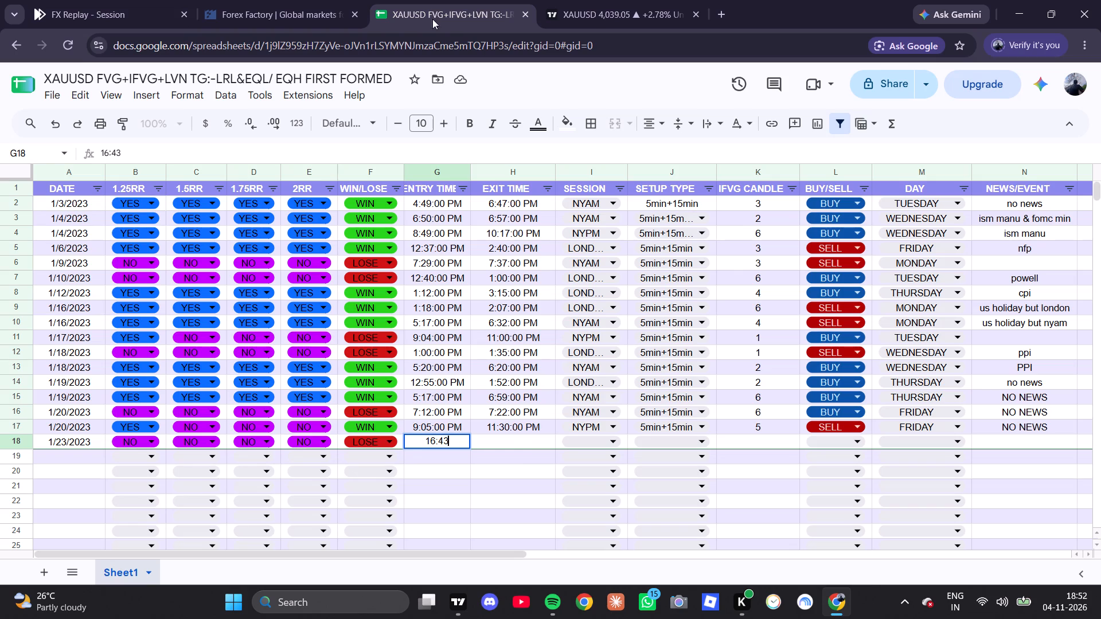
left_click(516, 444)
type("15")
key("BackSpace")
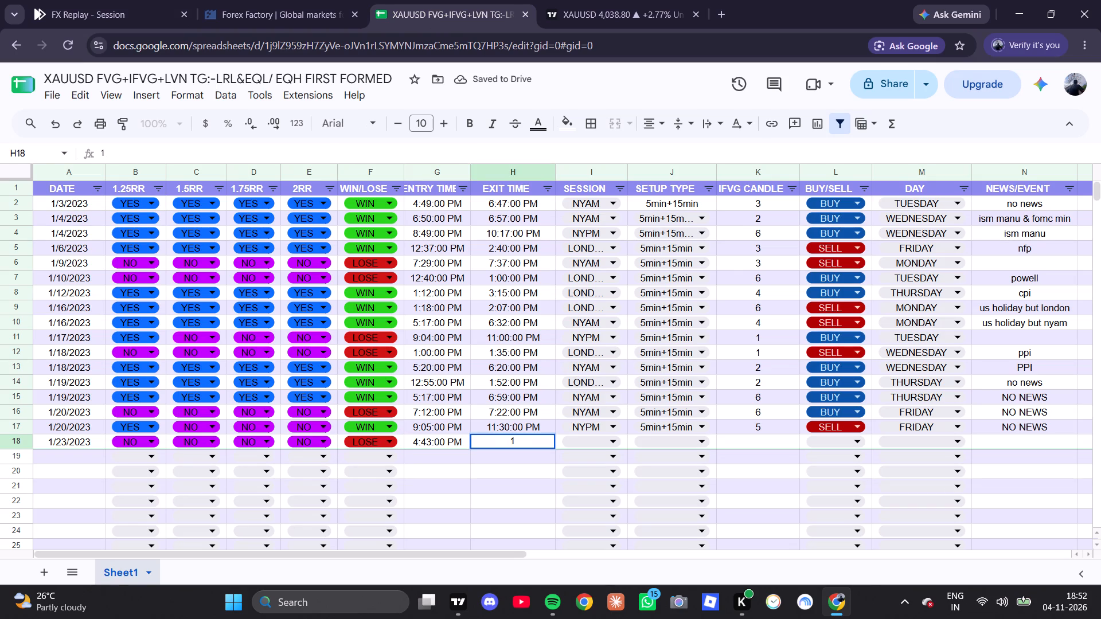
type("7Z")
key("BackSpace")
type(":43")
Set row 18's session to NYAM and its setup type to 5min+15min.
left_click(578, 438)
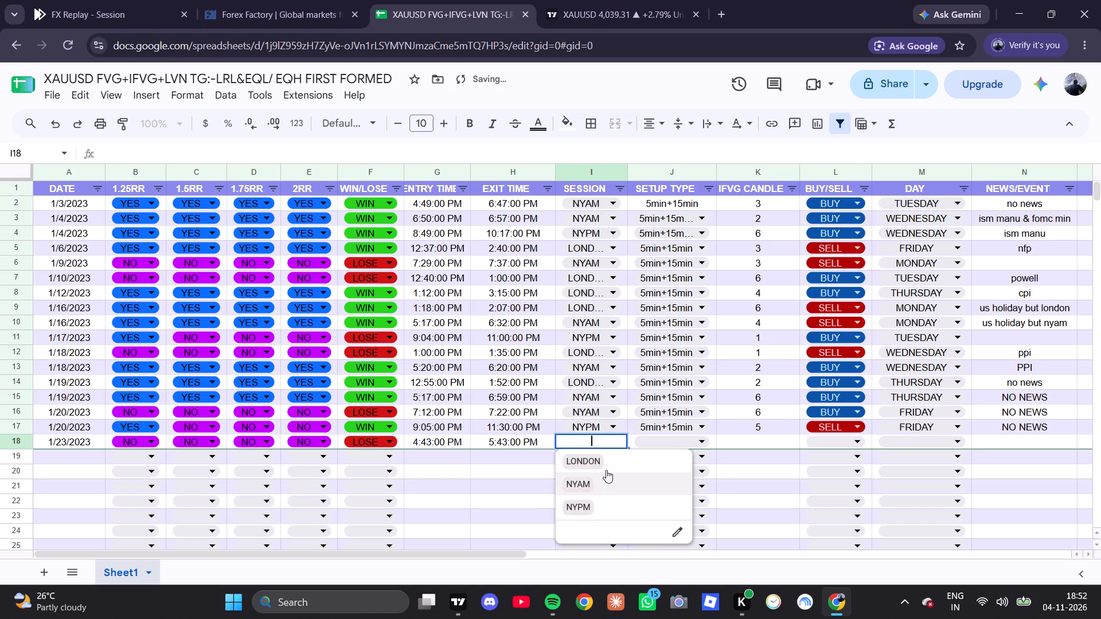
left_click(596, 487)
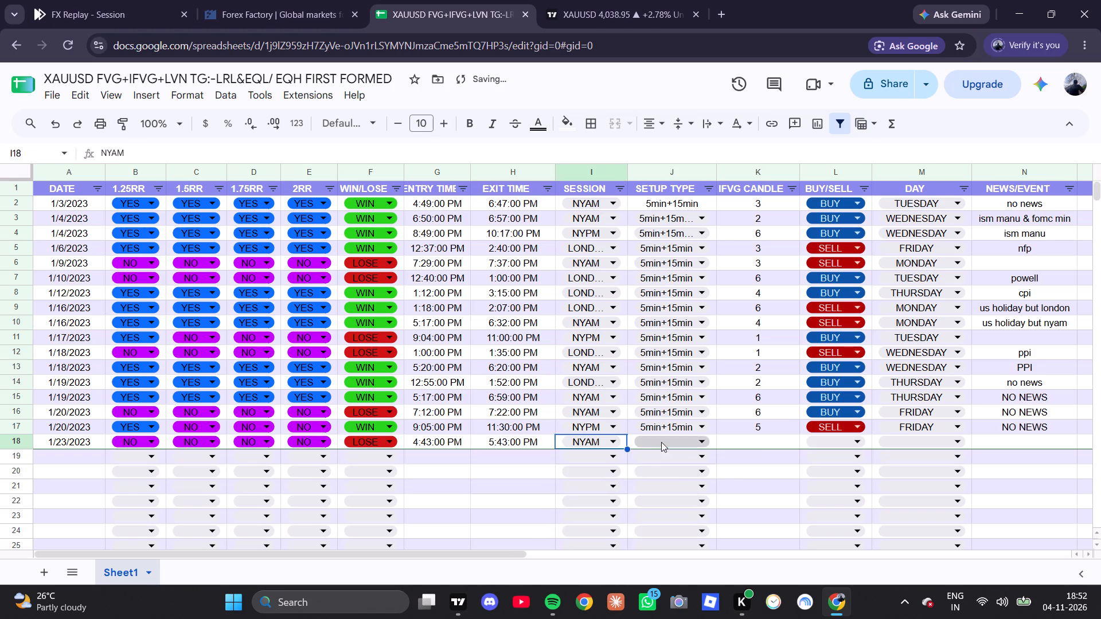
left_click(661, 442)
left_click(671, 468)
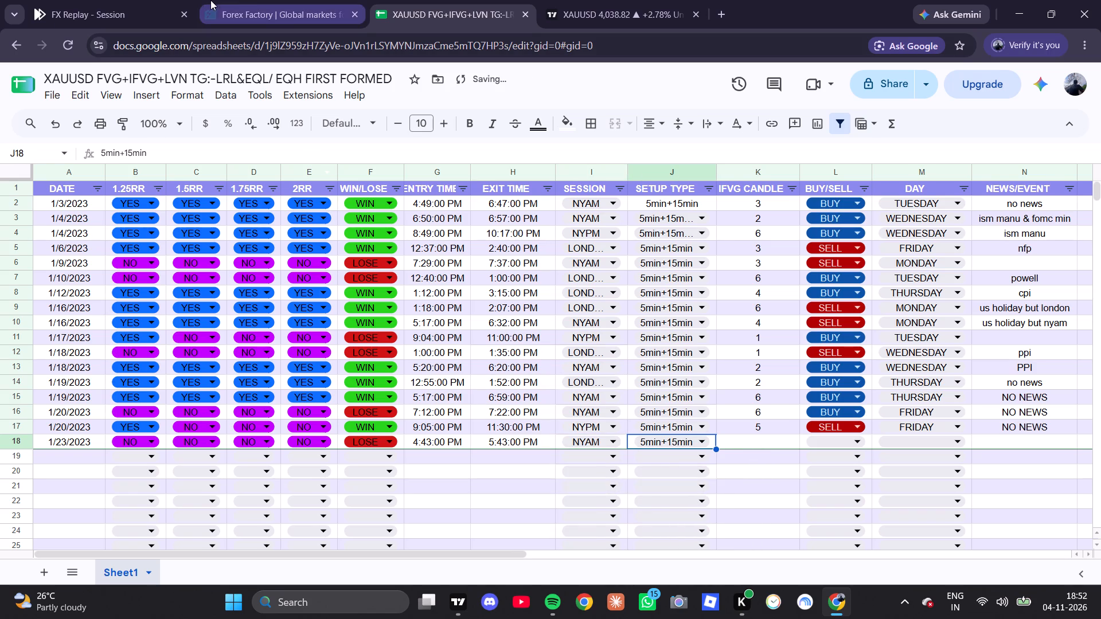
Examine the candles around the long entry on the 1-minute FX Replay chart and enter 3 as row 18's IFVG candle.
left_click(258, 0)
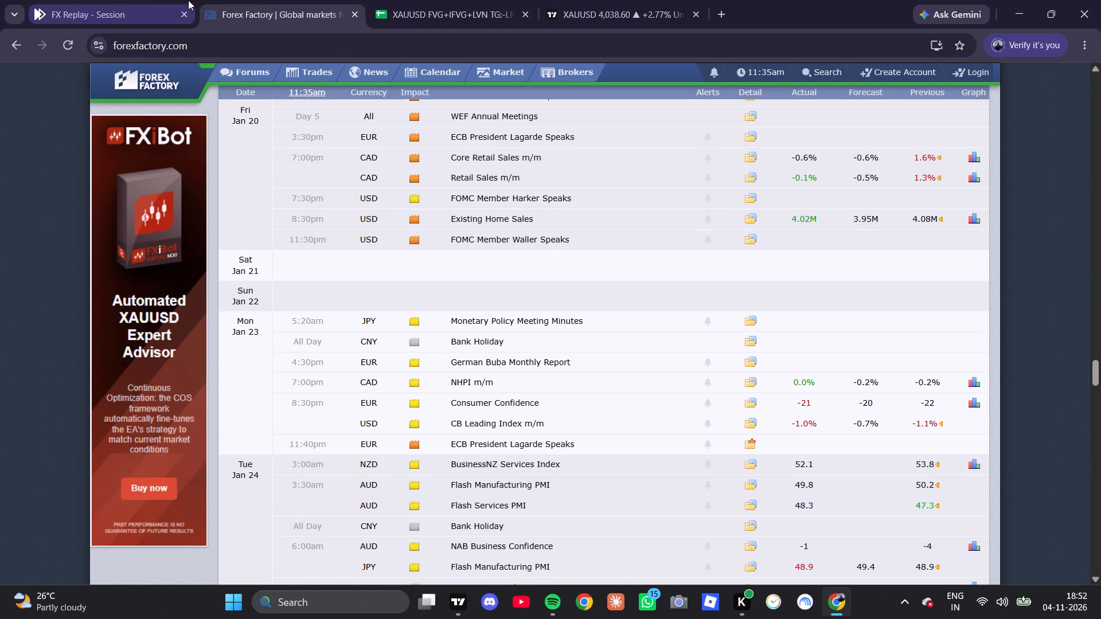
left_click(146, 0)
scroll(623, 361, "up", 3)
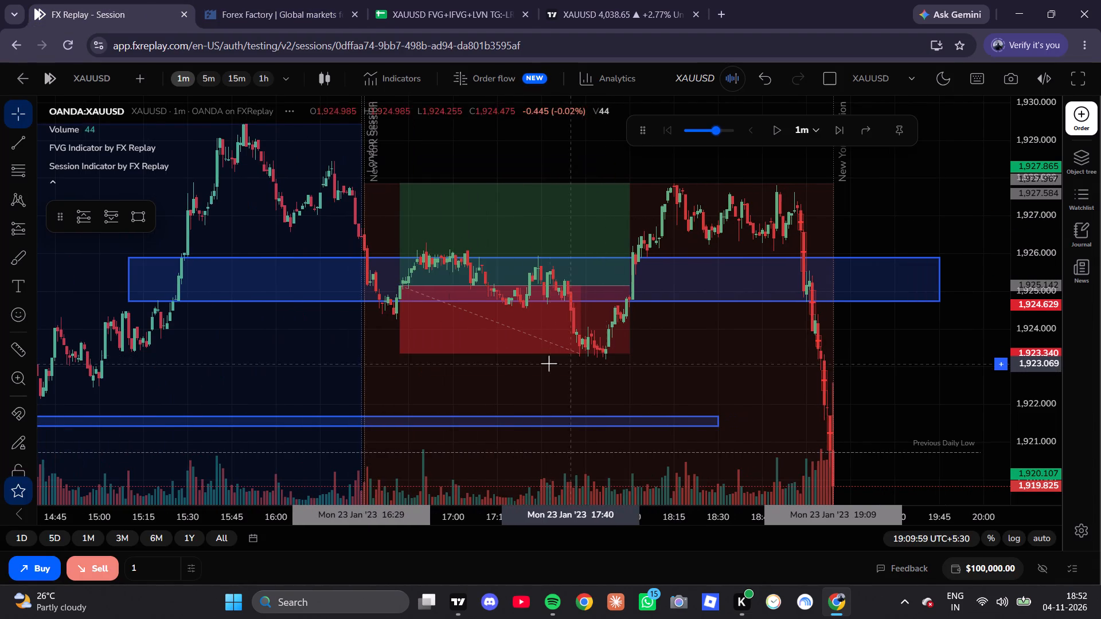
scroll(579, 372, "down", 8)
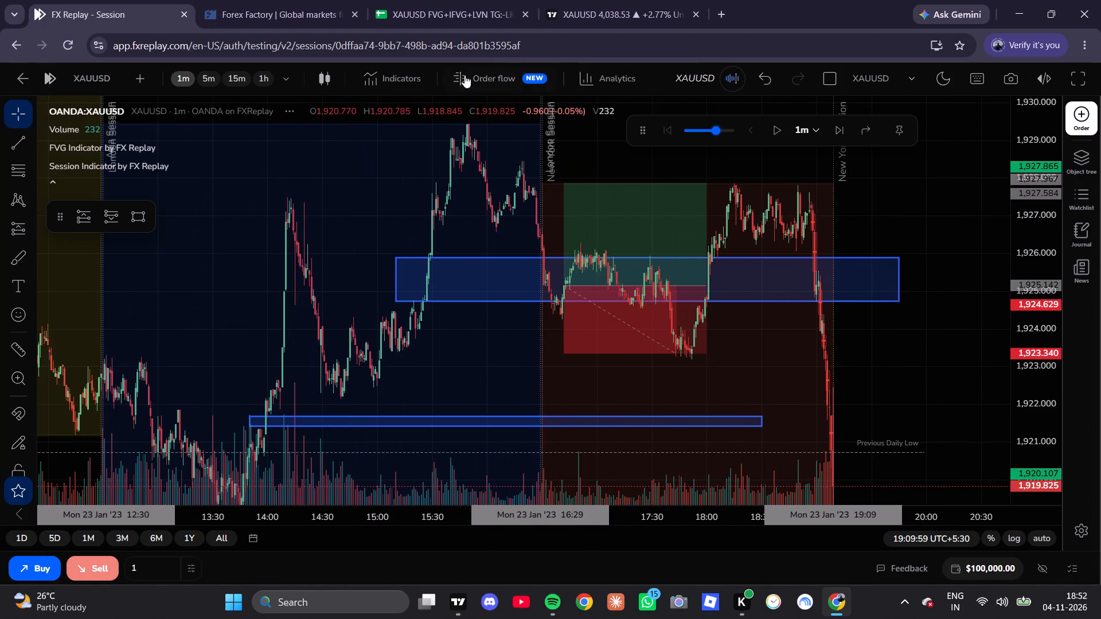
left_click(475, 23)
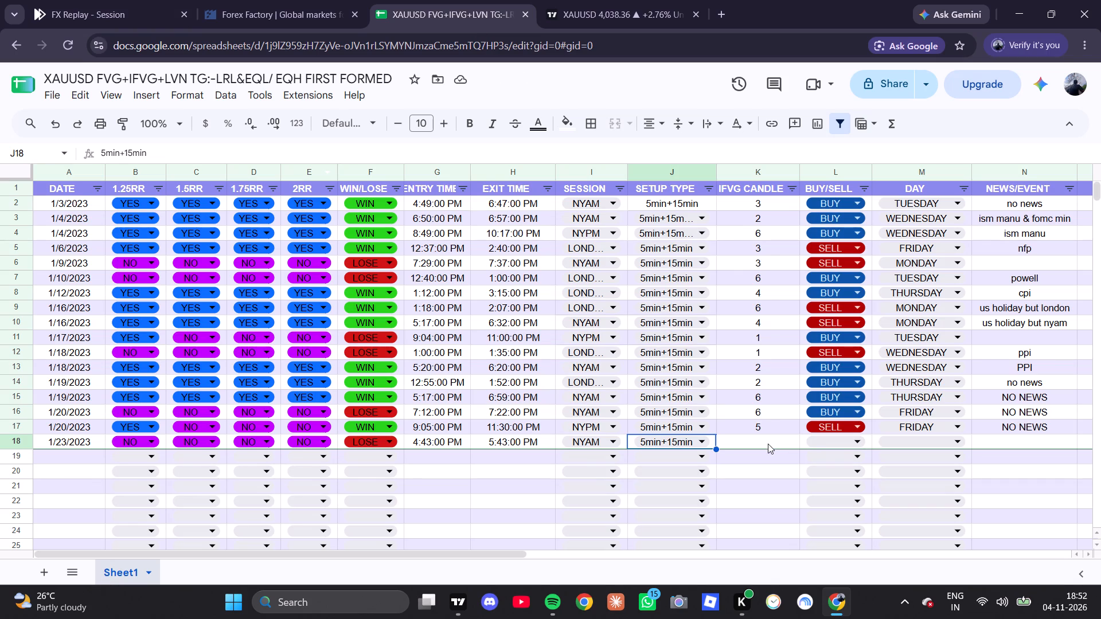
left_click(150, 0)
scroll(576, 284, "up", 2)
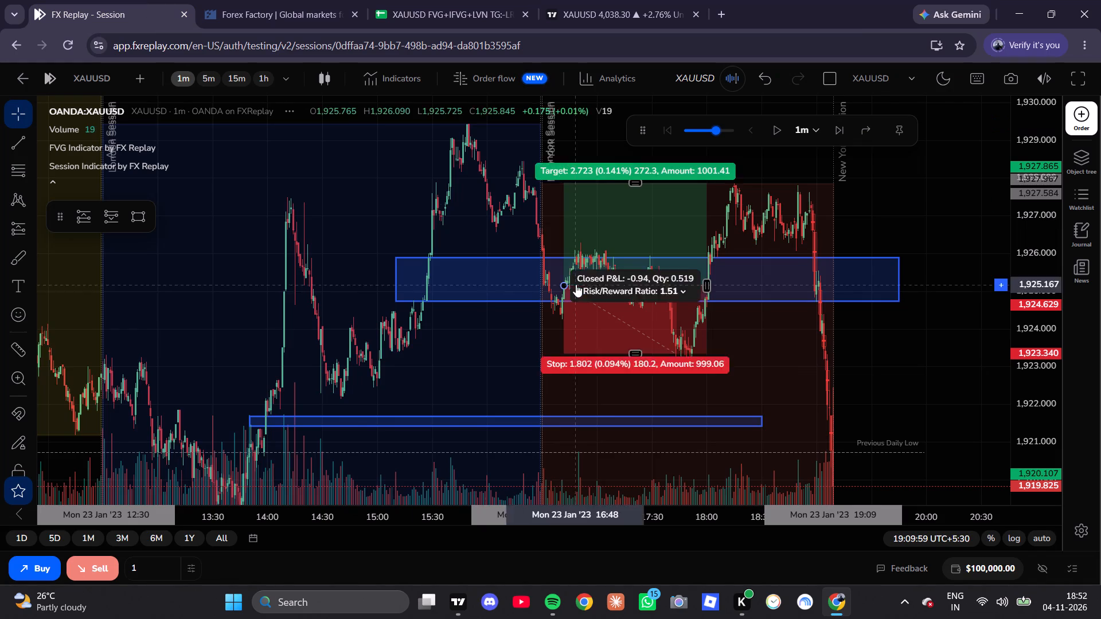
scroll(576, 284, "up", 2)
left_click_drag(534, 394, 751, 398)
scroll(1064, 313, "up", 2)
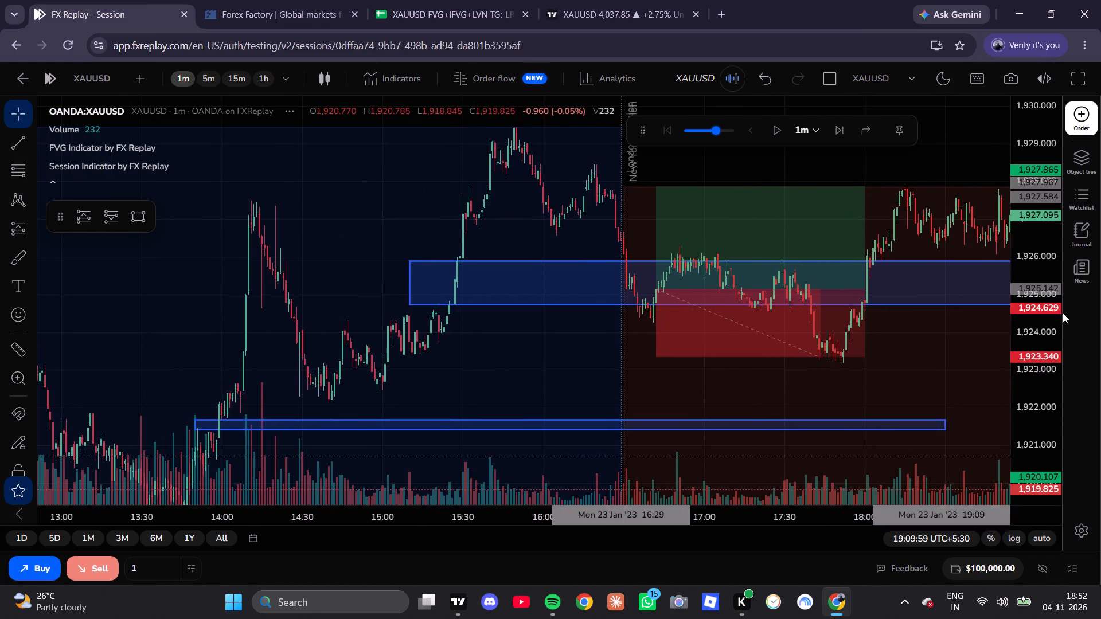
scroll(1063, 313, "up", 14)
scroll(1039, 341, "down", 1)
scroll(1039, 341, "up", 5)
scroll(542, 324, "up", 4)
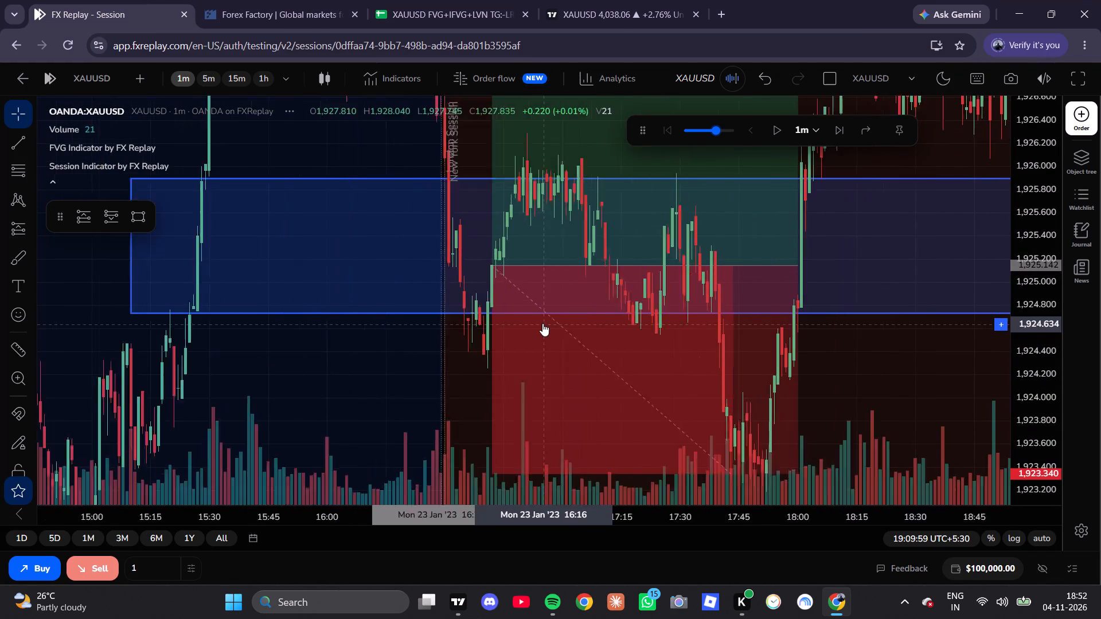
scroll(542, 323, "up", 2)
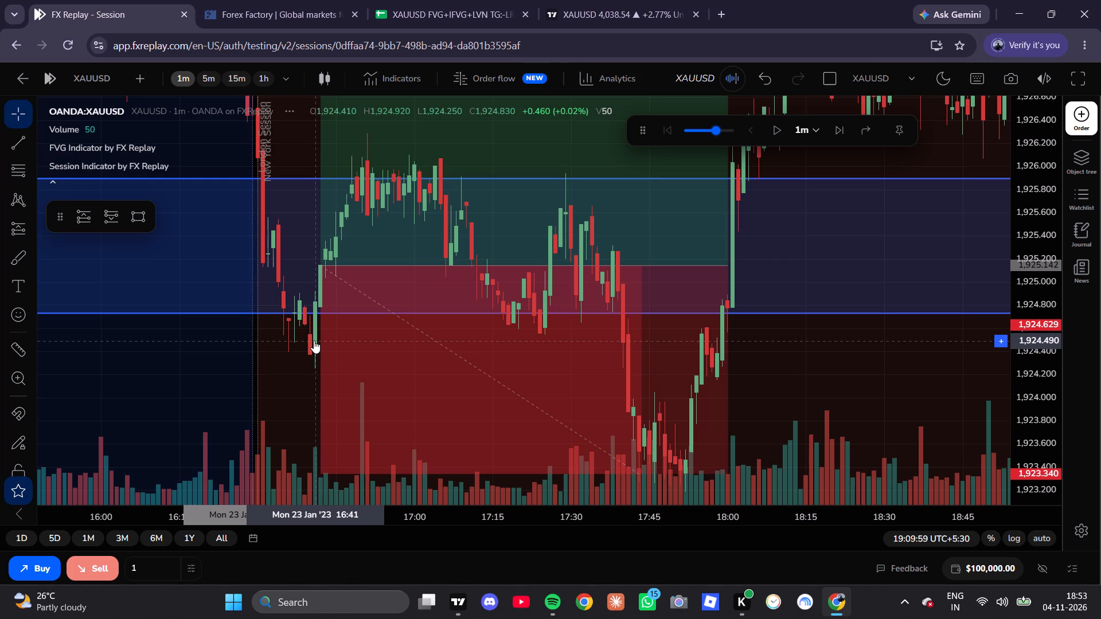
left_click(646, 0)
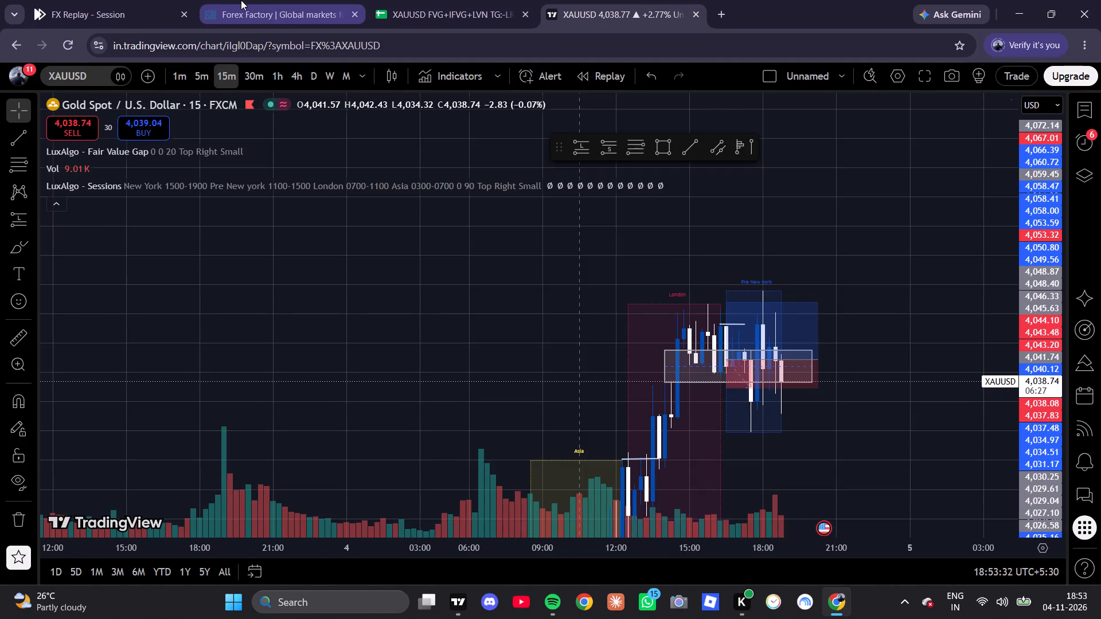
left_click(92, 0)
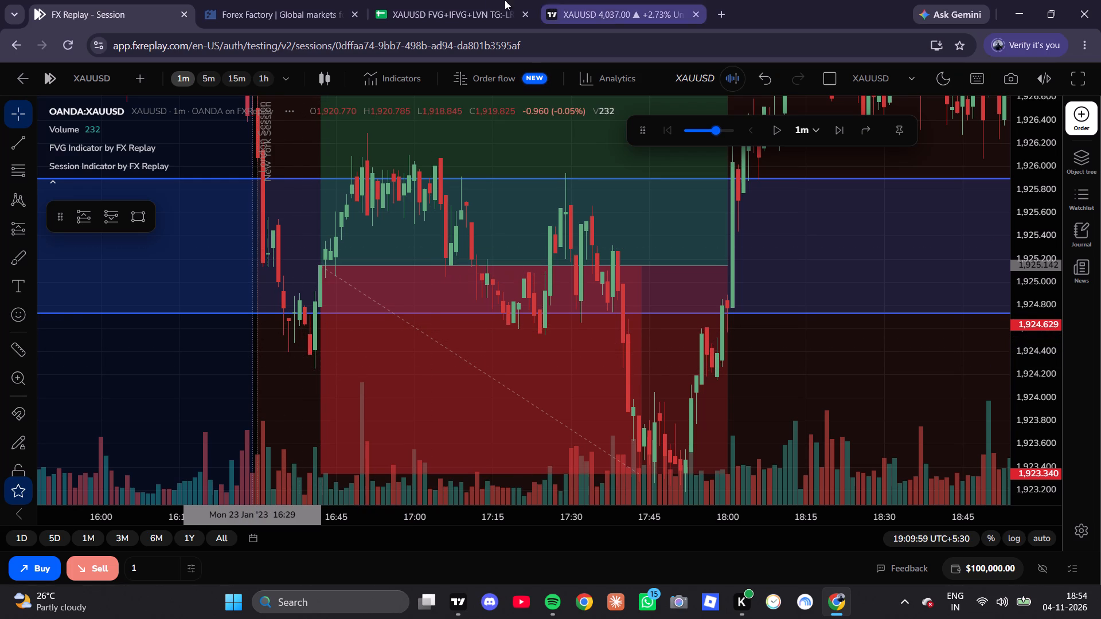
left_click(448, 0)
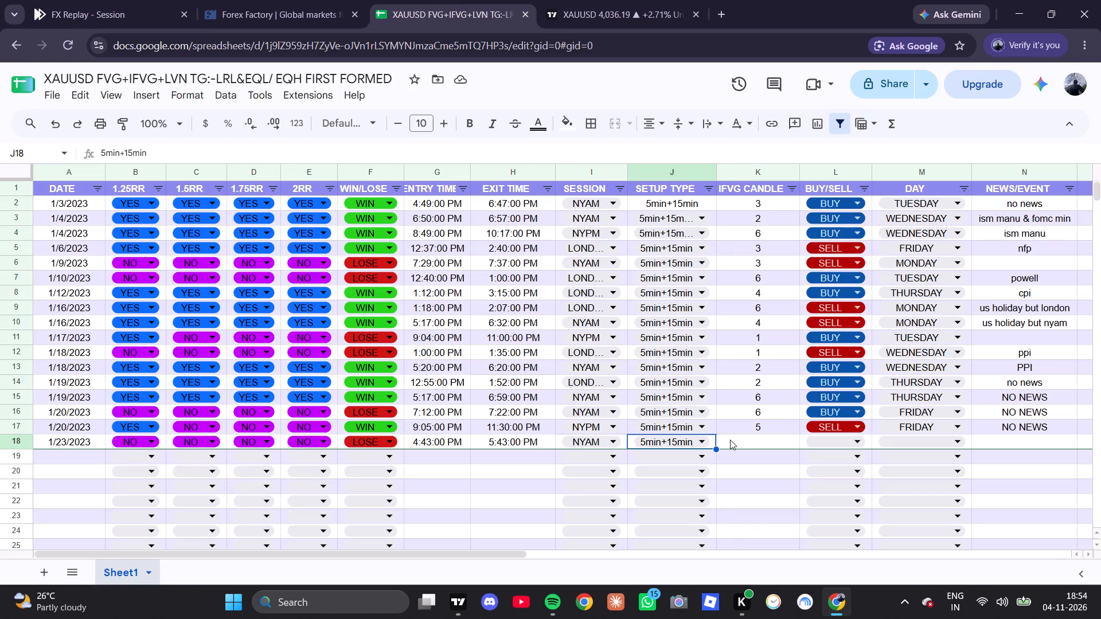
left_click(731, 438)
key("3")
Fill in row 18's trade direction as BUY, day as MONDAY and news/event as NO NEWS.
left_click(829, 443)
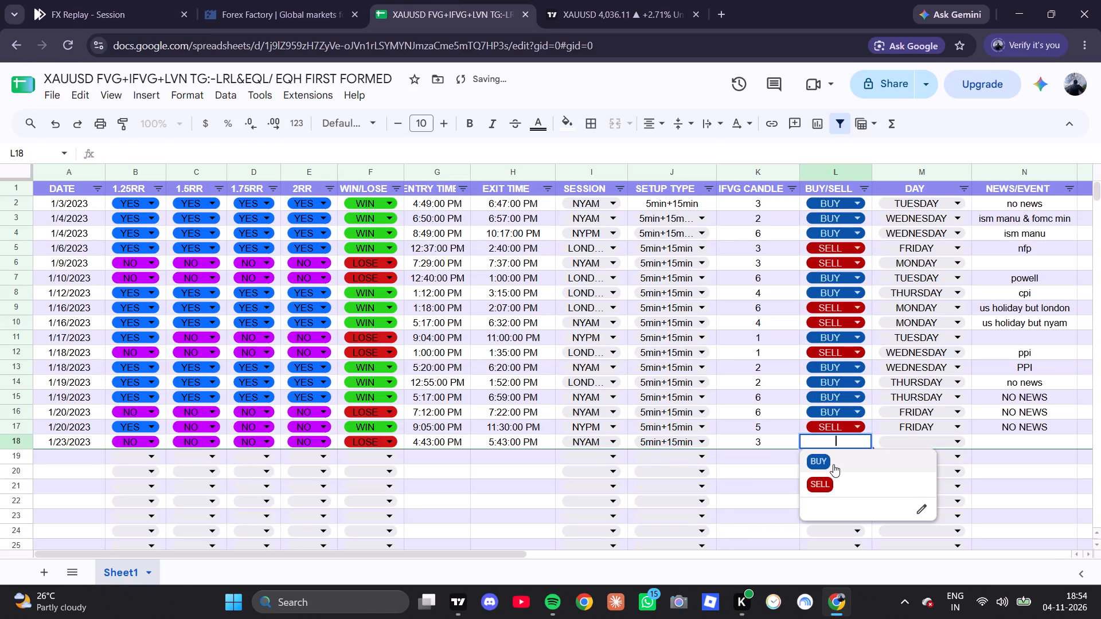
left_click(833, 464)
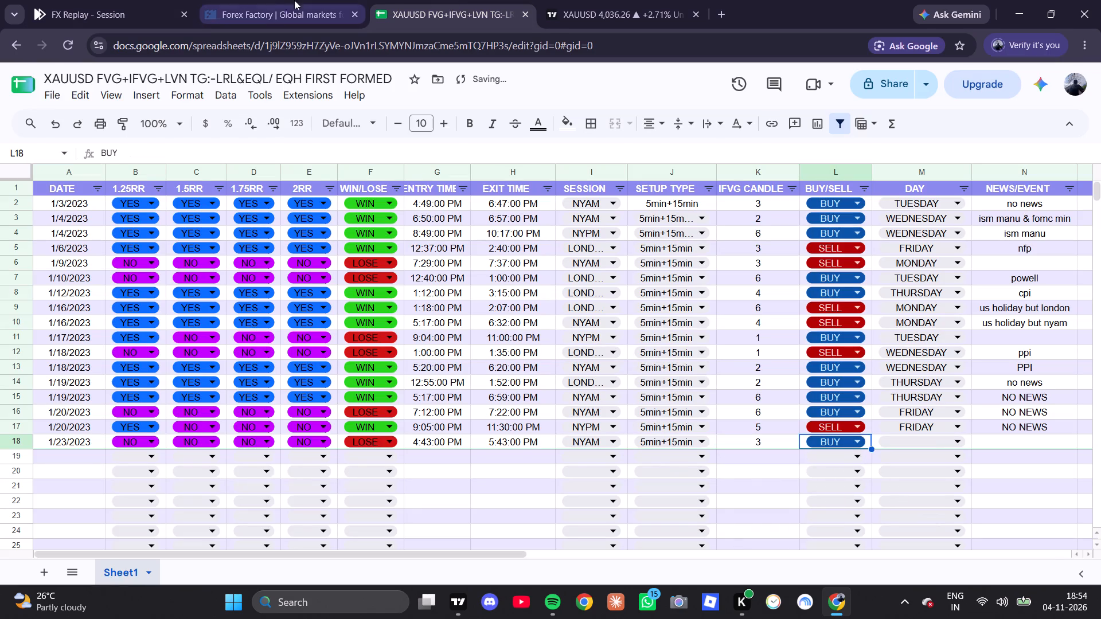
left_click(280, 0)
left_click(113, 0)
left_click(507, 0)
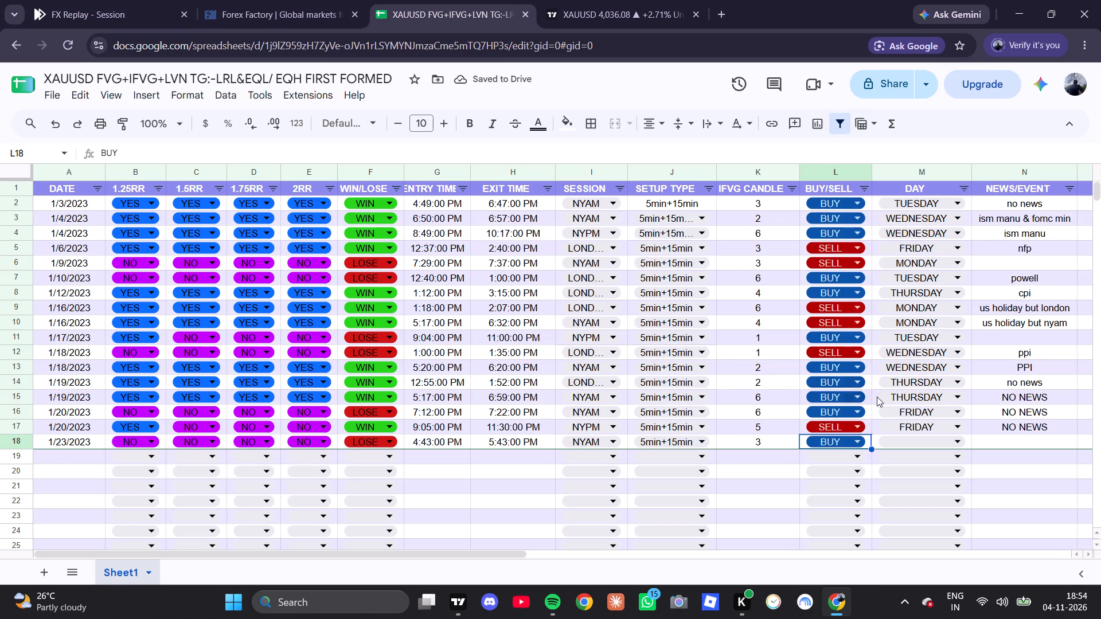
left_click(942, 442)
left_click(938, 457)
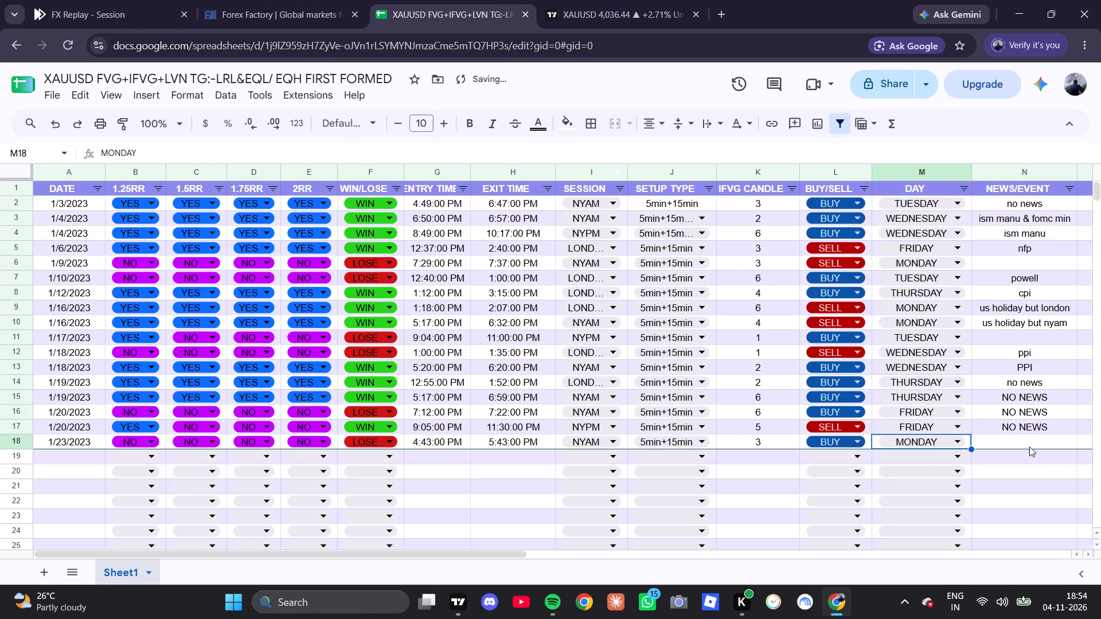
left_click(1047, 445)
type("NO NEWS")
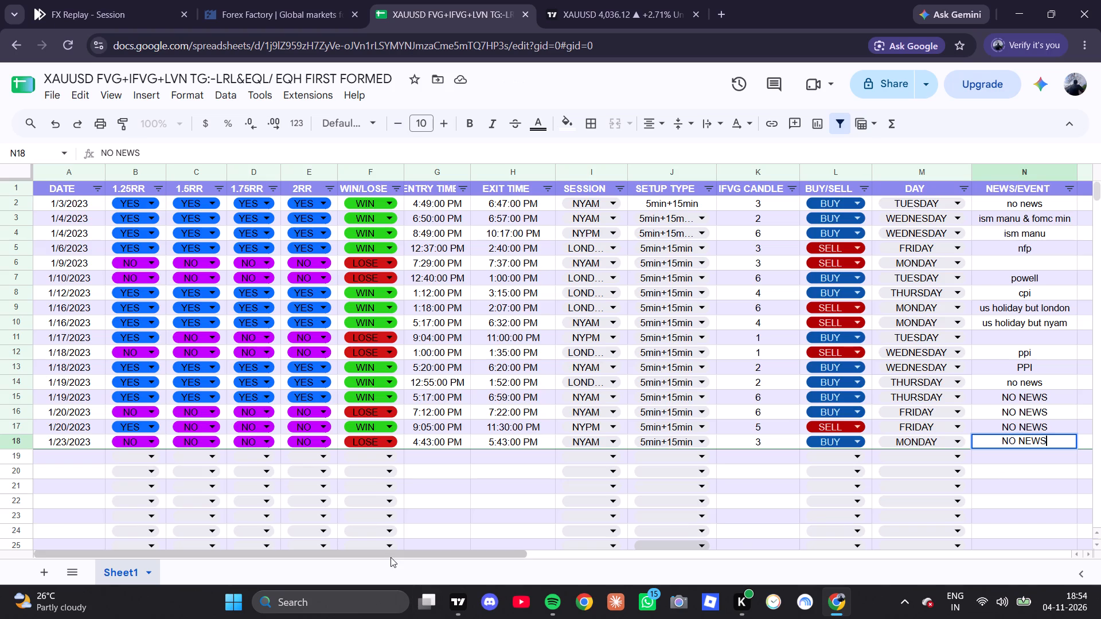
Add the note "SL THAN 1.5rr" to row 18.
left_click_drag(391, 557, 540, 562)
left_click_drag(570, 563, 584, 563)
left_click(786, 444)
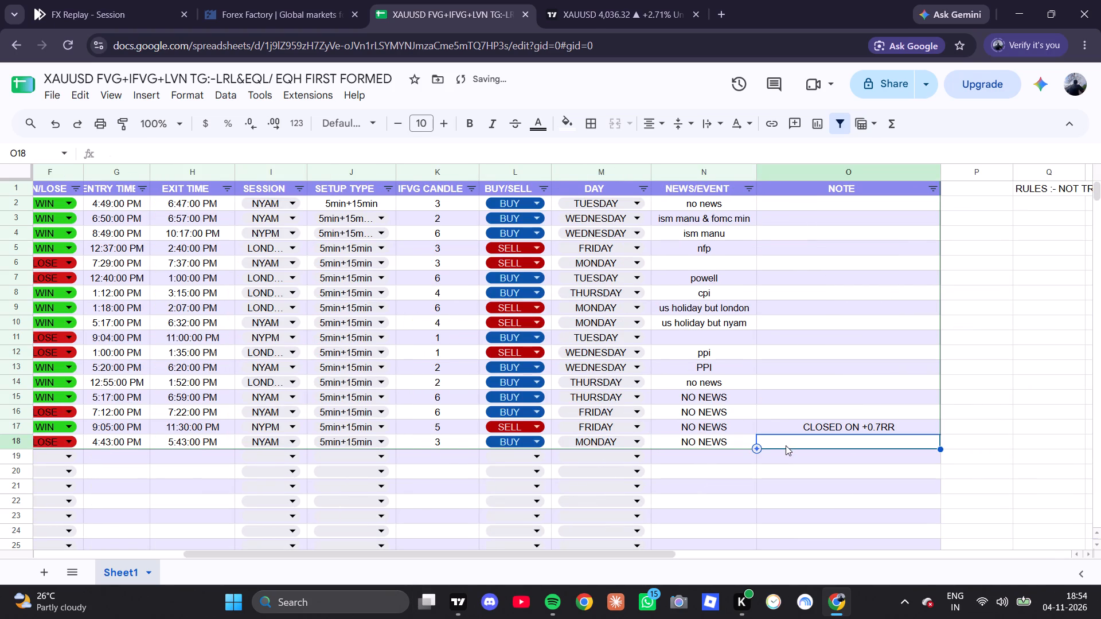
type("SL THAN 1")
type(".5")
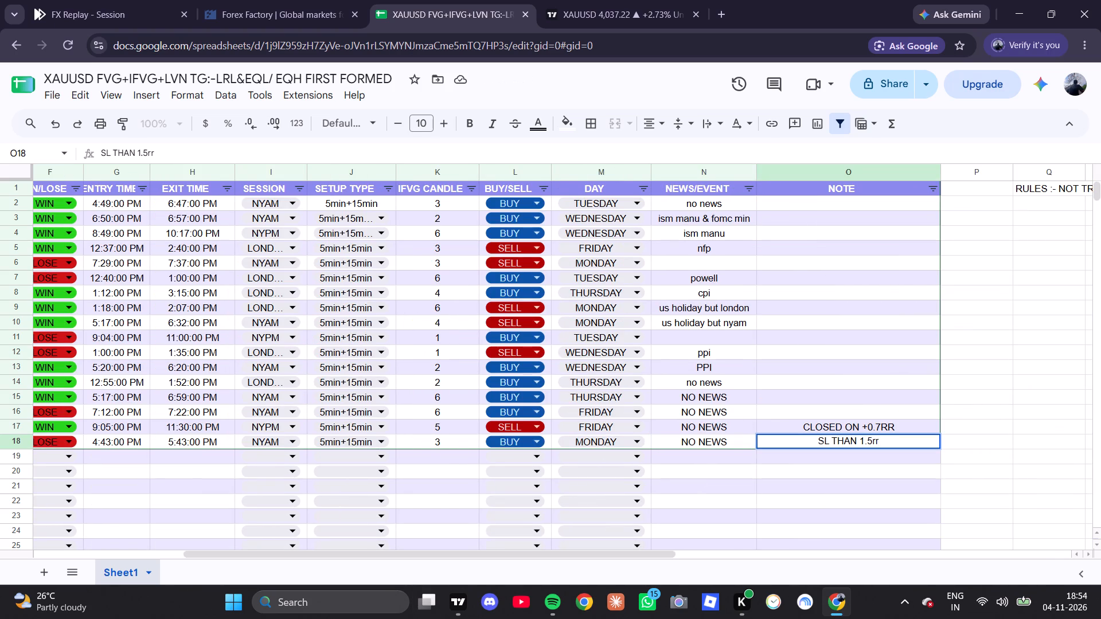
key("space")
Return to the FX Replay session and show XAUUSD on the 15-minute timeframe with the New York session candles in view.
left_click(157, 0)
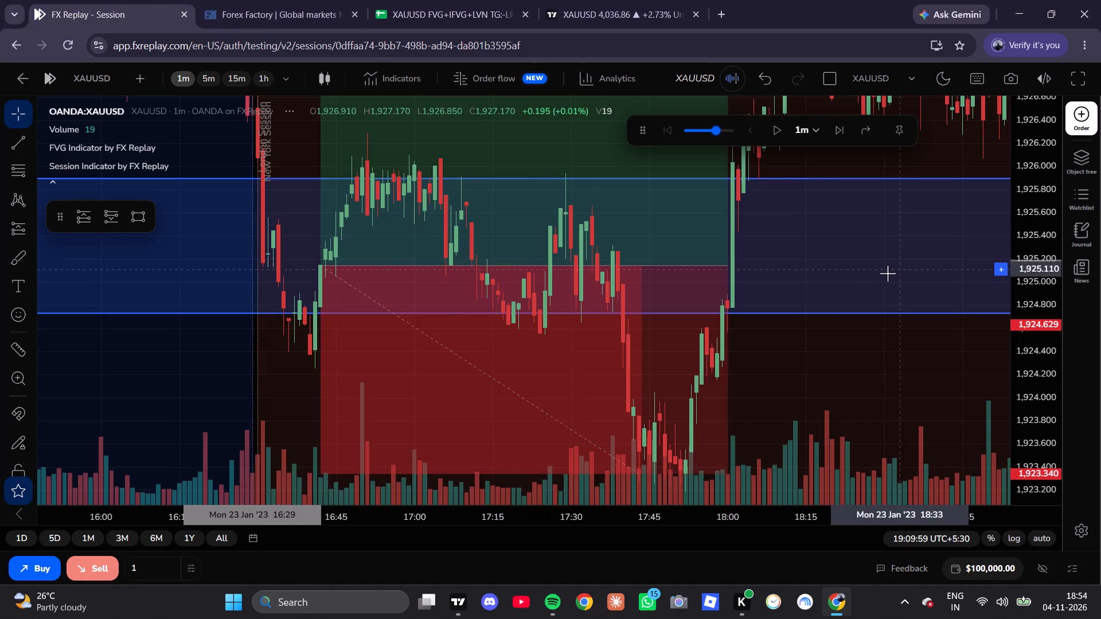
scroll(873, 285, "down", 5)
scroll(897, 394, "down", 5)
left_click_drag(955, 393, 650, 389)
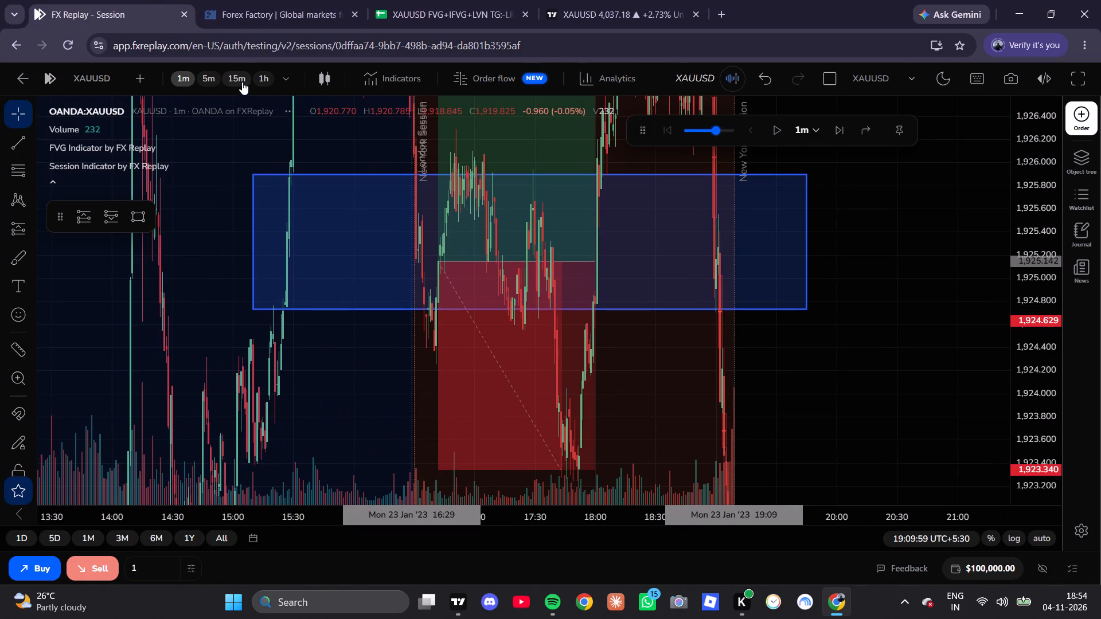
left_click(242, 82)
scroll(584, 225, "up", 7)
scroll(973, 304, "down", 1)
scroll(702, 242, "up", 5)
scroll(702, 242, "down", 4)
scroll(702, 242, "up", 8)
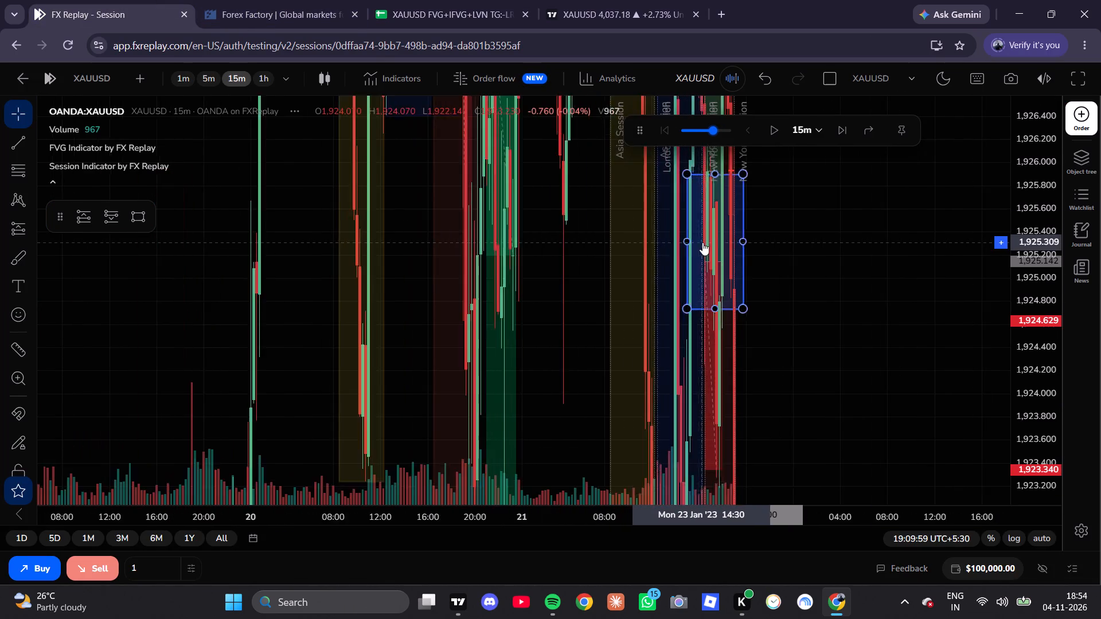
scroll(702, 242, "up", 20)
scroll(1028, 346, "down", 5)
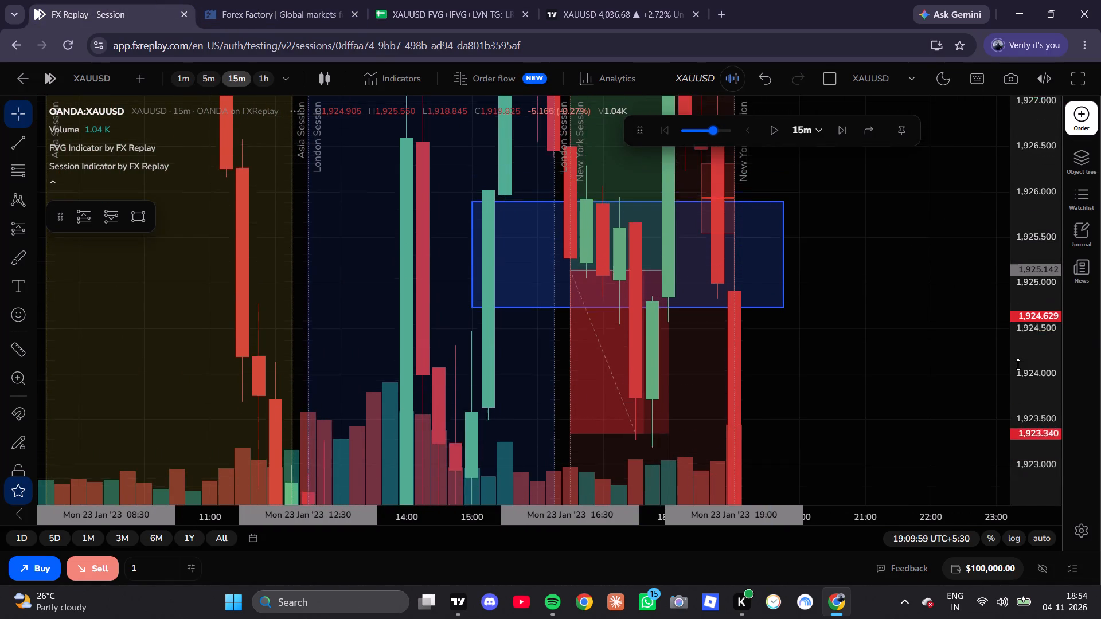
scroll(1018, 365, "down", 18)
left_click_drag(897, 292, 870, 377)
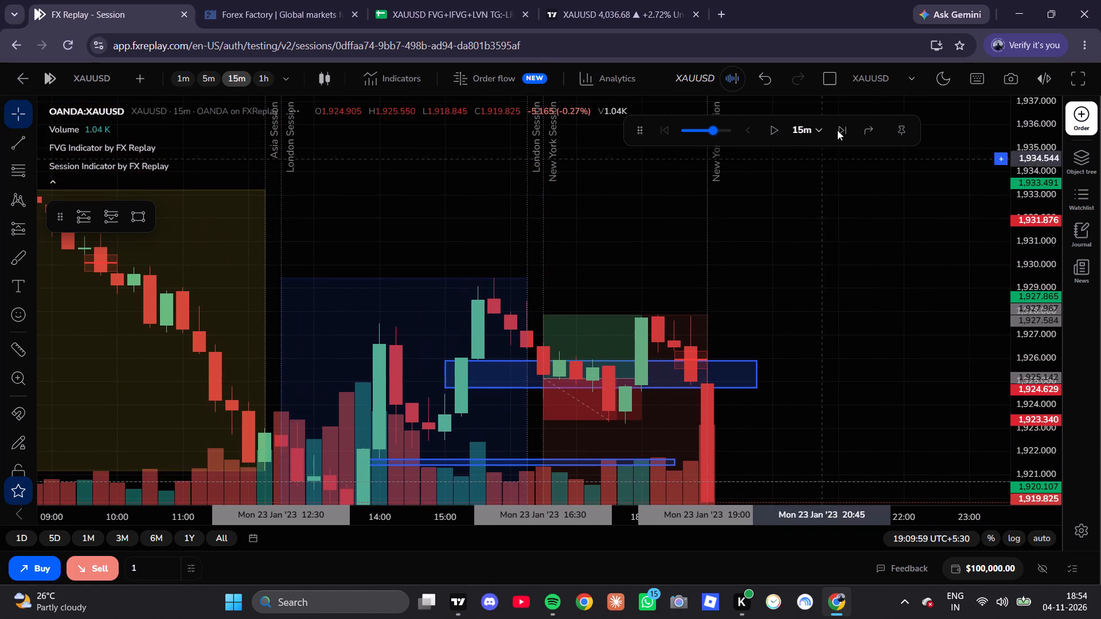
Advance the replay candle by candle on the 15-minute timeframe to 20:29:59 on 23 January 2023.
left_click(843, 131)
left_click(843, 131)
left_click(843, 131)
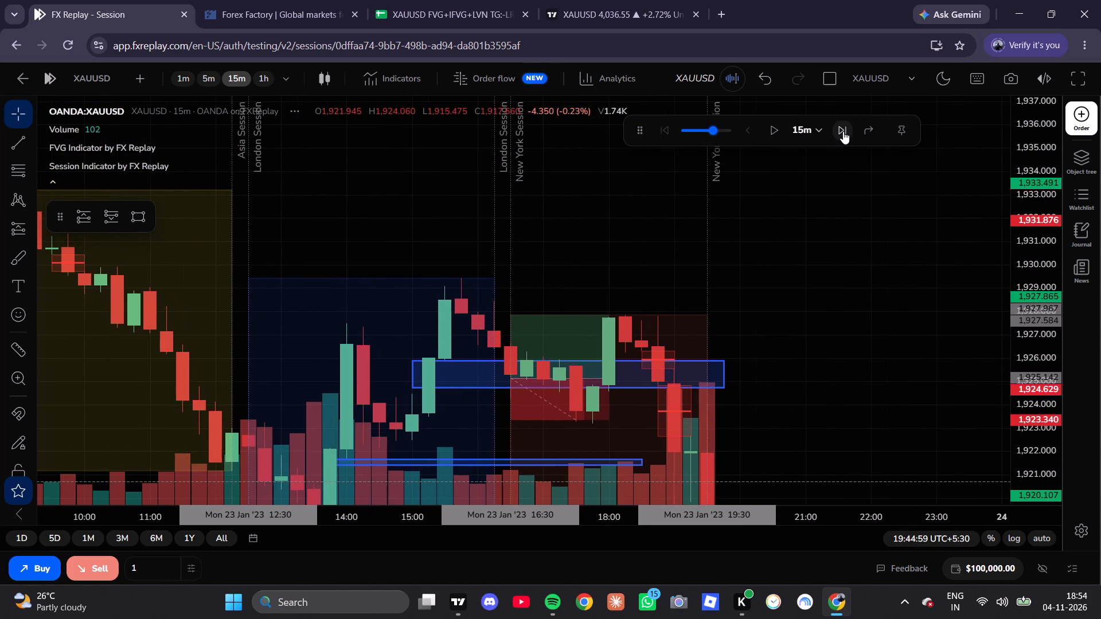
left_click_drag(780, 369, 809, 189)
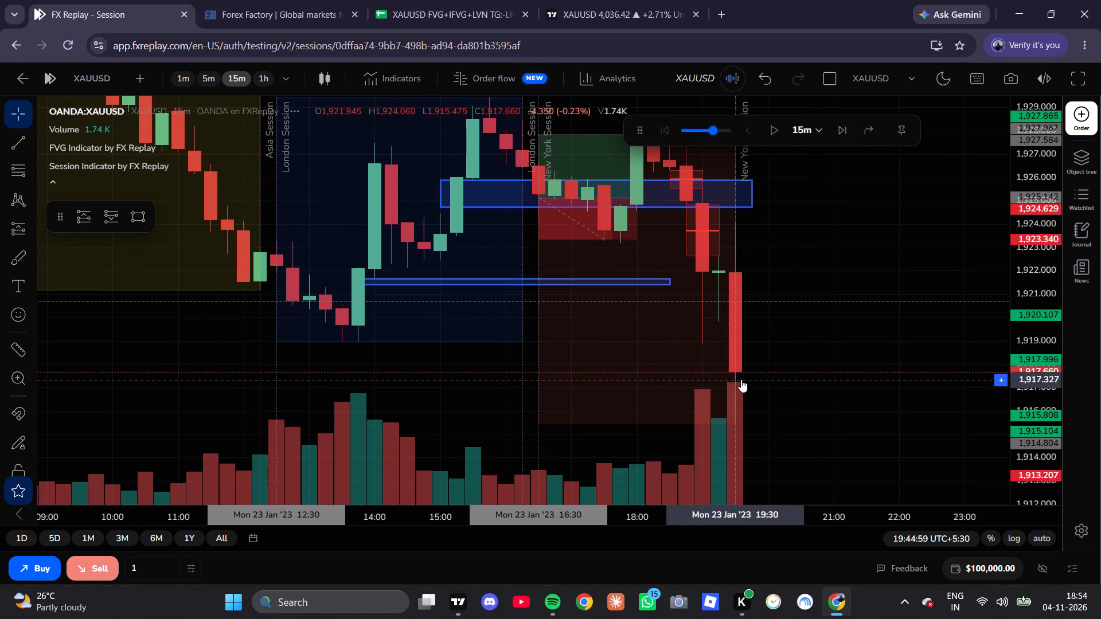
left_click(850, 128)
left_click(848, 128)
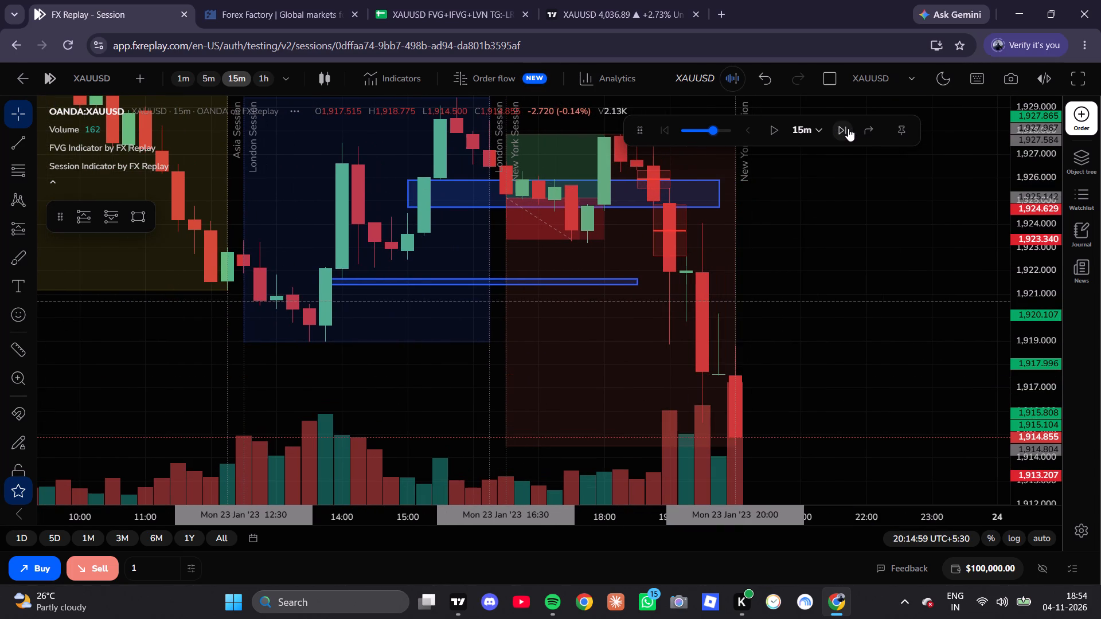
left_click(836, 139)
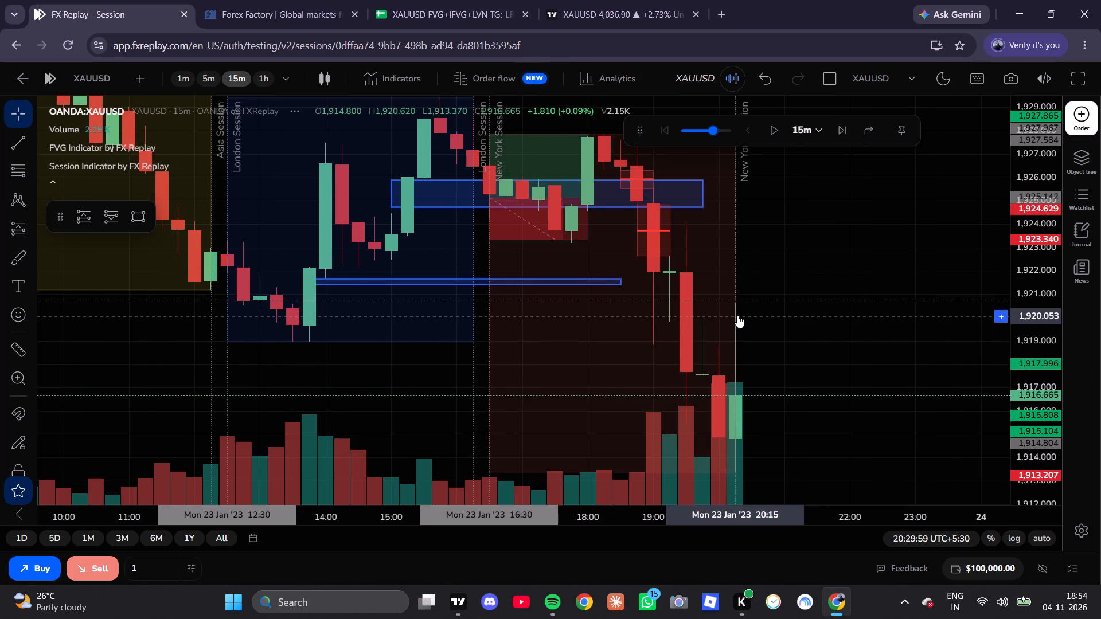
scroll(737, 315, "up", 2)
left_click_drag(796, 342, 772, 402)
scroll(774, 358, "down", 5)
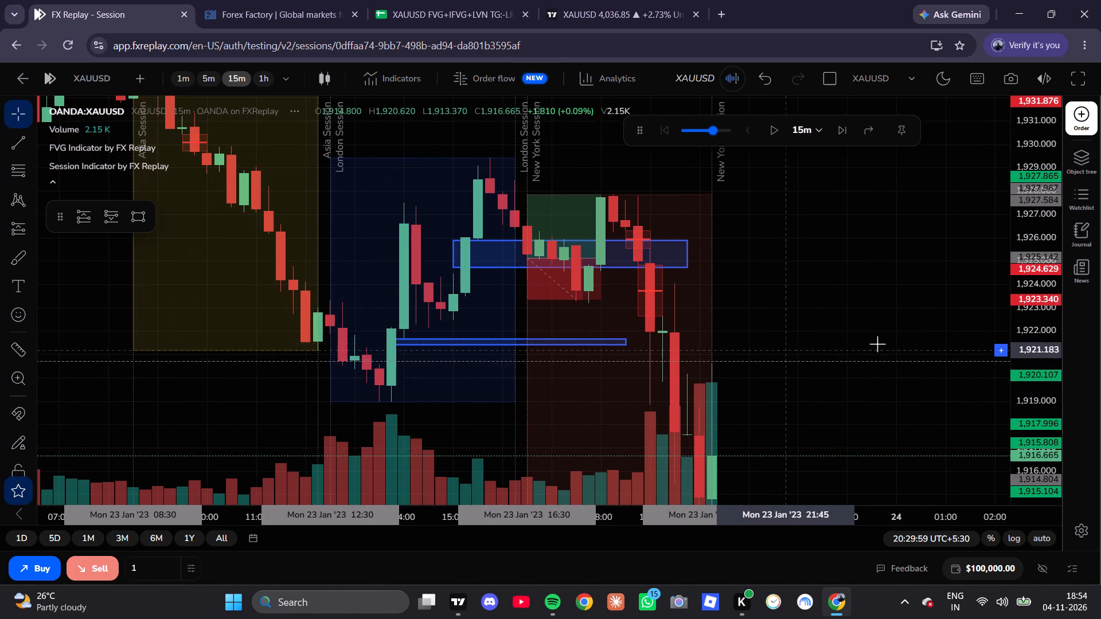
Shorten the upper blue zone rectangle so its end aligns with the end of the long position drawing.
scroll(1073, 315, "up", 12)
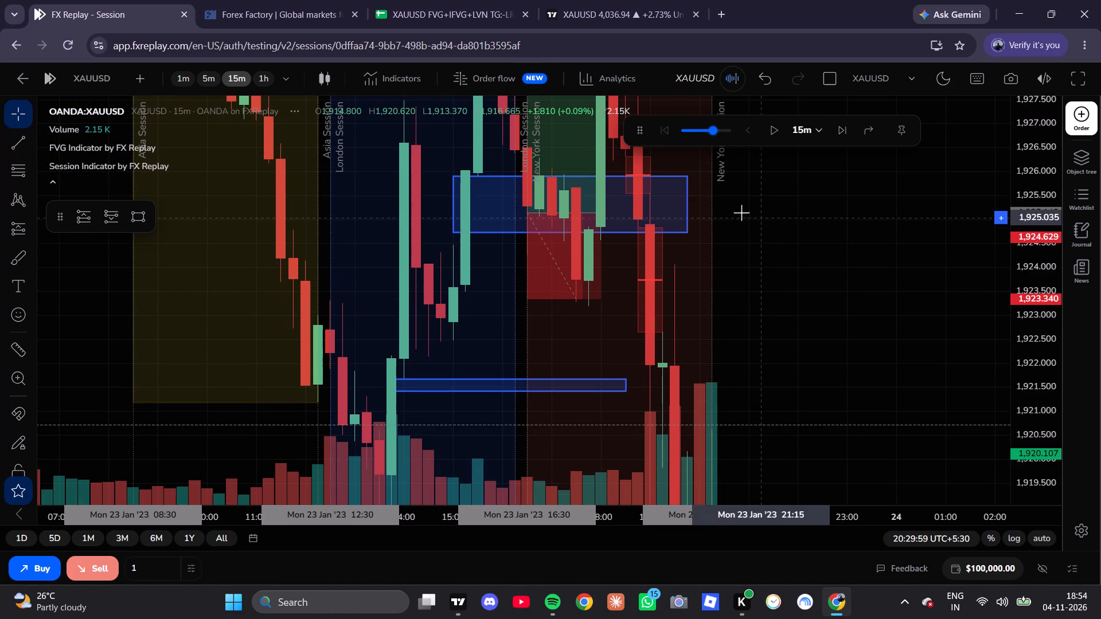
left_click_drag(688, 204, 603, 207)
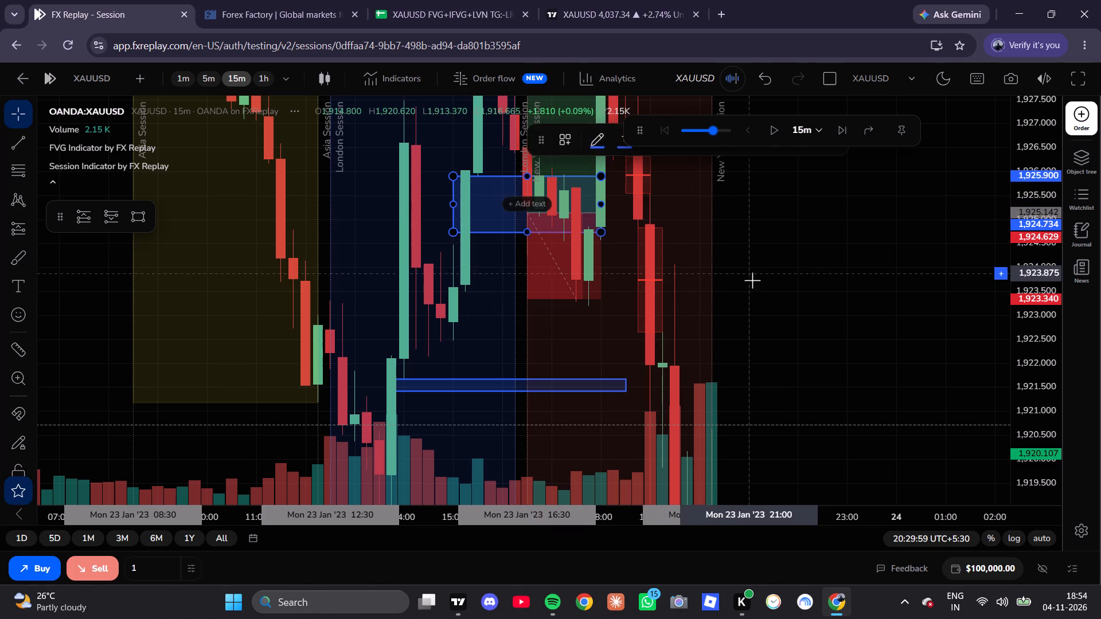
left_click(752, 280)
Draw a rectangle over the lower bearish fair value gap, about 1,922.6 to 1,924.8, extending to 24 January 00:00.
left_click_drag(753, 278, 612, 284)
left_click(137, 211)
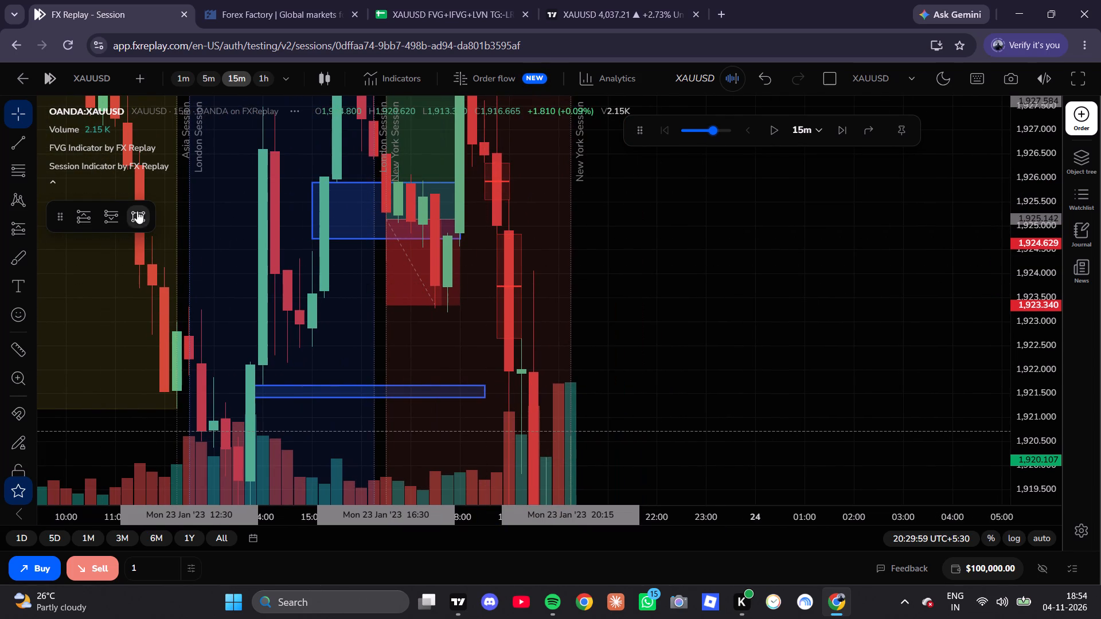
left_click(501, 339)
left_click(755, 234)
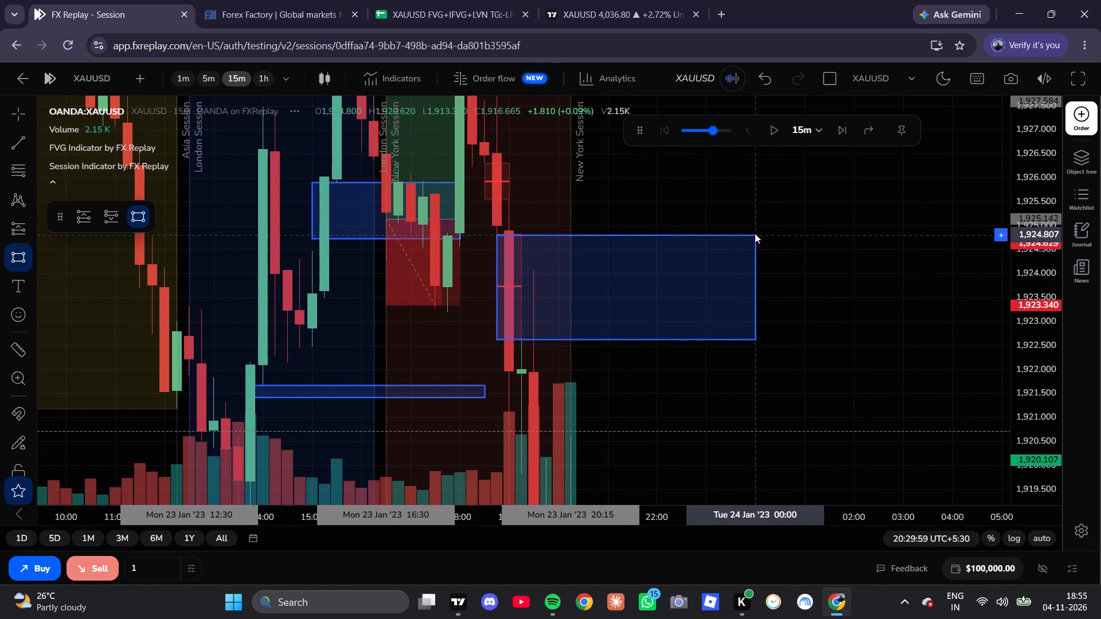
Draw a rectangle over the upper bearish fair value gap, about 1,925.6 to 1,926.3, extending to about 23:30 on 23 January.
left_click_drag(881, 284, 891, 389)
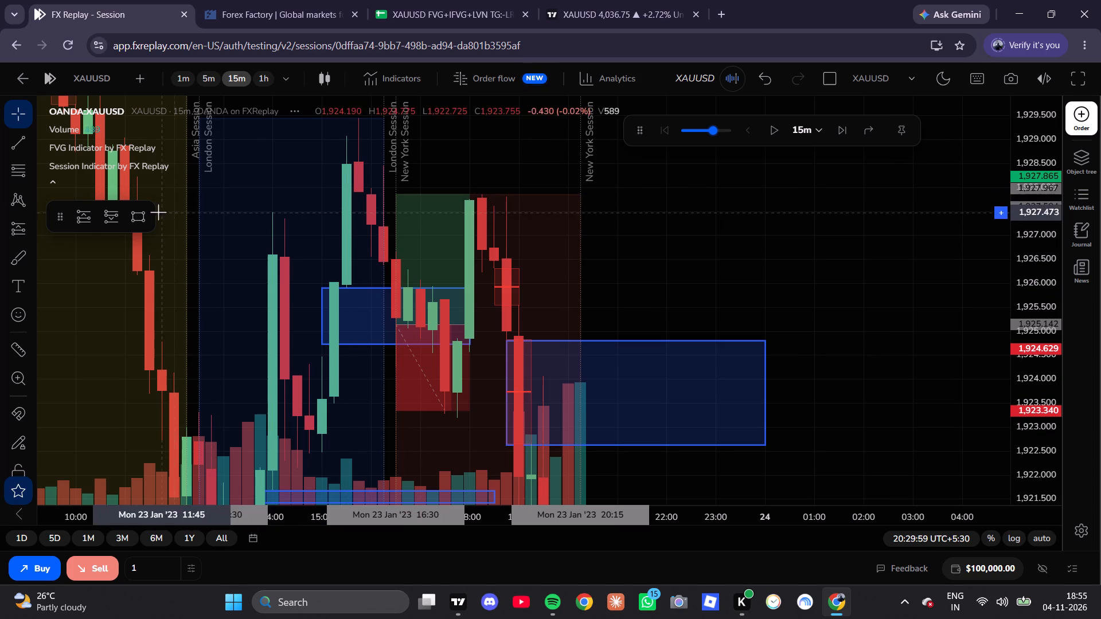
left_click(142, 216)
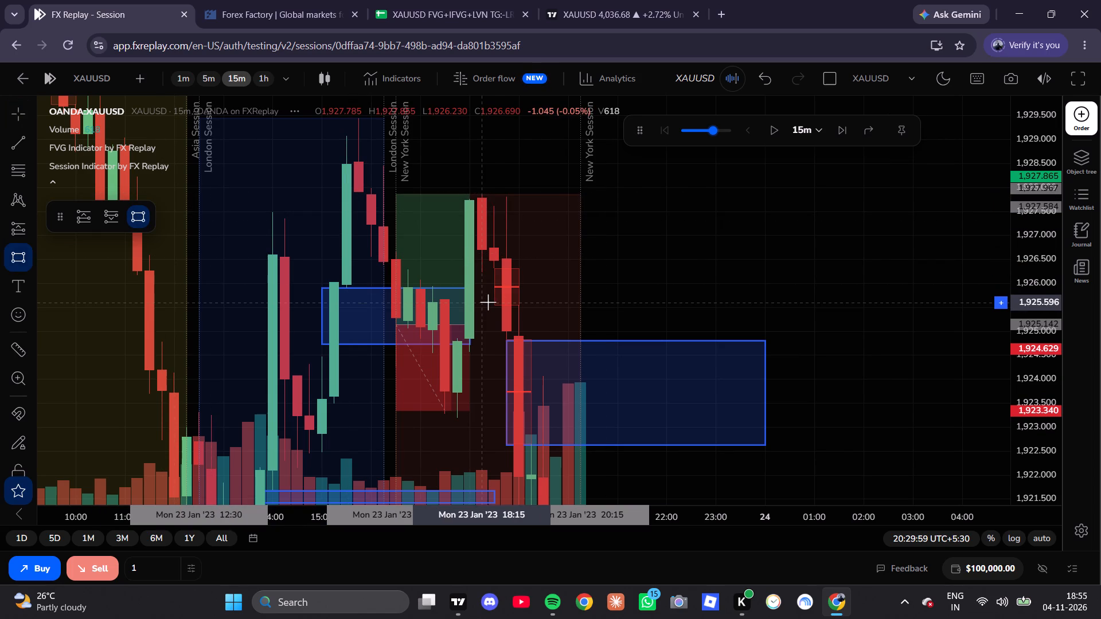
left_click(489, 303)
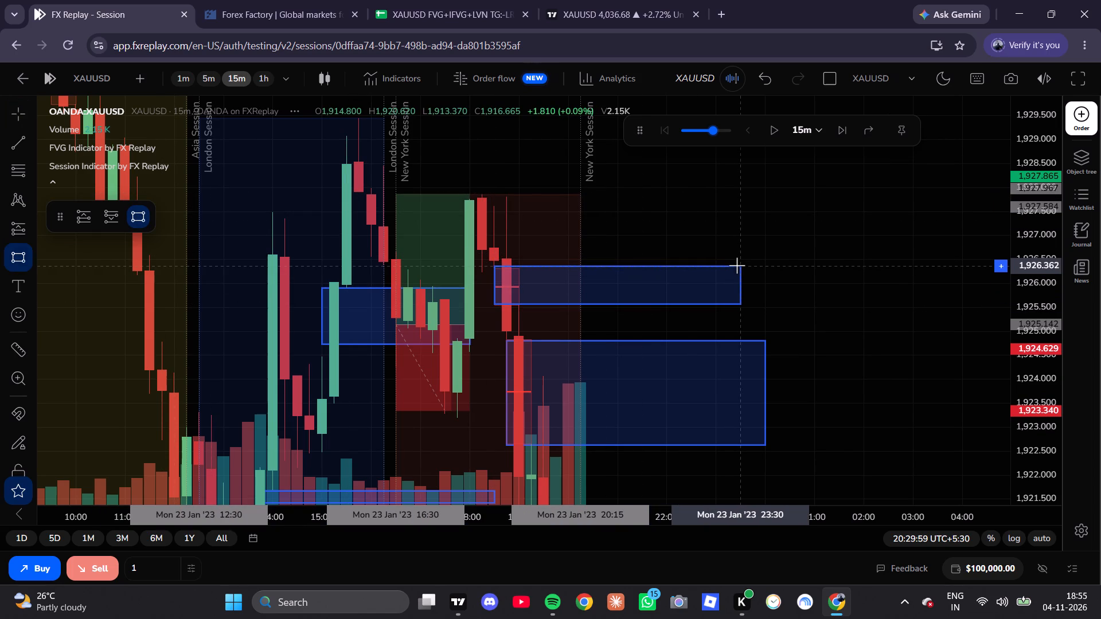
left_click(742, 268)
left_click(833, 290)
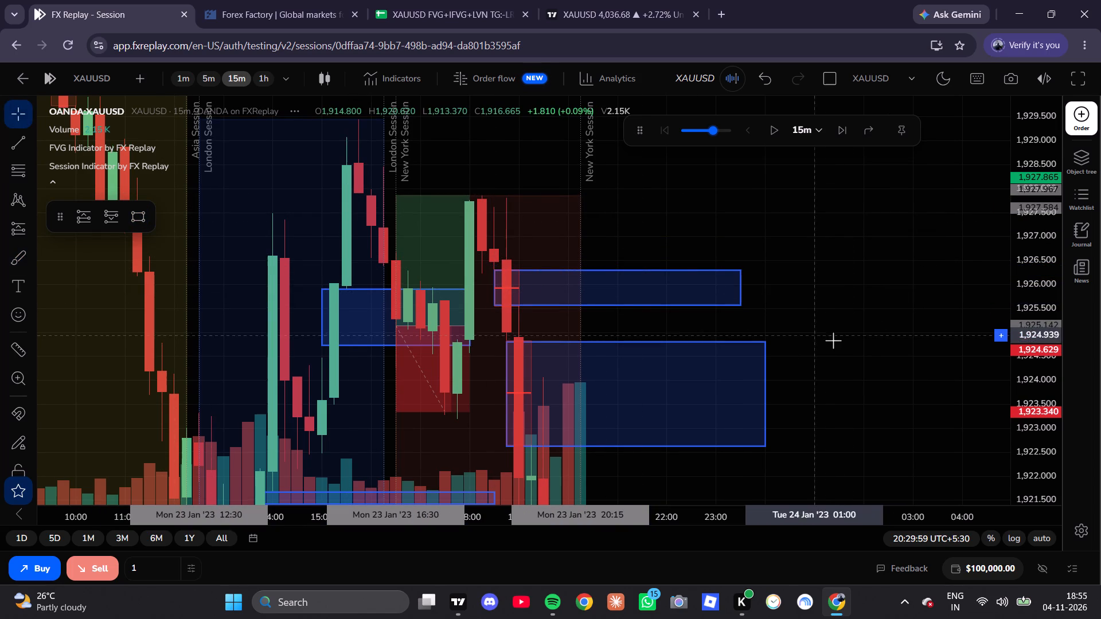
Switch to the Google Sheets trade log and review the logged trades from the date column onward.
scroll(876, 316, "up", 2)
left_click(424, 0)
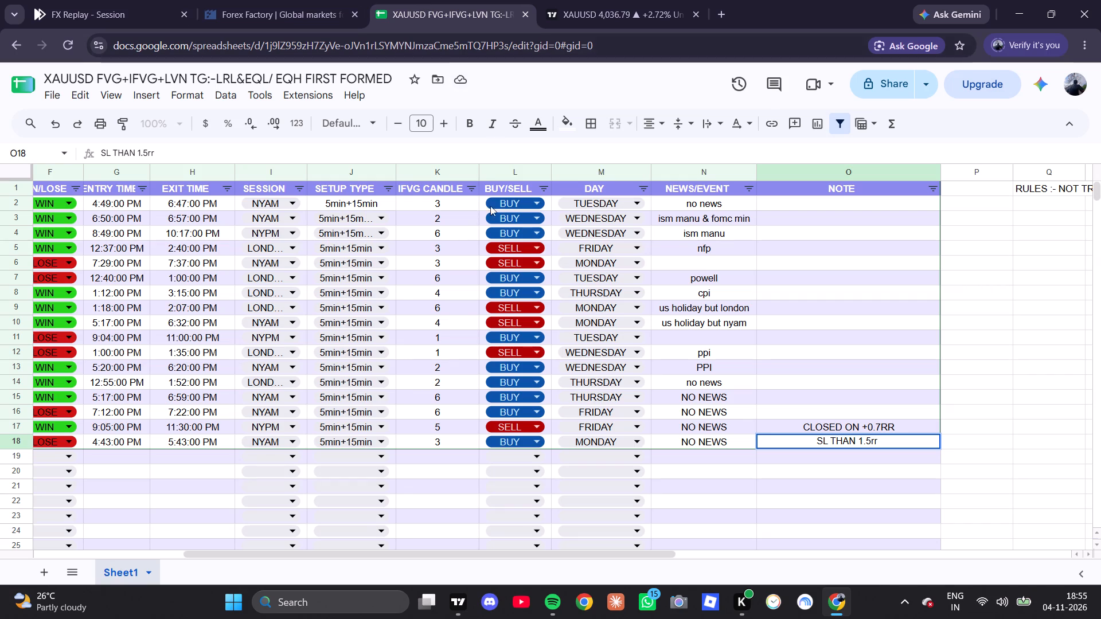
left_click_drag(374, 555, 0, 554)
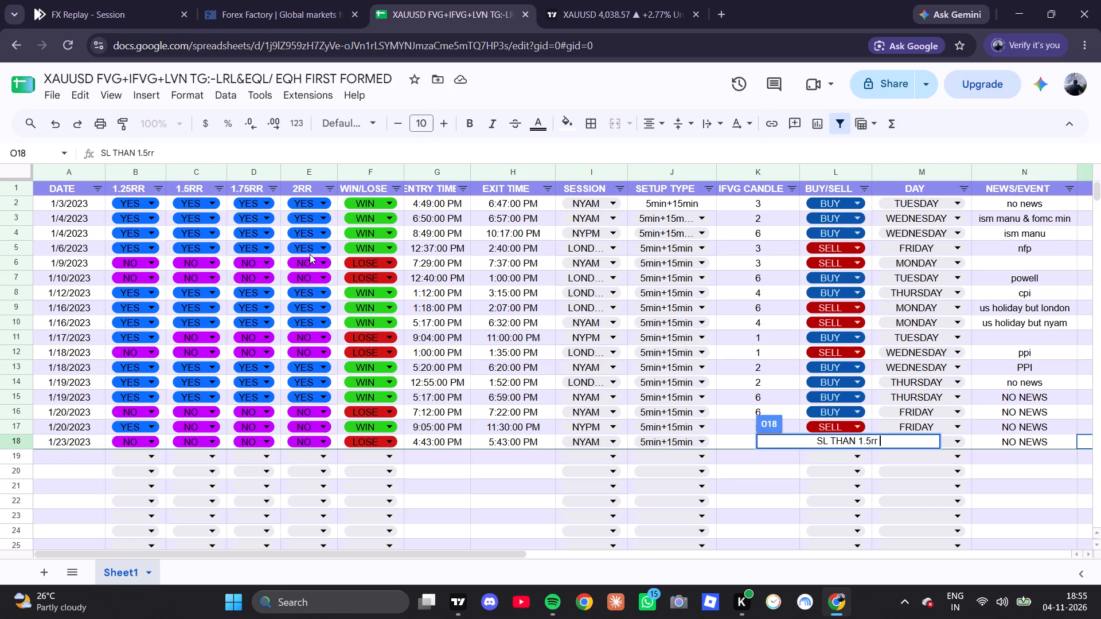
left_click(737, 486)
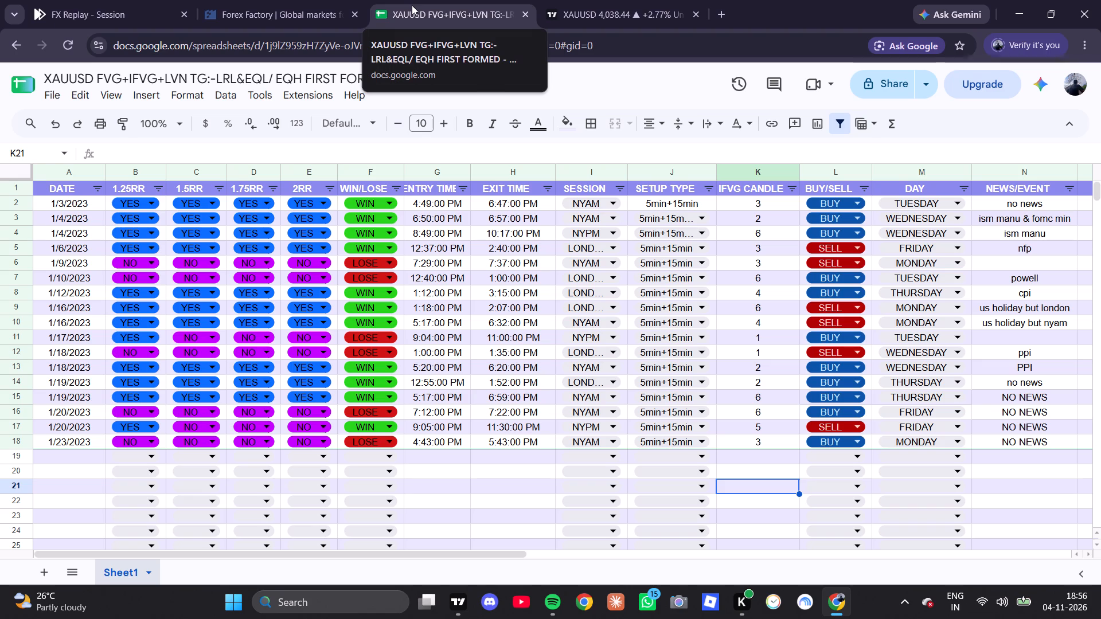
Return to the FX Replay session and examine the New York session candles below the newly marked gaps.
left_click(71, 0)
scroll(576, 284, "down", 5)
scroll(823, 343, "up", 2)
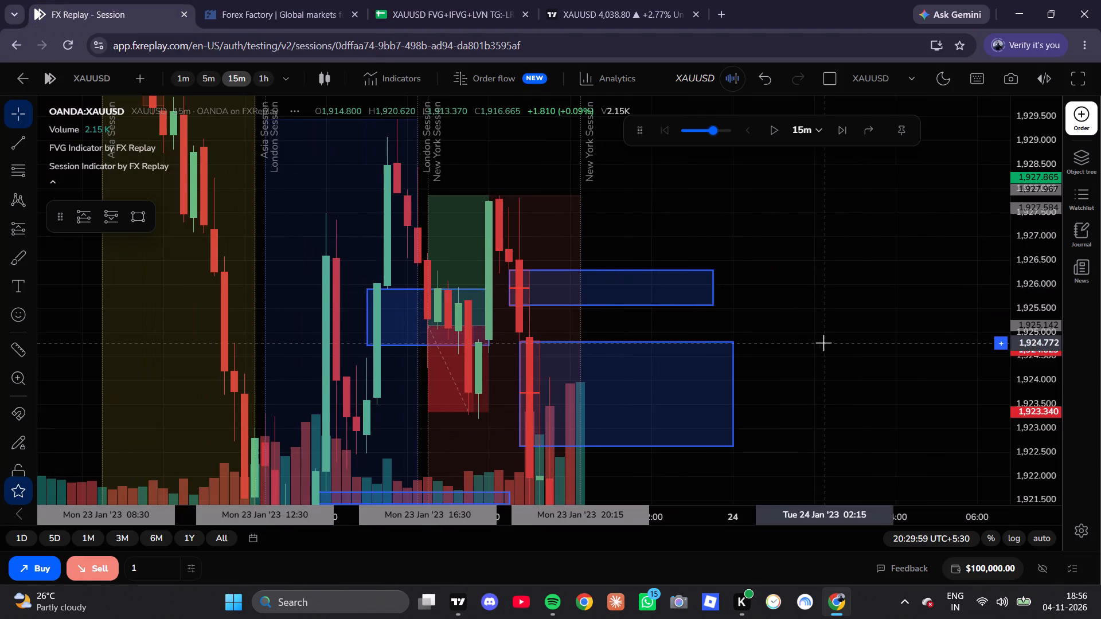
scroll(823, 343, "up", 2)
left_click_drag(835, 360, 821, 140)
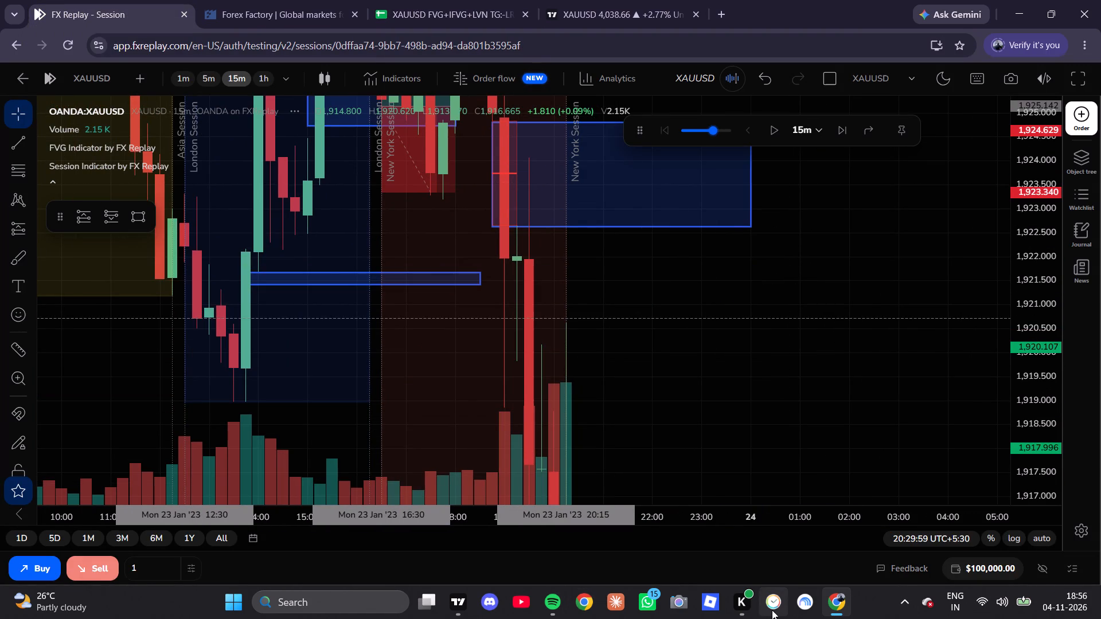
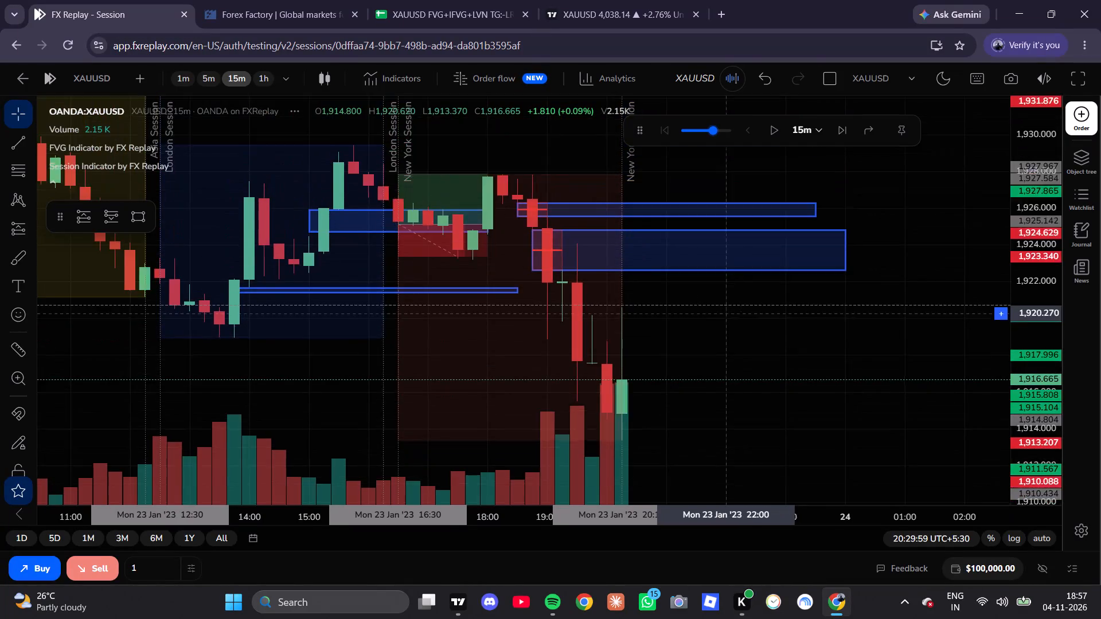
Compare the marked bearish fair value gaps on the 5-minute and 15-minute XAUUSD charts.
scroll(831, 416, "up", 3)
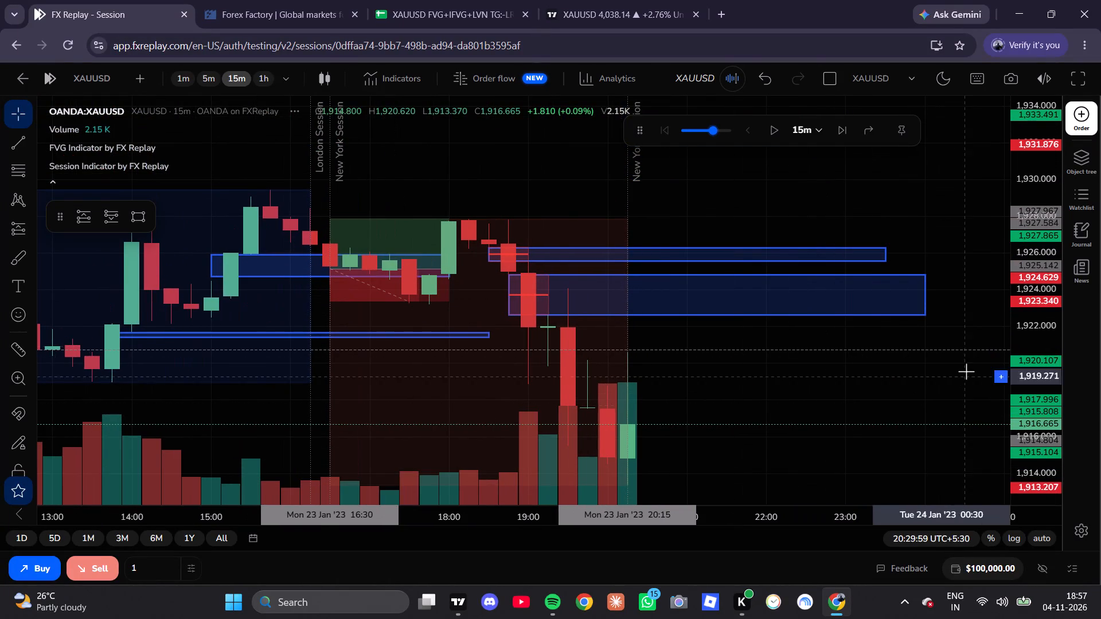
left_click(210, 72)
scroll(380, 170, "down", 5)
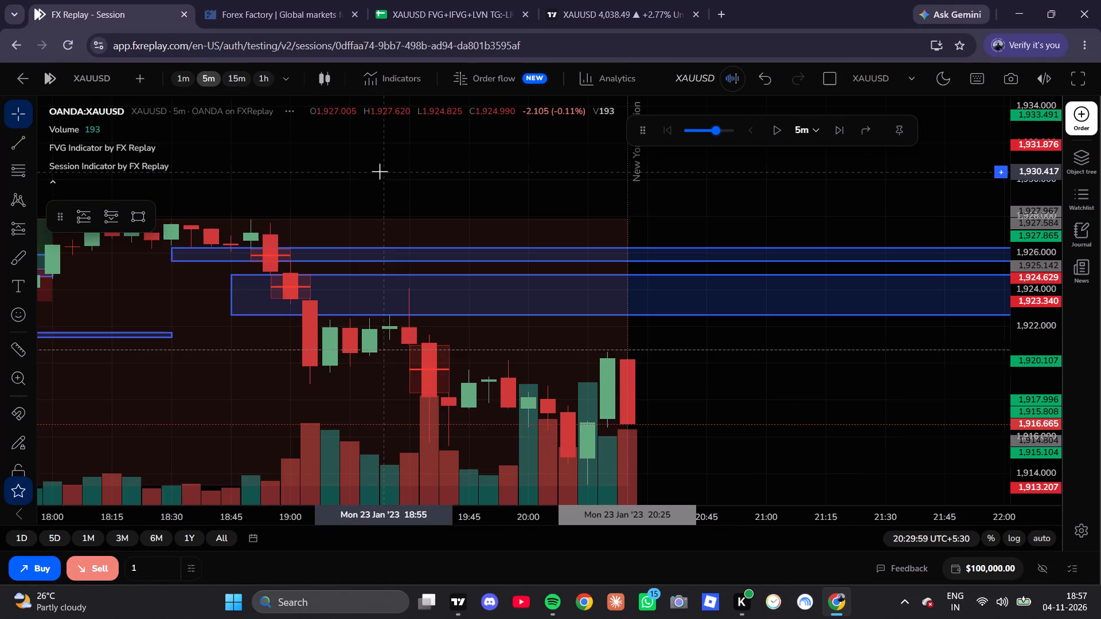
scroll(411, 220, "down", 5)
scroll(497, 238, "down", 4)
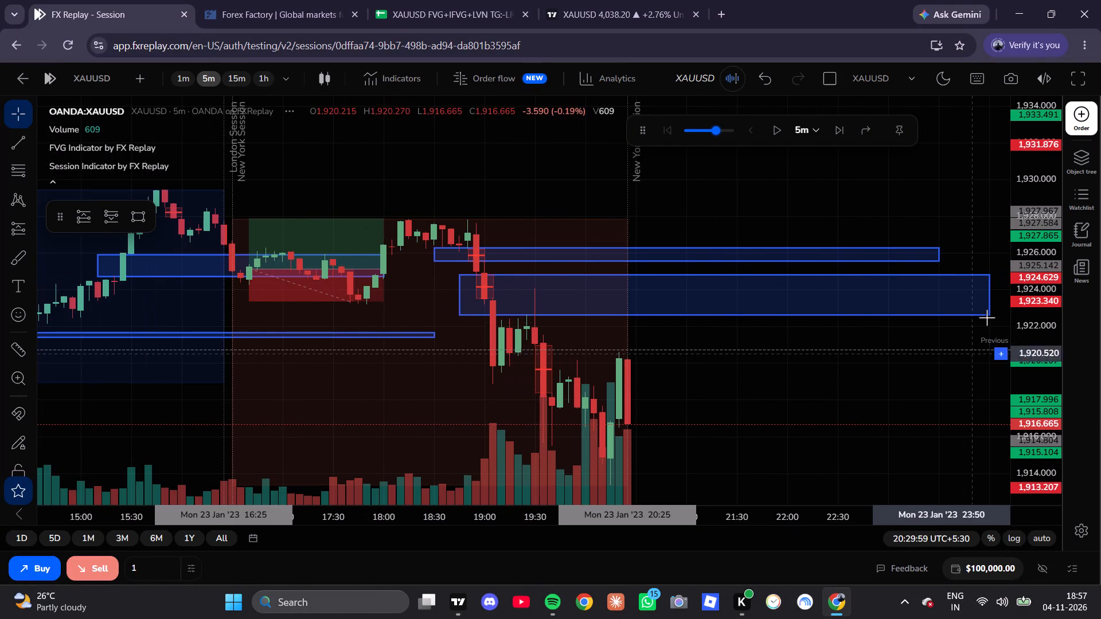
scroll(1042, 279, "up", 11)
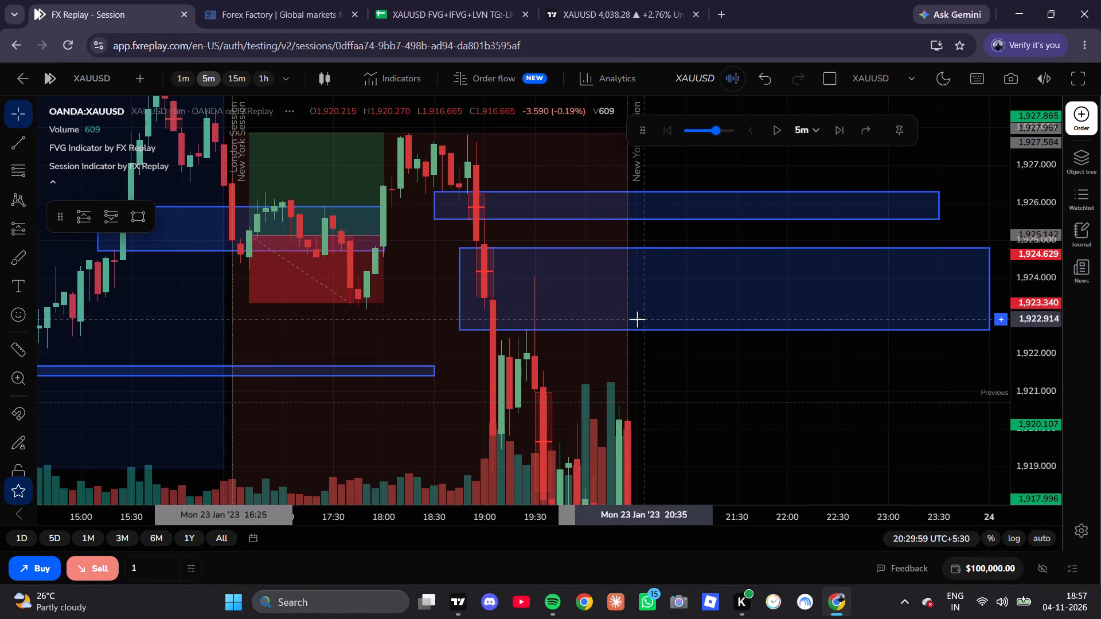
left_click(231, 76)
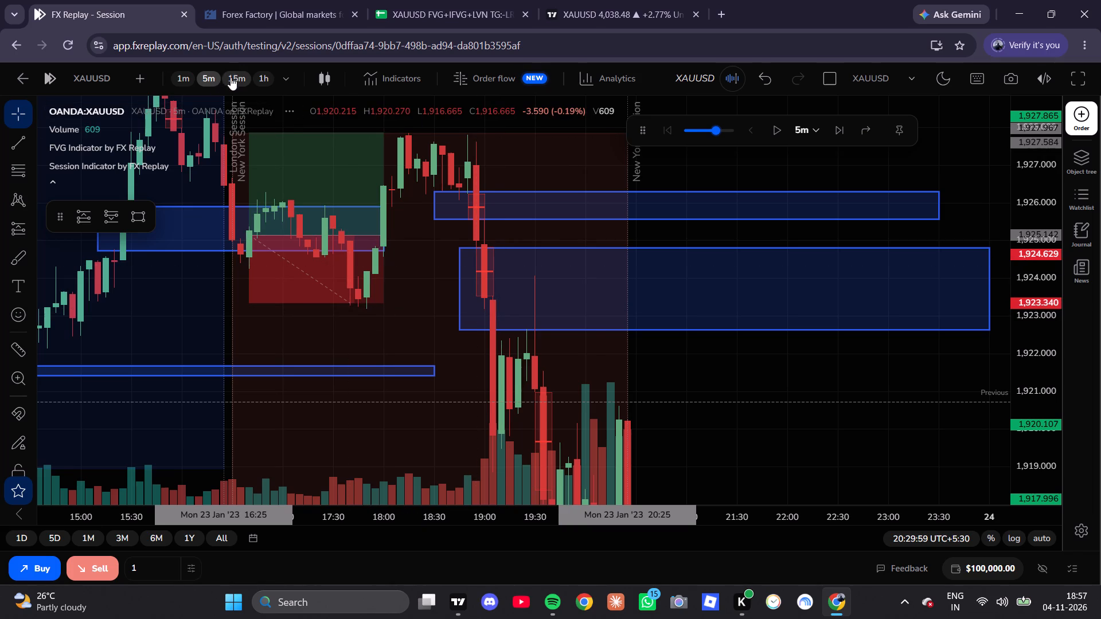
scroll(369, 263, "up", 5)
On the 5-minute chart, lower the top edge of the lowest bearish gap rectangle to about 1,923.2.
left_click(209, 68)
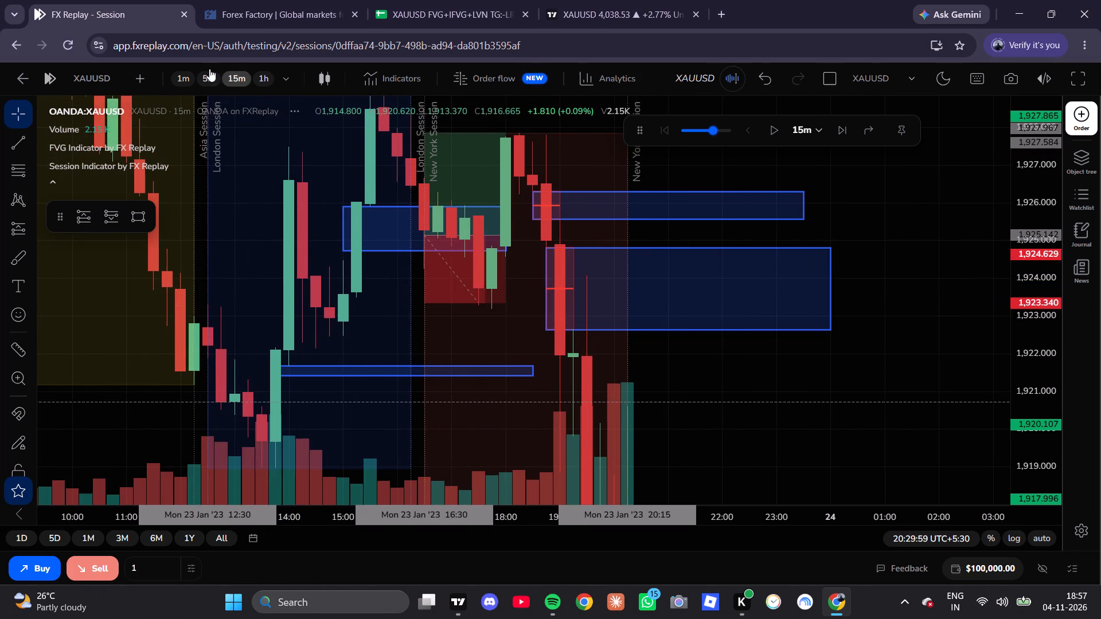
scroll(293, 257, "up", 2)
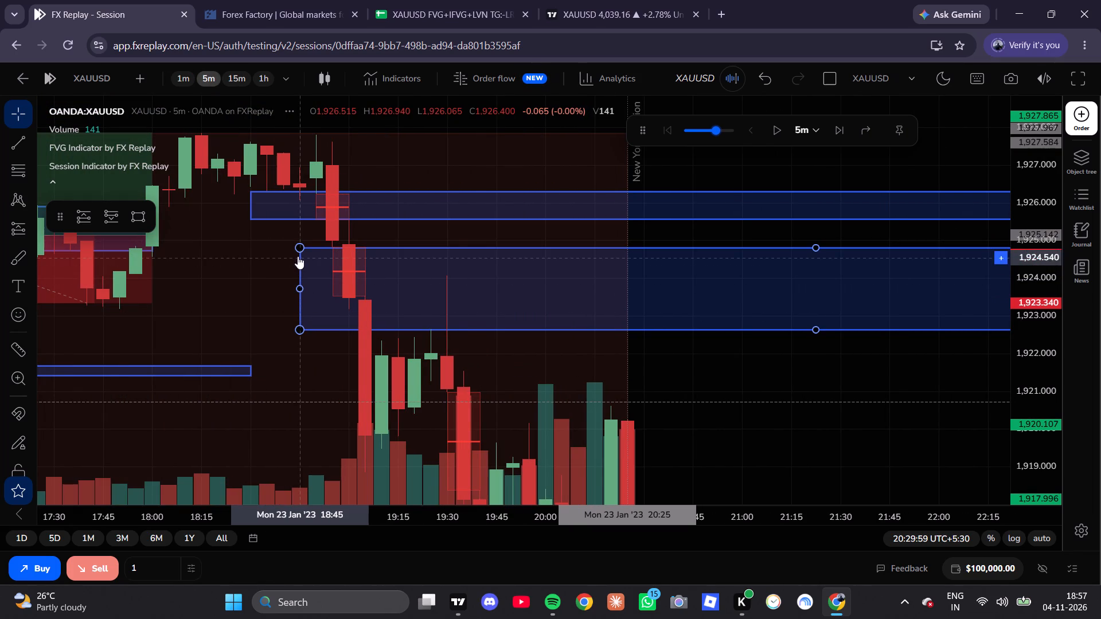
left_click_drag(299, 245, 301, 294)
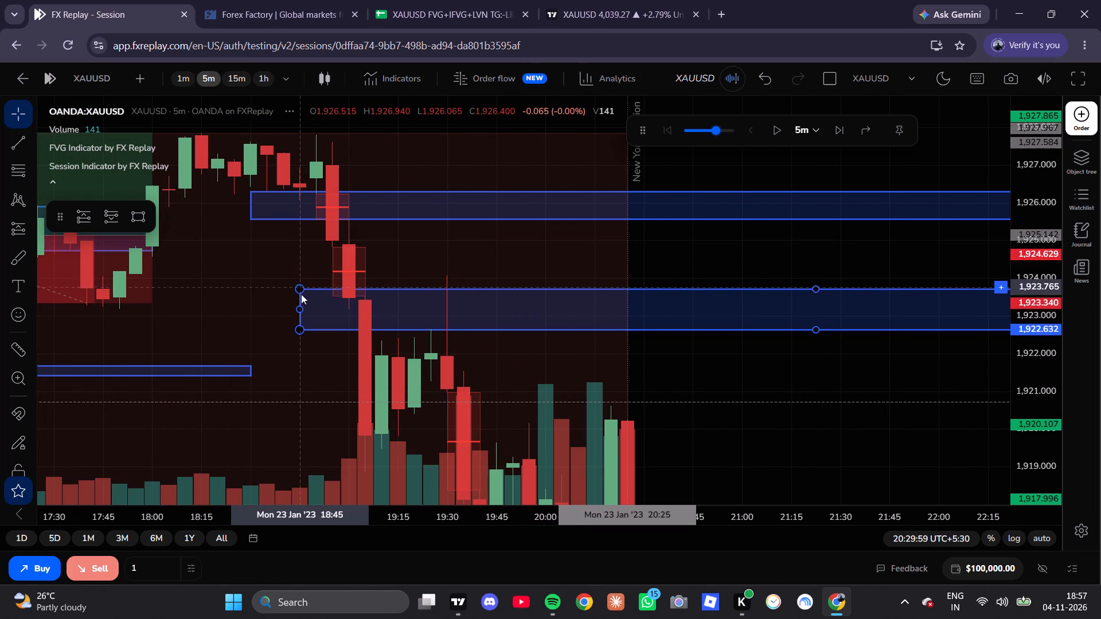
left_click_drag(301, 294, 301, 306)
Draw a rectangle over the middle bearish fair value gap, about 1,923.5 to 1,924.8, extending to about 23:45 on 23 January.
left_click_drag(628, 284, 620, 284)
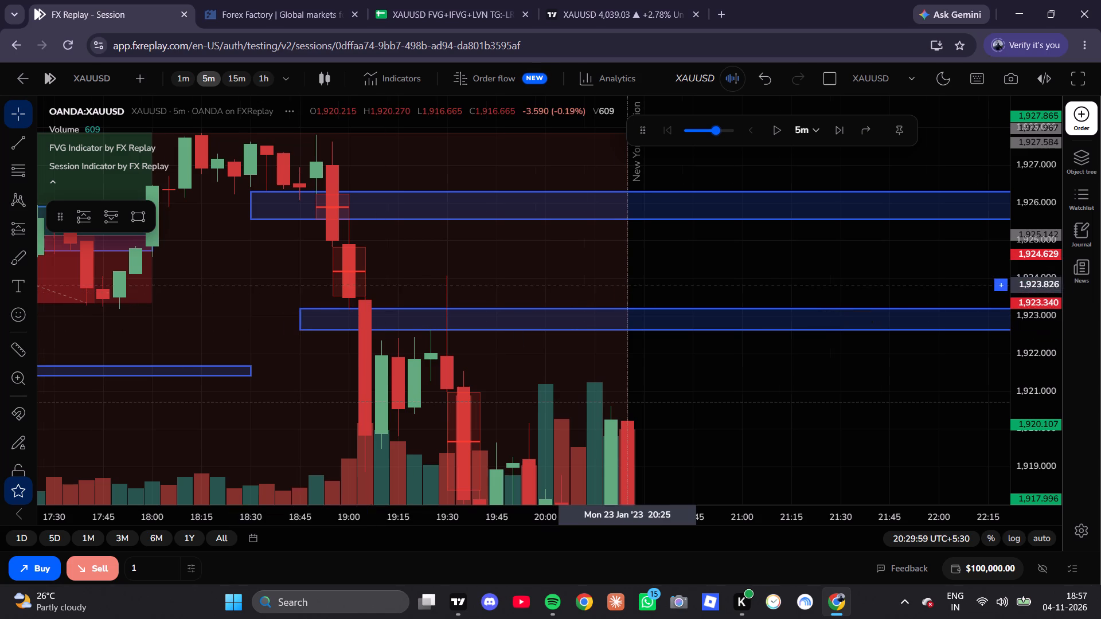
left_click_drag(620, 284, 489, 272)
left_click(131, 218)
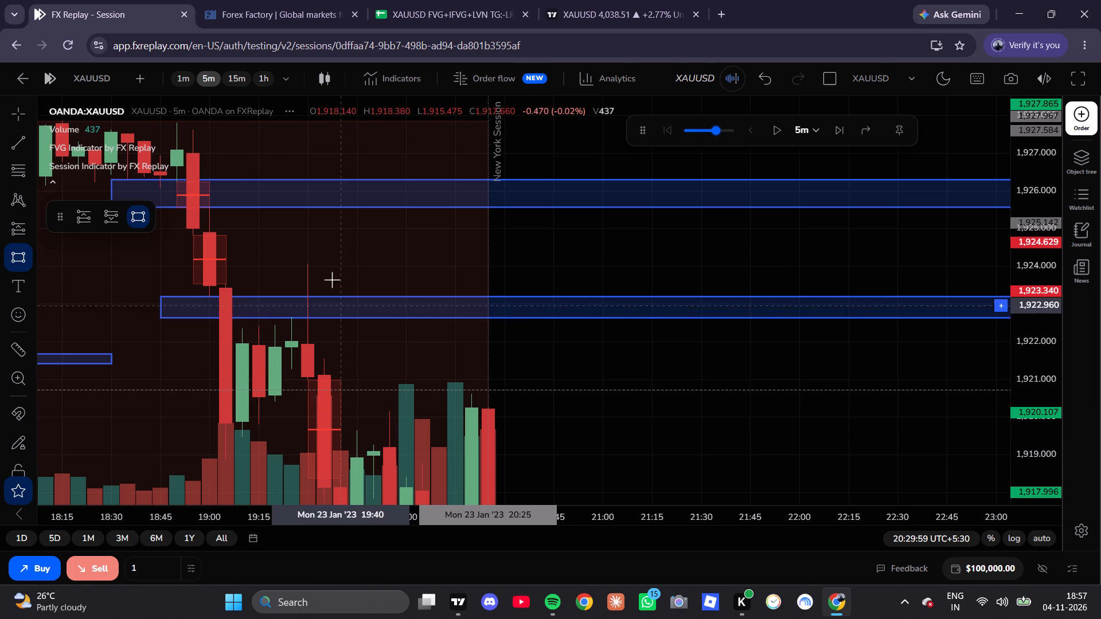
left_click(338, 263)
left_click_drag(338, 263, 322, 277)
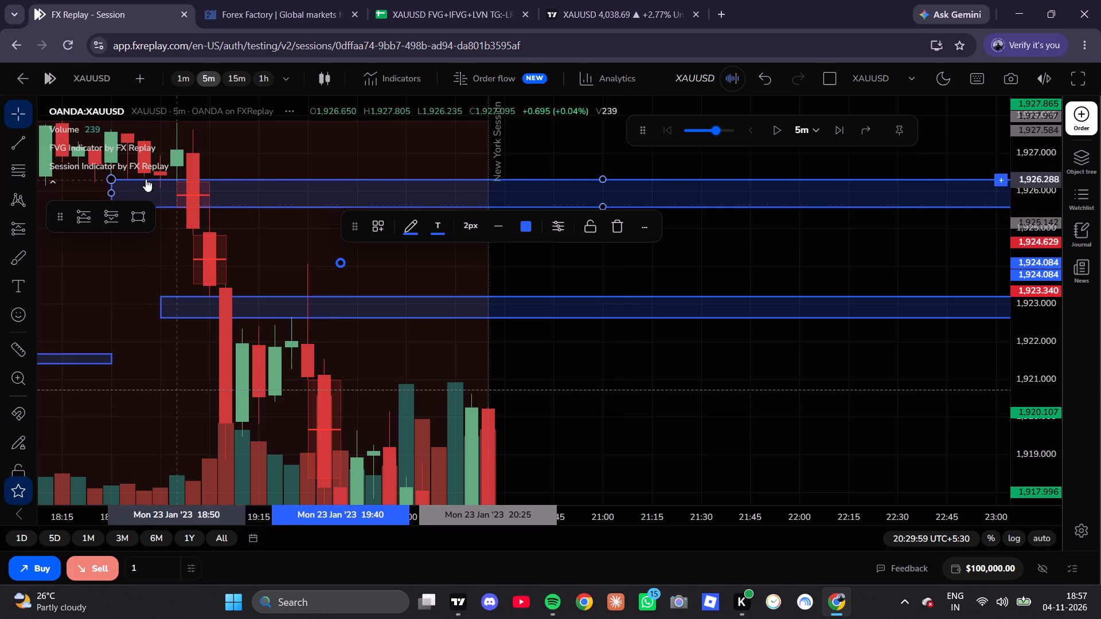
left_click(139, 217)
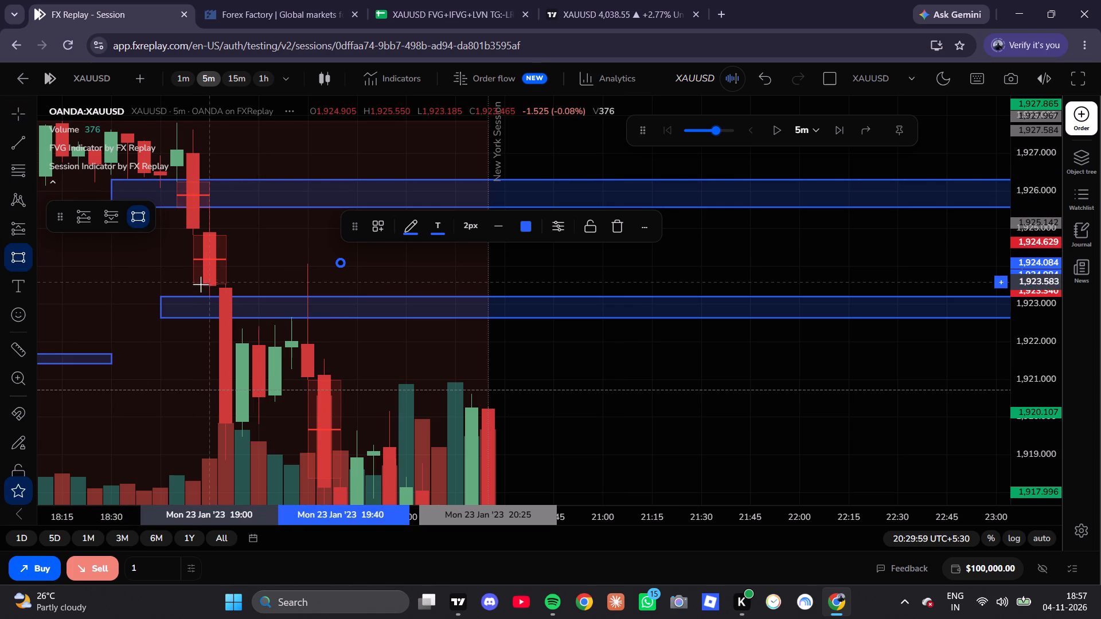
left_click(201, 284)
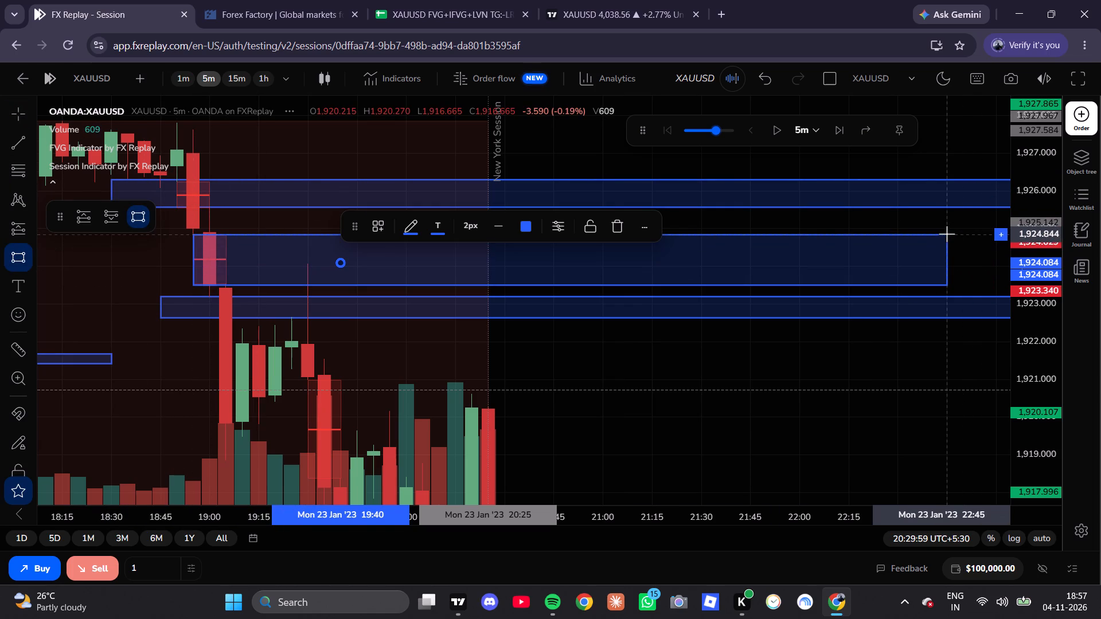
left_click(947, 234)
left_click_drag(805, 365, 516, 375)
left_click_drag(657, 271, 858, 281)
left_click(804, 379)
Examine the sell-off below the marked gaps and the previous daily low on the 5-minute chart and on the 15-minute chart.
scroll(657, 400, "down", 15)
left_click_drag(283, 397, 641, 369)
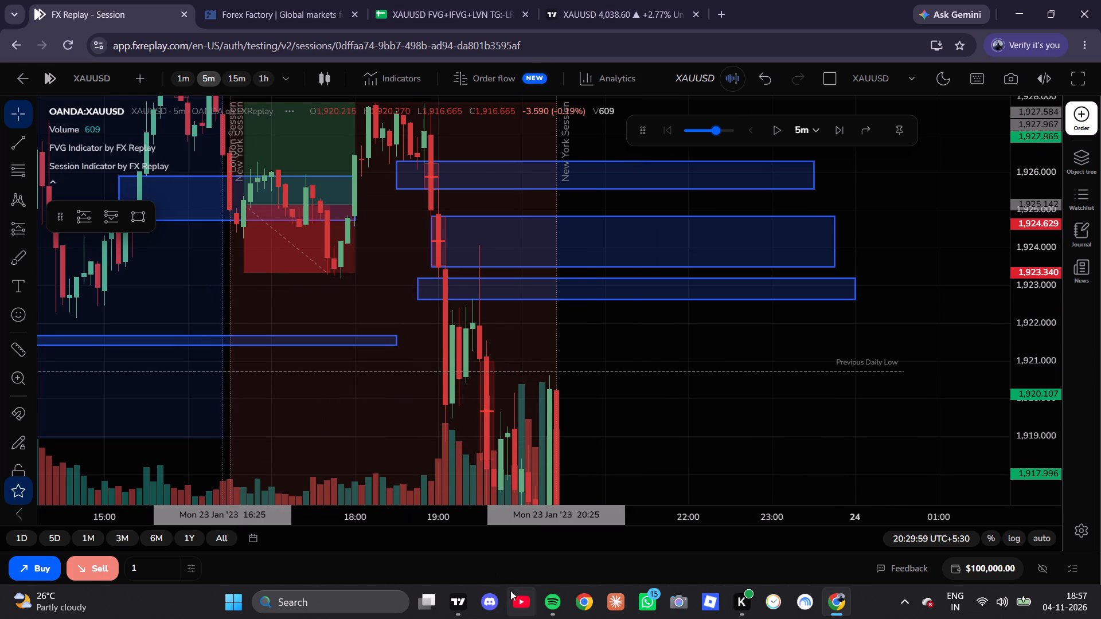
scroll(571, 328, "up", 1)
left_click_drag(586, 392, 616, 284)
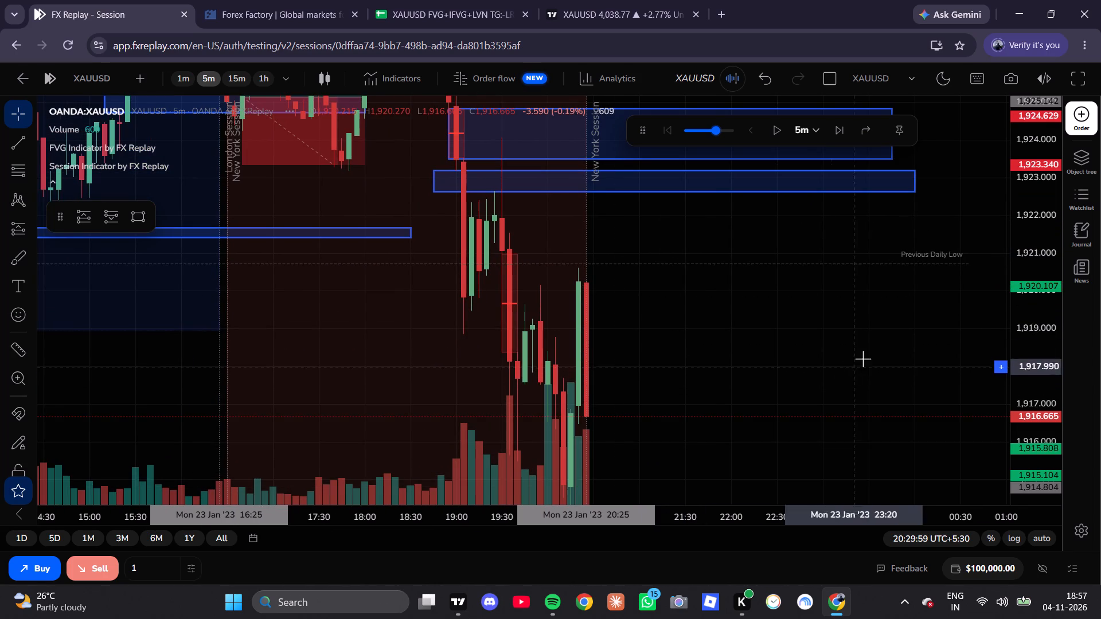
scroll(1016, 349, "down", 5)
scroll(822, 351, "down", 2)
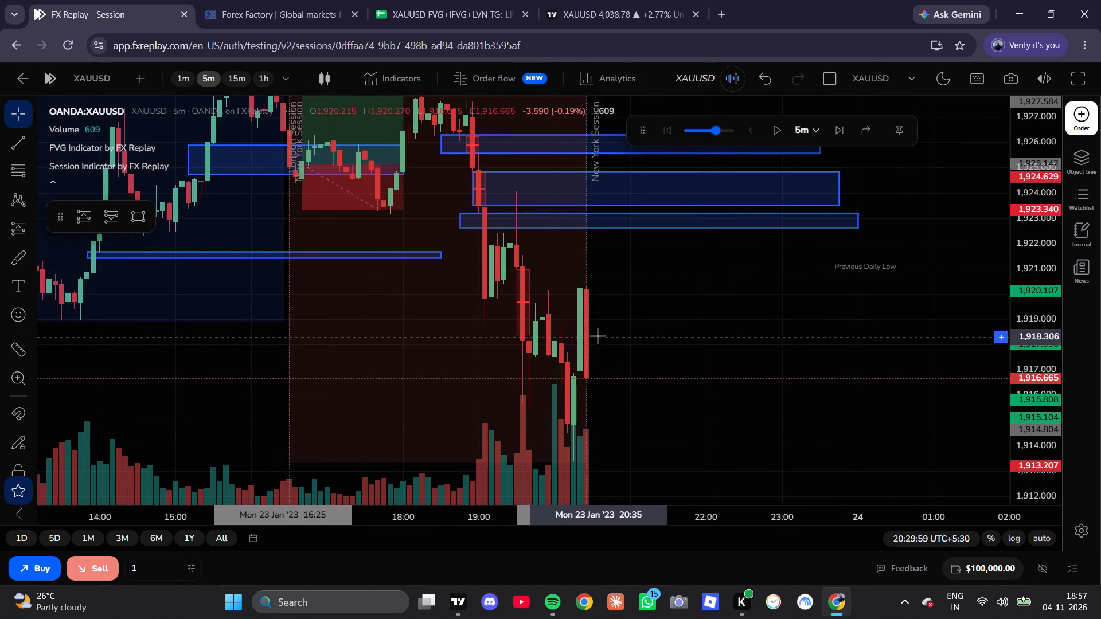
scroll(588, 326, "up", 2)
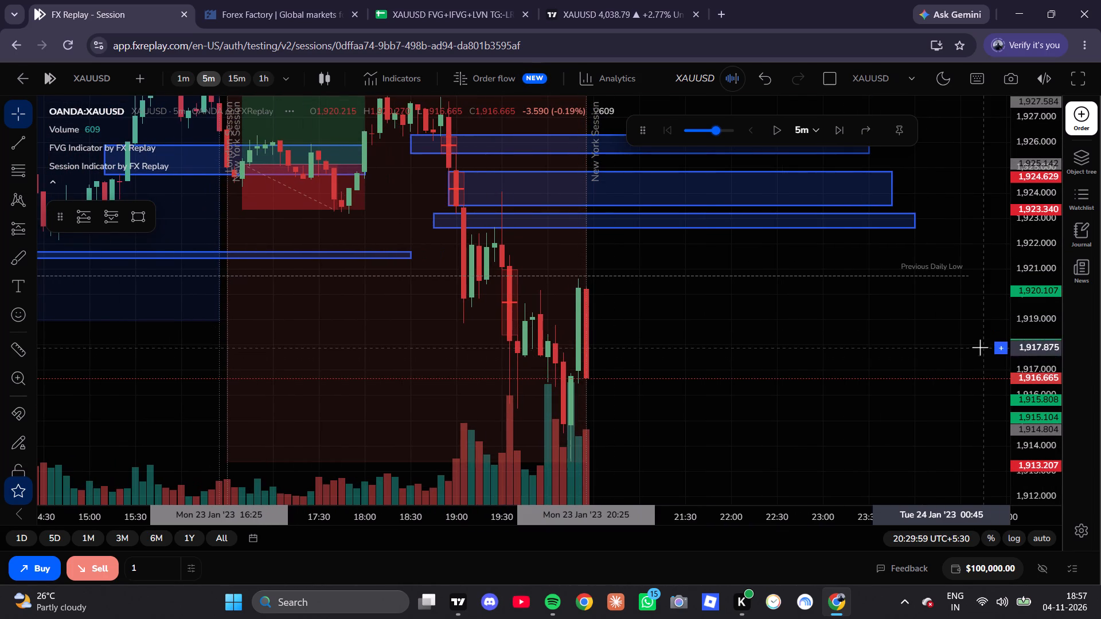
scroll(1009, 376, "down", 10)
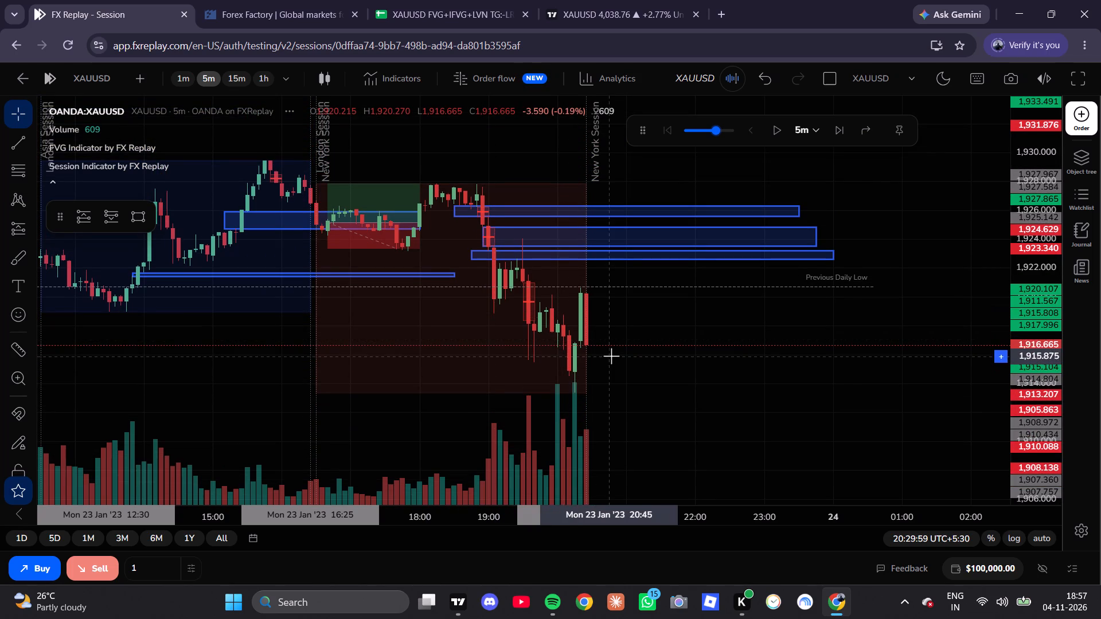
left_click_drag(612, 355, 612, 369)
scroll(500, 296, "down", 1)
scroll(505, 310, "up", 2)
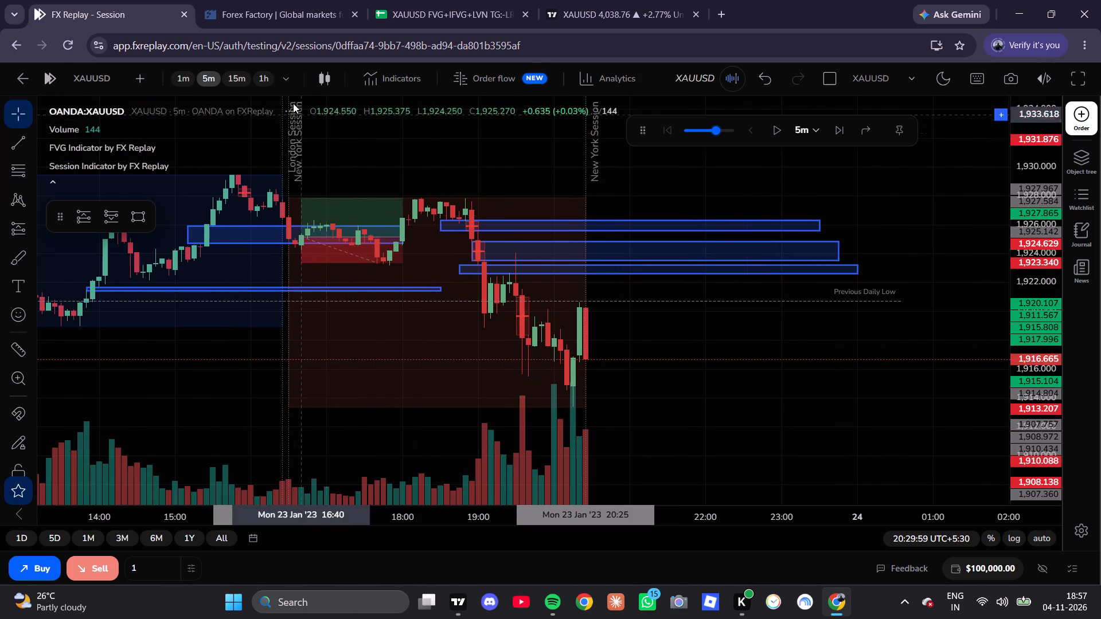
left_click(225, 76)
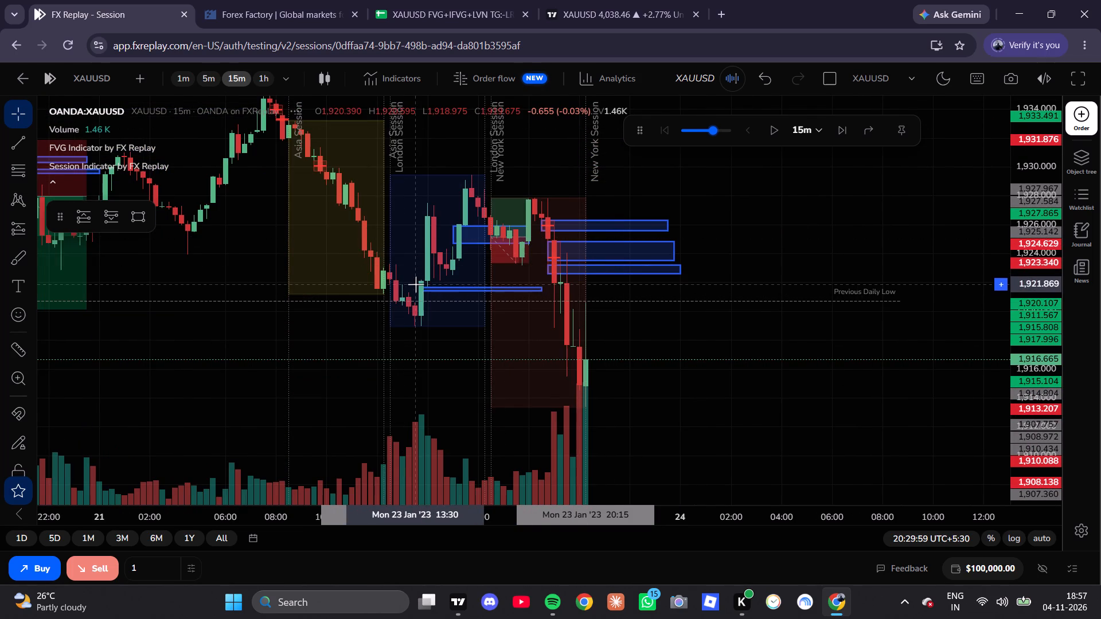
scroll(479, 303, "down", 2)
Check the live XAUUSD 15-minute chart in TradingView and return to the FX Replay session.
left_click(605, 0)
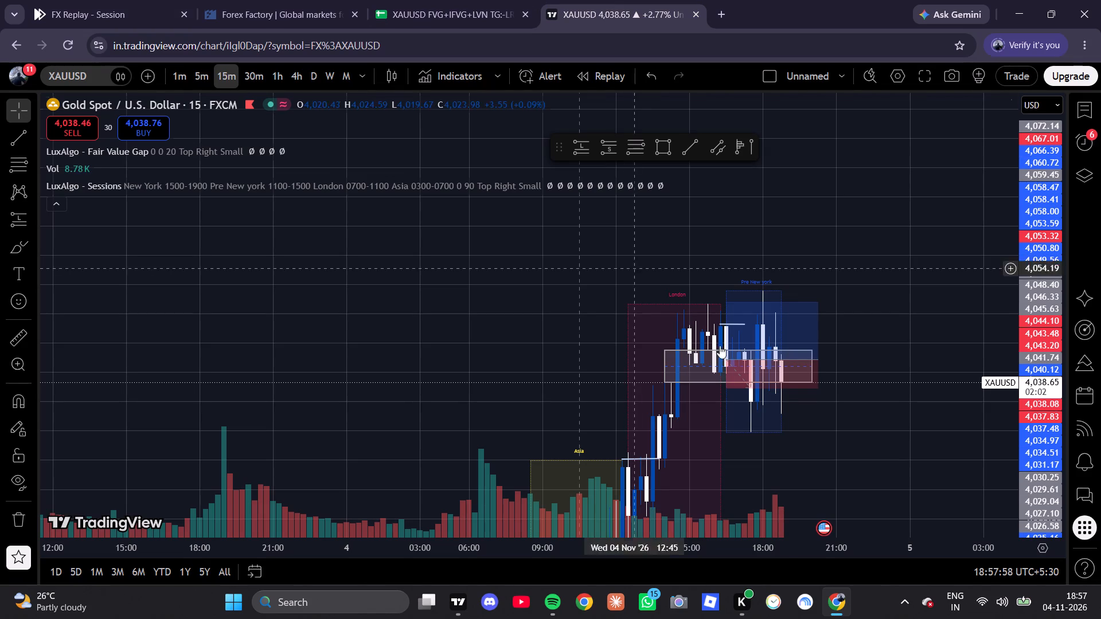
left_click(145, 1)
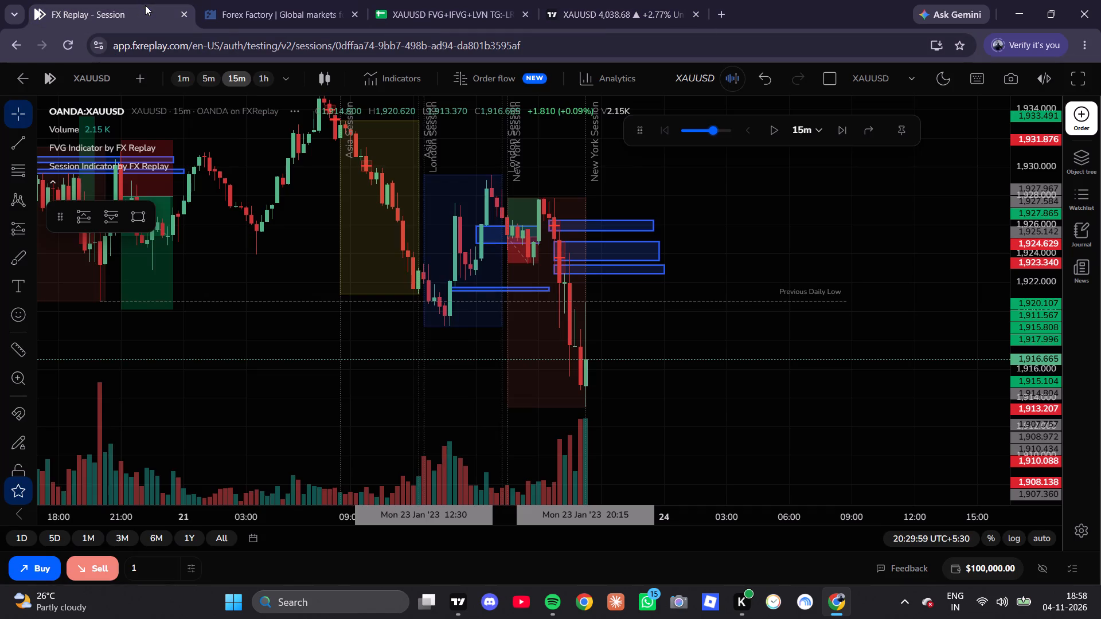
Examine the three bearish gap rectangles against the Asia, London and New York session candles on the 15-minute chart.
scroll(456, 332, "up", 5)
left_click_drag(661, 338, 657, 370)
scroll(607, 372, "down", 1)
scroll(608, 371, "up", 2)
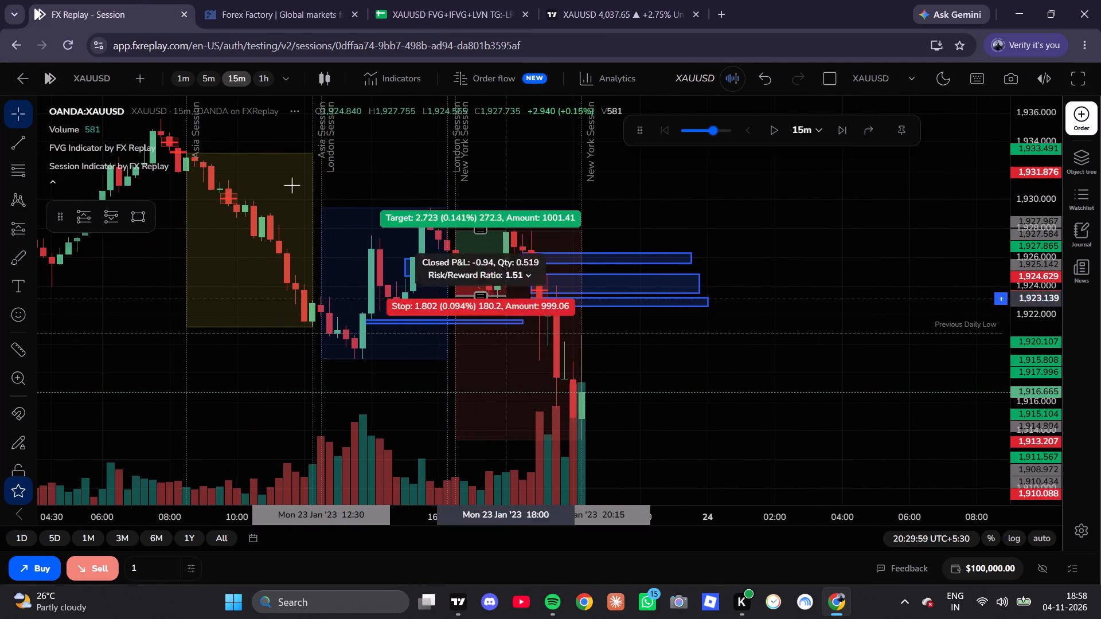
scroll(309, 226, "up", 5)
scroll(1024, 328, "up", 9)
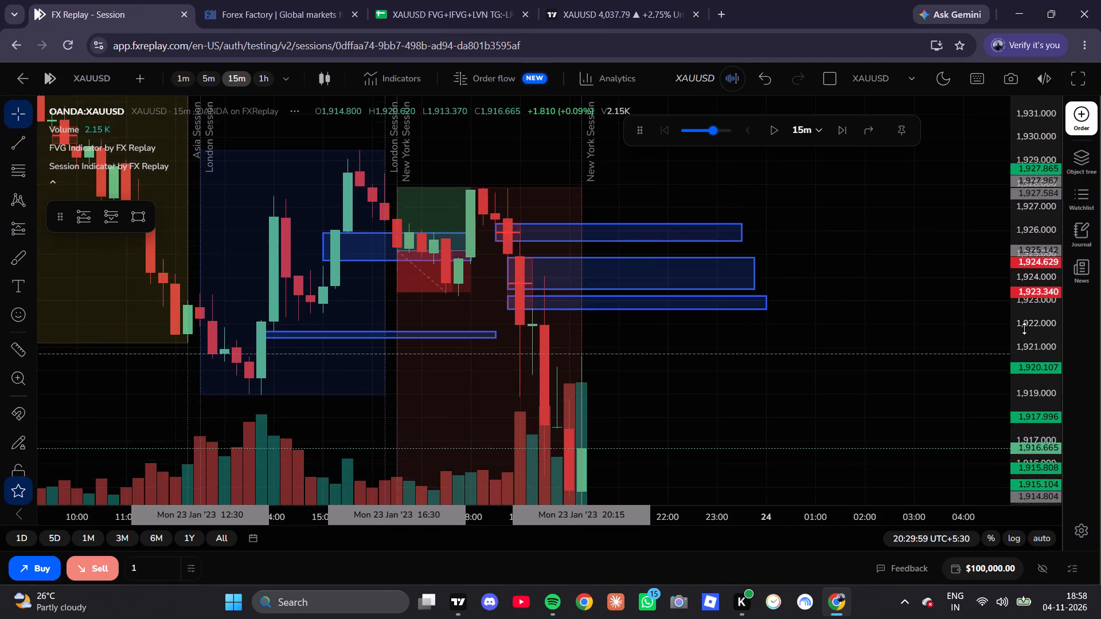
scroll(1024, 328, "up", 7)
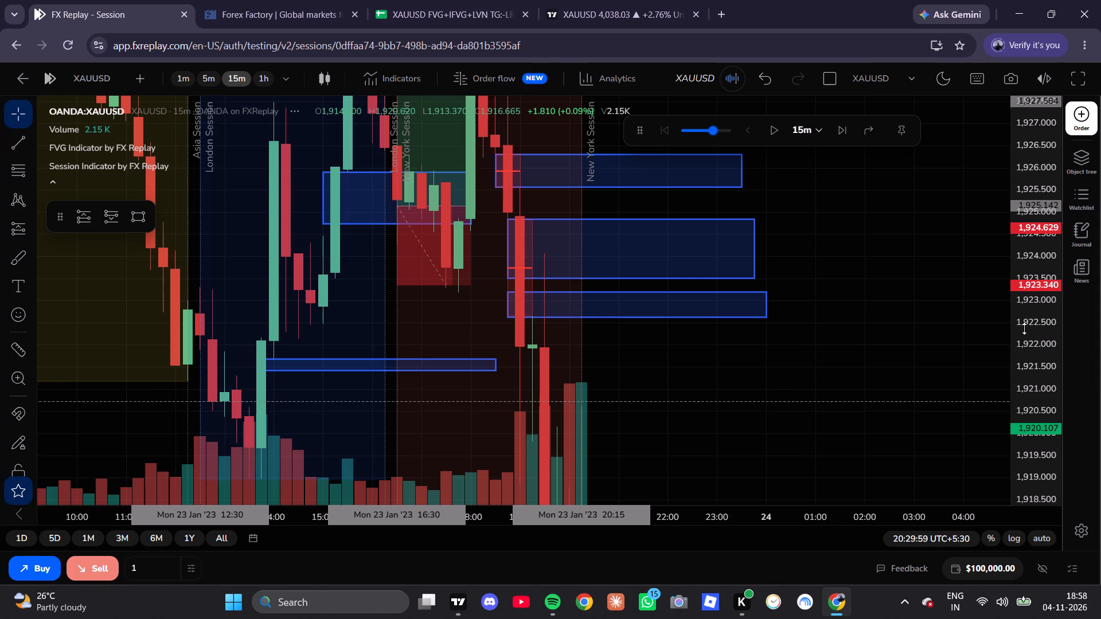
scroll(709, 335, "up", 2)
scroll(578, 354, "up", 3)
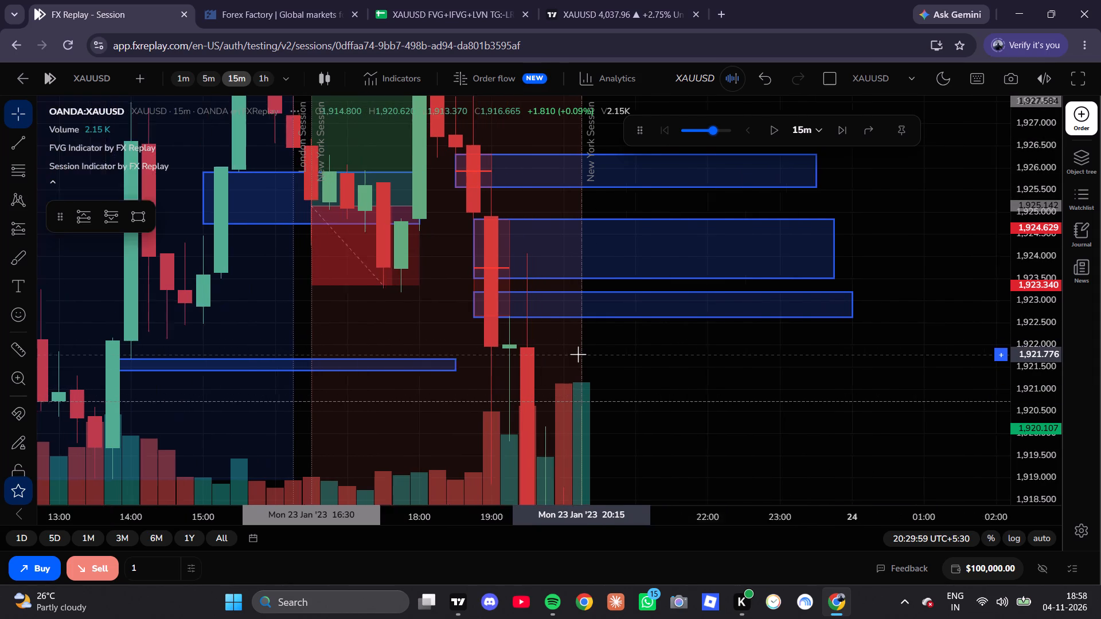
scroll(791, 353, "down", 5)
scroll(1036, 366, "down", 7)
scroll(751, 336, "down", 4)
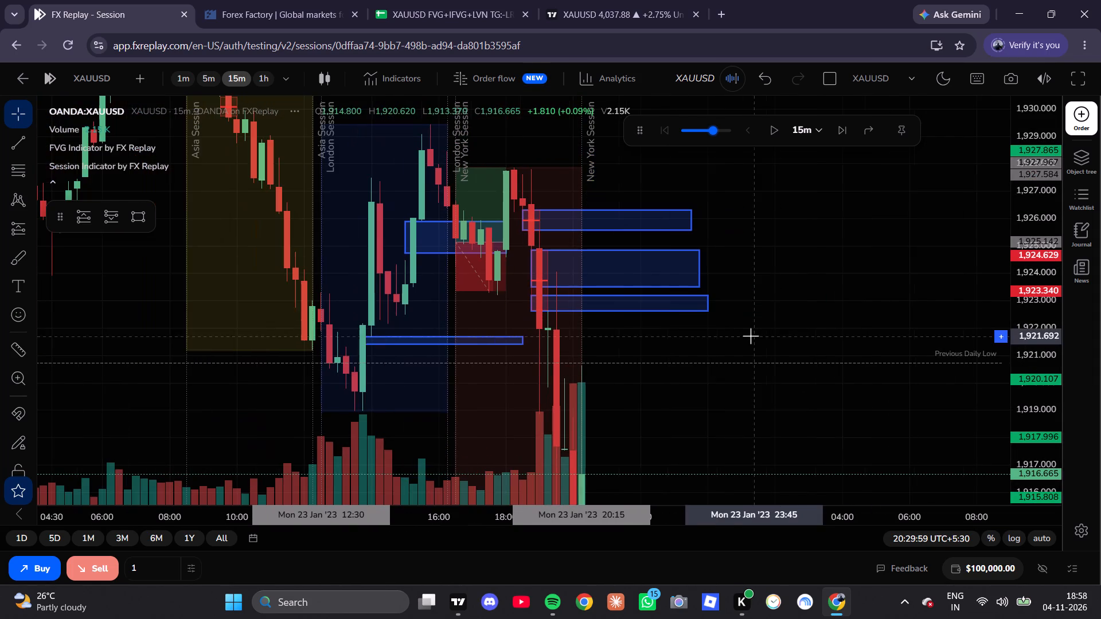
left_click_drag(737, 373, 781, 309)
Switch to the 5-minute chart and advance the replay by two candles, through the 20:35 candle on 23 January.
double_click(215, 73)
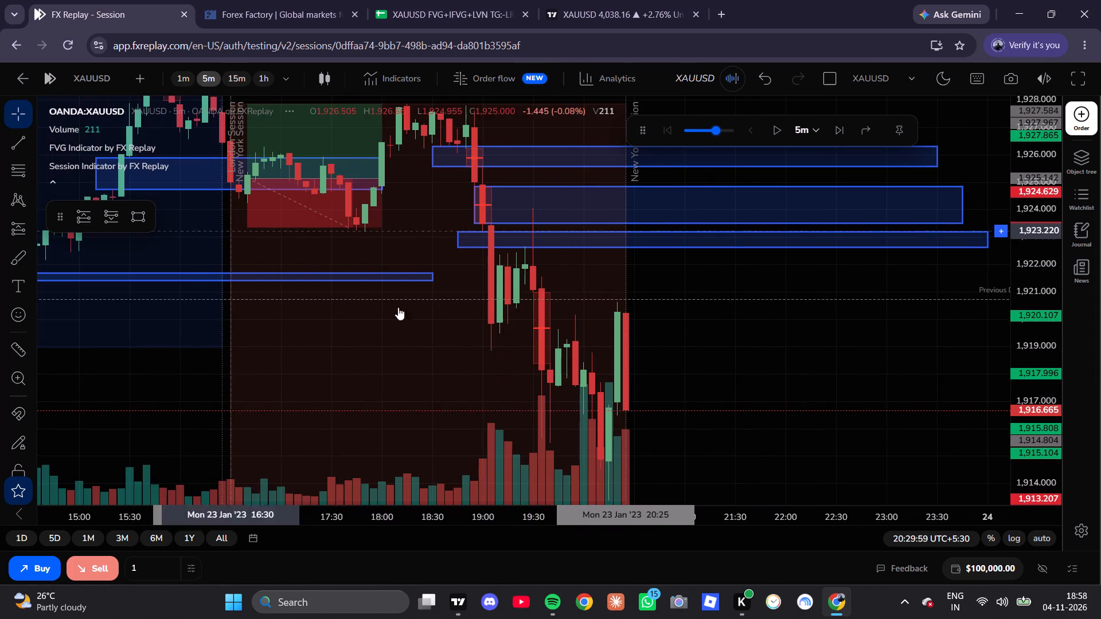
scroll(557, 297, "down", 6)
scroll(666, 289, "up", 1)
scroll(666, 289, "down", 2)
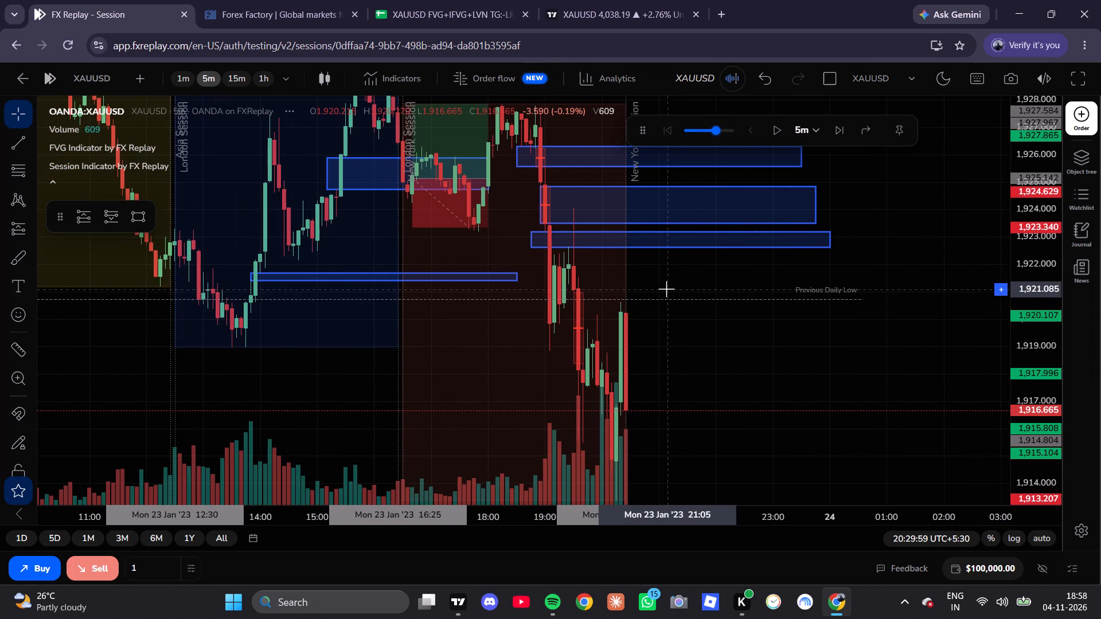
scroll(713, 321, "down", 2)
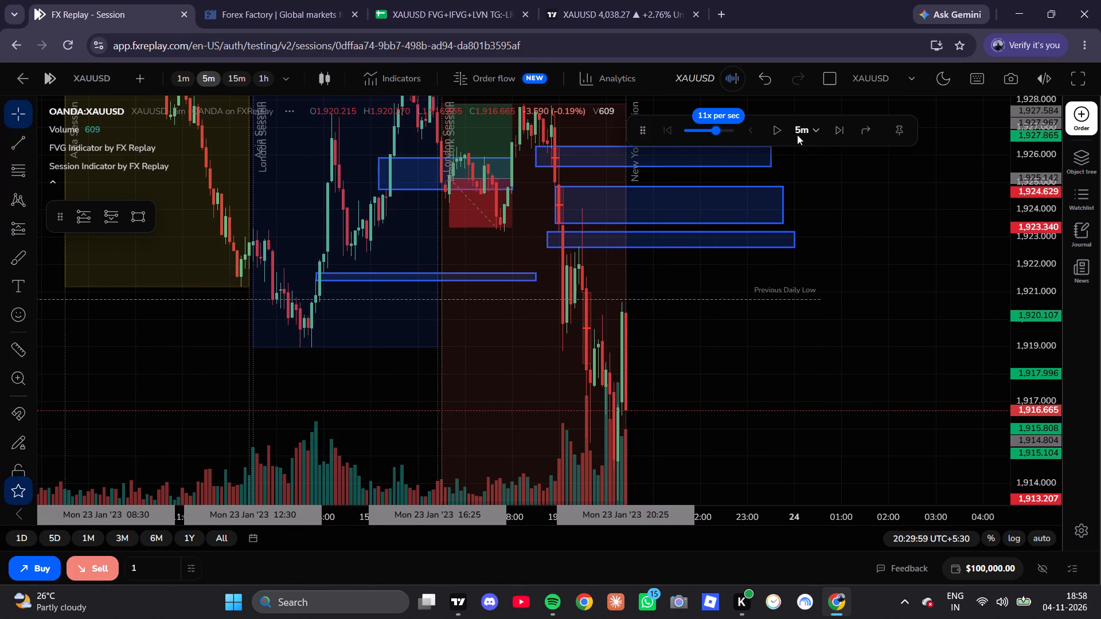
left_click(833, 130)
left_click(834, 130)
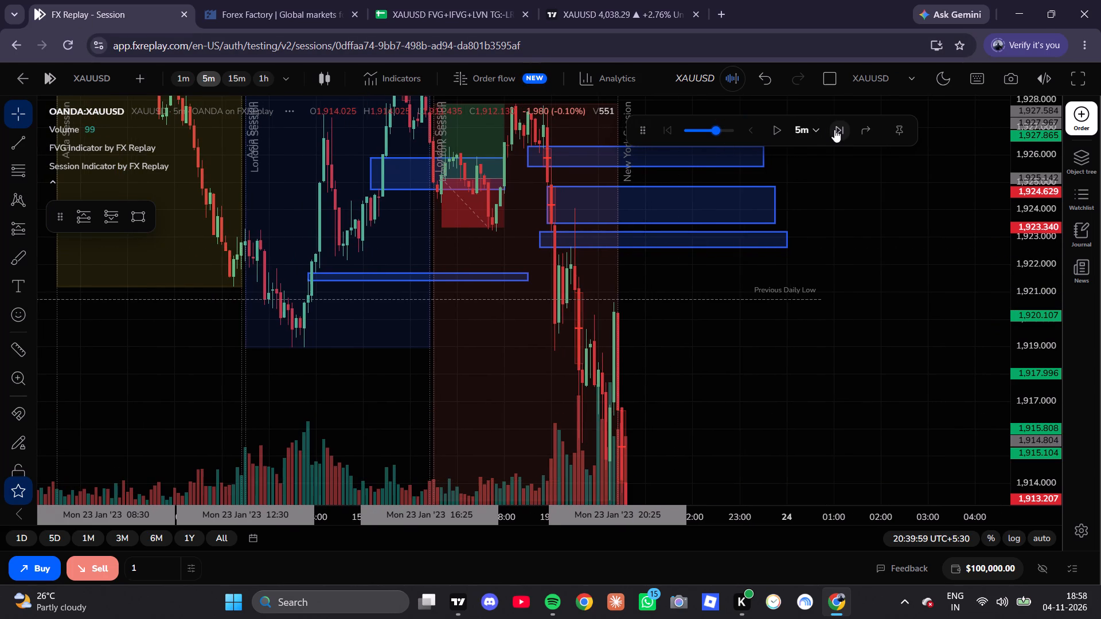
Switch to the 15-minute chart and advance the replay candle by candle through 21:29:59 on 23 January.
left_click_drag(756, 407, 769, 218)
scroll(652, 332, "up", 2)
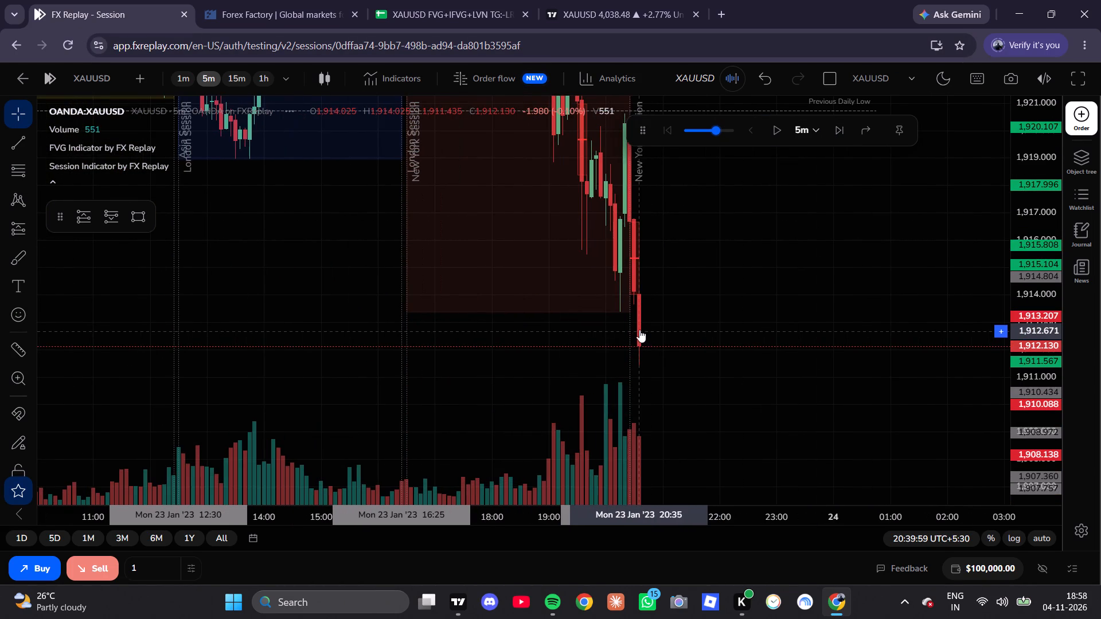
scroll(639, 330, "up", 1)
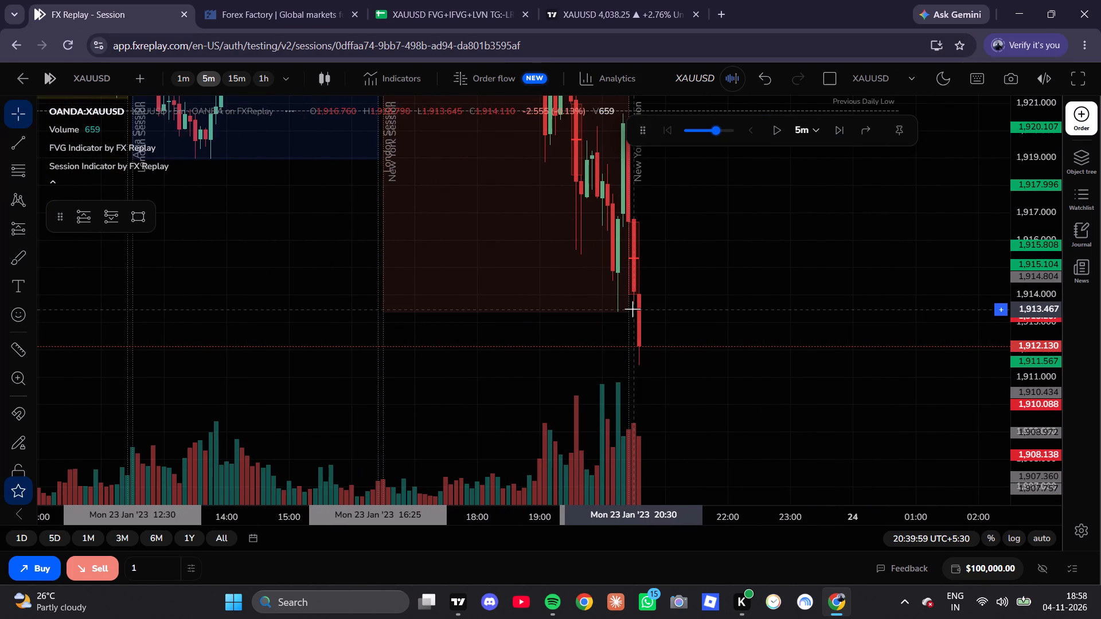
scroll(633, 309, "up", 4)
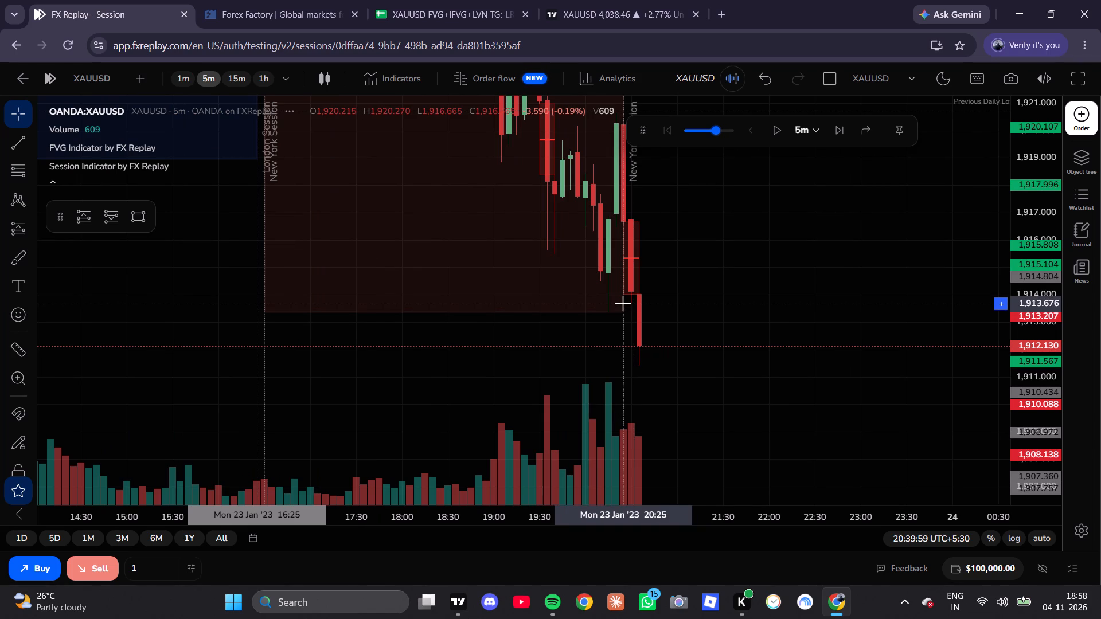
left_click(235, 76)
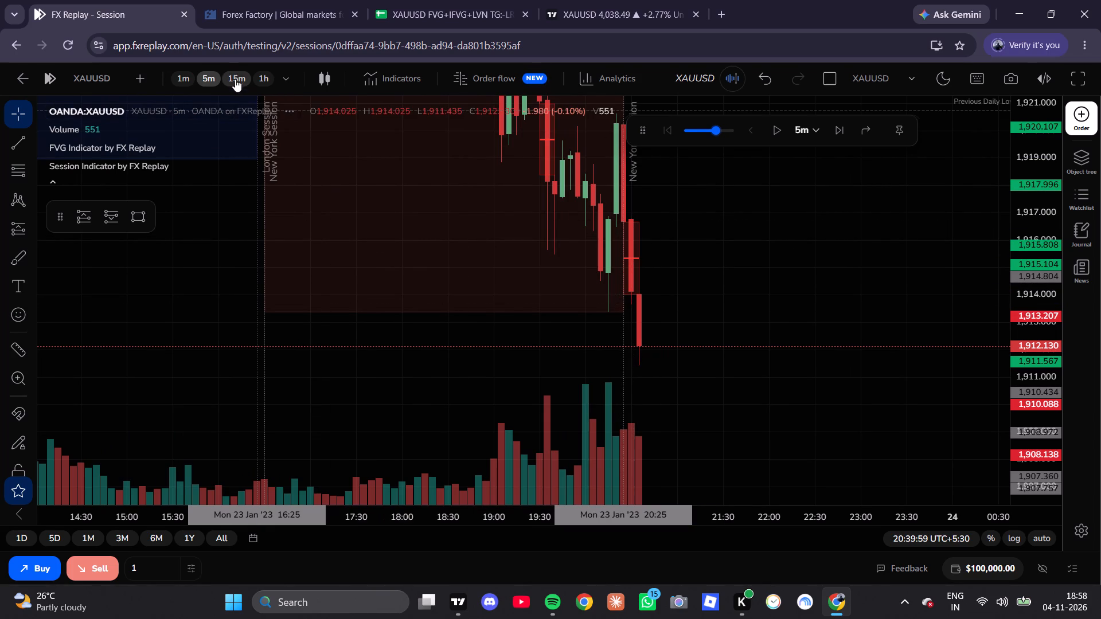
scroll(516, 349, "up", 5)
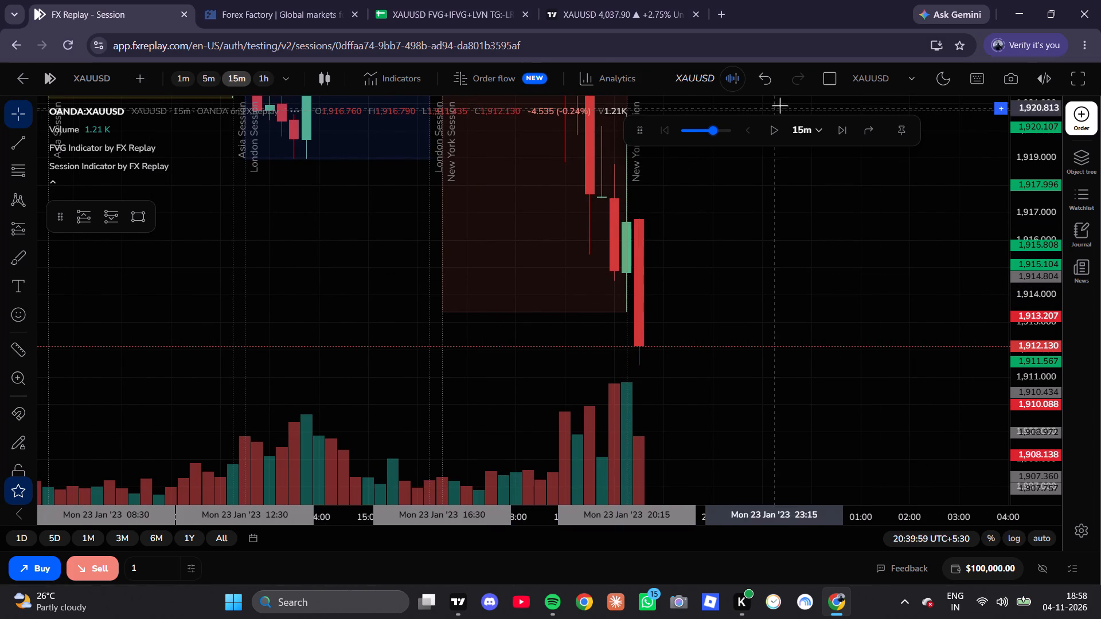
left_click(835, 129)
left_click(835, 130)
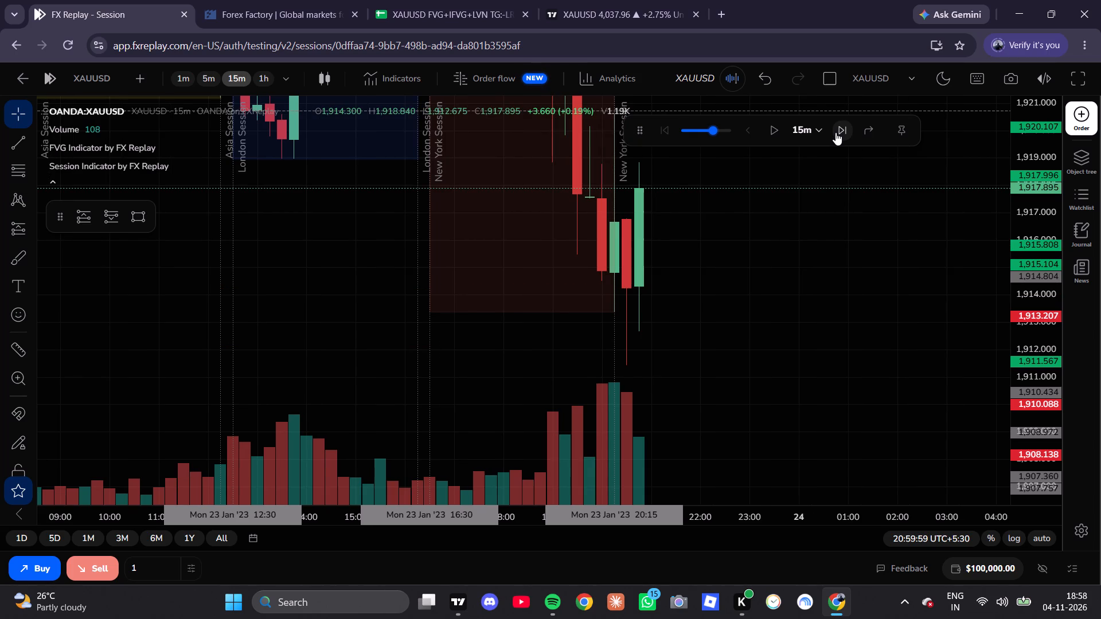
left_click(835, 132)
left_click_drag(758, 244, 751, 400)
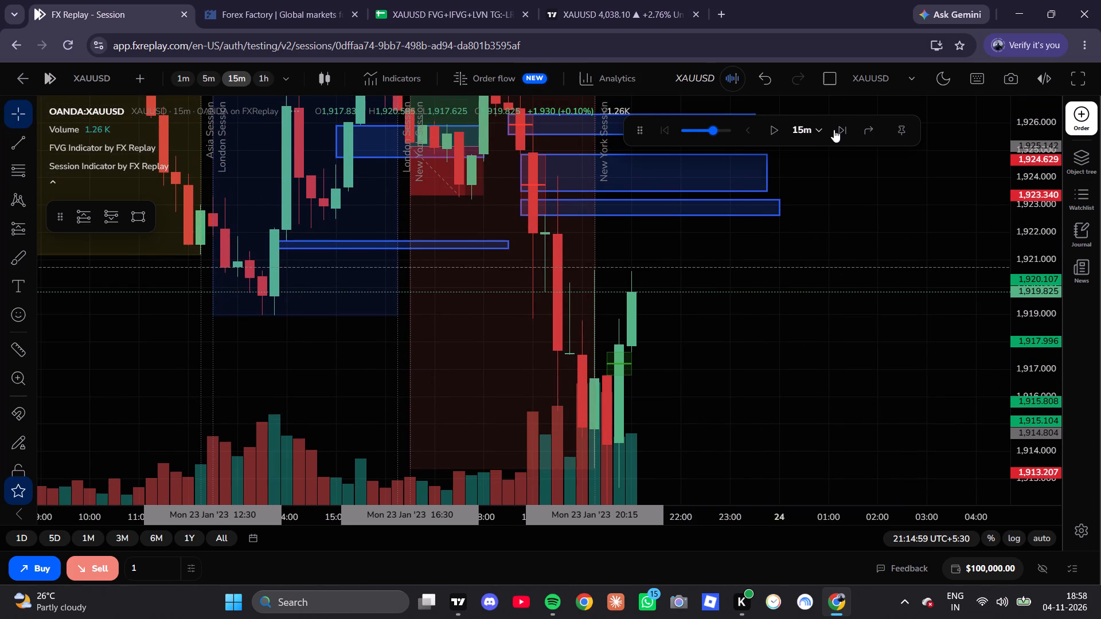
left_click(834, 129)
Switch to the 1-minute chart and examine how price trades into the three bearish gap rectangles.
left_click(204, 80)
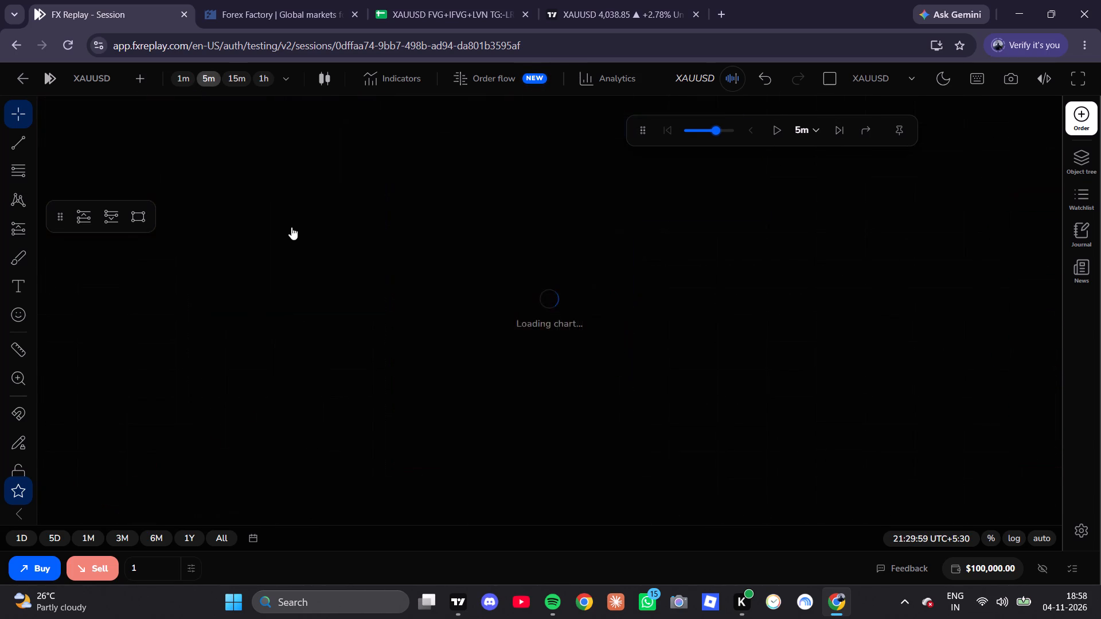
left_click(182, 77)
scroll(575, 352, "down", 4)
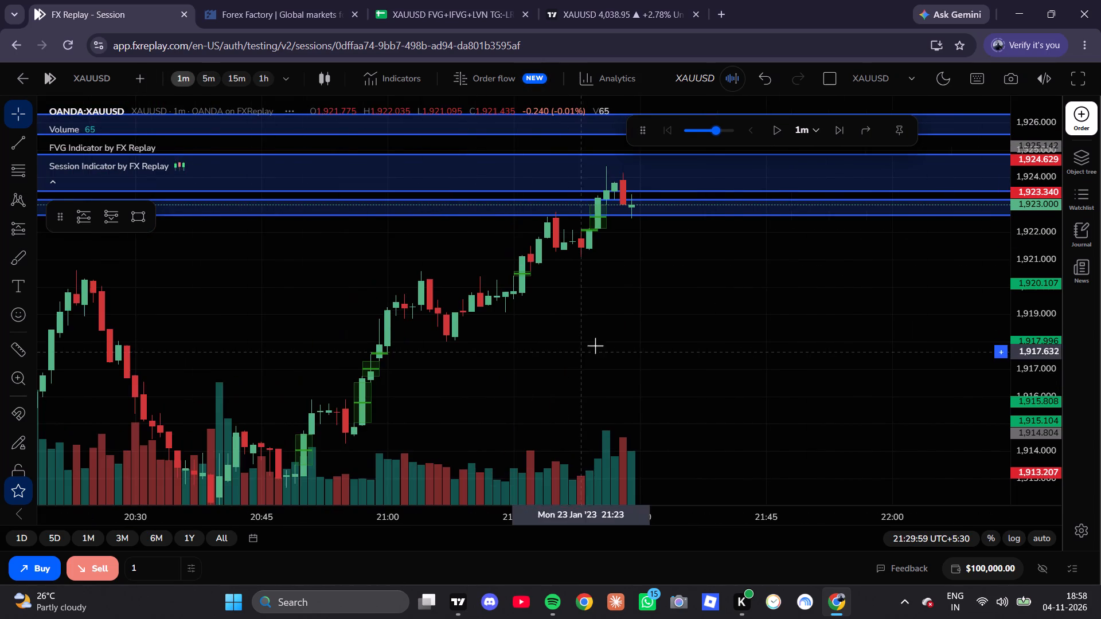
left_click_drag(679, 310, 666, 361)
scroll(1029, 302, "up", 7)
scroll(1029, 303, "down", 1)
scroll(1029, 303, "up", 7)
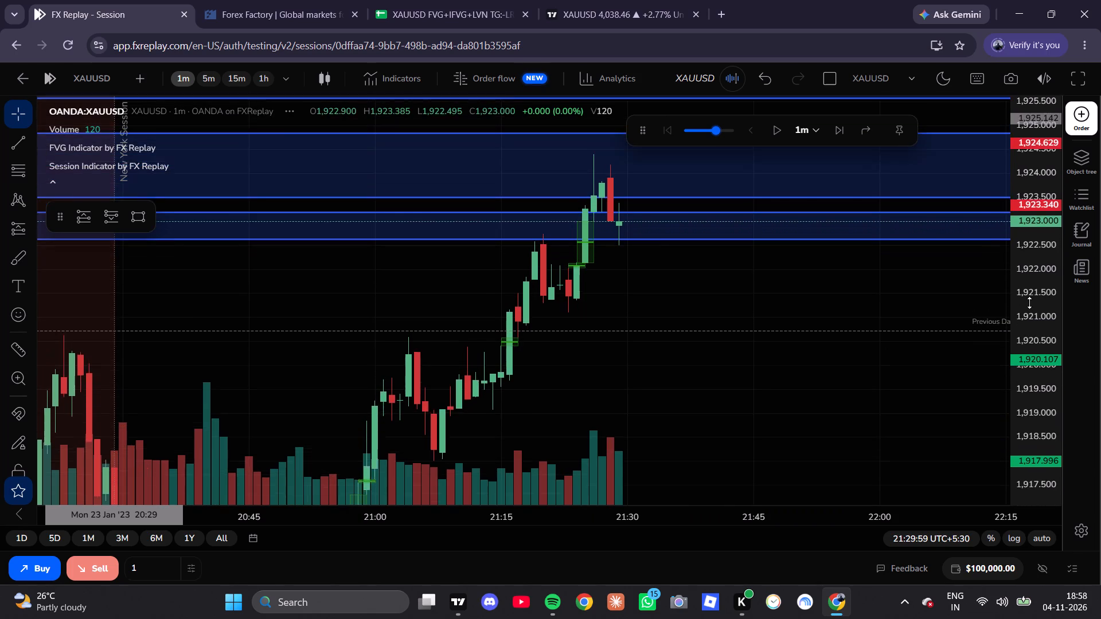
scroll(1029, 303, "up", 2)
scroll(759, 297, "up", 5)
left_click_drag(682, 279, 686, 358)
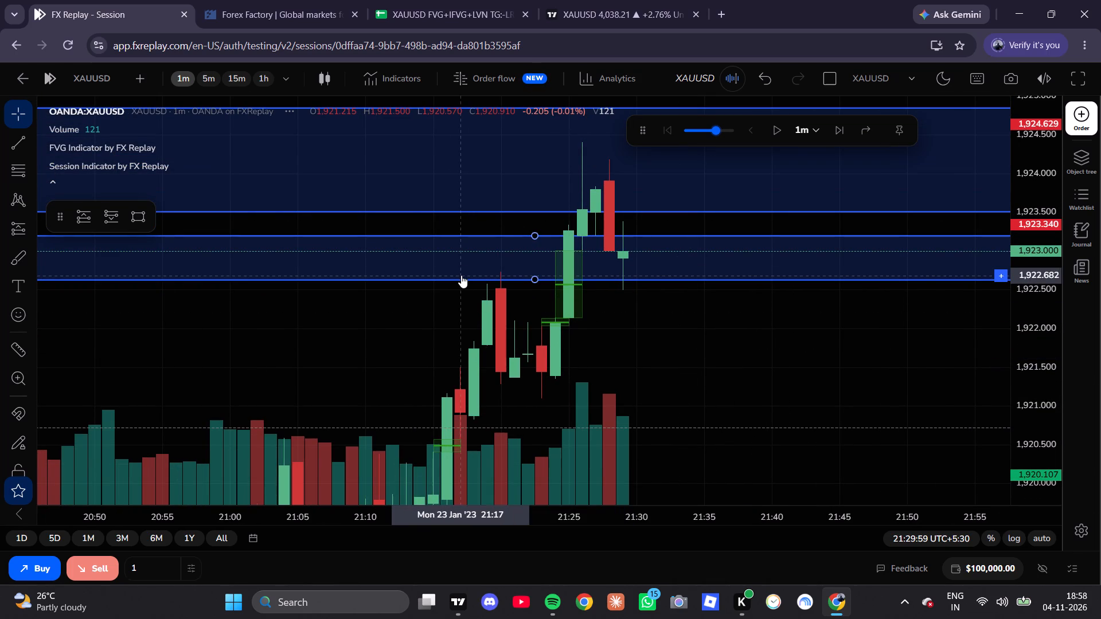
scroll(468, 272, "down", 6)
scroll(553, 315, "up", 3)
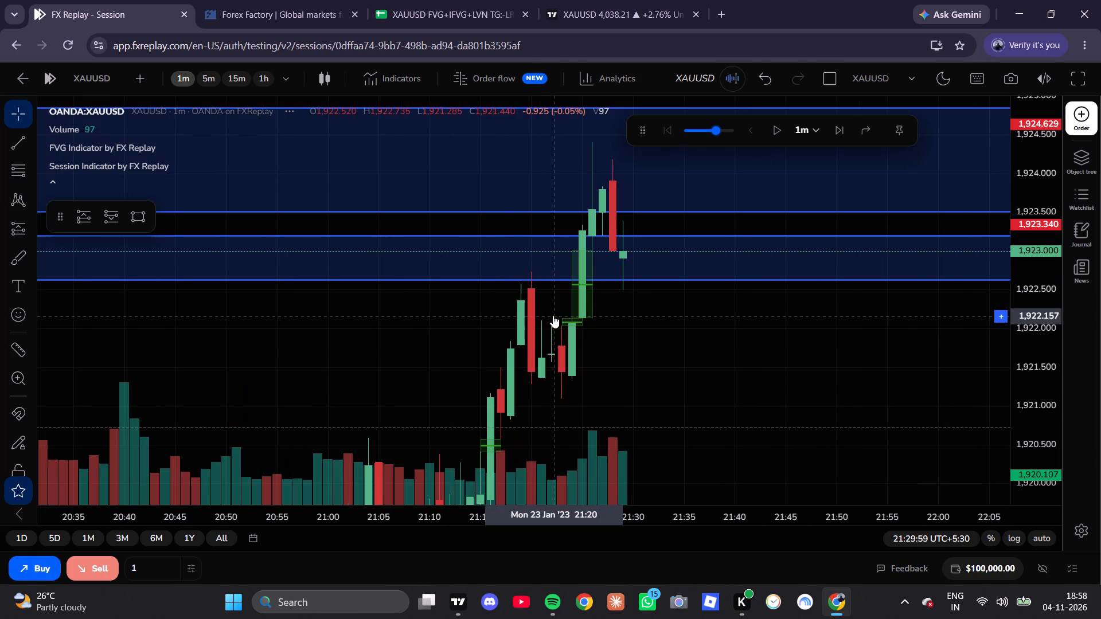
left_click_drag(705, 345, 655, 370)
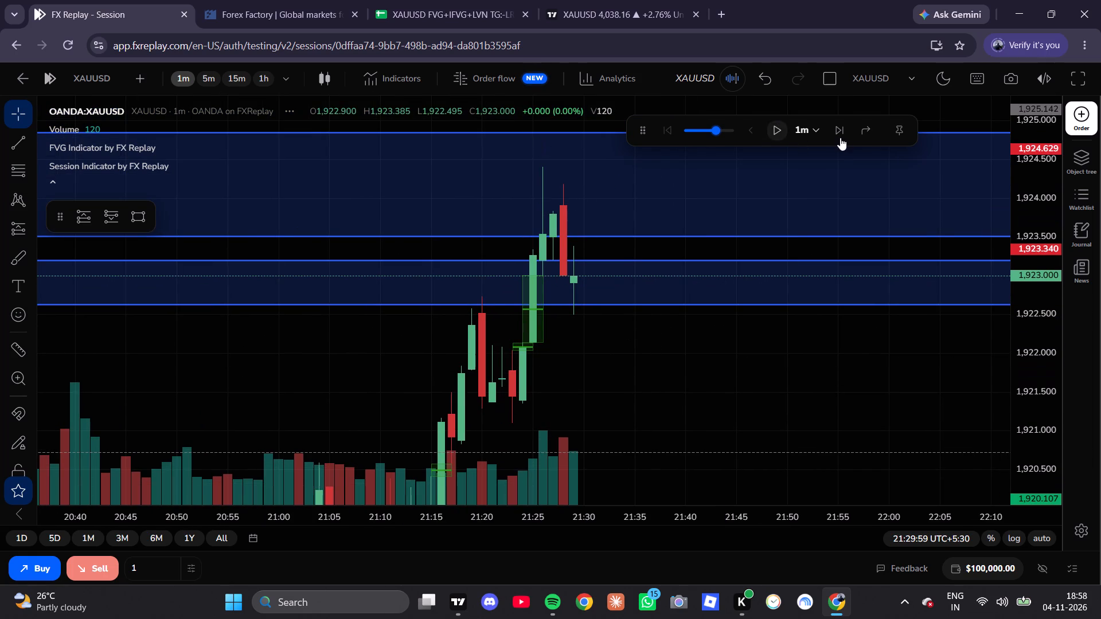
Advance the 1-minute replay candle by candle through the 21:44 candle on 23 January.
left_click(843, 134)
left_click(843, 134)
left_click(843, 134)
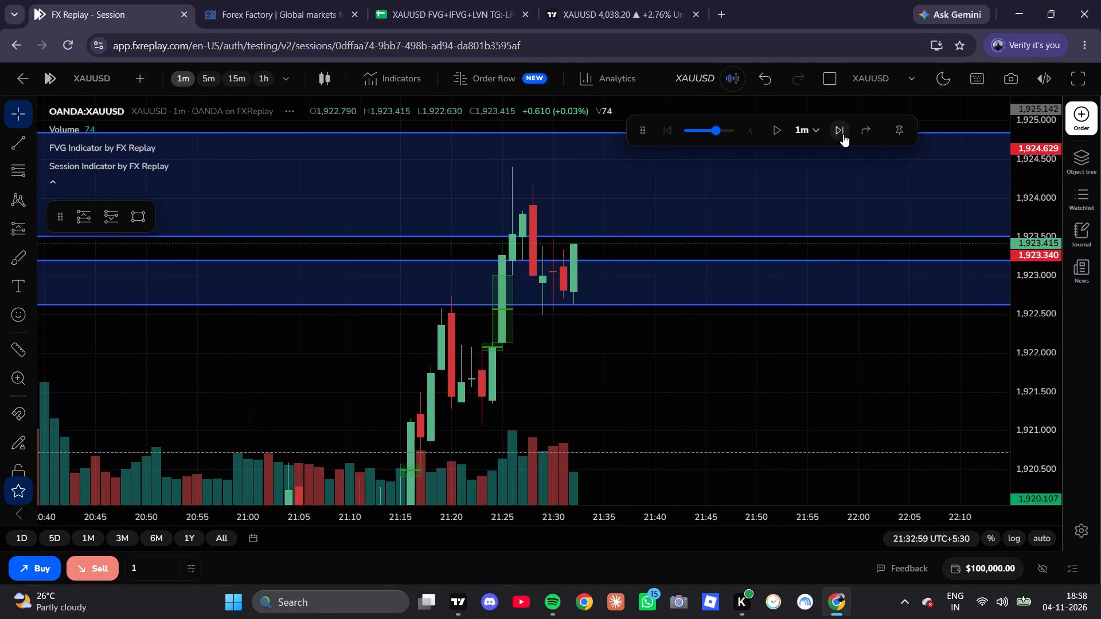
left_click(843, 134)
left_click(843, 132)
left_click(843, 131)
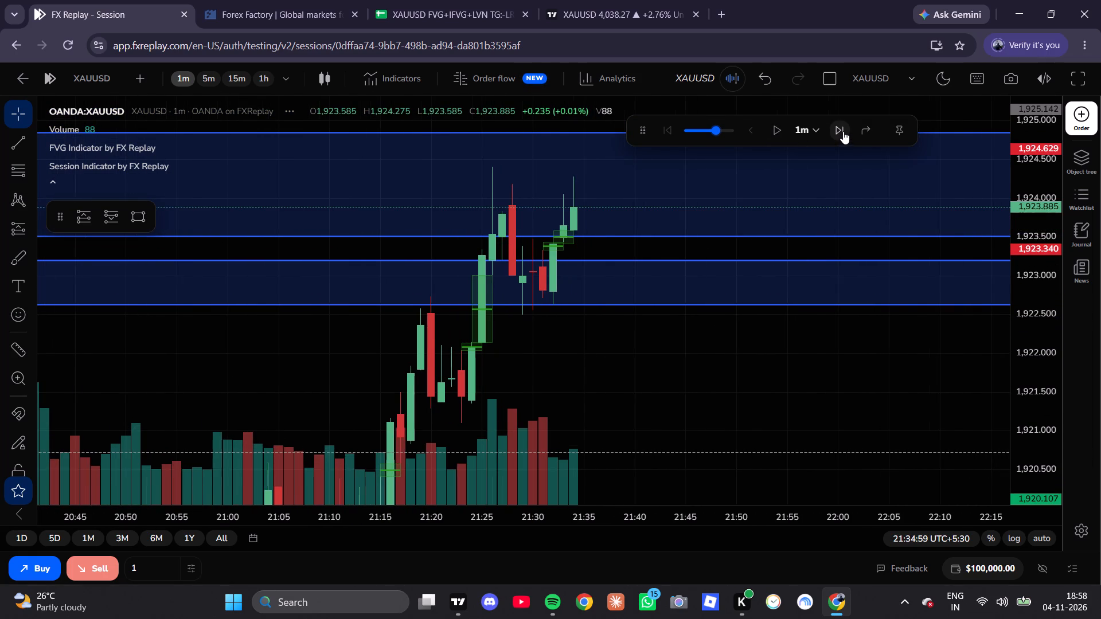
left_click(843, 131)
left_click(843, 131)
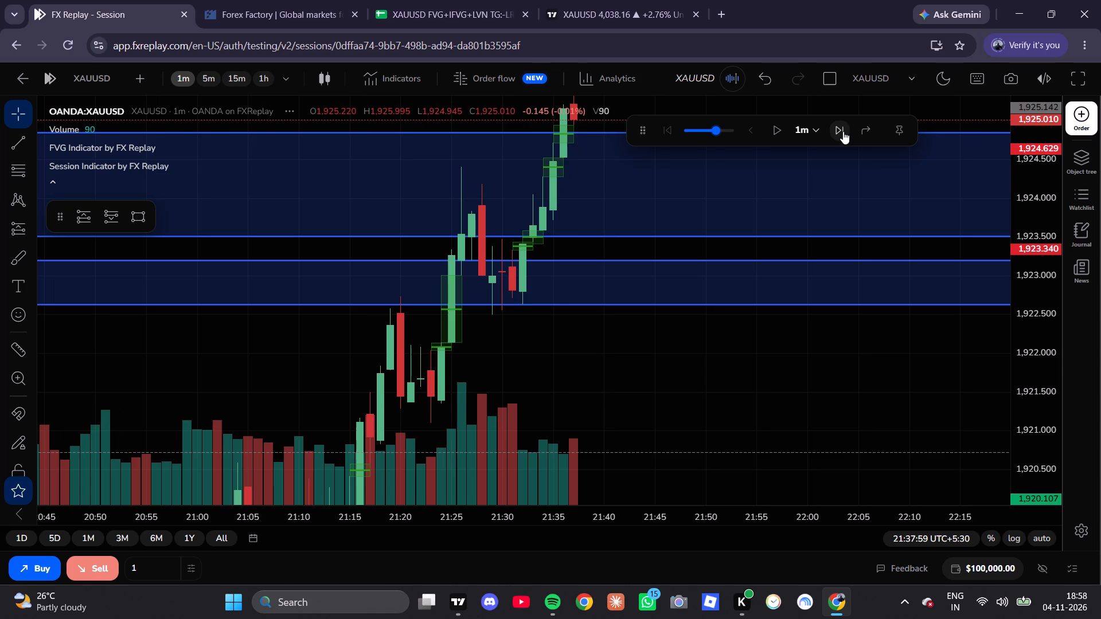
left_click(837, 135)
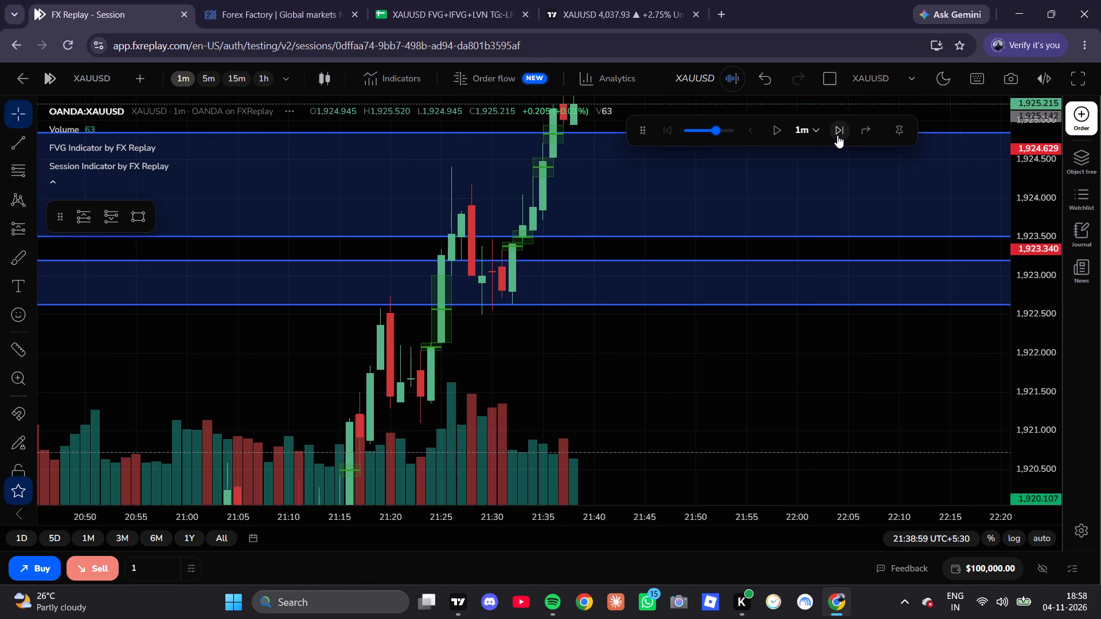
triple_click(837, 135)
left_click_drag(646, 354, 618, 435)
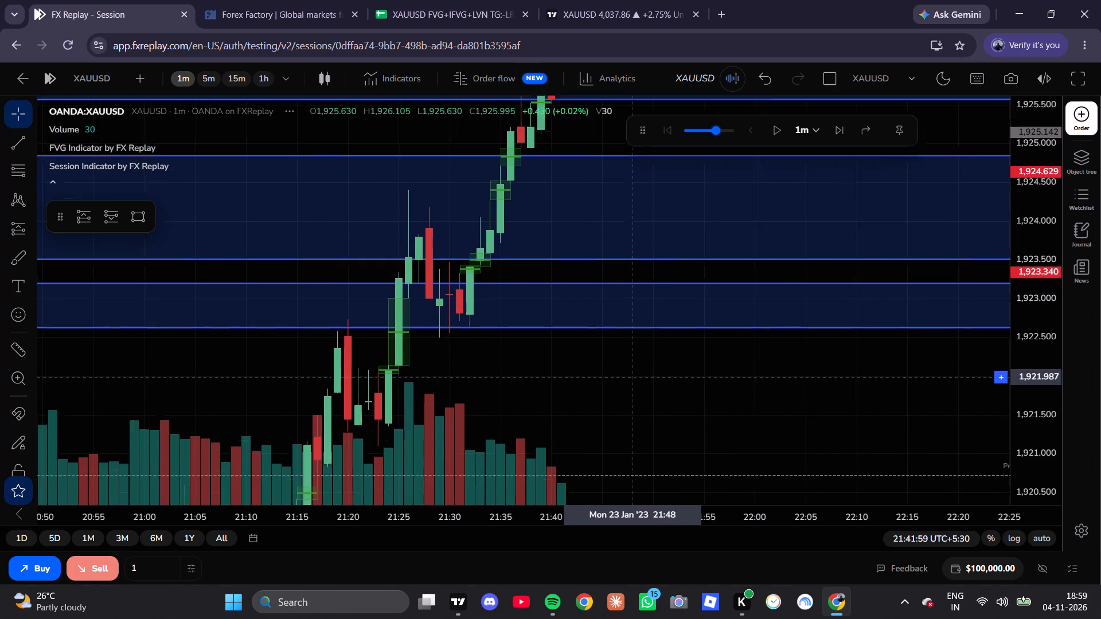
left_click_drag(618, 435, 599, 497)
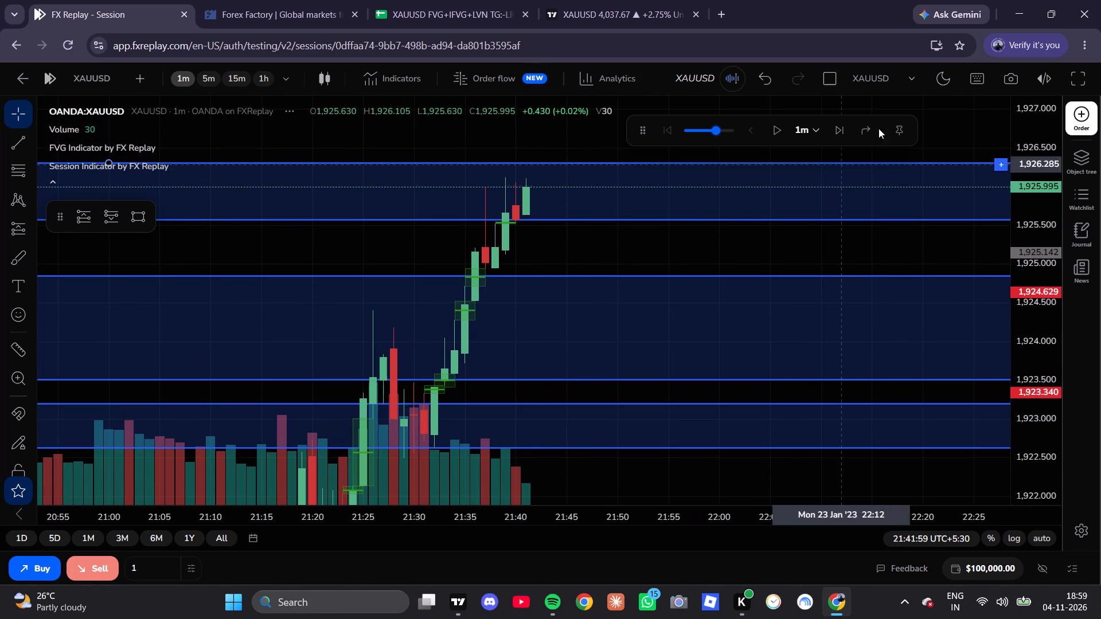
left_click(838, 128)
left_click(838, 128)
left_click(838, 128)
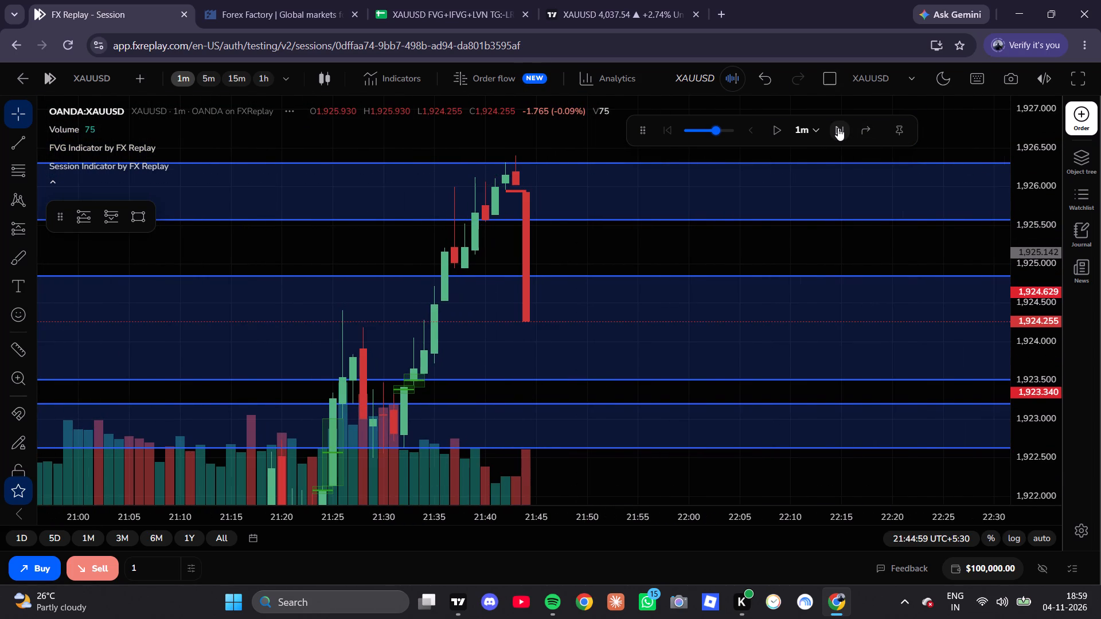
Draw a short position at the 21:43 candle with entry about 1,924.26 and stop about 1,927.29, above the recent swing high.
scroll(547, 261, "down", 3)
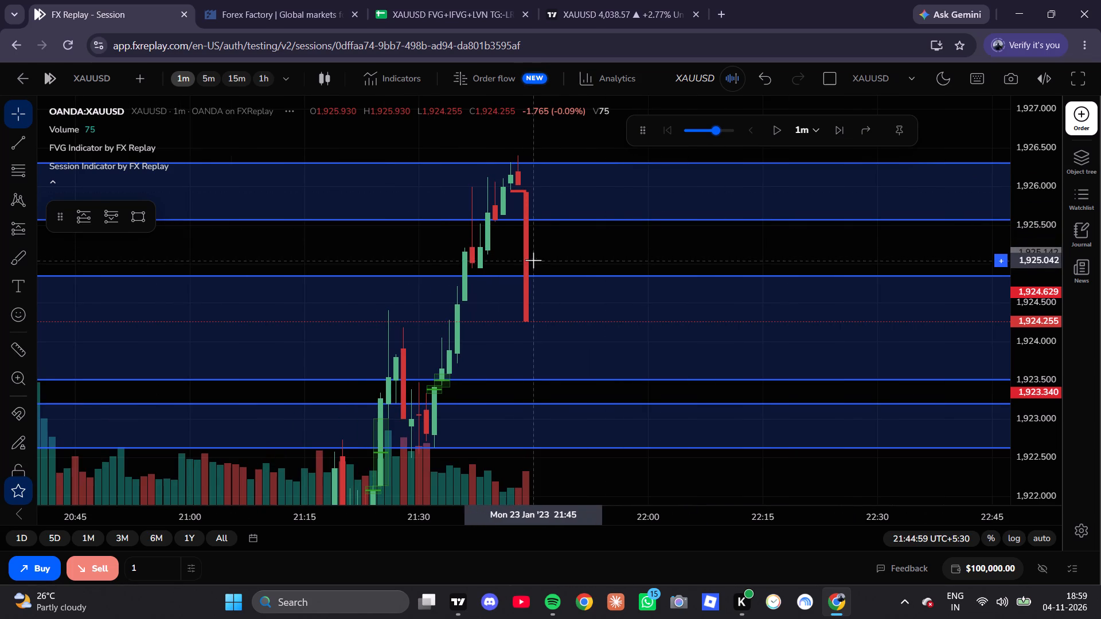
double_click(110, 218)
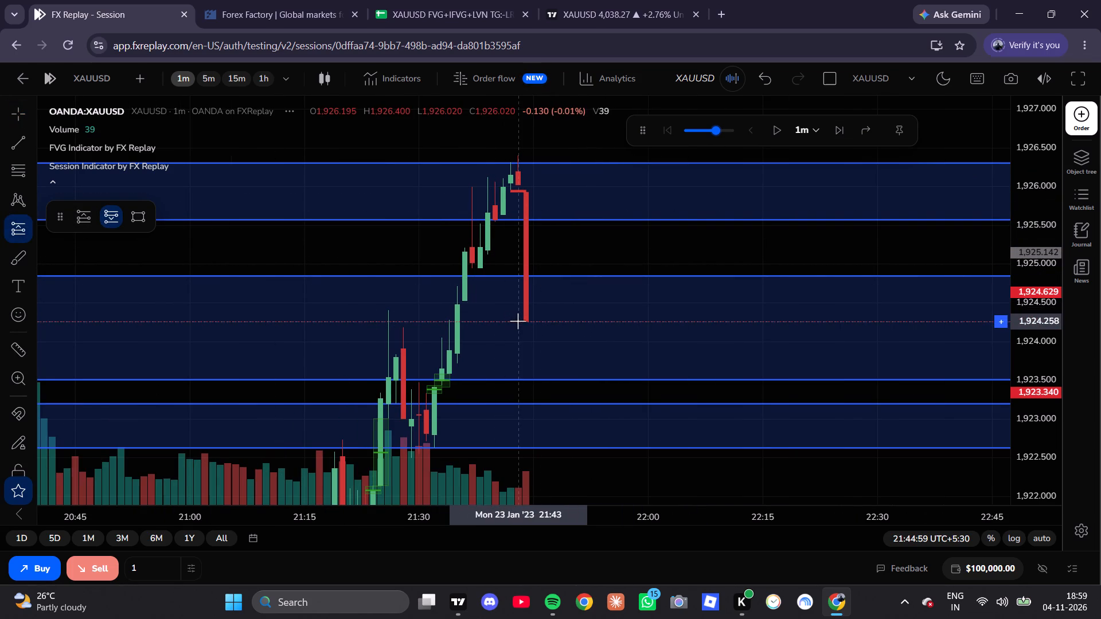
left_click(518, 321)
left_click_drag(540, 234, 506, 285)
left_click_drag(521, 330, 556, 239)
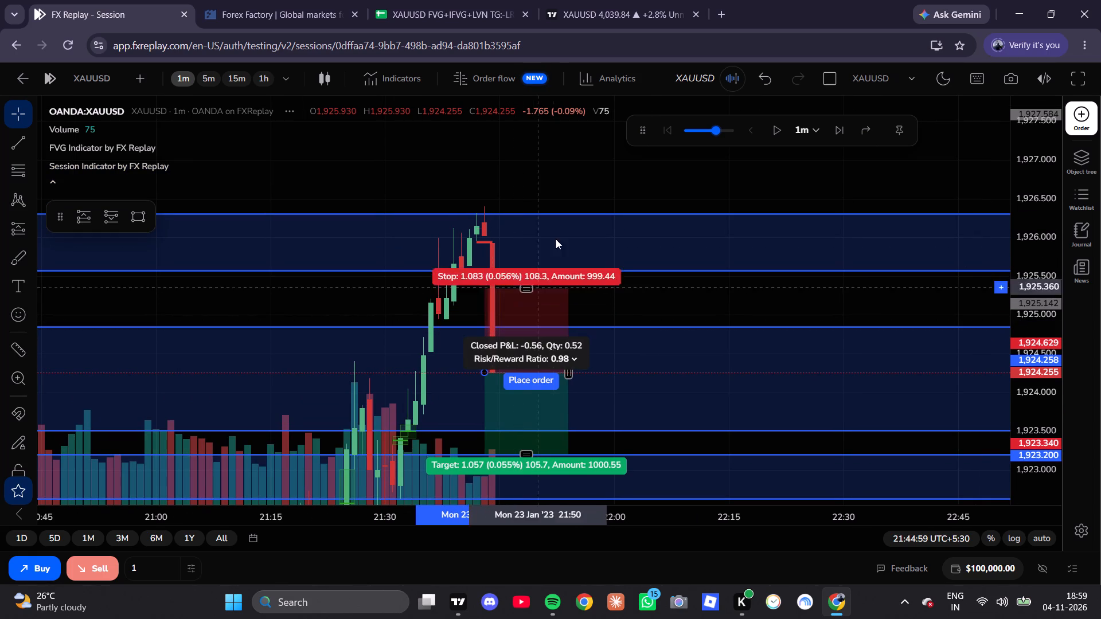
left_click_drag(556, 239, 572, 203)
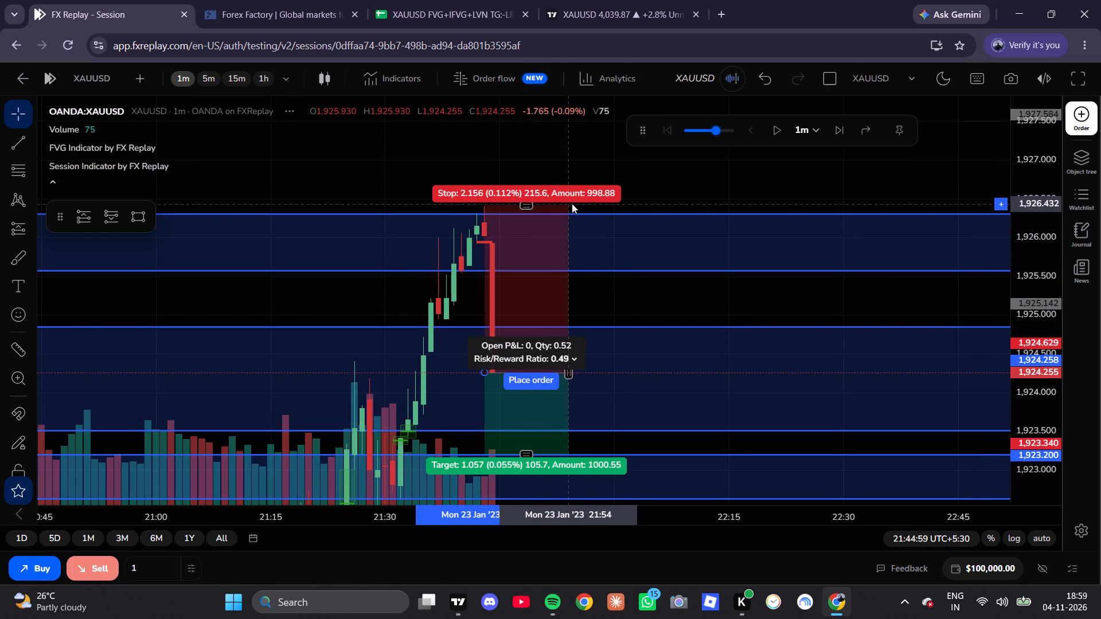
left_click_drag(572, 203, 573, 205)
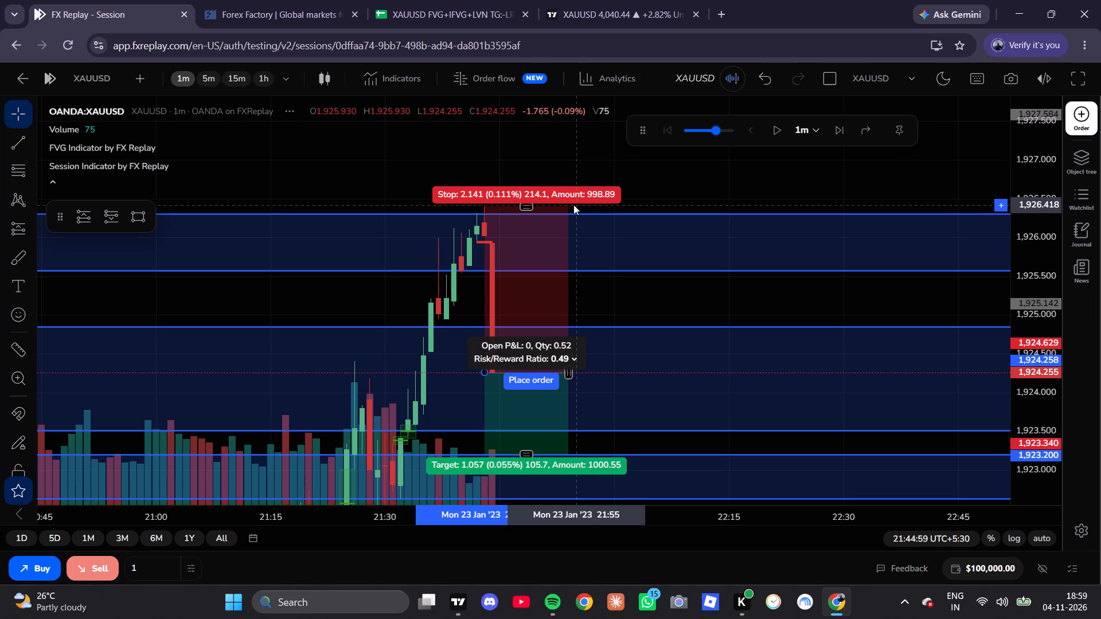
left_click_drag(573, 205, 611, 135)
left_click(626, 193)
Extend the short position to about 22:39 and lower its target to about 1,918.10, for roughly a 2:1 reward-to-risk ratio.
left_click_drag(624, 195, 618, 49)
scroll(598, 97, "down", 9)
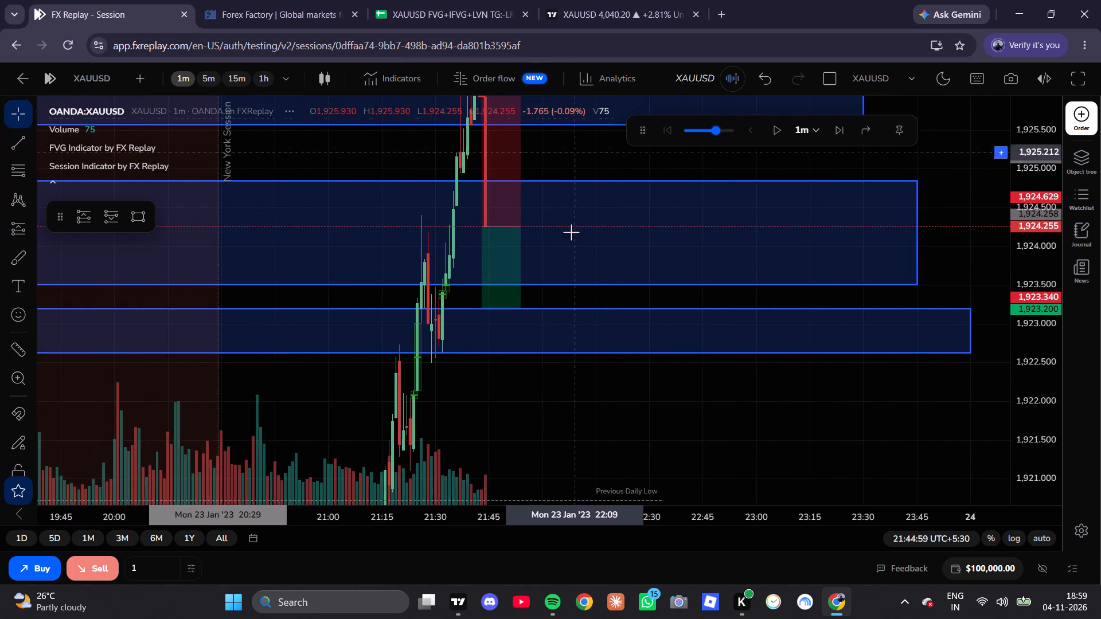
scroll(561, 260, "down", 8)
left_click_drag(507, 226, 608, 235)
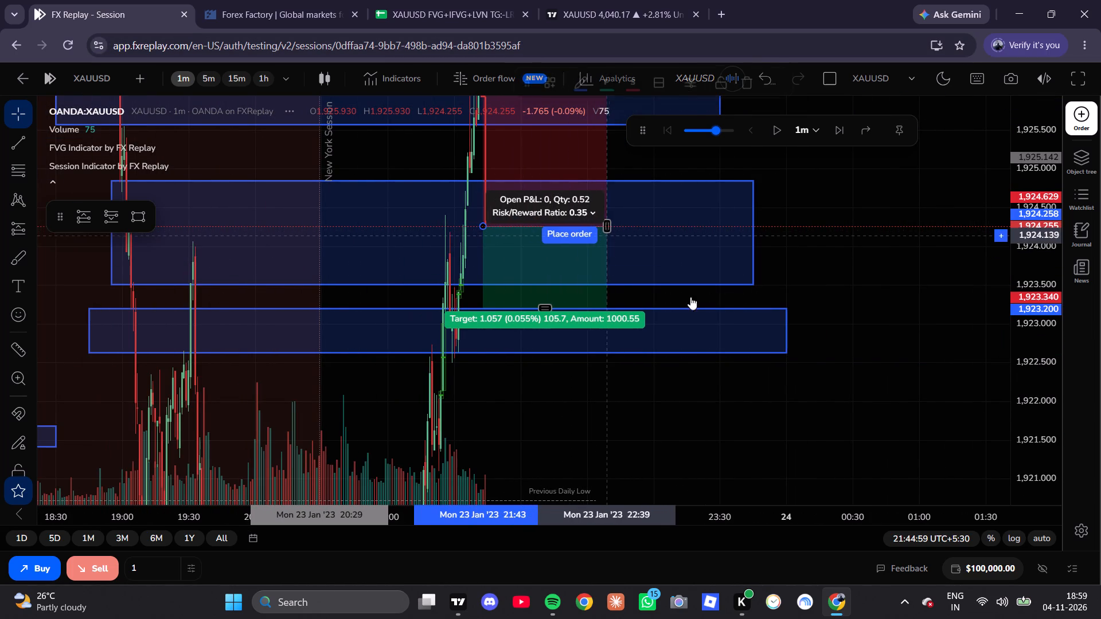
left_click_drag(690, 399, 841, 322)
scroll(1018, 299, "down", 8)
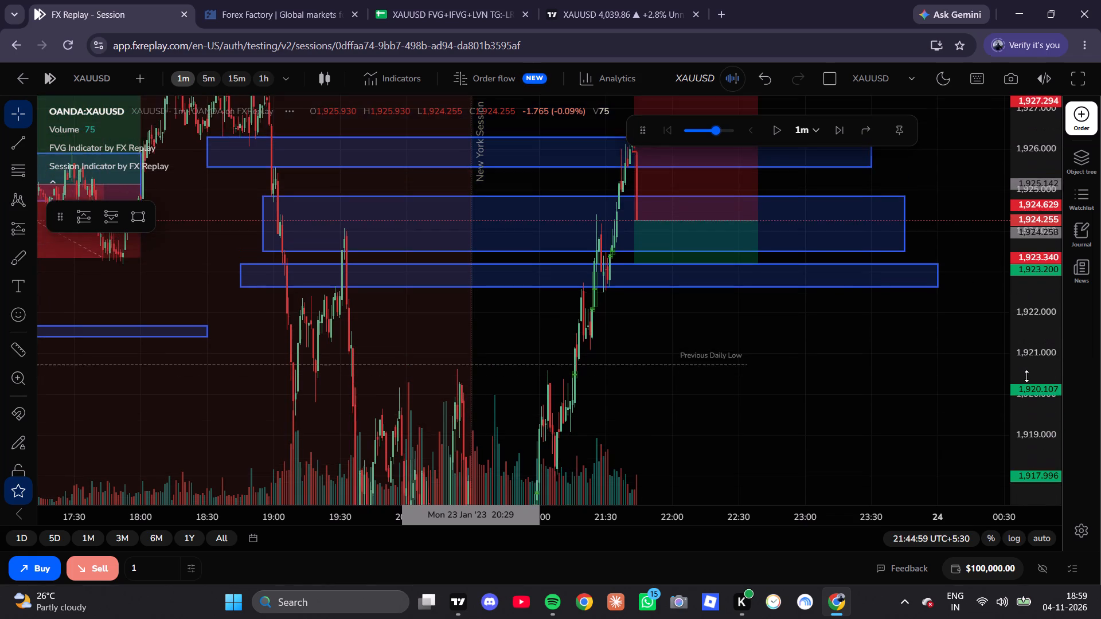
scroll(1026, 377, "down", 4)
left_click_drag(696, 270, 700, 305)
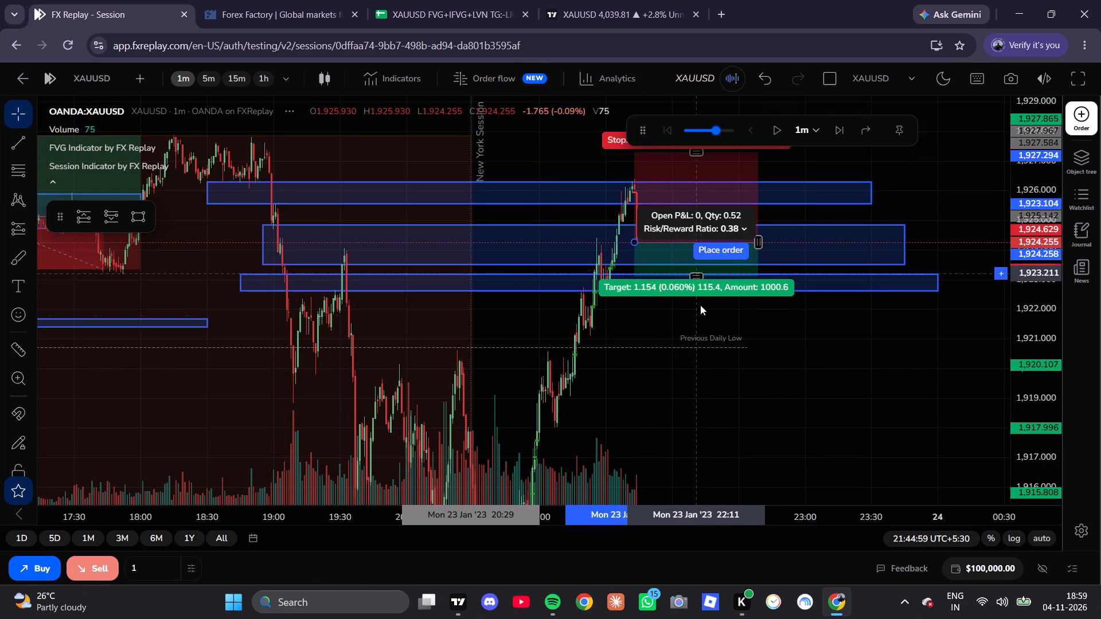
left_click_drag(700, 305, 686, 422)
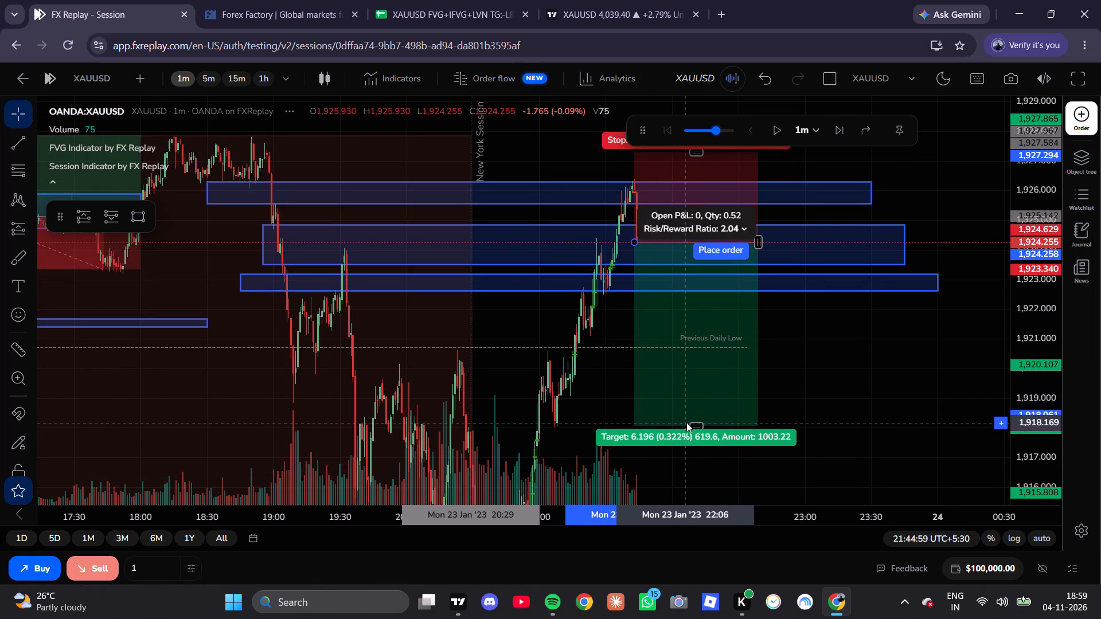
left_click_drag(686, 422, 693, 421)
left_click(824, 368)
Play the 1-minute replay forward in stages, pausing it at 23:34:59 on 23 January.
left_click(773, 138)
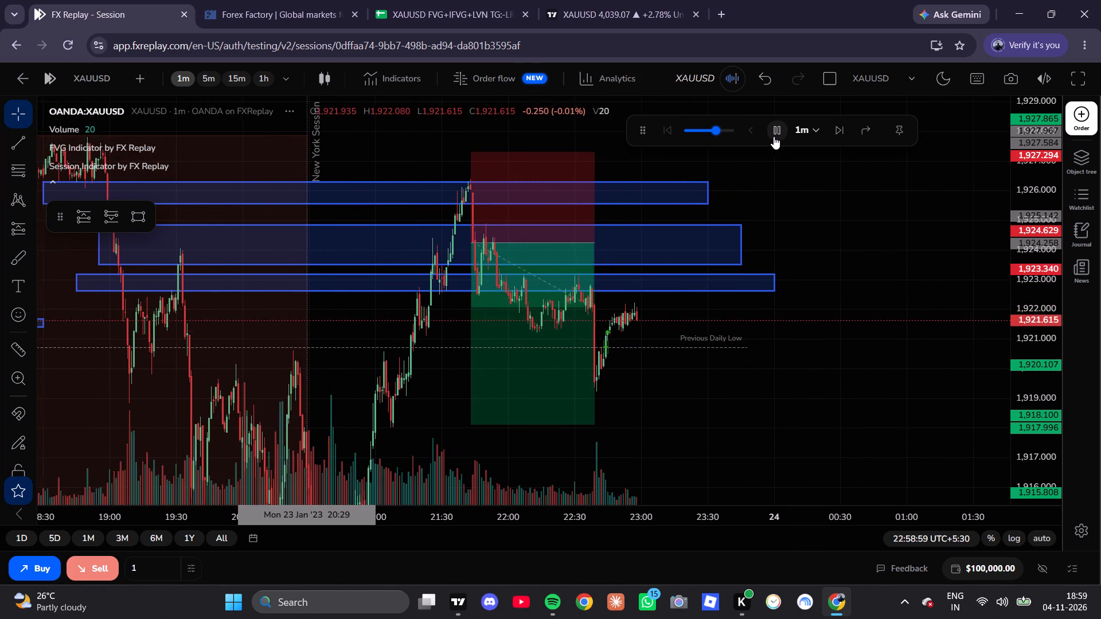
left_click(774, 136)
left_click(773, 136)
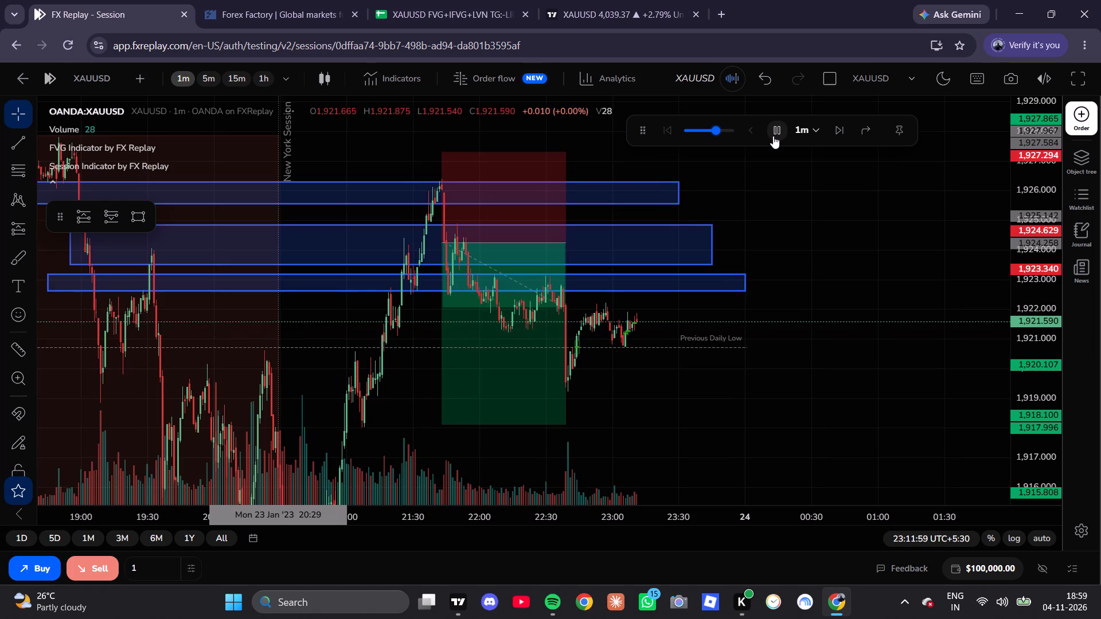
left_click(773, 136)
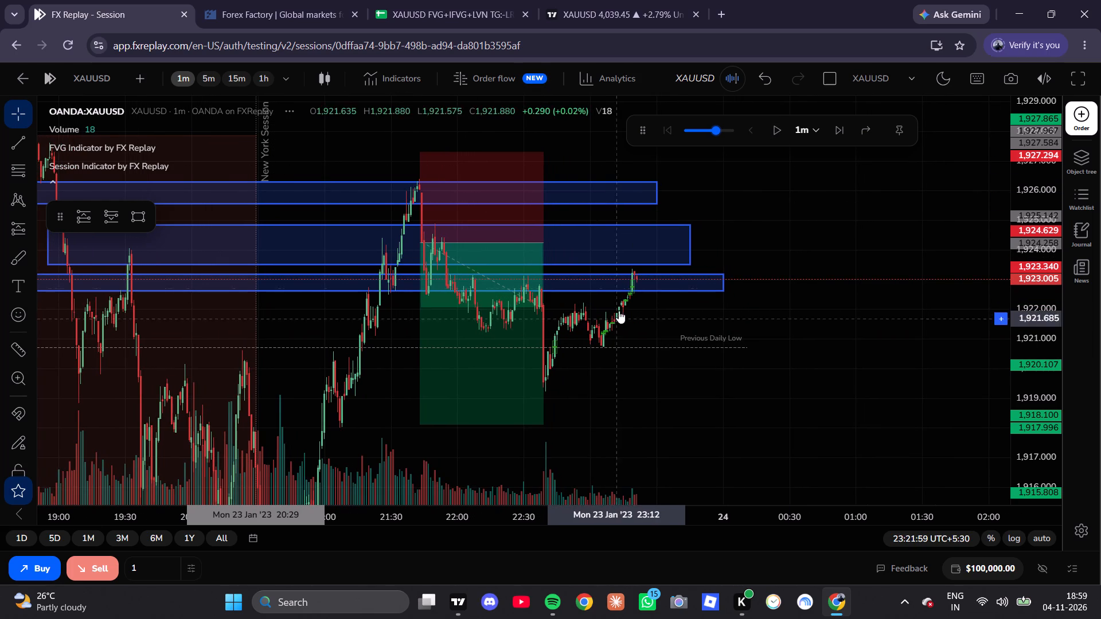
double_click(788, 127)
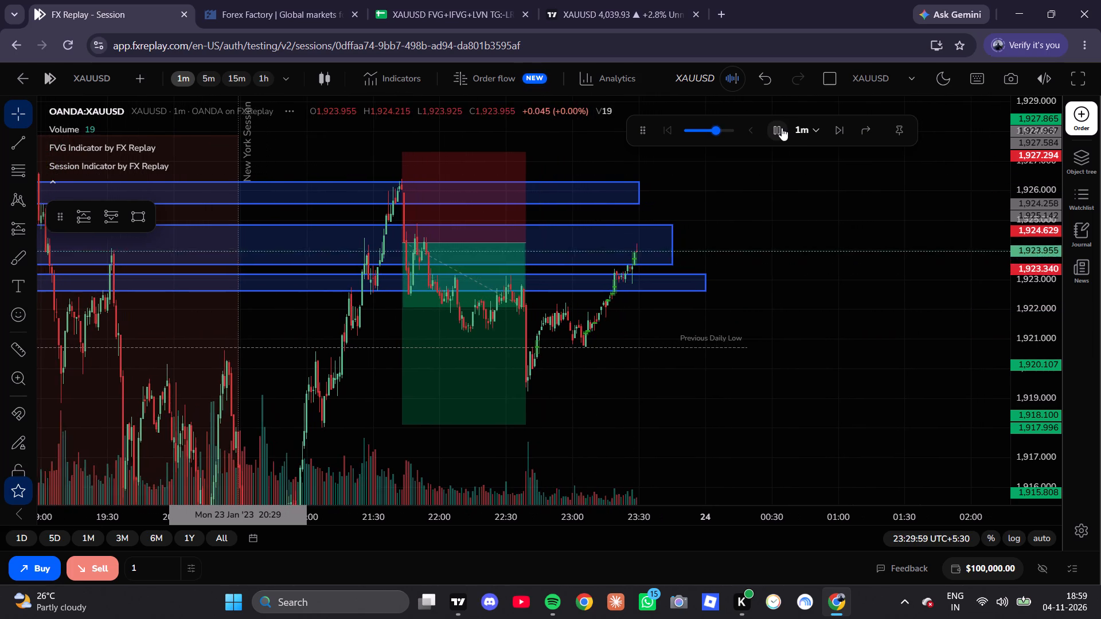
left_click(782, 128)
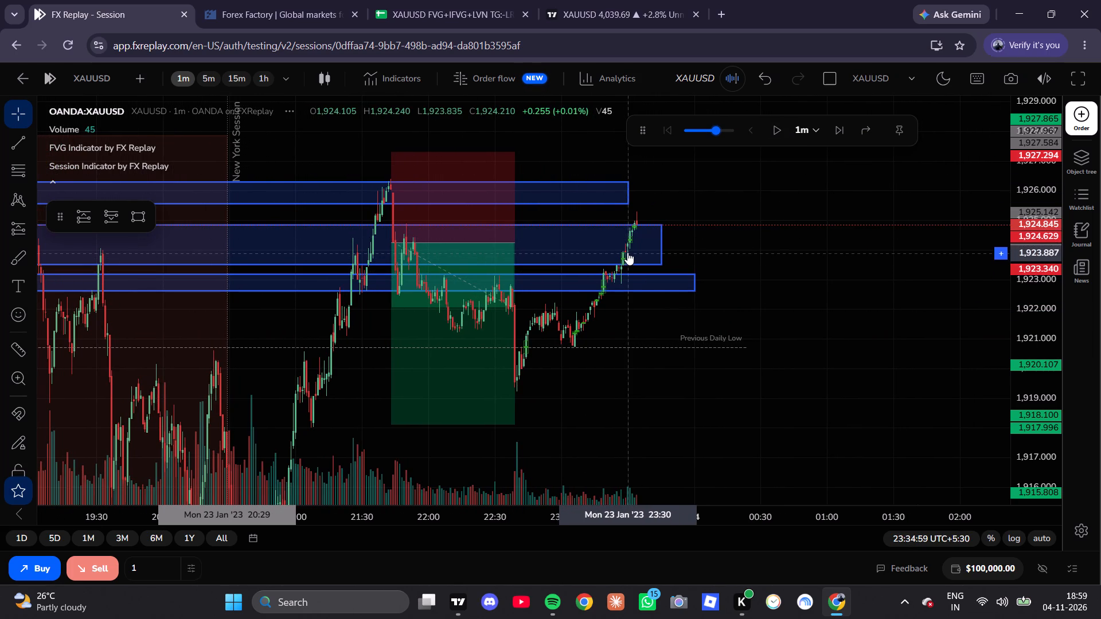
Extend the short position to about 23:29 and raise its target to about 1,919.47, at the 22:39 candle's low.
left_click_drag(512, 242, 663, 245)
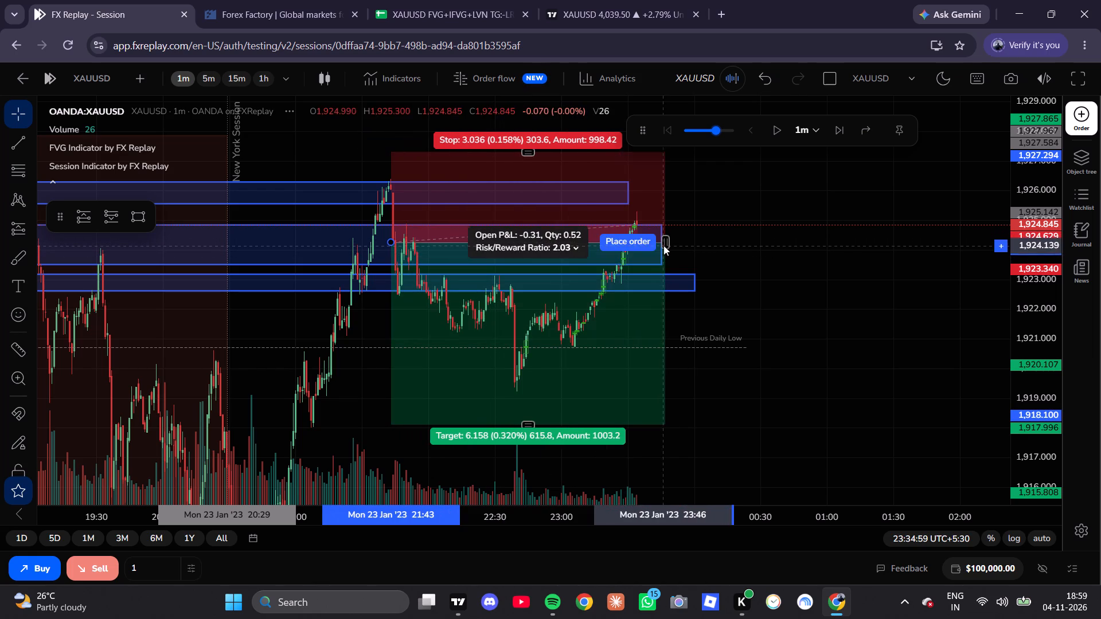
left_click_drag(663, 245, 623, 242)
left_click(719, 346)
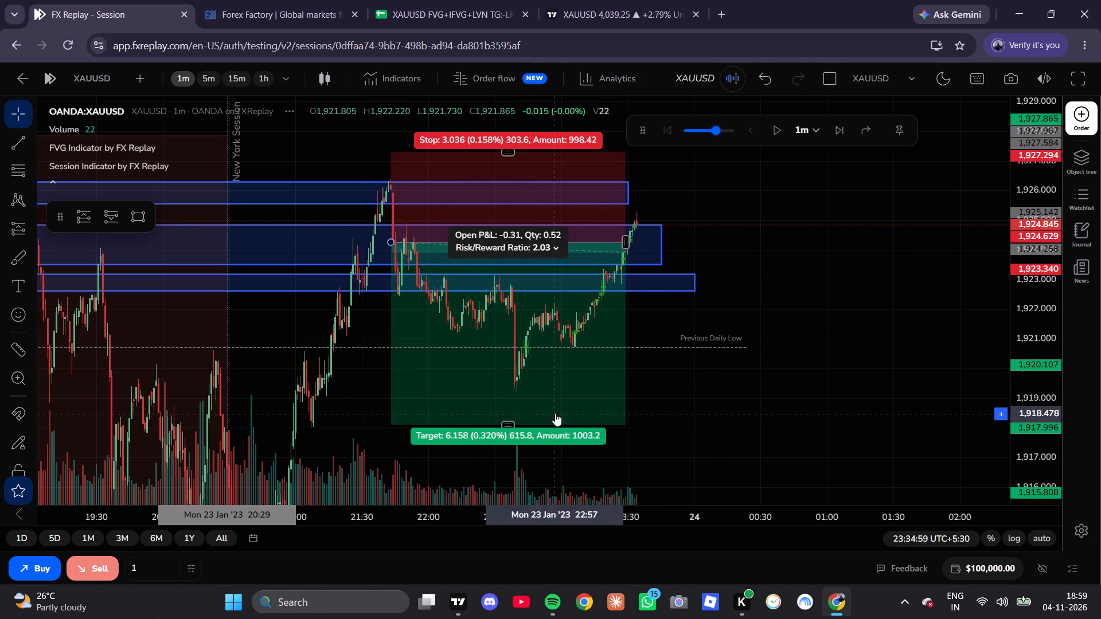
left_click_drag(507, 424, 515, 386)
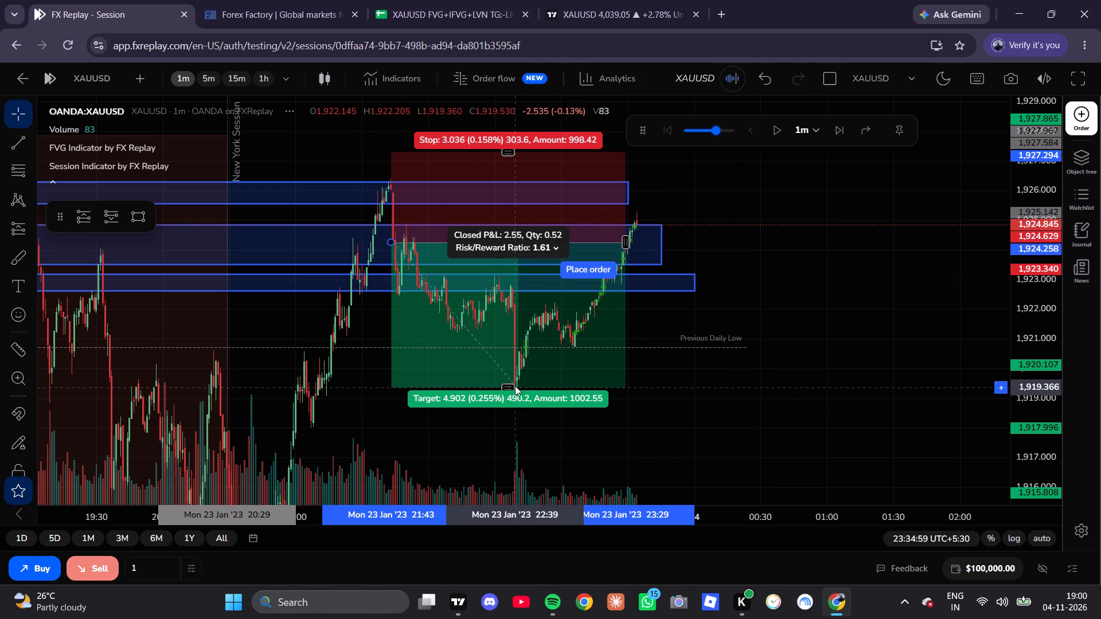
left_click_drag(515, 386, 518, 383)
In the Google Sheets trade log, set row 19 to BREAKEVEN for WIN/LOSE and YES for both 1.5RR and 1.25RR.
left_click(388, 0)
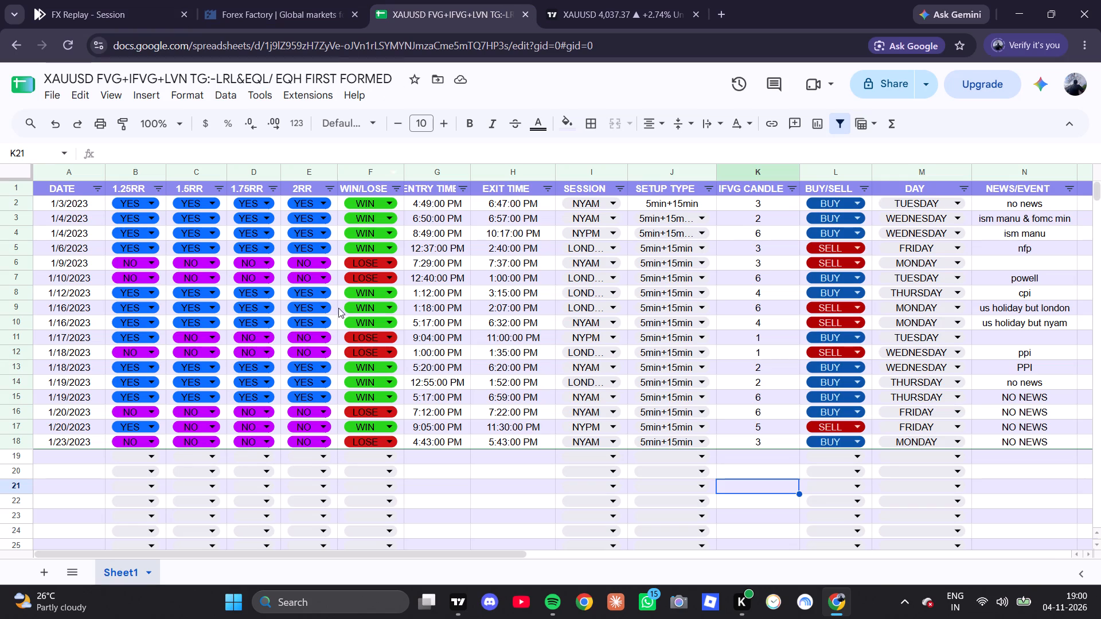
left_click(368, 452)
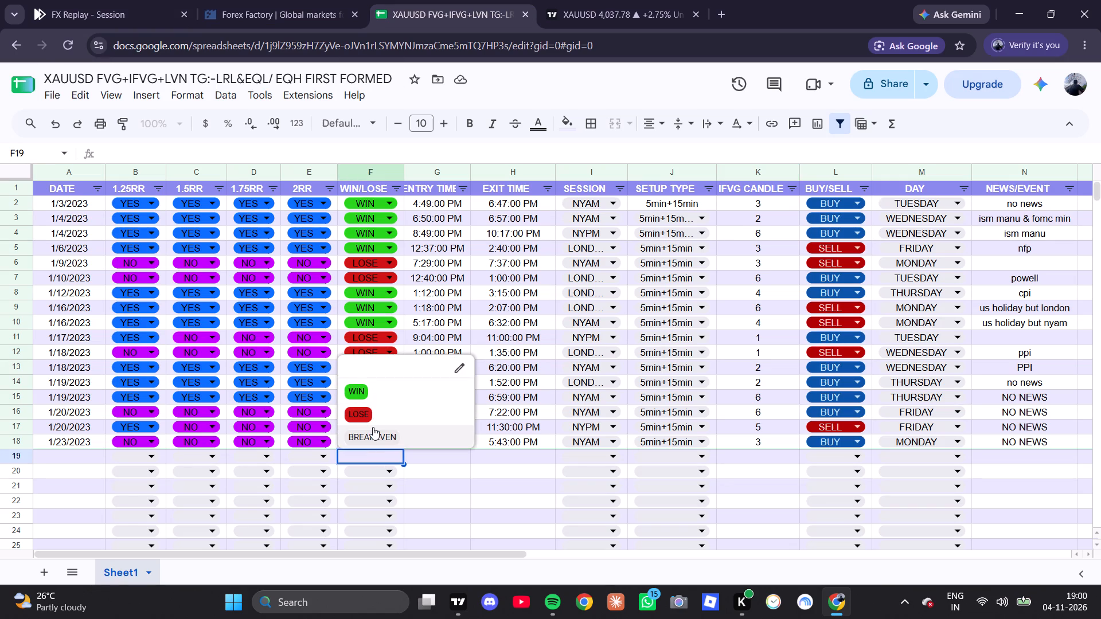
left_click(373, 427)
left_click(192, 456)
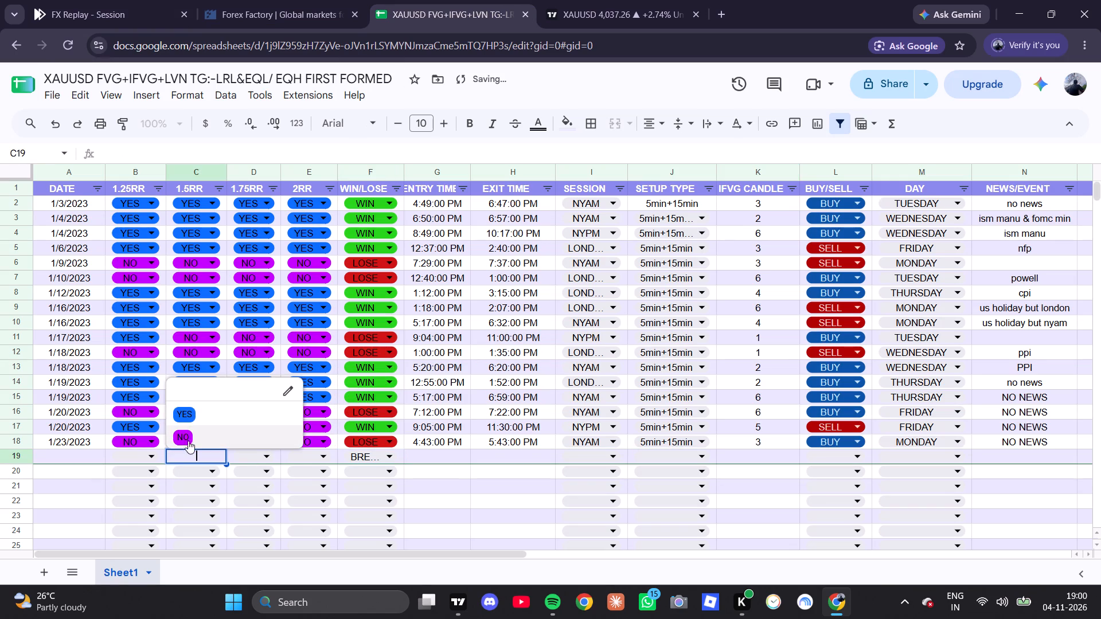
left_click(193, 416)
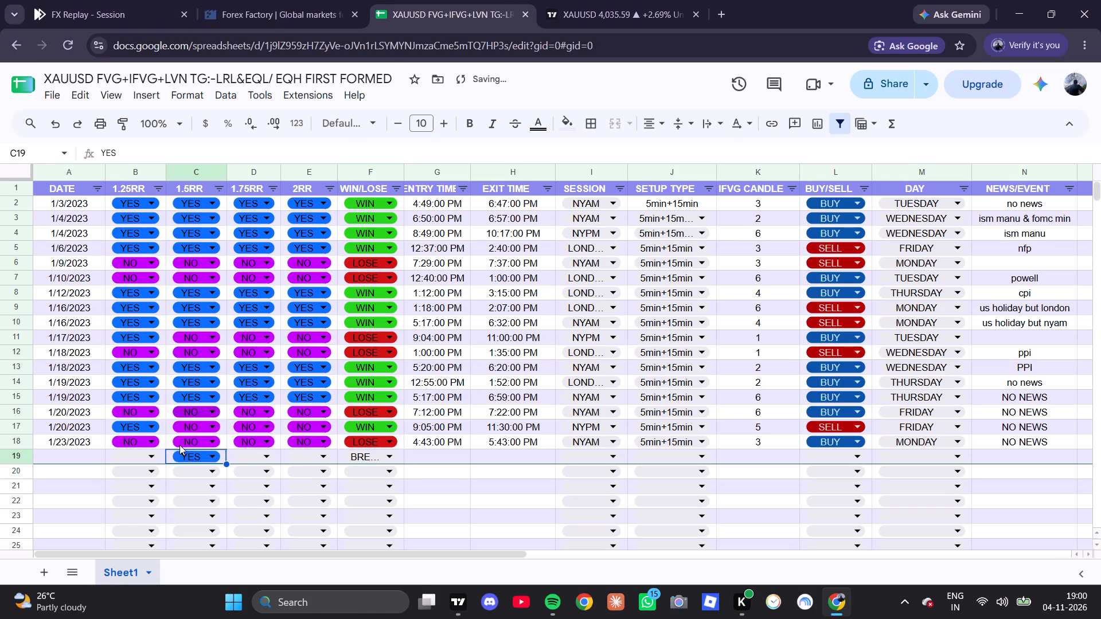
left_click(135, 457)
left_click(146, 411)
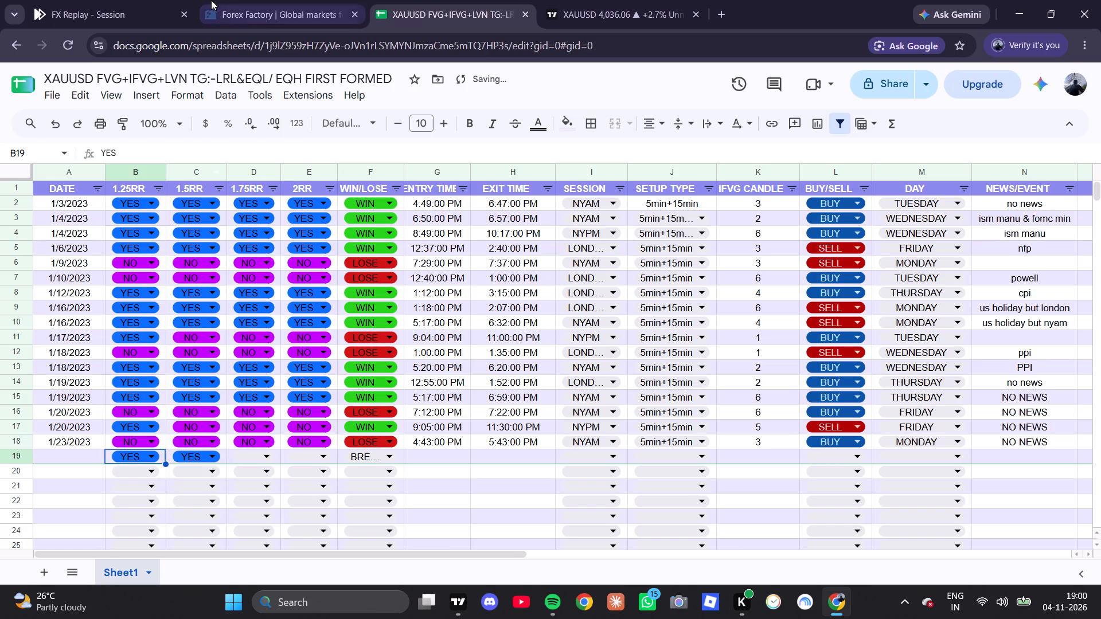
Return to FX Replay and lower the short position's target to about 1,918.18, for a 2.00 reward-to-risk ratio.
left_click(211, 0)
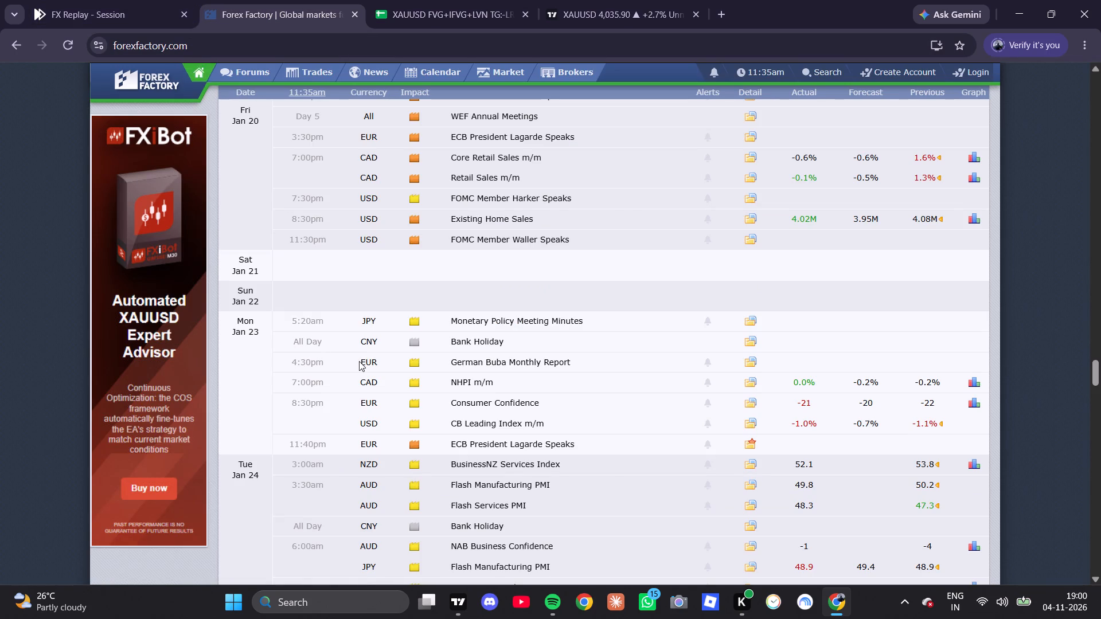
left_click(115, 0)
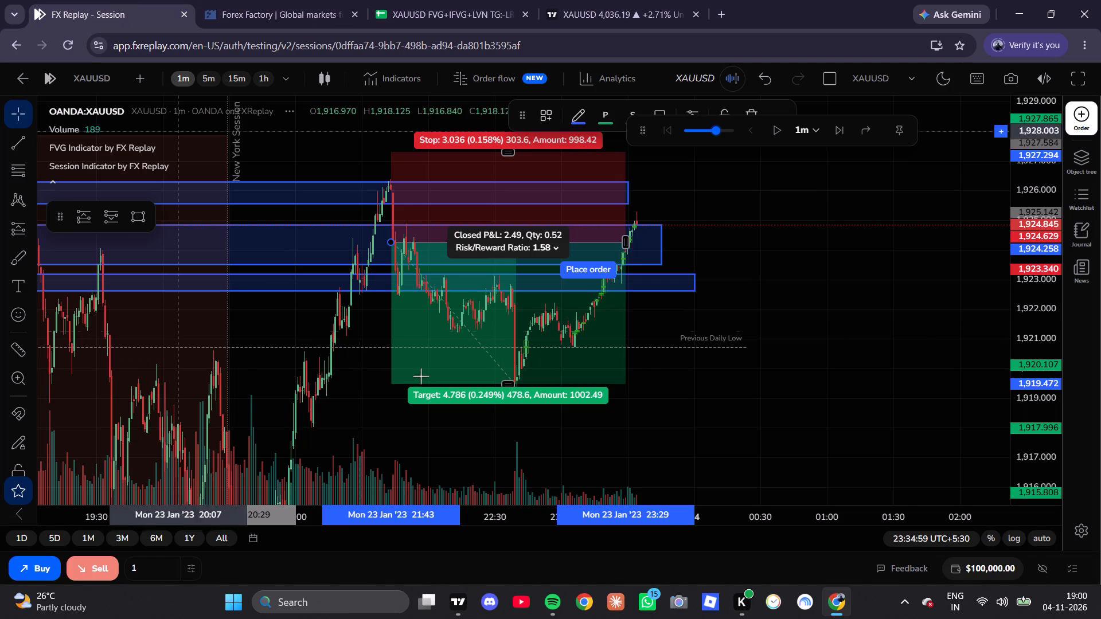
left_click_drag(510, 385, 510, 430)
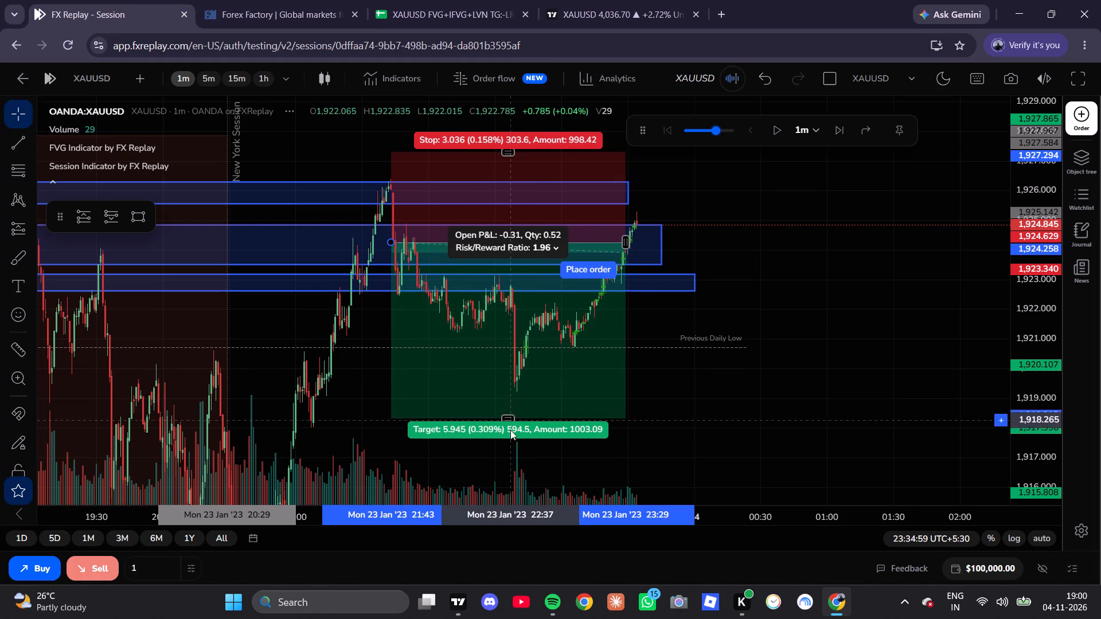
left_click_drag(510, 430, 520, 422)
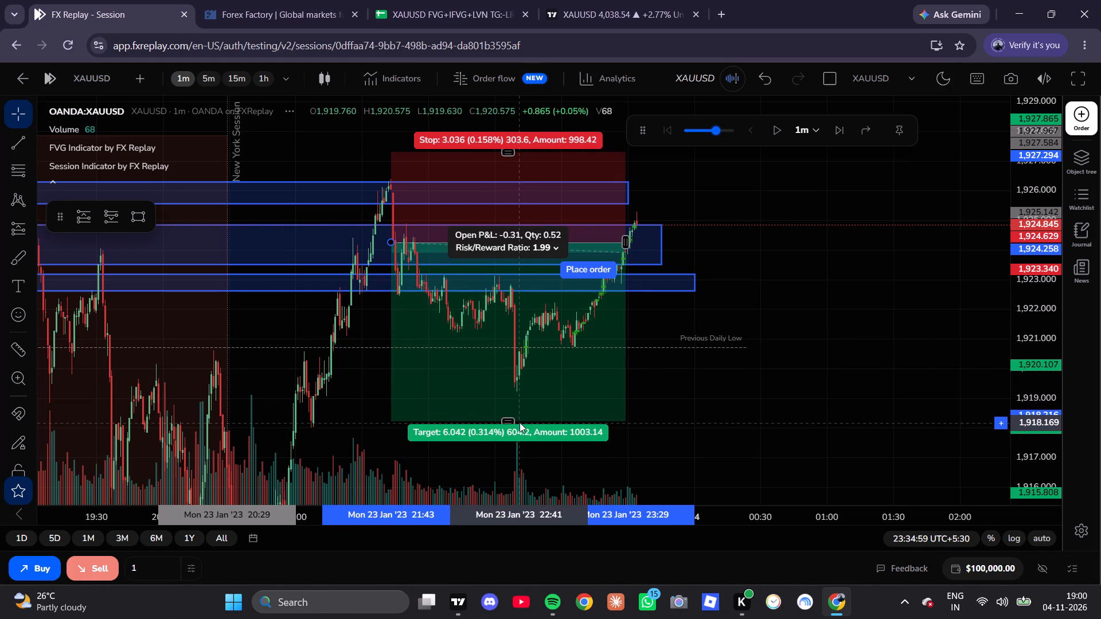
left_click_drag(520, 422, 517, 424)
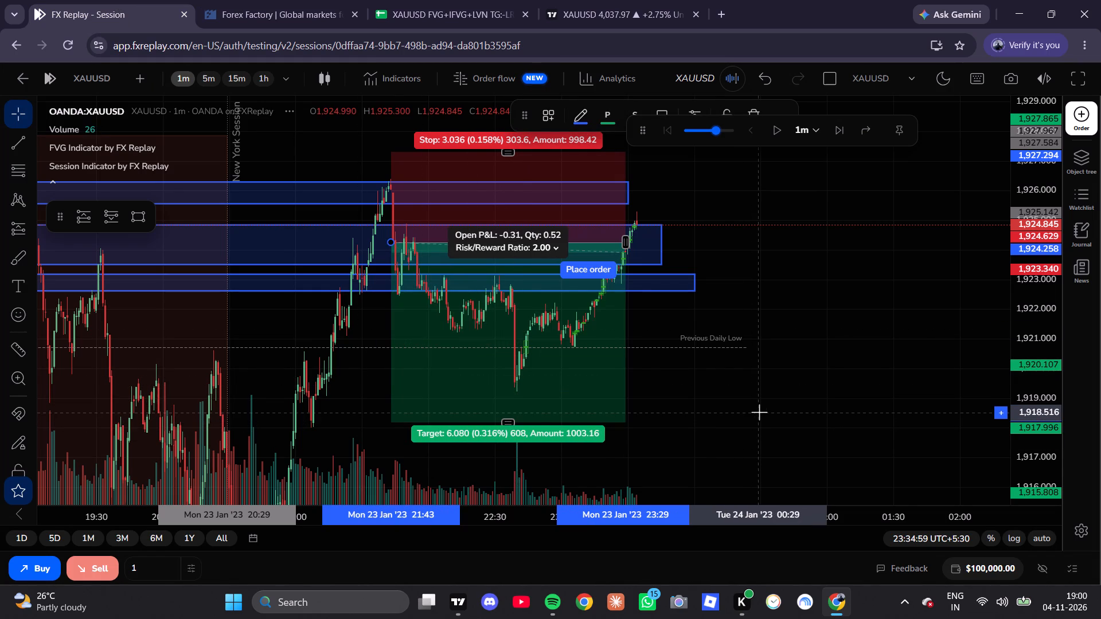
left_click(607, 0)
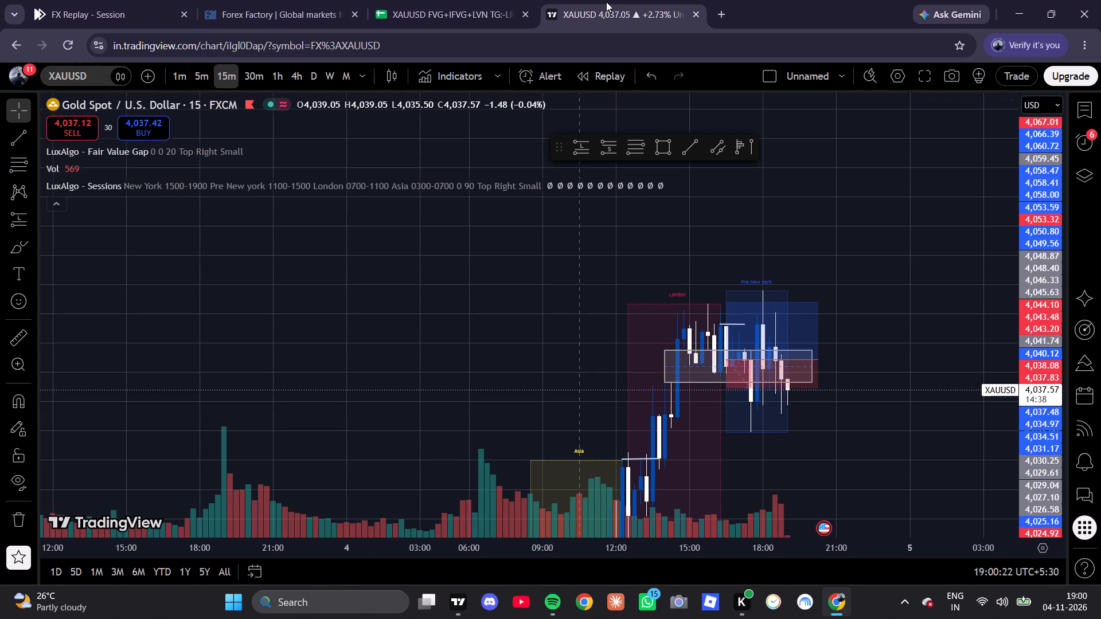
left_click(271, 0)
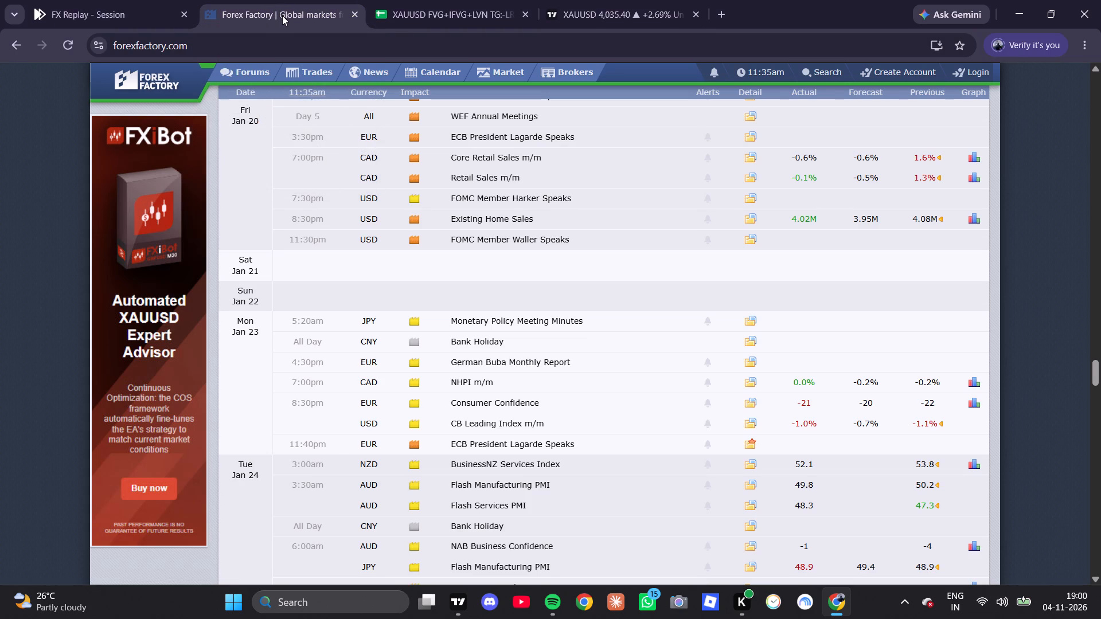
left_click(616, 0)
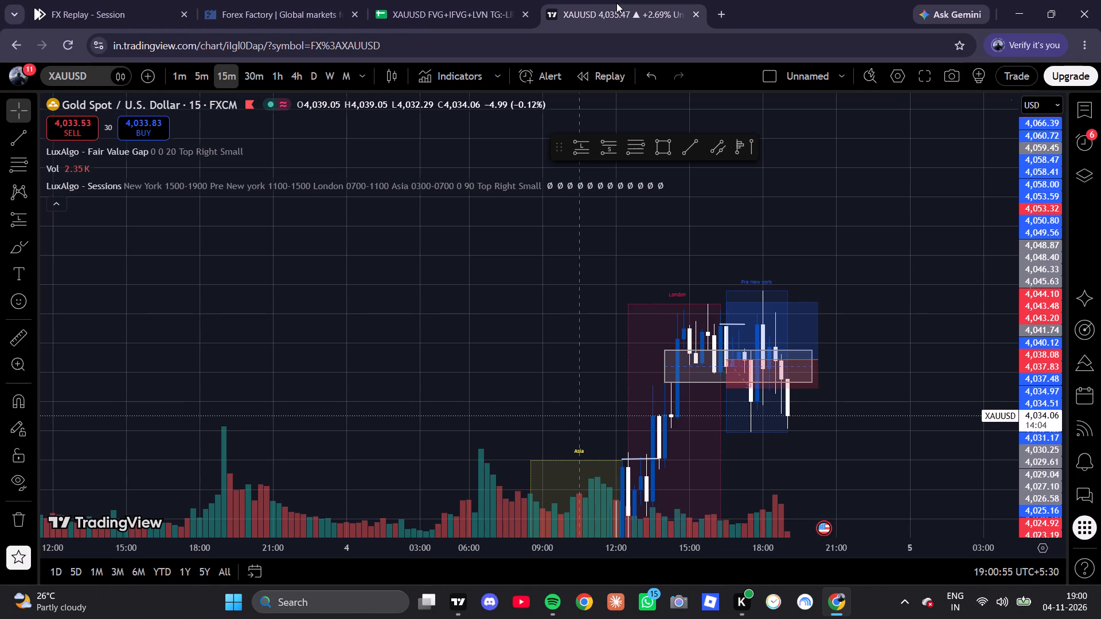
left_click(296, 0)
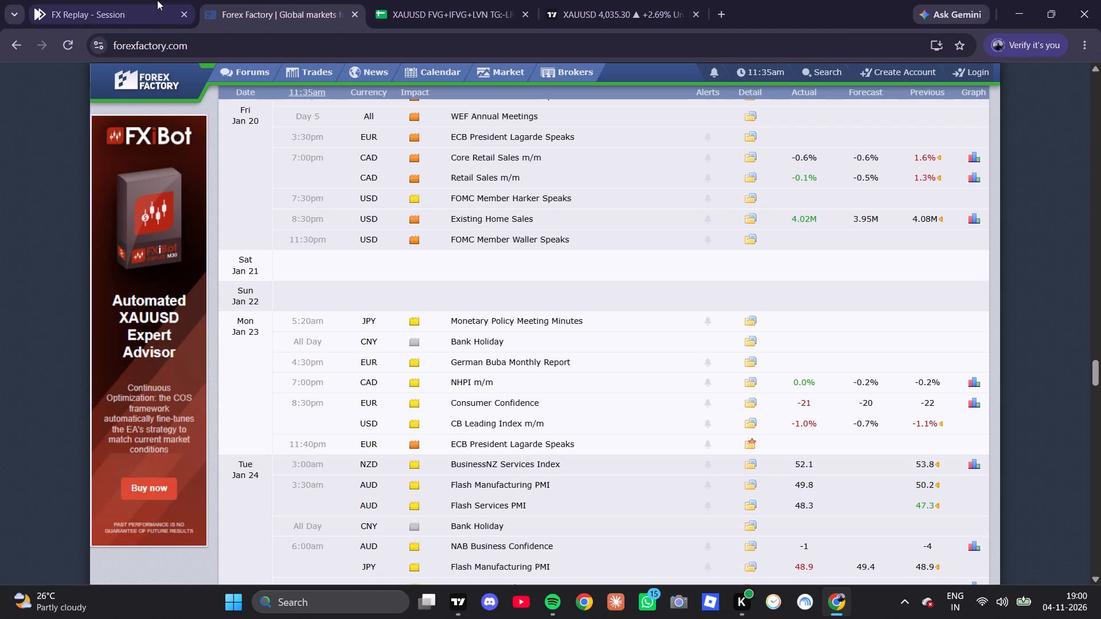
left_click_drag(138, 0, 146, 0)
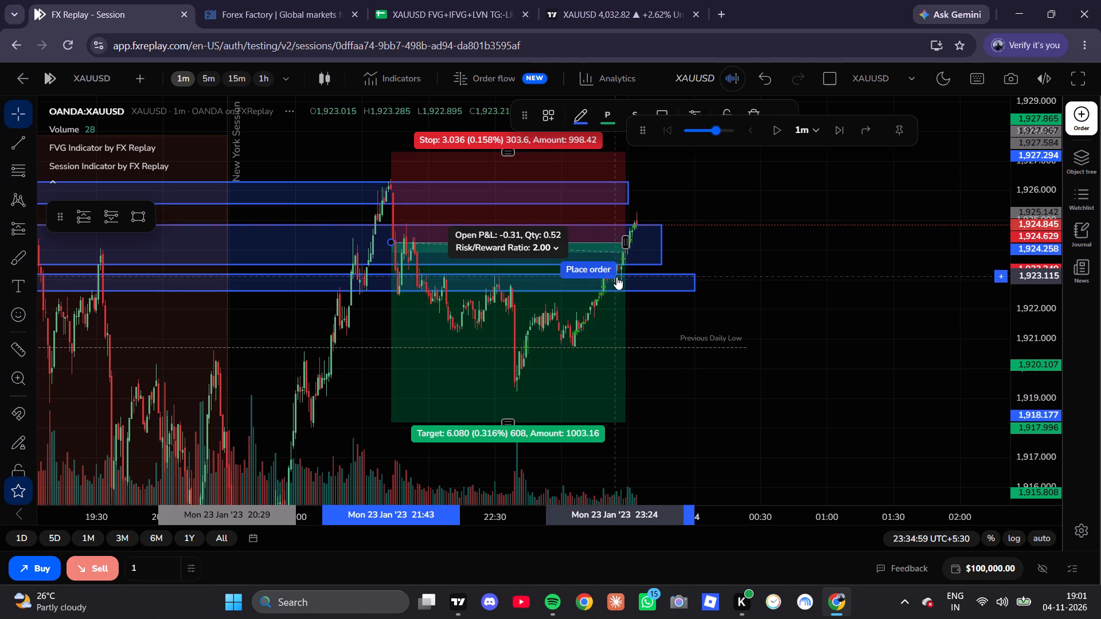
In the Google Sheets trade log, copy row 17's 11:30:00 PM exit time into the EXIT TIME cell of row 19.
left_click(408, 0)
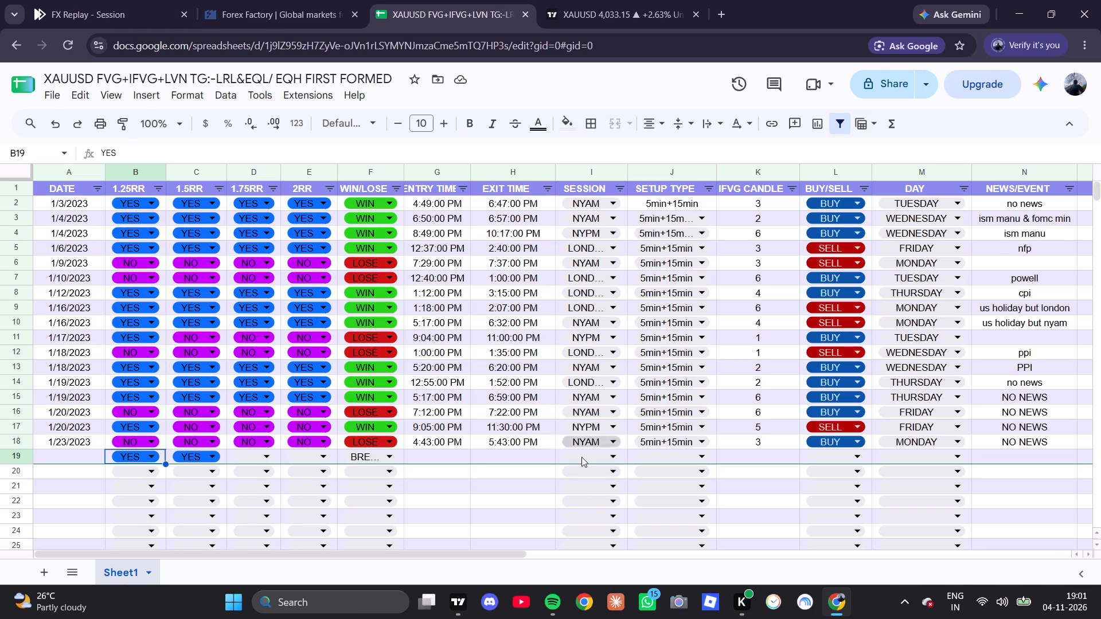
left_click(516, 422)
right_click(515, 424)
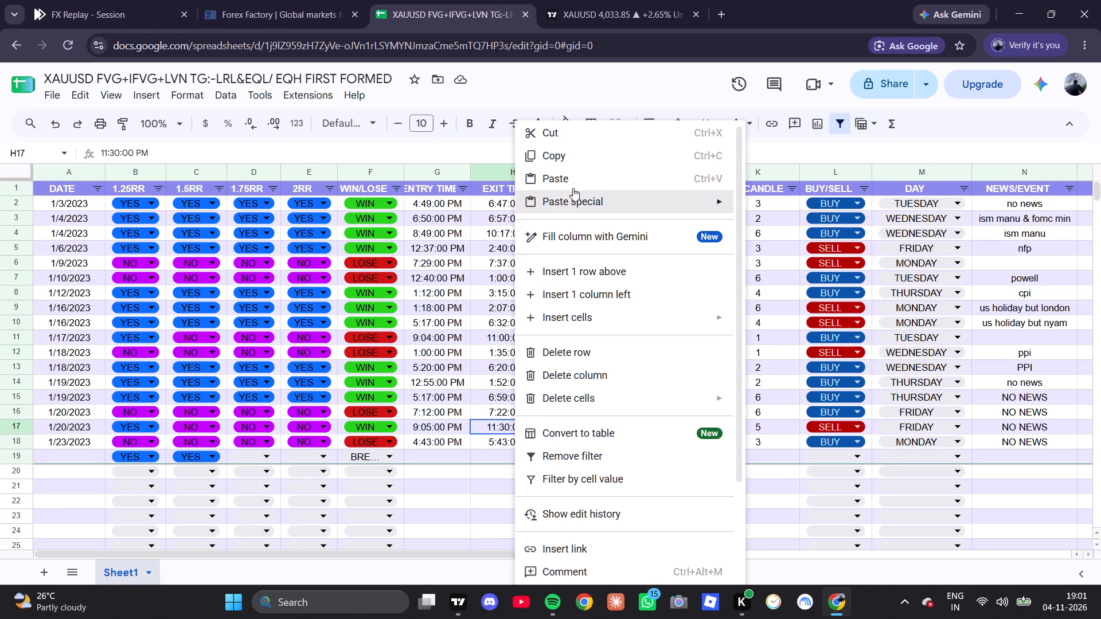
left_click(566, 160)
left_click(504, 456)
right_click(504, 456)
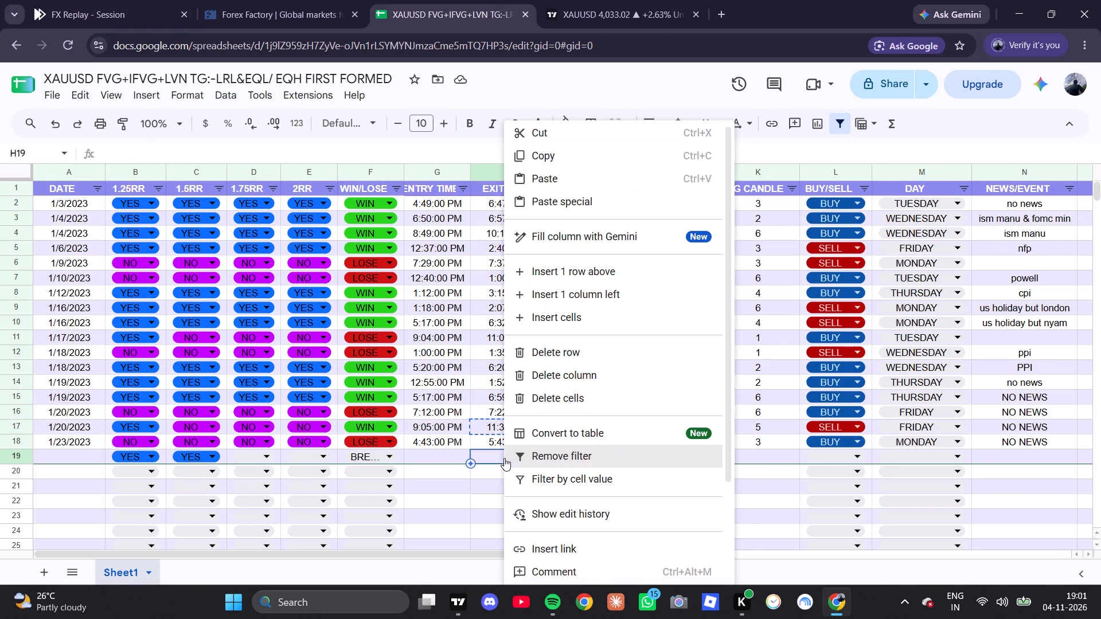
left_click(530, 167)
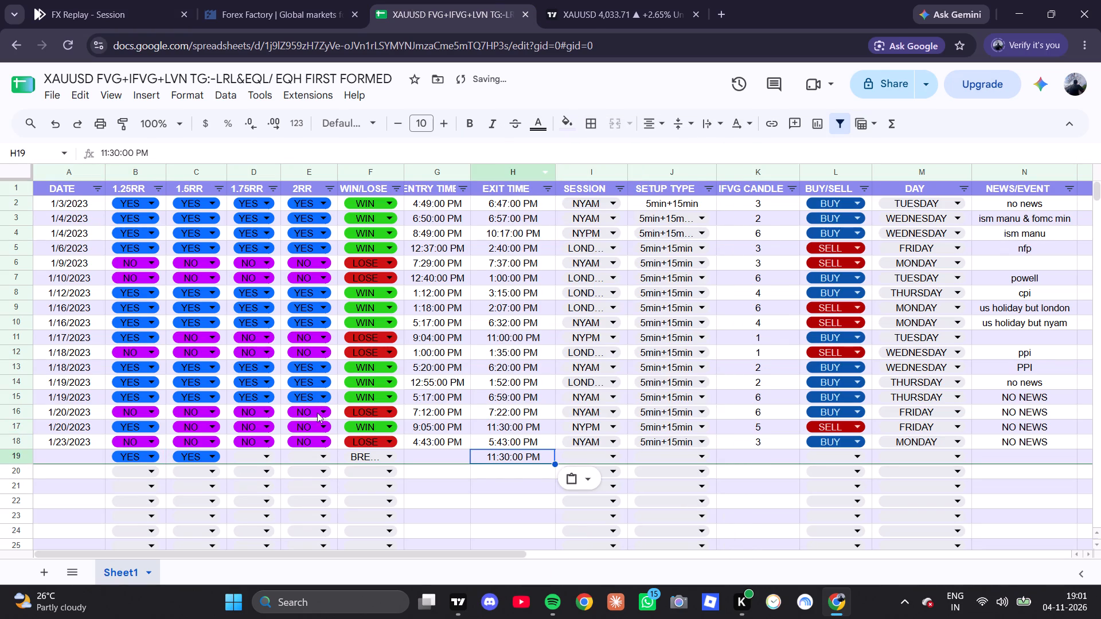
Mark row 19 as NO for both 2RR and 1.75RR.
double_click(294, 454)
left_click(306, 439)
left_click(274, 453)
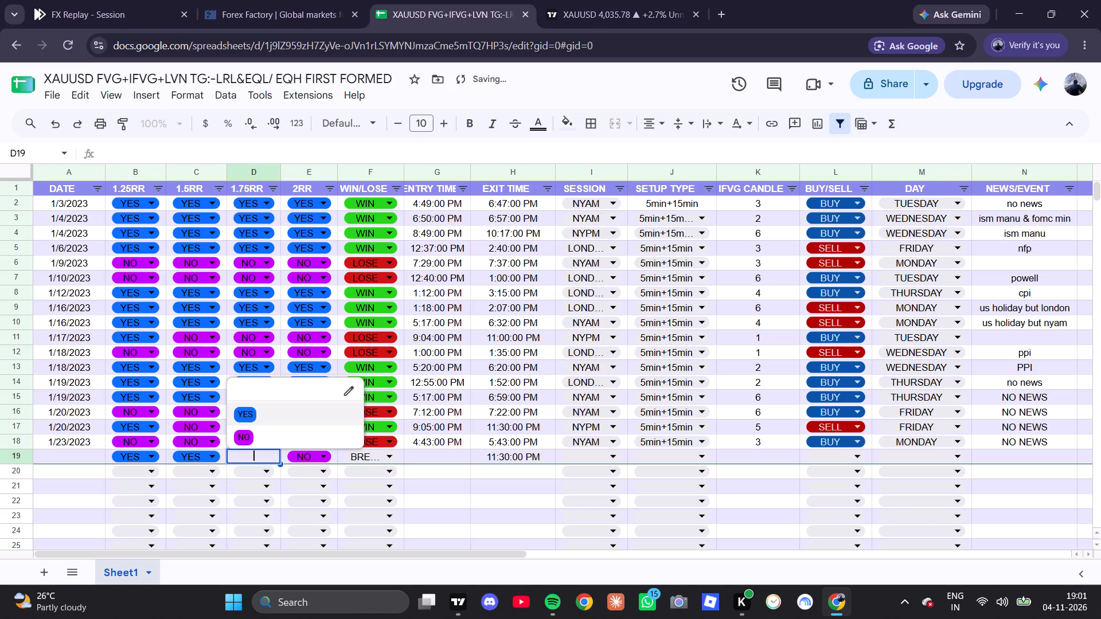
left_click(273, 430)
Enter 1/23/2023 as the trade date in row 19.
left_click(53, 455)
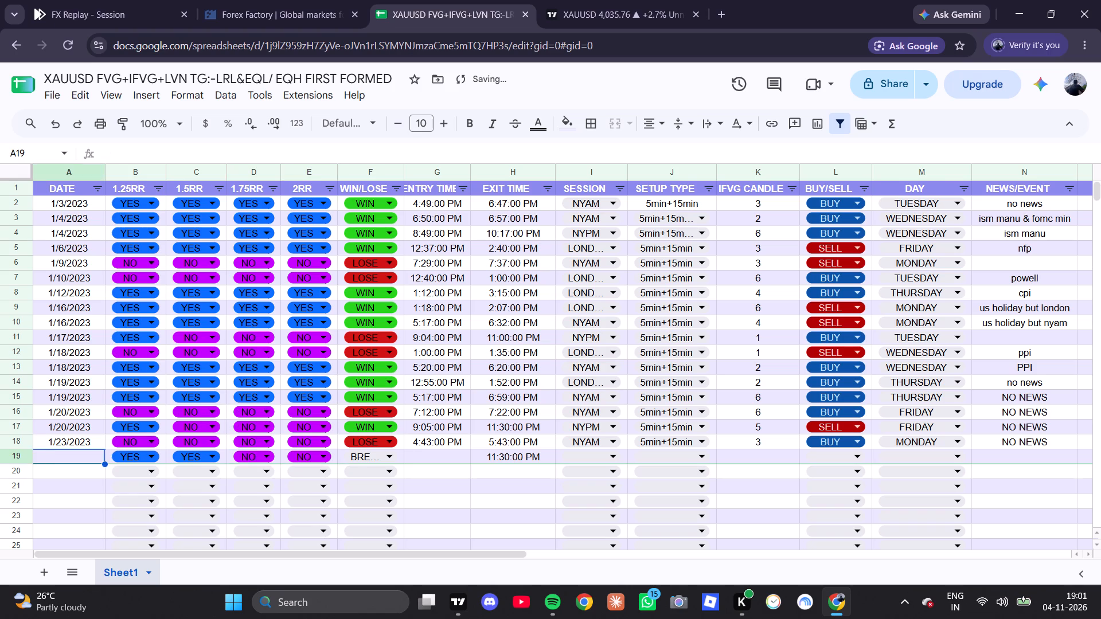
type("1/23")
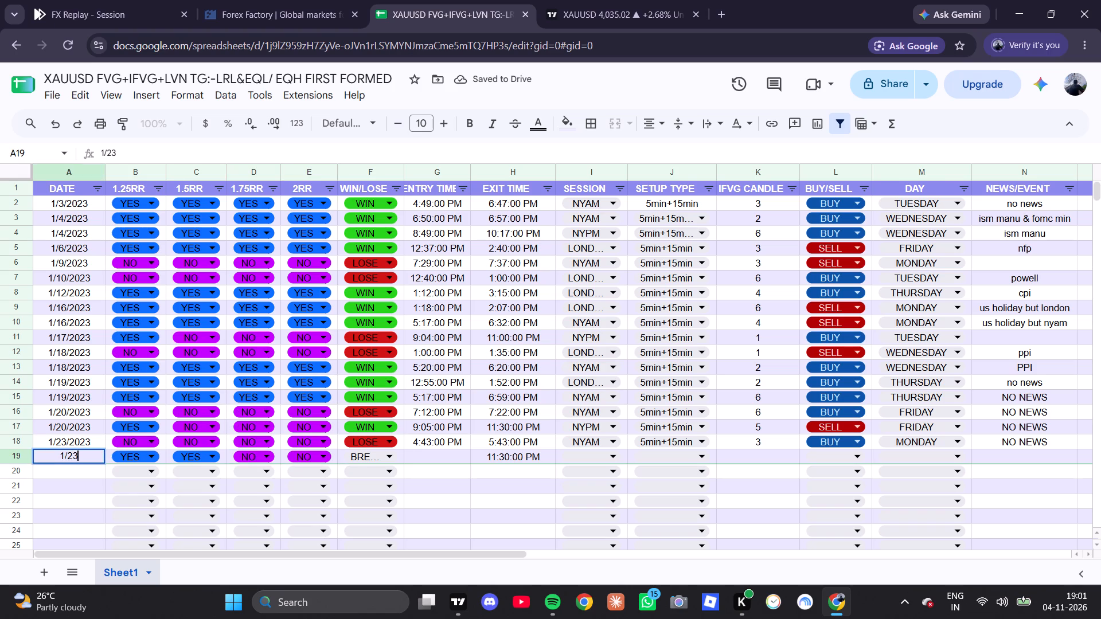
type("/203")
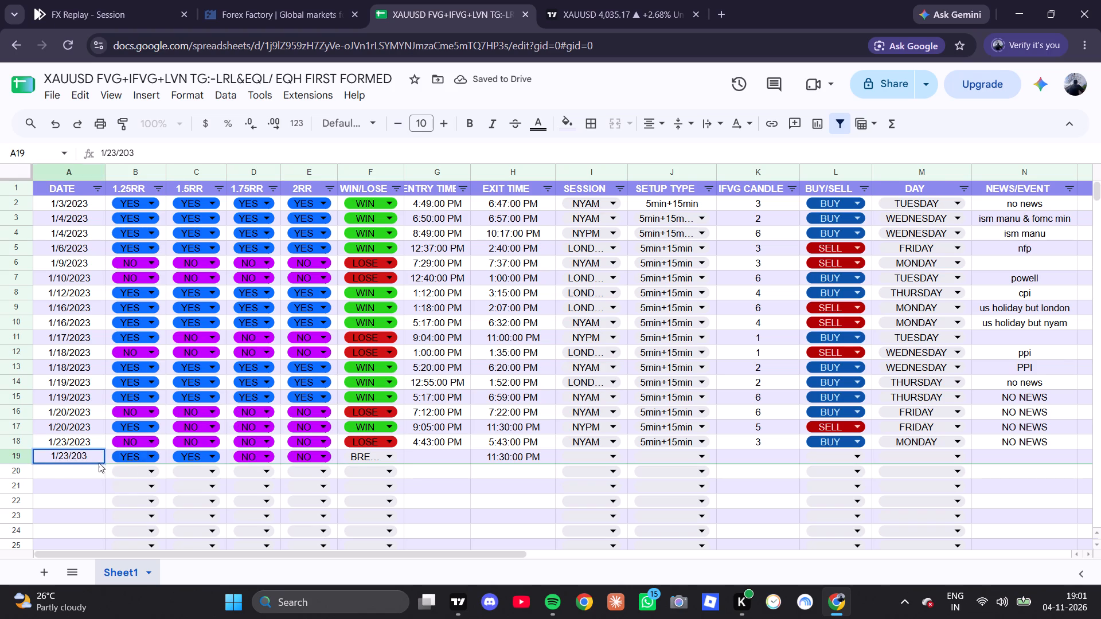
left_click(93, 462)
key("BackSpace")
type("23")
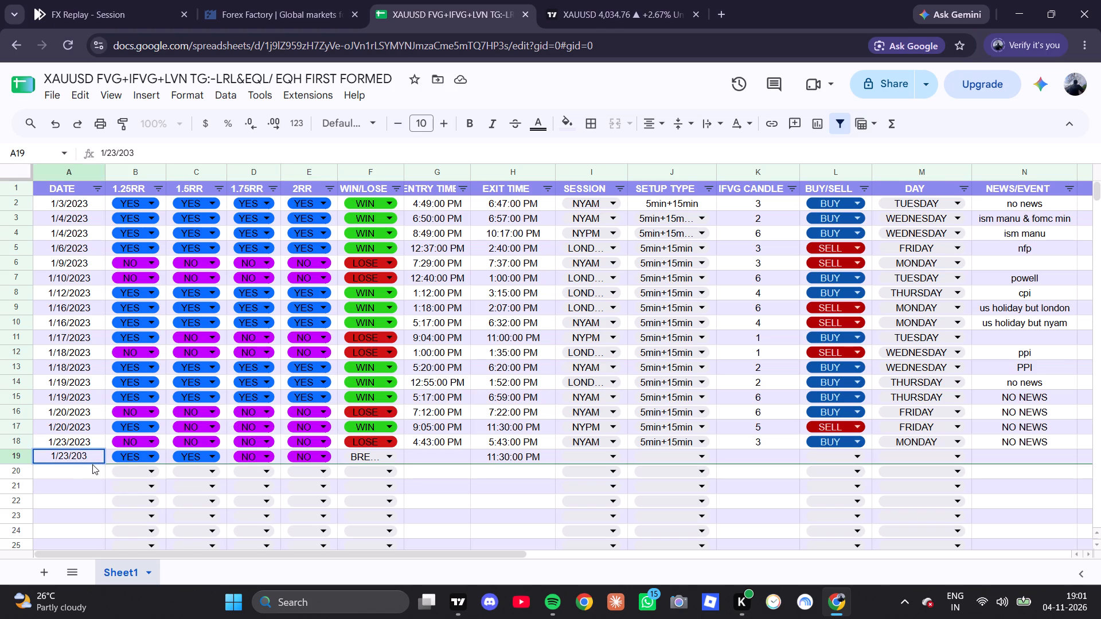
left_click(88, 459)
key("BackSpace")
type("23")
Check the short's entry candle on the FX Replay chart and enter 21:45 as row 19's entry time in Google Sheets.
left_click(459, 461)
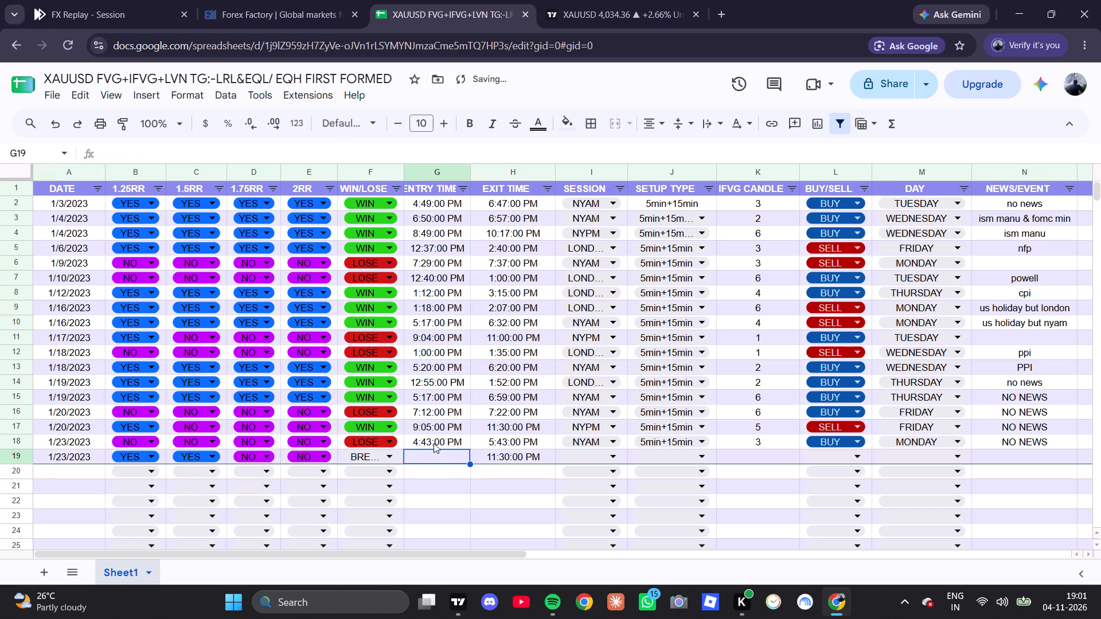
left_click(140, 0)
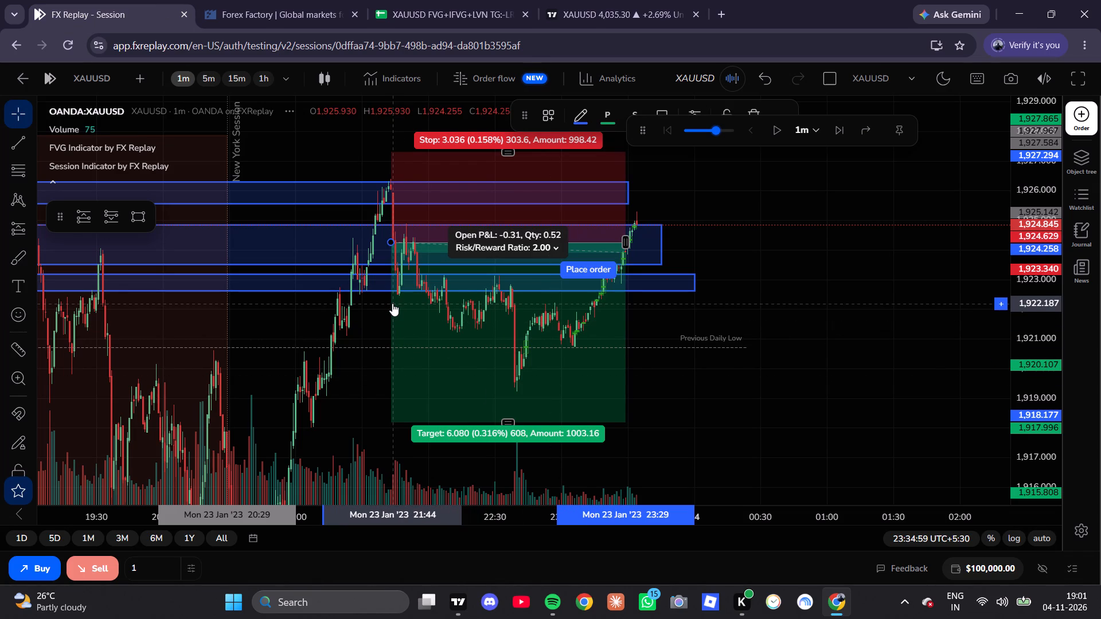
left_click(400, 0)
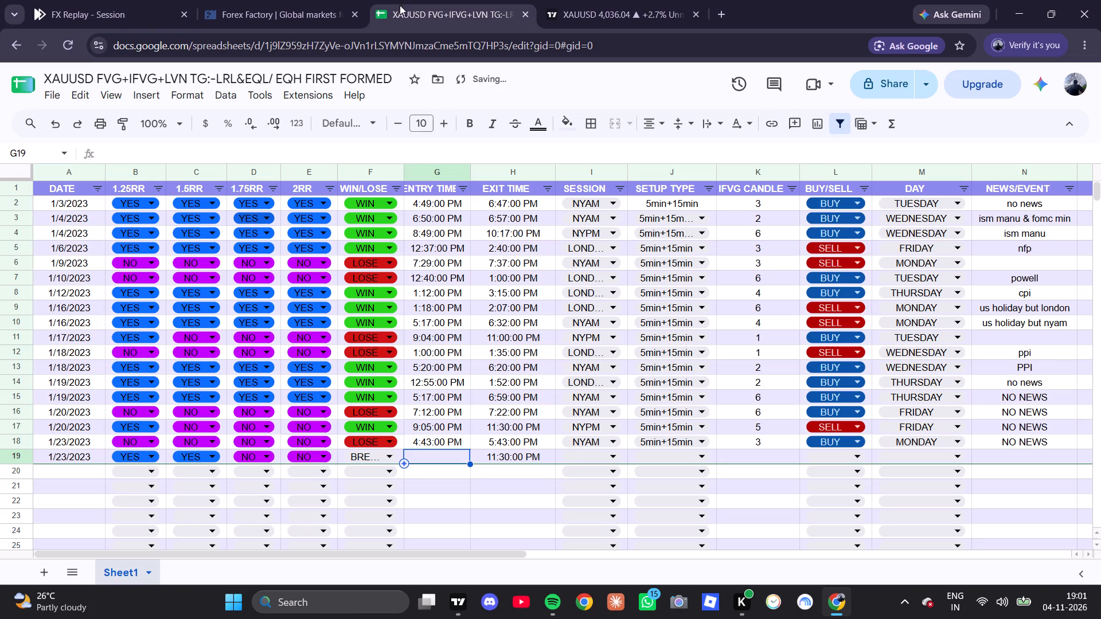
type("21:")
type("45")
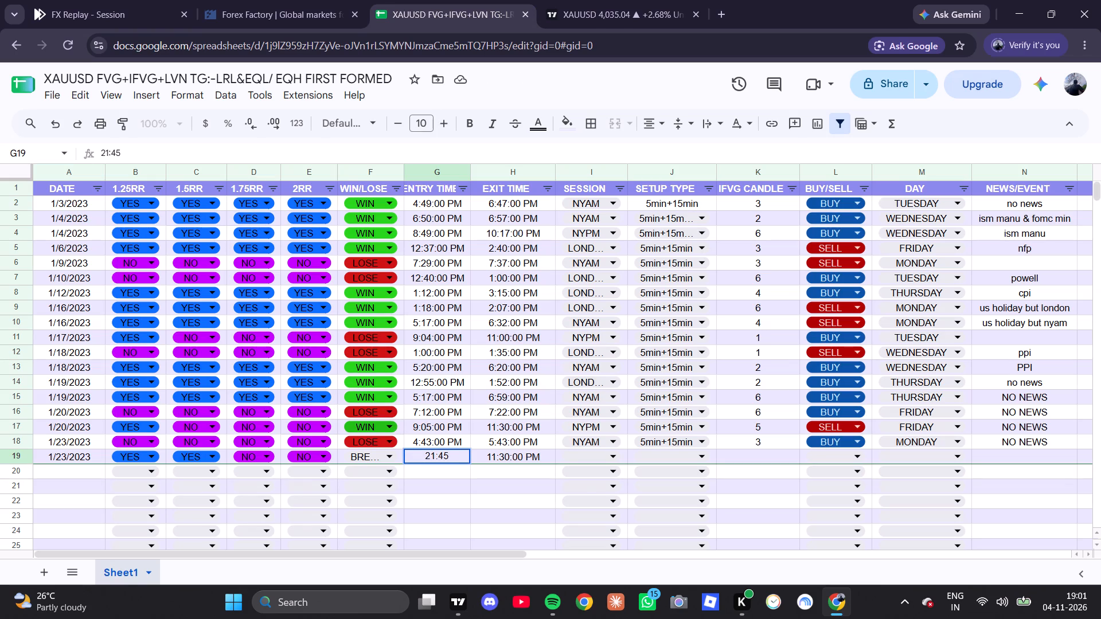
Set the session in row 19 to NYPM.
left_click(580, 458)
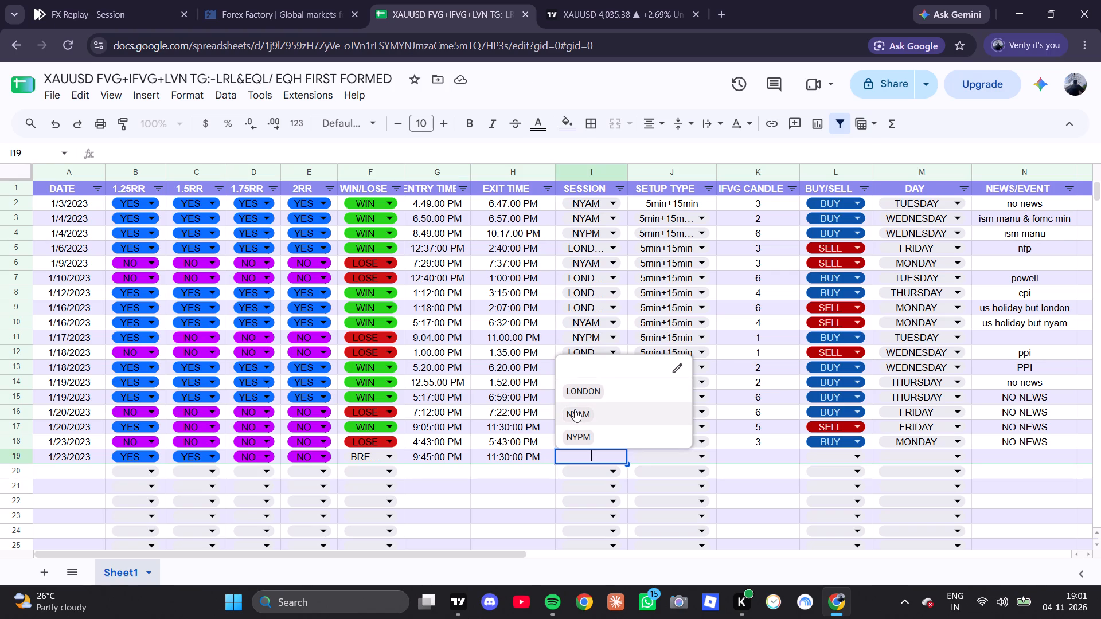
left_click(580, 429)
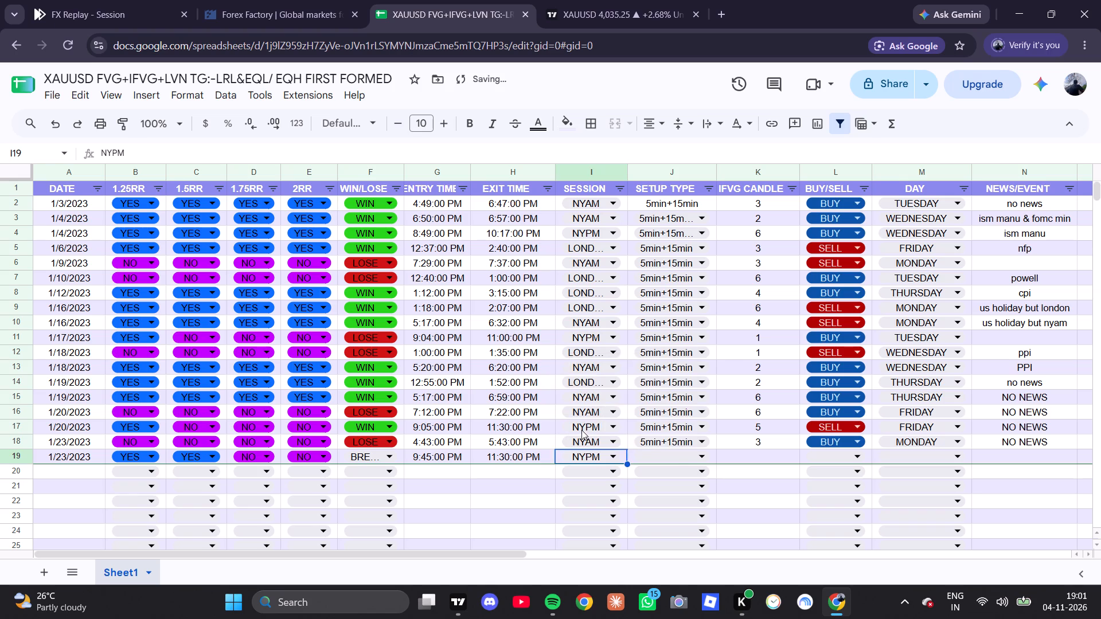
Review the short's setup on the FX Replay chart and set row 19's setup type to 5min+15min in Google Sheets.
left_click(677, 463)
left_click(77, 0)
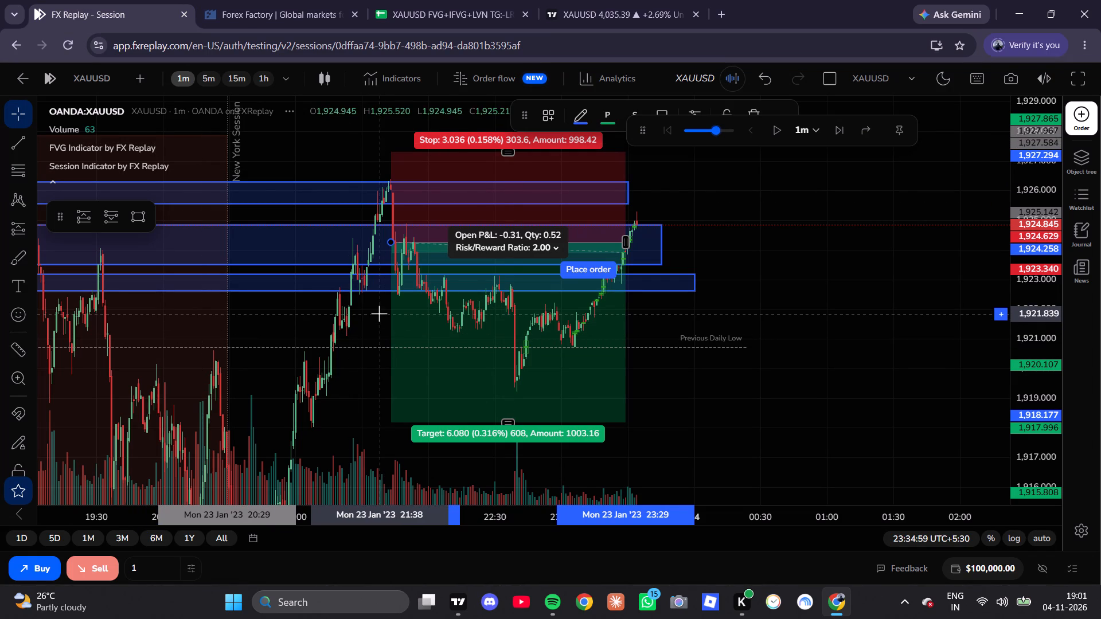
scroll(243, 316, "down", 4)
scroll(332, 389, "up", 3)
scroll(381, 358, "up", 2)
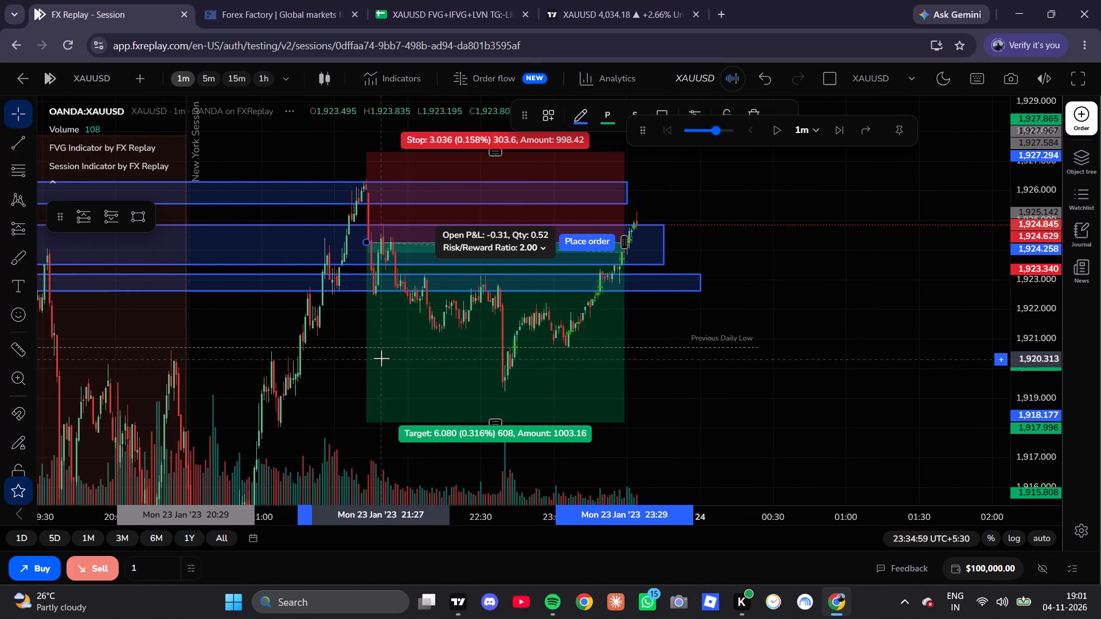
scroll(315, 347, "up", 1)
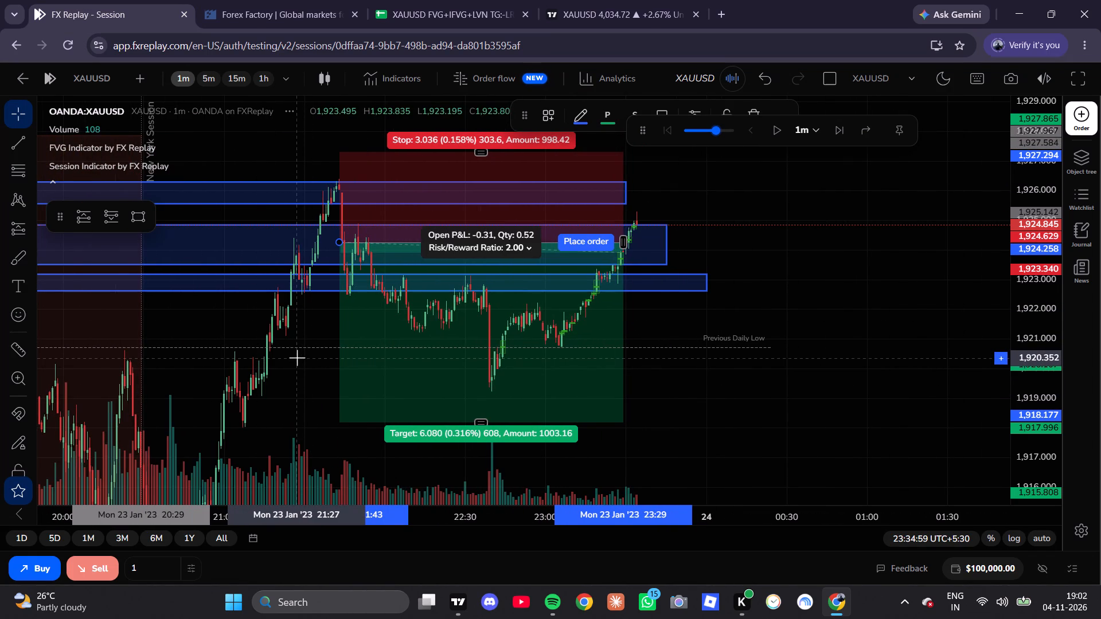
left_click_drag(302, 355, 377, 355)
scroll(377, 355, "down", 3)
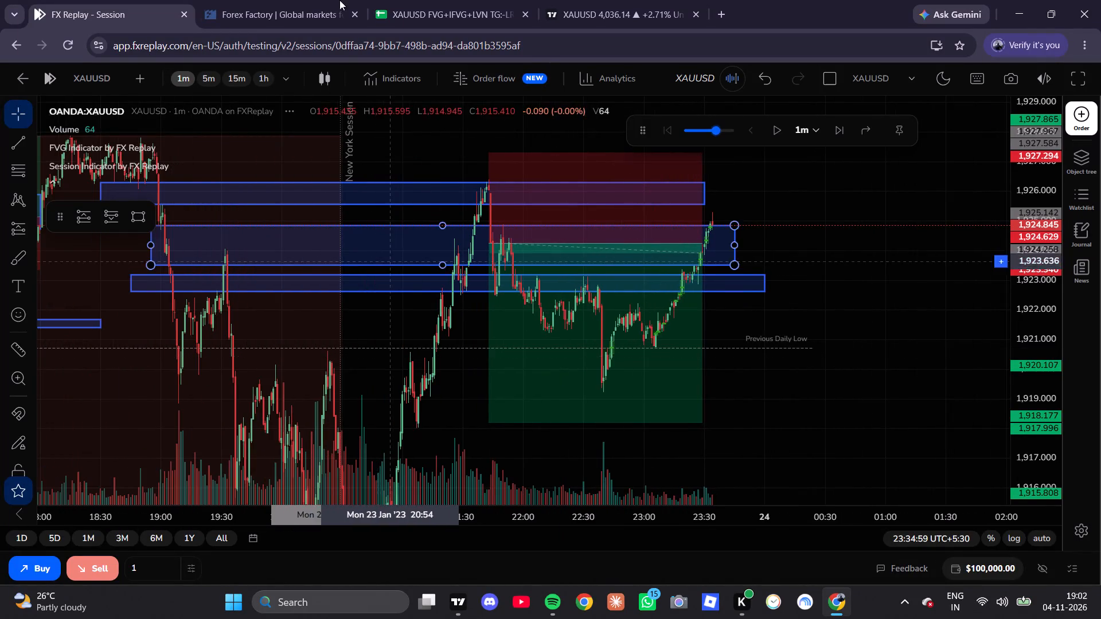
left_click(316, 0)
left_click(451, 0)
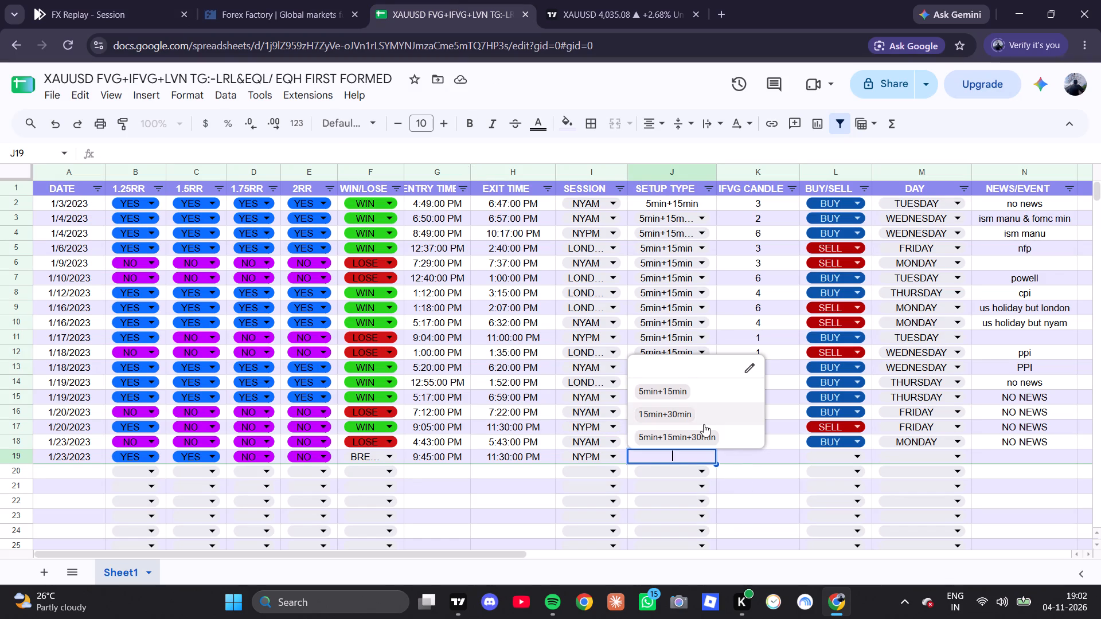
left_click(695, 391)
Check the 23 January events on Forex Factory and set row 19's trade direction to SELL in Google Sheets.
left_click(303, 0)
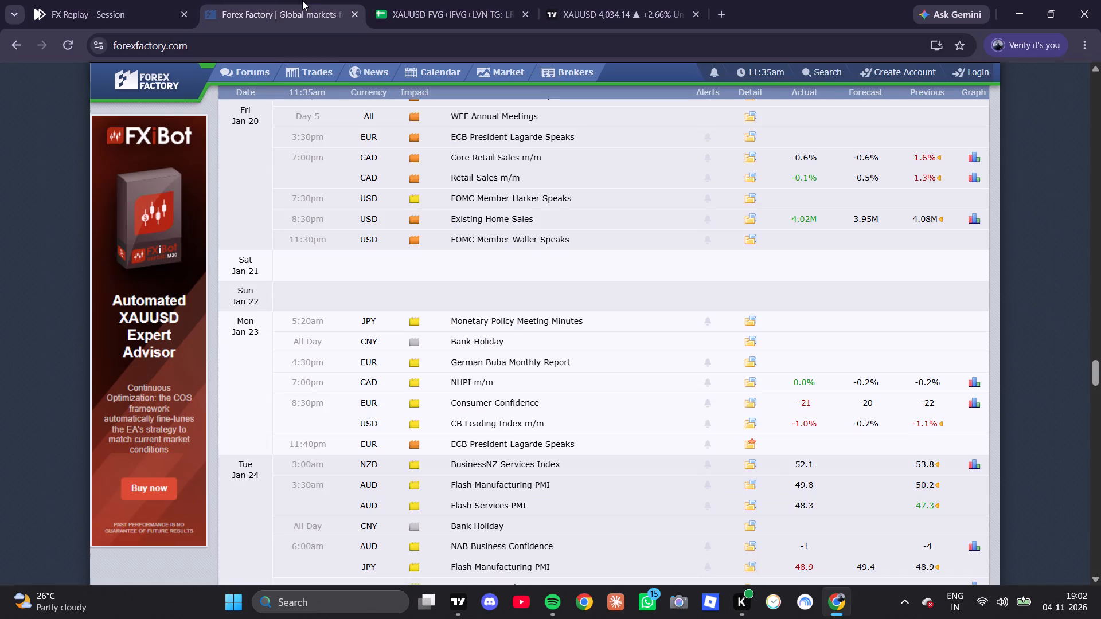
scroll(449, 331, "down", 1)
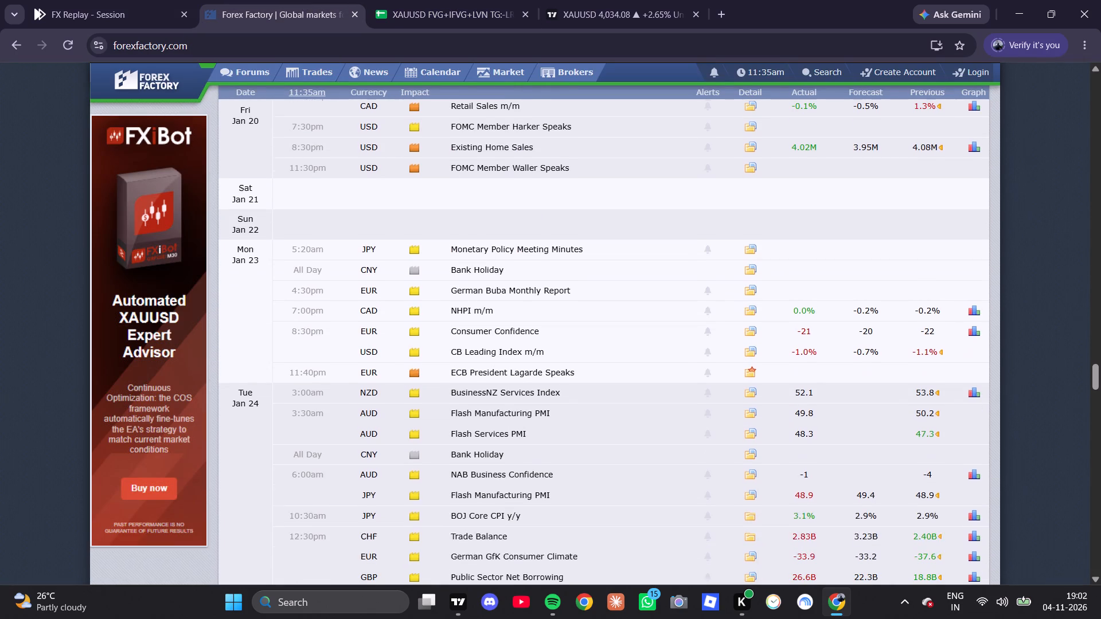
left_click(481, 0)
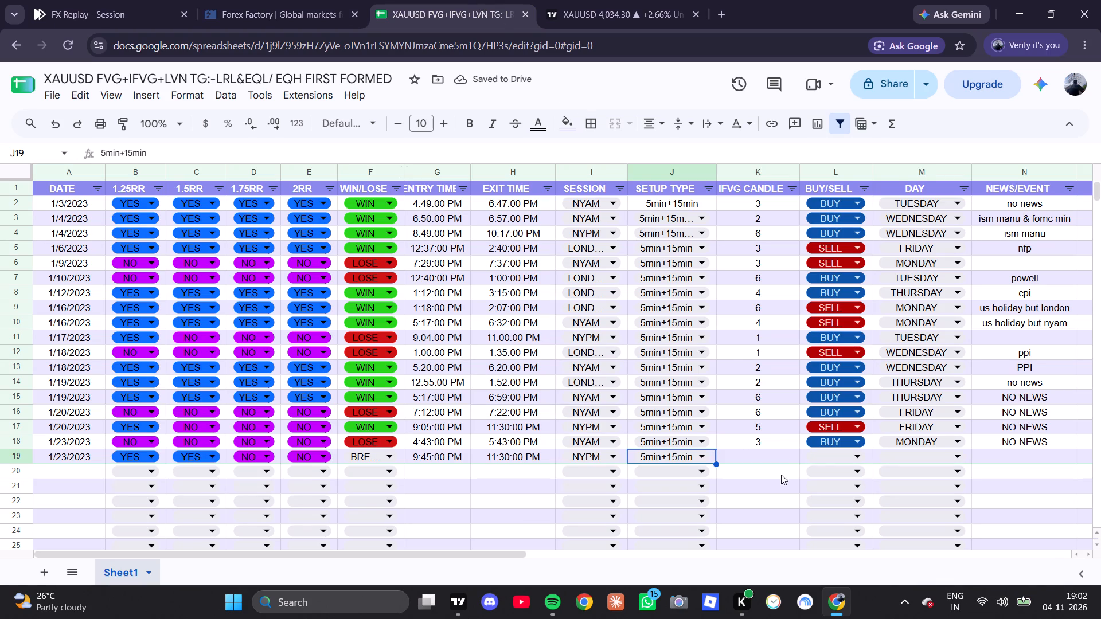
left_click(822, 461)
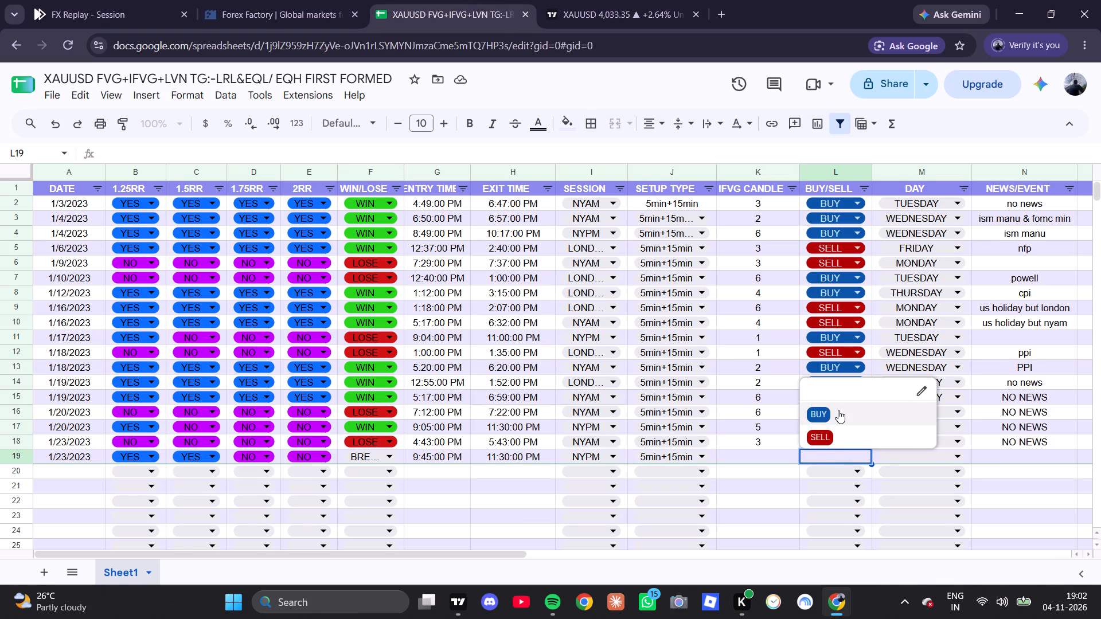
left_click(838, 410)
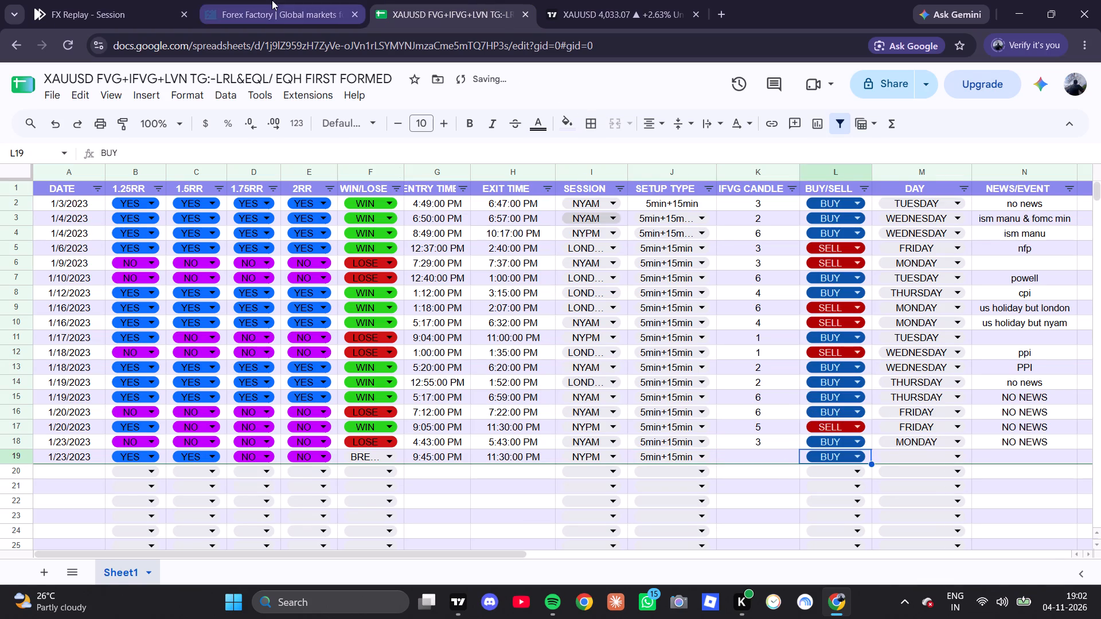
left_click(845, 464)
left_click(845, 461)
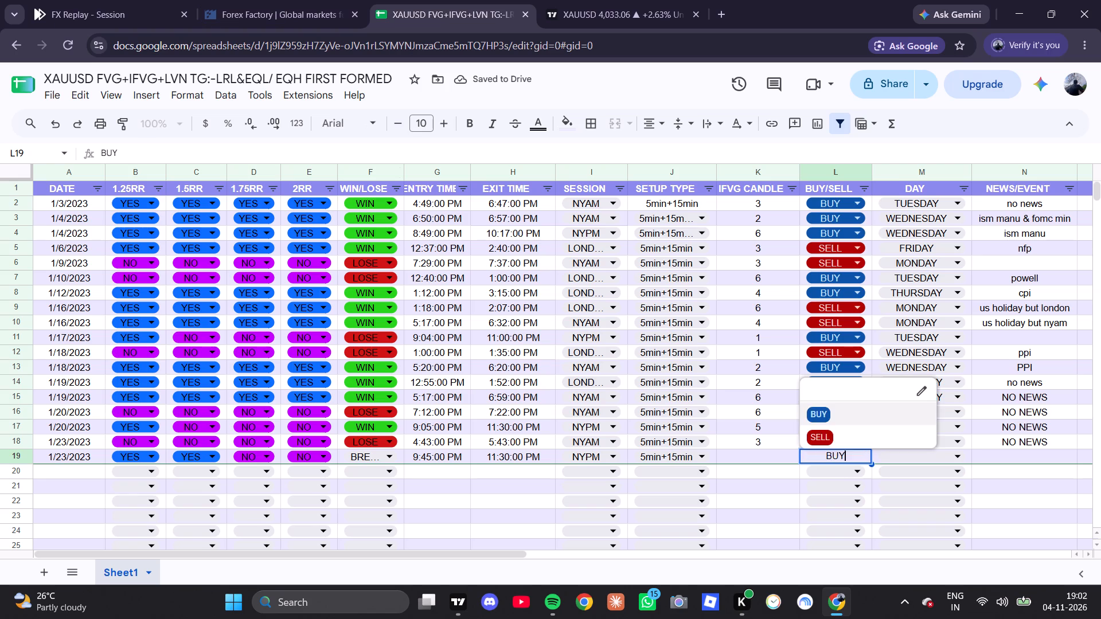
left_click(827, 430)
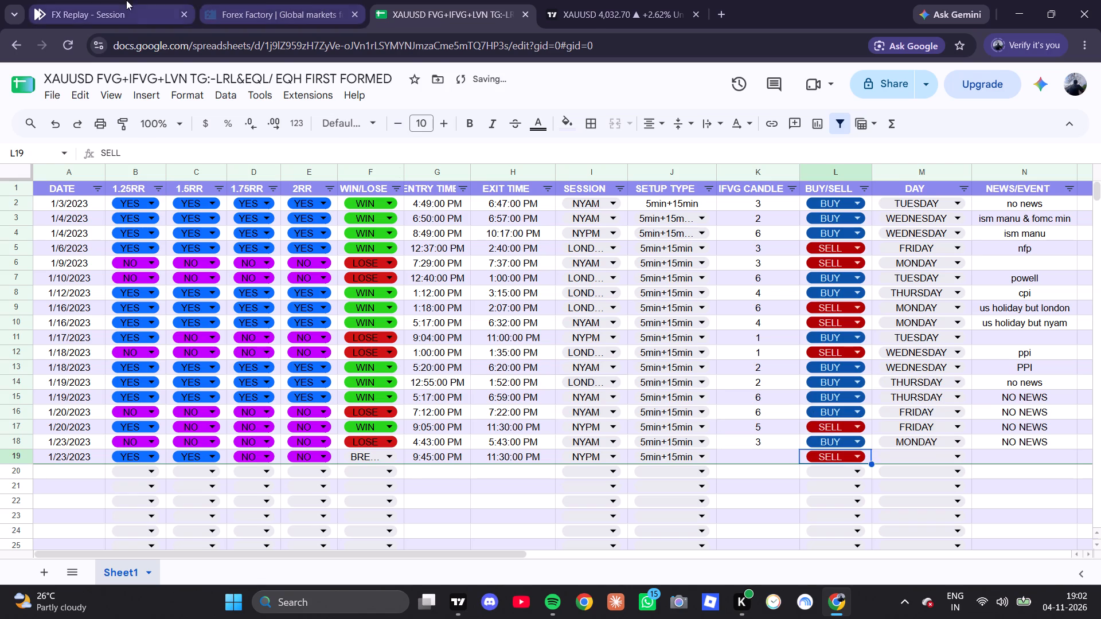
Examine the candles around the short's entry in FX Replay and enter 4 as row 19's IFVG candle in Google Sheets.
left_click(126, 0)
scroll(325, 263, "up", 7)
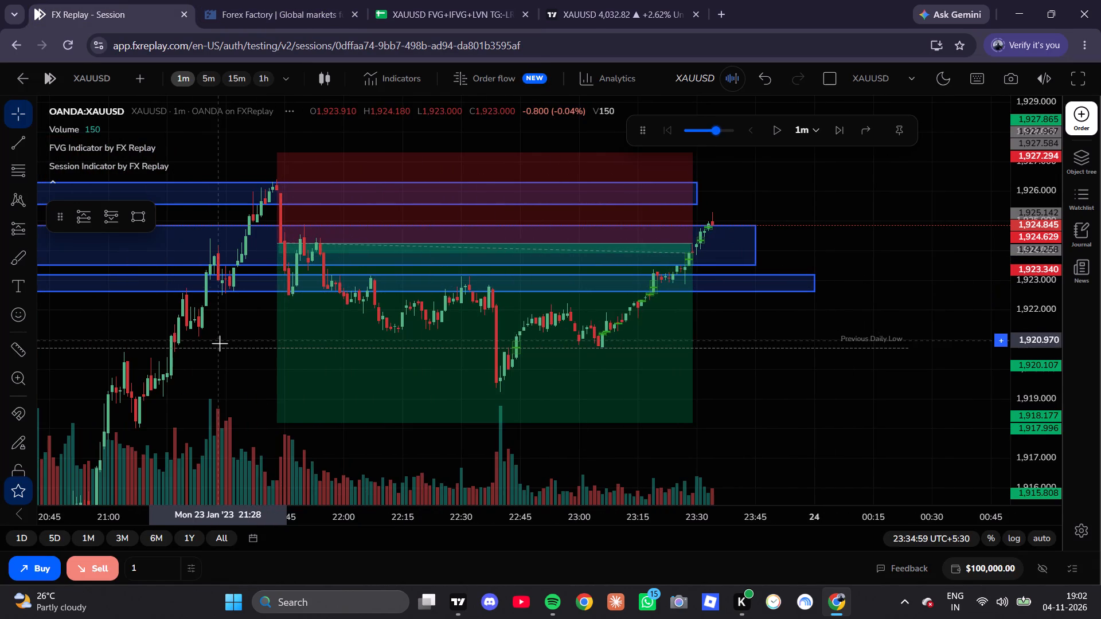
left_click_drag(220, 343, 553, 385)
scroll(1053, 282, "up", 20)
scroll(1053, 282, "up", 2)
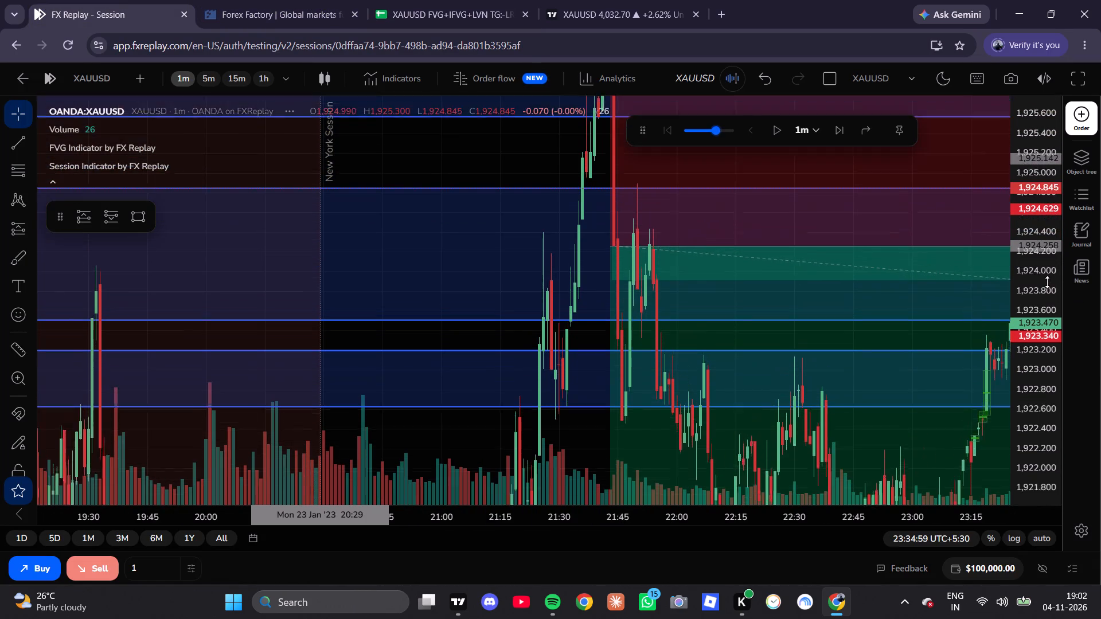
left_click_drag(517, 152, 519, 278)
scroll(624, 223, "up", 2)
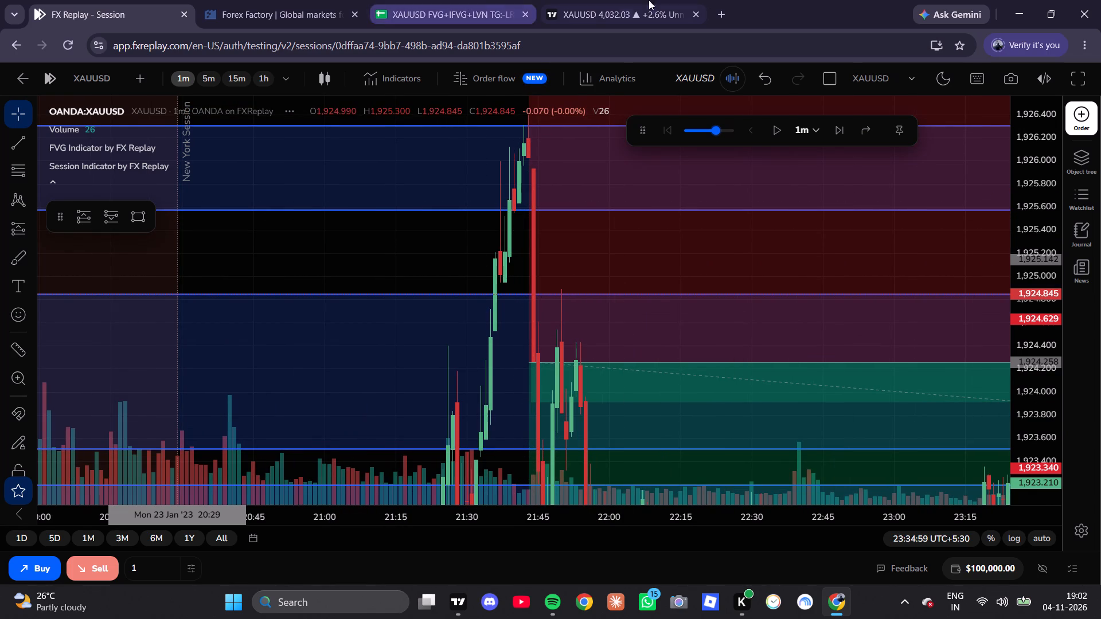
left_click(486, 0)
left_click(166, 0)
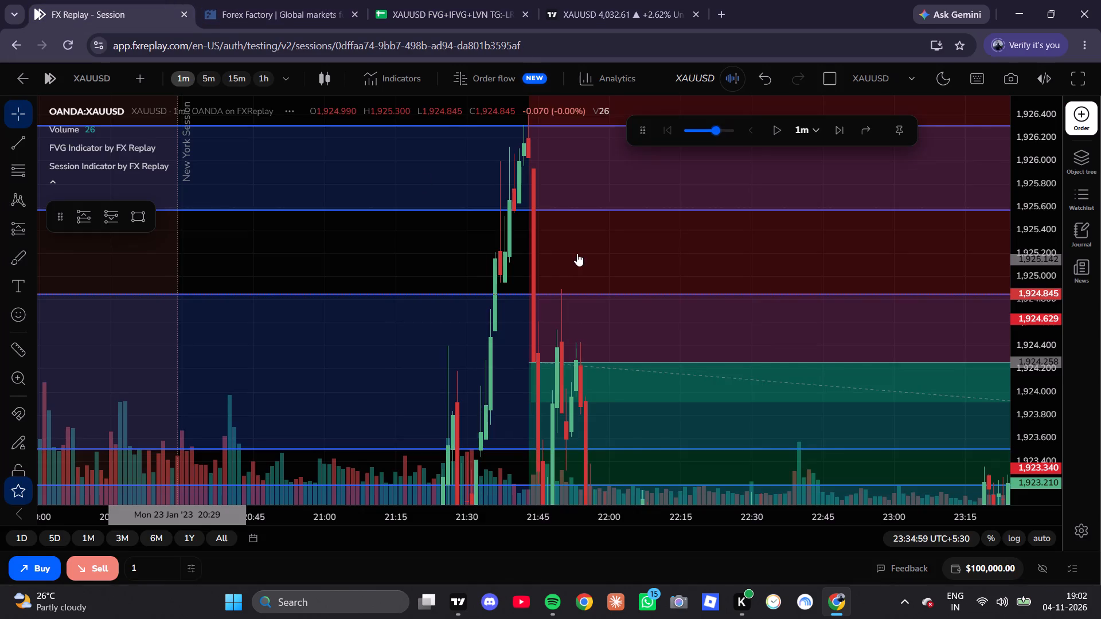
scroll(767, 284, "down", 13)
scroll(1018, 359, "down", 10)
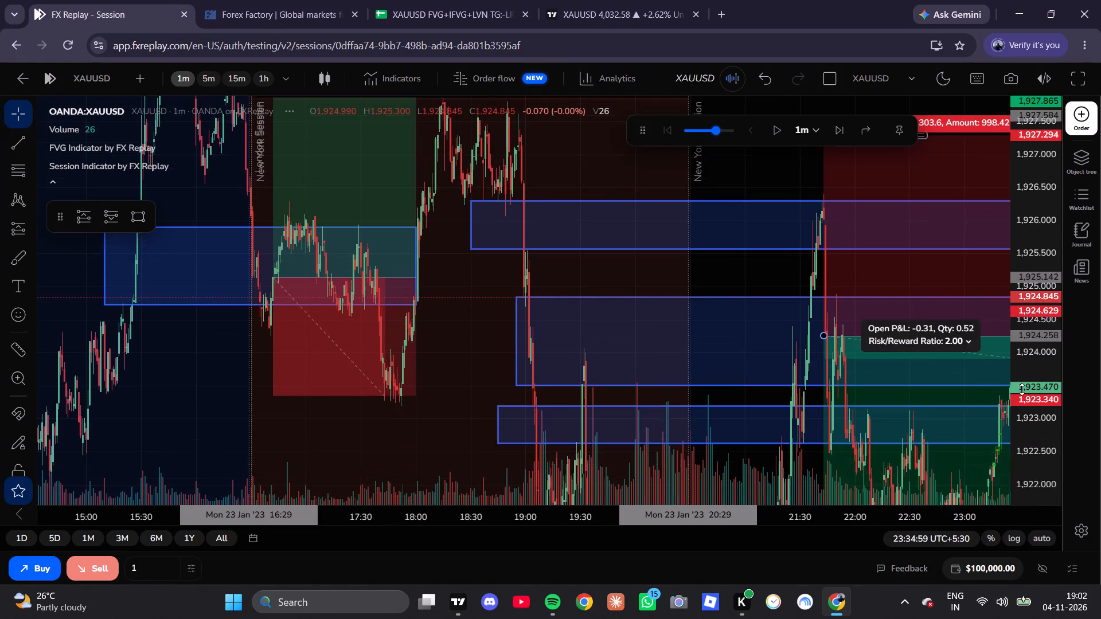
scroll(1022, 389, "down", 6)
left_click(427, 30)
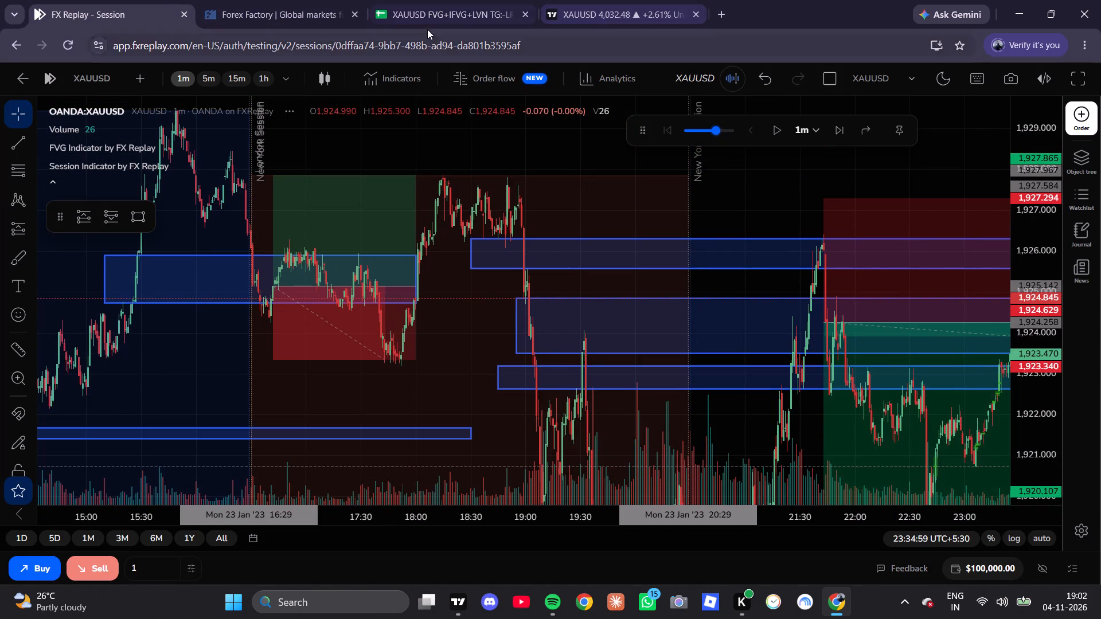
left_click(453, 8)
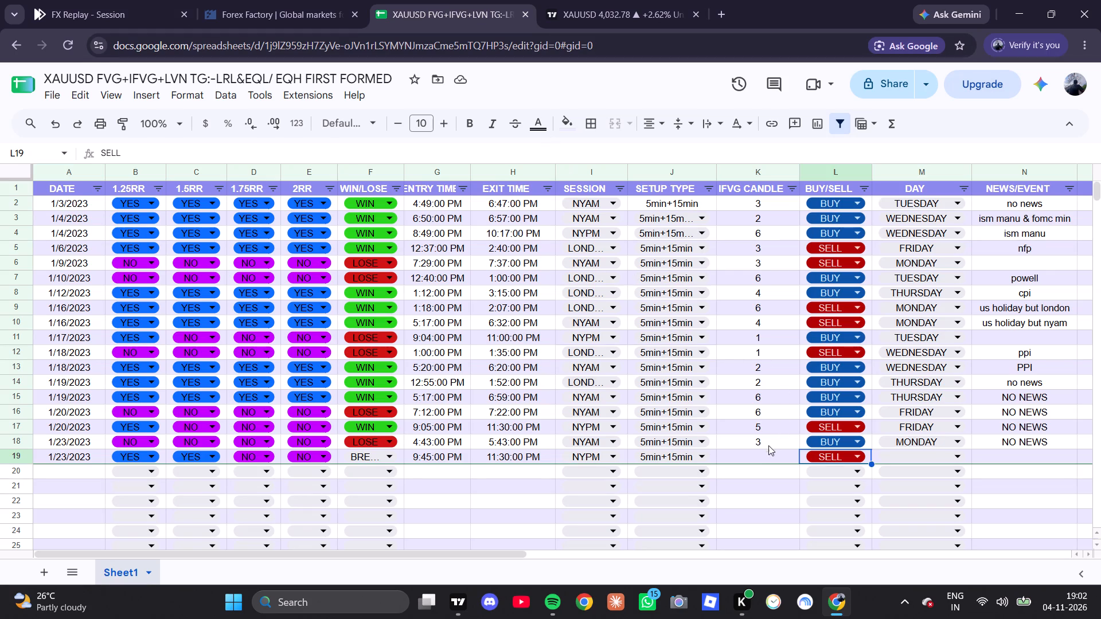
left_click(764, 456)
key("4")
Set the day in row 19 to MONDAY.
left_click(897, 452)
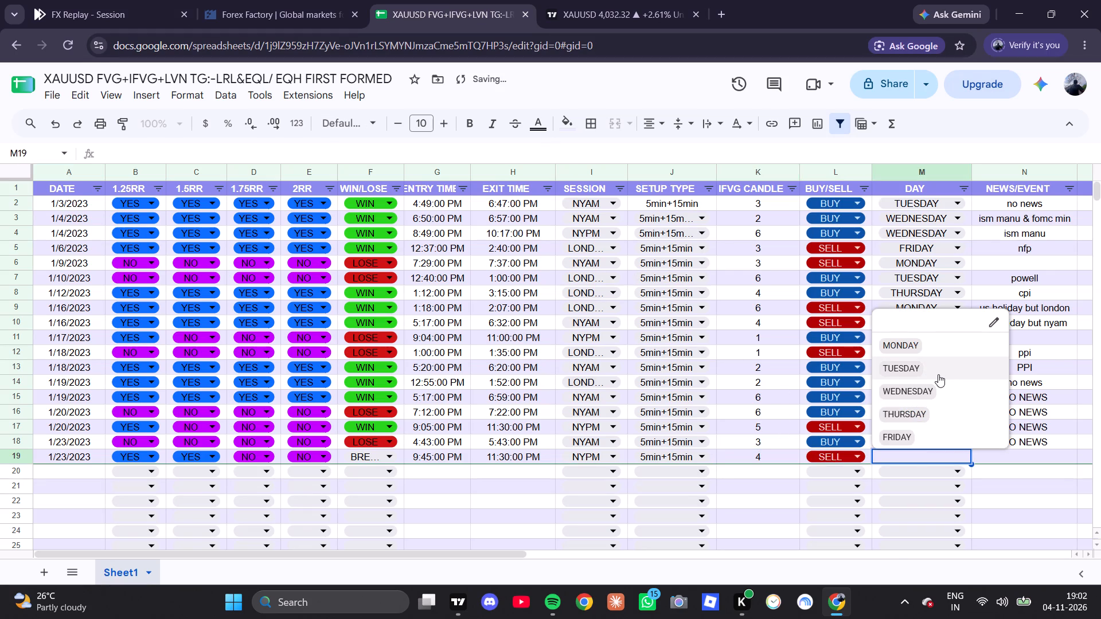
left_click(927, 344)
Enter "no news" as row 19's news/event and check the Forex Factory calendar for 23 and 24 January.
left_click(1012, 458)
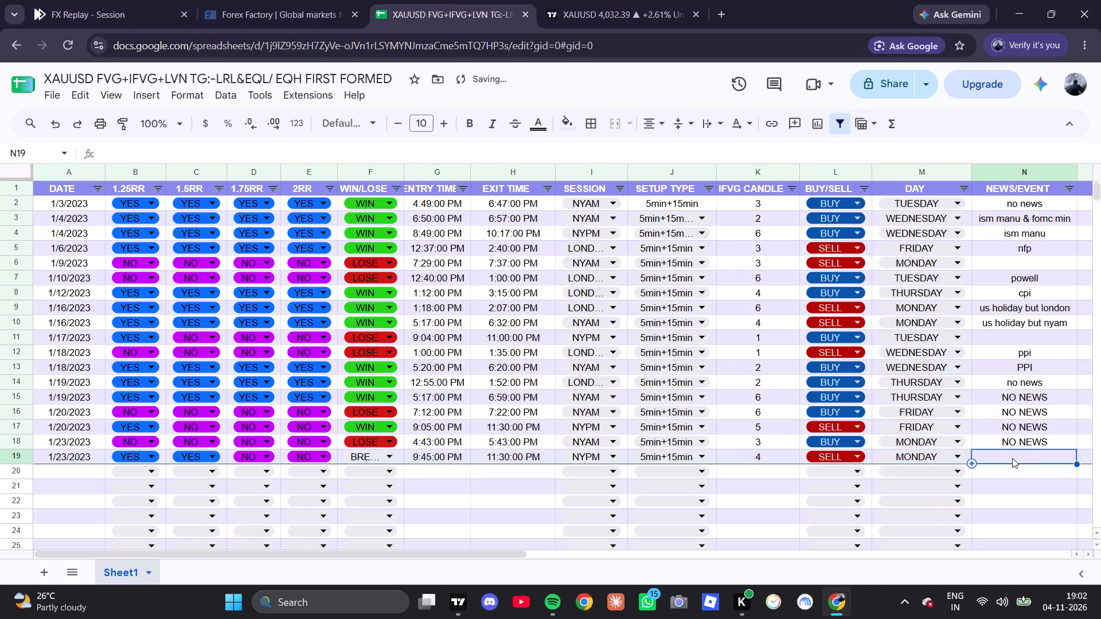
type("no news")
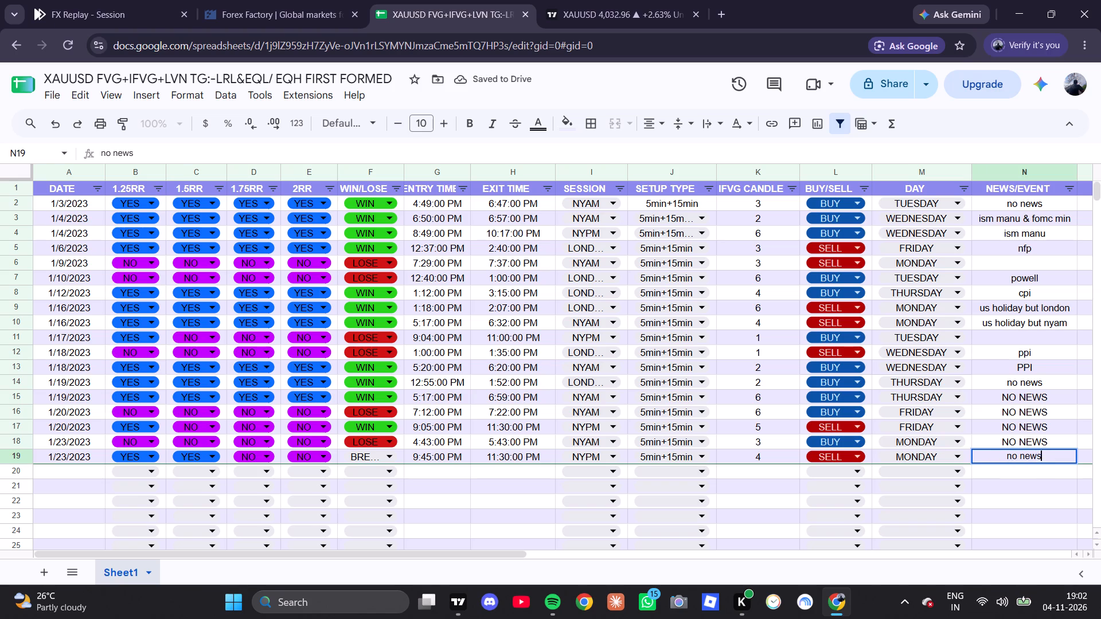
left_click(279, 10)
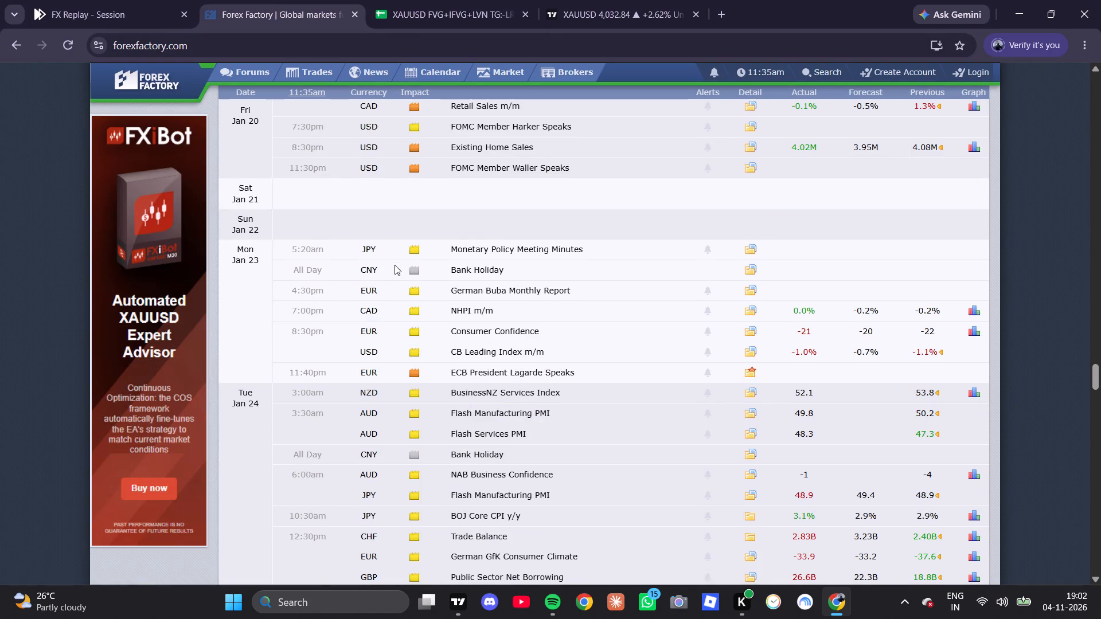
scroll(394, 265, "down", 2)
scroll(400, 322, "down", 4)
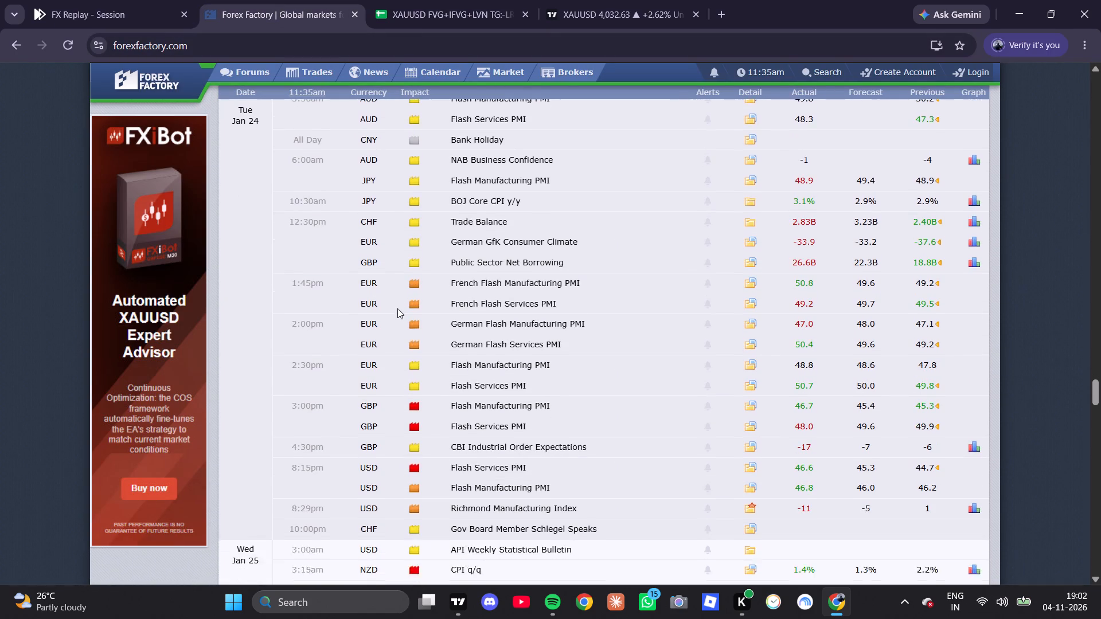
scroll(283, 335, "down", 1)
scroll(430, 339, "up", 4)
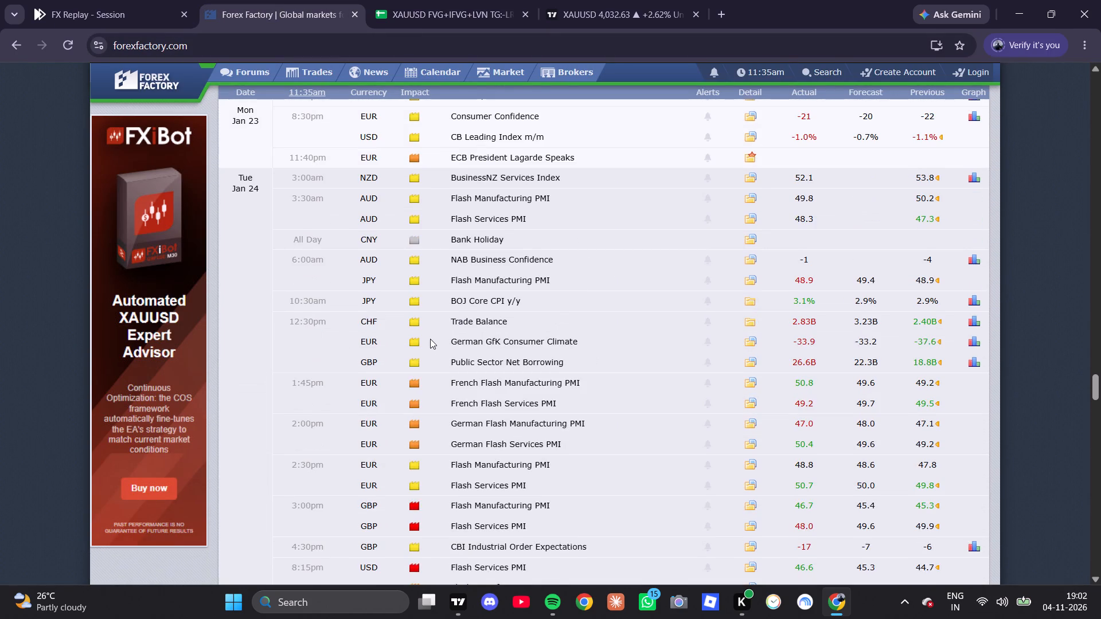
scroll(430, 339, "down", 1)
left_click(478, 0)
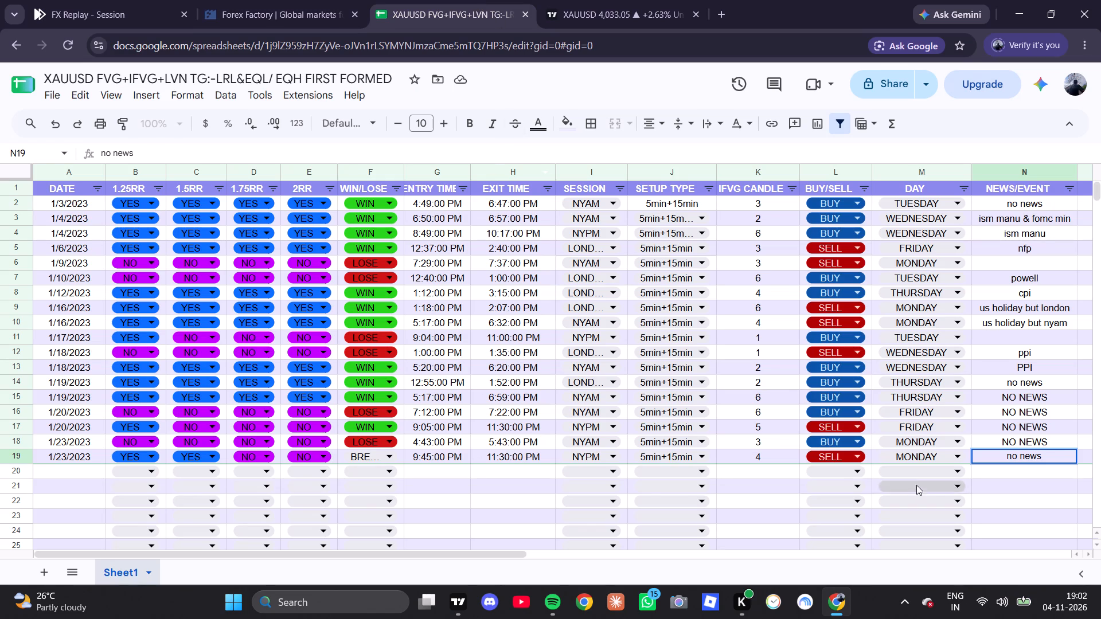
left_click_drag(423, 550, 417, 554)
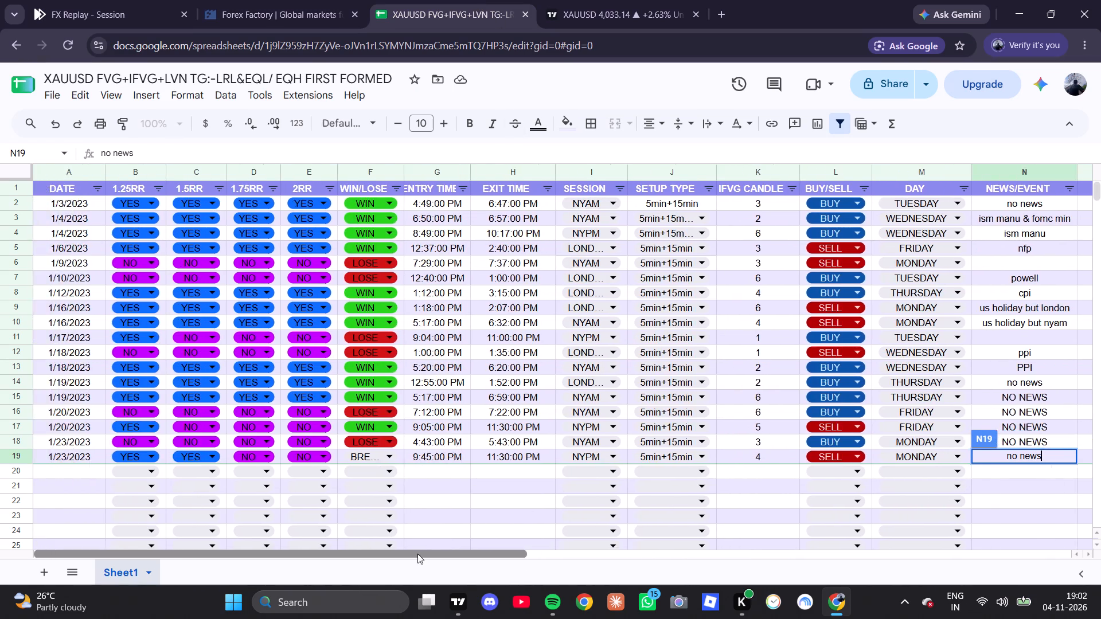
left_click_drag(417, 554, 650, 561)
left_click(727, 512)
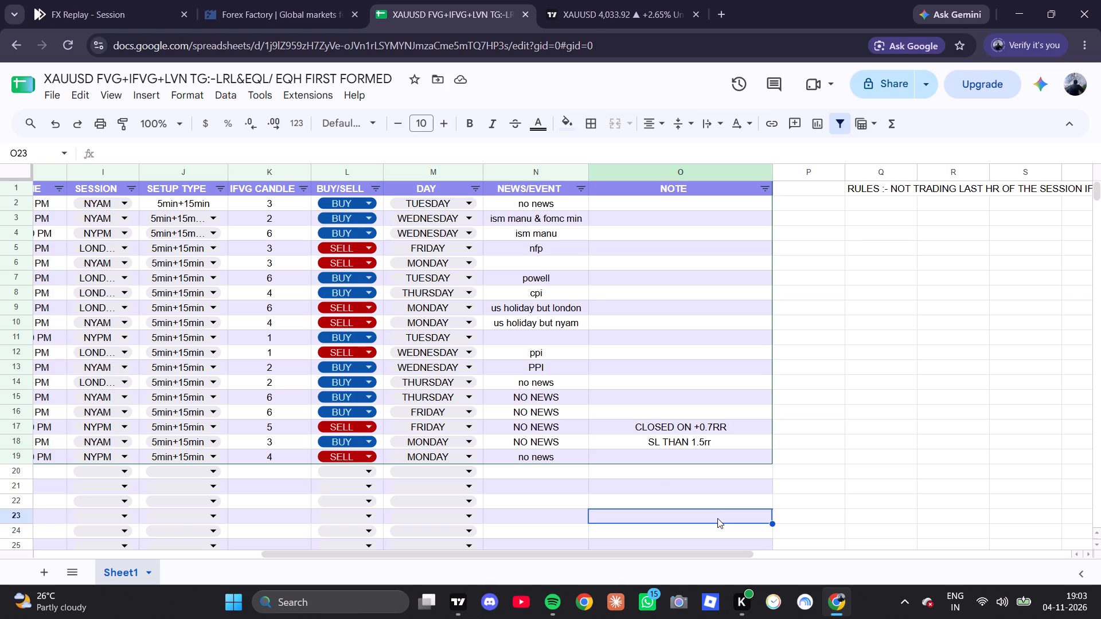
Resume the XAUUSD replay in FX Replay, switch the chart to 15m, and pause at about 08:30 on 24 January 2023.
left_click(112, 10)
scroll(704, 303, "down", 3)
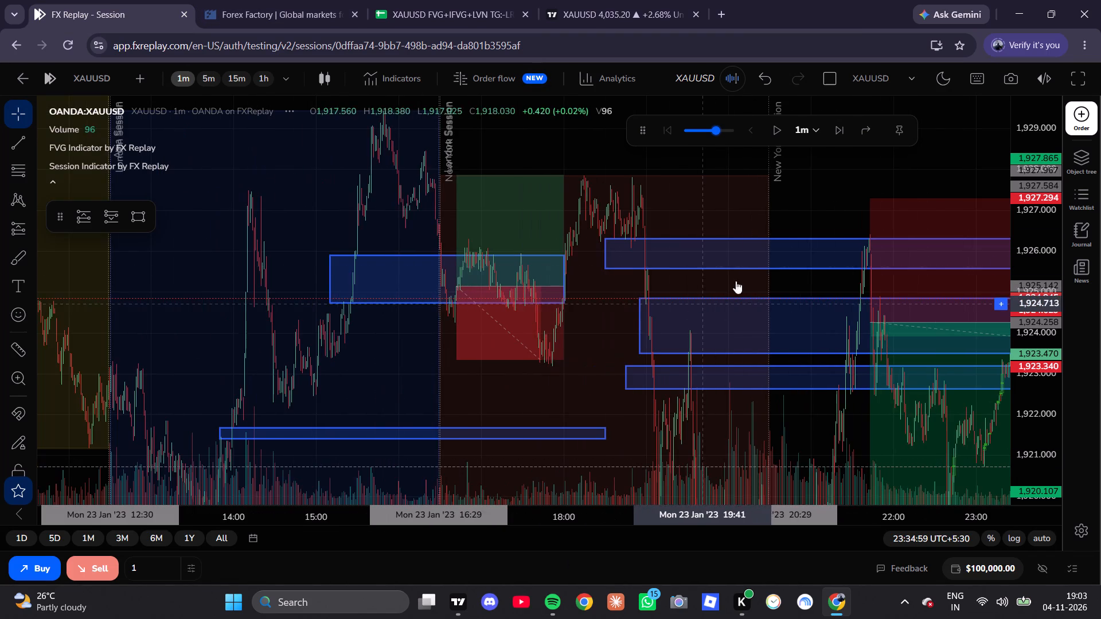
left_click_drag(811, 190, 584, 218)
scroll(858, 327, "up", 12)
left_click_drag(893, 332, 704, 270)
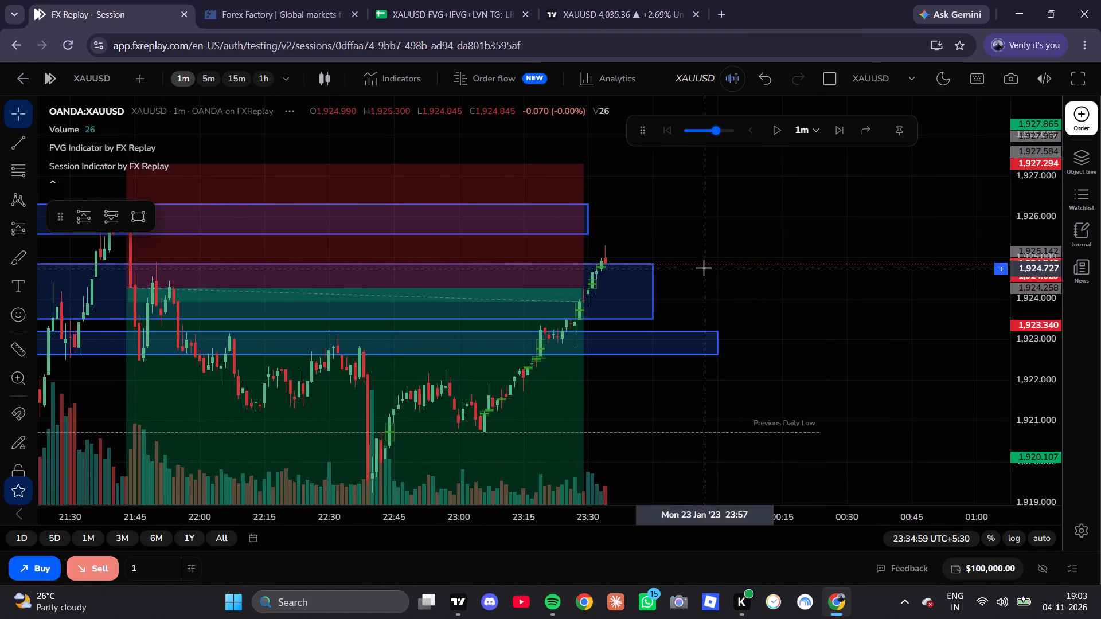
scroll(704, 268, "down", 7)
left_click(776, 135)
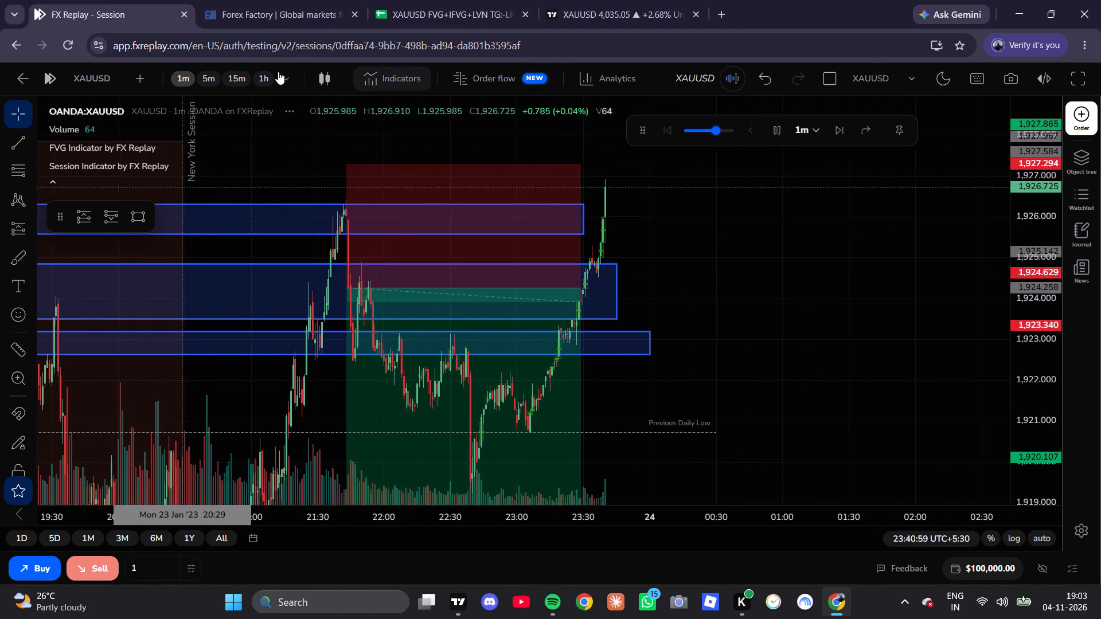
left_click(241, 79)
scroll(662, 327, "up", 6)
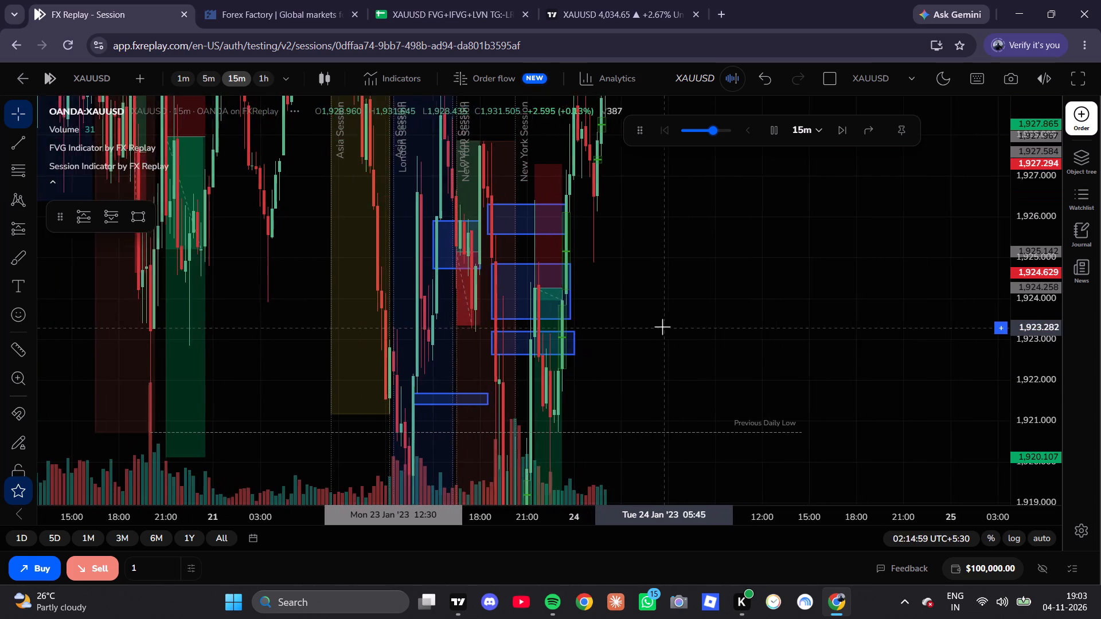
scroll(666, 322, "up", 4)
left_click_drag(659, 324, 768, 256)
scroll(764, 260, "up", 4)
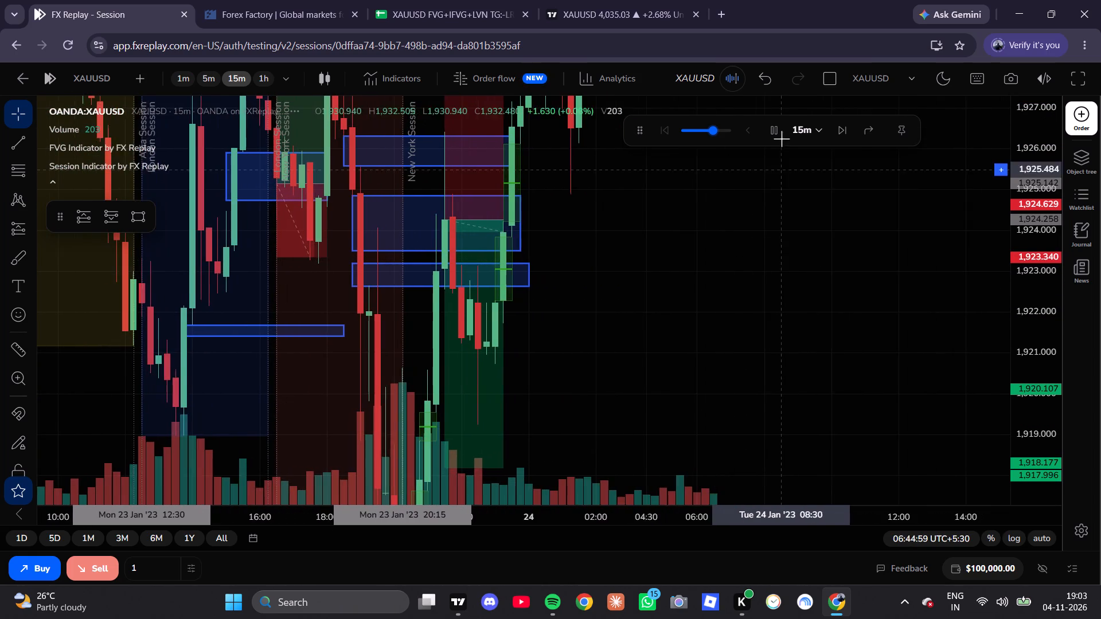
left_click(780, 128)
Examine the 23 January price action and the zones around the last short on the 15m chart.
left_click_drag(795, 197, 840, 131)
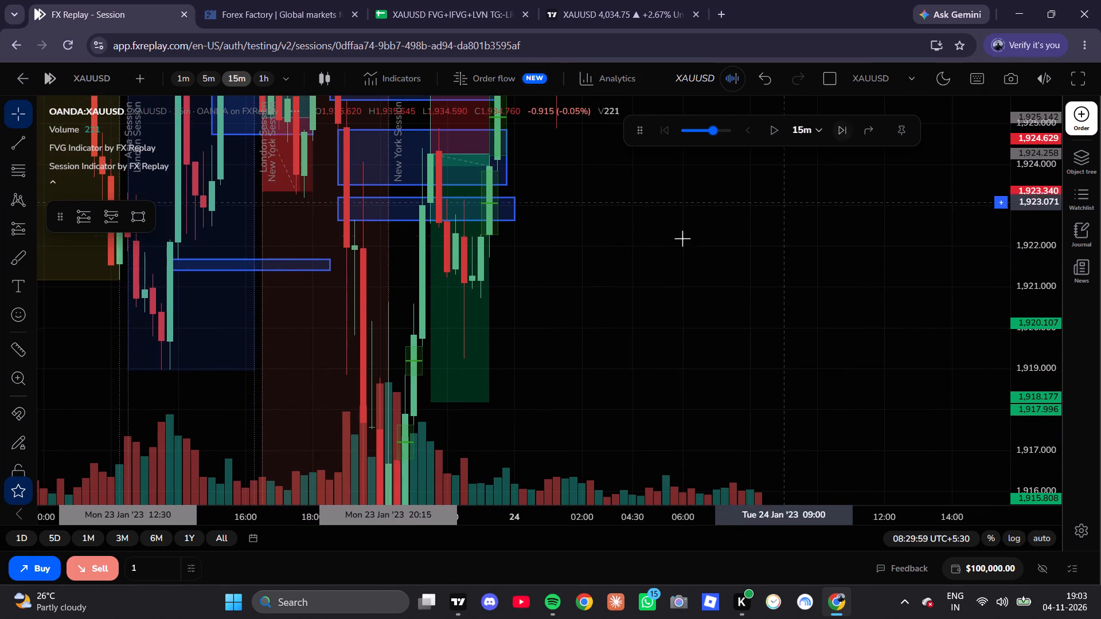
scroll(533, 280, "up", 3)
left_click_drag(525, 348, 826, 279)
scroll(610, 231, "up", 1)
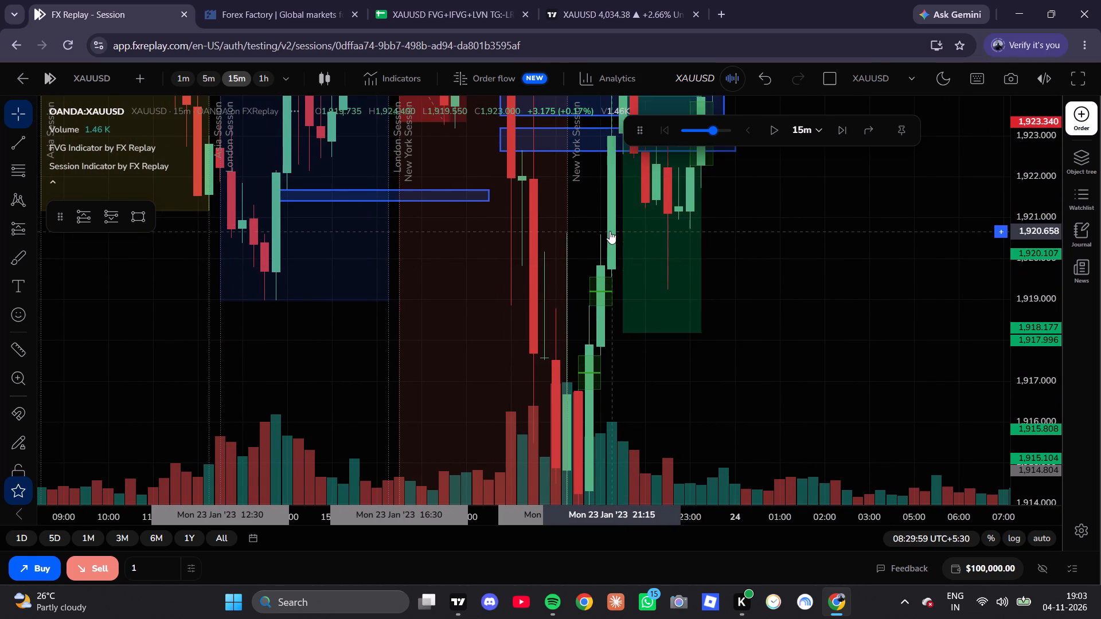
scroll(610, 231, "up", 1)
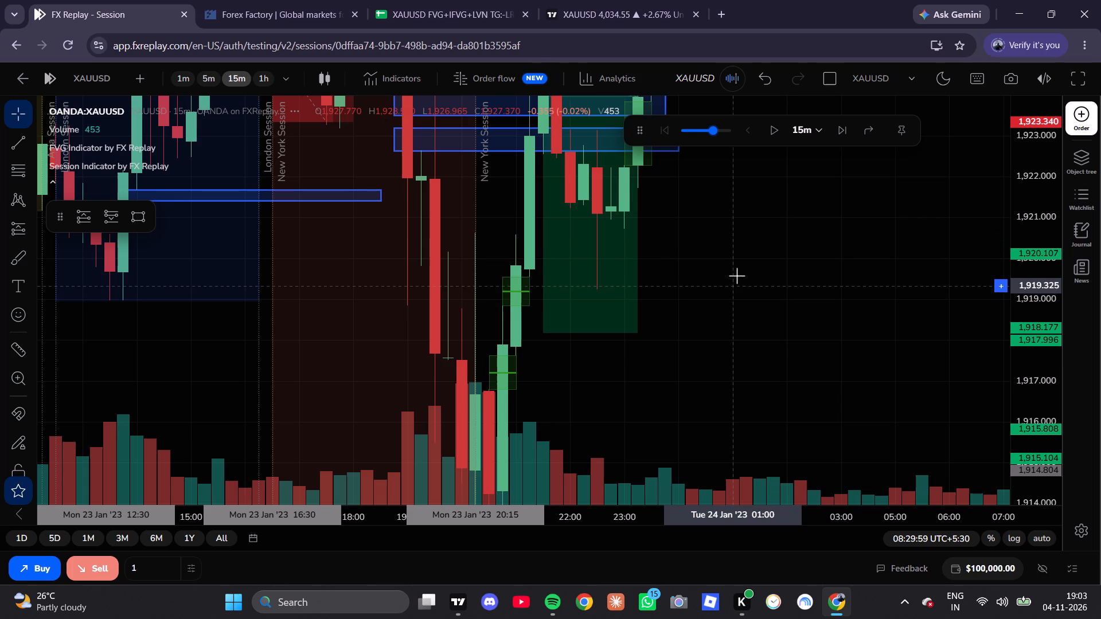
left_click_drag(737, 275, 701, 374)
scroll(770, 325, "down", 9)
scroll(1035, 297, "down", 17)
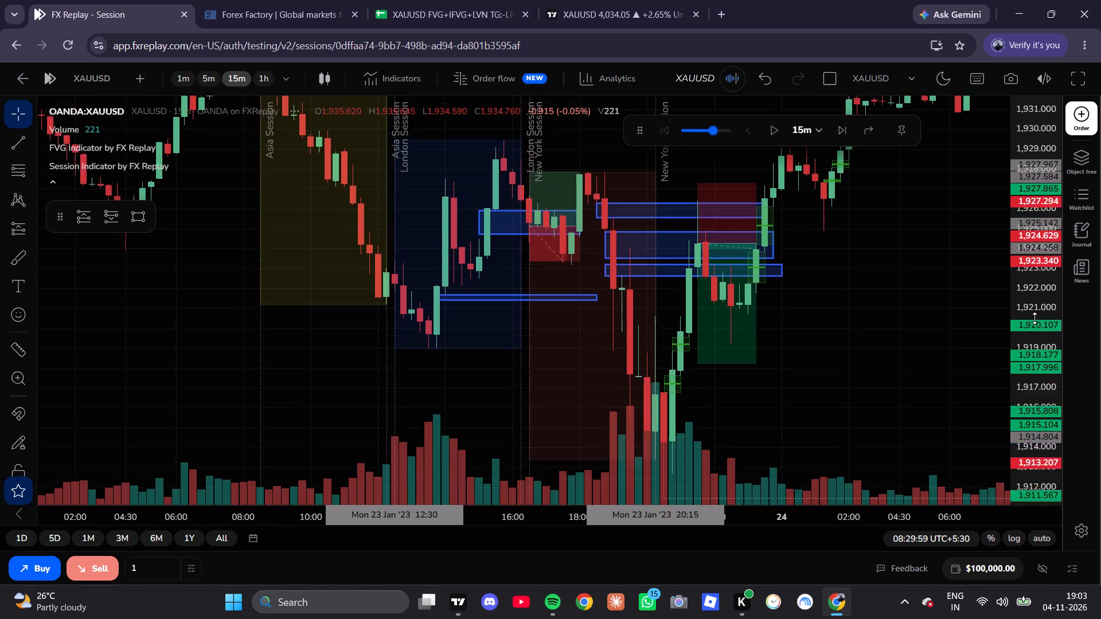
left_click_drag(825, 256, 760, 361)
left_click_drag(755, 361, 562, 400)
left_click(559, 401)
left_click_drag(789, 303, 725, 381)
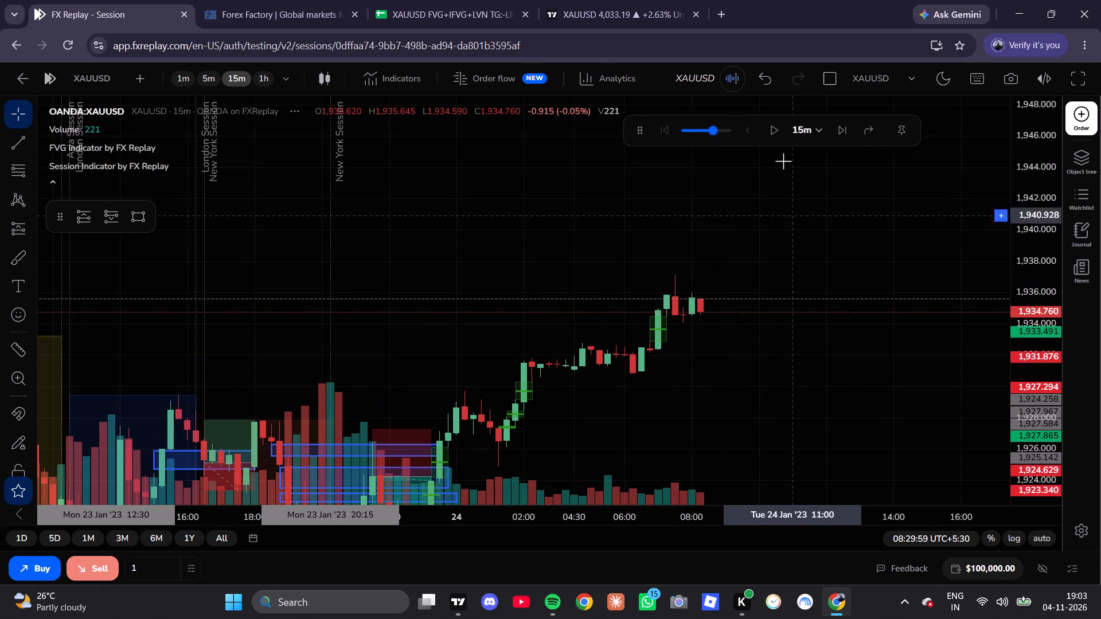
Play the replay through the 24 January Asia session and pause it at about 12:30.
left_click(781, 134)
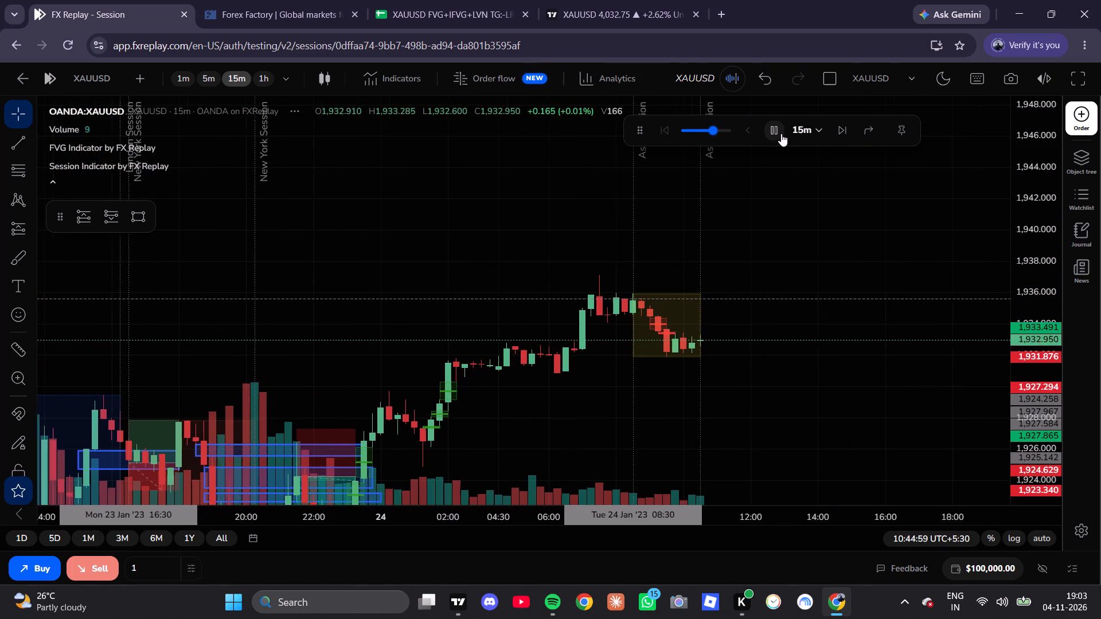
left_click(782, 130)
Draw a rectangle over the uppermost bullish FVG, about 1,936.9 to 1,938.6, extending from about 11:45 to 17:00 on 24 January.
scroll(663, 264, "up", 2)
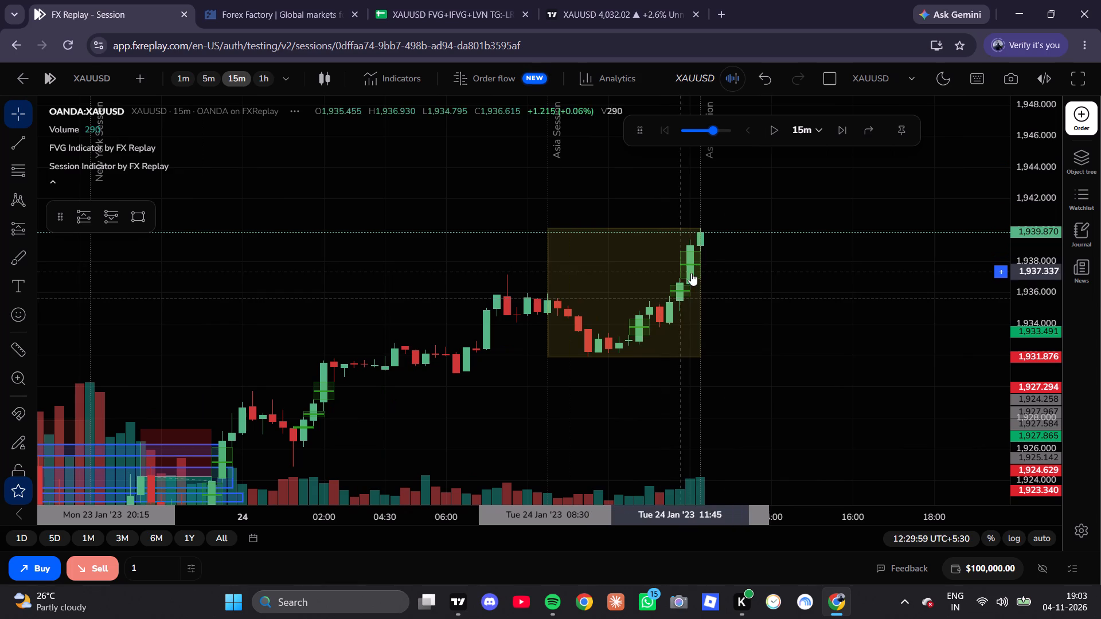
left_click_drag(783, 213, 772, 255)
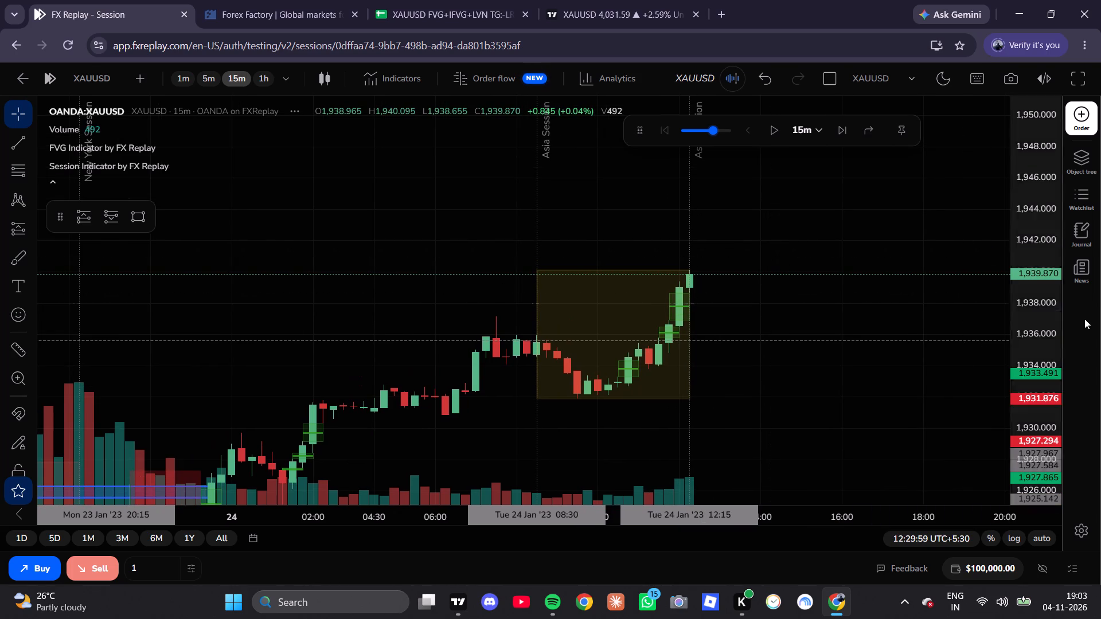
scroll(1040, 312, "up", 13)
scroll(1040, 312, "down", 1)
scroll(1040, 312, "up", 5)
scroll(407, 410, "up", 5)
left_click_drag(708, 366, 513, 373)
left_click_drag(477, 373, 462, 370)
left_click(132, 217)
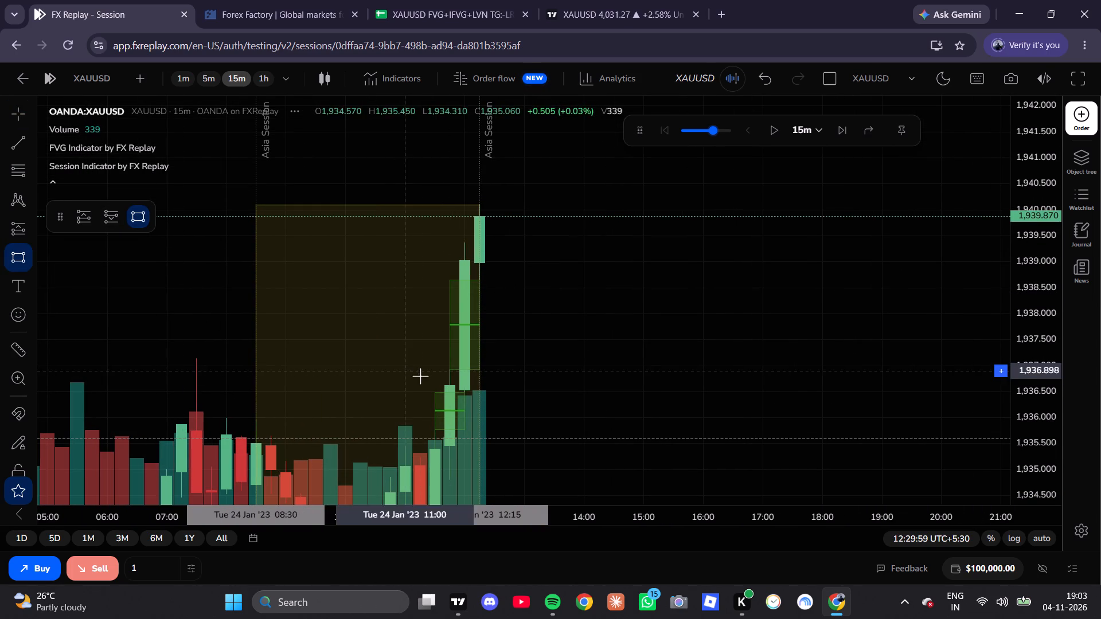
left_click(443, 370)
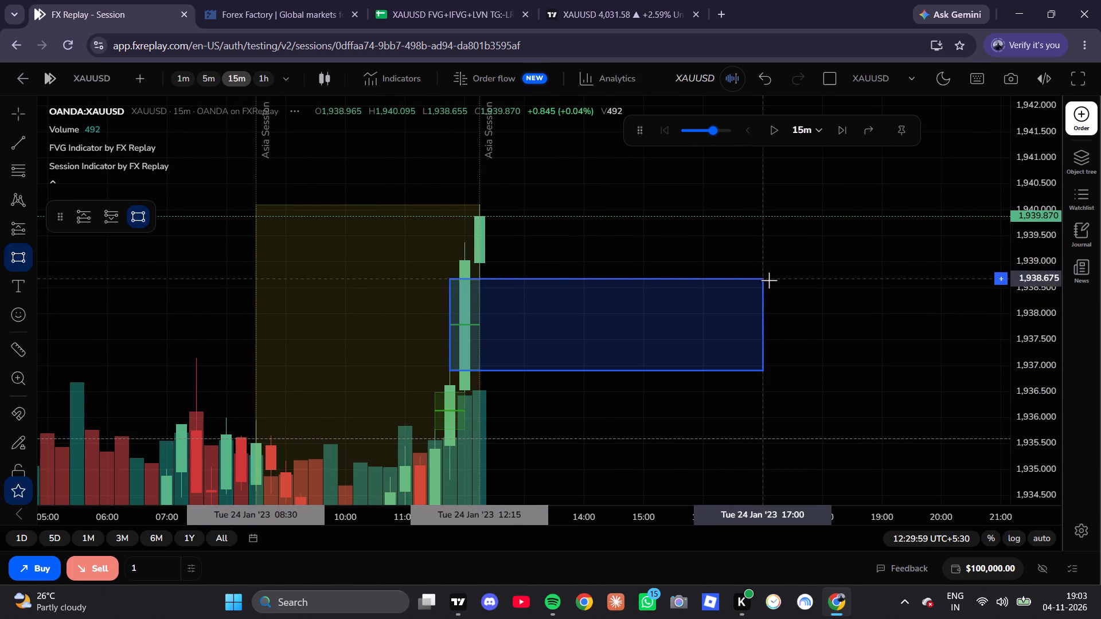
double_click(769, 280)
left_click_drag(628, 242, 648, 164)
left_click(649, 163)
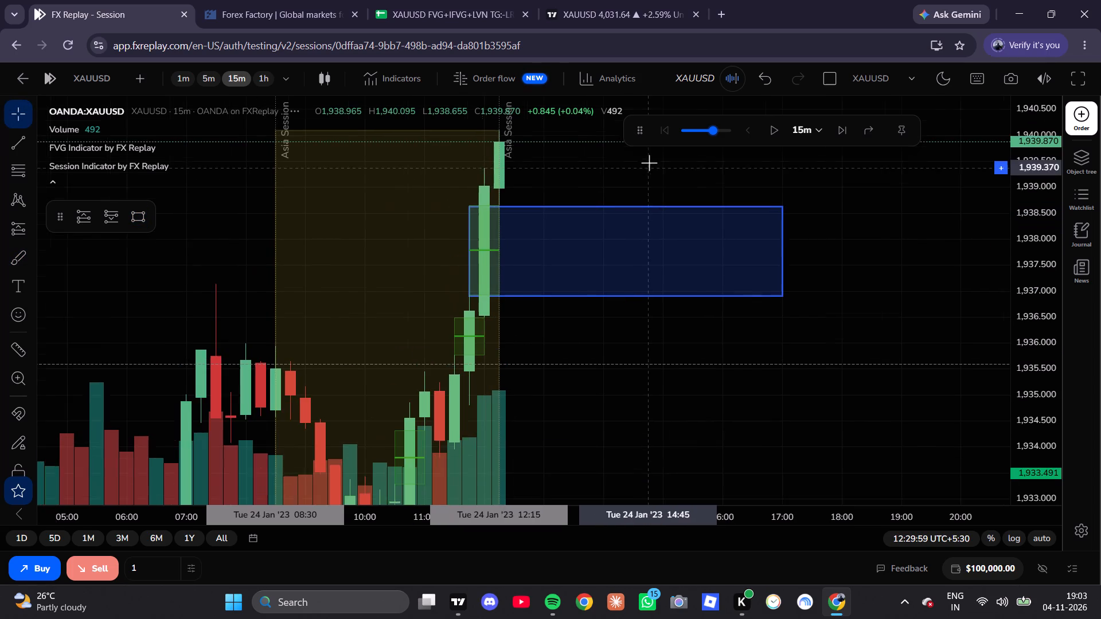
Mark the next lower bullish FVG with a rectangle of about 1,935.8 to 1,936.5, from 11:30 to 17:30.
scroll(530, 322, "up", 2)
left_click_drag(577, 362, 465, 287)
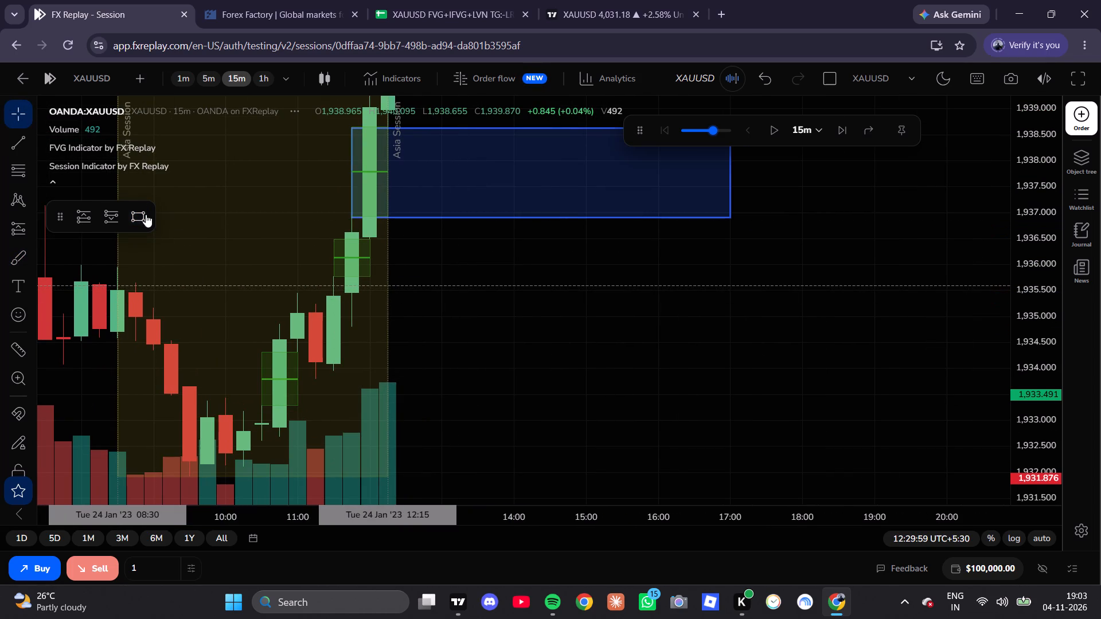
left_click(146, 214)
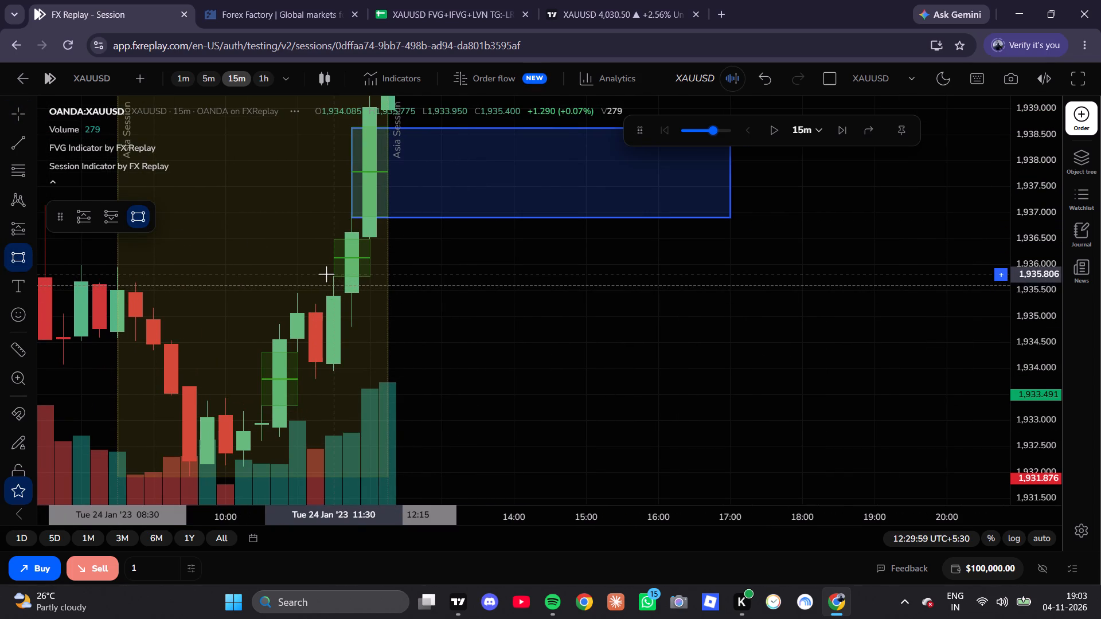
double_click(329, 275)
left_click(797, 141)
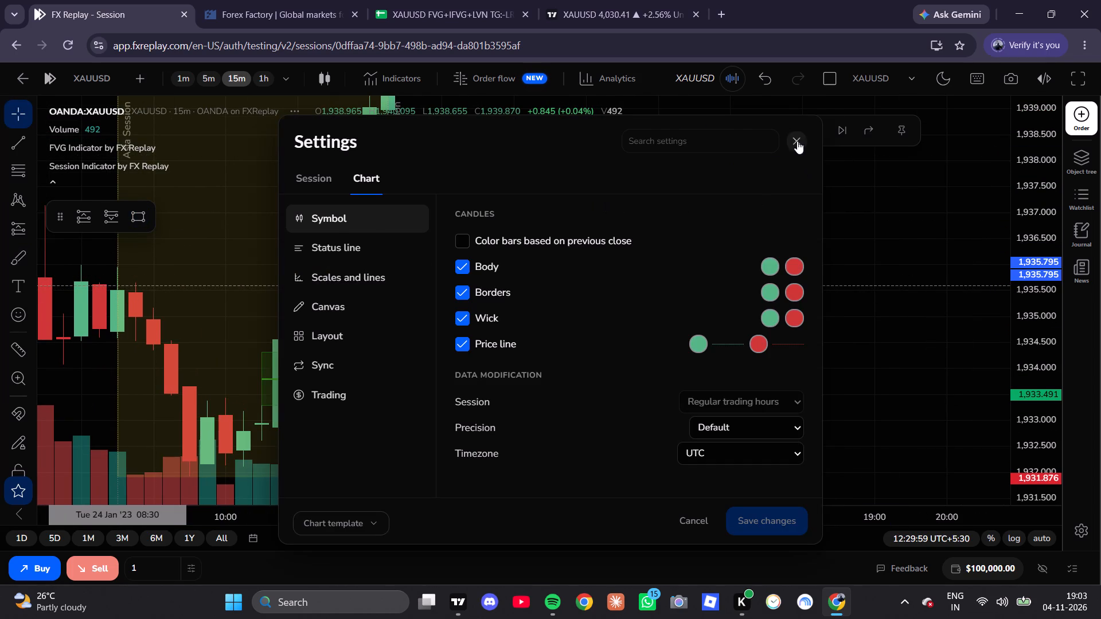
left_click_drag(333, 272, 623, 211)
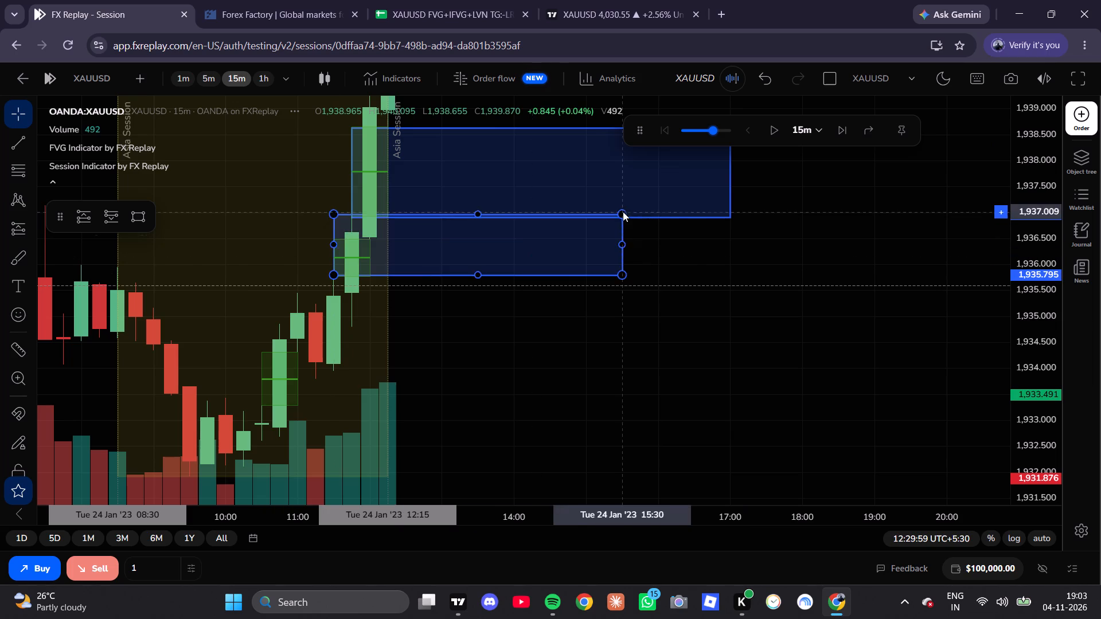
left_click_drag(623, 211, 758, 236)
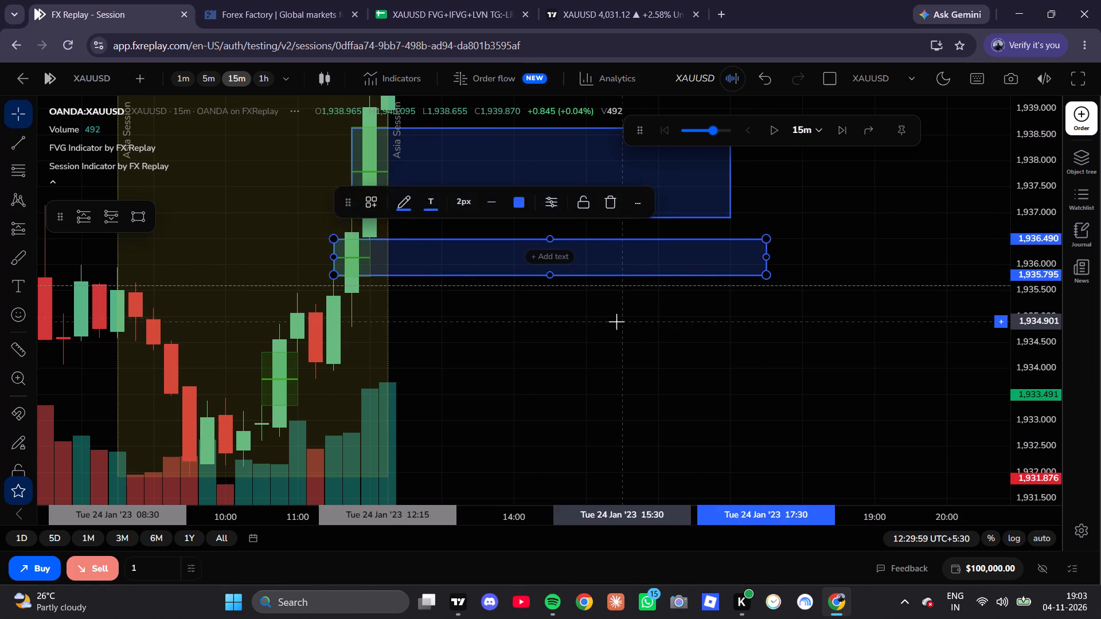
left_click(616, 322)
left_click_drag(708, 332, 706, 334)
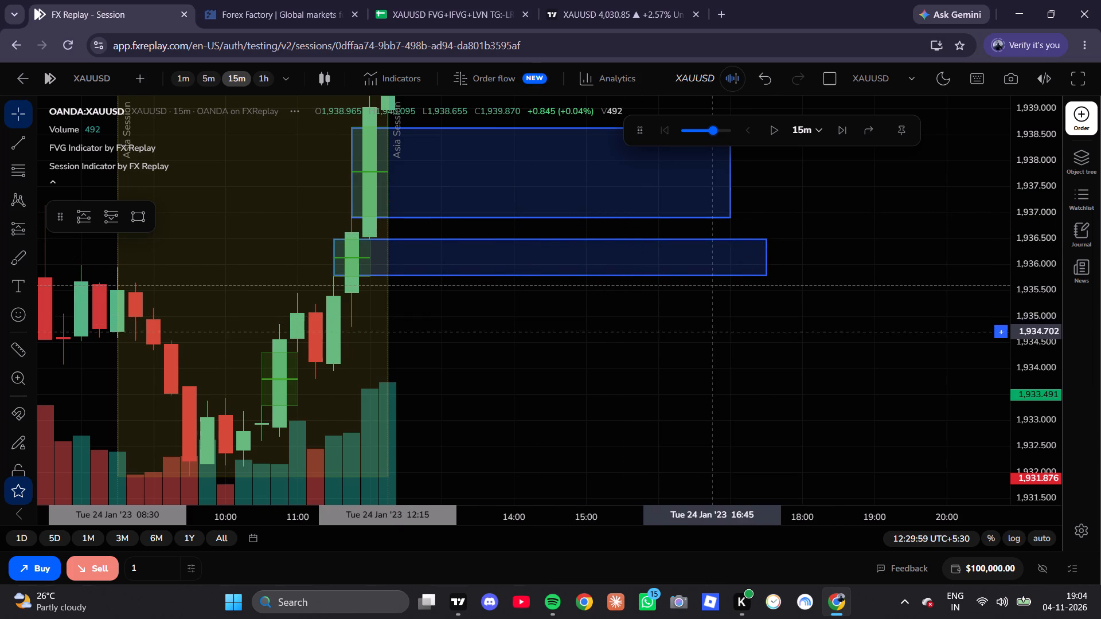
Mark the lowest bullish FVG with a rectangle of about 1,933.3 to 1,934.3, from 10:30 to about 17:15.
left_click_drag(706, 334, 735, 271)
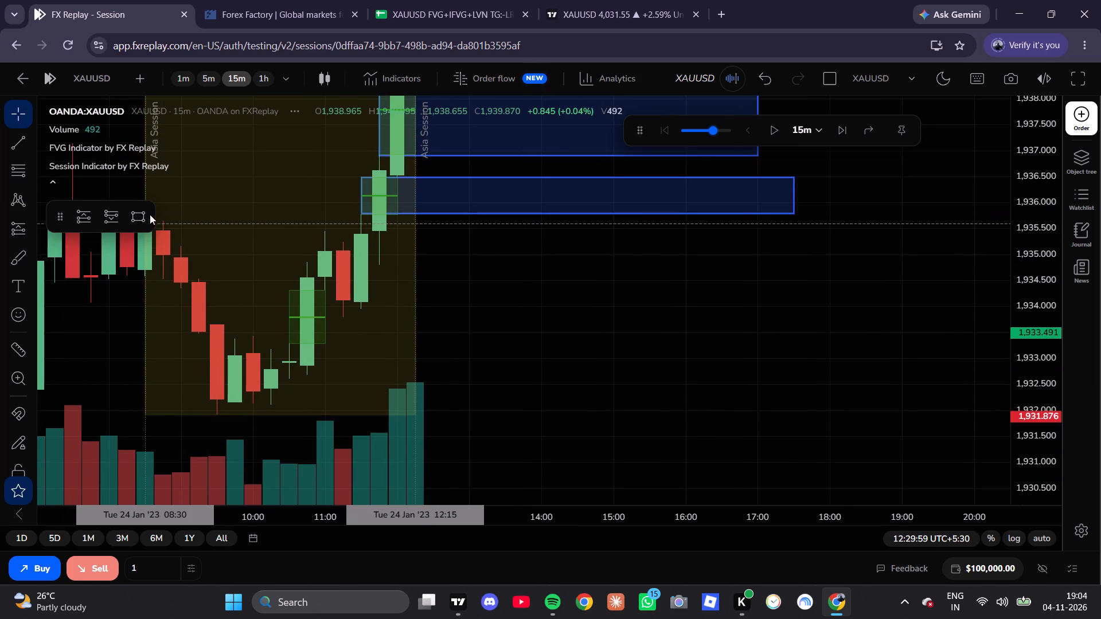
left_click(150, 214)
left_click(145, 214)
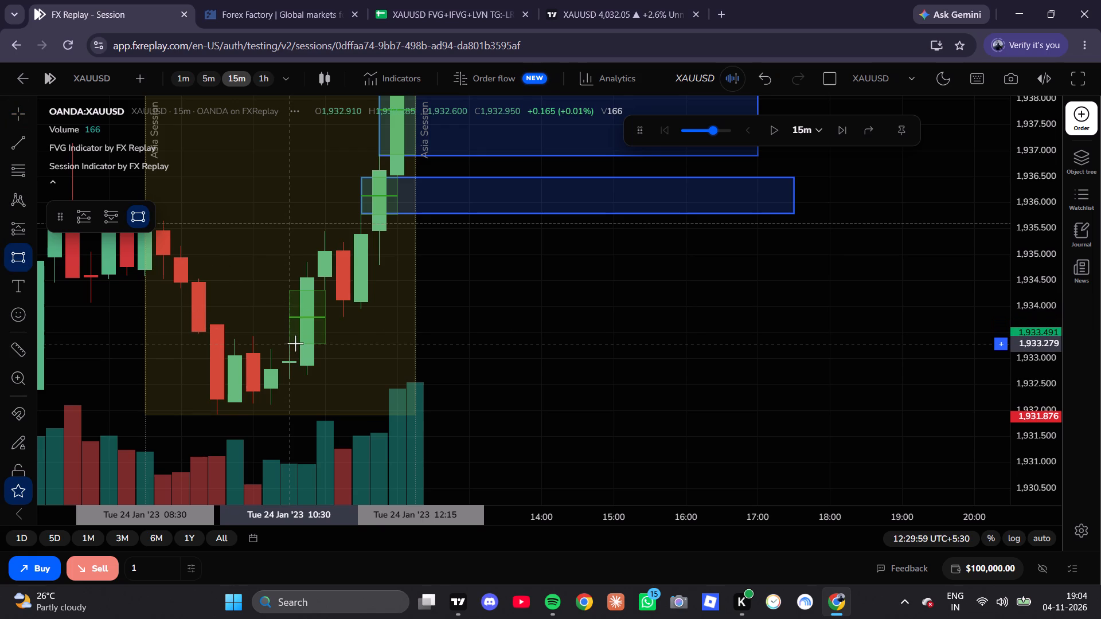
left_click(294, 343)
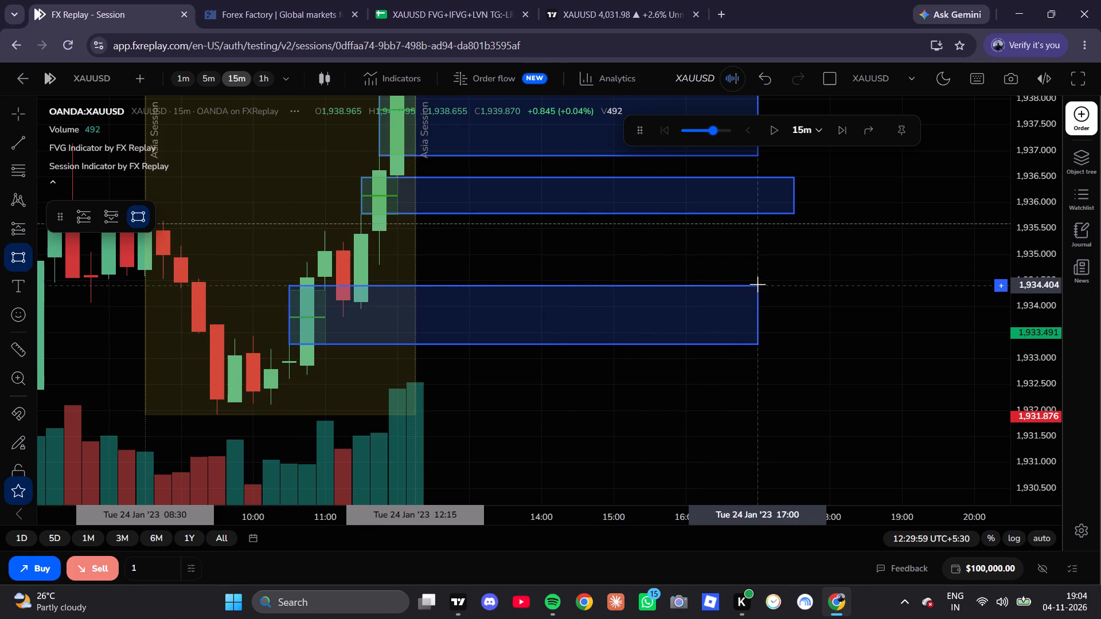
left_click(768, 290)
left_click(700, 397)
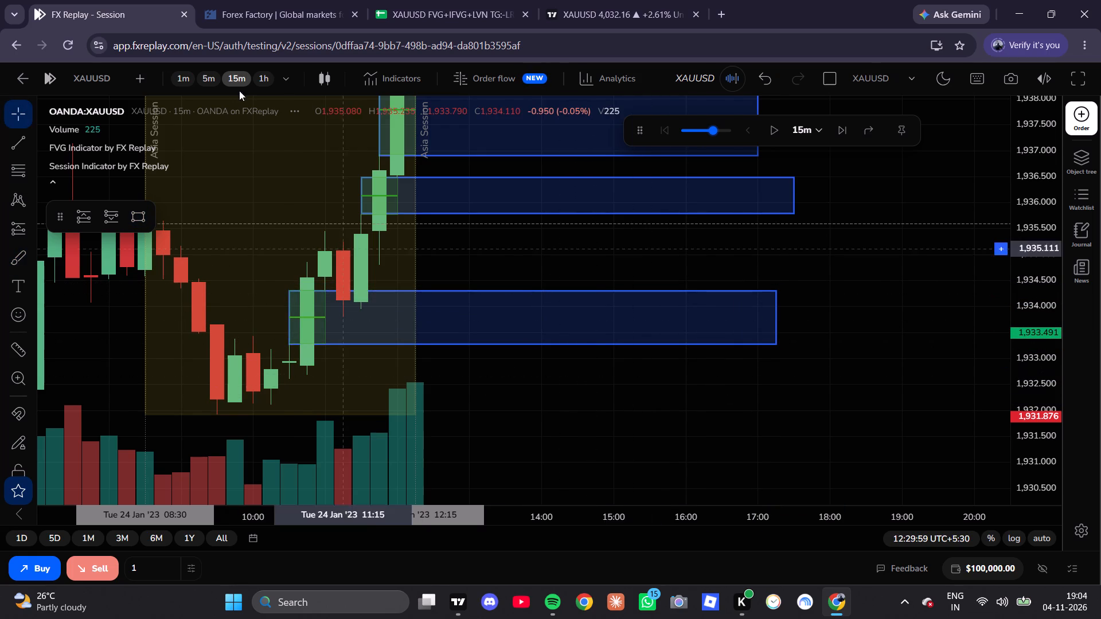
Switch the chart to 5m and lower the middle FVG rectangle's top edge to about 1,936.26.
left_click(202, 83)
scroll(205, 87, "down", 8)
scroll(280, 253, "down", 3)
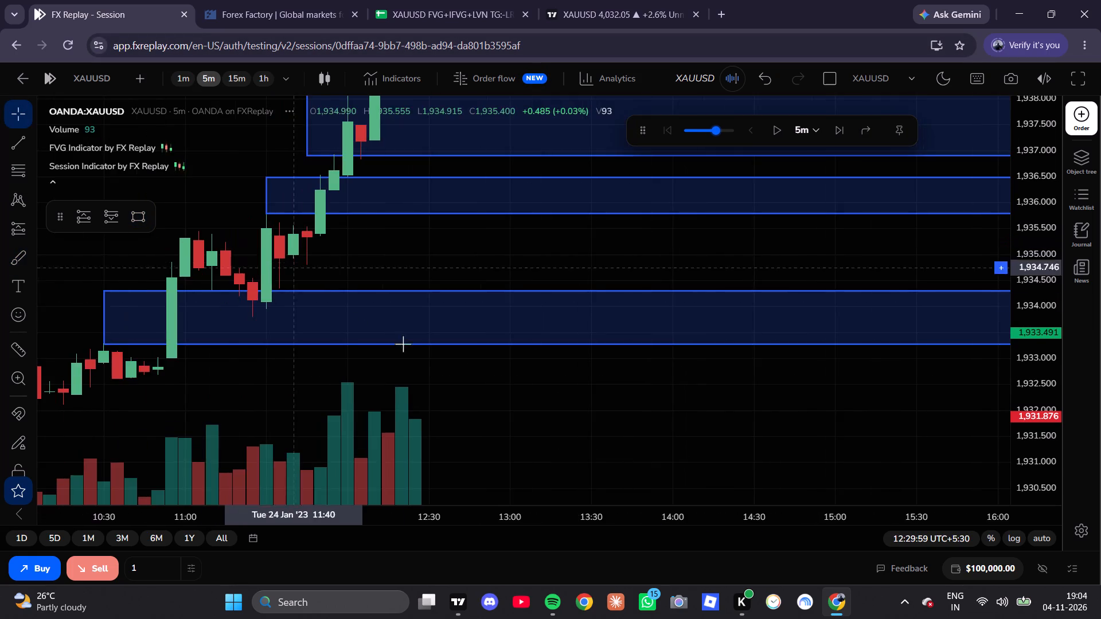
scroll(477, 363, "down", 6)
left_click_drag(407, 393, 455, 468)
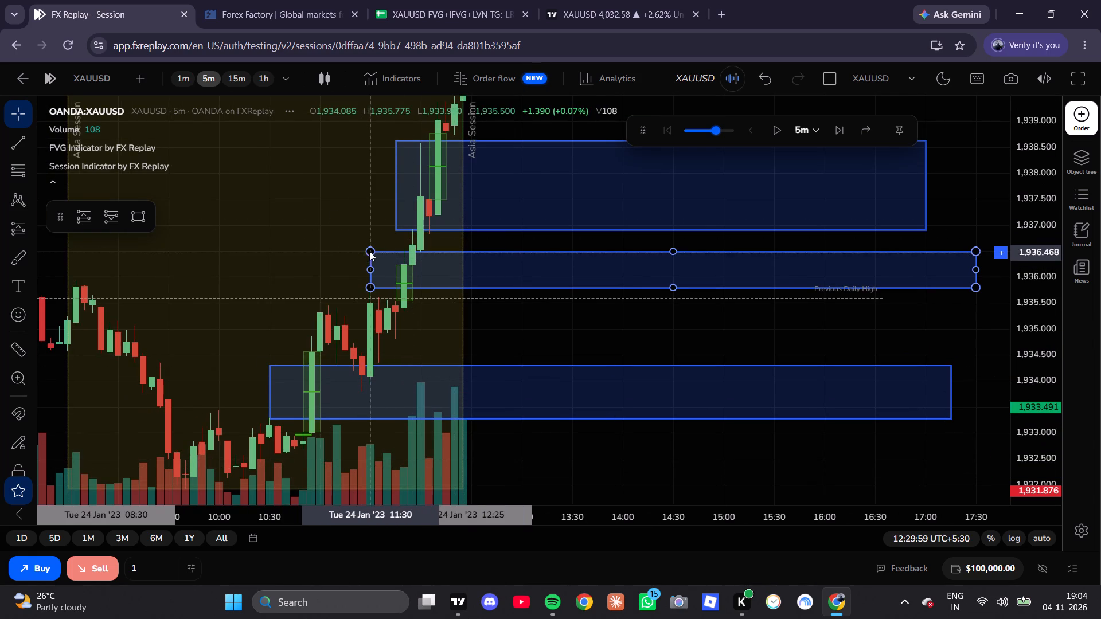
left_click_drag(369, 251, 369, 264)
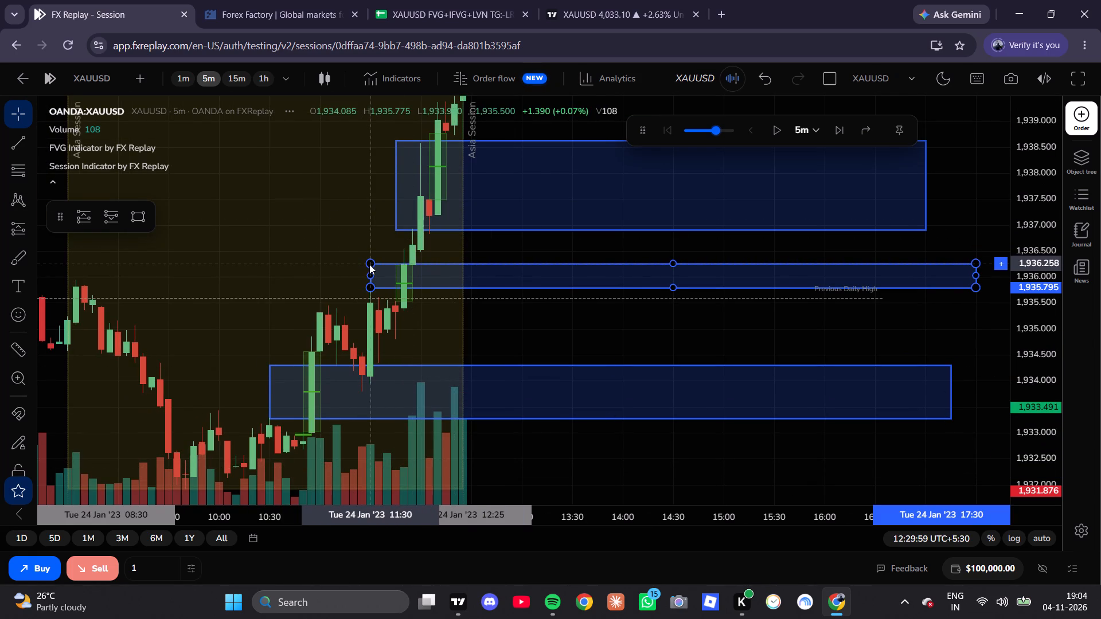
left_click_drag(369, 264, 369, 265)
Refine the uppermost FVG rectangle on 5m so its lower edge sits at about 1,937.5 and it starts at about 11:50.
left_click_drag(261, 224, 143, 371)
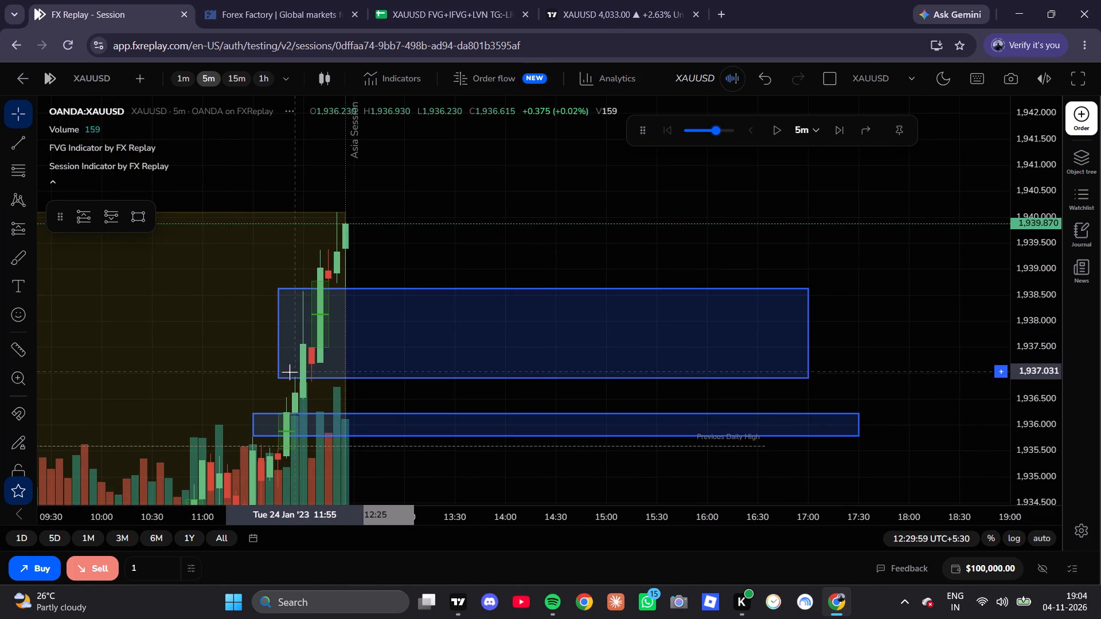
left_click_drag(275, 377, 287, 324)
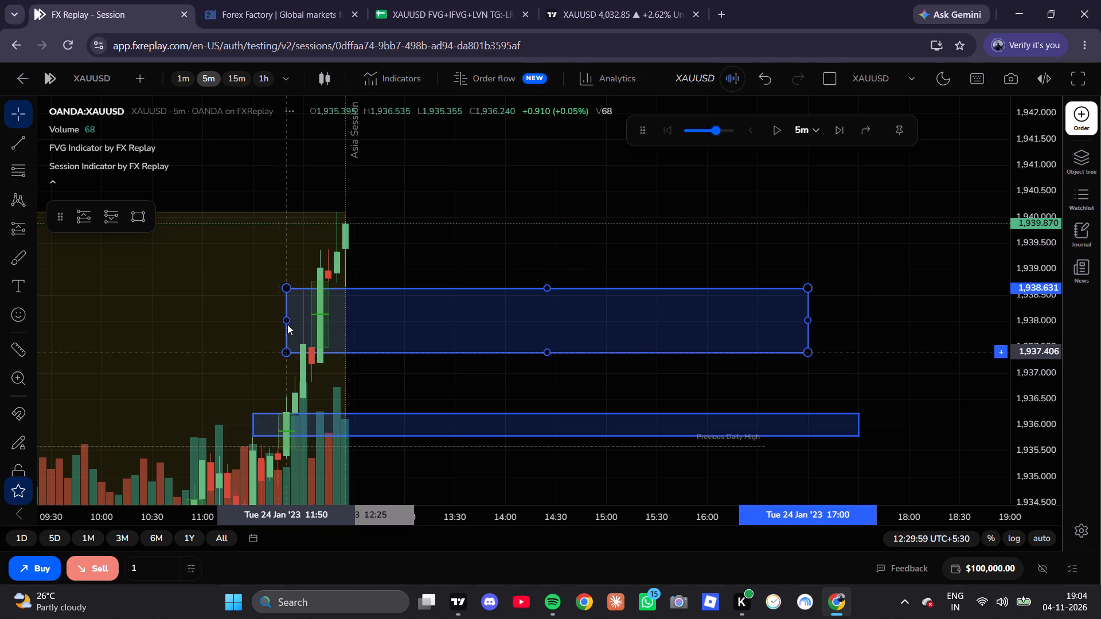
left_click_drag(287, 324, 282, 344)
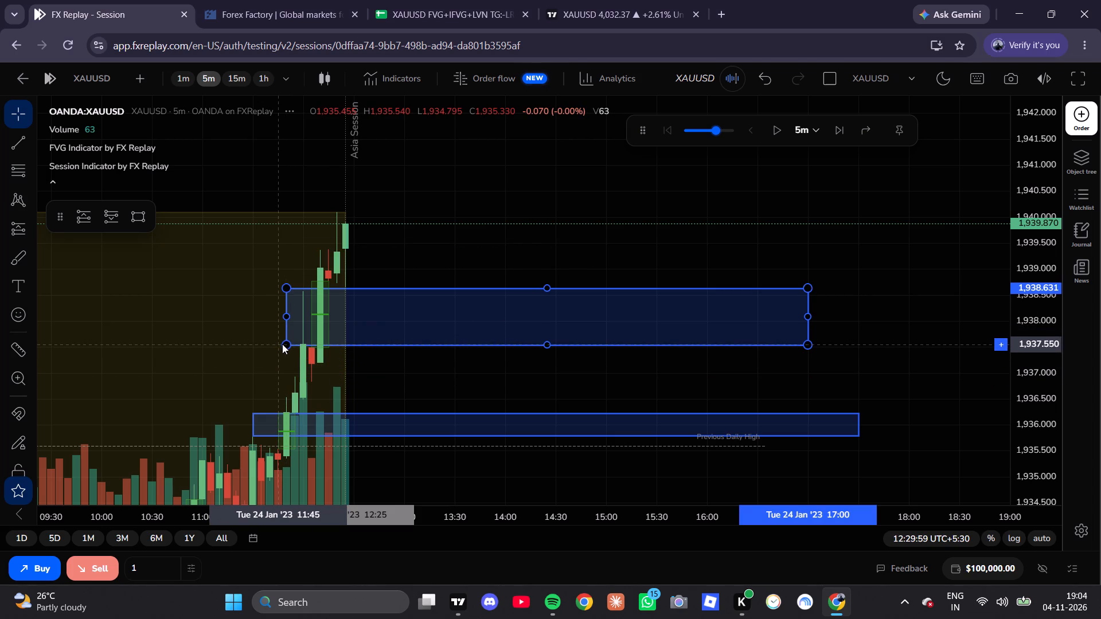
left_click_drag(282, 344, 280, 346)
left_click(405, 367)
Advance the 5m replay candle by candle into the London session, up to about 13:35 on 24 January.
scroll(411, 378, "up", 4)
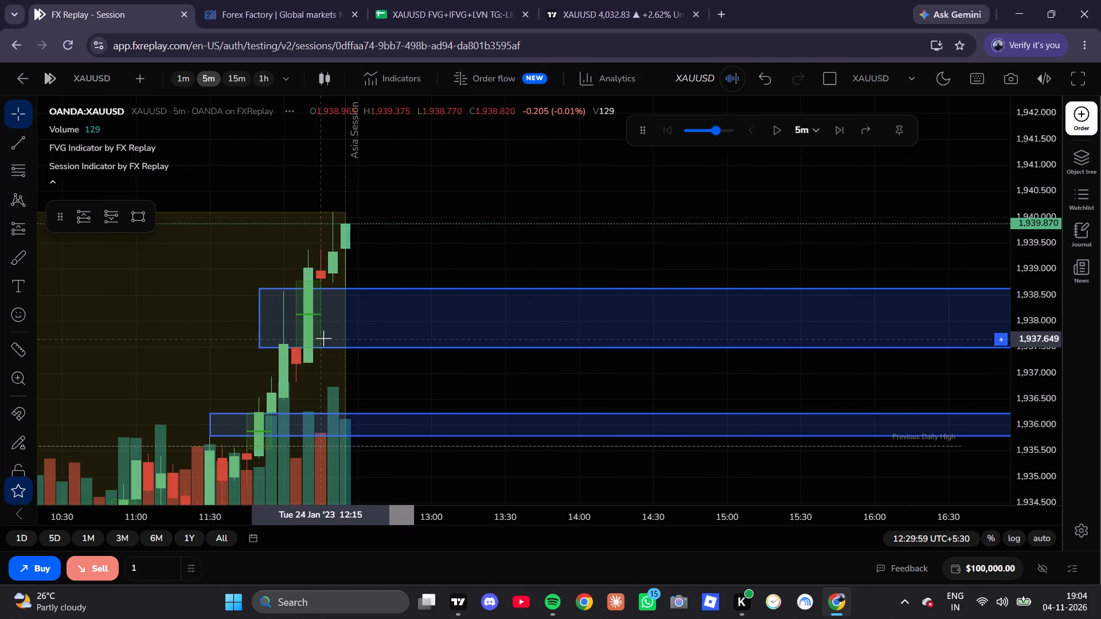
left_click(835, 120)
left_click(835, 120)
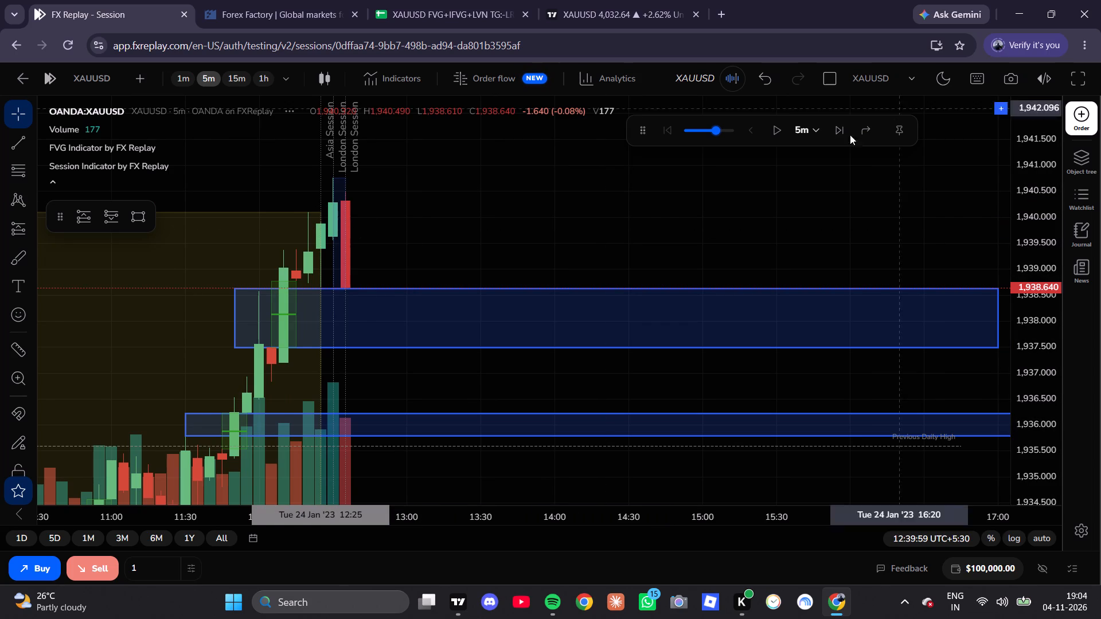
left_click(843, 137)
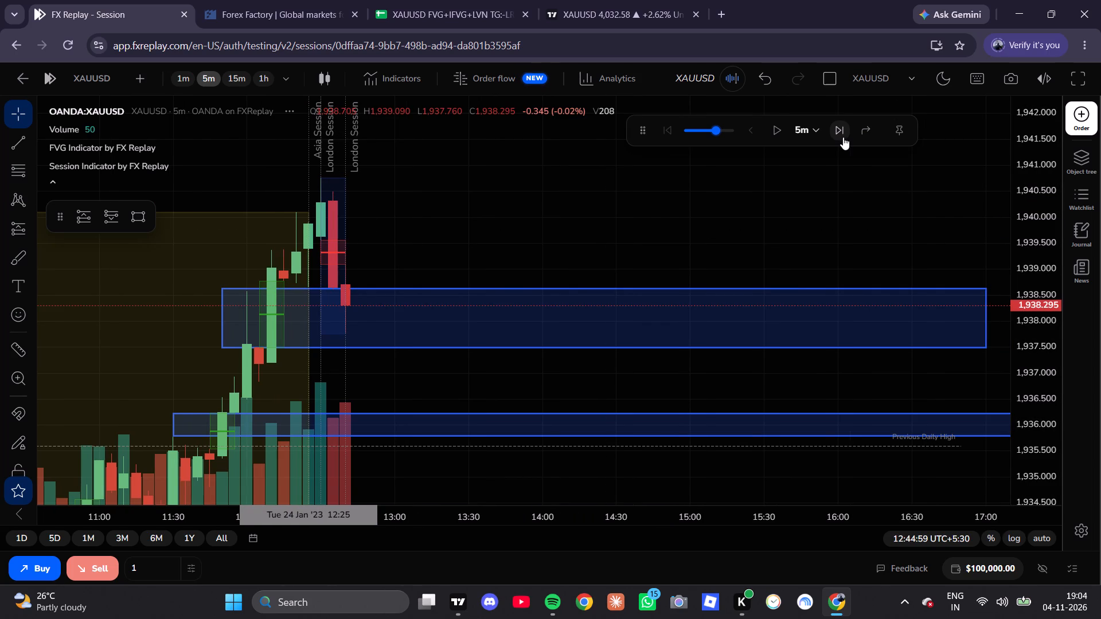
left_click(843, 137)
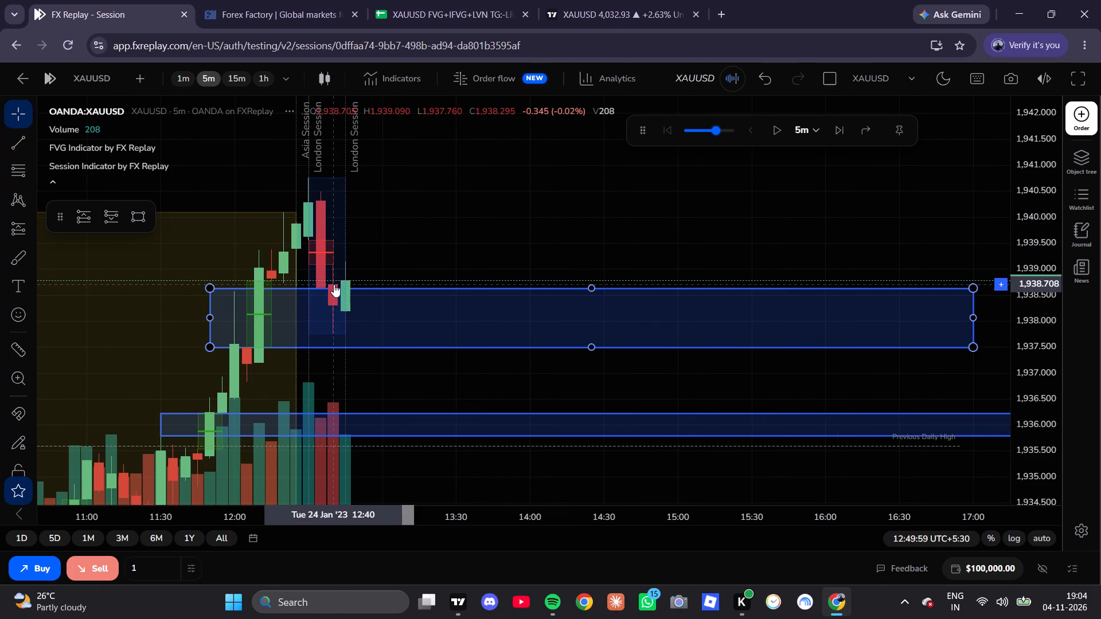
scroll(358, 211, "down", 3)
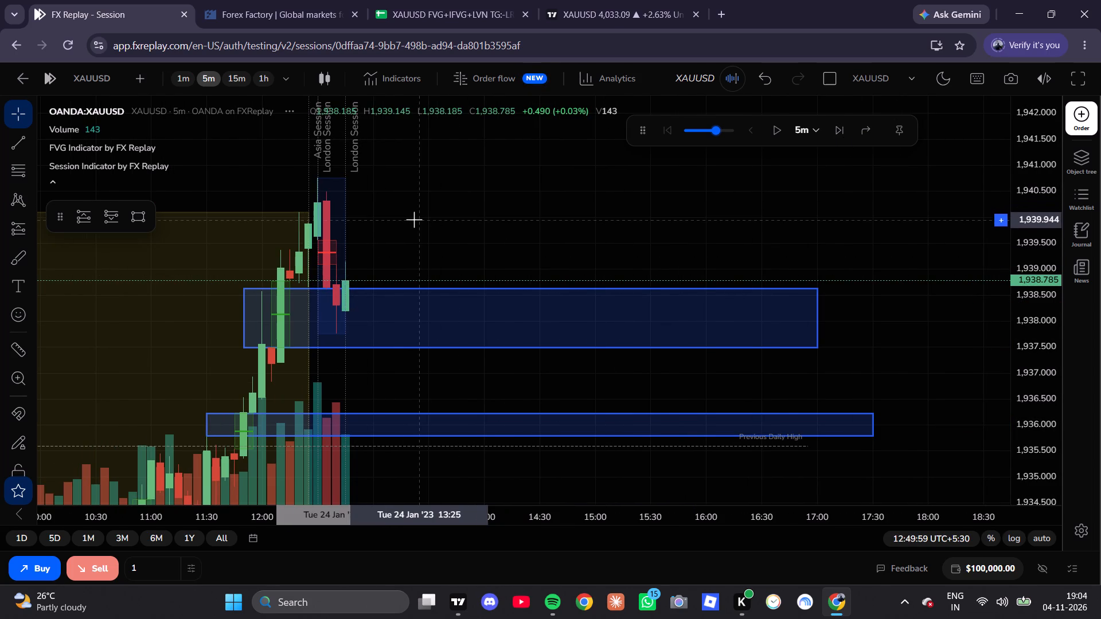
left_click(838, 126)
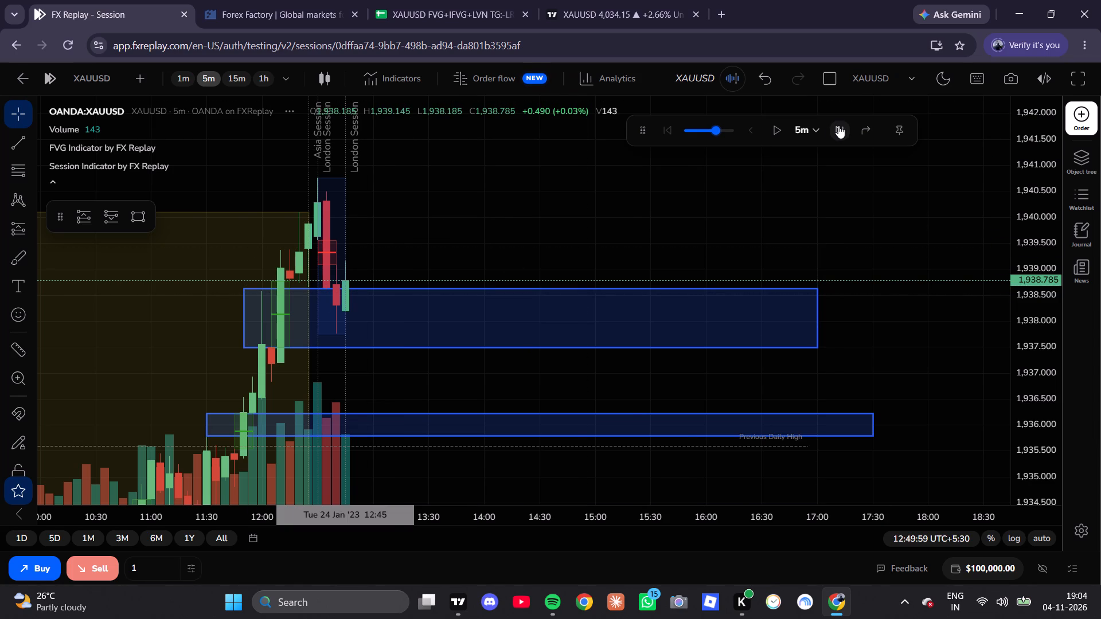
left_click(838, 126)
double_click(838, 126)
left_click(838, 126)
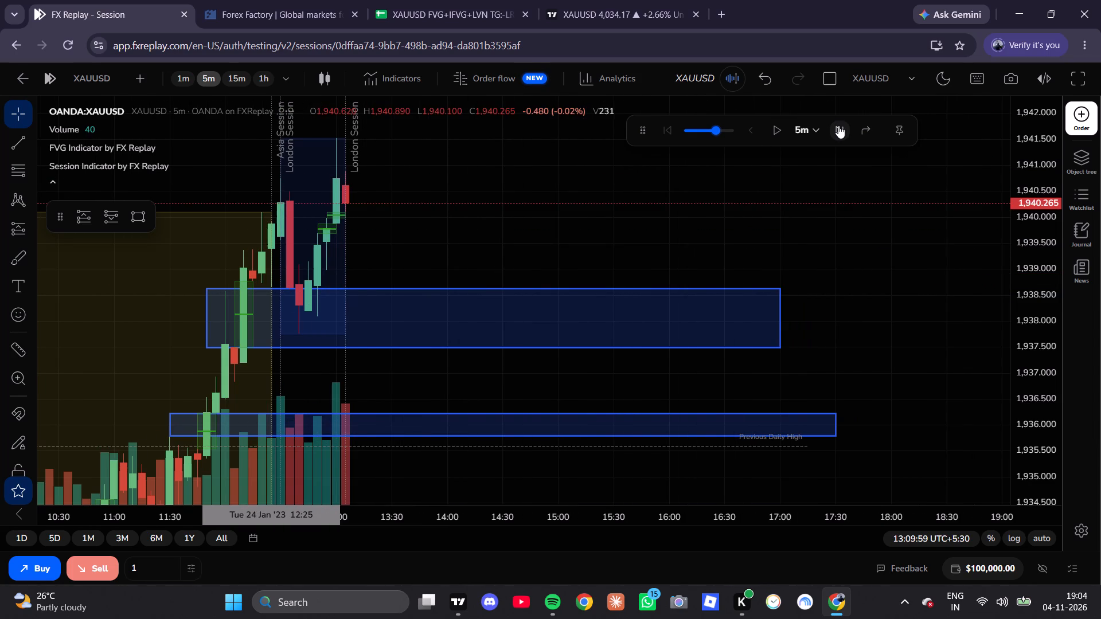
left_click(838, 126)
left_click(838, 126)
left_click(838, 126)
left_click(838, 126)
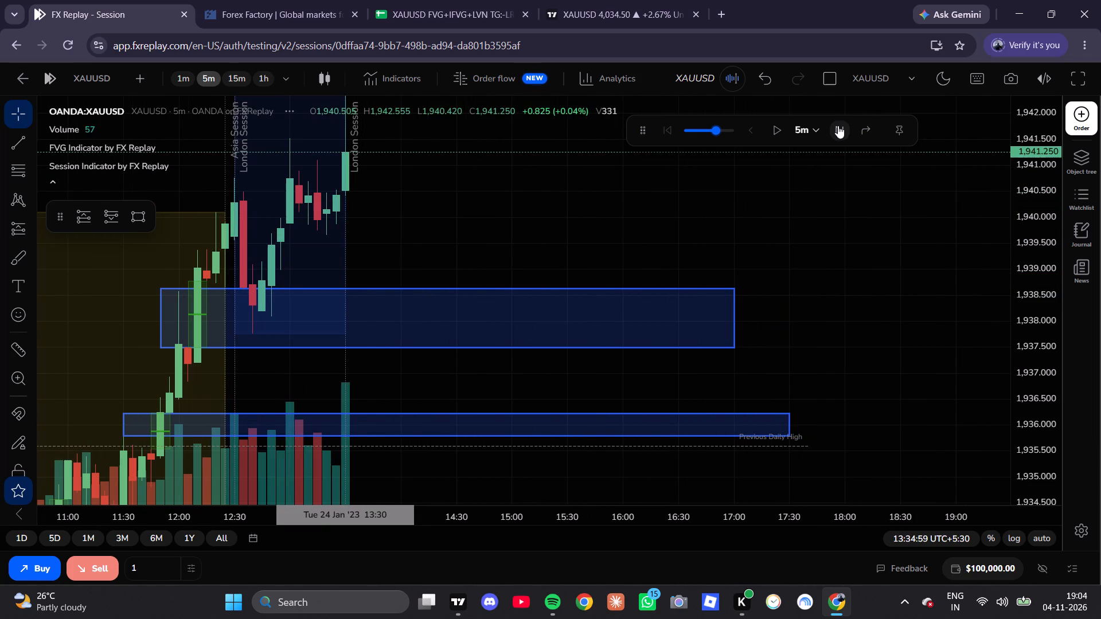
Advance the 5m replay candle by candle through the pullback into the uppermost FVG rectangle, up to the 14:05 candle.
left_click(838, 126)
left_click(838, 126)
left_click(838, 126)
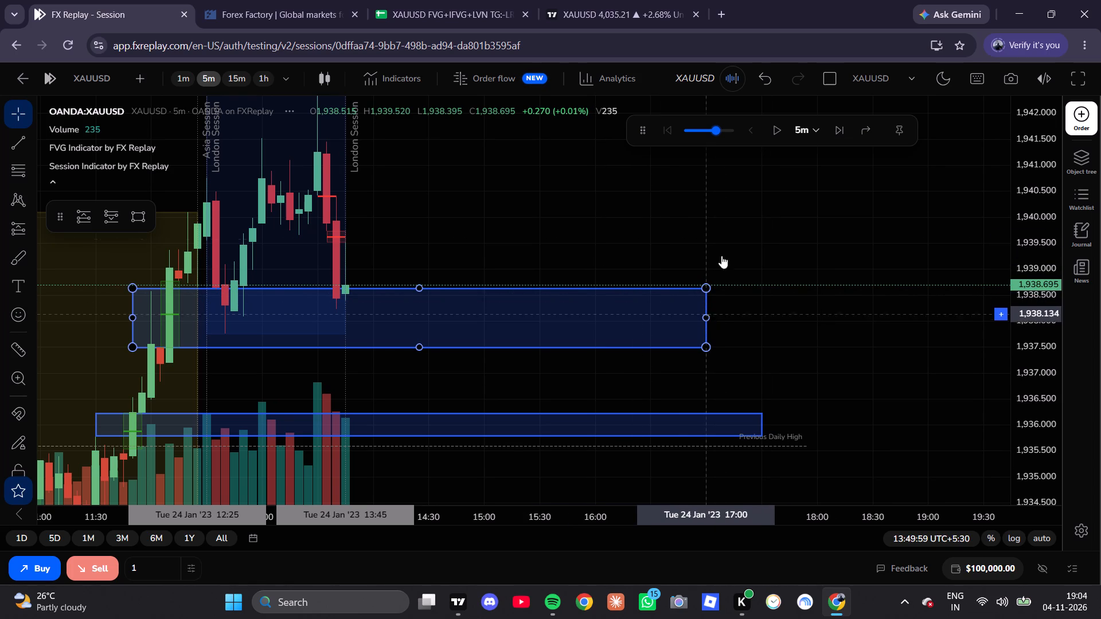
left_click(833, 127)
triple_click(833, 129)
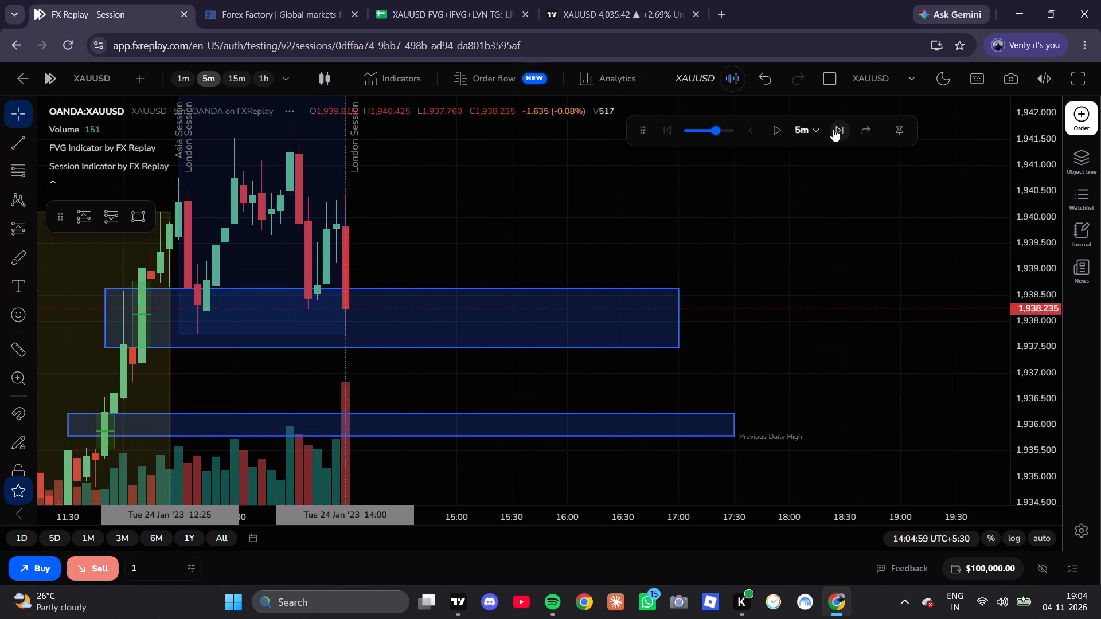
Switch the chart to 1m and draw a long position at the 14:09 candle, with entry about 1,939.52 and stop about 1,937.75.
left_click(175, 73)
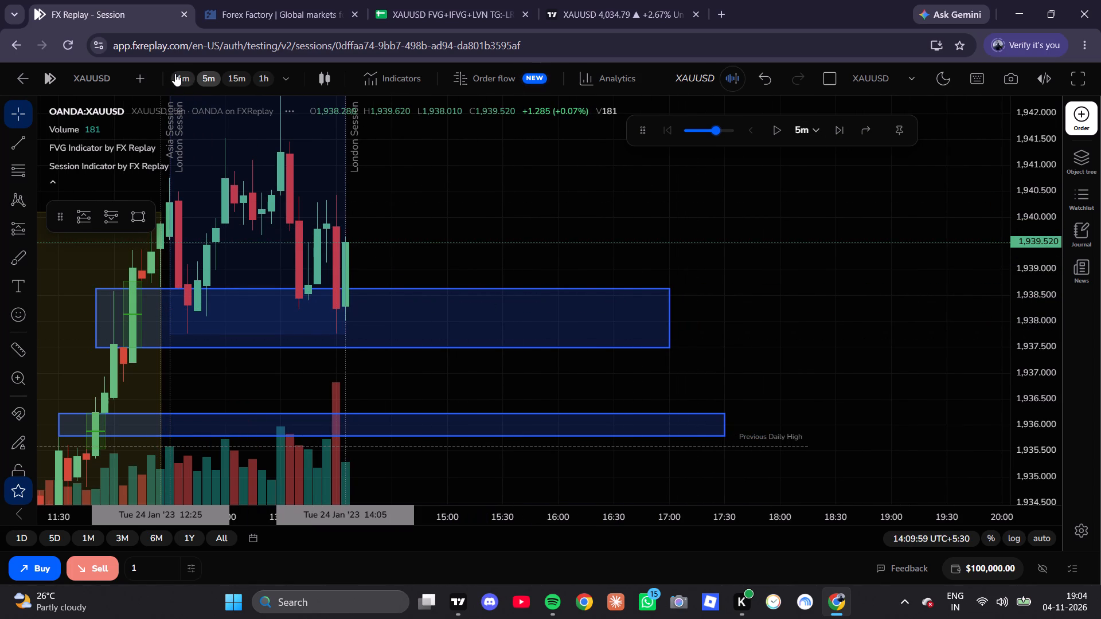
scroll(342, 282, "down", 5)
left_click_drag(448, 250, 521, 215)
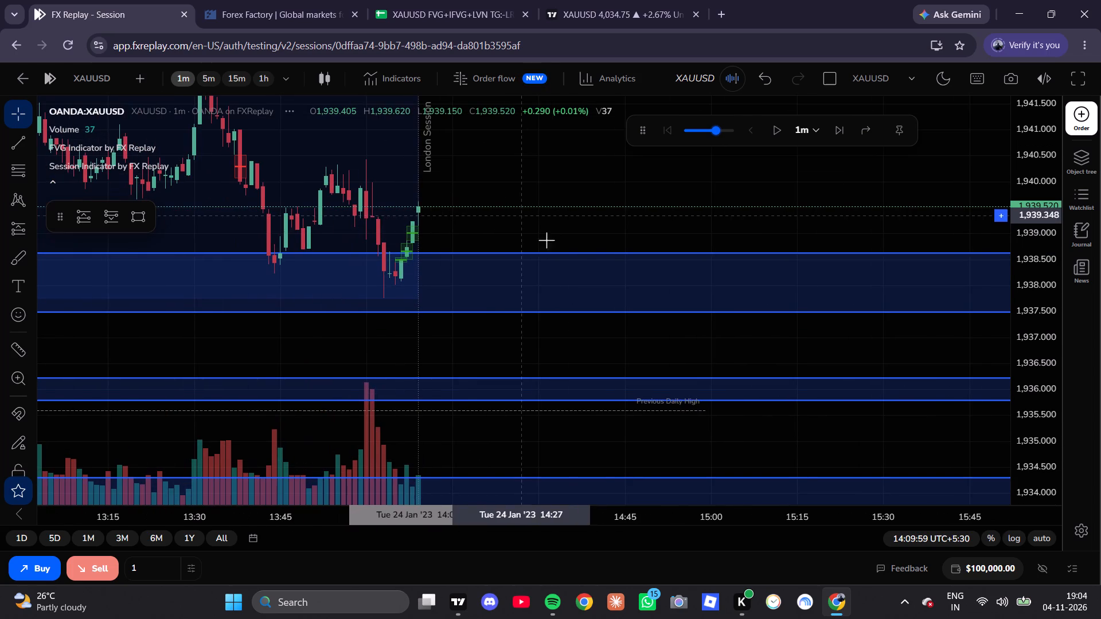
scroll(1036, 228, "up", 5)
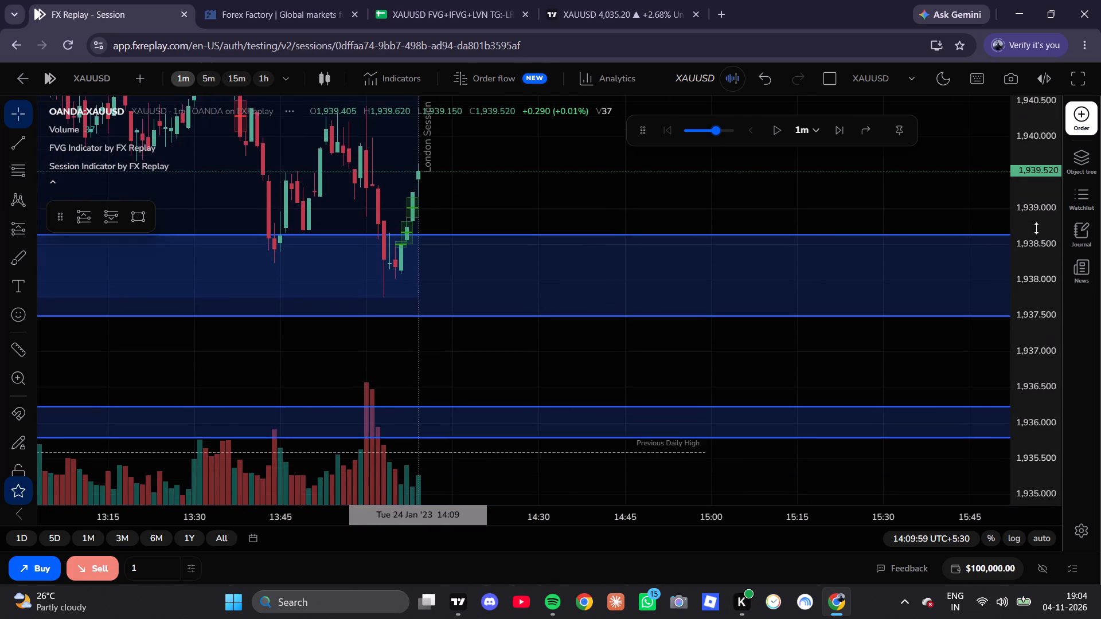
scroll(1036, 228, "up", 5)
left_click_drag(690, 165, 700, 253)
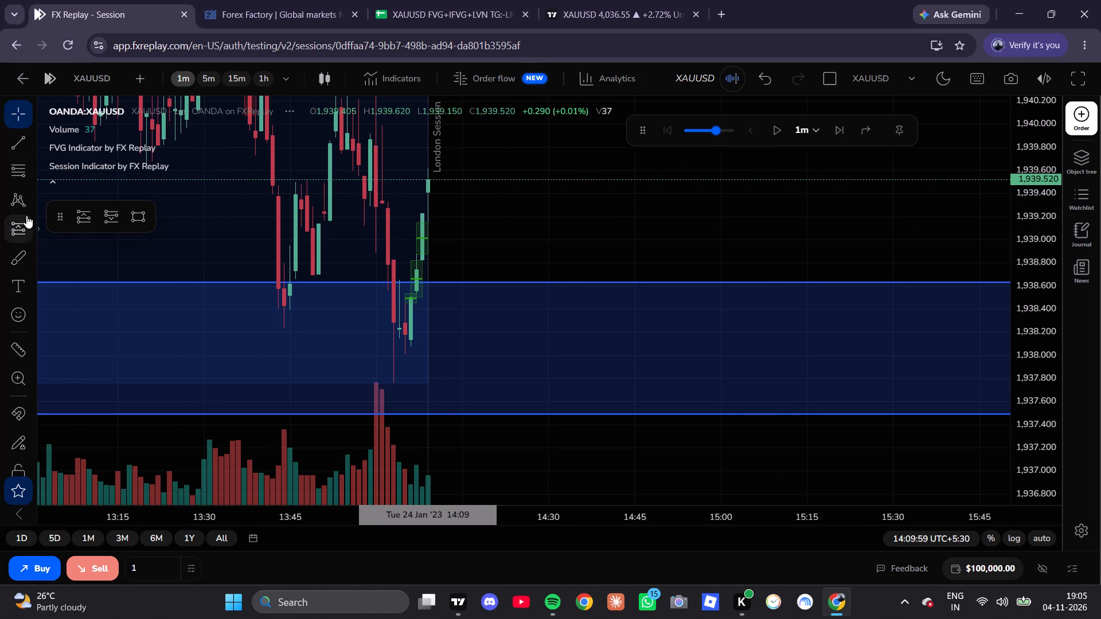
left_click(78, 221)
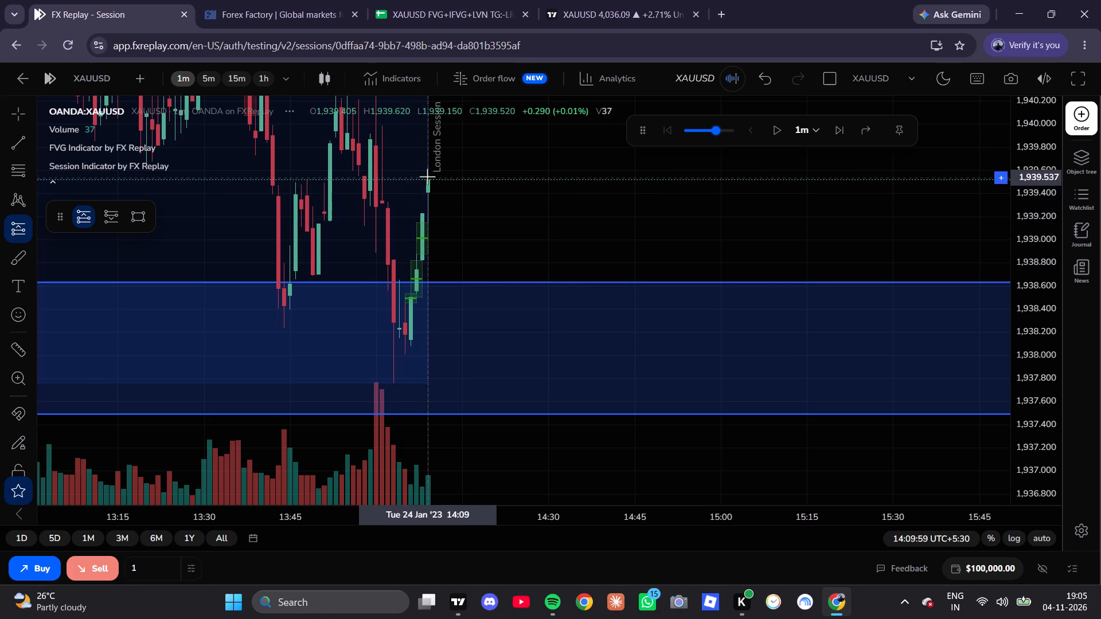
left_click(427, 179)
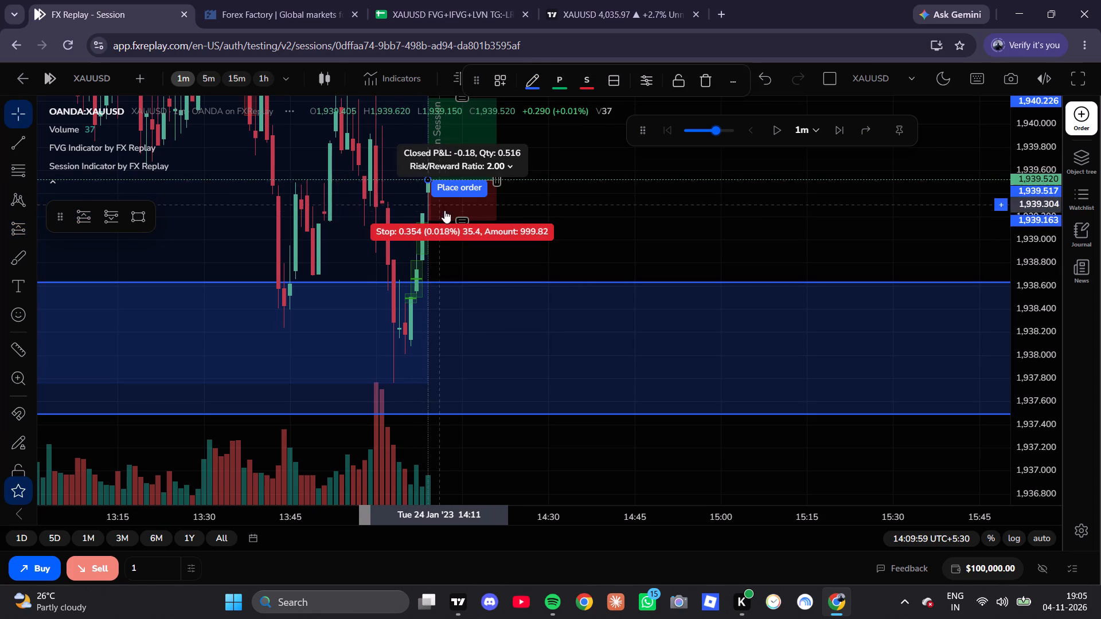
left_click_drag(458, 220, 451, 381)
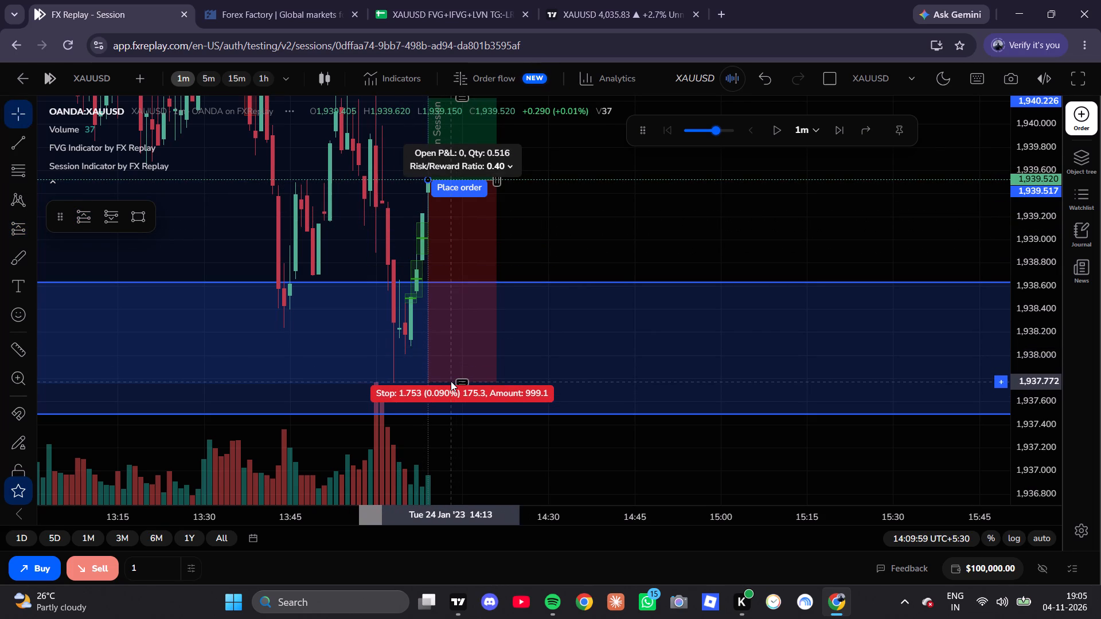
left_click_drag(451, 381, 450, 382)
scroll(1024, 335, "down", 2)
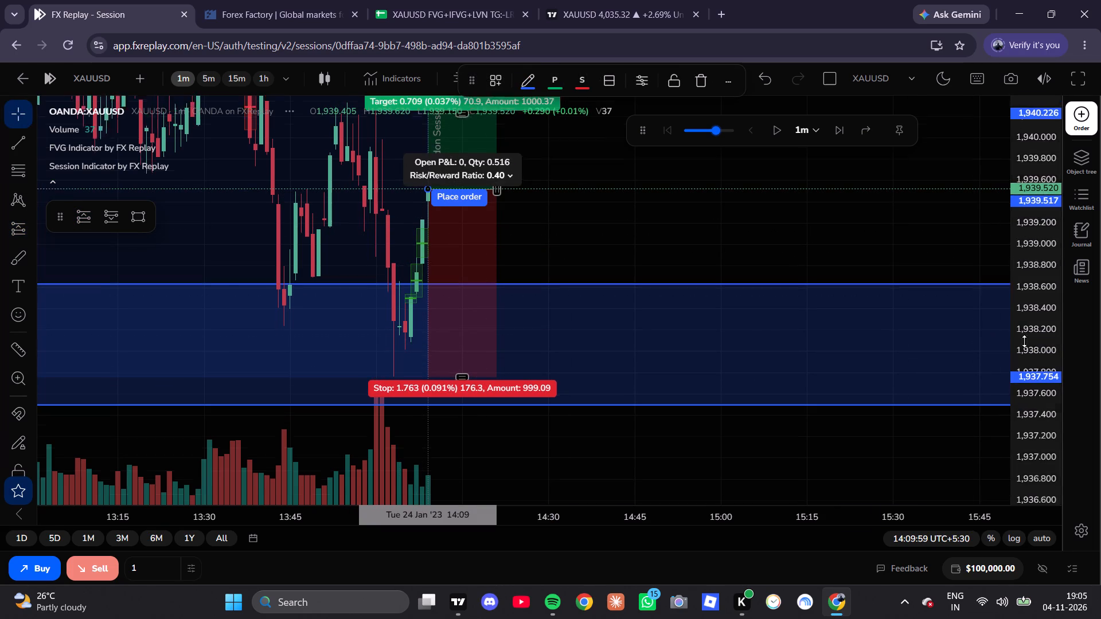
scroll(1024, 341, "down", 6)
left_click_drag(559, 397, 704, 389)
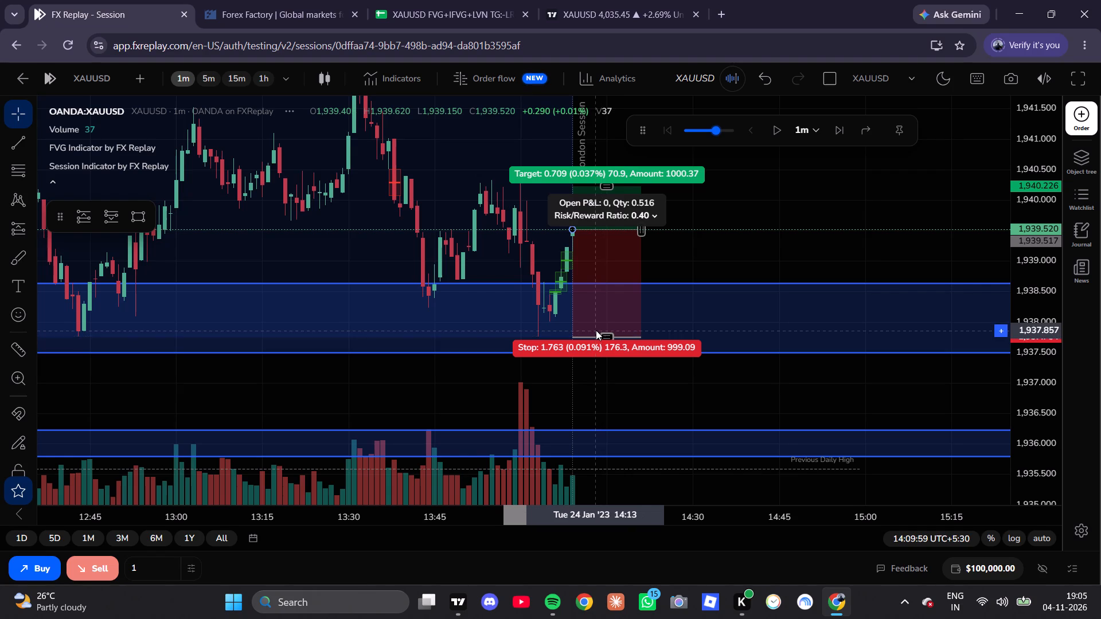
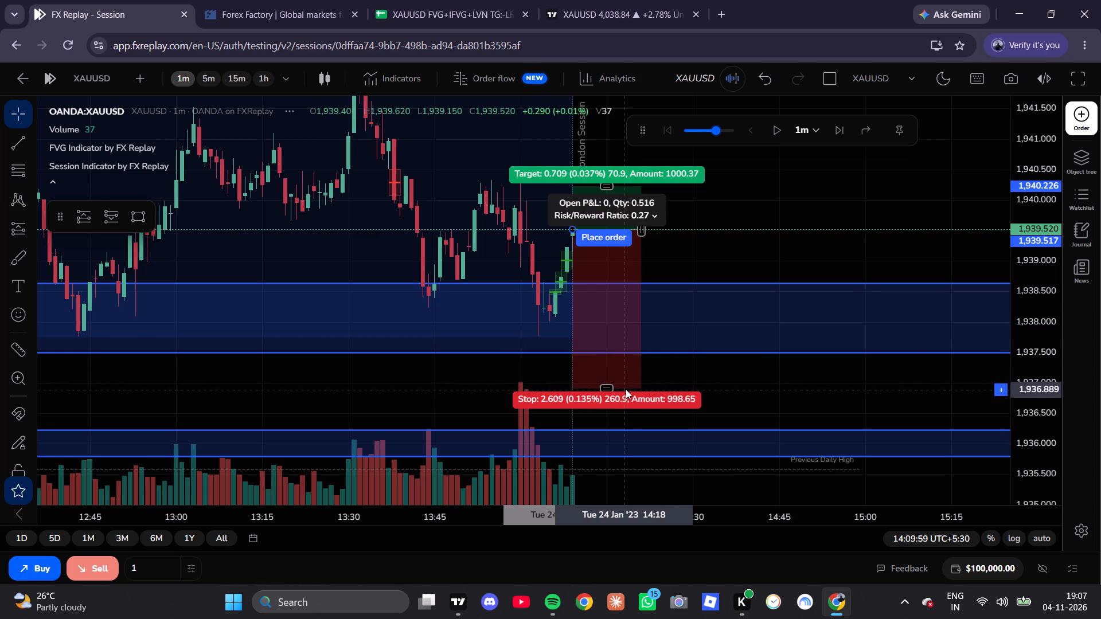
Deselect the long position and play the one-minute XAUUSD replay forward, pausing at 14:30 on 24 Jan '23.
left_click(737, 410)
left_click_drag(767, 375, 704, 415)
scroll(680, 367, "down", 6)
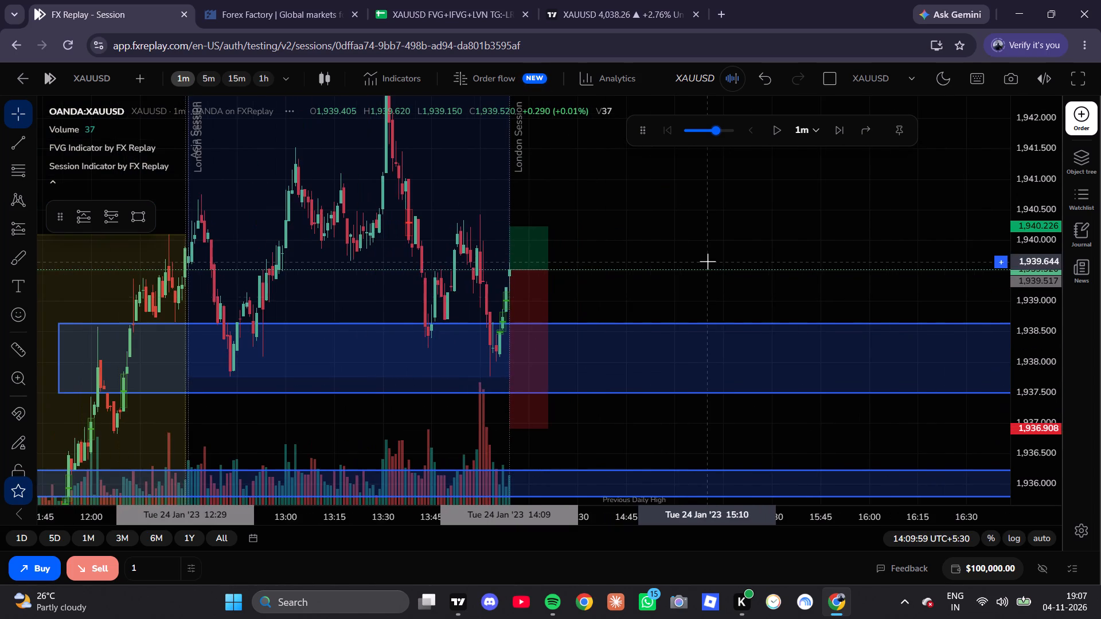
left_click_drag(708, 261, 694, 307)
left_click(780, 122)
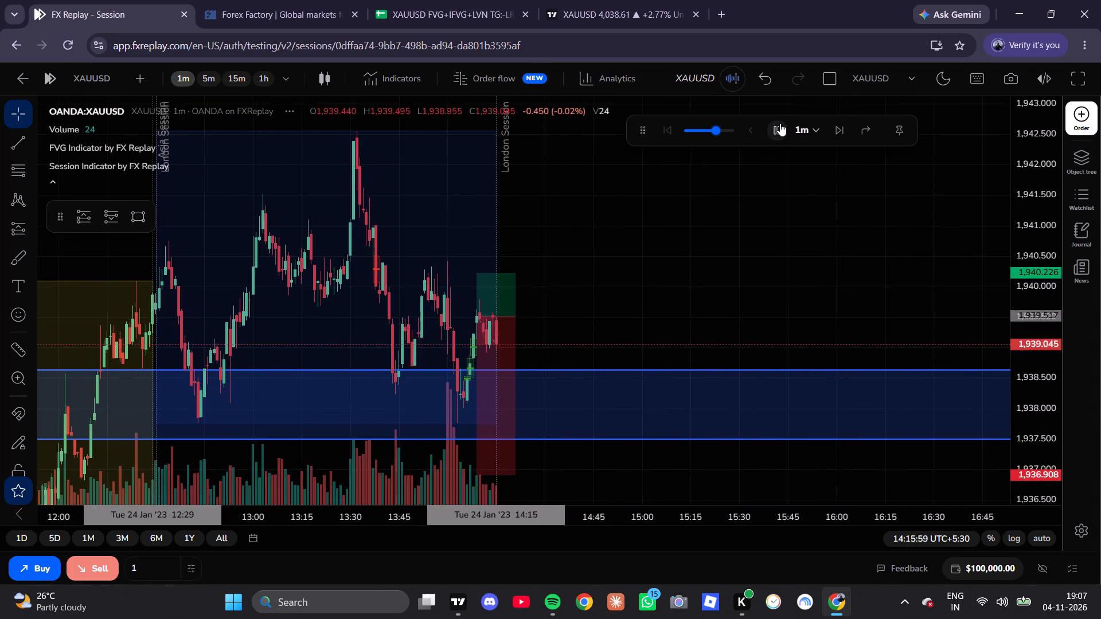
left_click(780, 123)
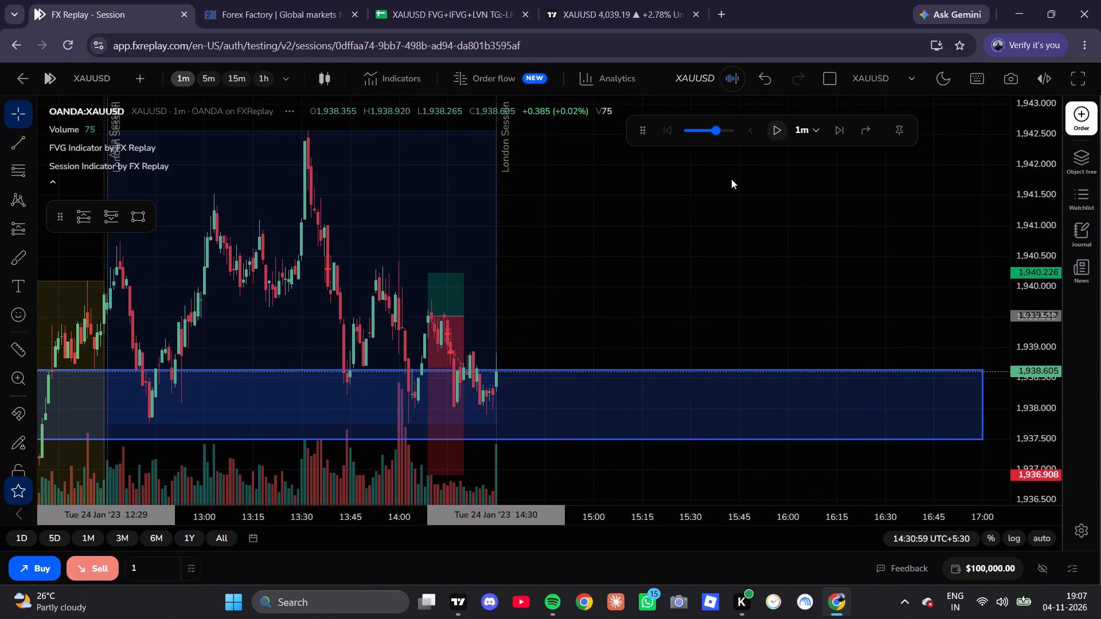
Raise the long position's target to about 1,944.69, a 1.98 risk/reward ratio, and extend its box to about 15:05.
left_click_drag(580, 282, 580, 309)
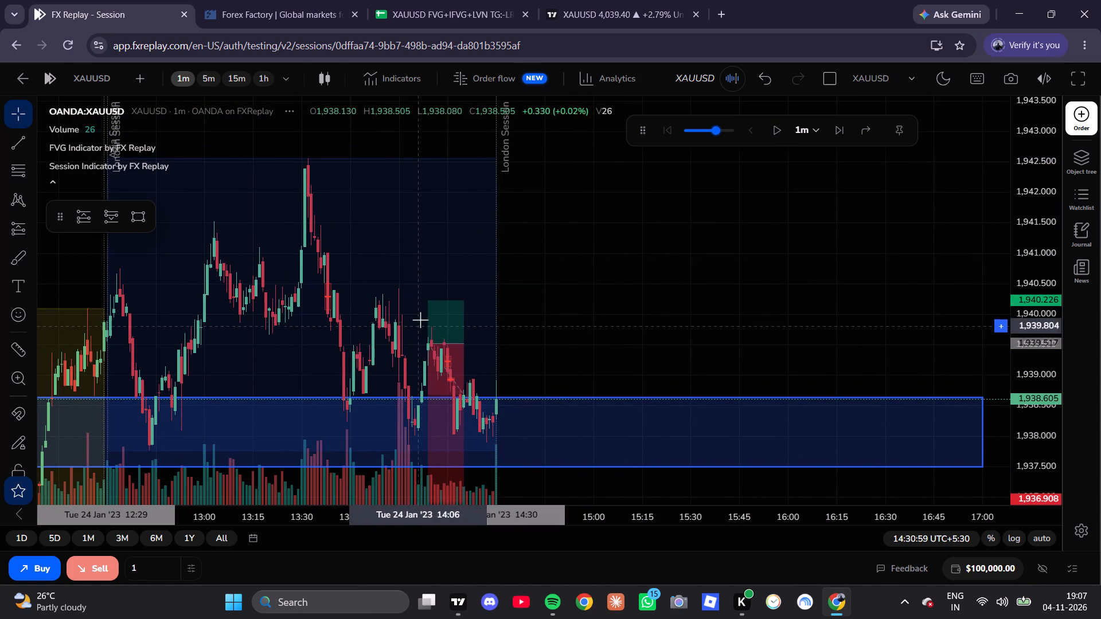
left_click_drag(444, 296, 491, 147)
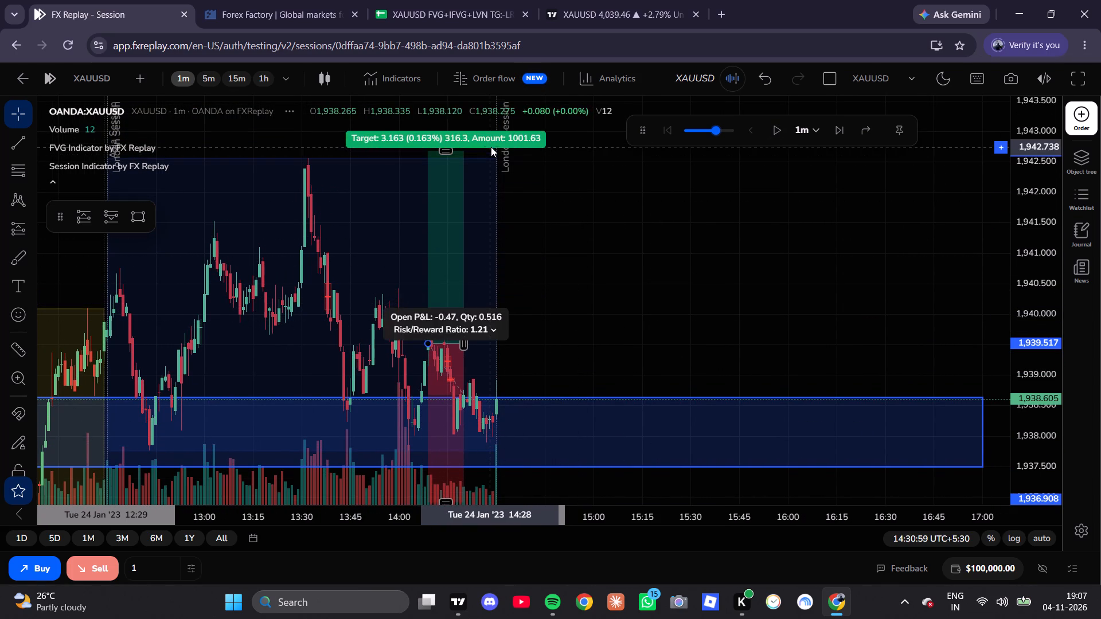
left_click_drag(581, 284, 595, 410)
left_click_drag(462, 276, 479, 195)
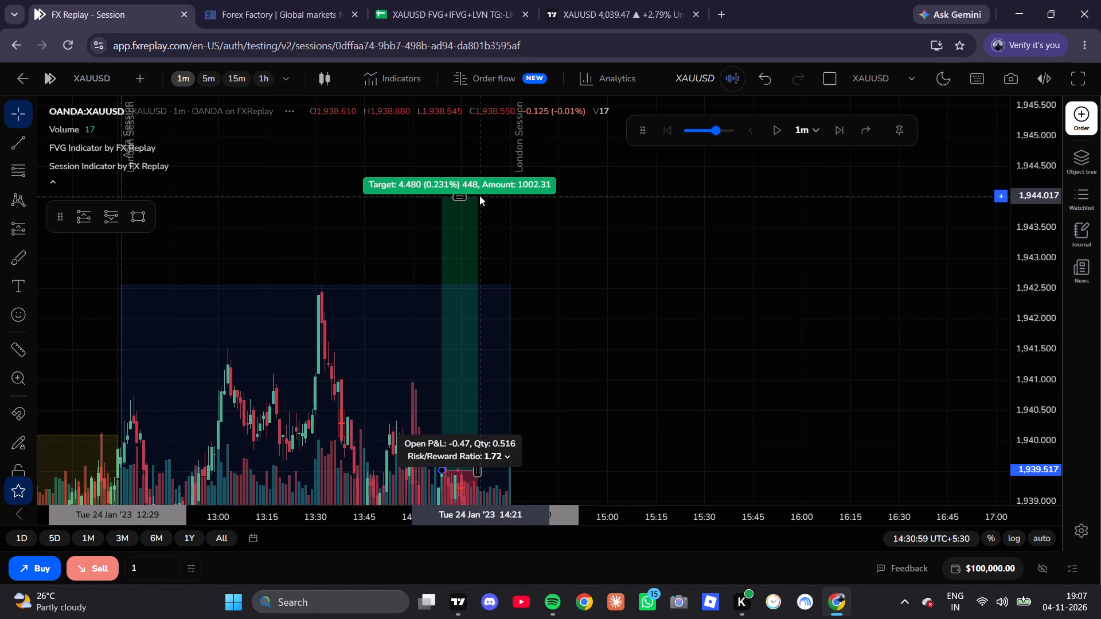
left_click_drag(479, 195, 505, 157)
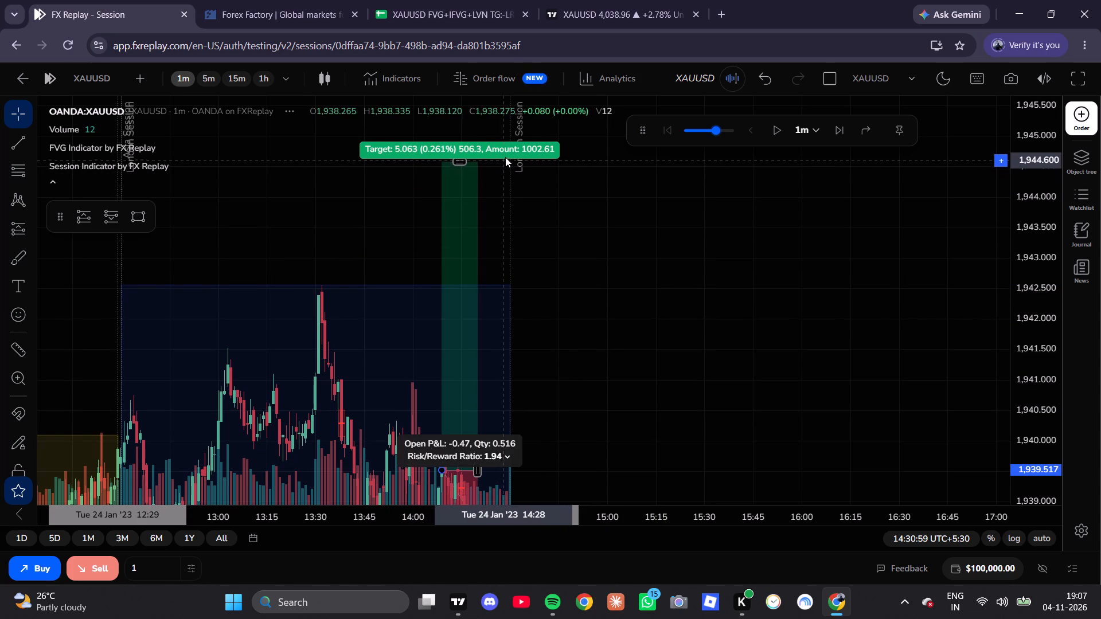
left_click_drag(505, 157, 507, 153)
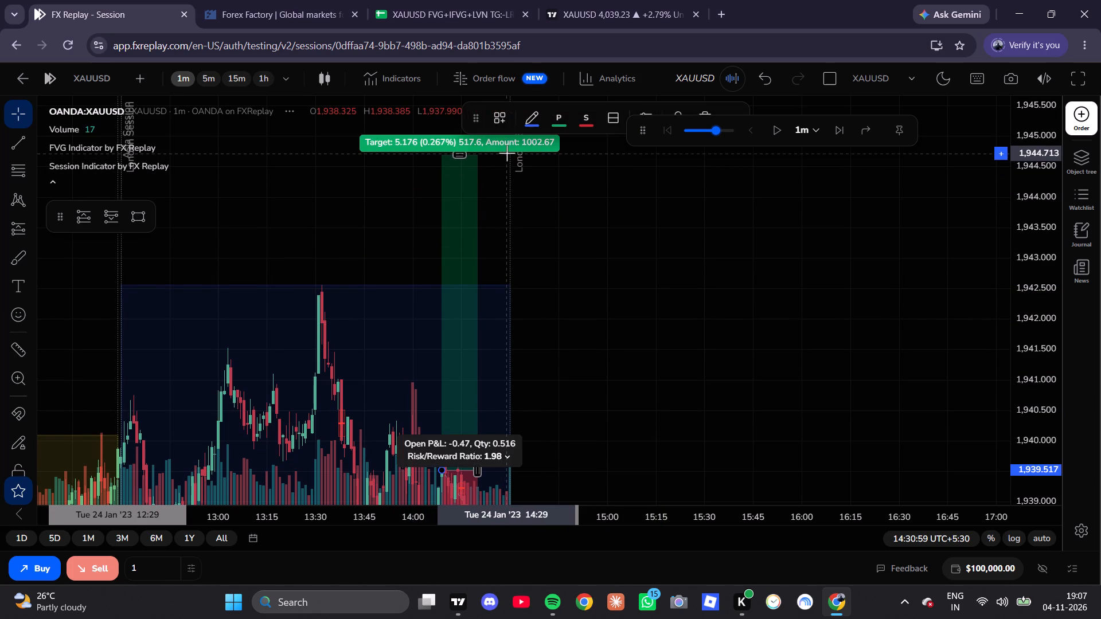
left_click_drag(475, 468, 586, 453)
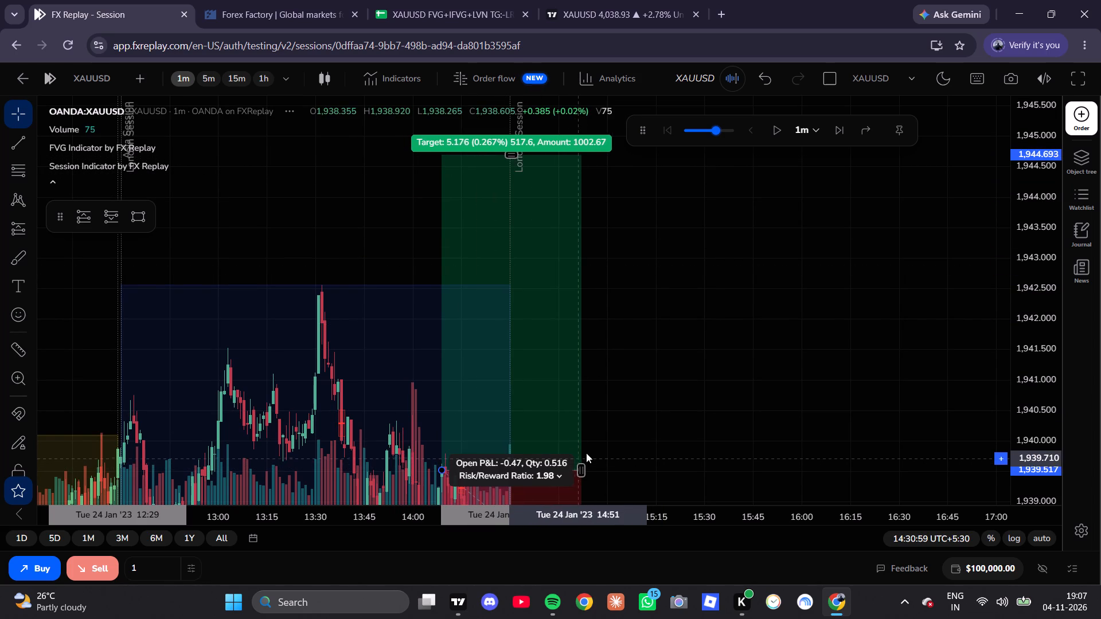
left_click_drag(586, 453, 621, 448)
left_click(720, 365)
Resume the one-minute replay and pause it at 14:51 on 24 Jan '23.
left_click_drag(720, 367, 768, 275)
scroll(713, 294, "down", 5)
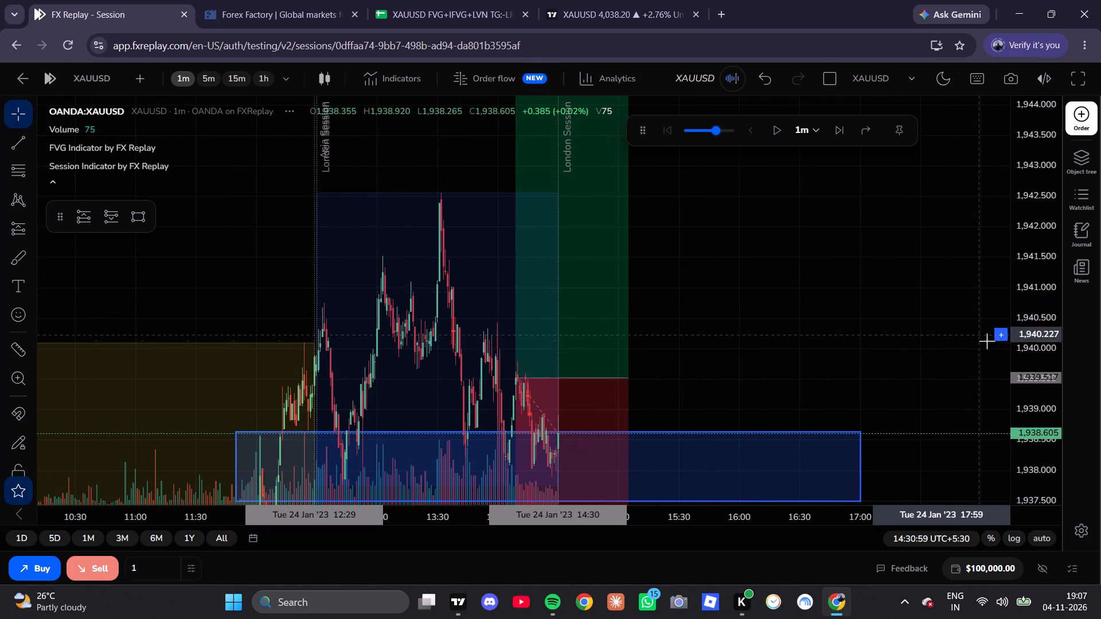
scroll(1036, 401, "down", 7)
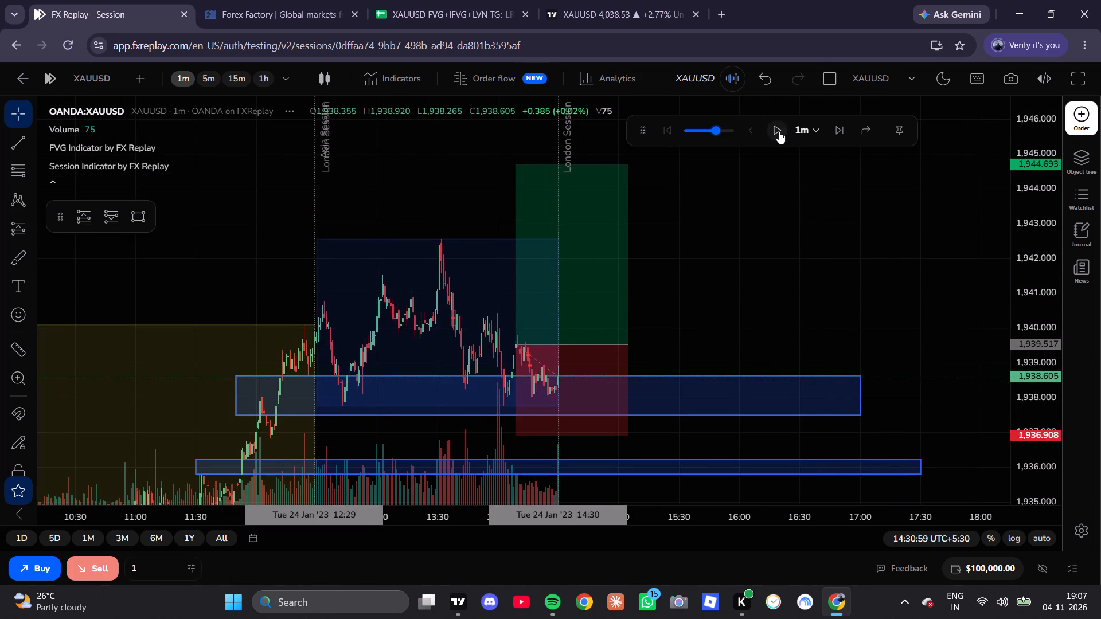
left_click(779, 131)
left_click(779, 131)
left_click(779, 131)
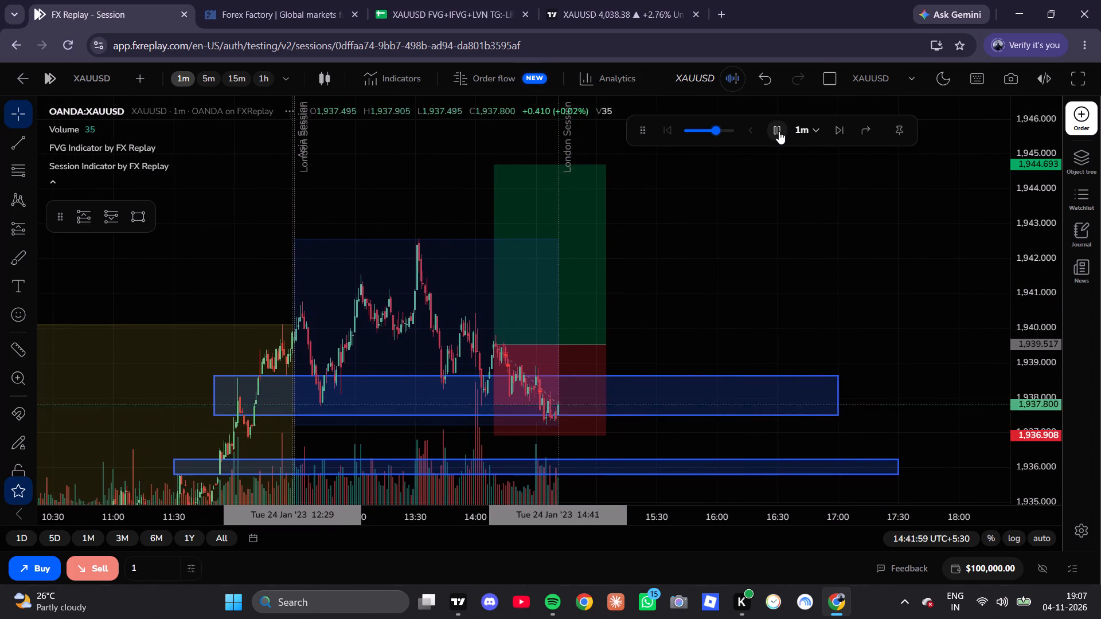
left_click(779, 131)
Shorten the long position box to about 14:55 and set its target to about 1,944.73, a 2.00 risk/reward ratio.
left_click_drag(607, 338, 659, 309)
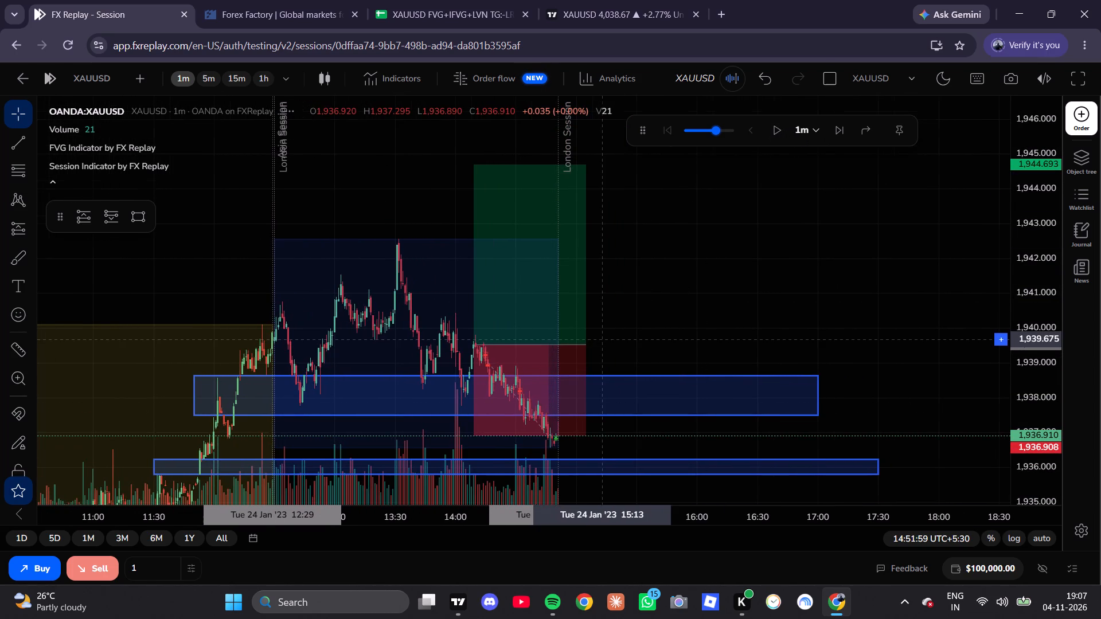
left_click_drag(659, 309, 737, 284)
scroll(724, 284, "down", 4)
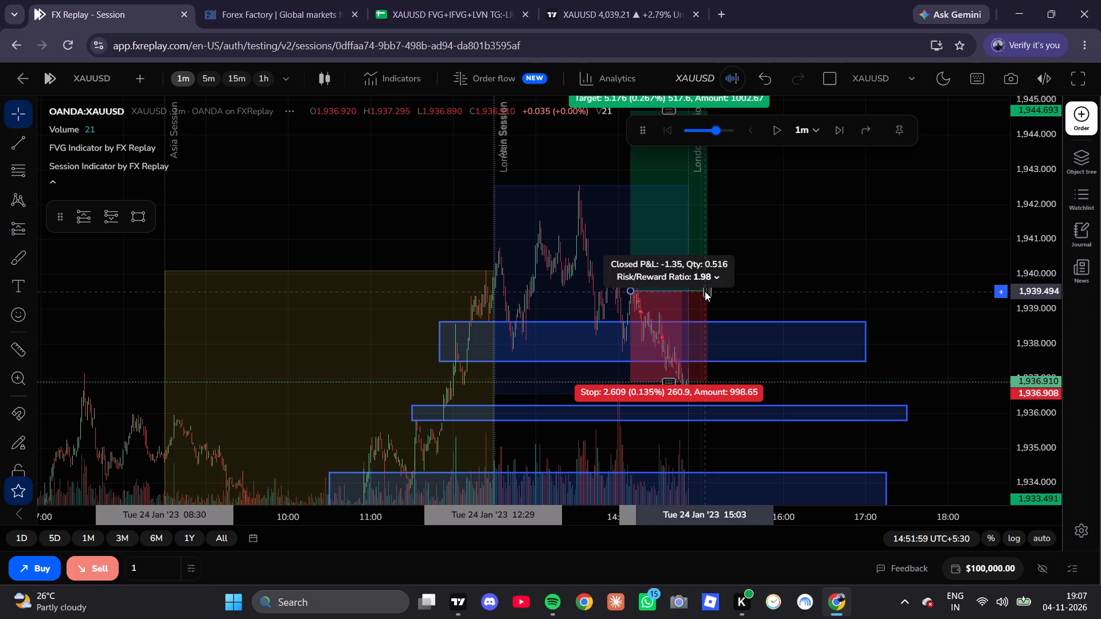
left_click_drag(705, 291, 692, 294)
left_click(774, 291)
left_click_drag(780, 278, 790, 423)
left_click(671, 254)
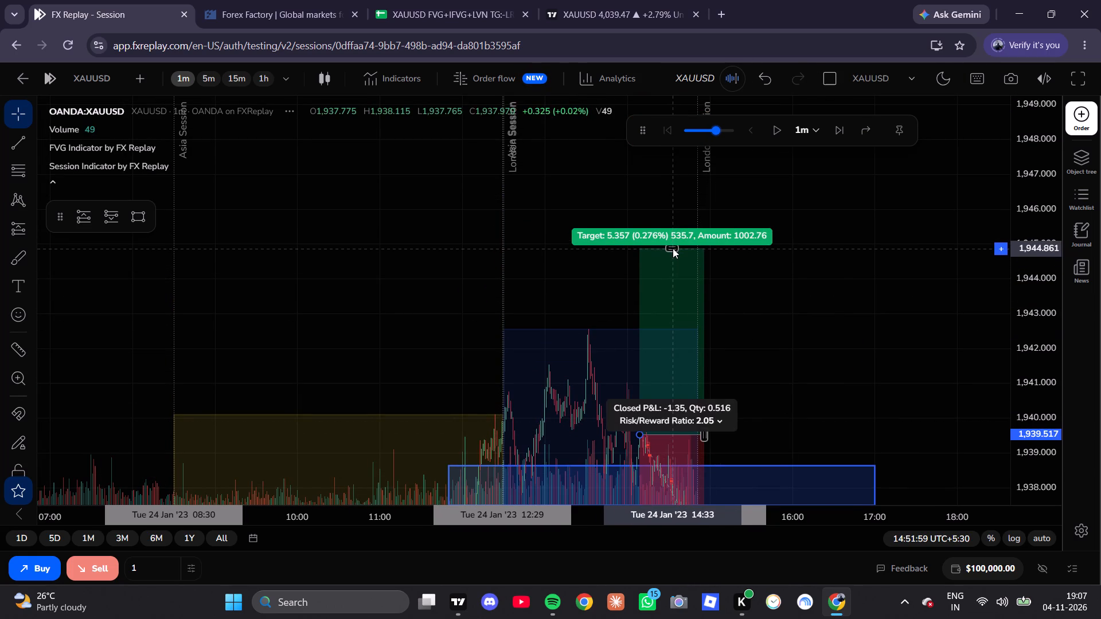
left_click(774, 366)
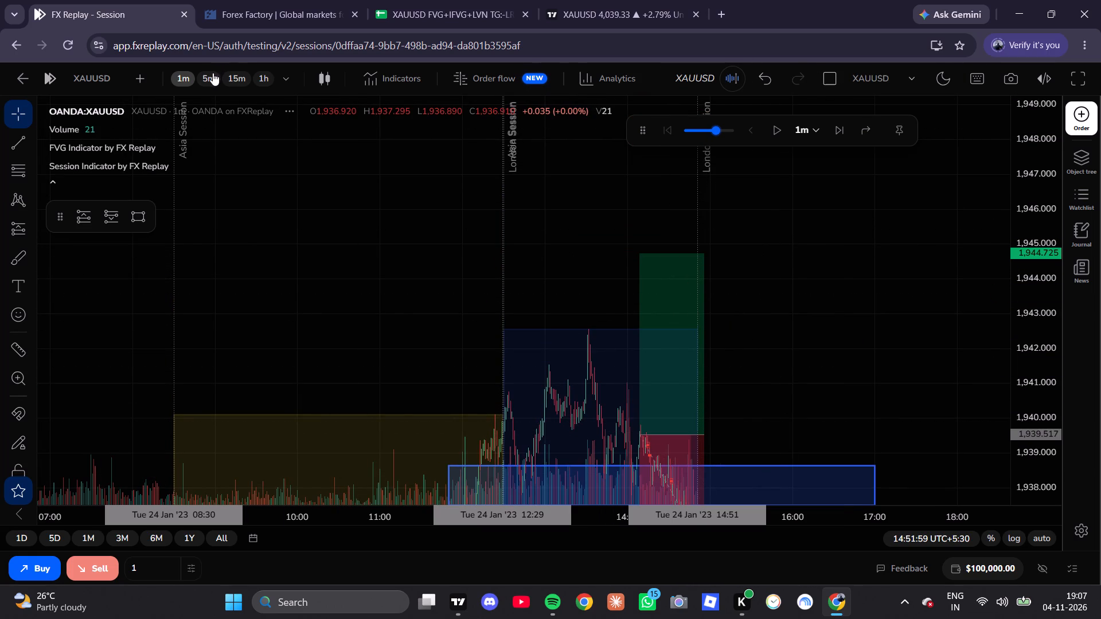
Examine the trade and the blue price zones around it on the five-minute chart.
left_click(213, 73)
scroll(578, 380, "up", 7)
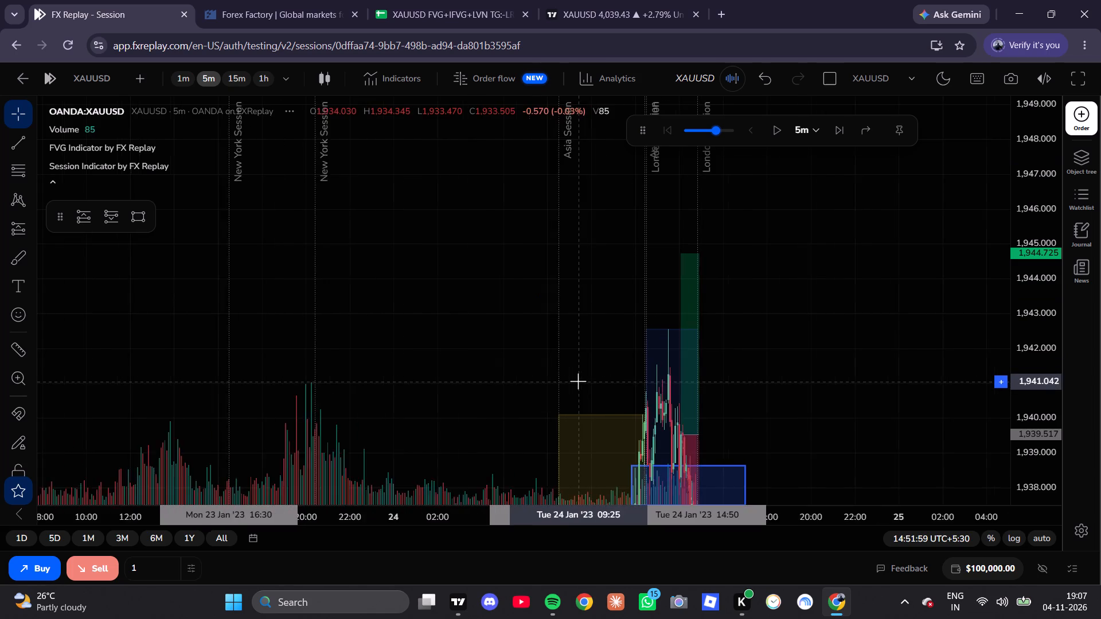
scroll(578, 381, "down", 2)
scroll(578, 381, "up", 1)
scroll(782, 425, "up", 5)
left_click_drag(786, 417, 830, 265)
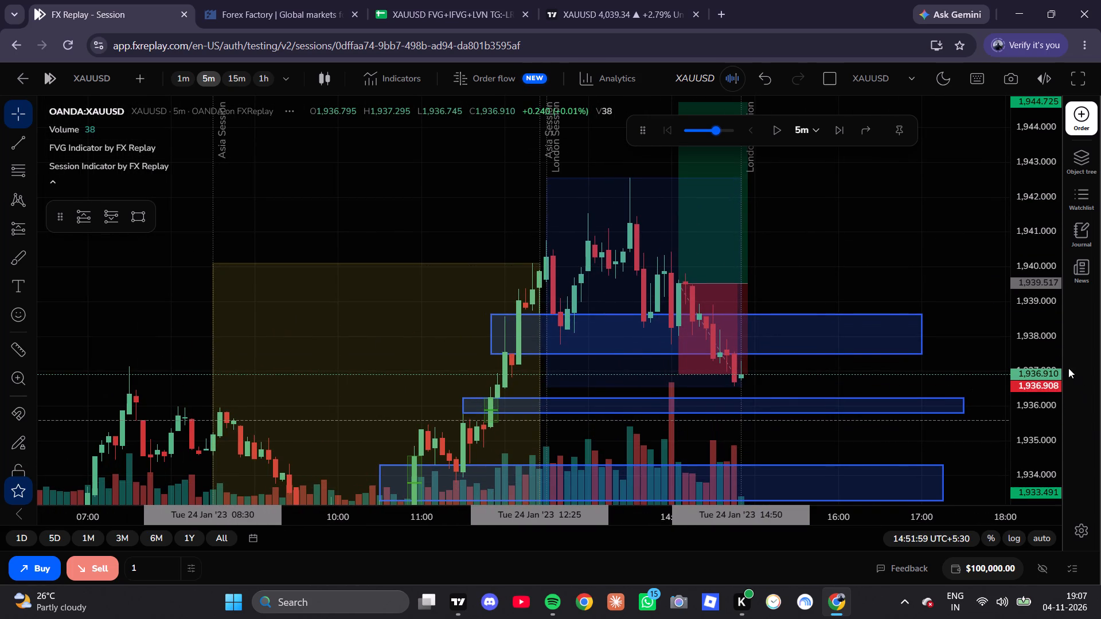
scroll(1040, 361, "up", 8)
left_click_drag(893, 285, 887, 288)
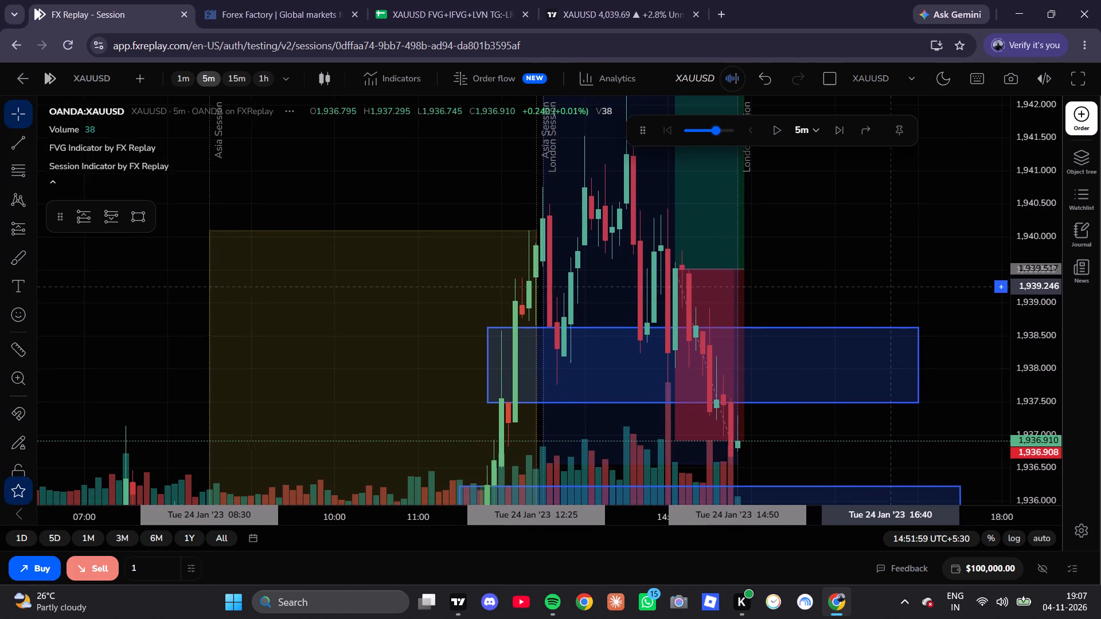
left_click_drag(887, 288, 884, 290)
scroll(526, 335, "up", 3)
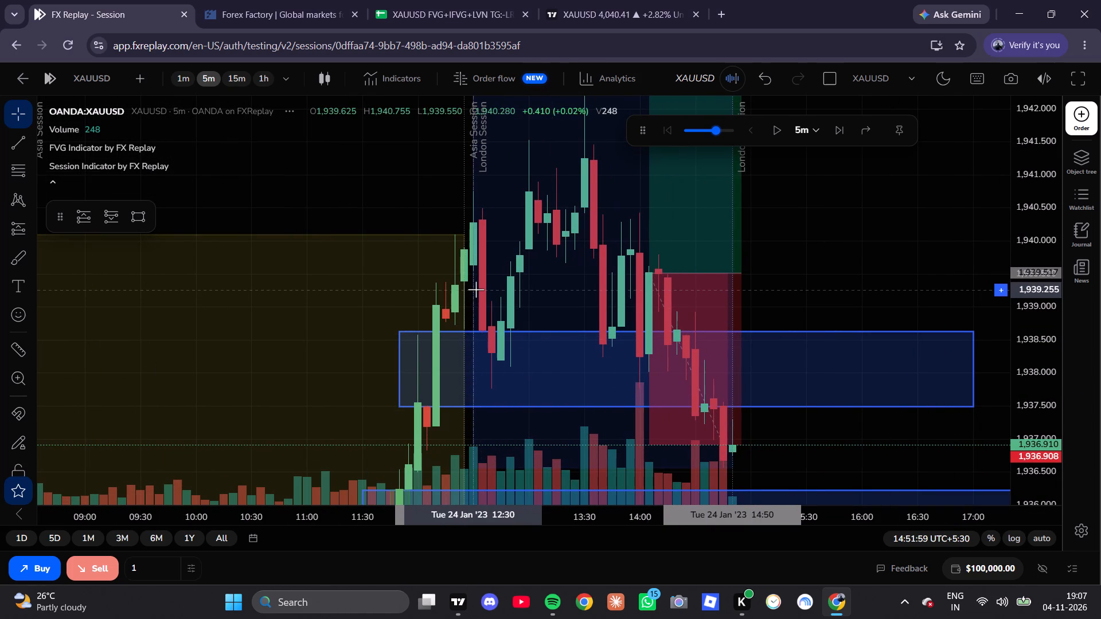
Compare the candles around the trade on the 15-minute chart and again on the five-minute chart.
left_click(237, 76)
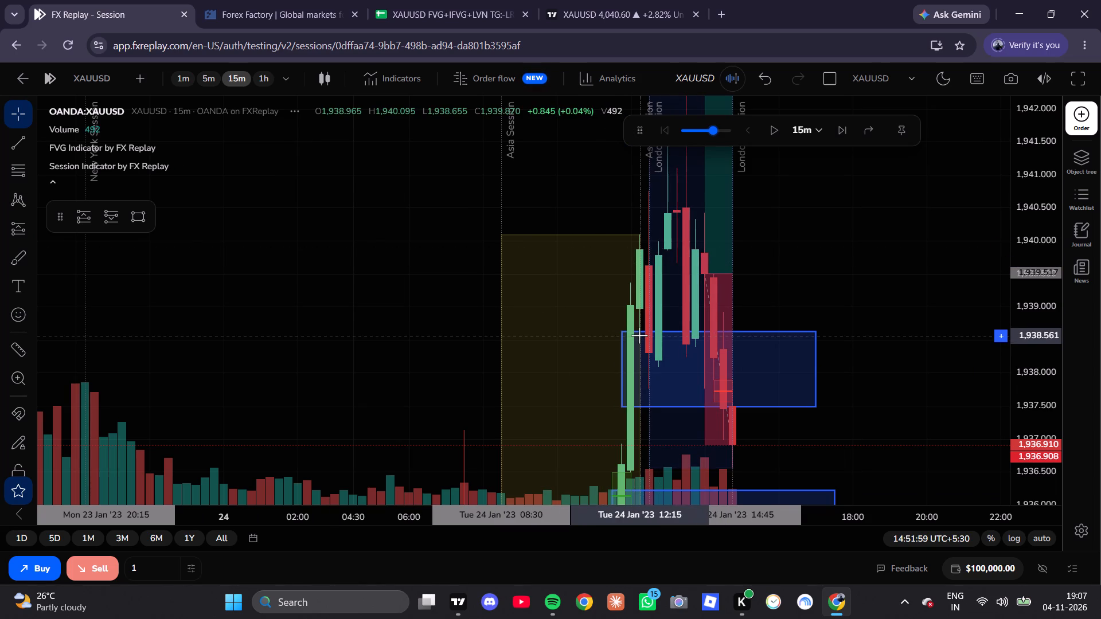
scroll(639, 335, "up", 3)
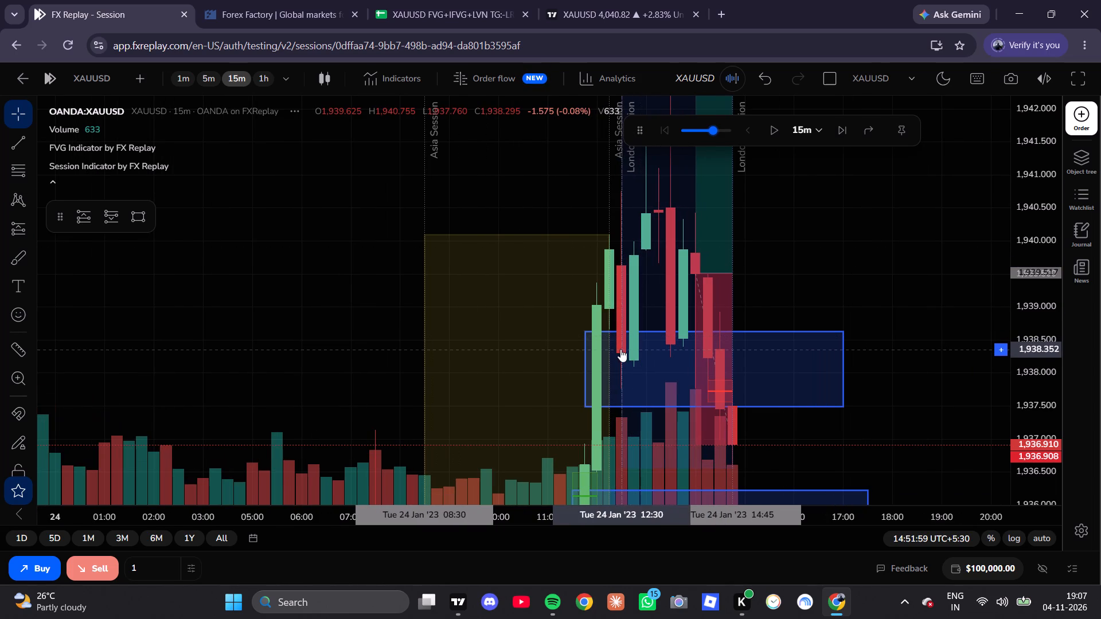
left_click(202, 80)
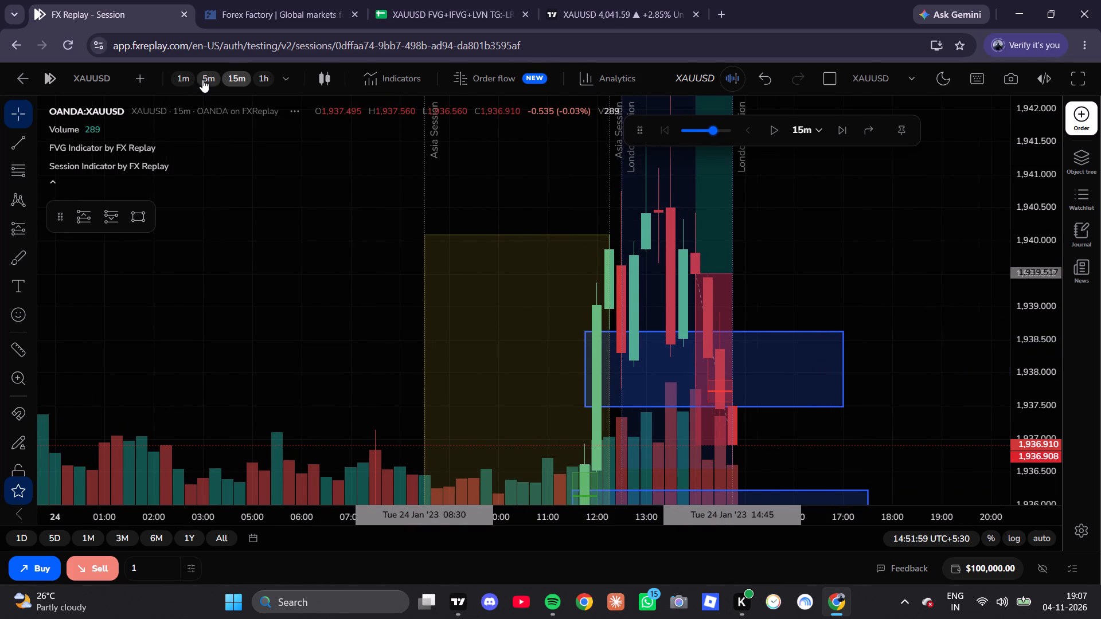
scroll(337, 256, "down", 2)
scroll(471, 298, "up", 3)
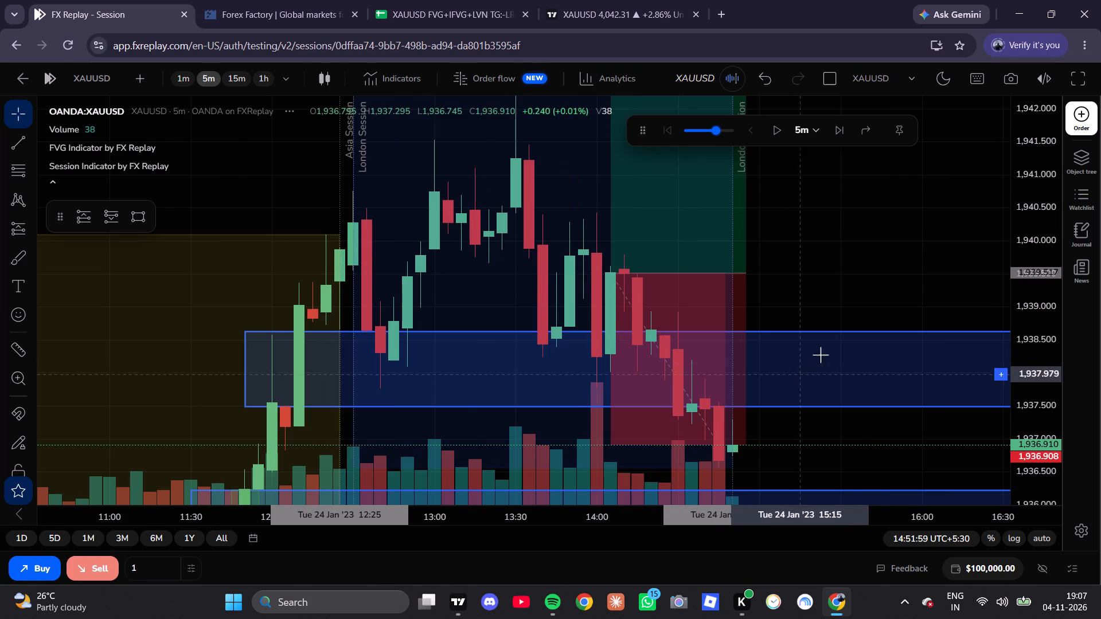
left_click_drag(837, 281, 671, 284)
scroll(669, 284, "down", 13)
left_click_drag(677, 280, 739, 184)
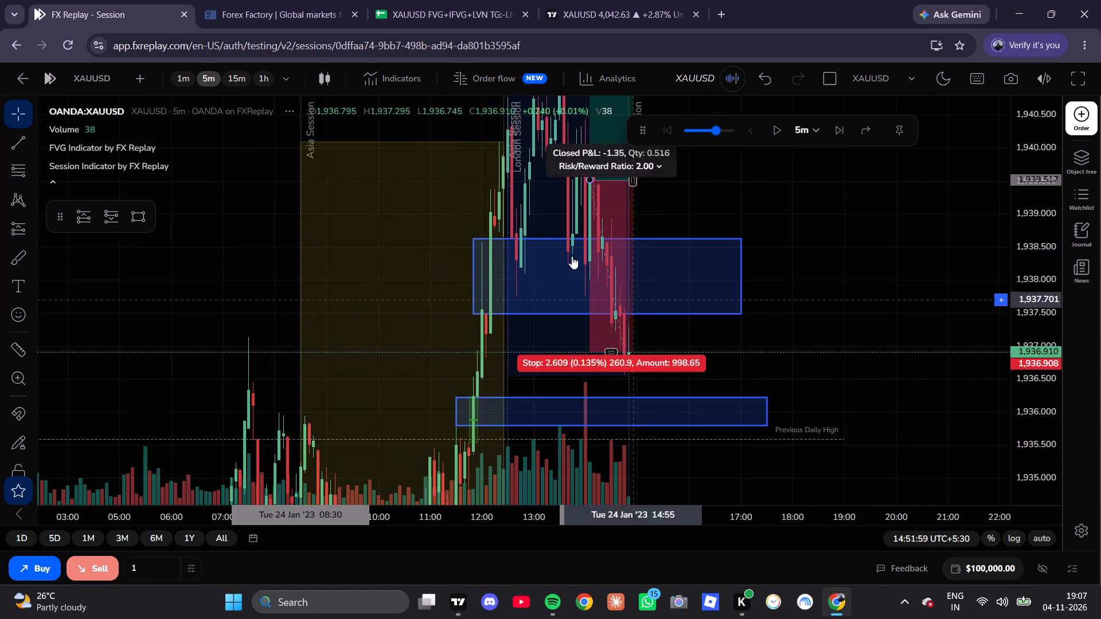
Switch to the XAUUSD trade log spreadsheet and set 1.25RR in row 20 to NO.
left_click(417, 0)
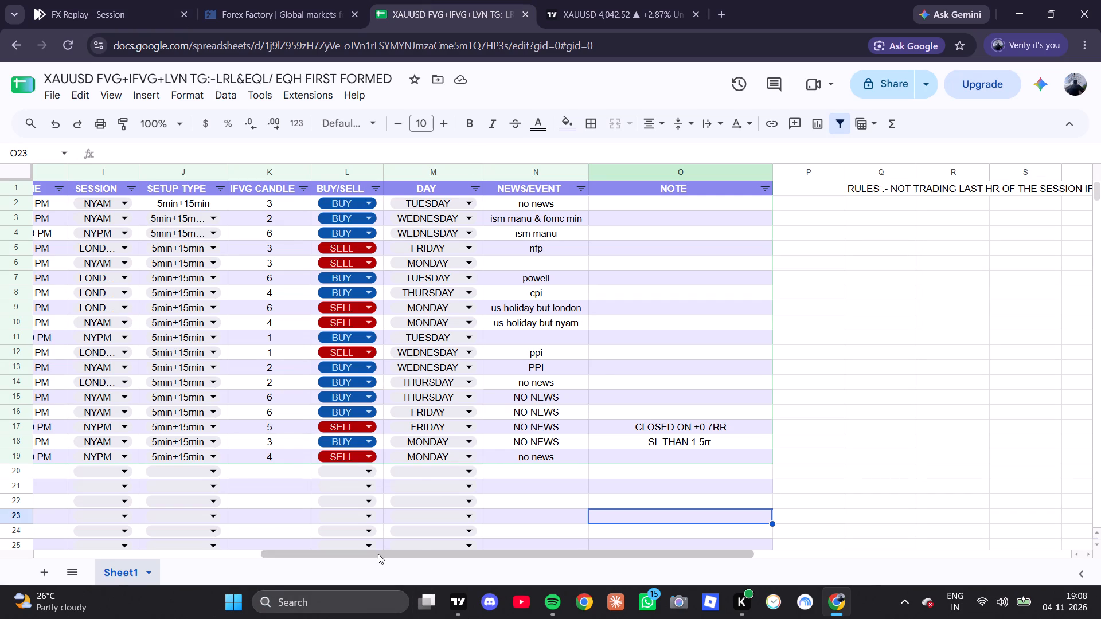
left_click_drag(378, 553, 0, 570)
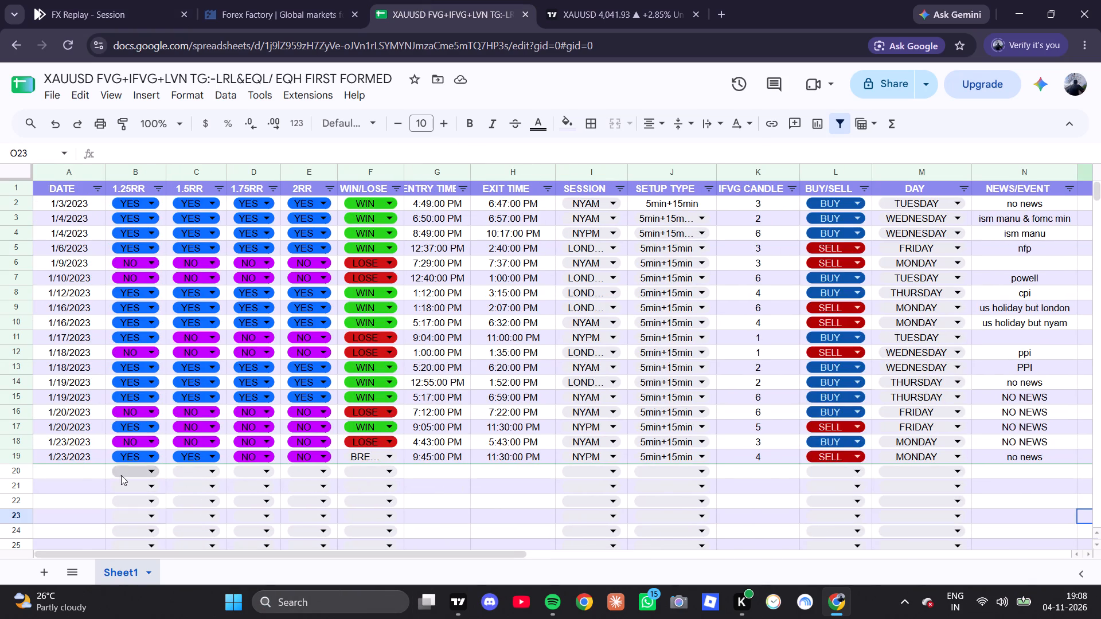
left_click(123, 473)
left_click(132, 453)
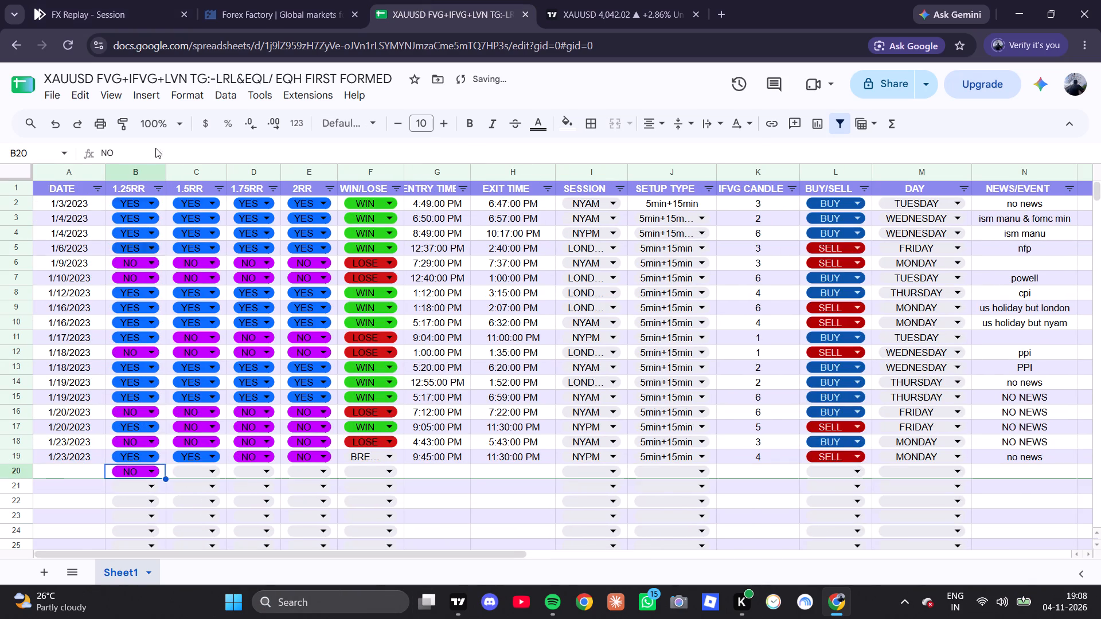
Check the Tuesday, Jan 24 news events on the Forex Factory calendar and return to the FX Replay chart.
left_click(228, 0)
scroll(392, 343, "up", 1)
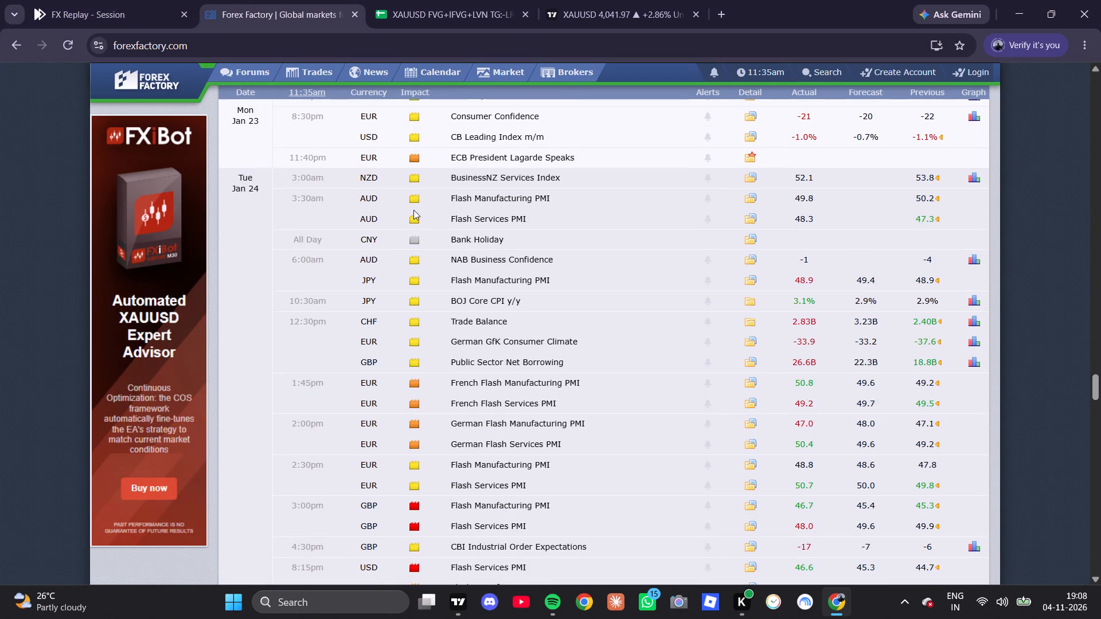
left_click(93, 0)
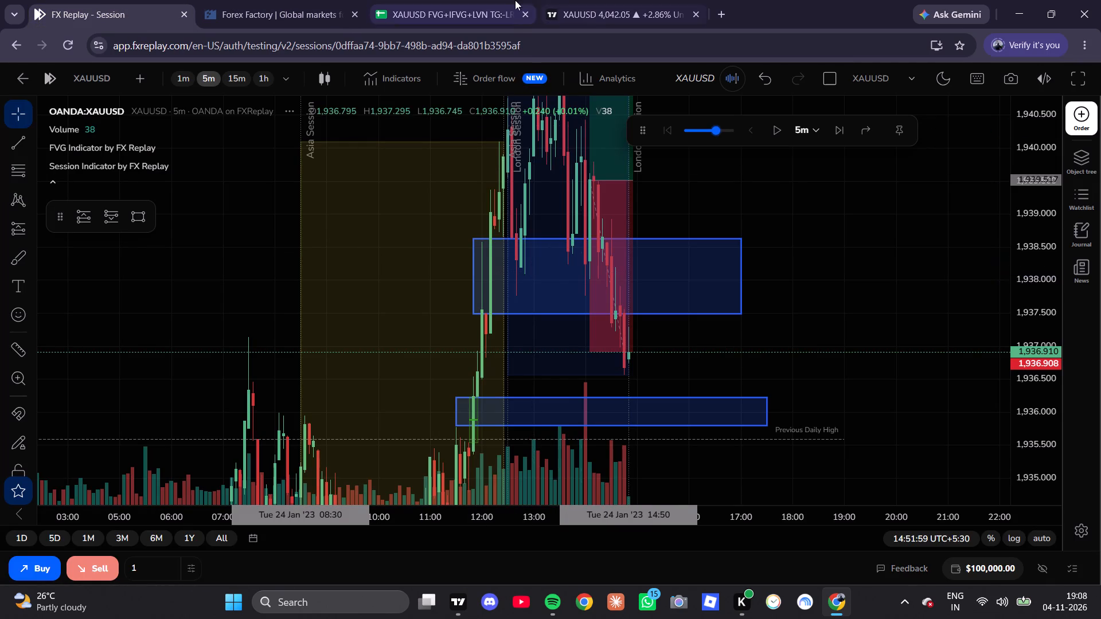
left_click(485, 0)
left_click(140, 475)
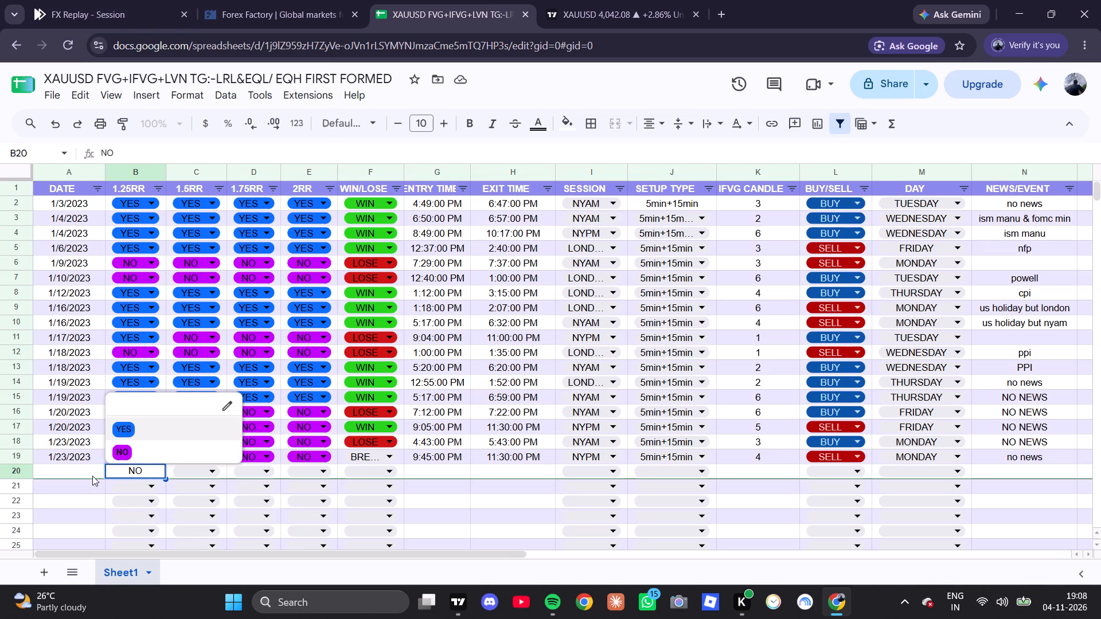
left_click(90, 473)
Switch to FX Replay and delete the long position drawing from the five-minute chart.
left_click(45, 0)
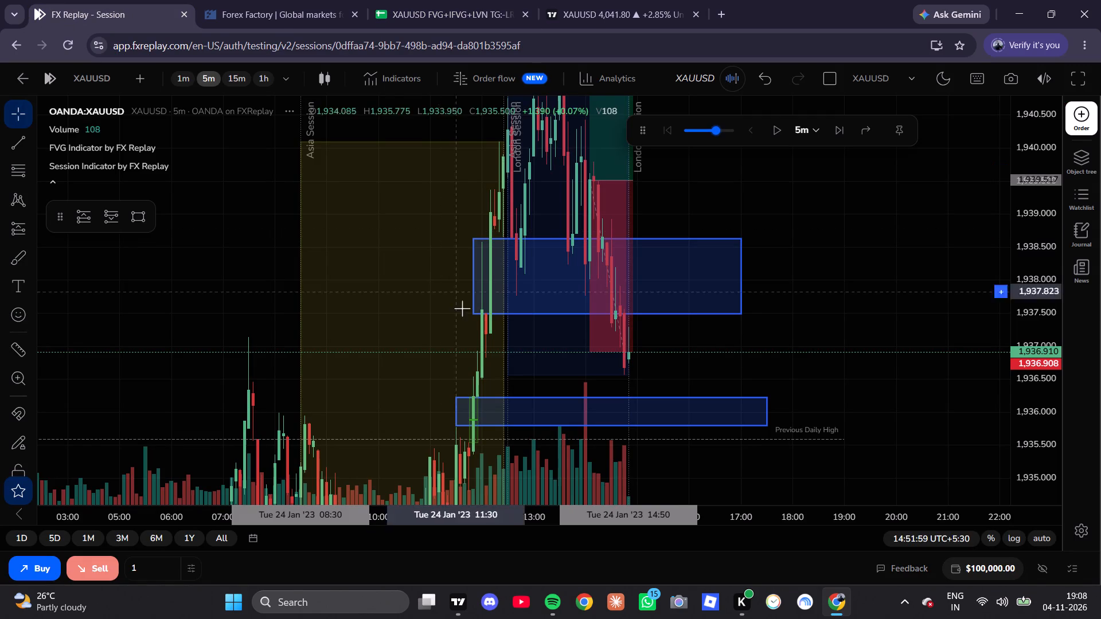
left_click_drag(757, 377, 746, 406)
scroll(733, 339, "up", 7)
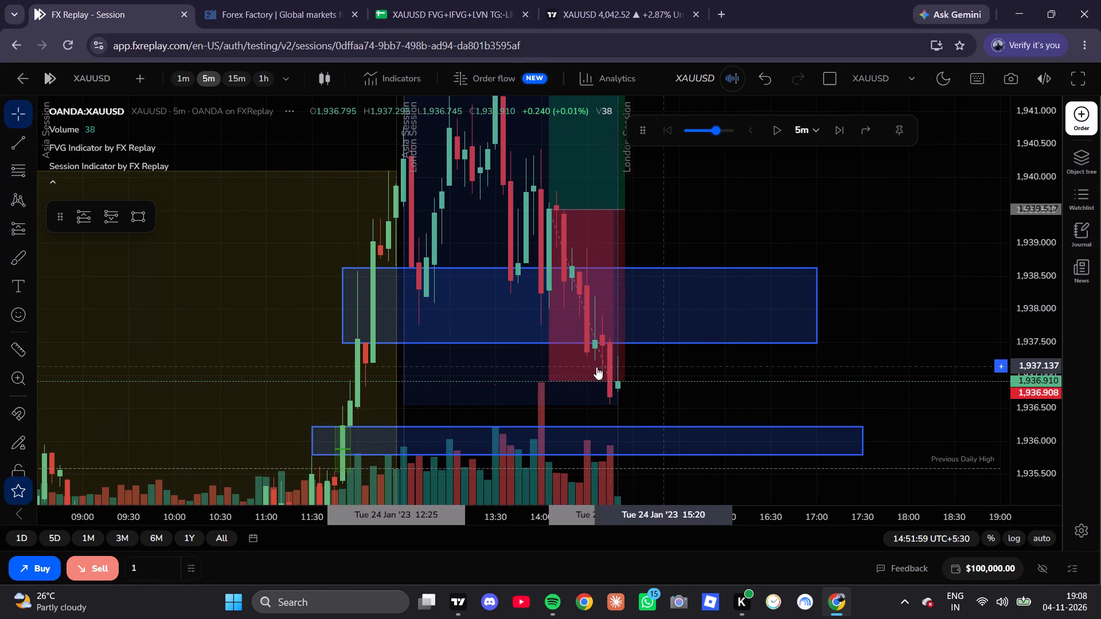
left_click(599, 352)
left_click(843, 76)
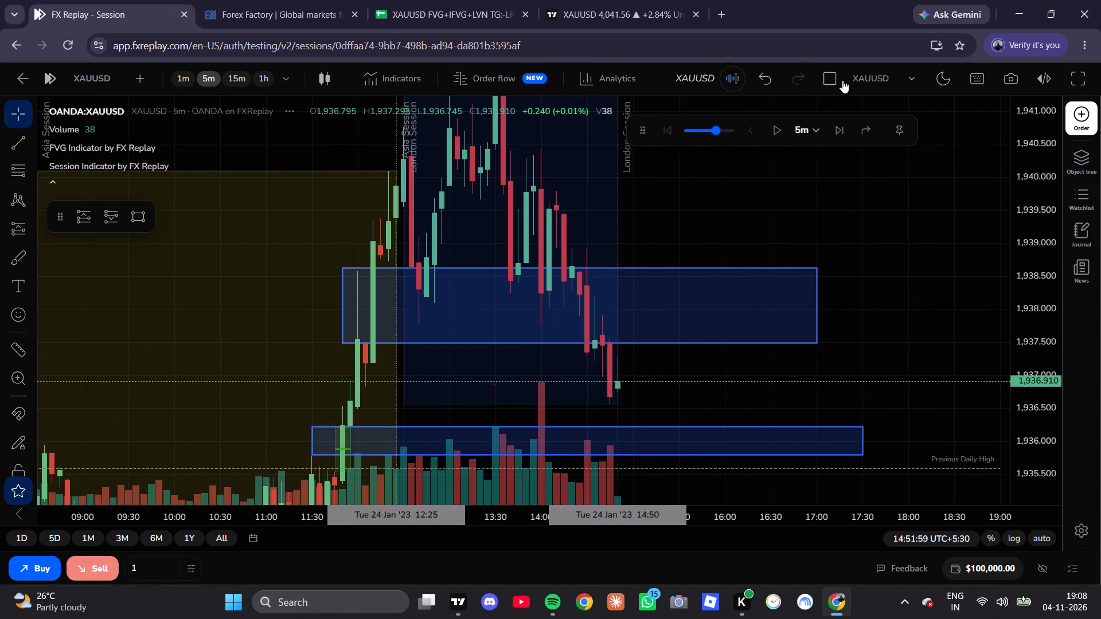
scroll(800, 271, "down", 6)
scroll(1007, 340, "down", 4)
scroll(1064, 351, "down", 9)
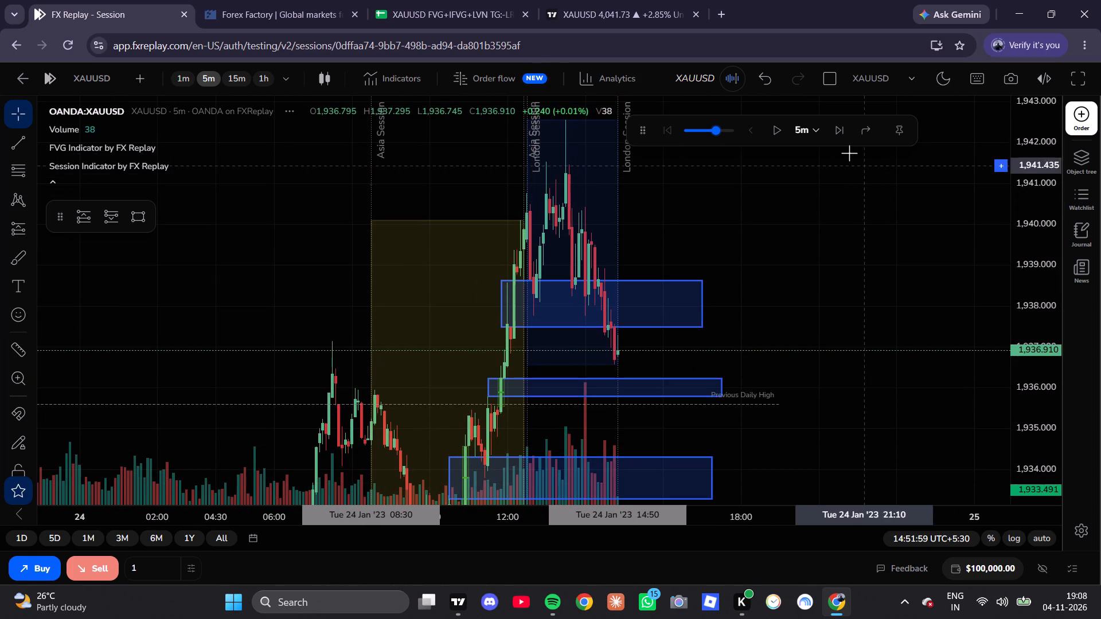
Run the replay on the five-minute chart in short bursts until the replay clock reaches 16:29:59 on 24 Jan '23.
left_click(765, 126)
left_click(773, 132)
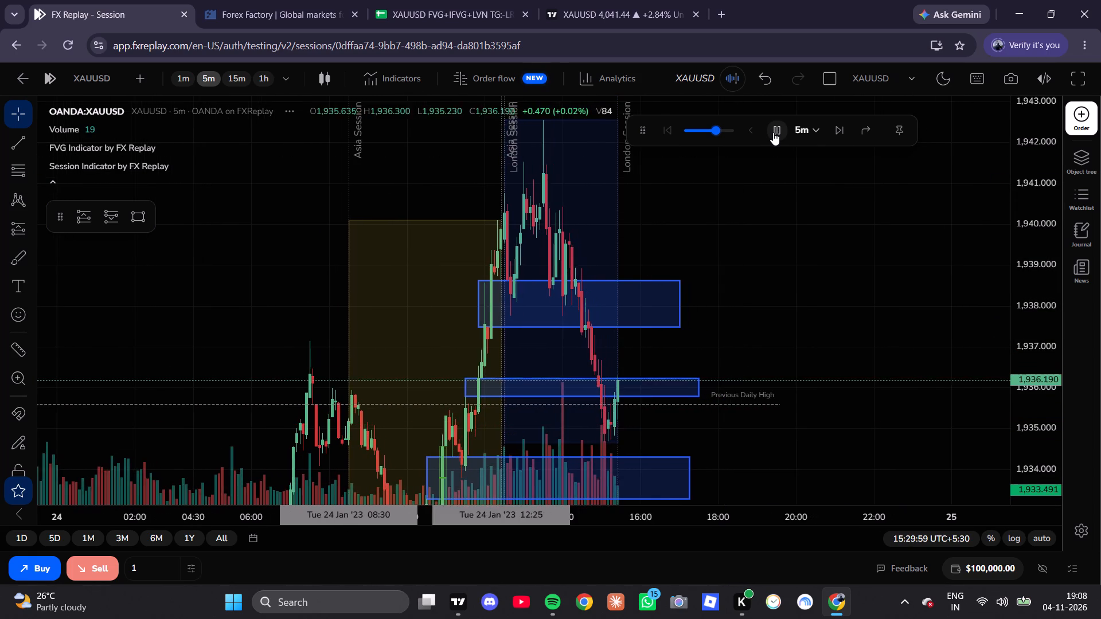
left_click(773, 132)
scroll(639, 322, "up", 5)
left_click(779, 130)
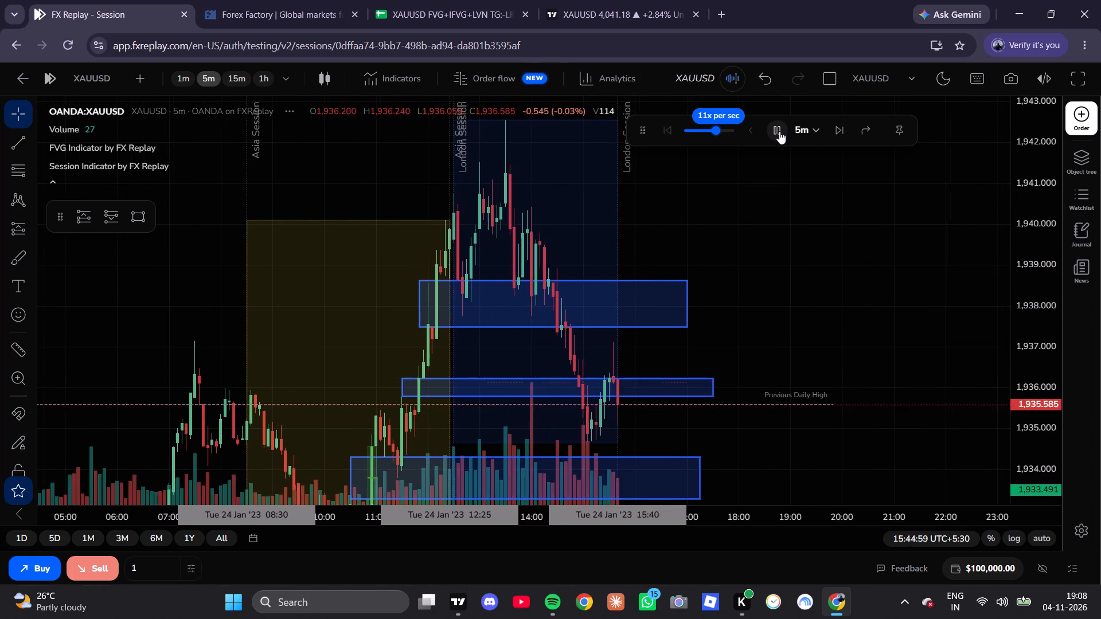
left_click(779, 131)
left_click(779, 131)
left_click(779, 131)
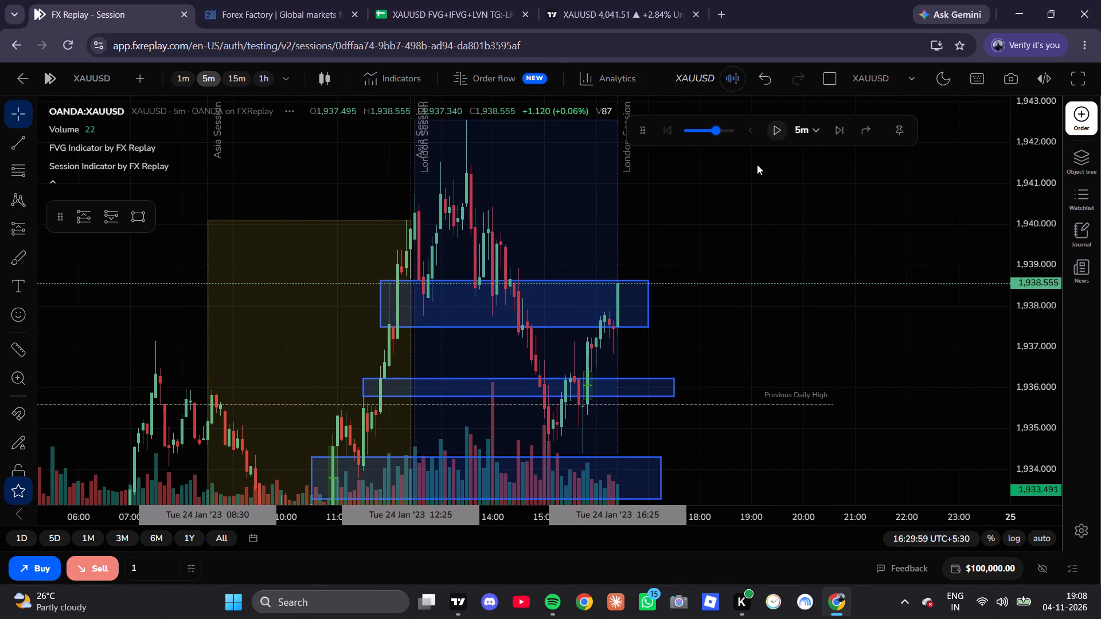
On the 15-minute chart, delete the two upper blue fair value gap rectangles, around 1,938 and 1,936.
scroll(611, 283, "up", 4)
left_click(232, 84)
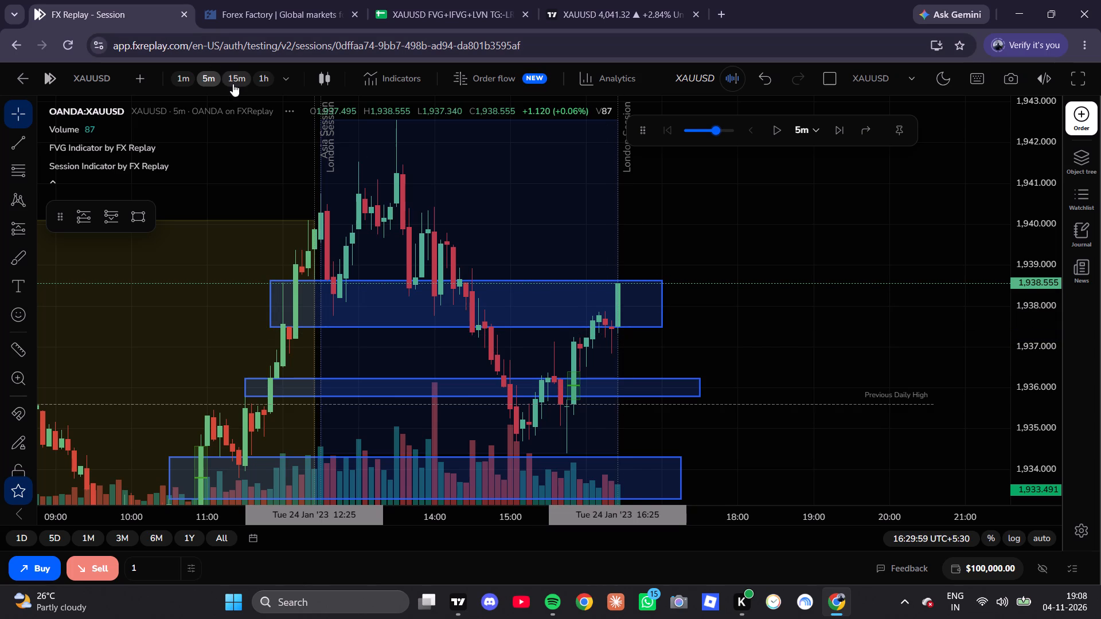
scroll(768, 362, "up", 2)
left_click_drag(770, 362, 774, 311)
left_click(774, 311)
left_click_drag(771, 322, 756, 383)
left_click(756, 383)
left_click(589, 309)
left_click(605, 328)
left_click(607, 334)
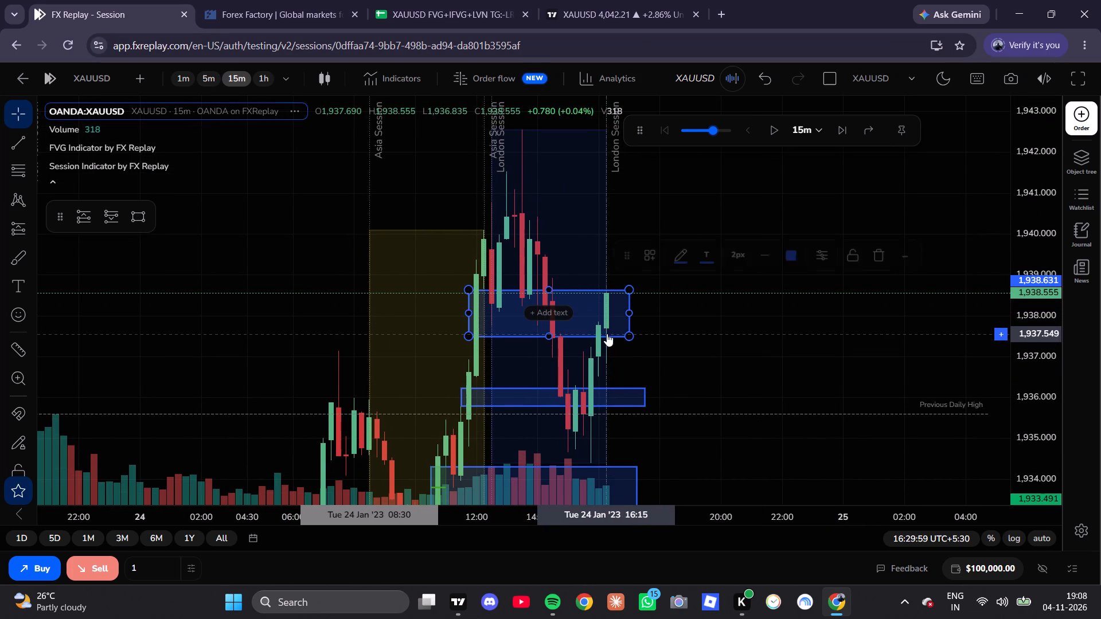
left_click(878, 250)
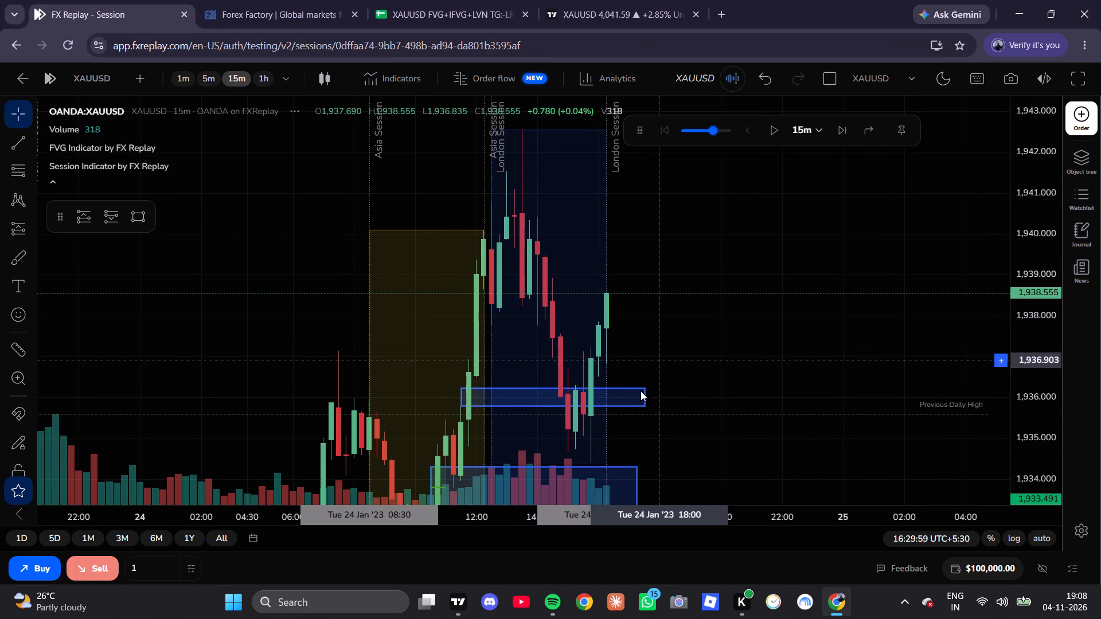
left_click(641, 391)
left_click(909, 351)
Extend the remaining blue gap rectangle around 1,934 forward in time to about the start of 25 Jan.
left_click_drag(769, 410, 834, 290)
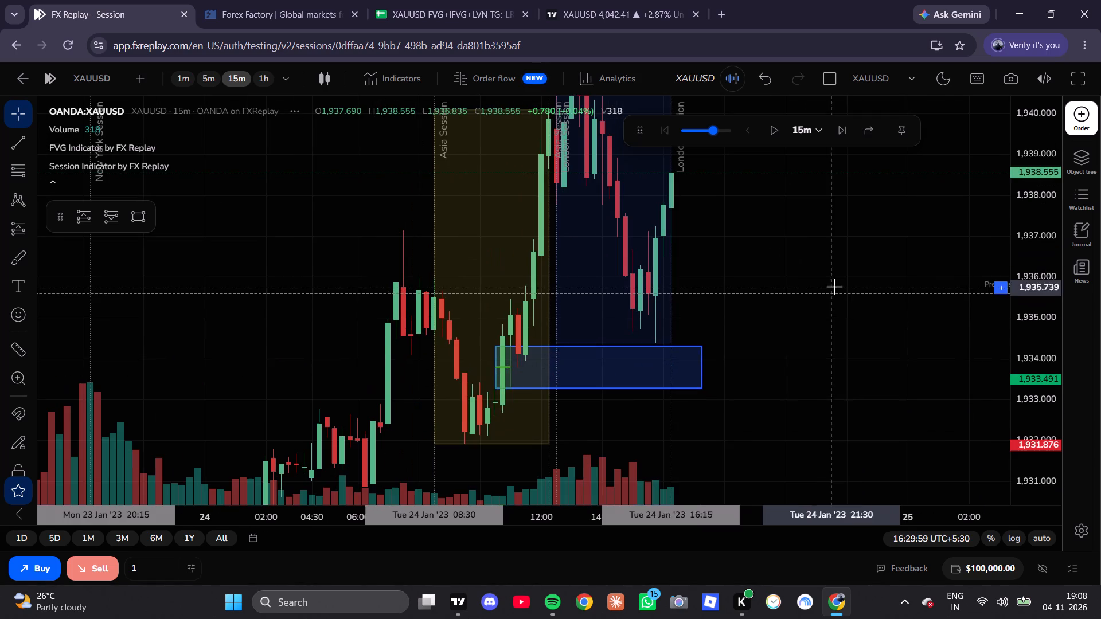
left_click_drag(703, 367, 911, 383)
Examine the 15-minute price action from the early 24 Jan rally through the London session around the remaining gap zone.
left_click_drag(798, 211, 746, 377)
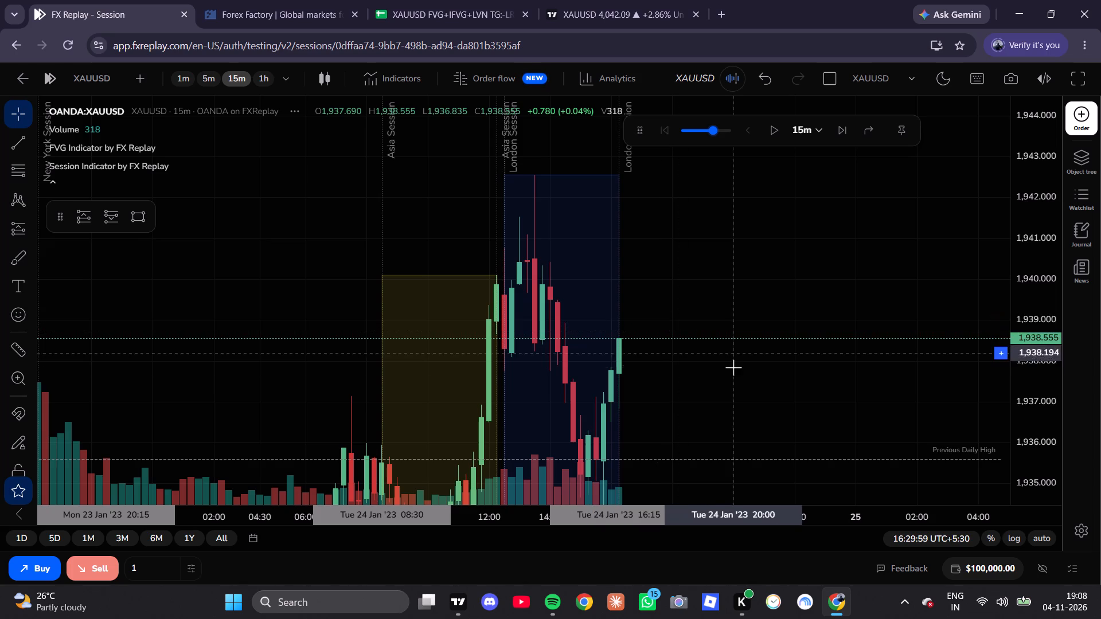
left_click_drag(733, 367, 786, 197)
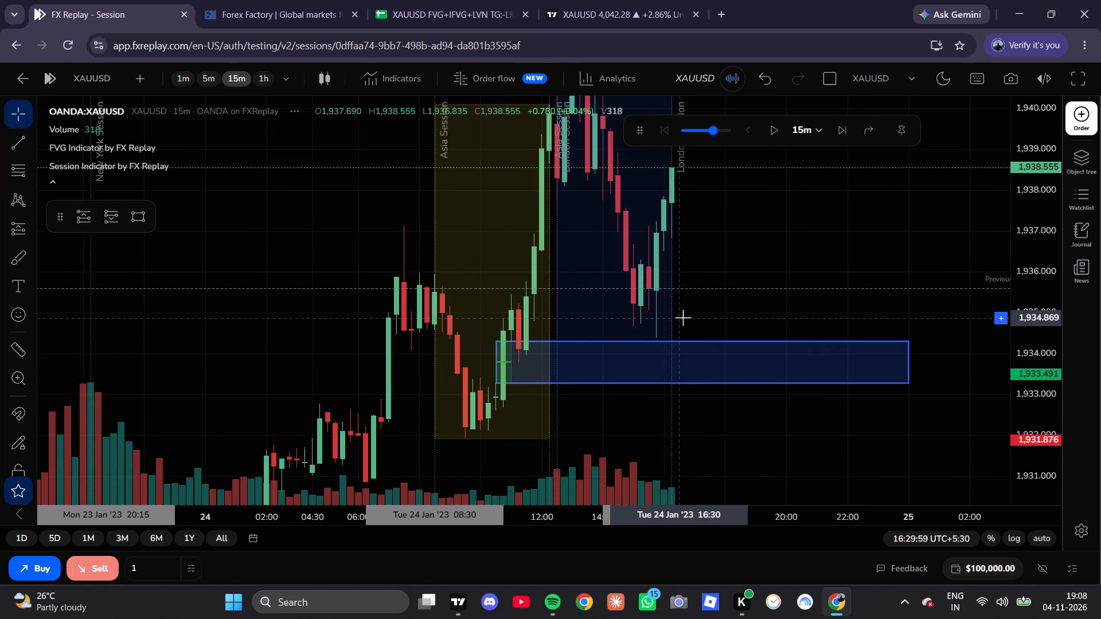
left_click_drag(683, 318, 706, 226)
left_click_drag(453, 367, 492, 210)
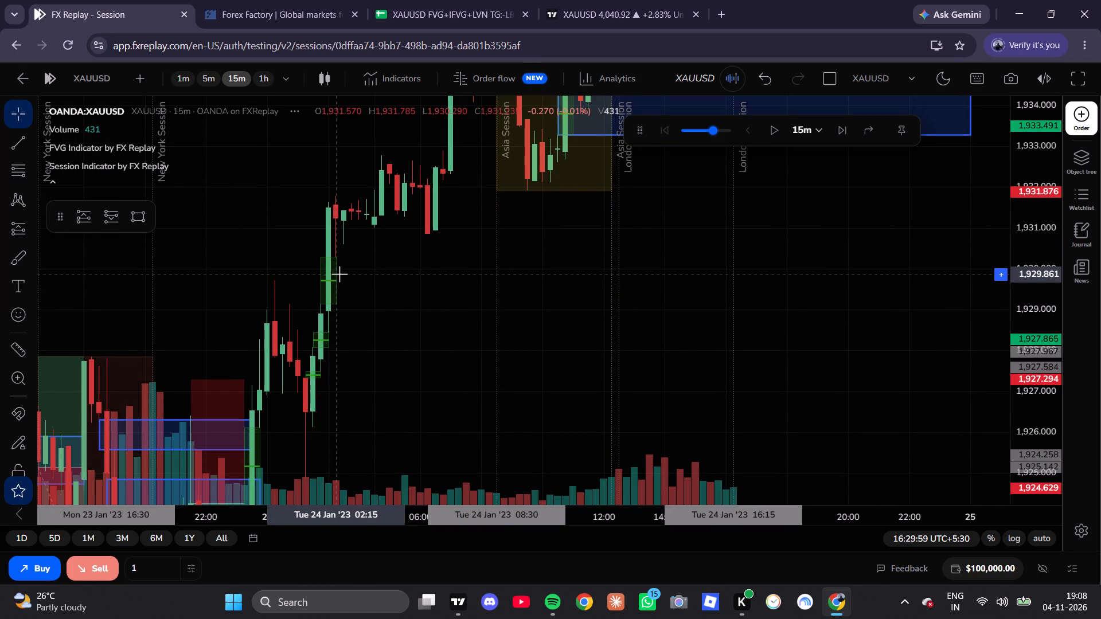
left_click_drag(378, 271, 349, 352)
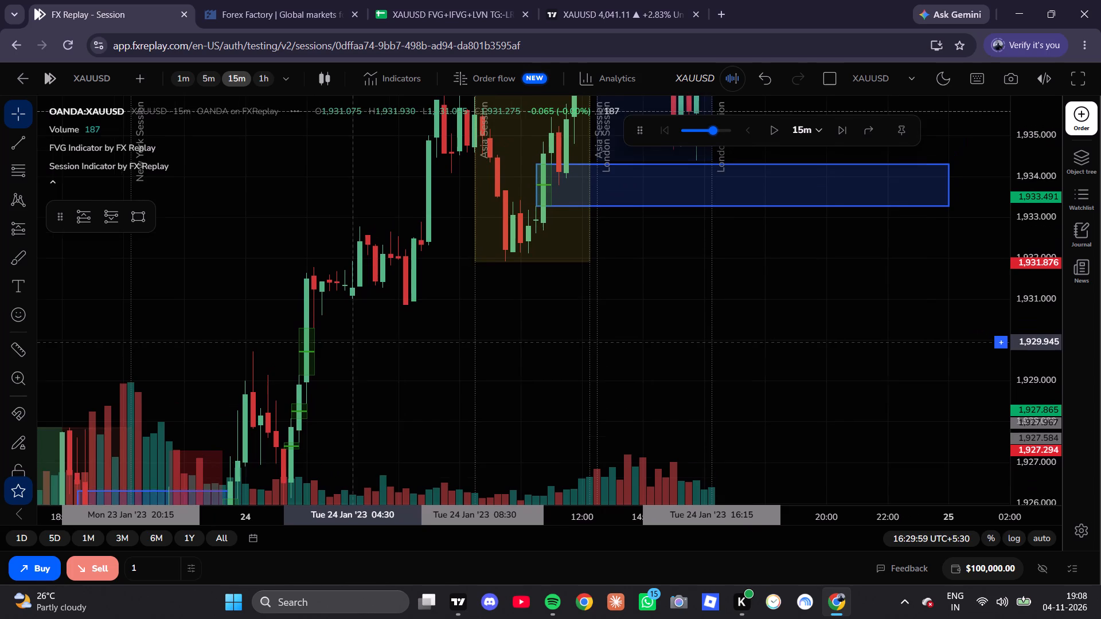
left_click_drag(349, 352, 345, 359)
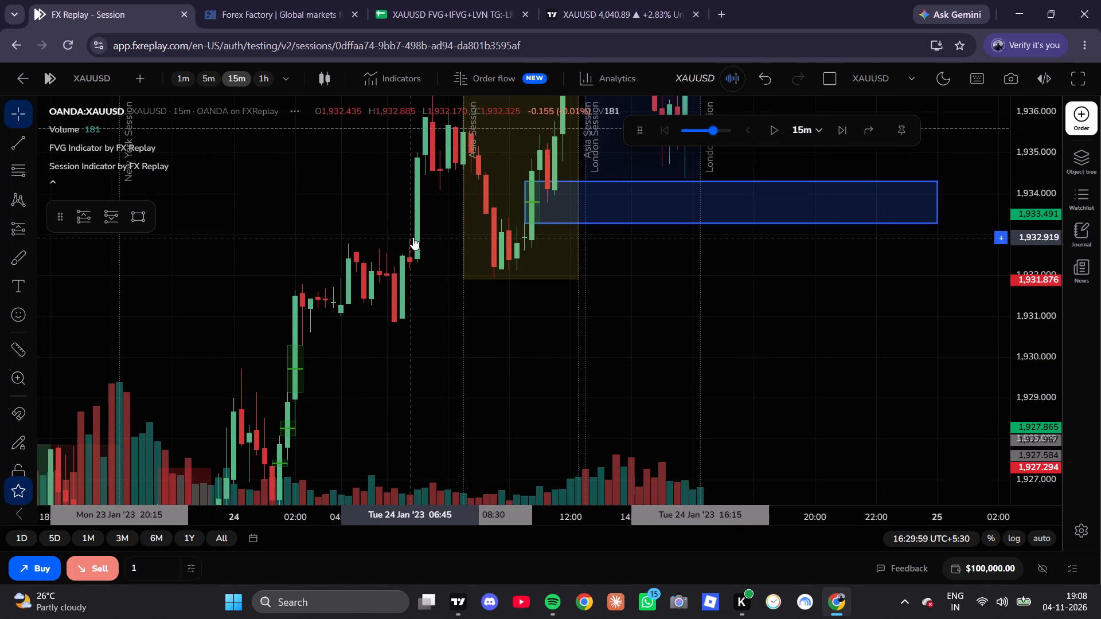
left_click_drag(413, 237, 271, 340)
scroll(447, 237, "up", 2)
left_click_drag(627, 207, 539, 305)
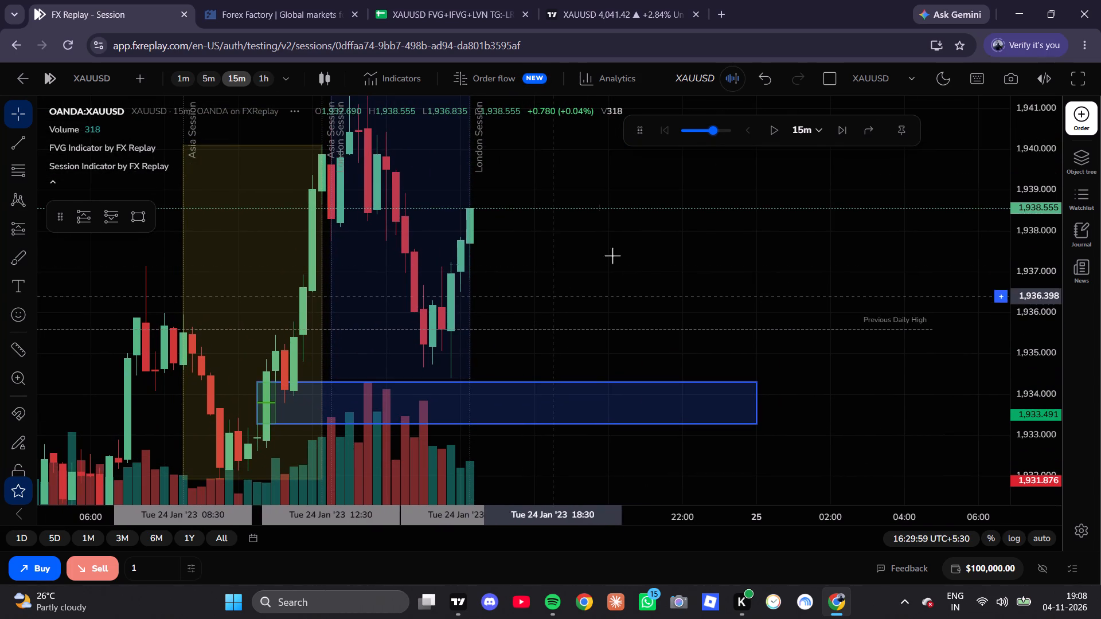
Advance the replay by two 15-minute candles to 16:59:59.
left_click(836, 126)
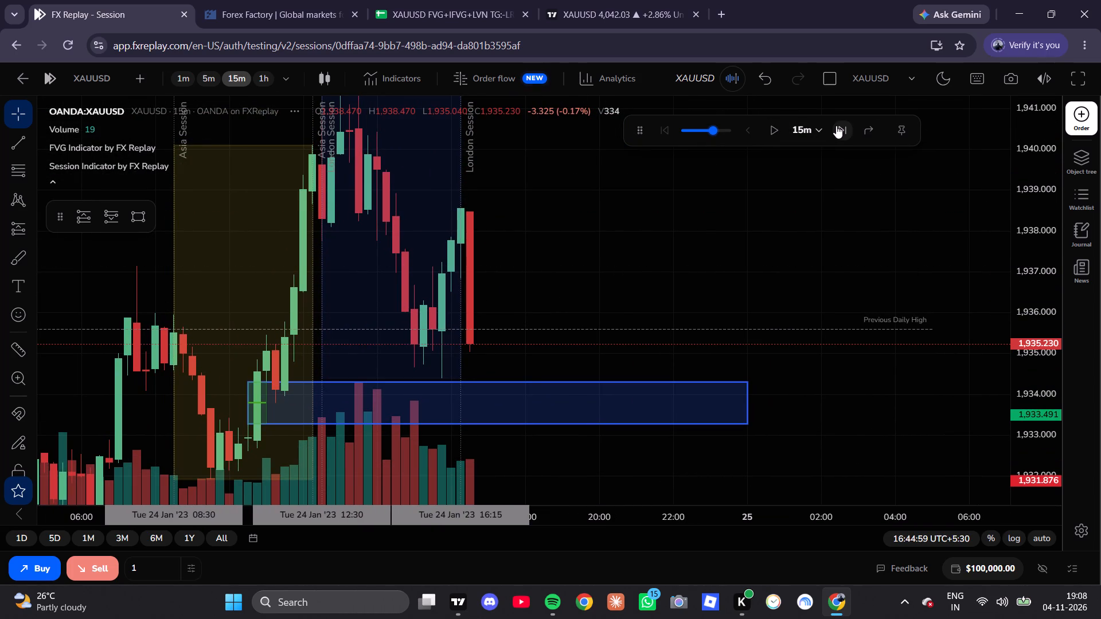
left_click(836, 126)
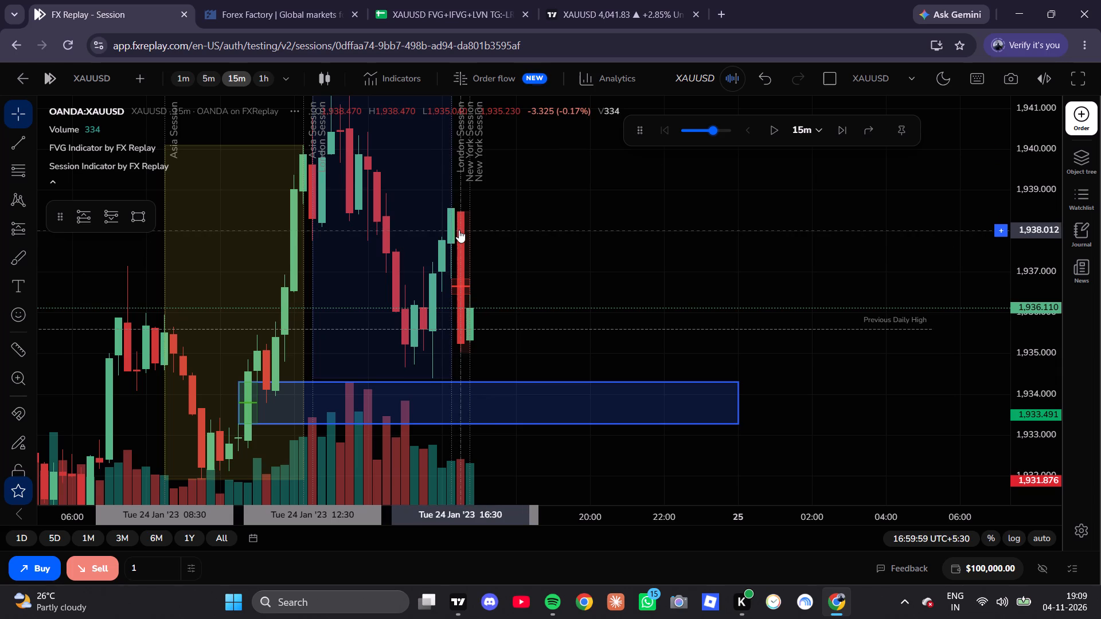
Switch to the five-minute chart and advance the replay to 19:14:59, where price trades into the blue gap zone.
left_click(212, 78)
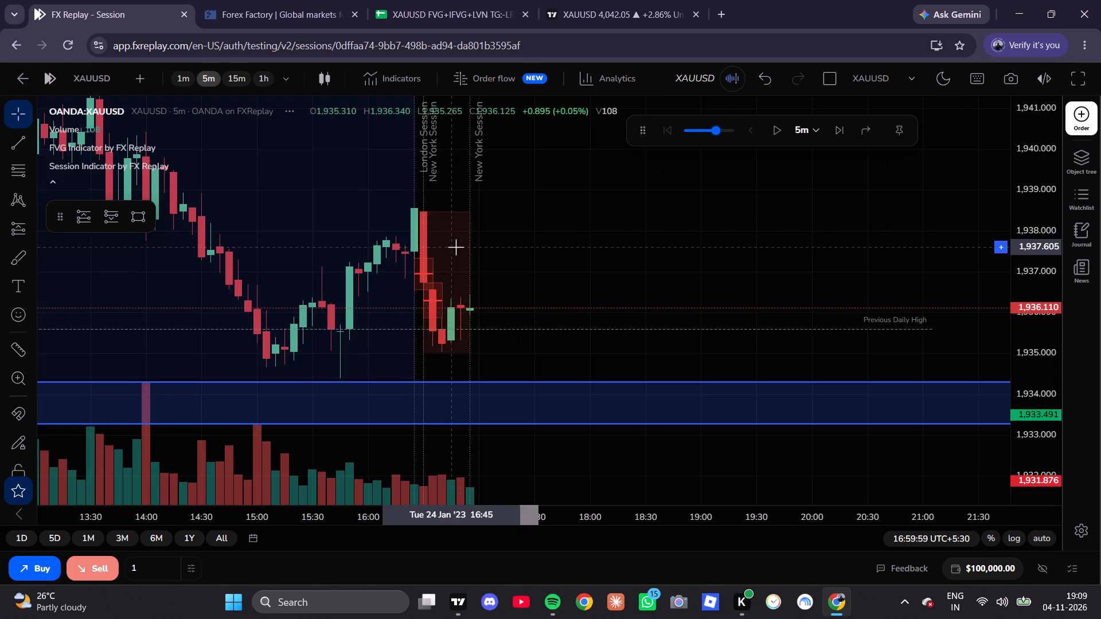
scroll(456, 247, "down", 1)
left_click(780, 130)
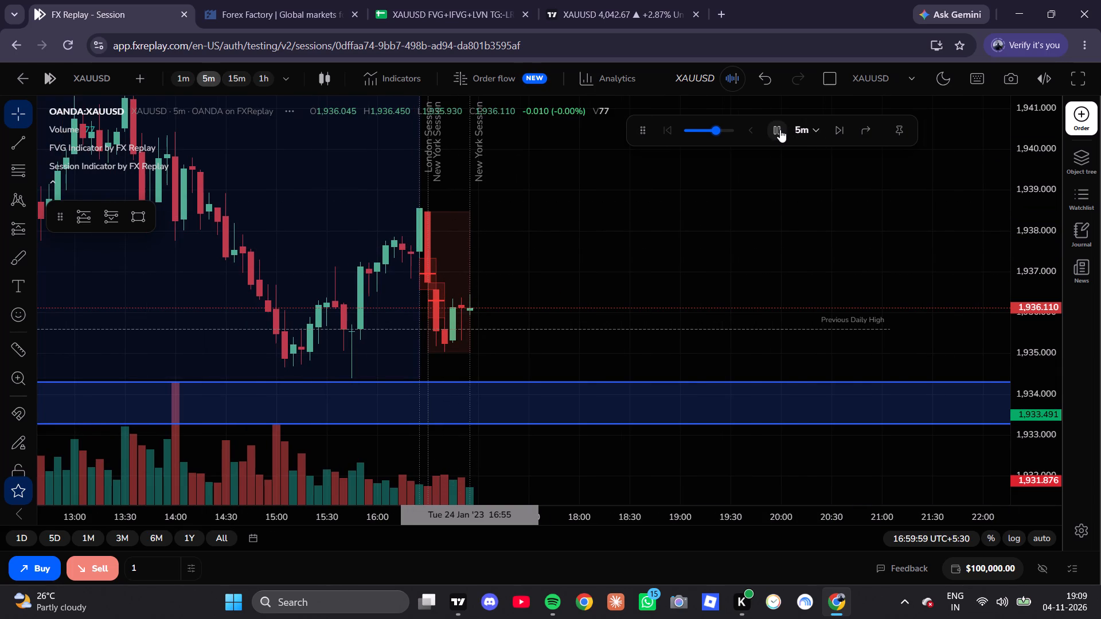
left_click(780, 130)
triple_click(834, 131)
triple_click(834, 131)
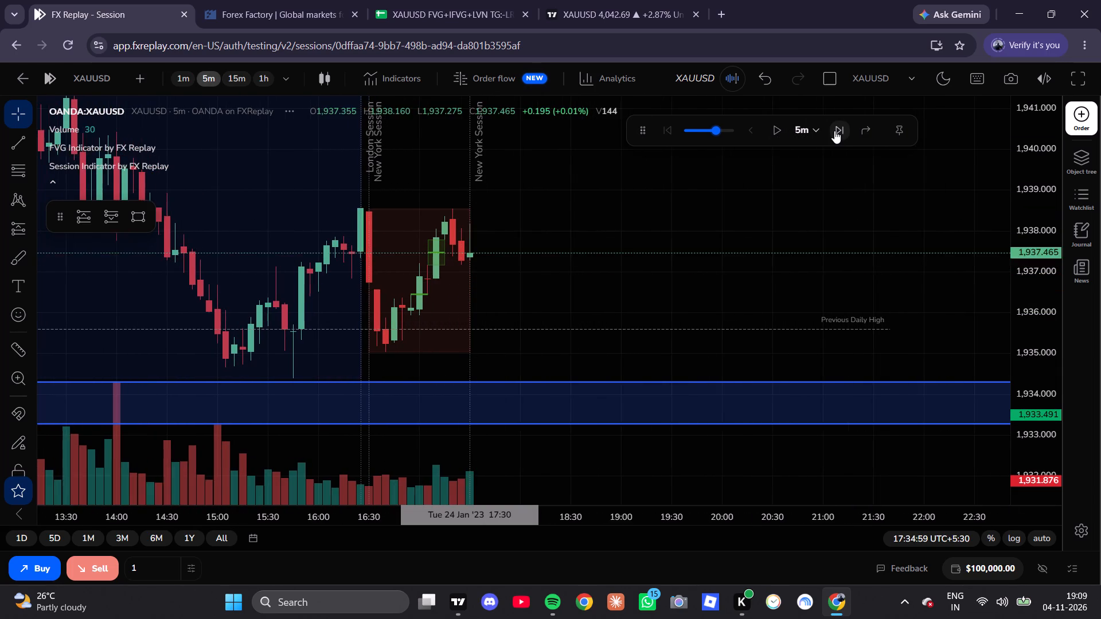
triple_click(834, 131)
triple_click(834, 131)
triple_click(834, 131)
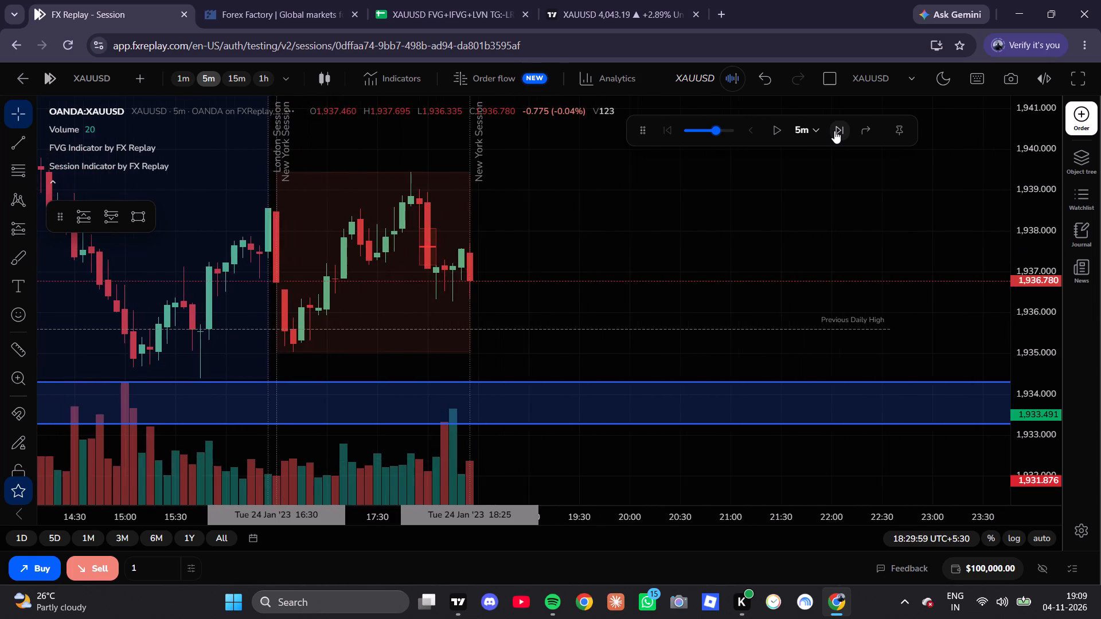
triple_click(834, 131)
double_click(834, 131)
double_click(834, 131)
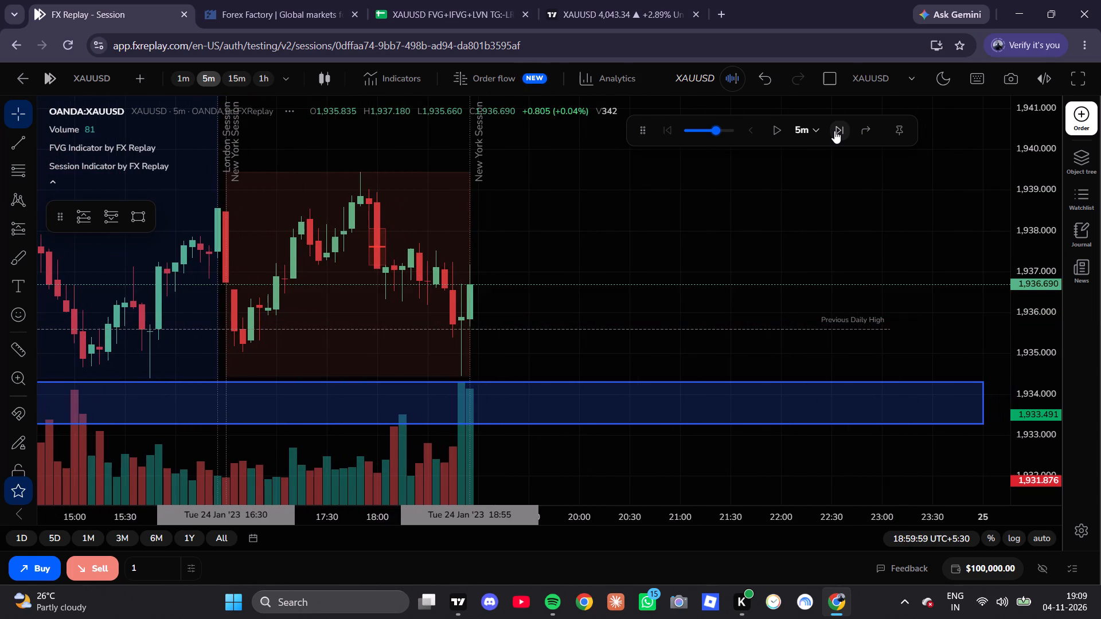
left_click(834, 131)
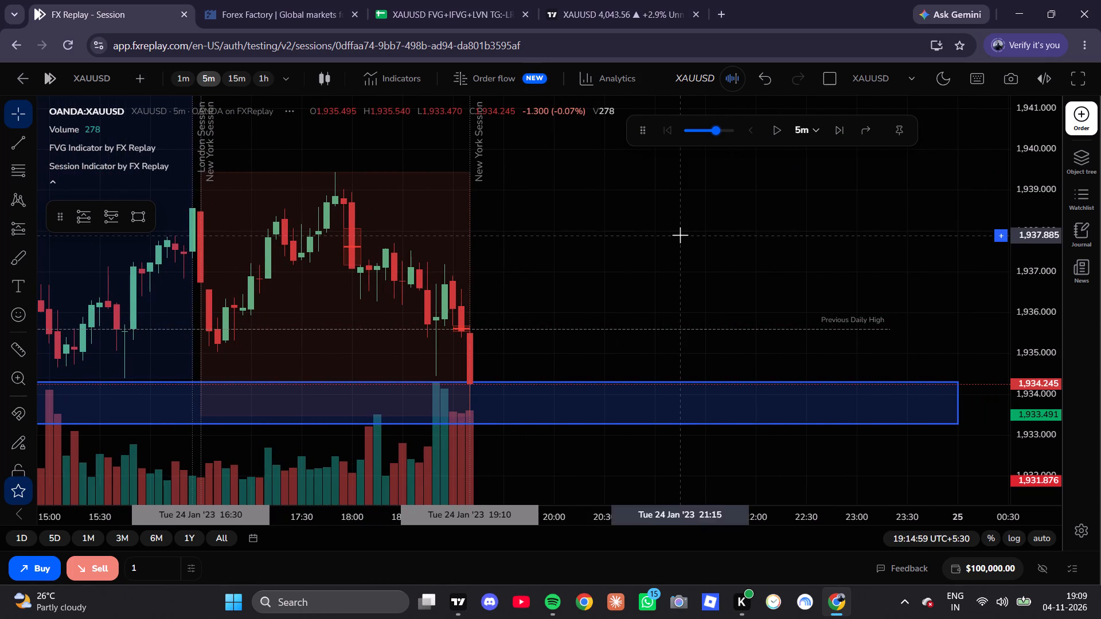
Switch to the one-minute chart and step the replay forward two candles to 19:16:59, inspecting price inside the gap zone.
left_click_drag(680, 235, 737, 131)
left_click(183, 70)
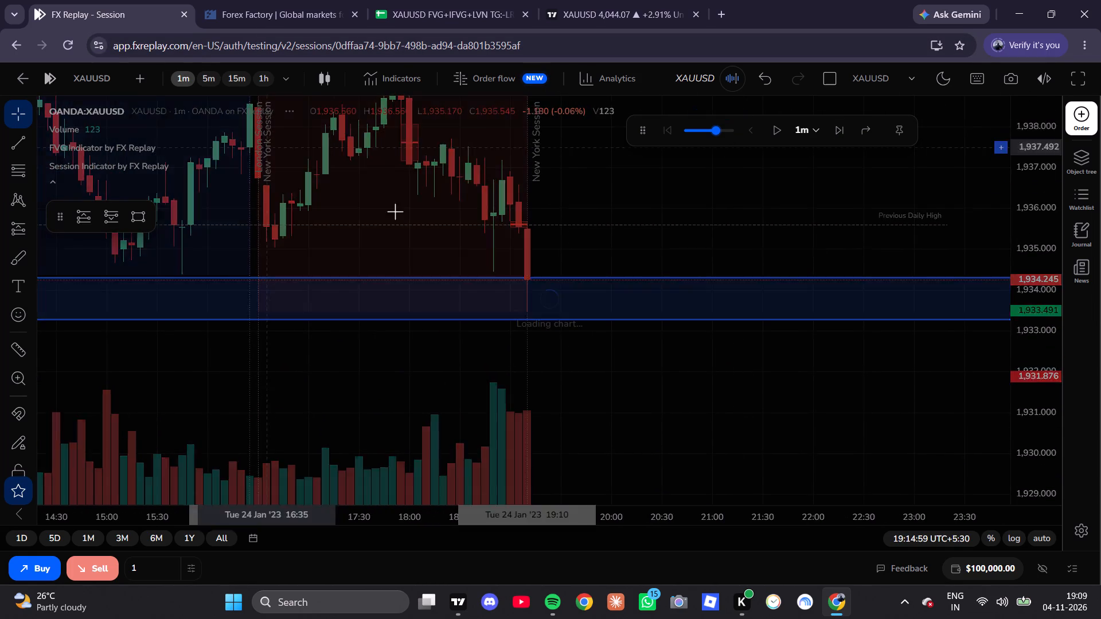
scroll(535, 237, "down", 8)
left_click_drag(605, 250, 619, 257)
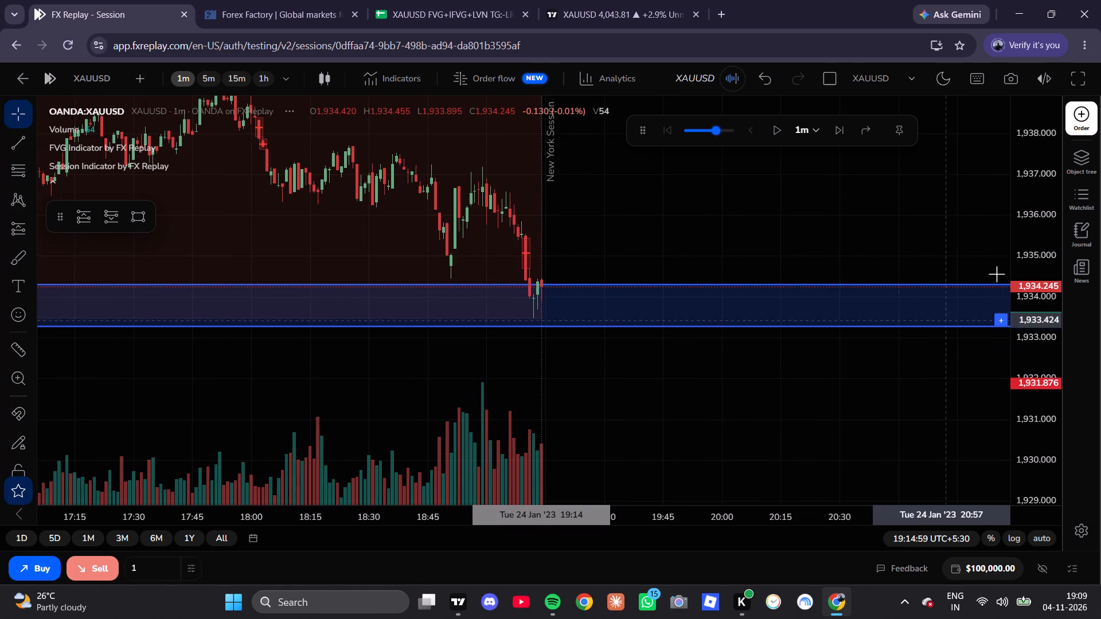
scroll(1028, 272, "up", 20)
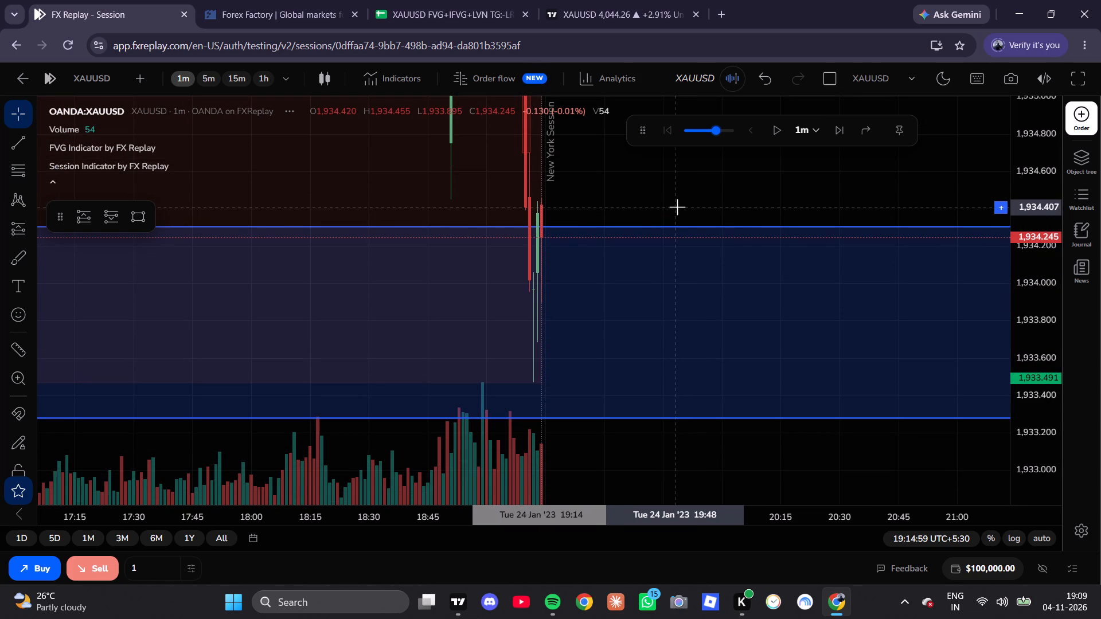
left_click_drag(673, 211, 690, 282)
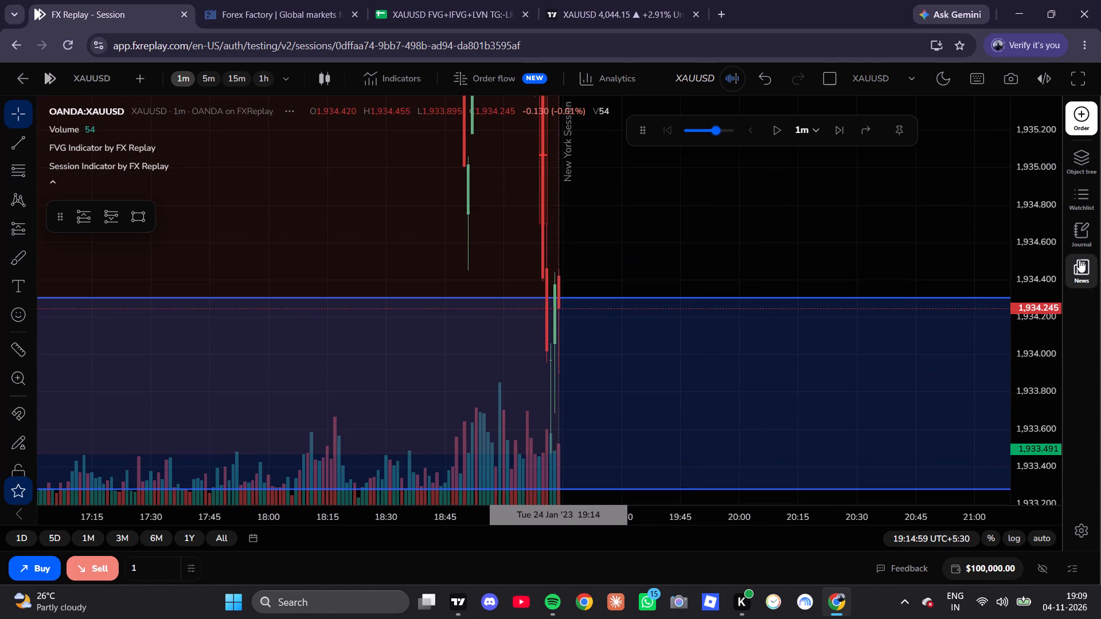
scroll(1025, 236, "up", 10)
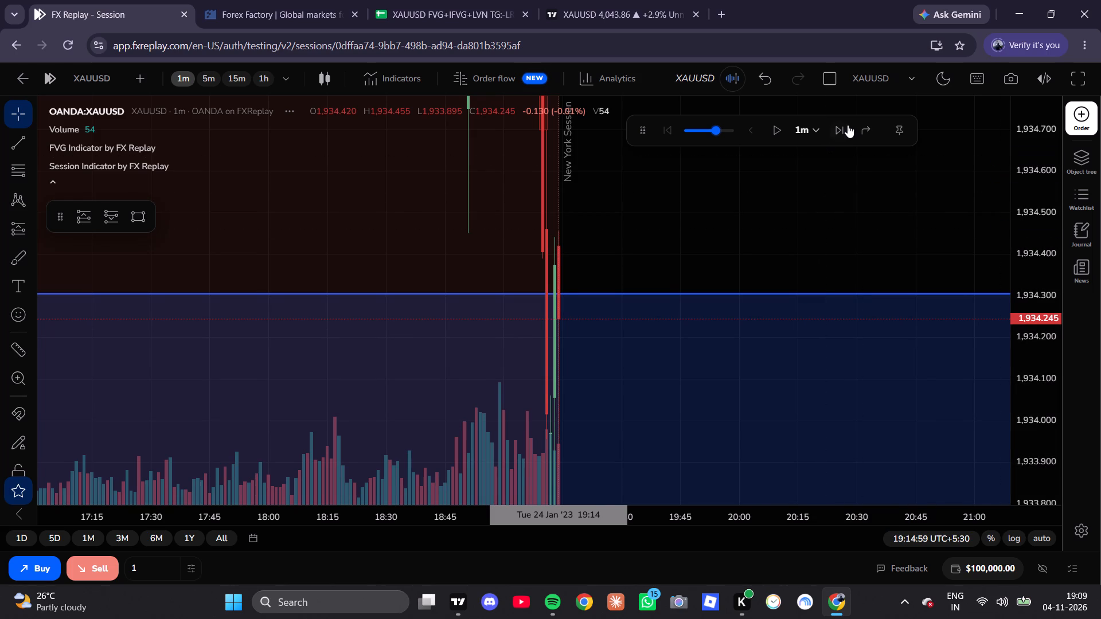
left_click(848, 125)
left_click_drag(784, 230, 783, 220)
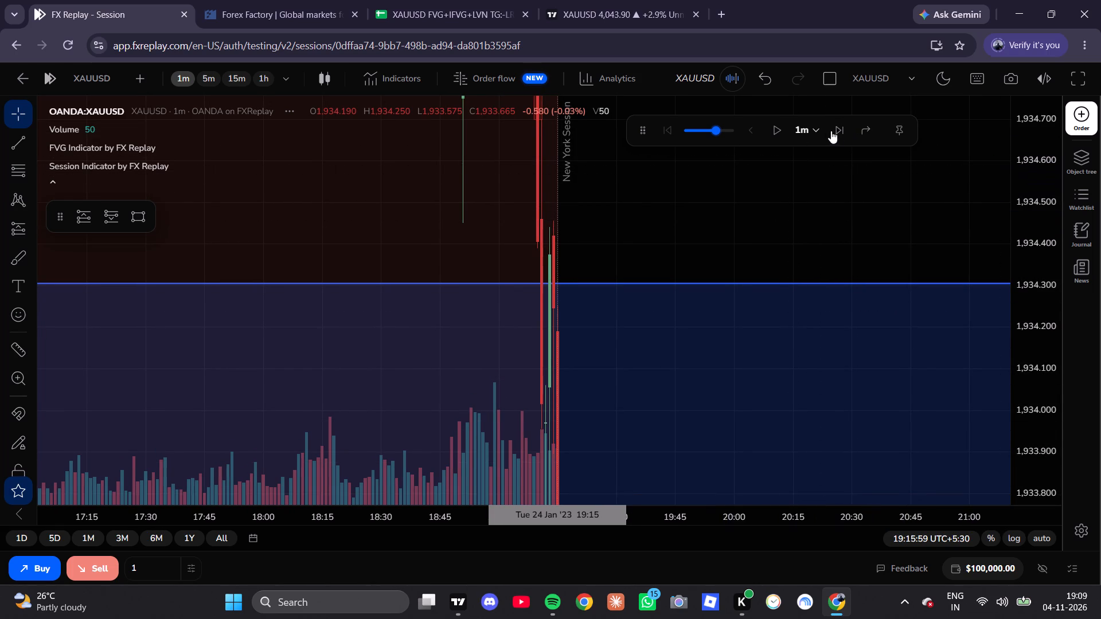
left_click(838, 131)
left_click_drag(770, 230, 804, 94)
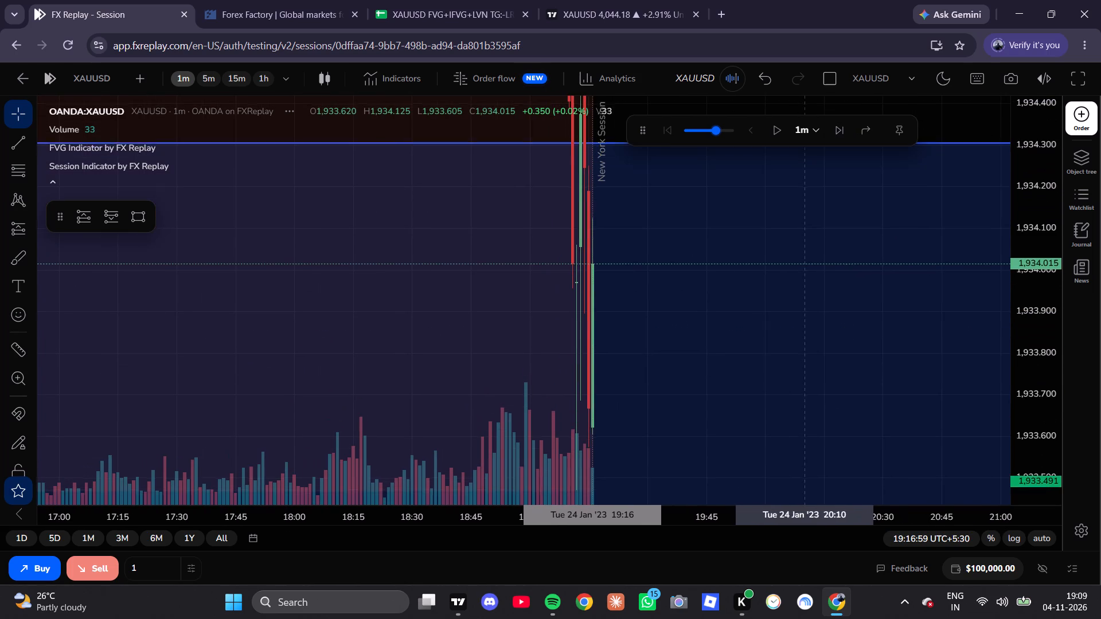
left_click_drag(804, 94, 802, 100)
Advance the replay on the one-minute chart to 19:24:59, following price below the gap zone.
scroll(1051, 266, "down", 15)
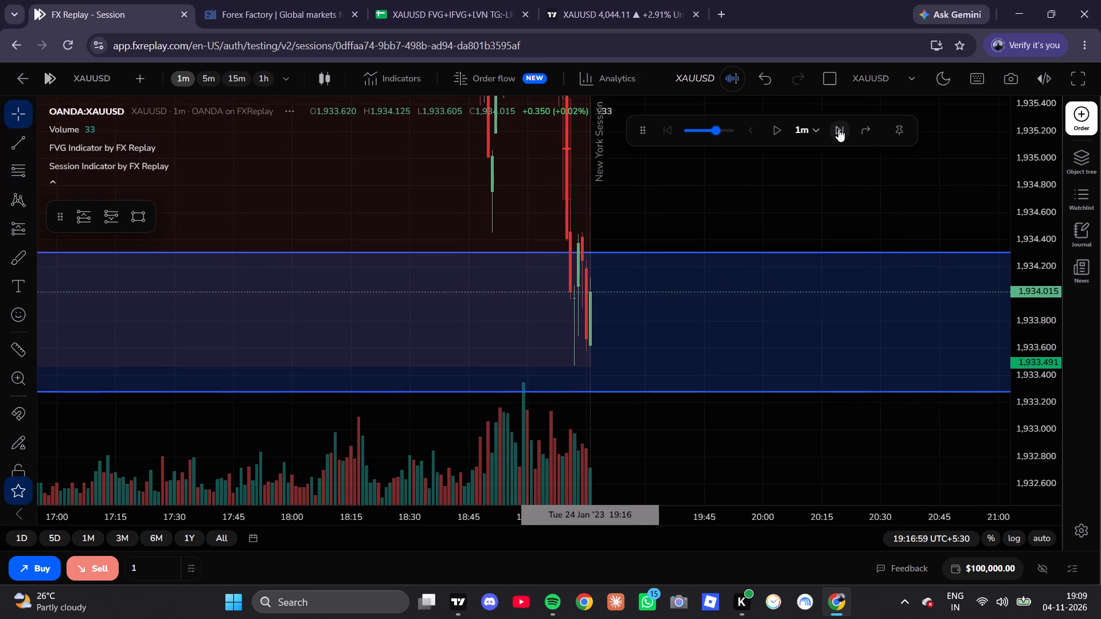
left_click(838, 129)
left_click(838, 129)
left_click(838, 129)
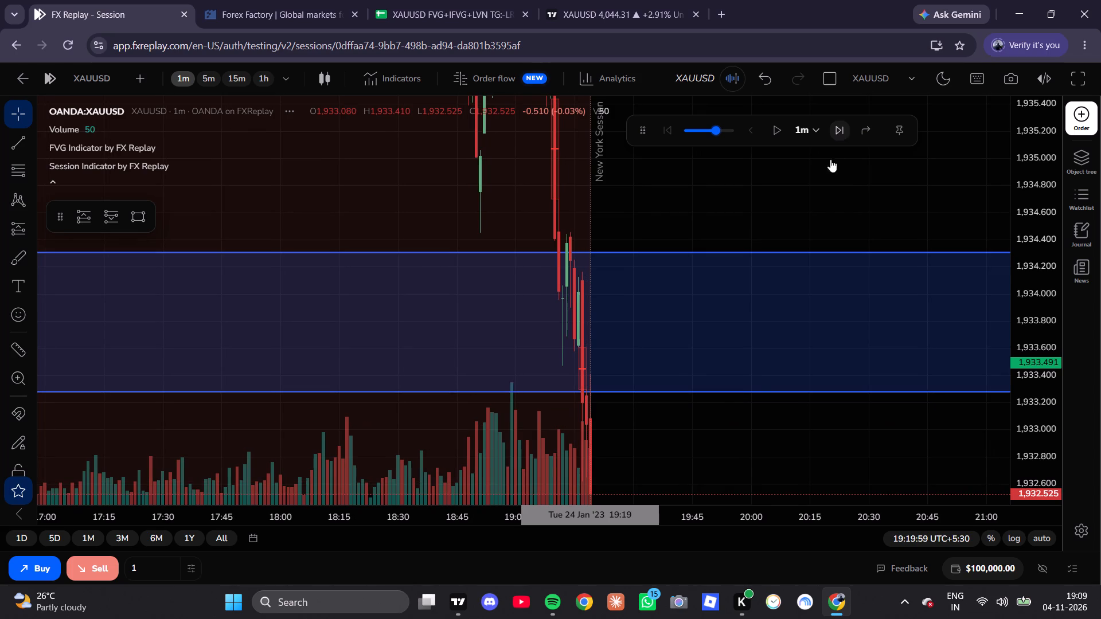
left_click_drag(698, 409, 720, 311)
left_click(842, 129)
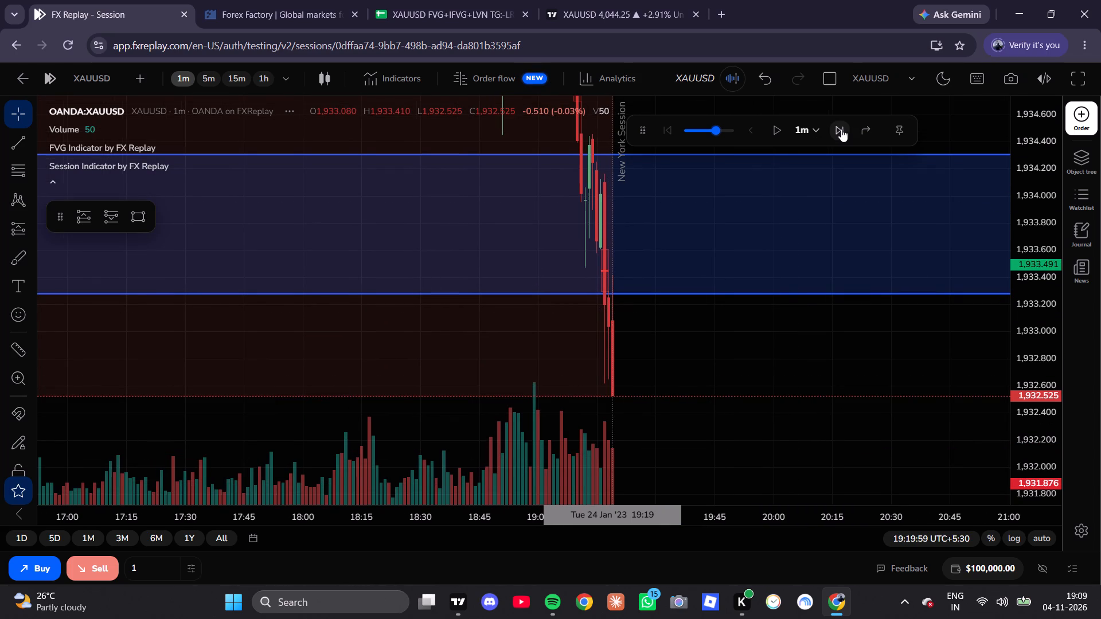
double_click(841, 129)
double_click(841, 129)
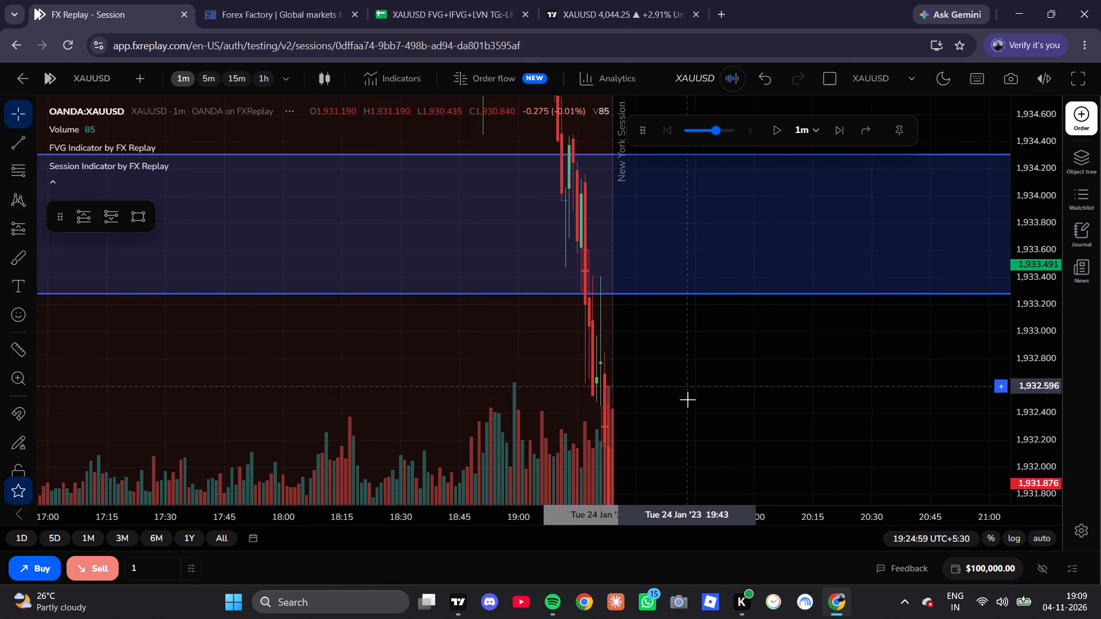
Examine the one-minute candles from the gap zone down to the latest price around 1,930.8.
left_click_drag(684, 415, 702, 358)
scroll(638, 338, "up", 2)
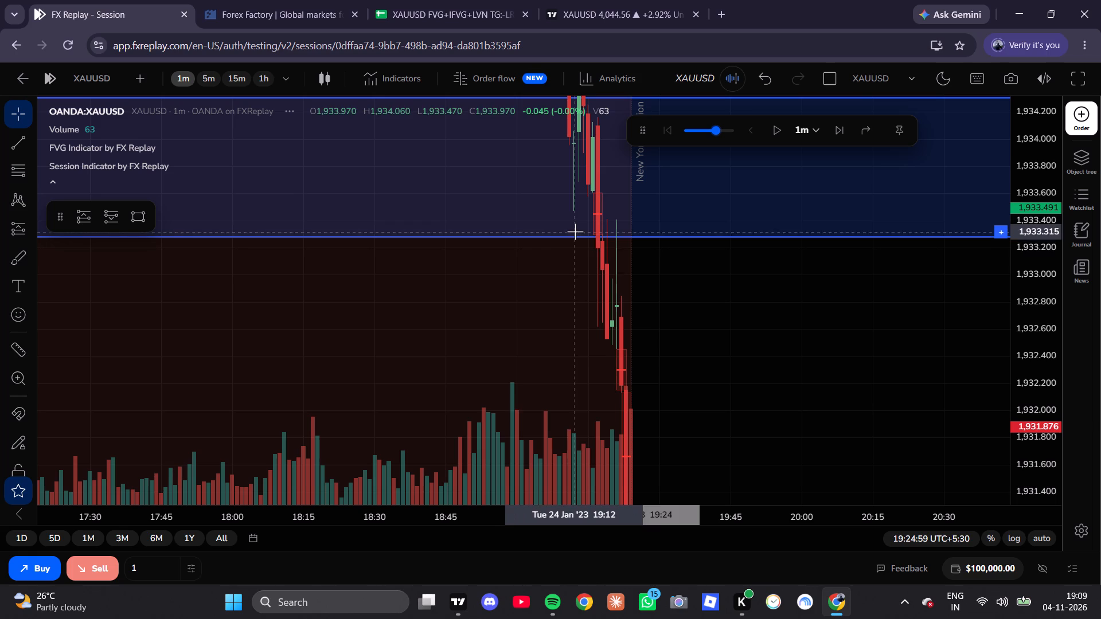
left_click_drag(736, 332, 735, 164)
scroll(700, 304, "down", 5)
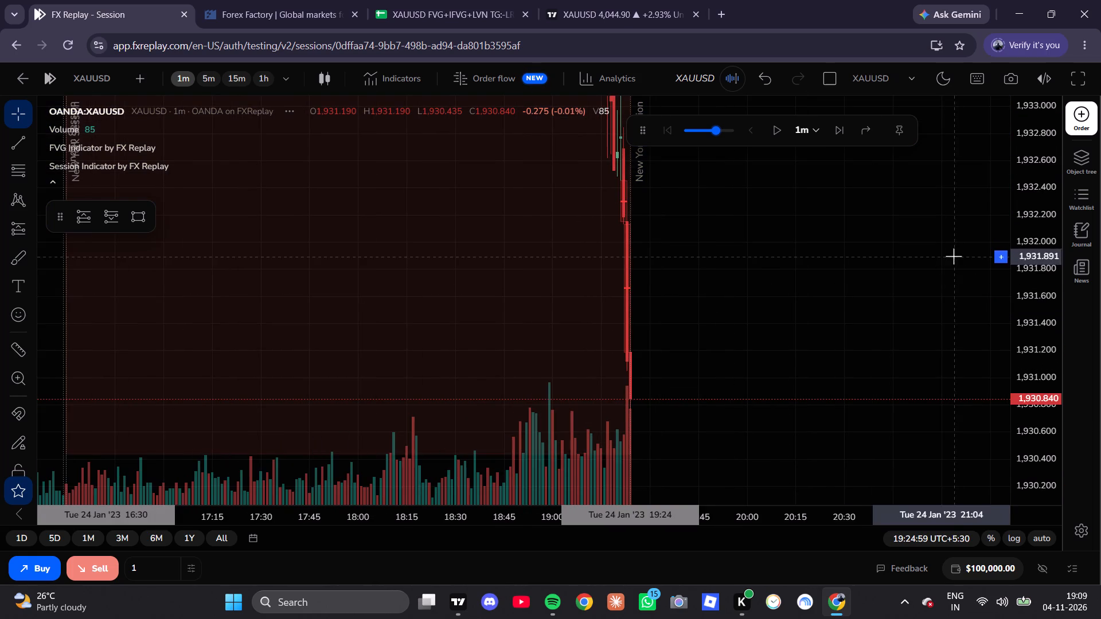
scroll(1030, 353, "down", 11)
scroll(1029, 360, "up", 1)
scroll(1029, 360, "down", 5)
scroll(620, 335, "up", 6)
scroll(620, 335, "down", 1)
scroll(620, 335, "up", 3)
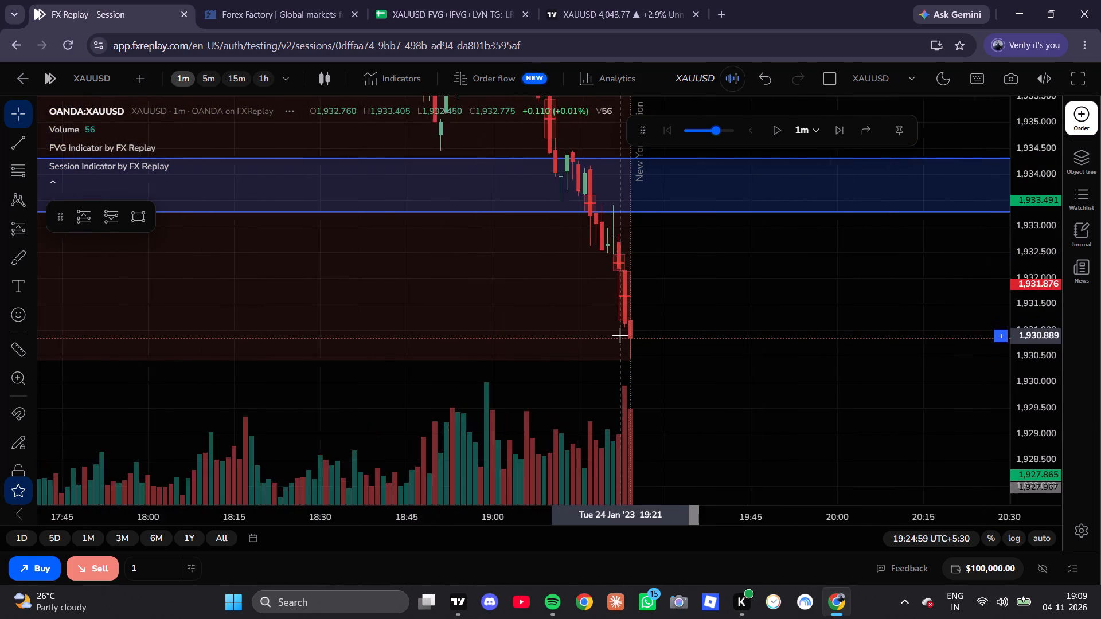
Advance the one-minute replay candle by candle to 19:27:59, following the rebound below the blue gap zone.
scroll(620, 335, "up", 4)
left_click(841, 130)
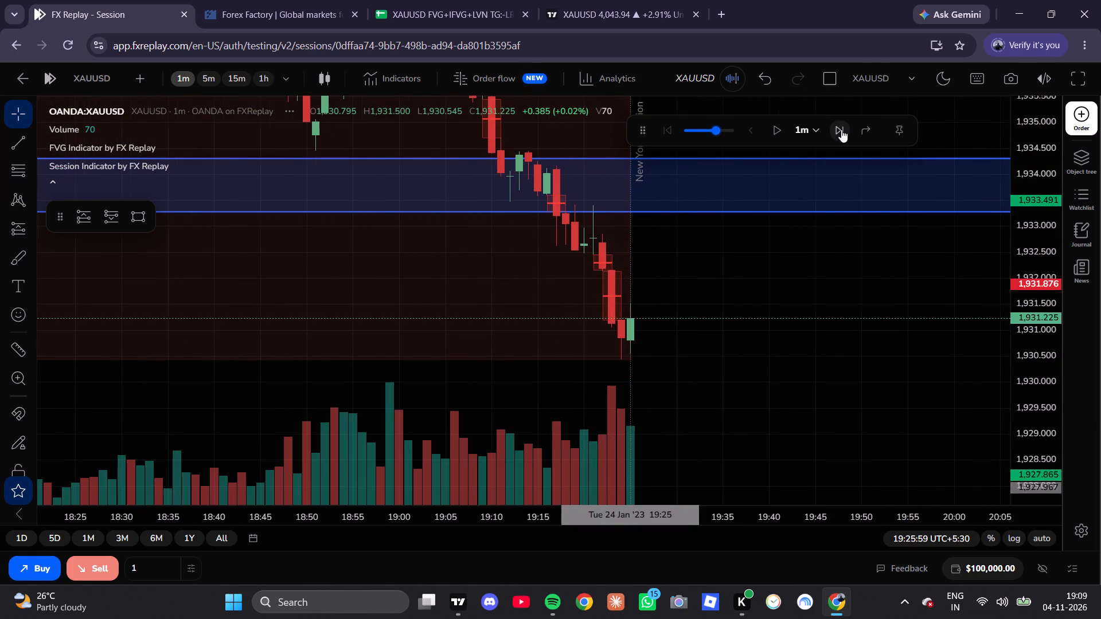
left_click(841, 130)
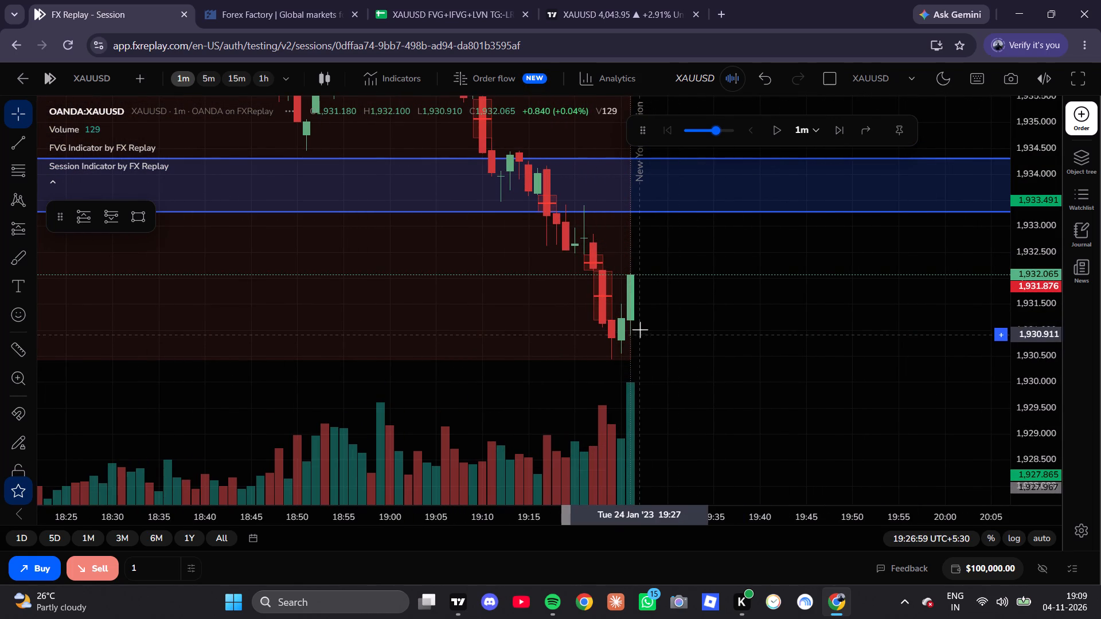
left_click_drag(636, 262, 628, 318)
scroll(618, 280, "down", 5)
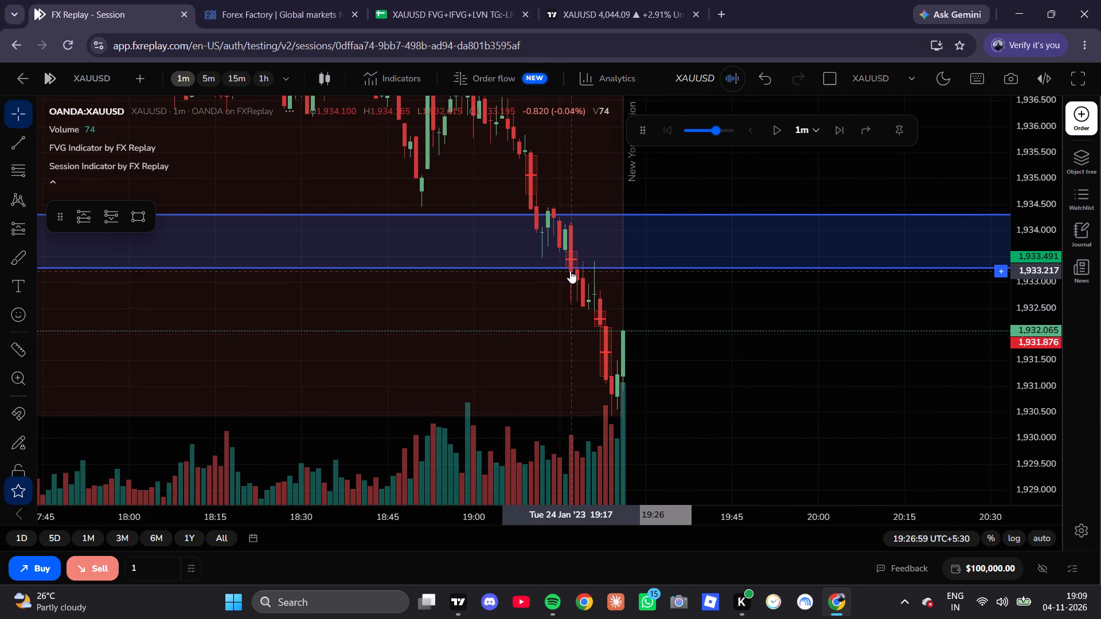
scroll(570, 271, "up", 2)
left_click(835, 130)
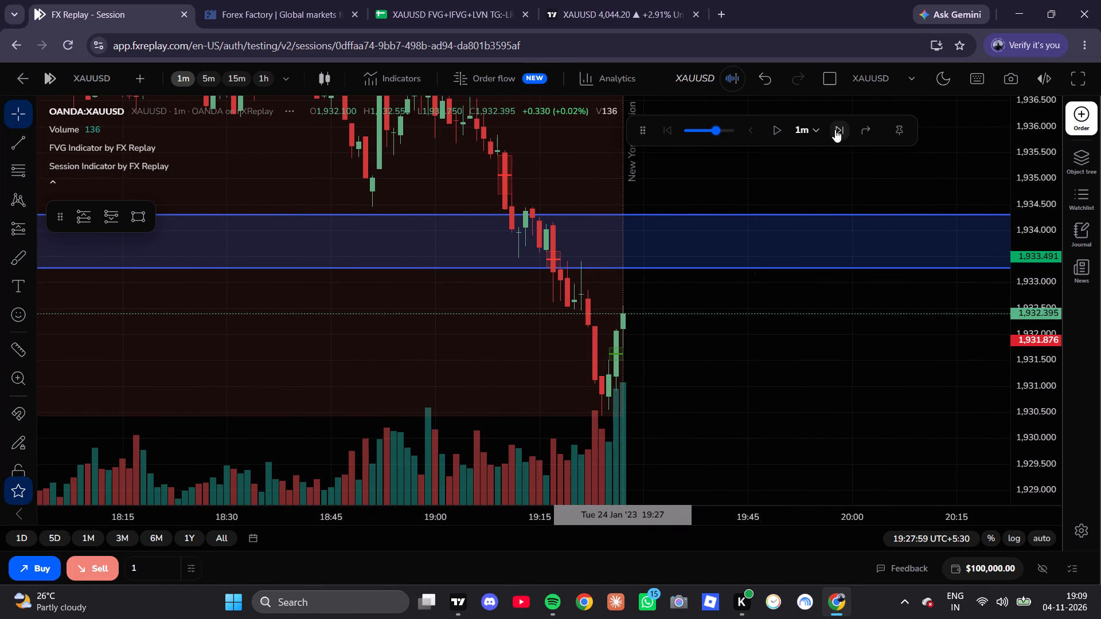
scroll(568, 357, "up", 3)
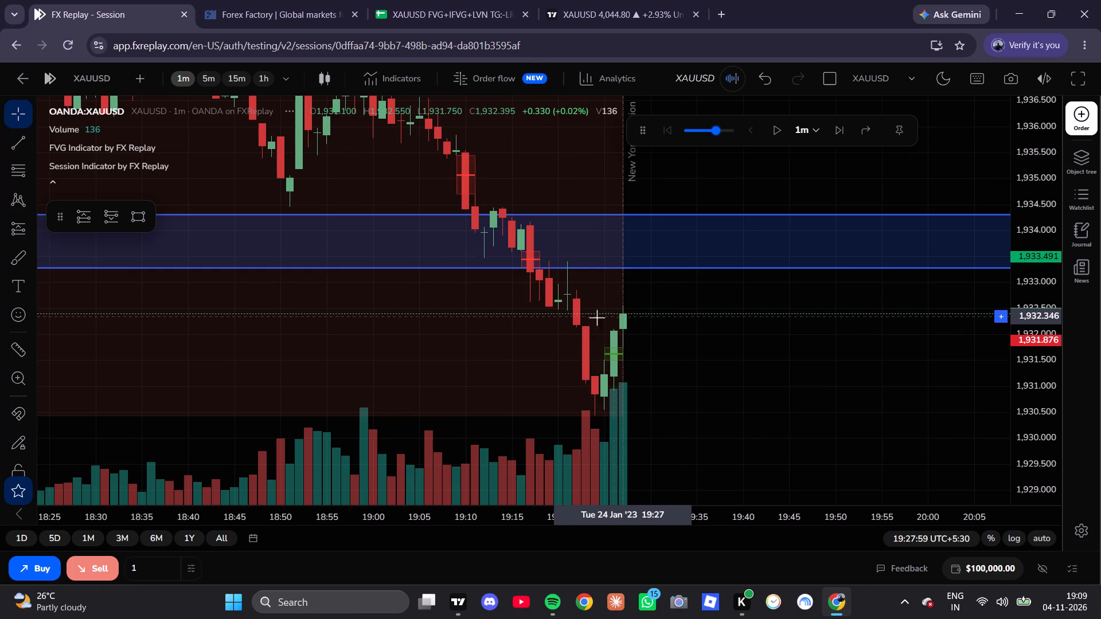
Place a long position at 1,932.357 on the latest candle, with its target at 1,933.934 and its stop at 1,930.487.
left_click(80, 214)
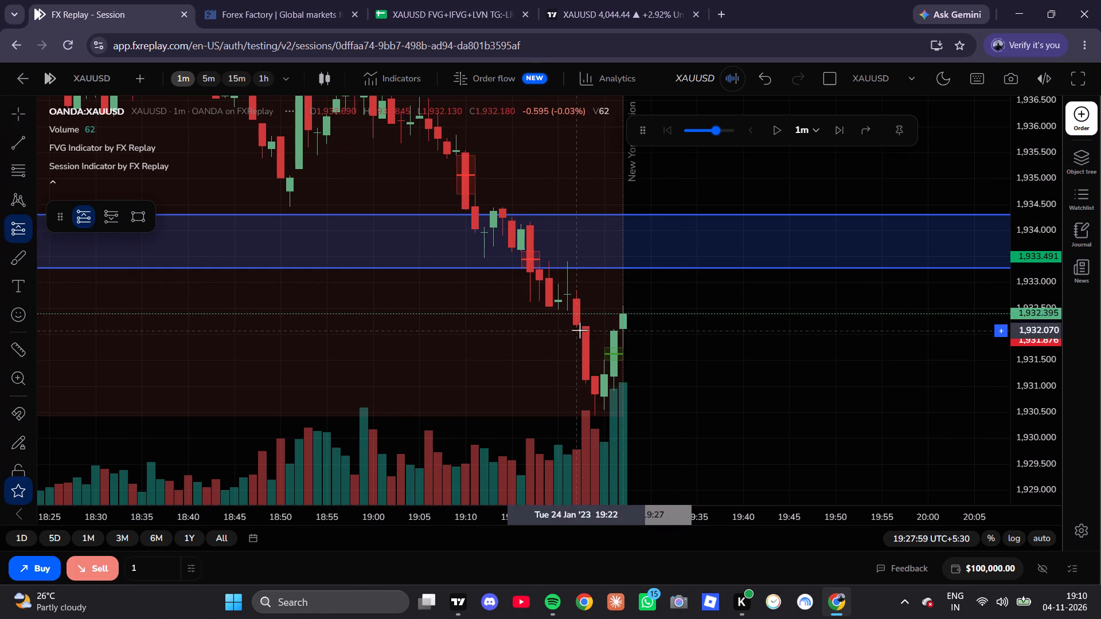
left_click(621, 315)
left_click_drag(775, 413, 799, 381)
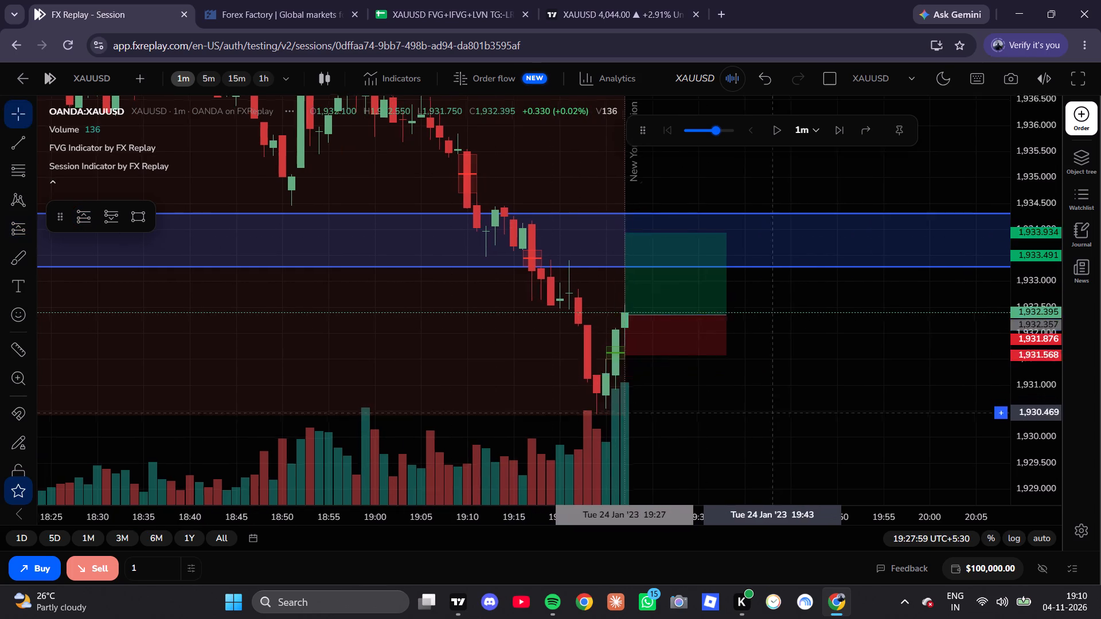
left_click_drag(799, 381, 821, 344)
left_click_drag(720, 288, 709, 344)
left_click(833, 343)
Play the one-minute replay forward to 19:49:59 and pause it there.
left_click(791, 130)
left_click(780, 128)
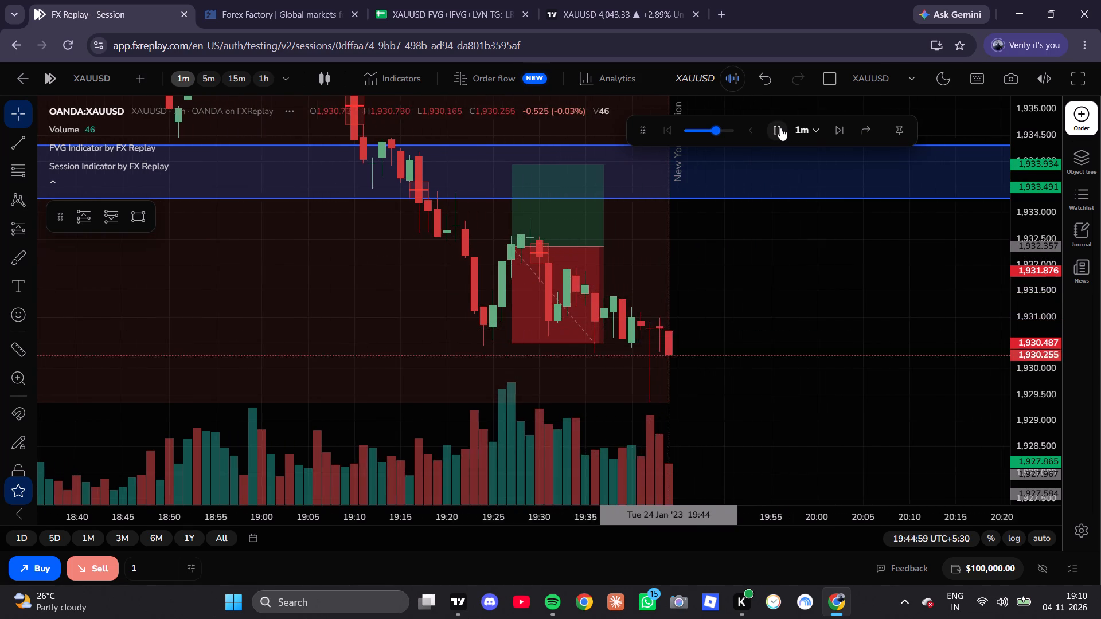
left_click(780, 128)
scroll(731, 336, "down", 6)
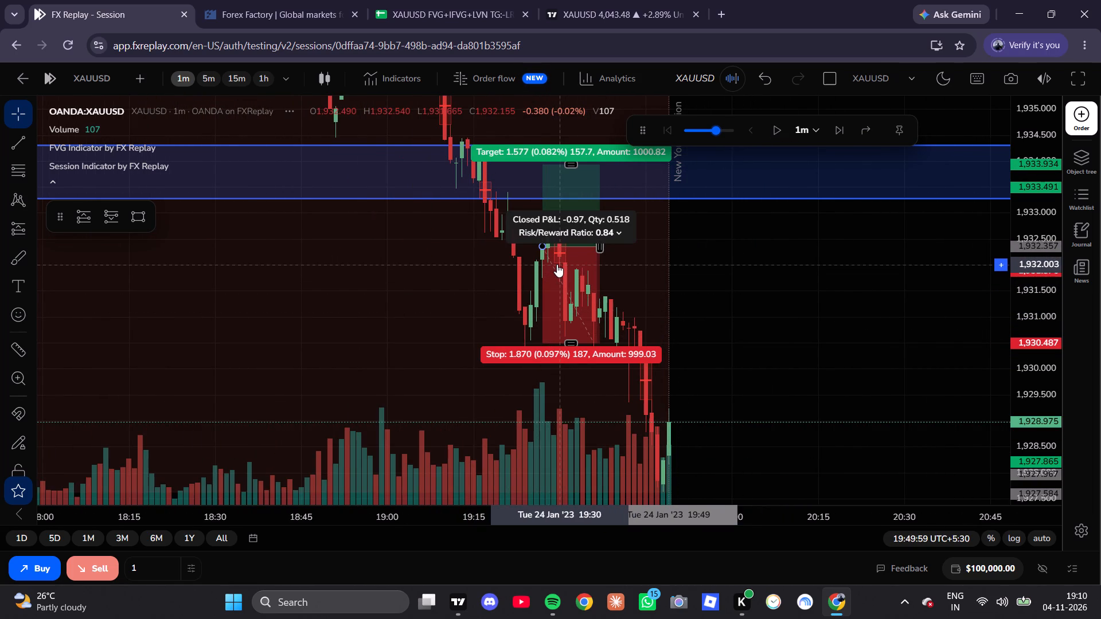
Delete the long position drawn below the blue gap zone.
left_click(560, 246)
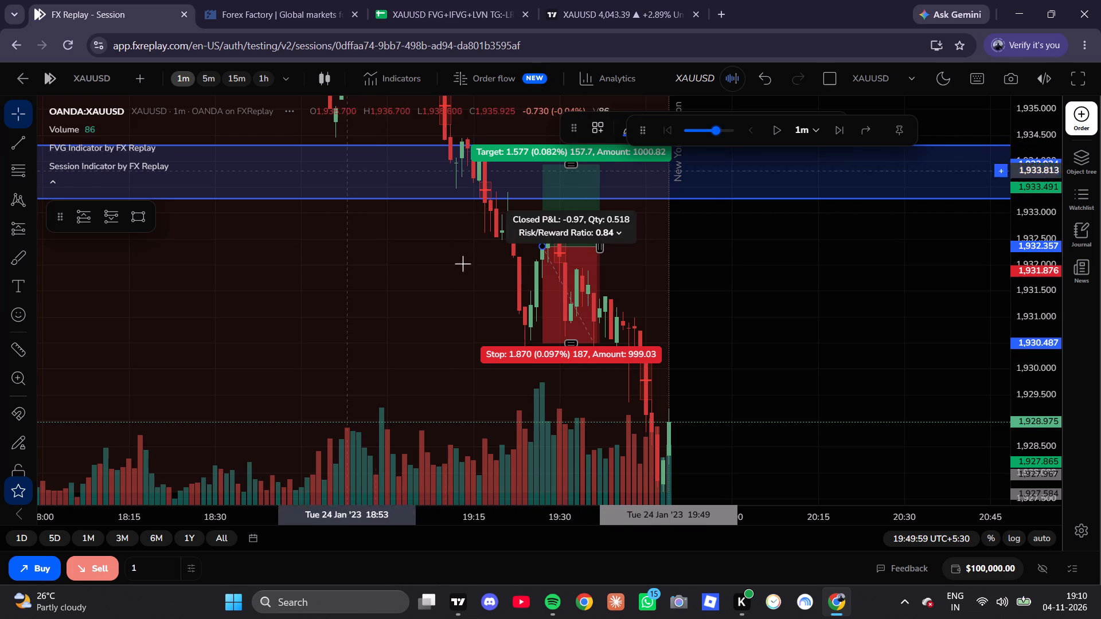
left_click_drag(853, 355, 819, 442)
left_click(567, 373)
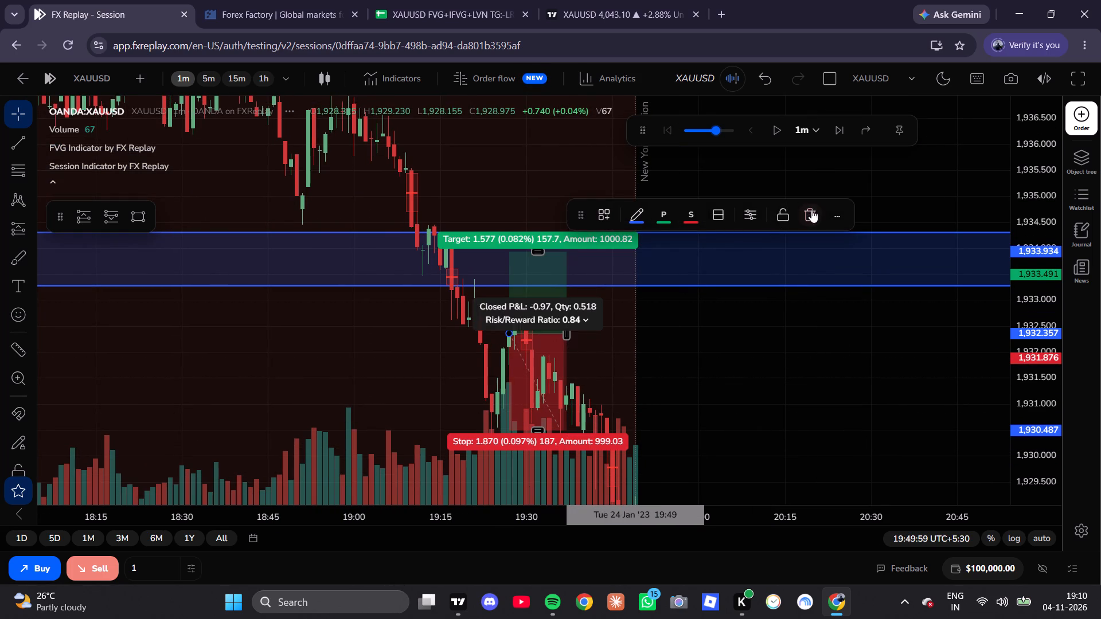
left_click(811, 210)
Examine the one-minute price action around the blue gap zone and the decline below it, up to 19:49.
scroll(571, 350, "down", 17)
scroll(560, 362, "down", 9)
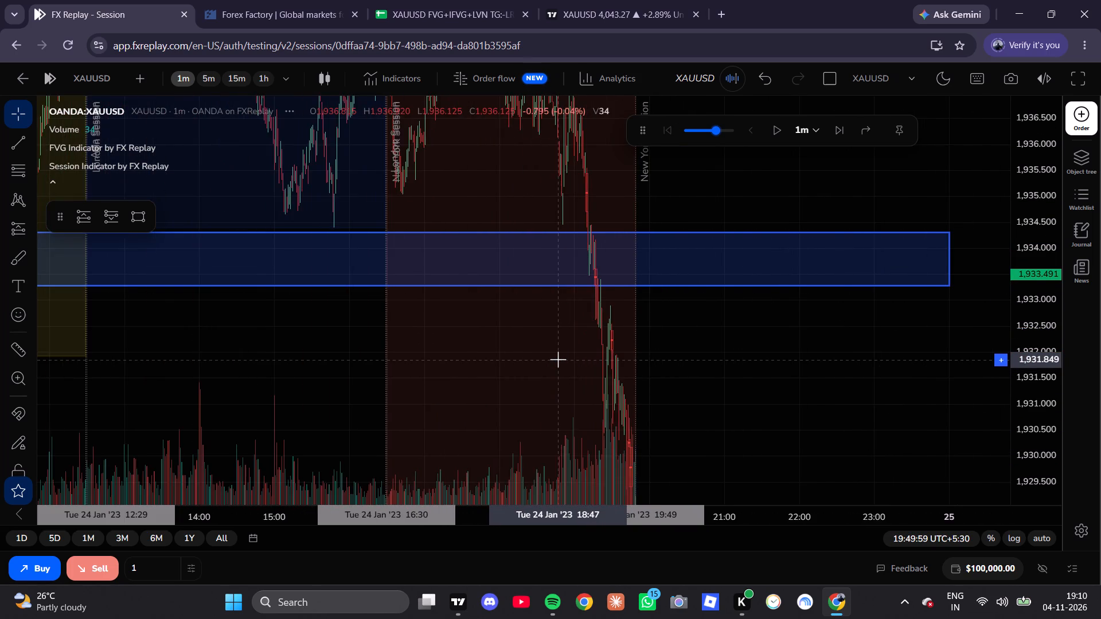
scroll(558, 359, "up", 18)
left_click_drag(560, 344, 807, 275)
scroll(682, 308, "up", 2)
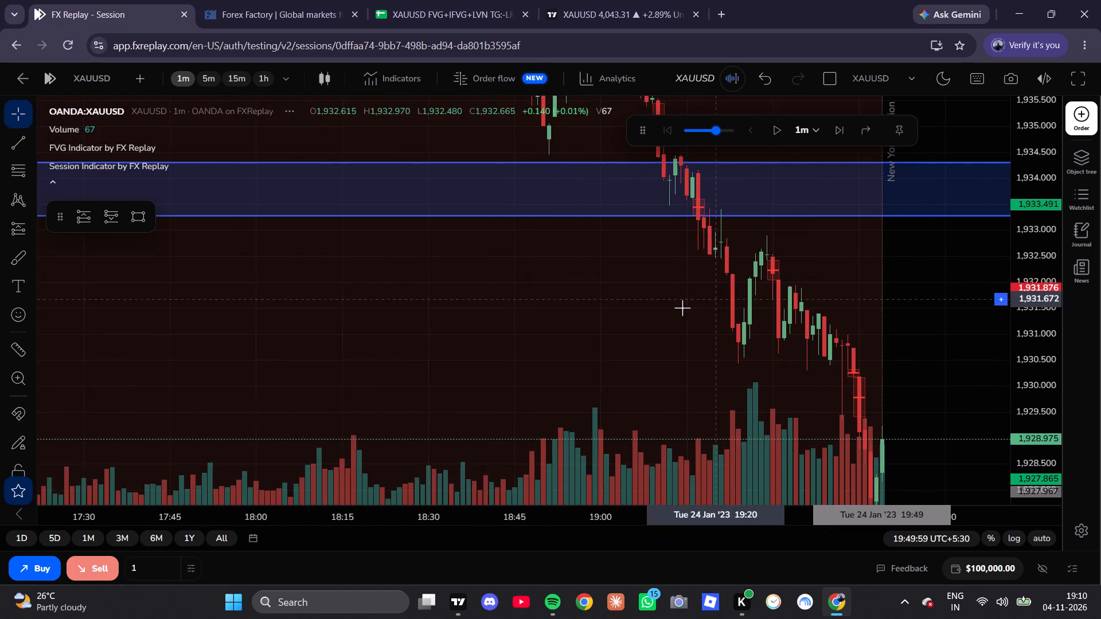
scroll(682, 308, "up", 4)
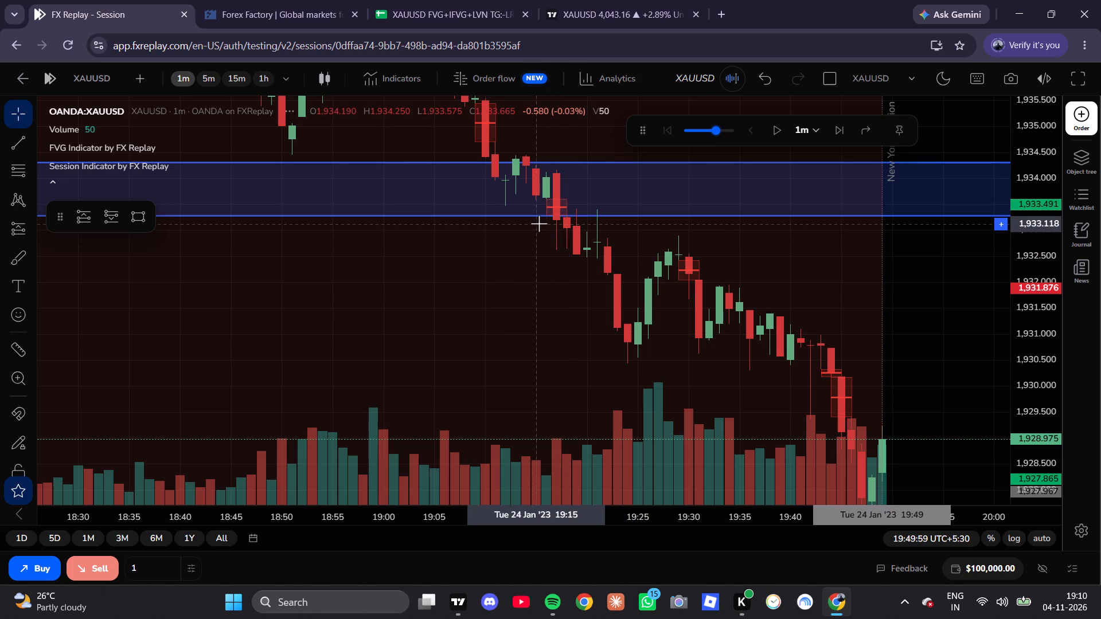
left_click_drag(499, 246, 469, 314)
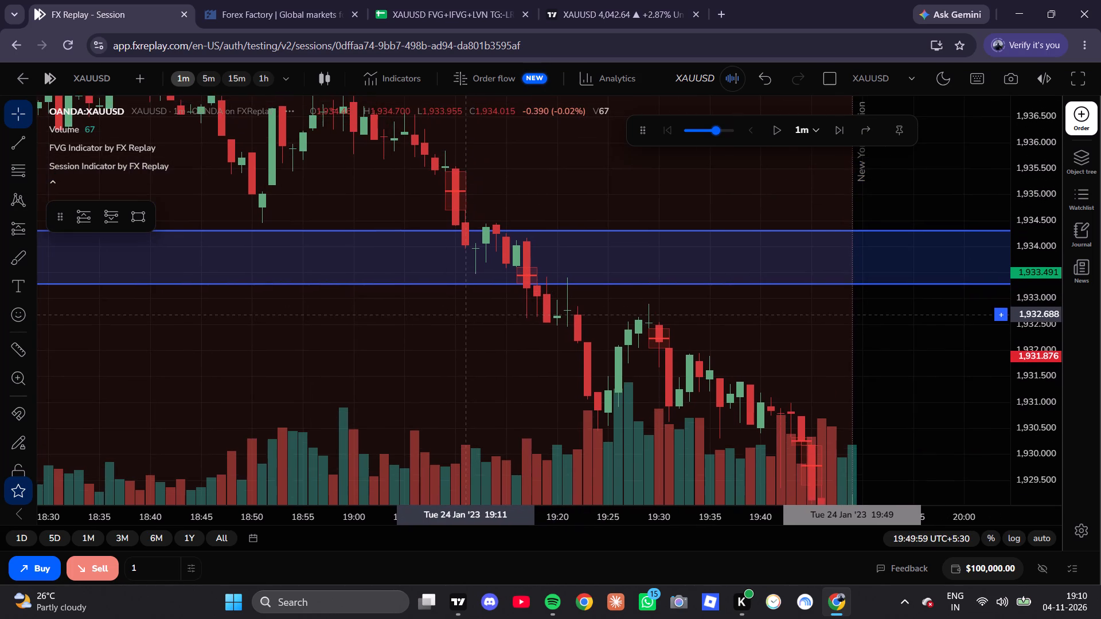
left_click_drag(469, 314, 535, 277)
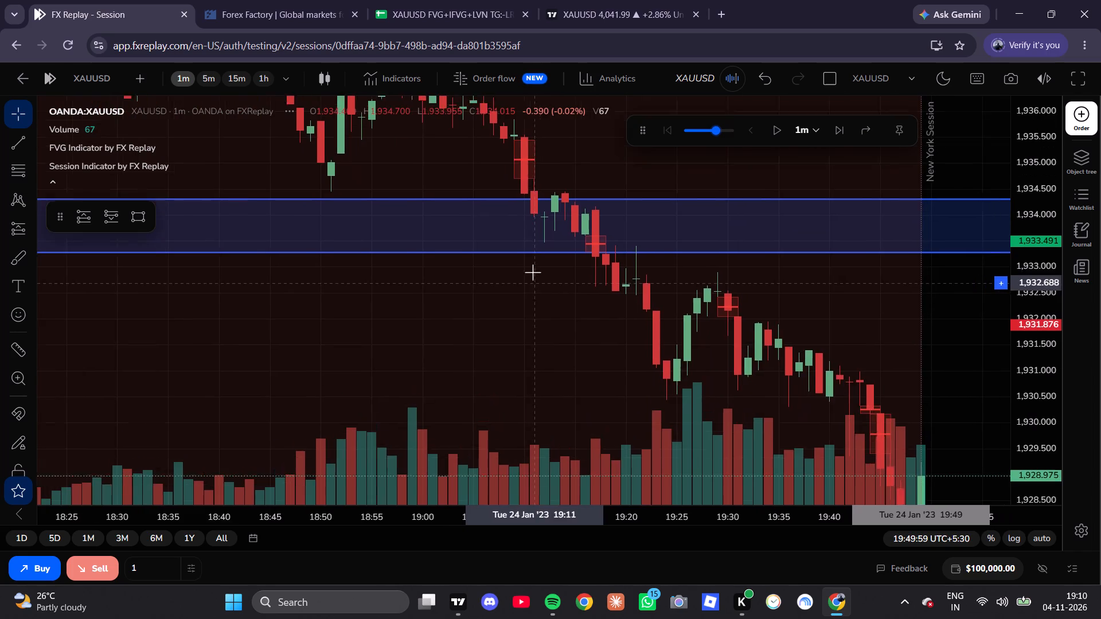
scroll(520, 273, "down", 8)
scroll(600, 290, "down", 9)
scroll(805, 301, "up", 4)
scroll(805, 301, "down", 1)
scroll(805, 301, "up", 2)
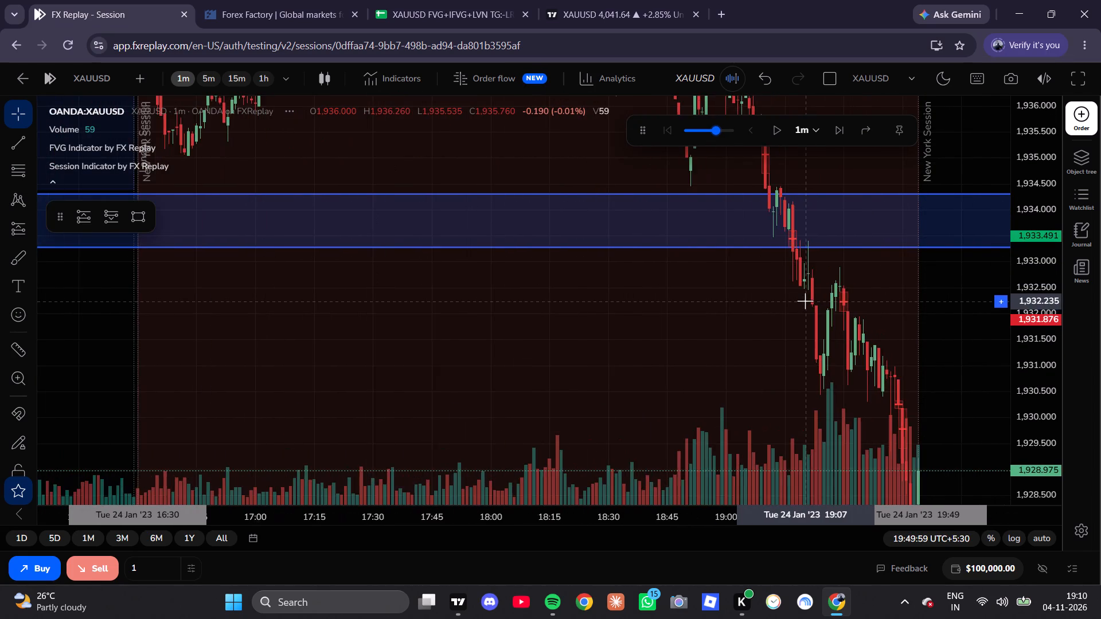
scroll(805, 301, "up", 9)
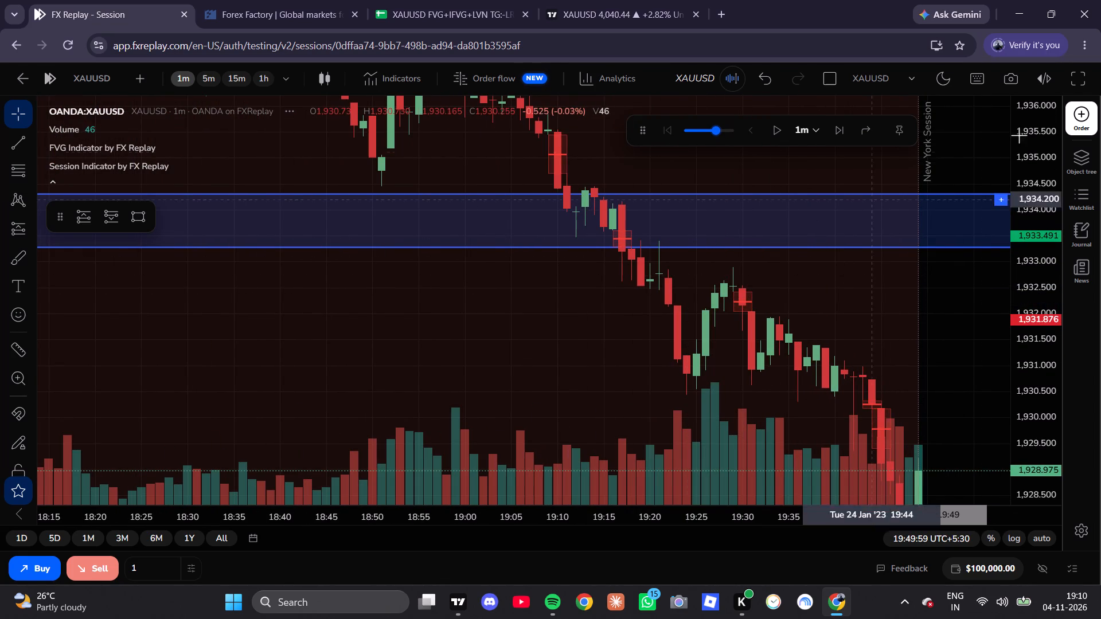
Examine closely the one-minute candles inside the blue gap zone between about 19:10 and 19:17.
scroll(1057, 233, "up", 11)
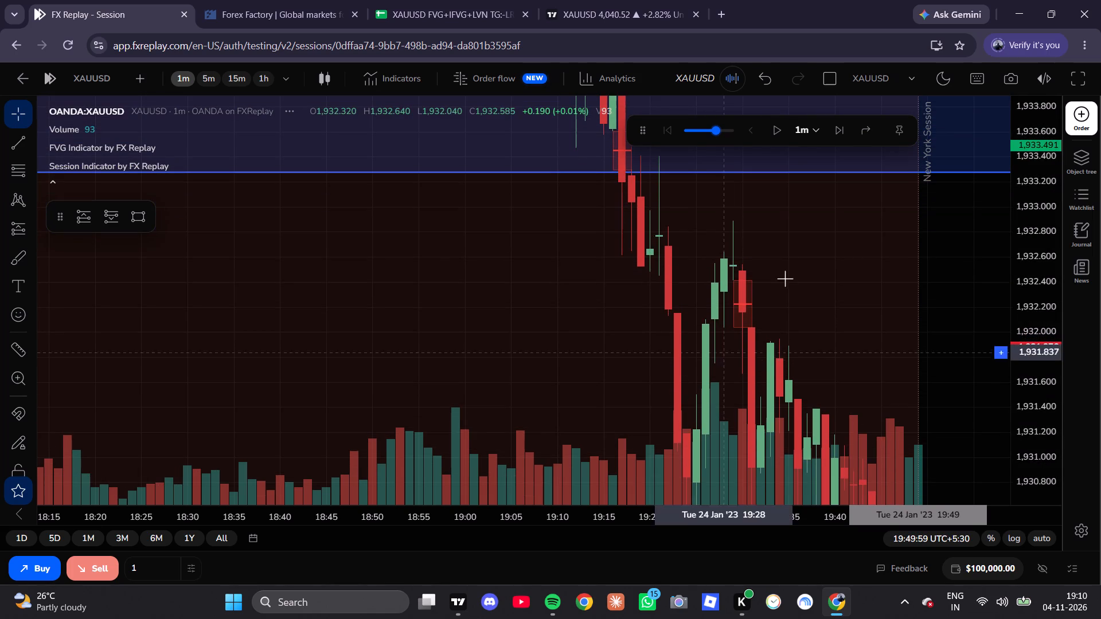
left_click_drag(792, 269, 795, 461)
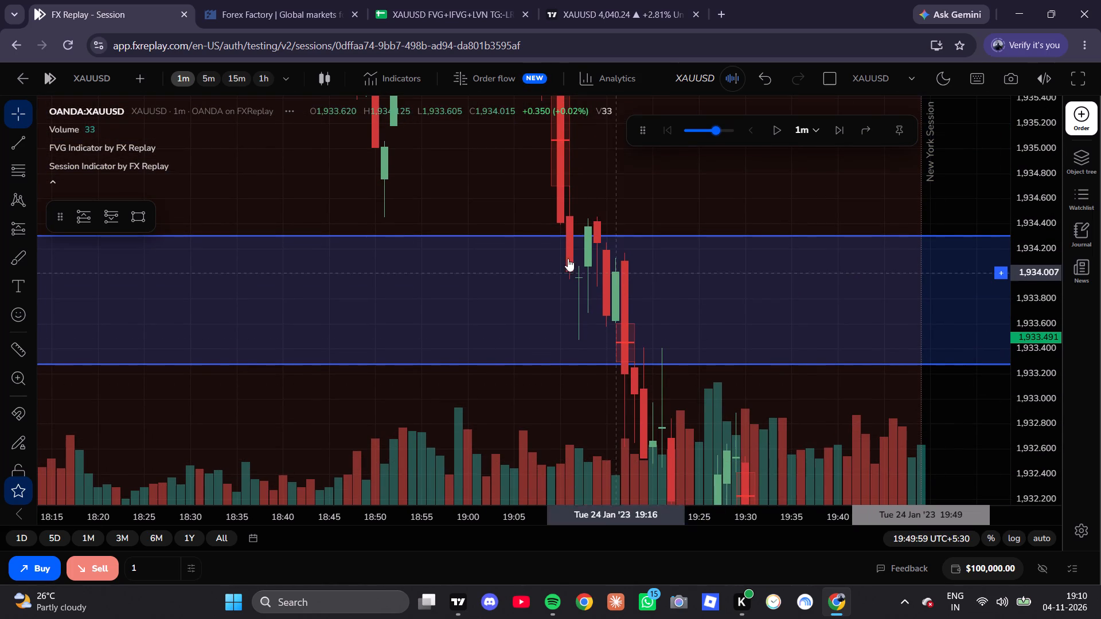
left_click_drag(802, 218, 828, 250)
scroll(1067, 314, "up", 16)
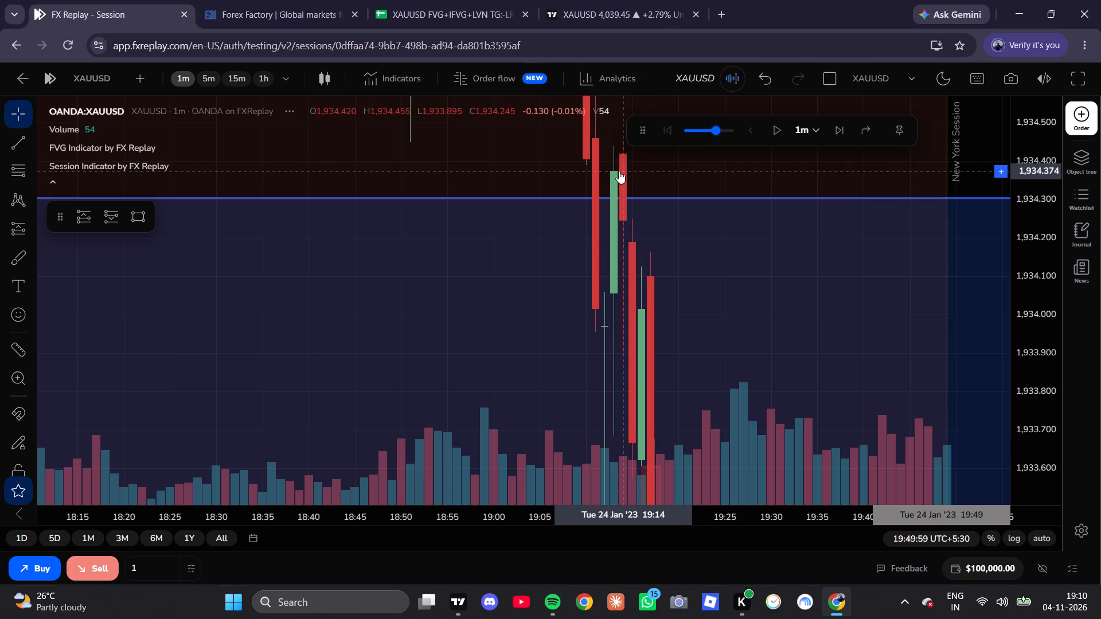
scroll(1040, 259, "down", 13)
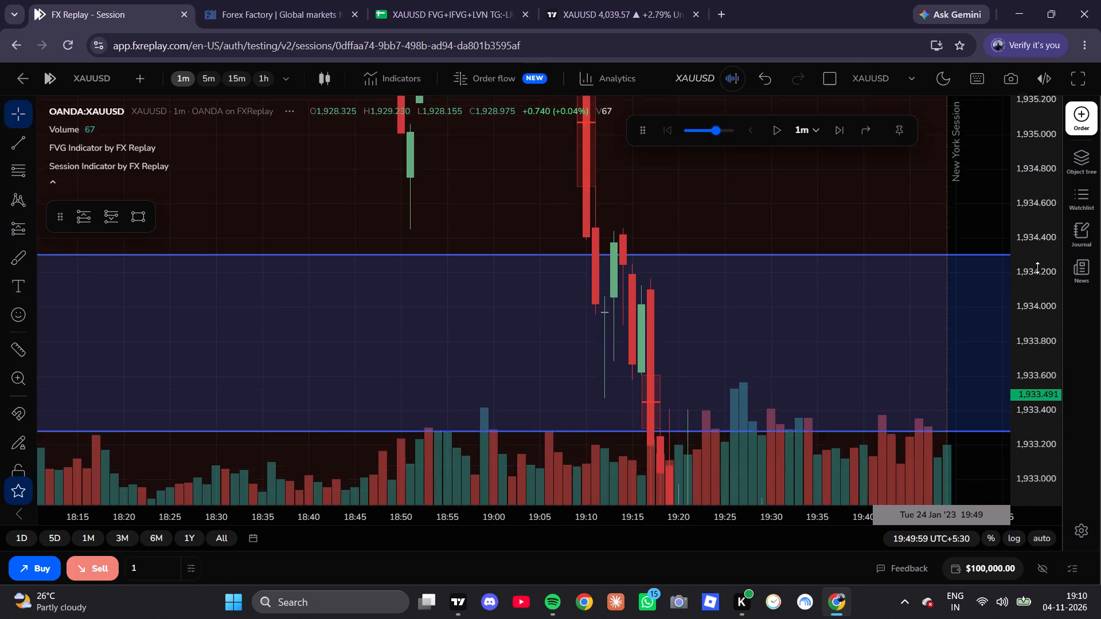
scroll(1037, 268, "down", 6)
scroll(1037, 268, "up", 1)
scroll(1037, 268, "down", 20)
scroll(1037, 268, "down", 5)
Examine the latest one-minute candles from the blue gap zone down to the 19:49 candle.
left_click_drag(852, 399, 444, 293)
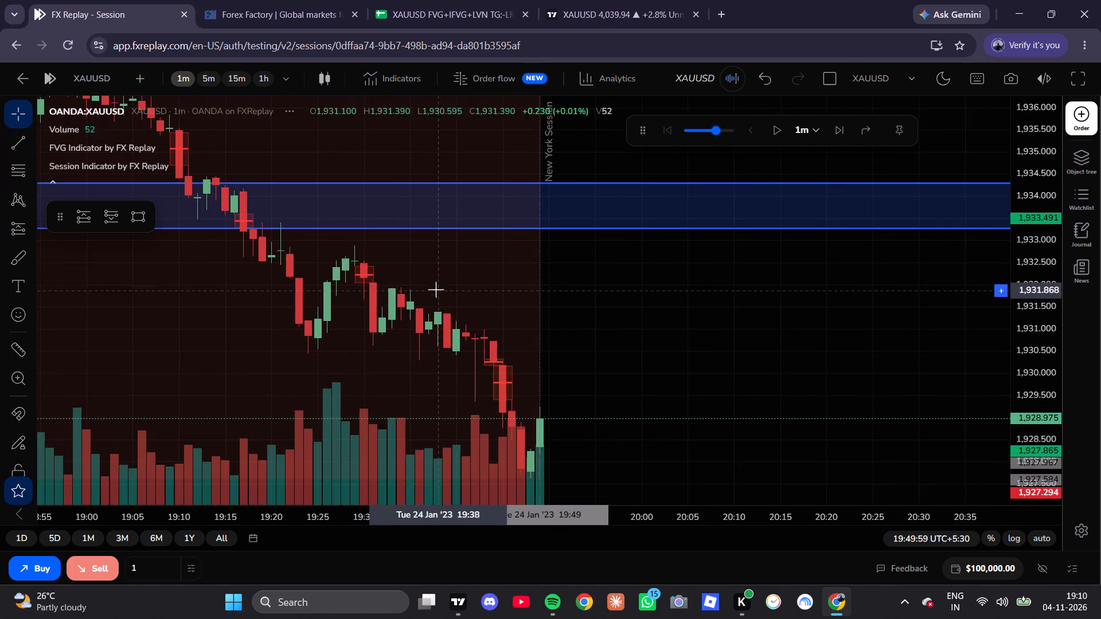
scroll(454, 281, "down", 3)
scroll(458, 287, "up", 1)
scroll(458, 287, "down", 3)
scroll(1037, 387, "down", 7)
scroll(594, 374, "up", 3)
left_click_drag(591, 391, 634, 386)
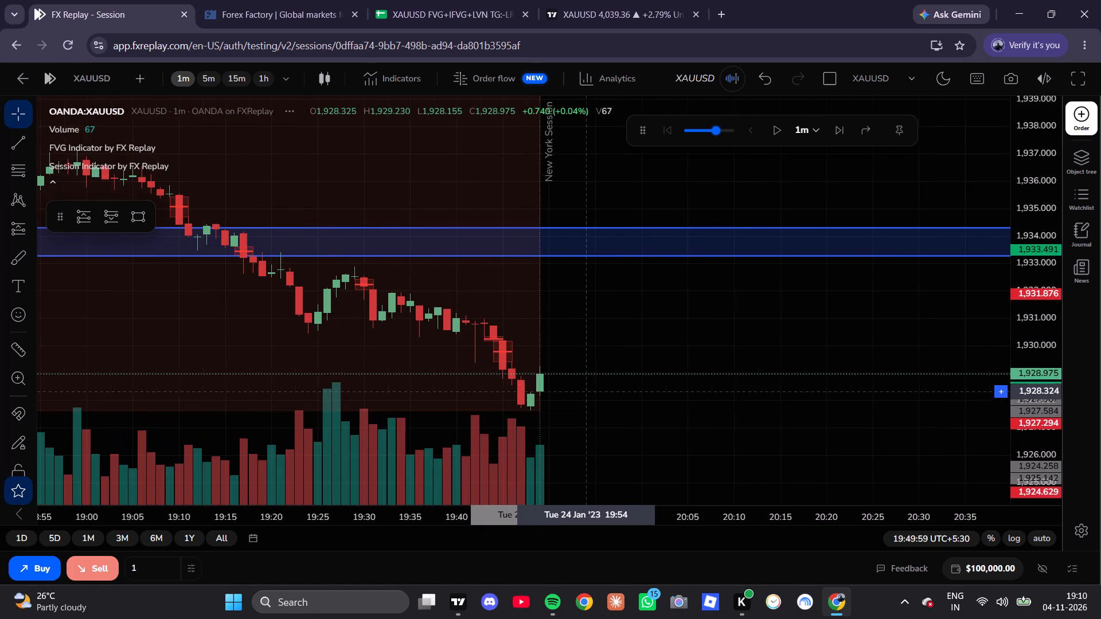
left_click_drag(634, 386, 720, 360)
scroll(737, 428, "up", 4)
scroll(1034, 394, "up", 8)
scroll(688, 311, "down", 12)
Switch to the fifteen-minute chart and advance the replay to 20:29:59, inspecting the newest candle.
left_click(229, 84)
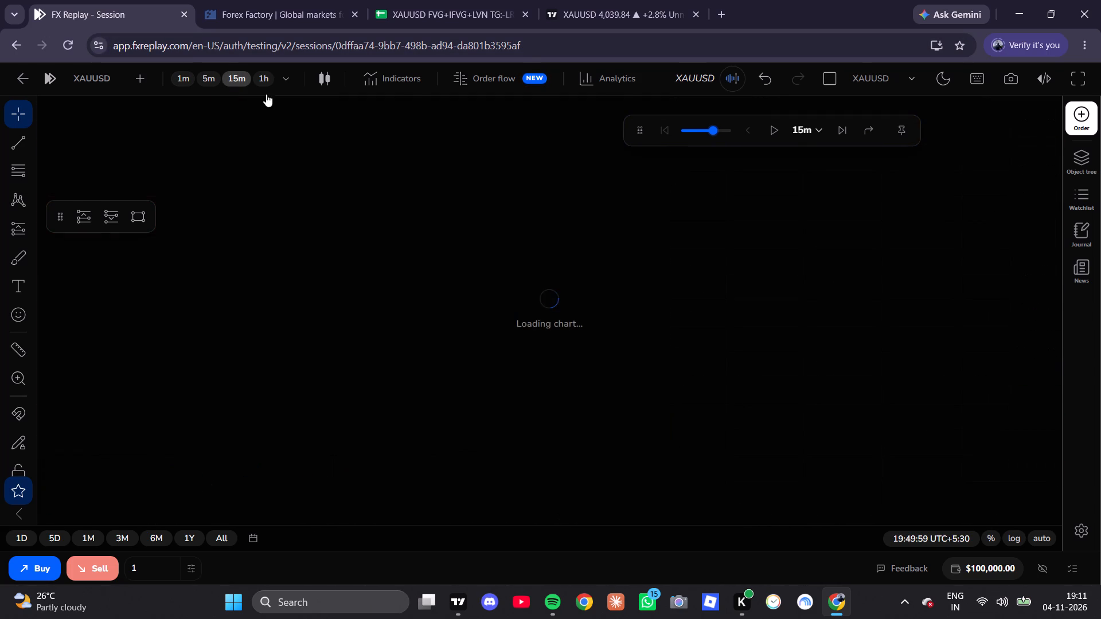
scroll(372, 200, "up", 16)
left_click(836, 139)
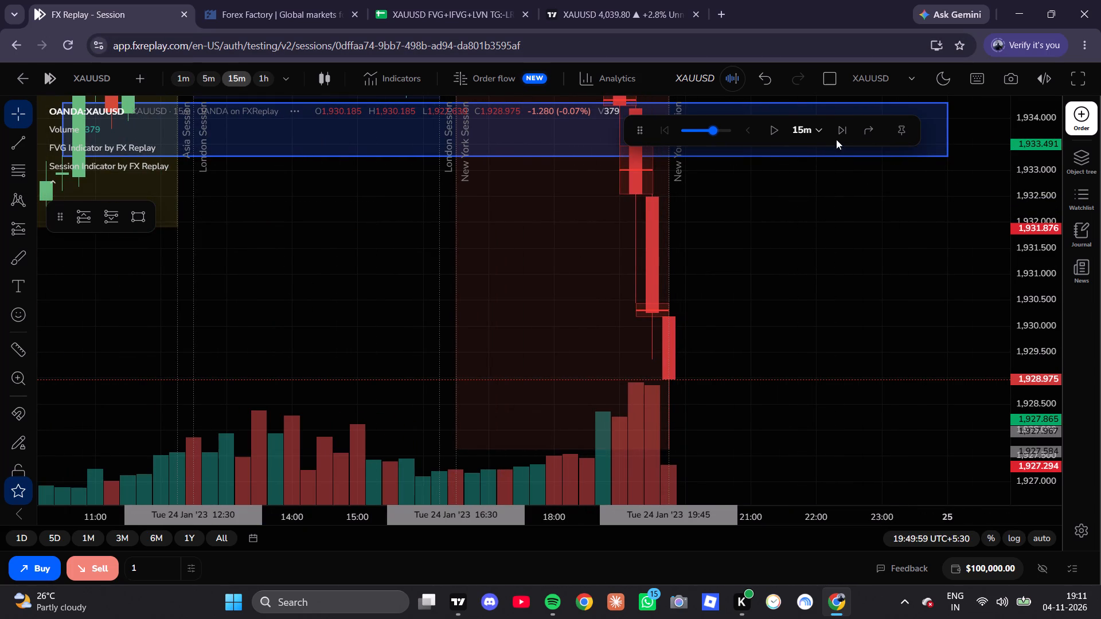
left_click(838, 133)
left_click(838, 133)
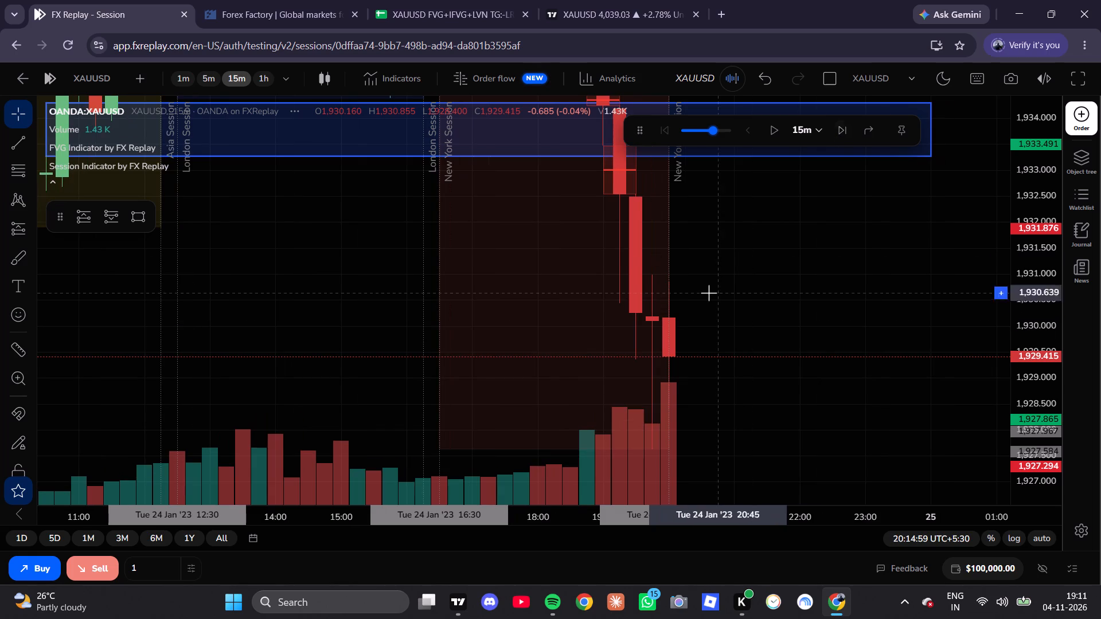
left_click(846, 138)
left_click_drag(769, 378, 768, 163)
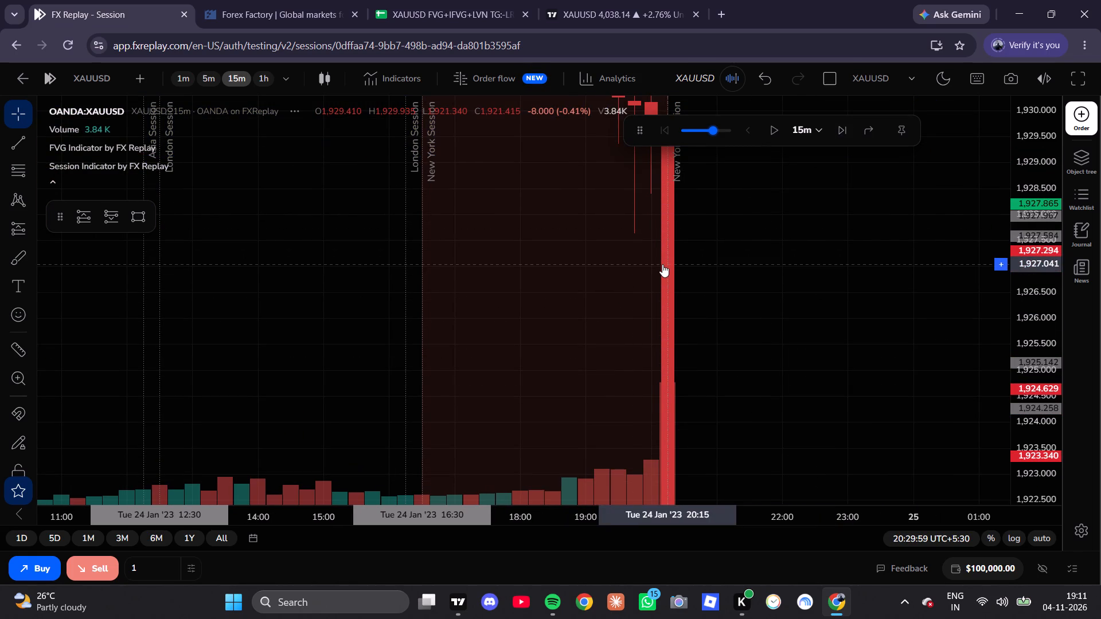
scroll(1051, 313, "down", 19)
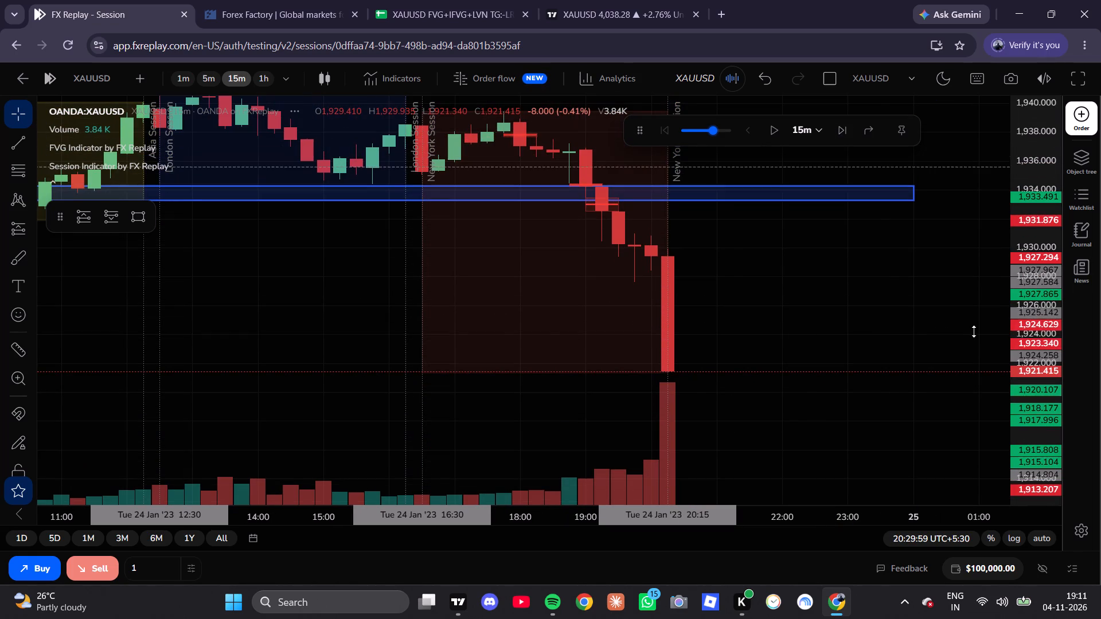
Look at the trade log spreadsheet and check the 24 Jan news events in the Forex Factory calendar.
left_click(449, 0)
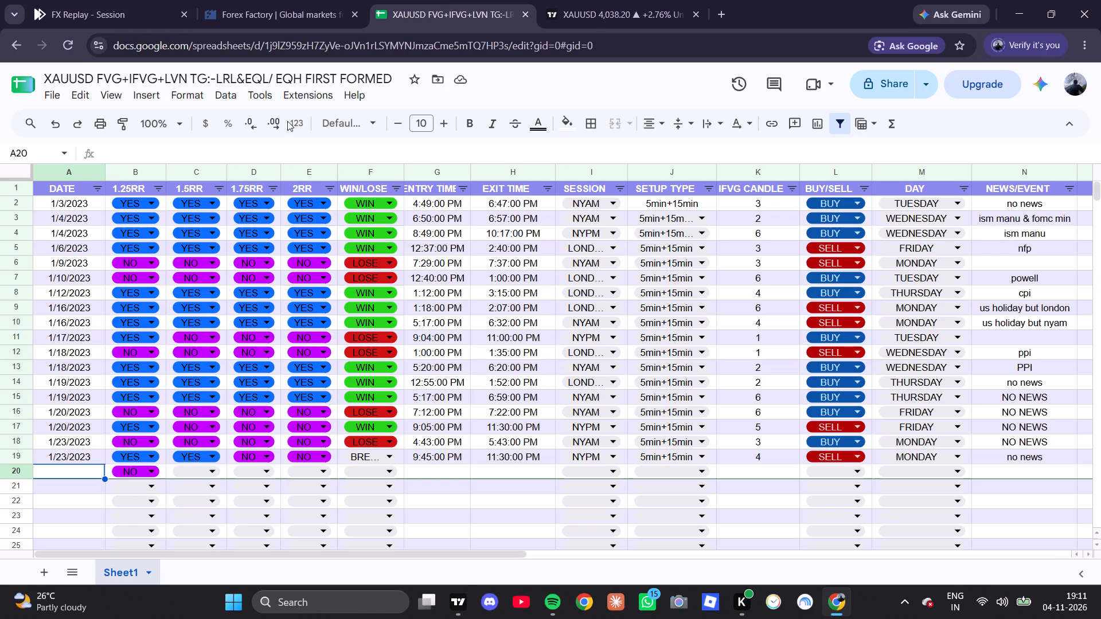
left_click(283, 0)
scroll(390, 382, "down", 2)
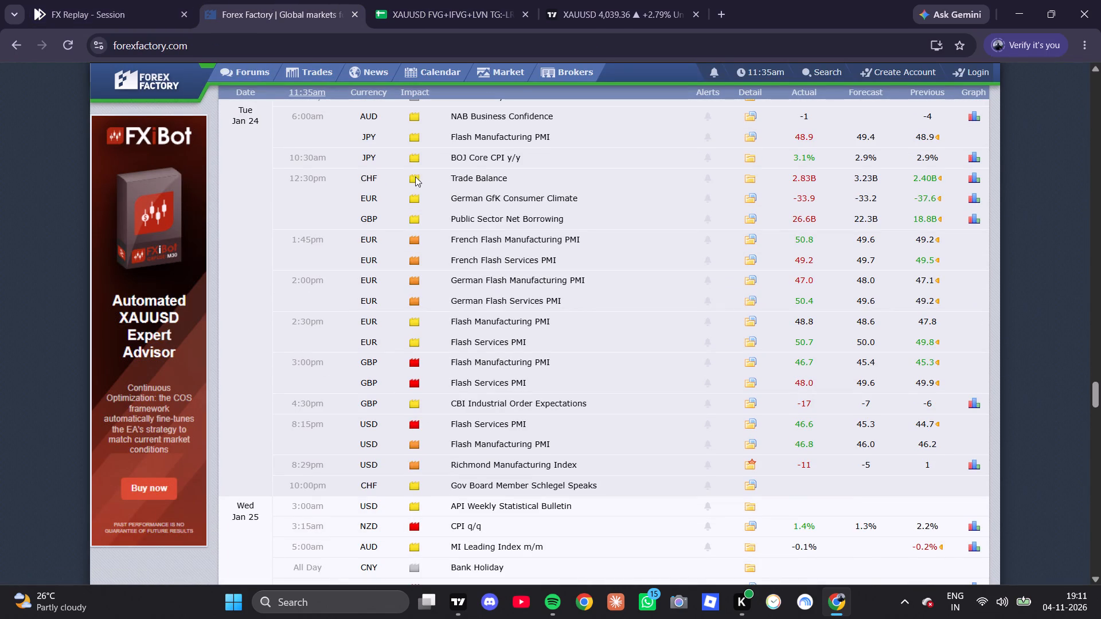
Return to FX Replay and examine the fifteen-minute chart between the previous daily high and low across the 24 Jan sessions.
left_click(126, 0)
scroll(556, 412, "down", 20)
scroll(556, 412, "down", 6)
left_click_drag(767, 361, 729, 420)
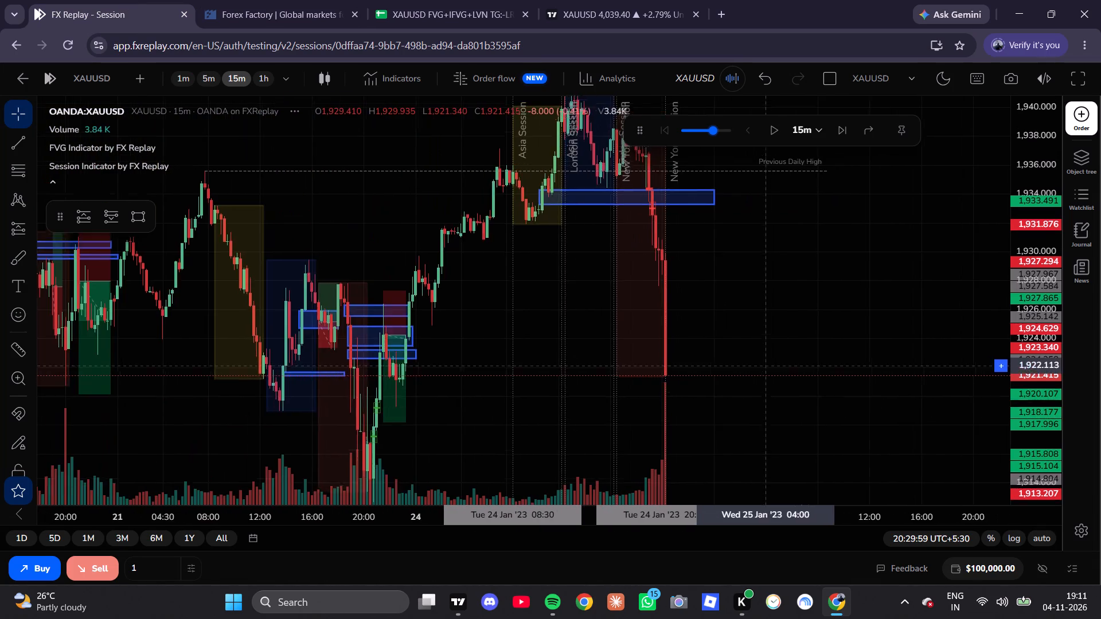
left_click_drag(729, 420, 710, 448)
scroll(970, 402, "down", 12)
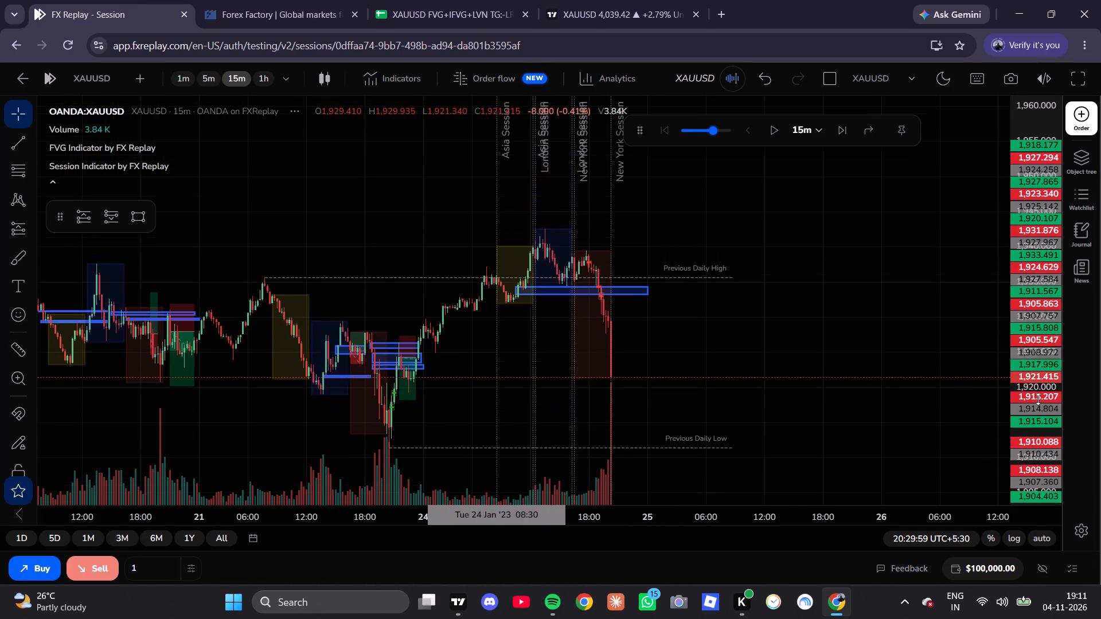
scroll(561, 383, "up", 13)
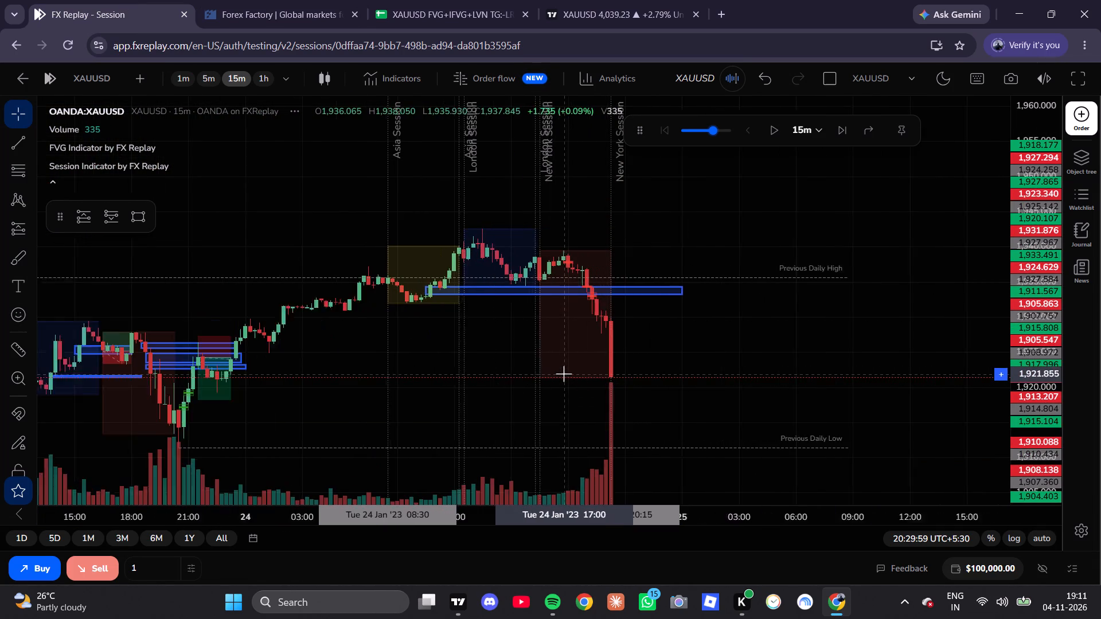
scroll(567, 372, "up", 7)
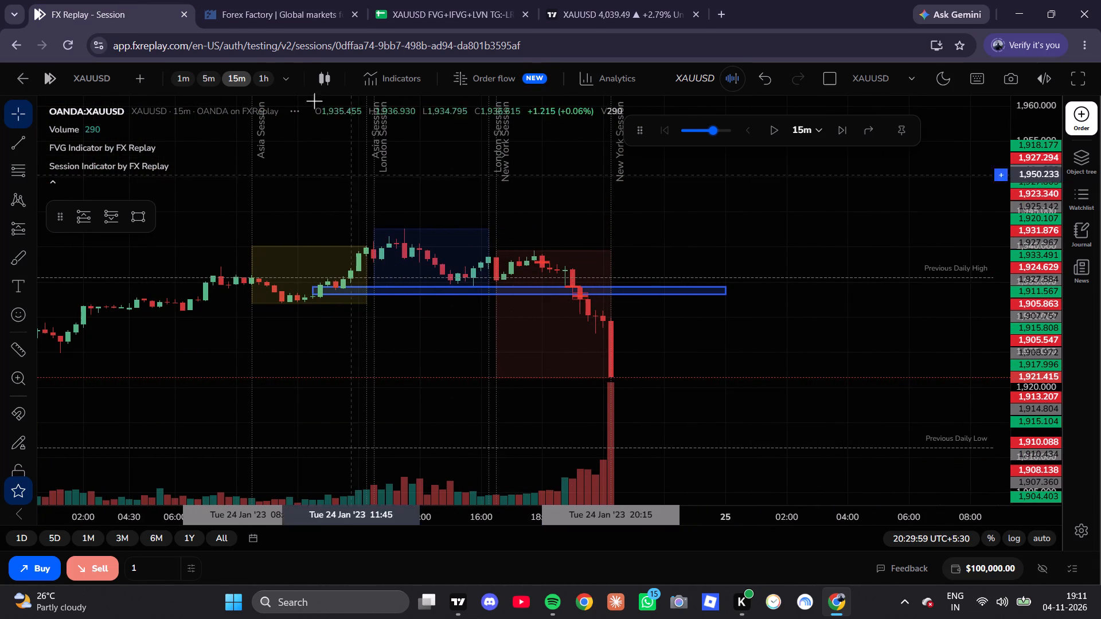
Compare the five- and fifteen-minute charts, advance the fifteen-minute replay to 20:44:59 and inspect the newest candle.
left_click(217, 70)
left_click(212, 75)
scroll(489, 217, "down", 8)
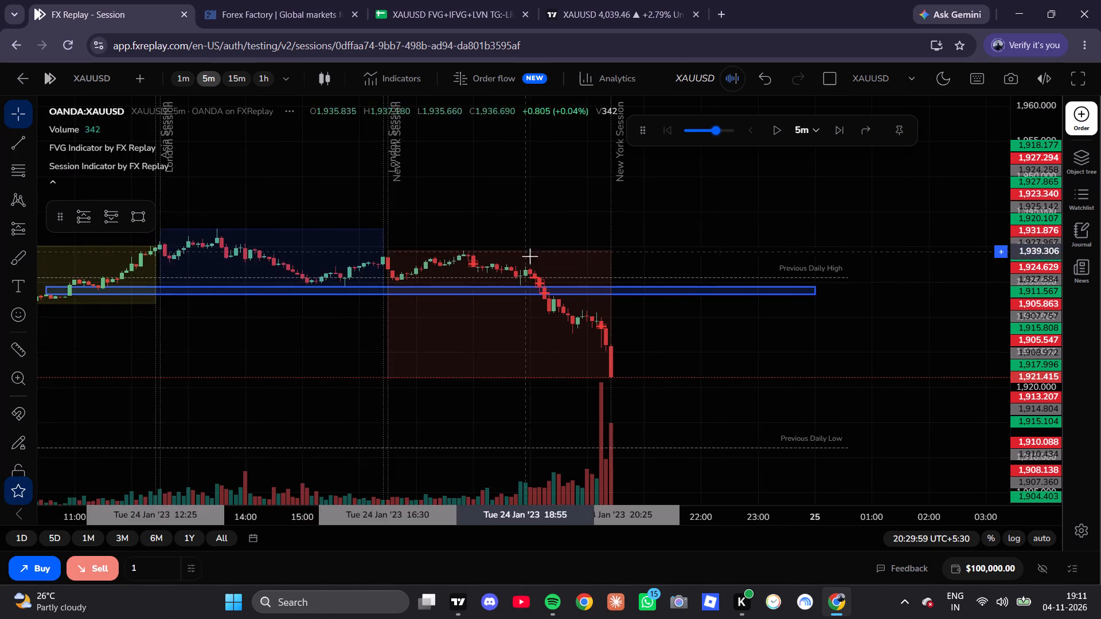
scroll(545, 265, "down", 6)
scroll(1029, 318, "up", 2)
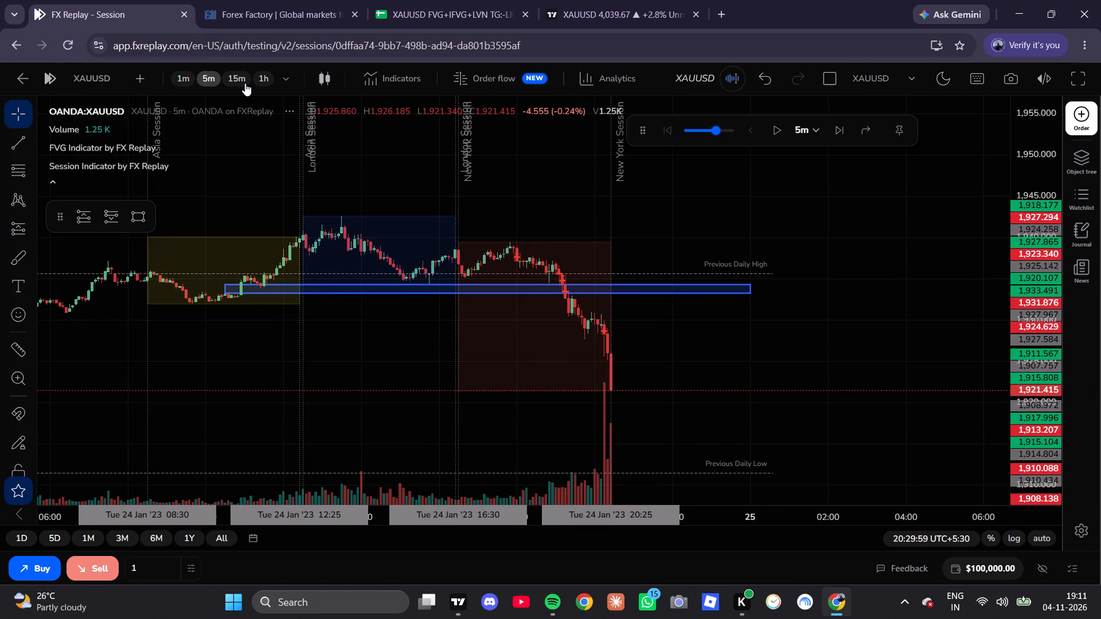
left_click(244, 81)
scroll(509, 316, "up", 3)
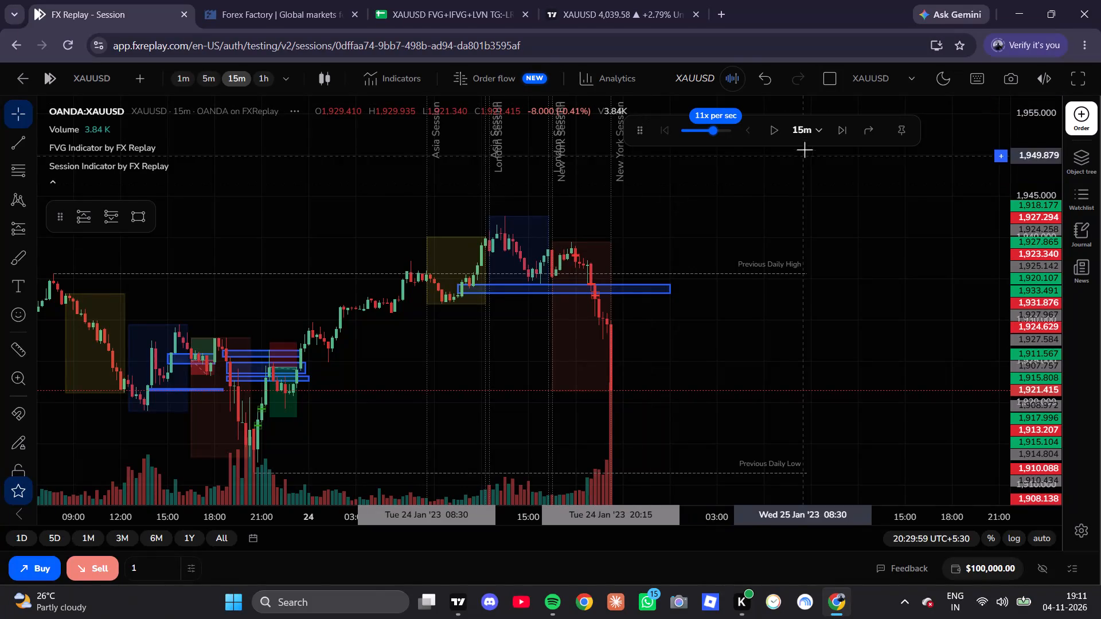
left_click(835, 134)
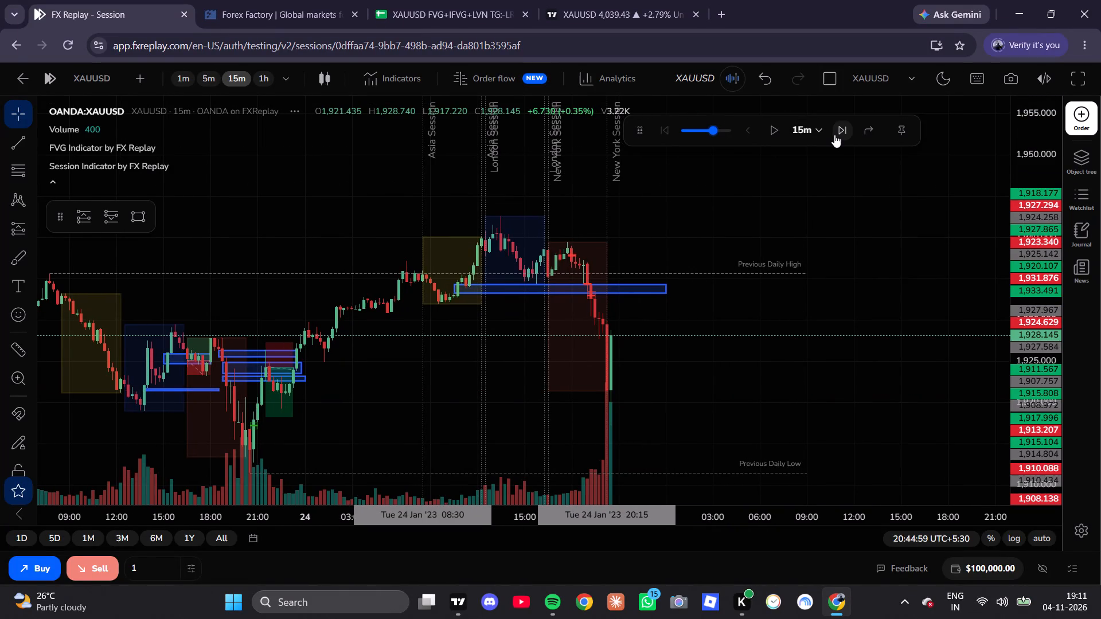
scroll(487, 336, "up", 2)
scroll(487, 336, "down", 1)
scroll(487, 336, "up", 7)
scroll(696, 329, "up", 5)
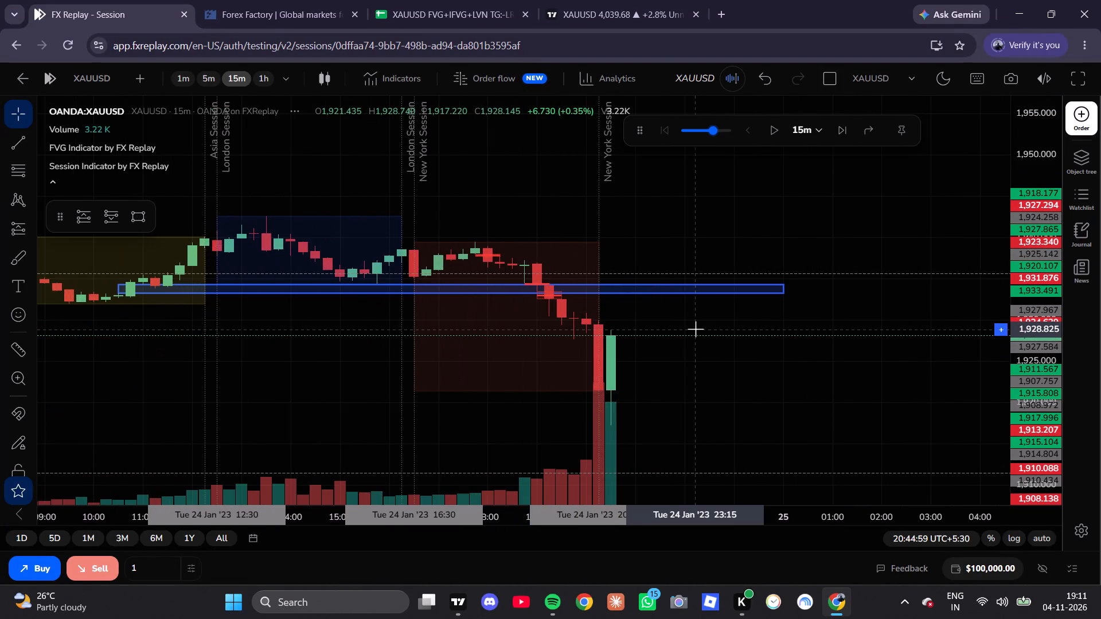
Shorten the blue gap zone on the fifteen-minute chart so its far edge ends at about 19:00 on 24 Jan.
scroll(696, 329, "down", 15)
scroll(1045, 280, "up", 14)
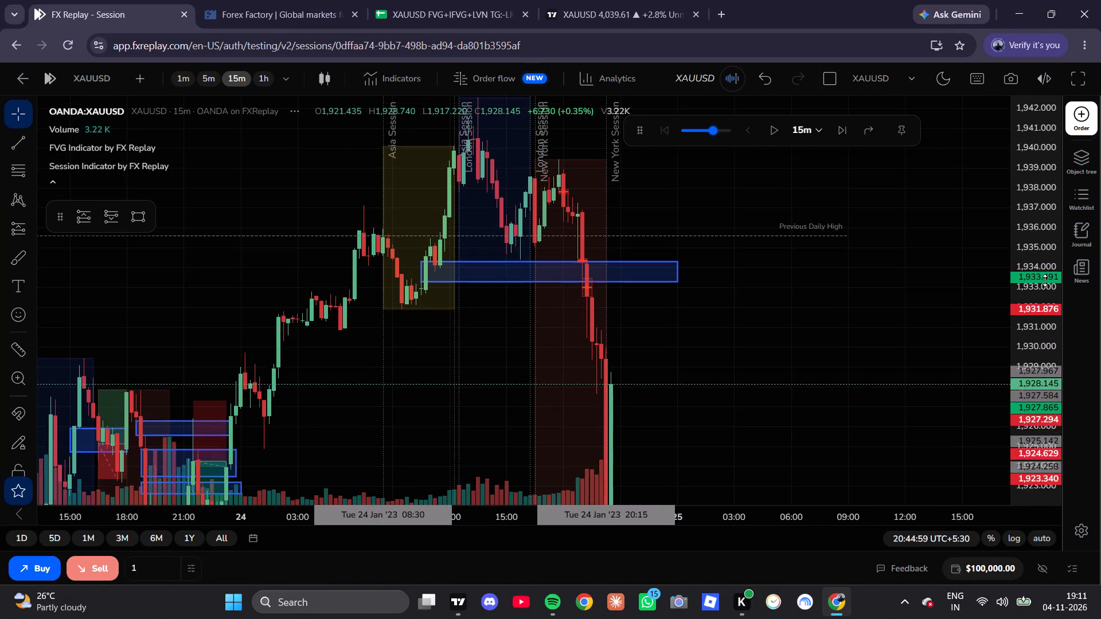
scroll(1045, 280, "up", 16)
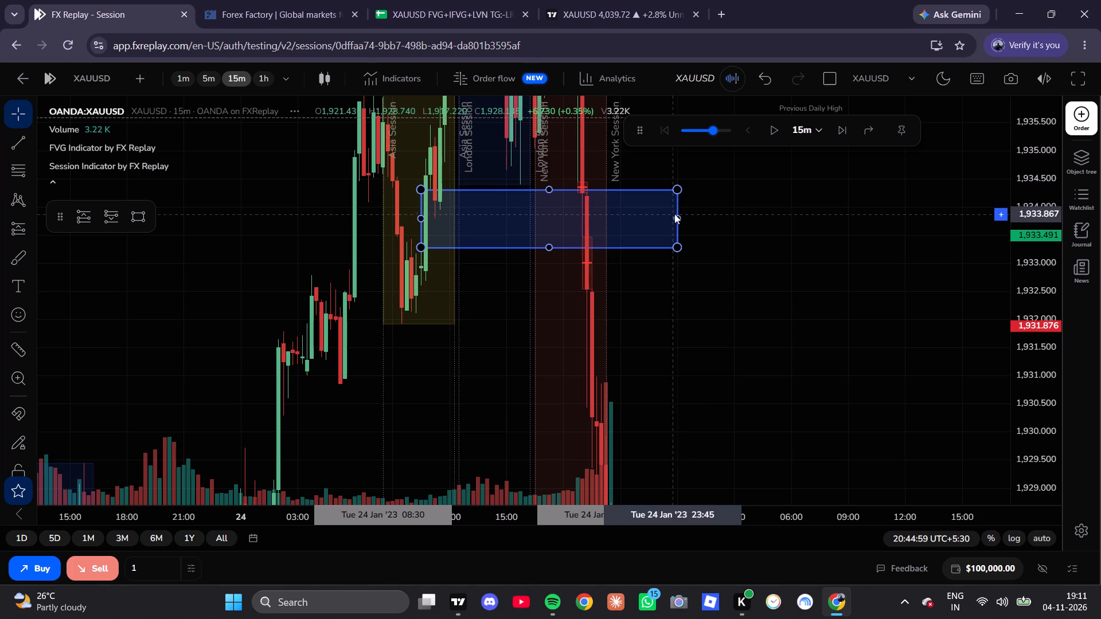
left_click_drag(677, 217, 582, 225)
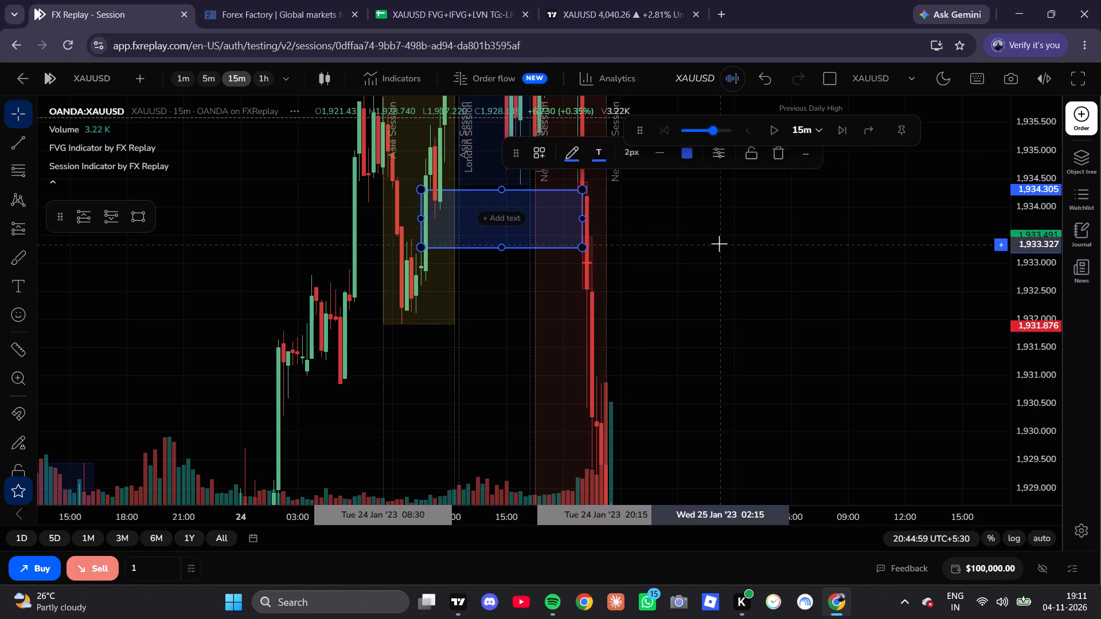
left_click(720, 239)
On the one-minute chart, set the blue gap zone's end to about 19:23, past the candles that break below it.
scroll(593, 283, "up", 12)
left_click_drag(591, 285, 582, 290)
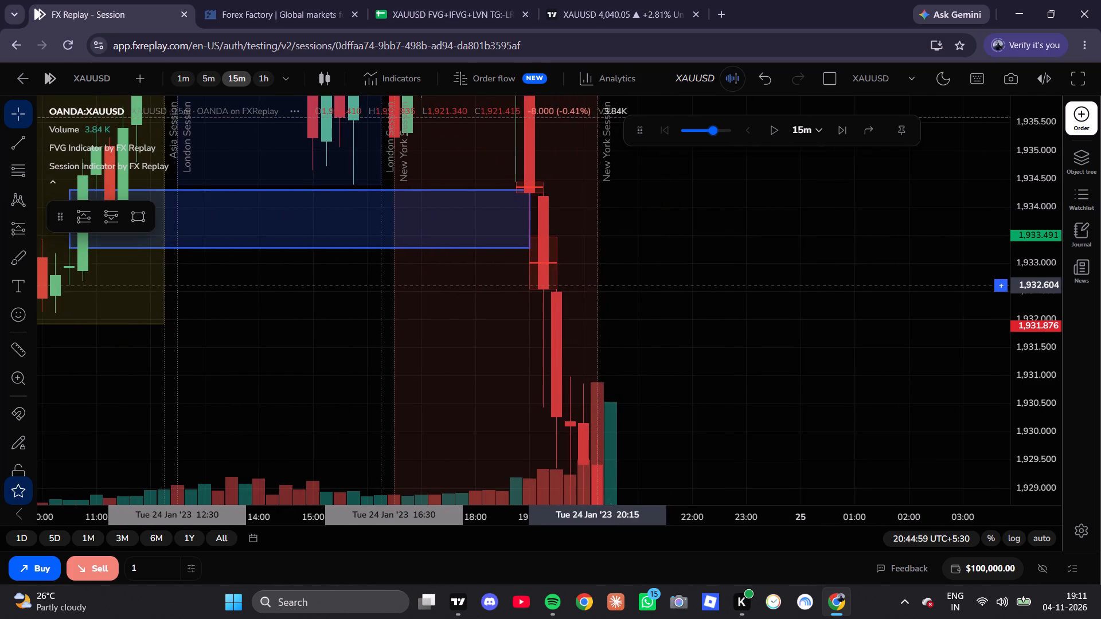
left_click_drag(582, 290, 558, 300)
scroll(558, 301, "up", 4)
scroll(558, 301, "down", 2)
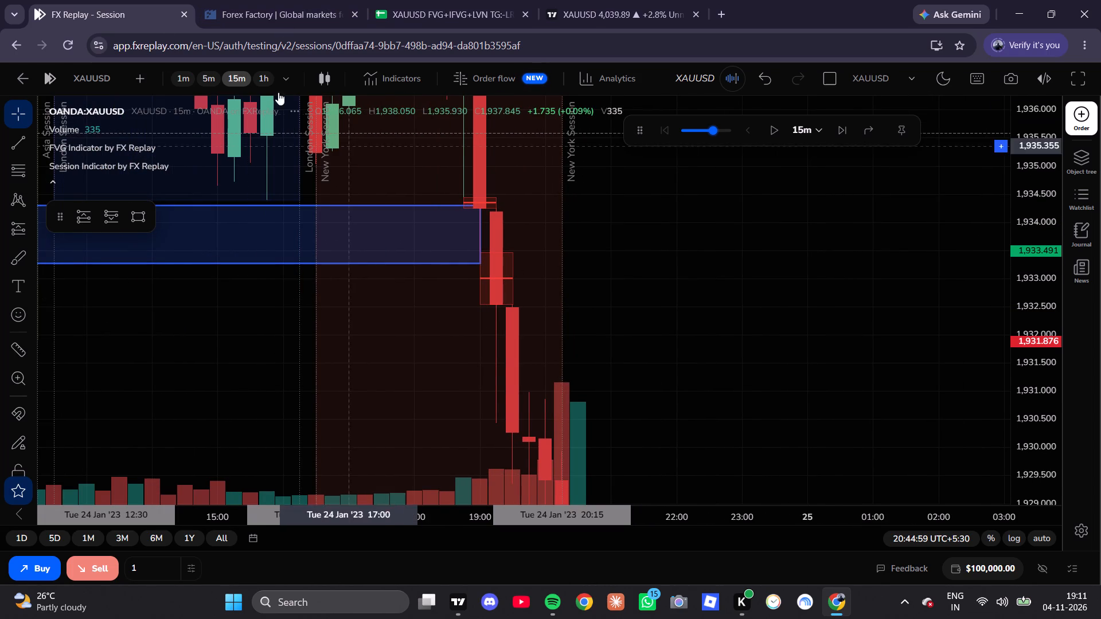
left_click(200, 83)
scroll(399, 257, "down", 7)
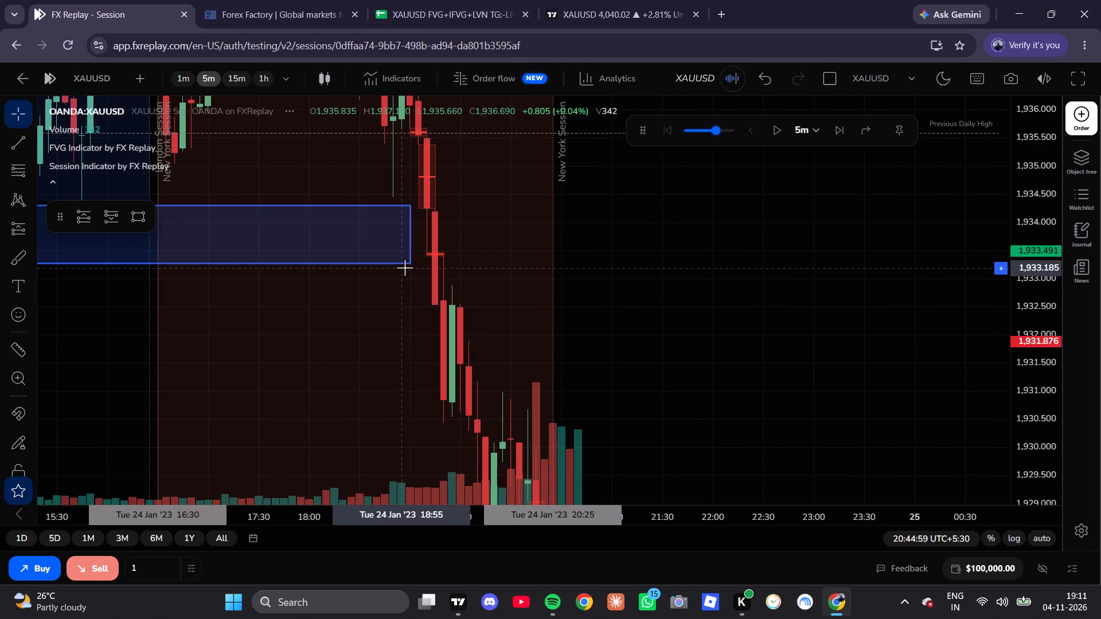
left_click(187, 76)
scroll(253, 210, "down", 8)
scroll(288, 251, "down", 2)
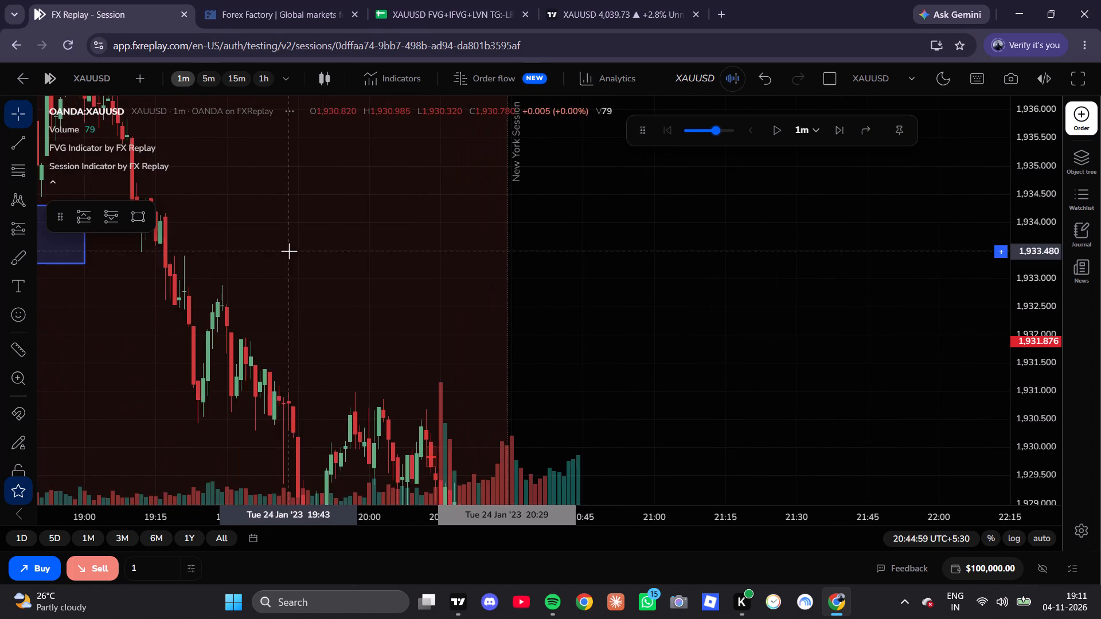
scroll(289, 251, "down", 4)
left_click_drag(377, 269, 785, 340)
scroll(662, 332, "up", 7)
left_click_drag(542, 338, 899, 299)
scroll(732, 292, "up", 6)
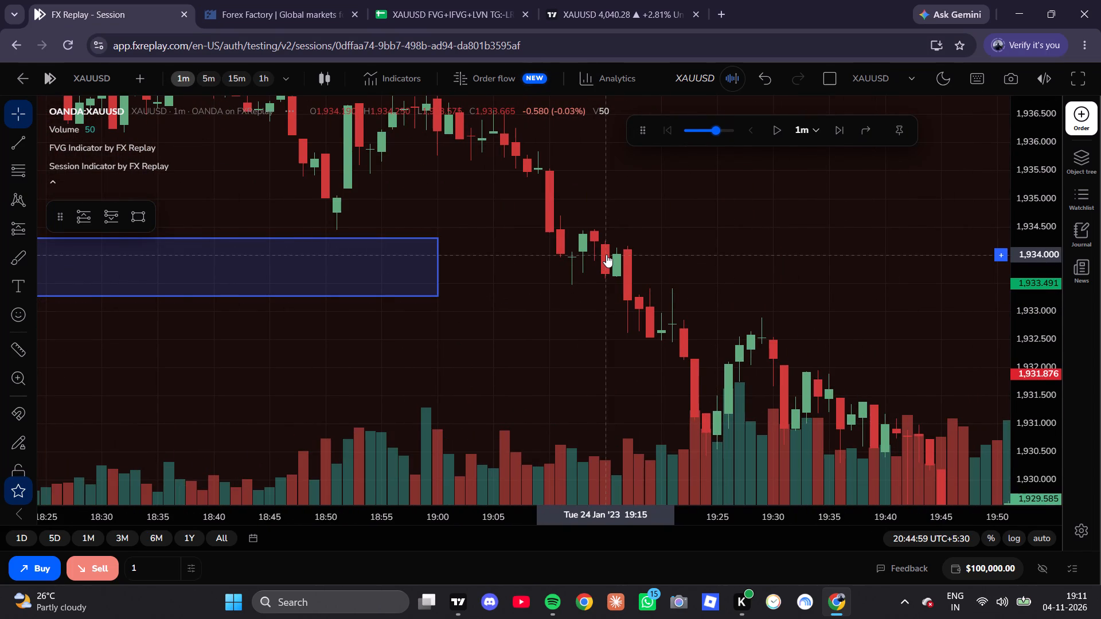
left_click_drag(436, 267, 689, 289)
left_click(661, 336)
Place a long position at the 19:27 candle with entry 1,932.390 and its stop at 1,929.462.
left_click_drag(650, 371, 551, 323)
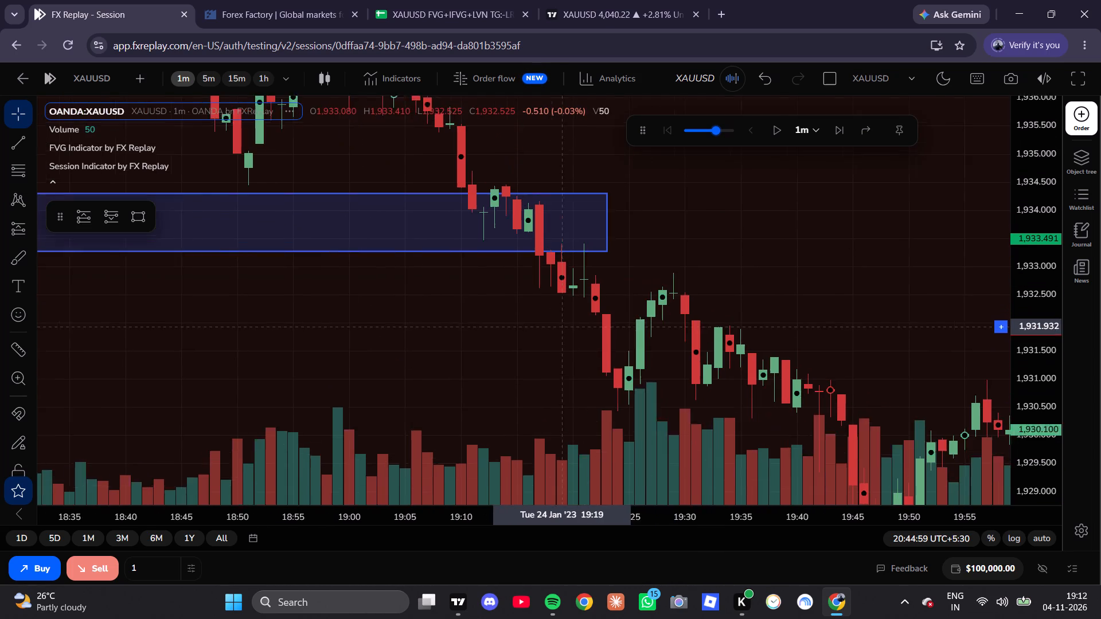
left_click_drag(551, 323, 536, 318)
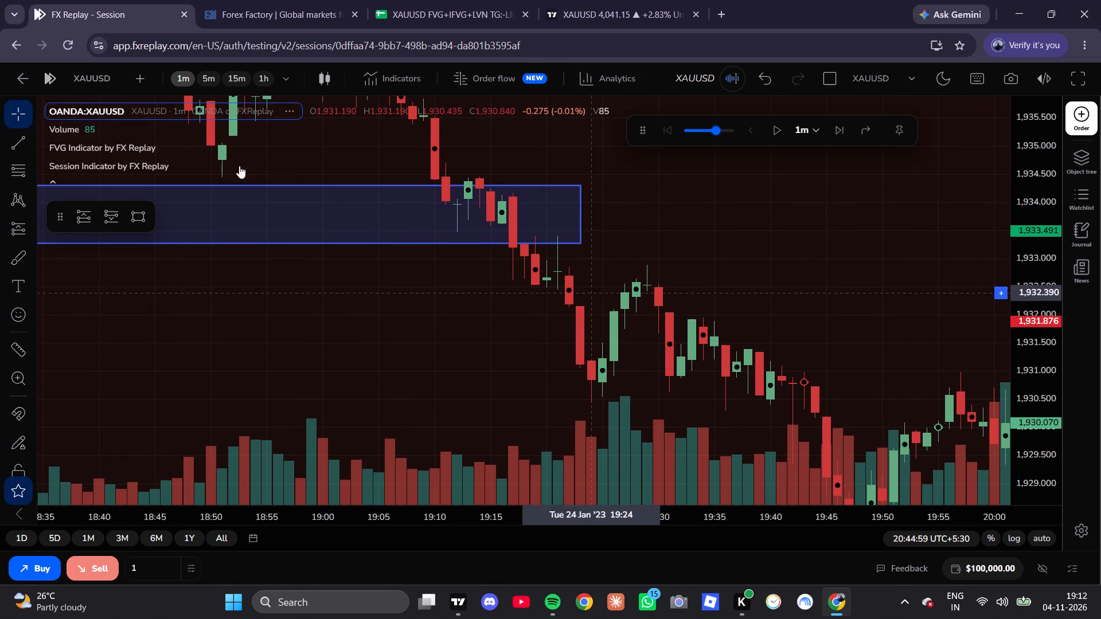
left_click(92, 211)
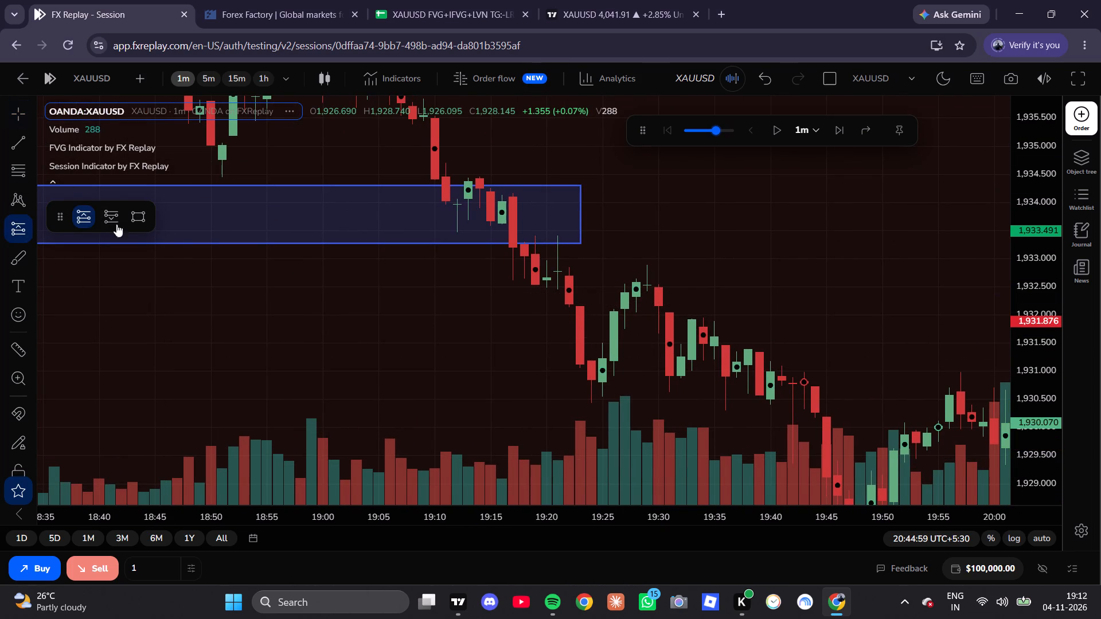
left_click(622, 292)
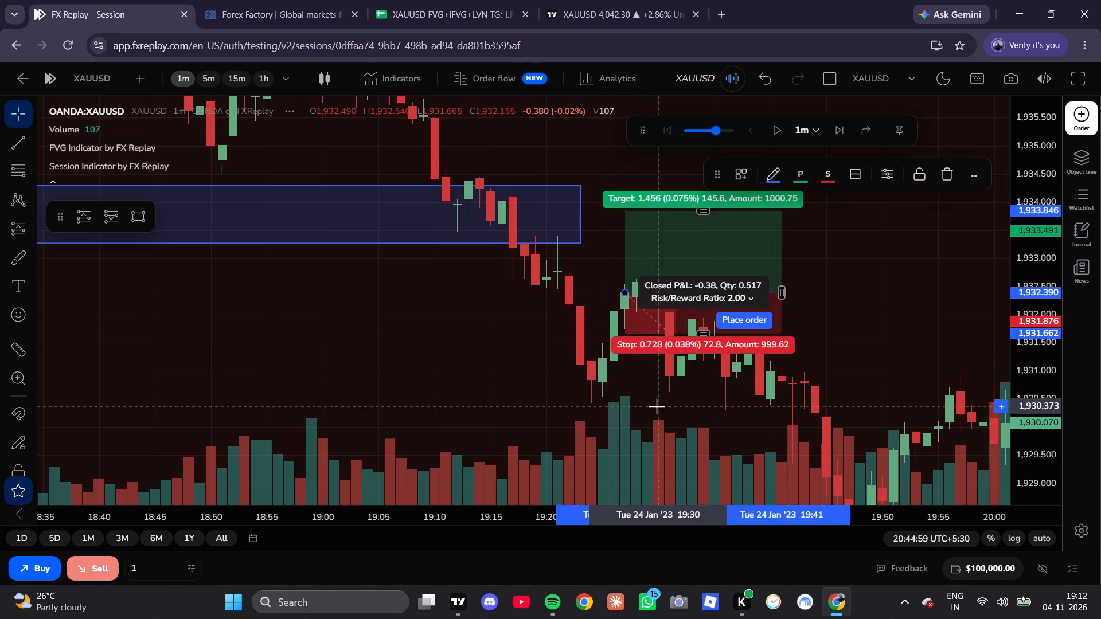
left_click_drag(639, 412, 635, 360)
left_click_drag(697, 280, 697, 287)
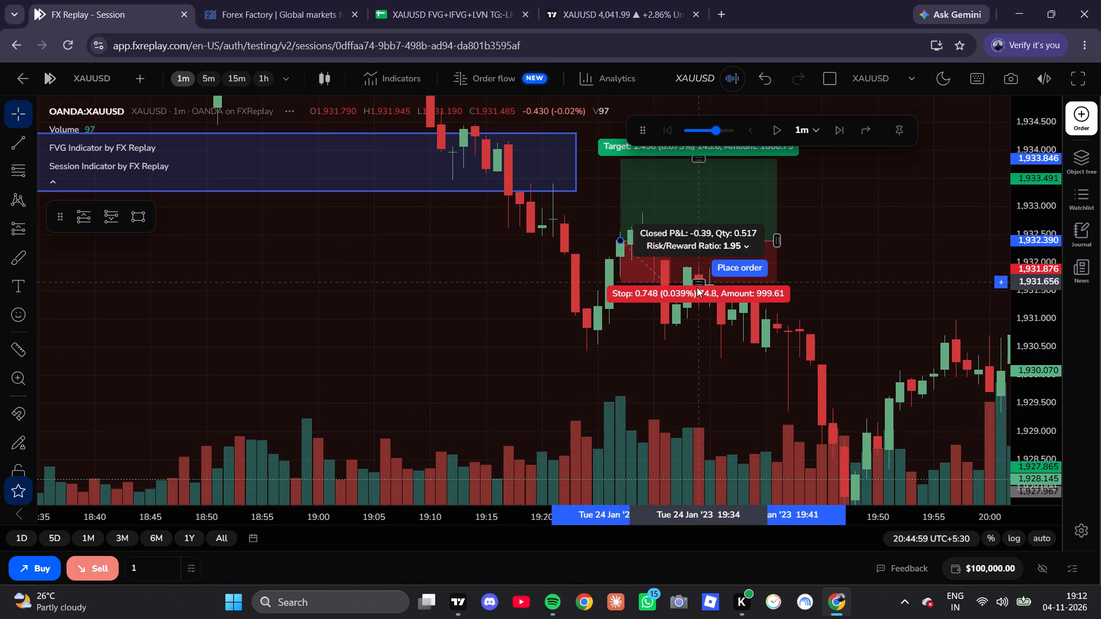
left_click_drag(697, 287, 682, 351)
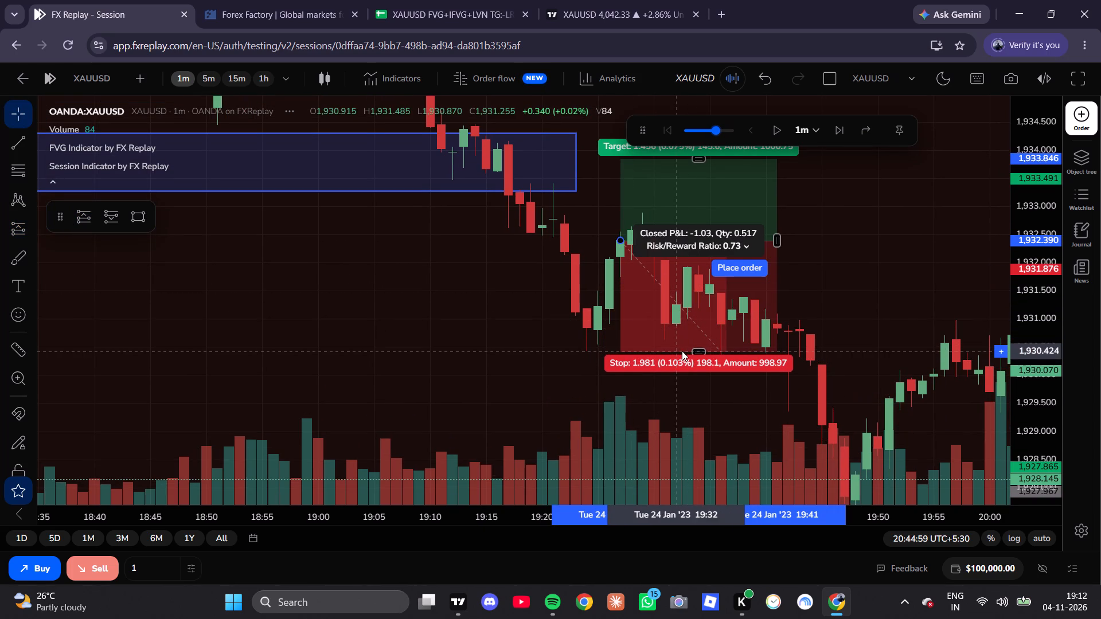
left_click_drag(682, 351, 680, 379)
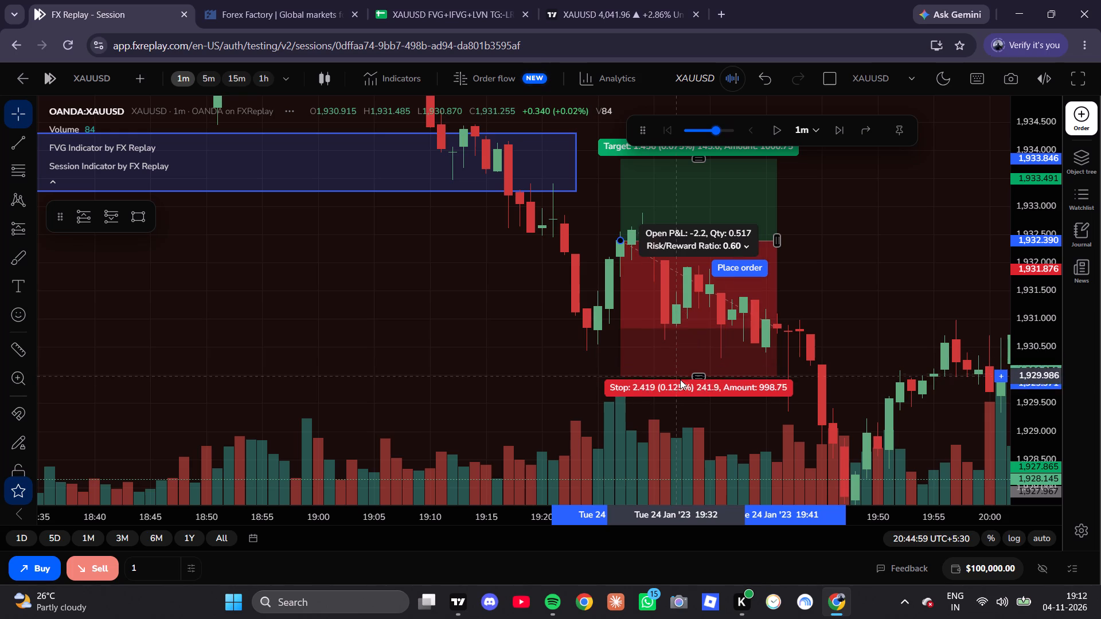
left_click_drag(680, 379, 680, 404)
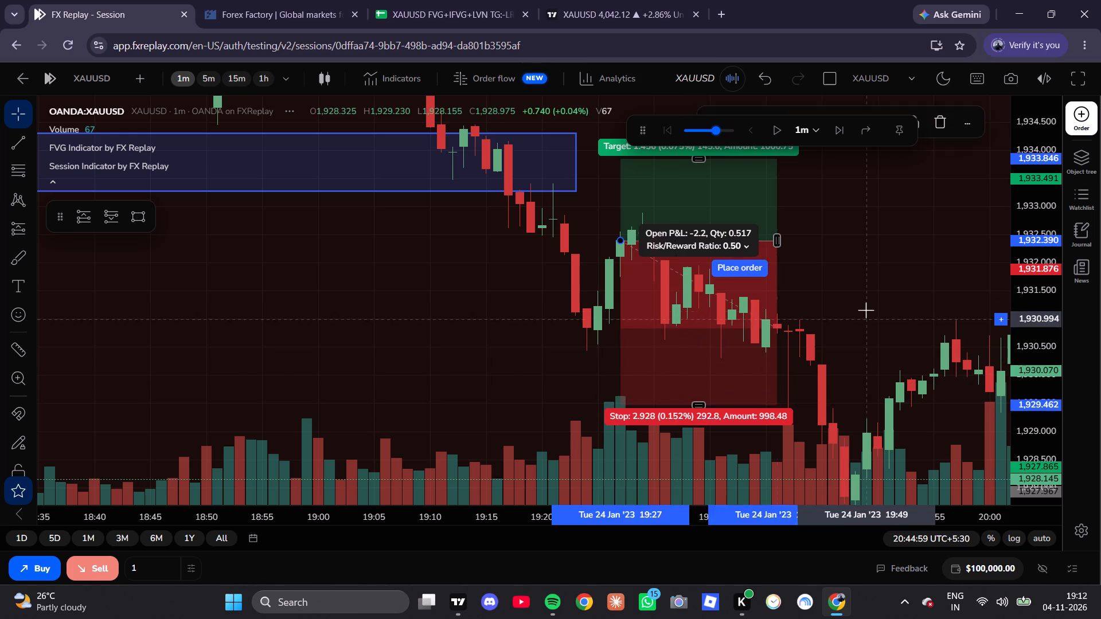
Raise the long position's target to 1,938.236 for a risk/reward ratio of 2.00.
left_click_drag(866, 310, 830, 304)
scroll(831, 296, "down", 8)
left_click_drag(994, 242, 990, 248)
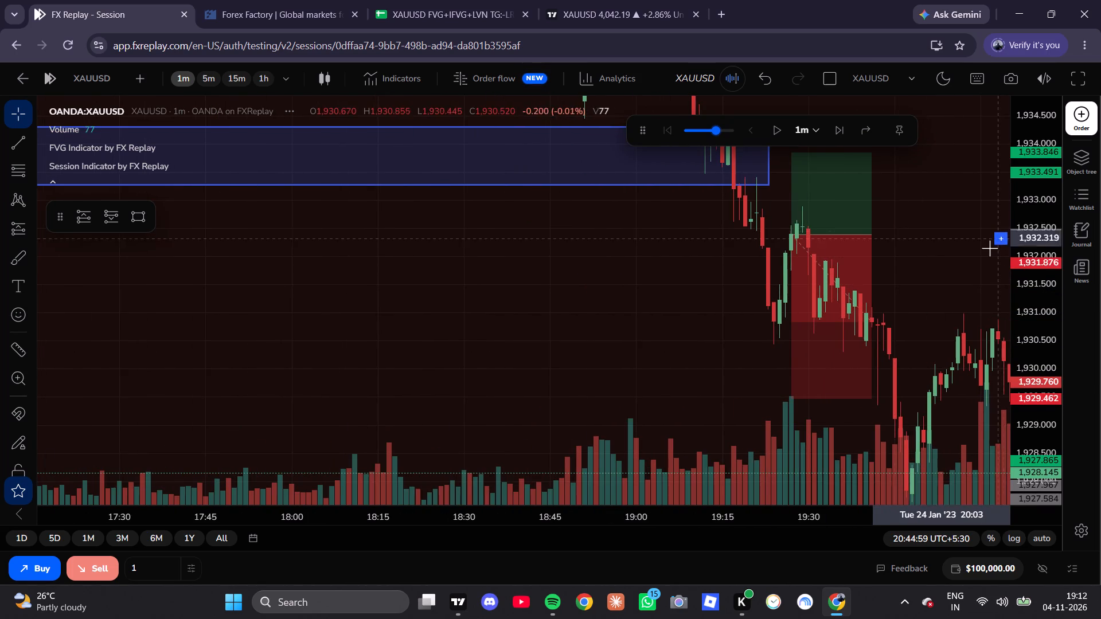
left_click_drag(990, 248, 947, 342)
scroll(1006, 279, "down", 17)
scroll(852, 275, "down", 8)
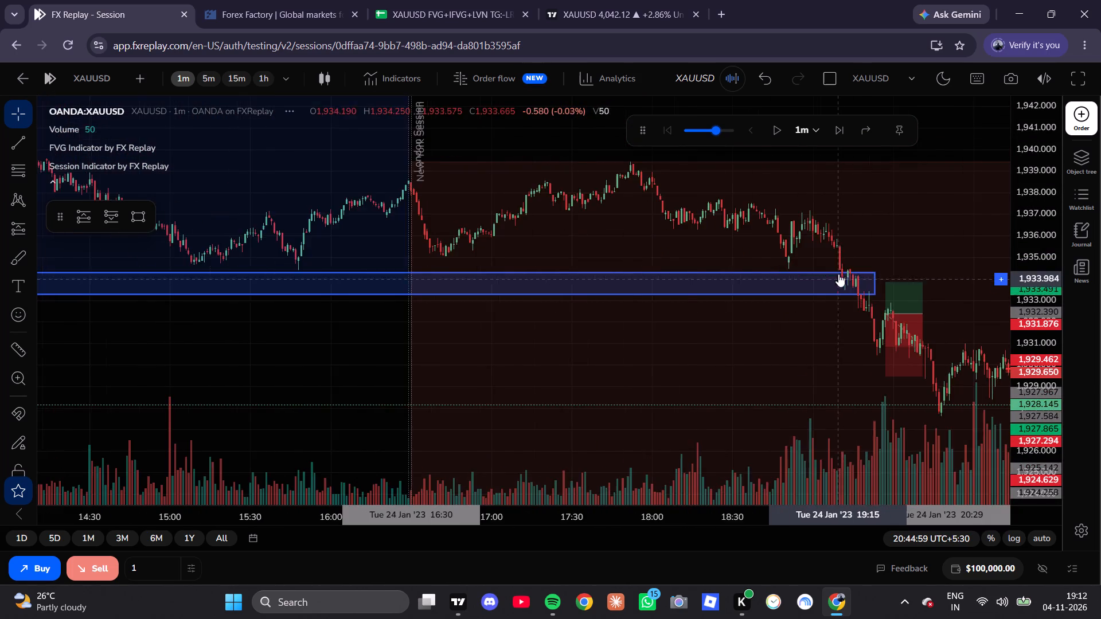
scroll(838, 274, "down", 8)
left_click_drag(834, 232, 786, 241)
left_click_drag(762, 244, 644, 240)
left_click(625, 239)
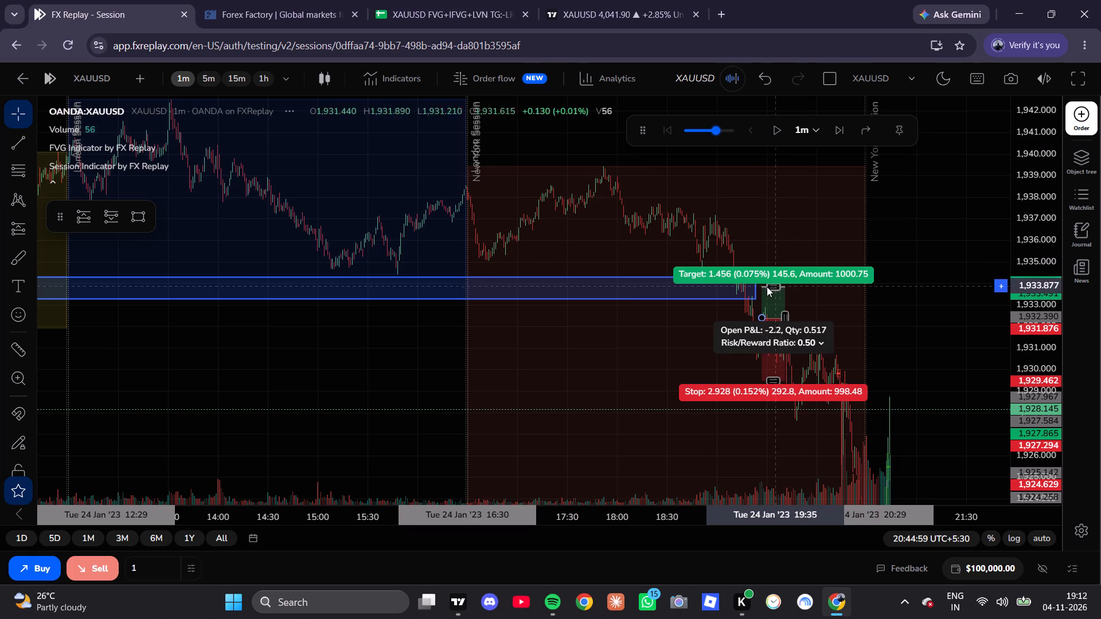
left_click_drag(769, 288, 826, 188)
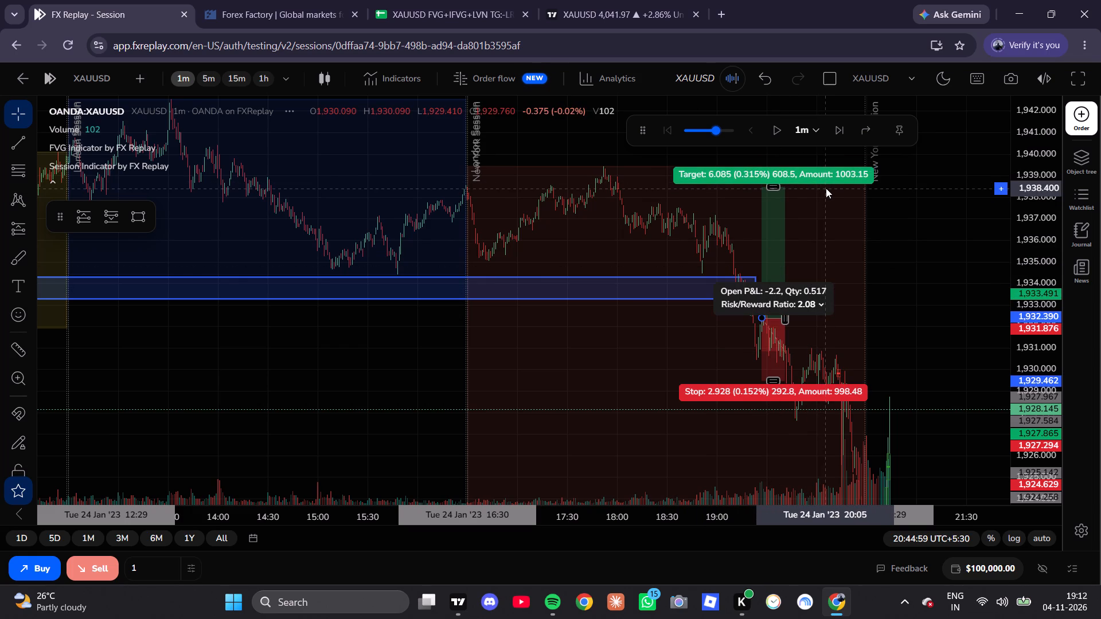
left_click_drag(826, 188, 833, 193)
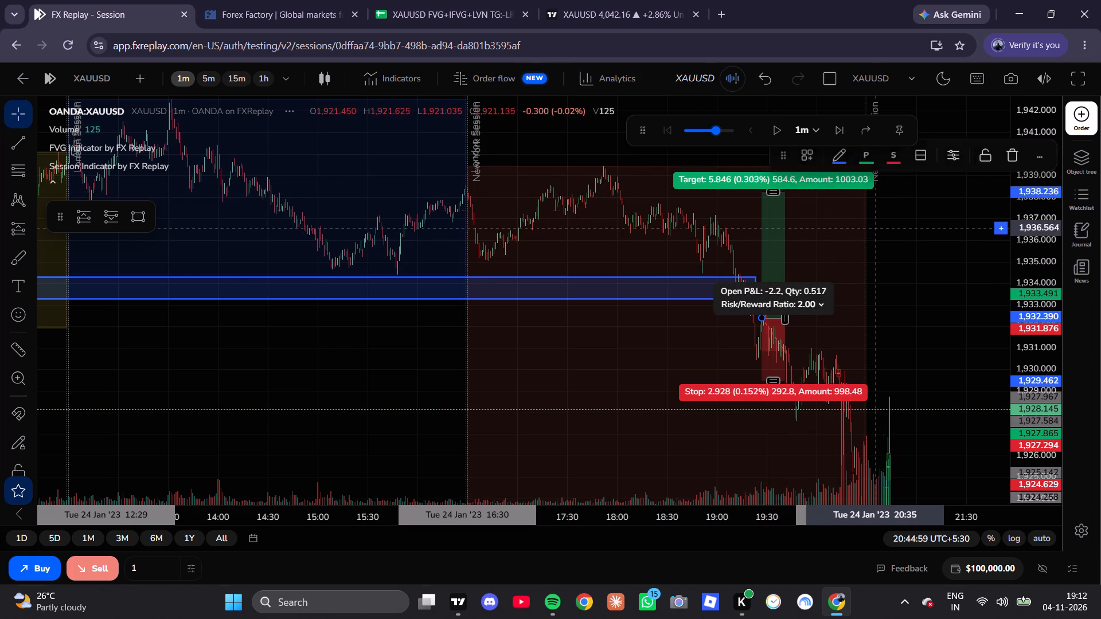
Extend the long position's end time to about 19:47 and review it against the surrounding one-minute candles.
left_click(883, 232)
scroll(887, 267, "up", 6)
left_click_drag(891, 279, 821, 222)
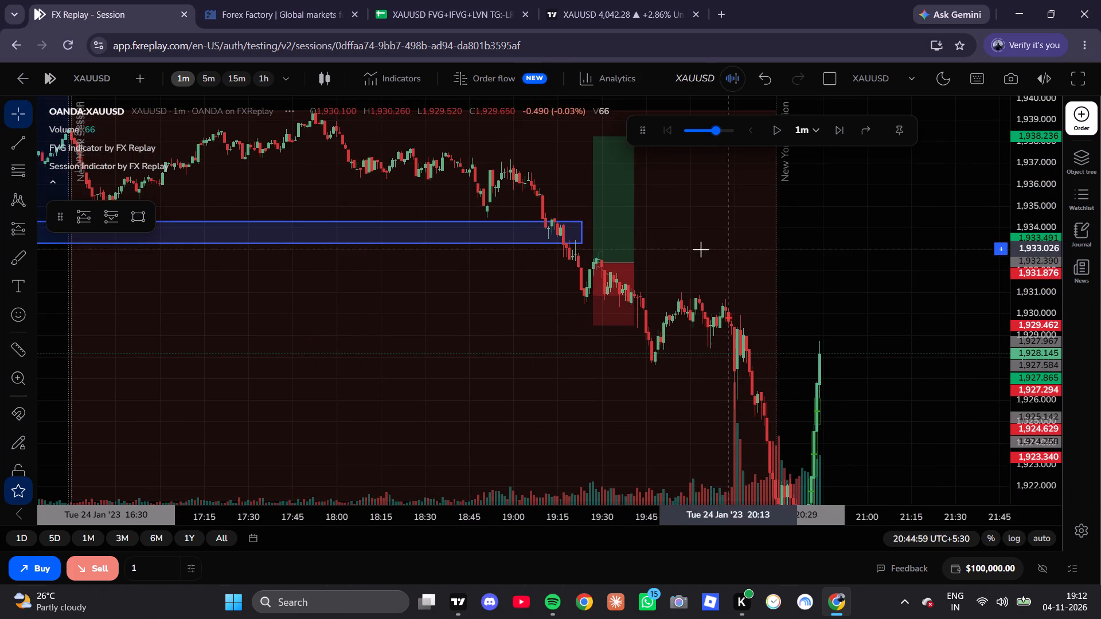
left_click_drag(630, 264, 651, 263)
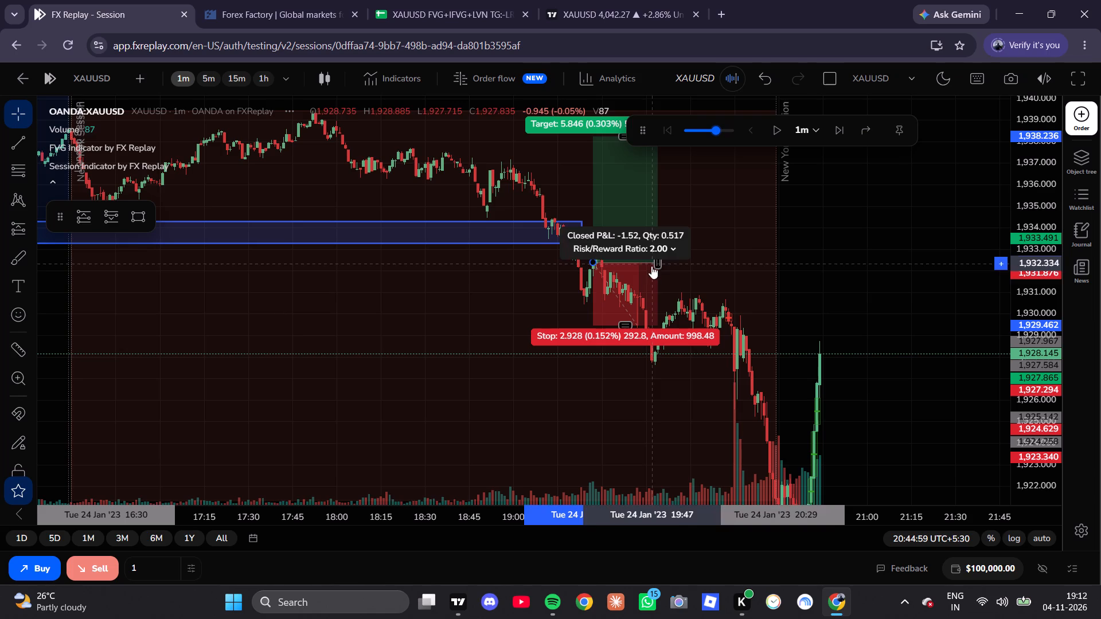
left_click(768, 297)
scroll(765, 249, "down", 4)
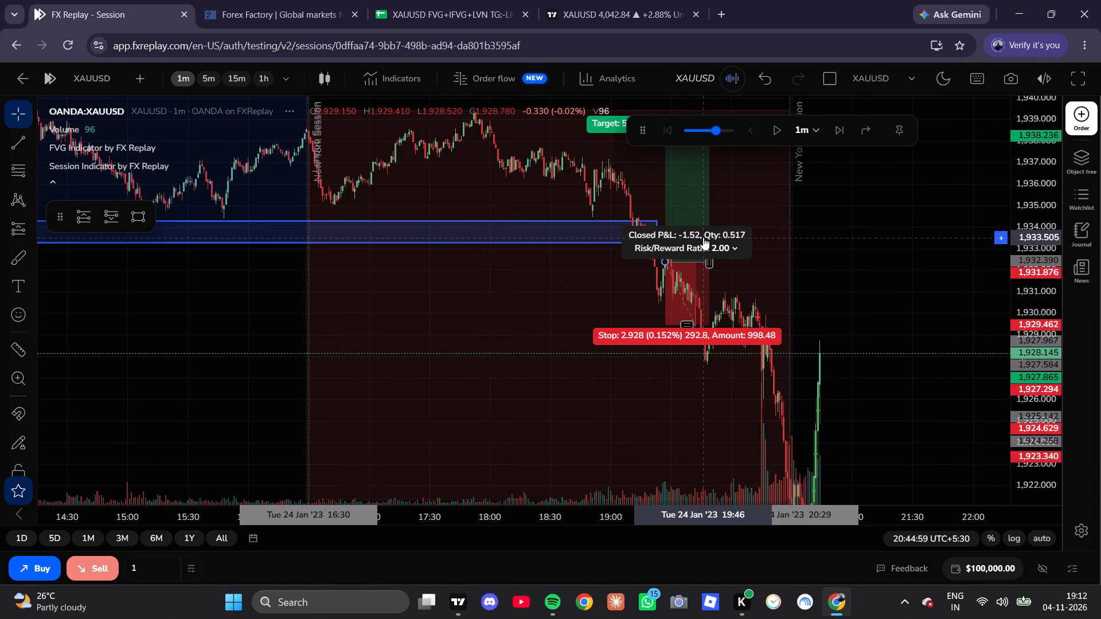
scroll(701, 362, "up", 4)
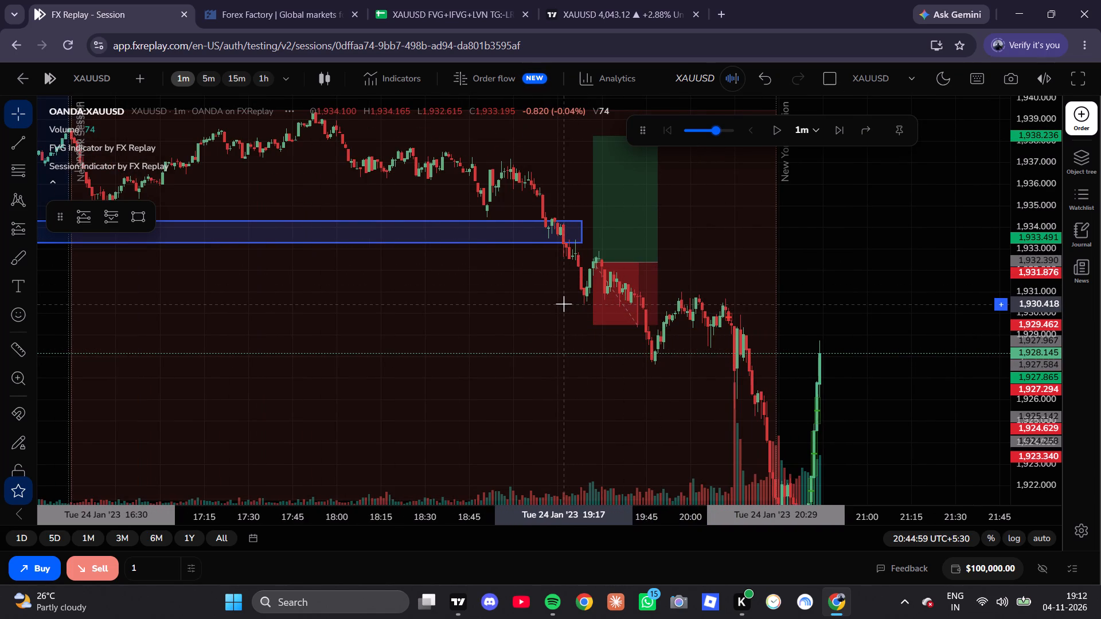
scroll(558, 312, "down", 4)
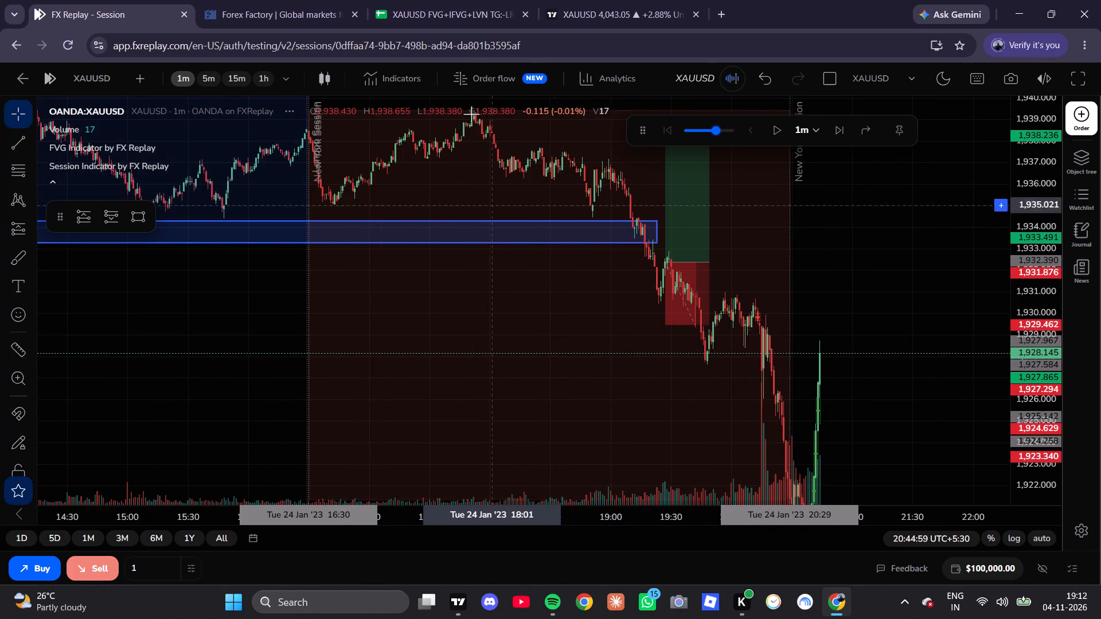
Check the trade log spreadsheet and the 24 Jan events in the Forex Factory calendar.
left_click(356, 0)
left_click(459, 0)
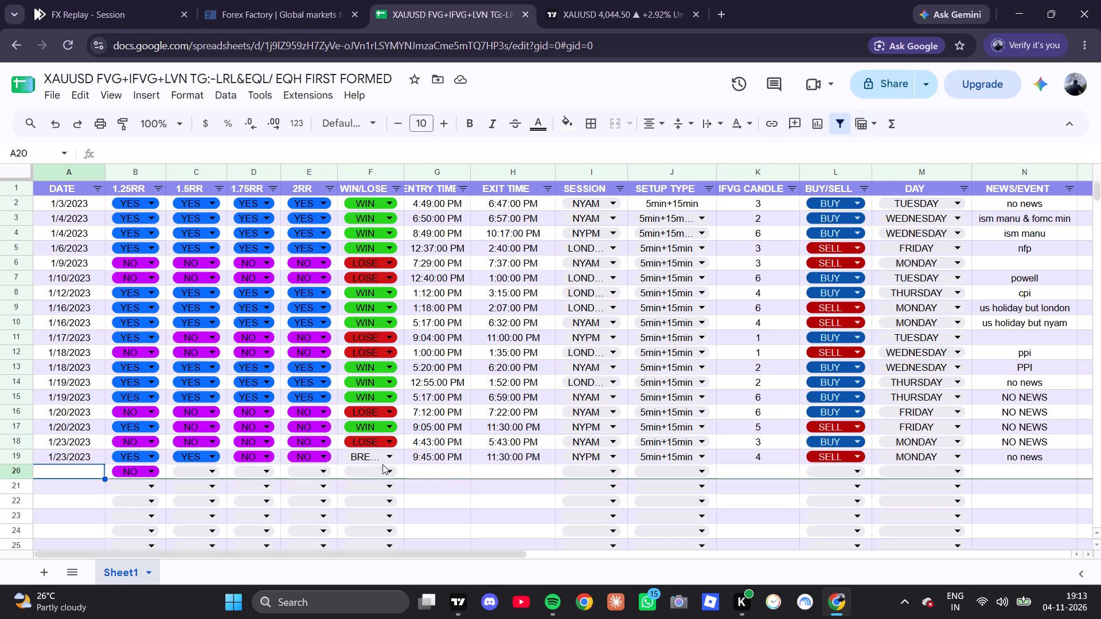
left_click_drag(317, 0, 311, 1)
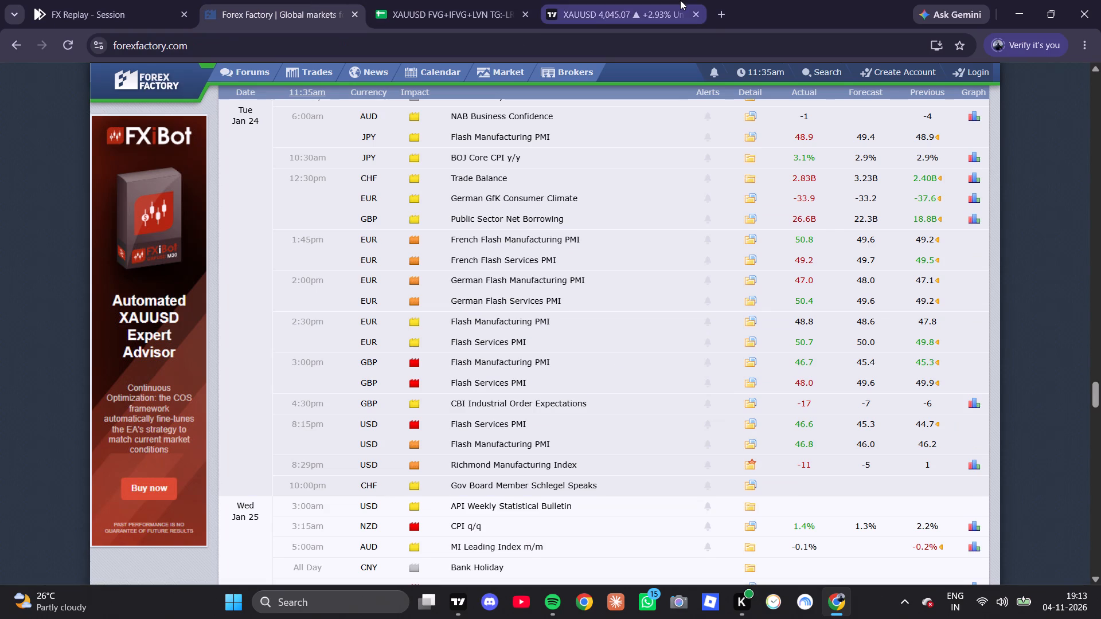
Switch to TradingView and inspect the live XAUUSD fifteen-minute chart around the London and pre-New York sessions.
left_click(680, 0)
scroll(620, 315, "up", 6)
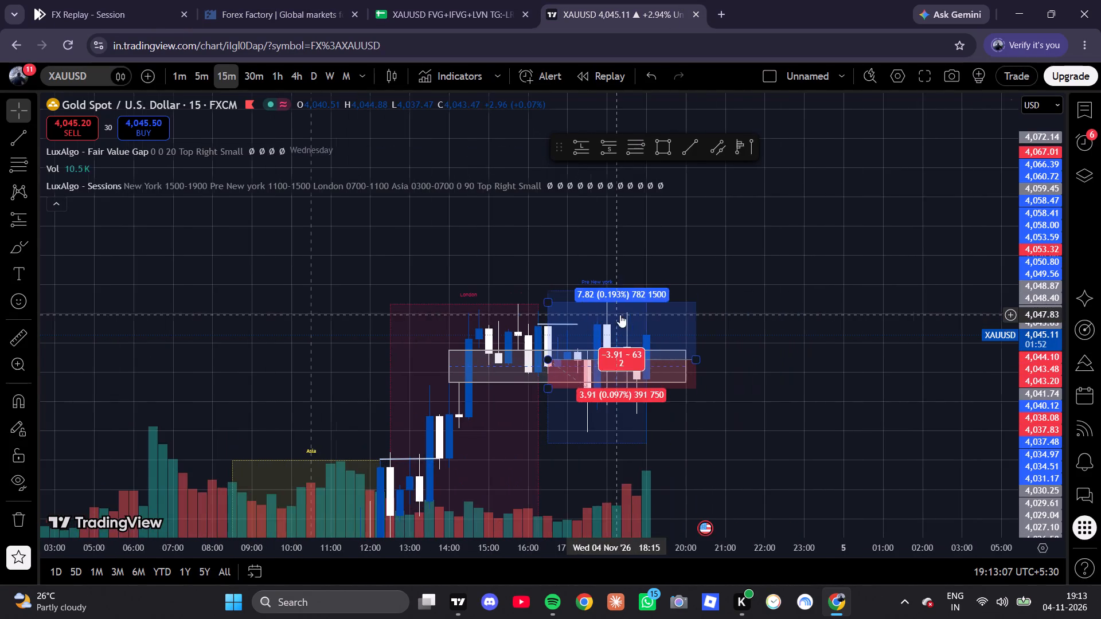
scroll(764, 355, "down", 6)
left_click_drag(573, 225, 459, 328)
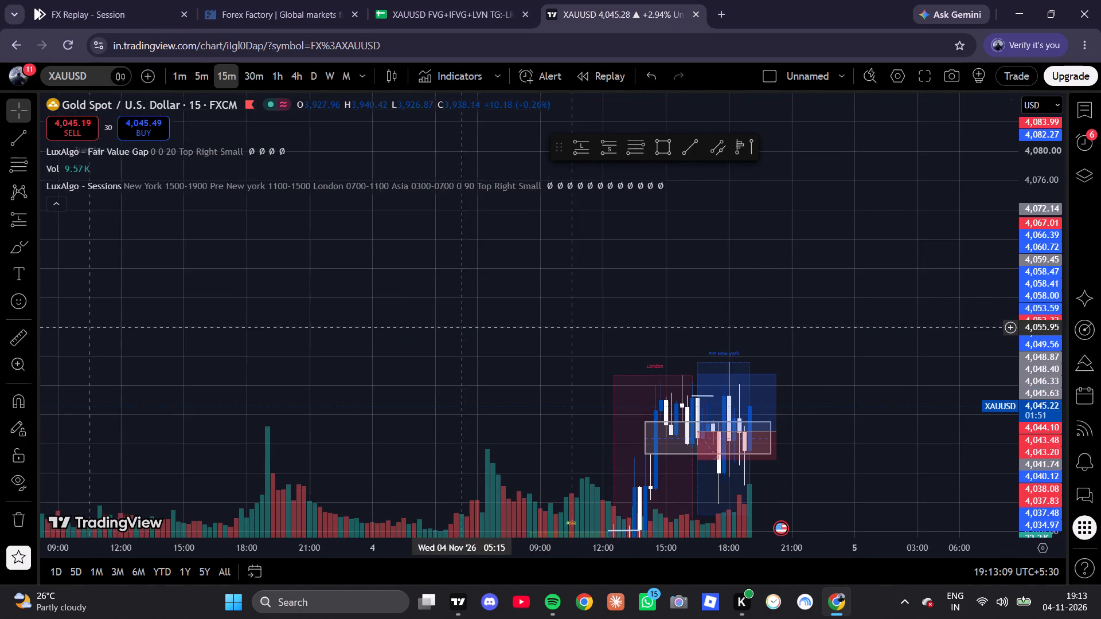
Return to the FX Replay session and examine the 24 Jan New York session on the one-minute and fifteen-minute charts.
left_click(155, 0)
scroll(736, 276, "up", 4)
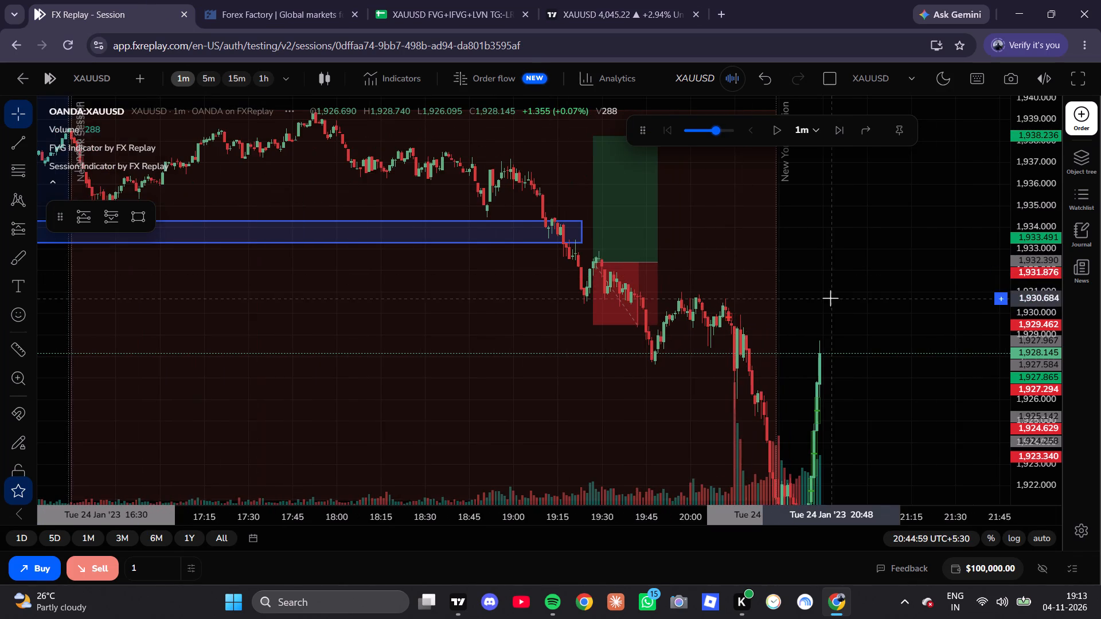
left_click_drag(827, 300, 757, 336)
scroll(848, 318, "down", 8)
scroll(1021, 349, "down", 7)
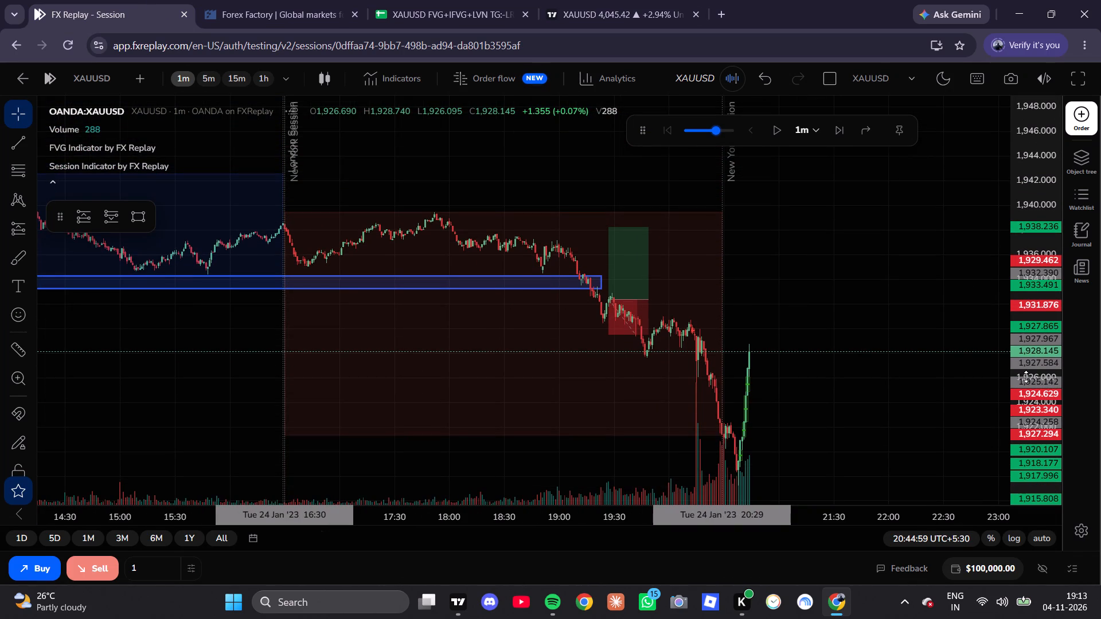
left_click(215, 81)
left_click(237, 81)
scroll(451, 362, "up", 9)
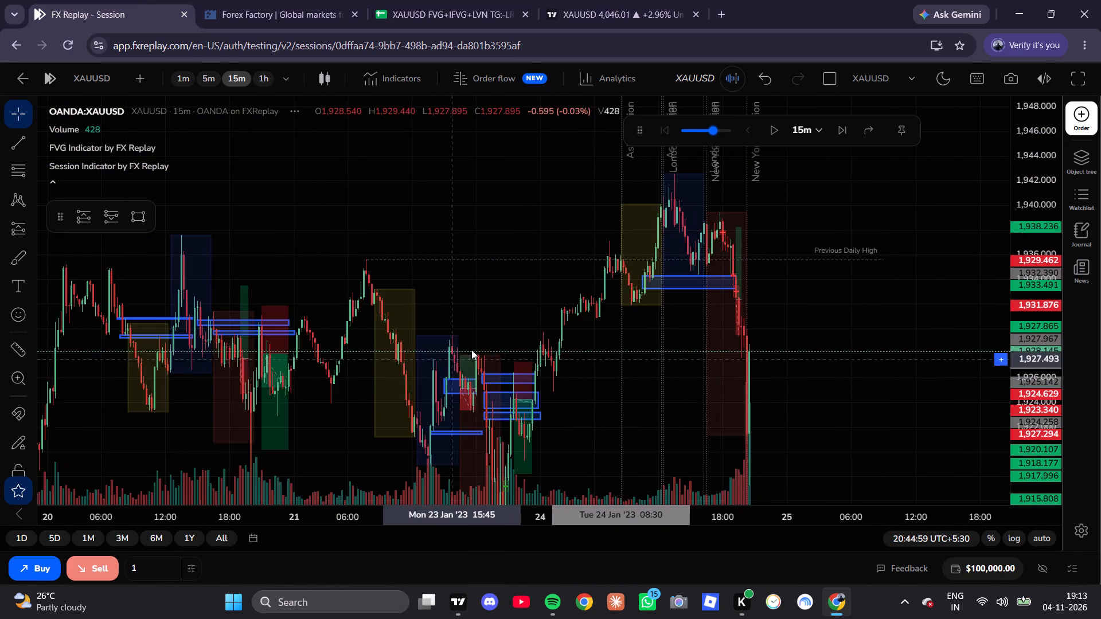
scroll(471, 350, "up", 13)
scroll(471, 350, "up", 8)
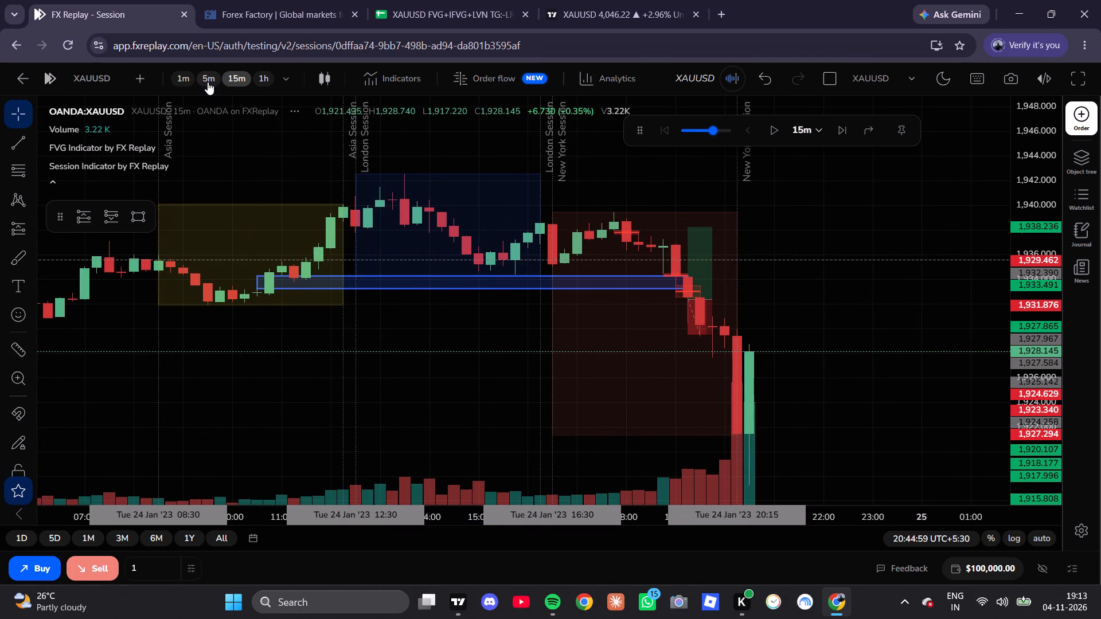
Examine the five-minute XAUUSD candles around the long position, the session close and the latest rally.
left_click(208, 82)
scroll(961, 456, "down", 6)
scroll(1017, 387, "up", 13)
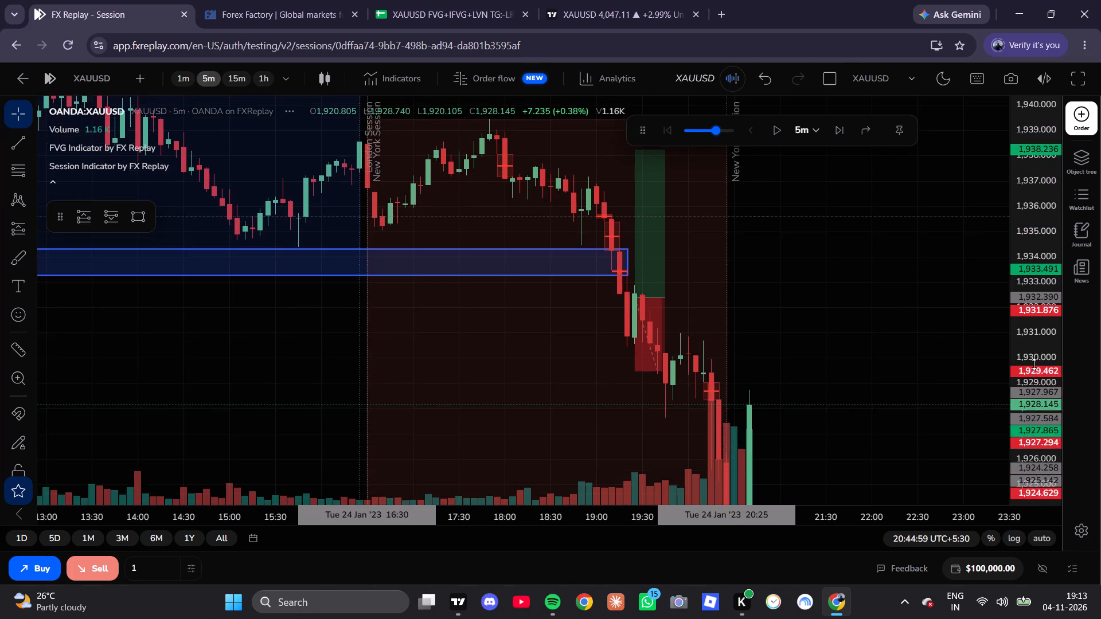
scroll(1034, 364, "up", 4)
scroll(805, 433, "up", 6)
left_click_drag(810, 428, 834, 361)
left_click_drag(844, 324, 857, 267)
left_click(859, 262)
scroll(749, 377, "down", 3)
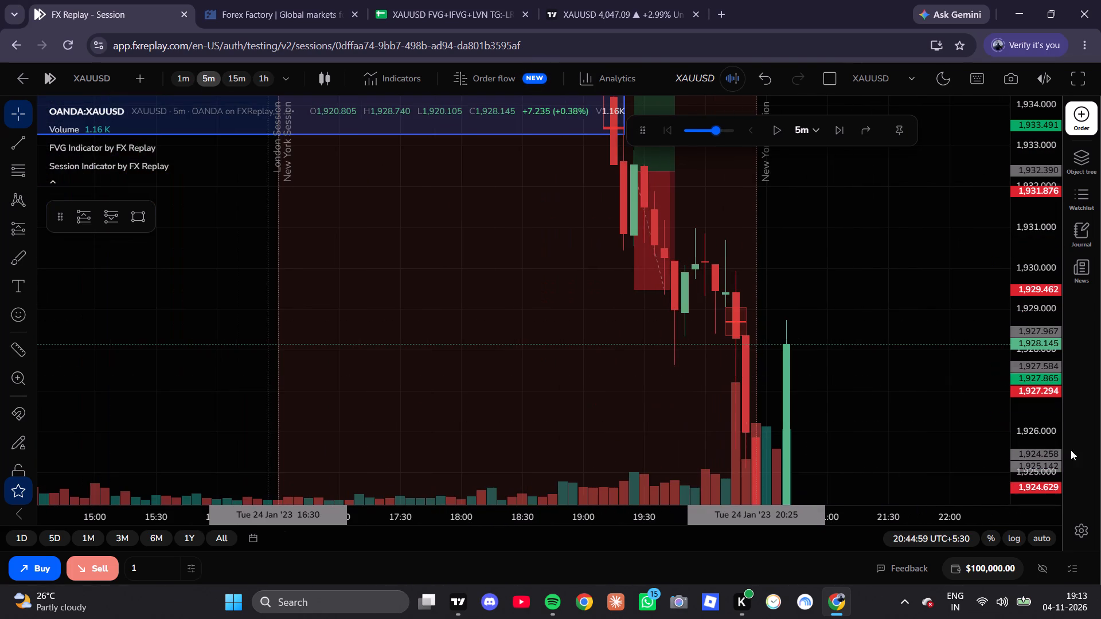
scroll(1044, 343, "down", 12)
scroll(777, 371, "up", 5)
scroll(849, 387, "up", 4)
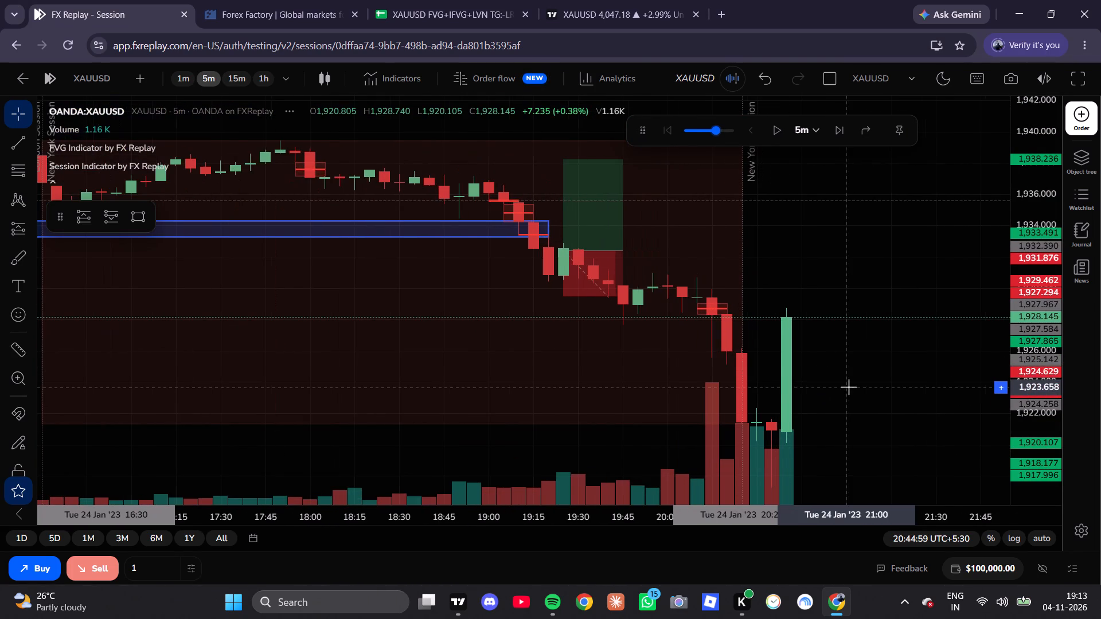
scroll(1039, 357, "up", 3)
scroll(1039, 357, "down", 1)
scroll(1039, 357, "up", 14)
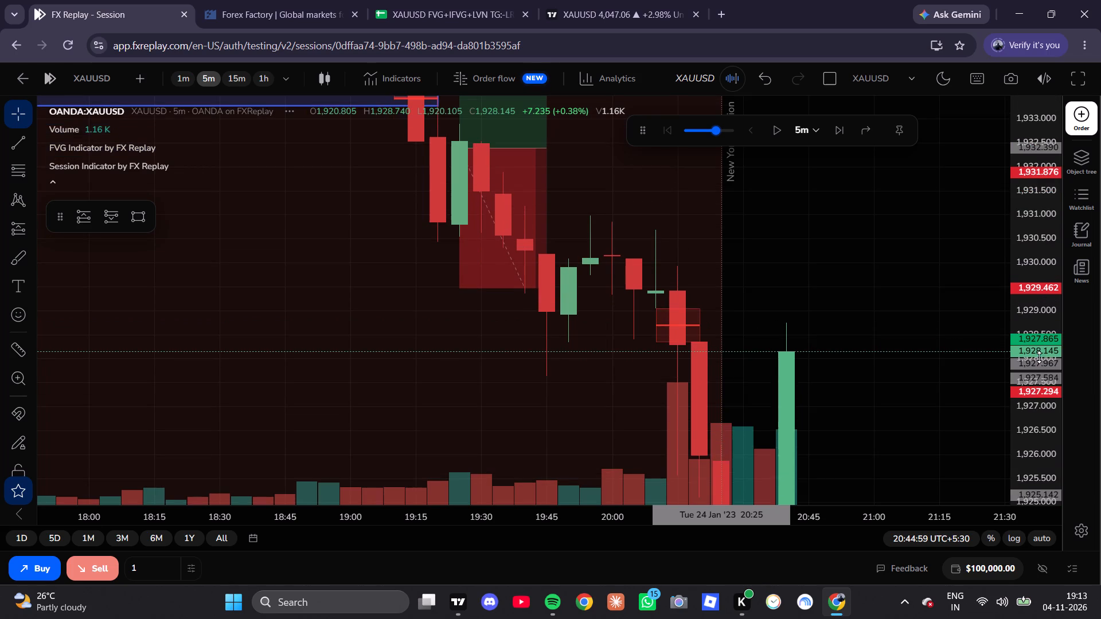
scroll(1039, 357, "down", 6)
scroll(687, 296, "down", 12)
Compare the rally into 20:44 on the one-minute chart with the 20:10–20:20 fair value gap on the five-minute chart.
left_click(188, 72)
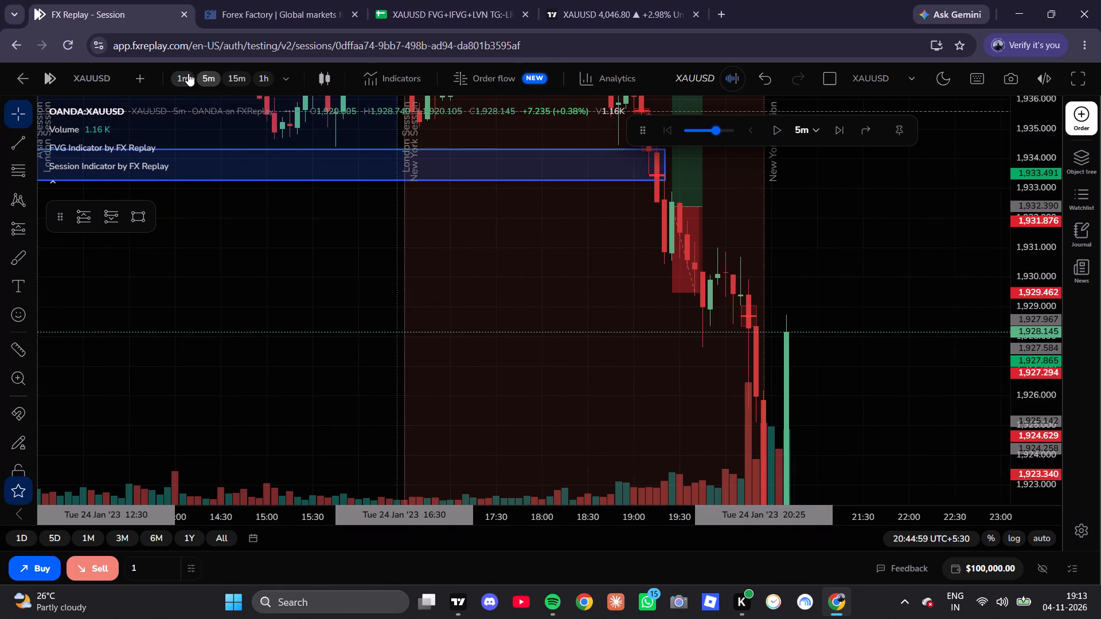
scroll(482, 285, "down", 8)
scroll(717, 323, "up", 1)
scroll(717, 323, "down", 4)
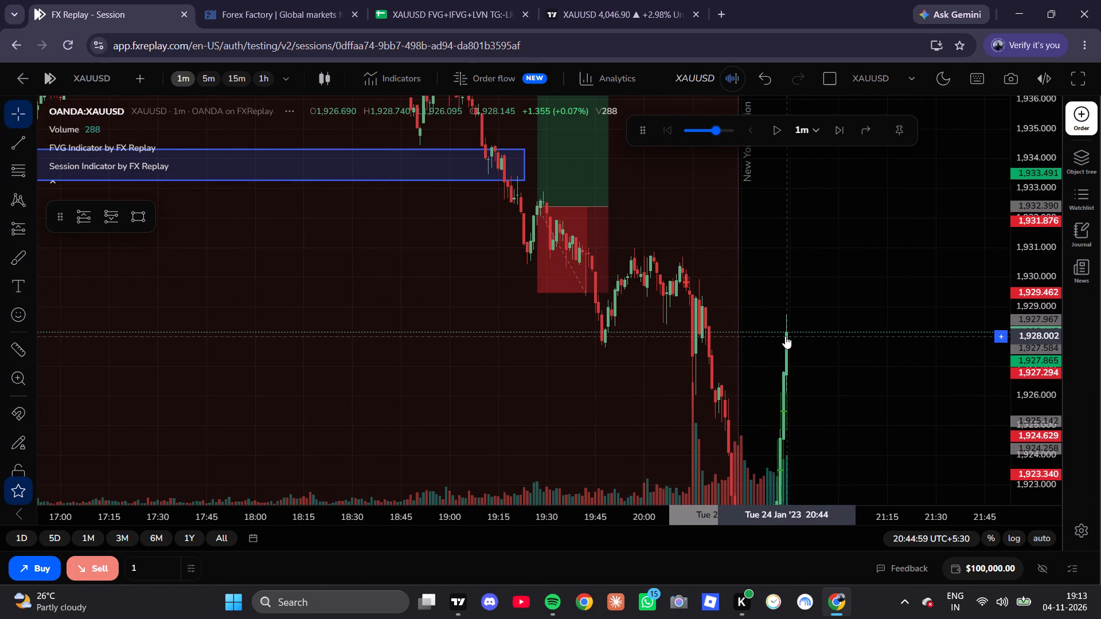
scroll(785, 336, "up", 16)
scroll(785, 334, "down", 1)
scroll(785, 334, "up", 1)
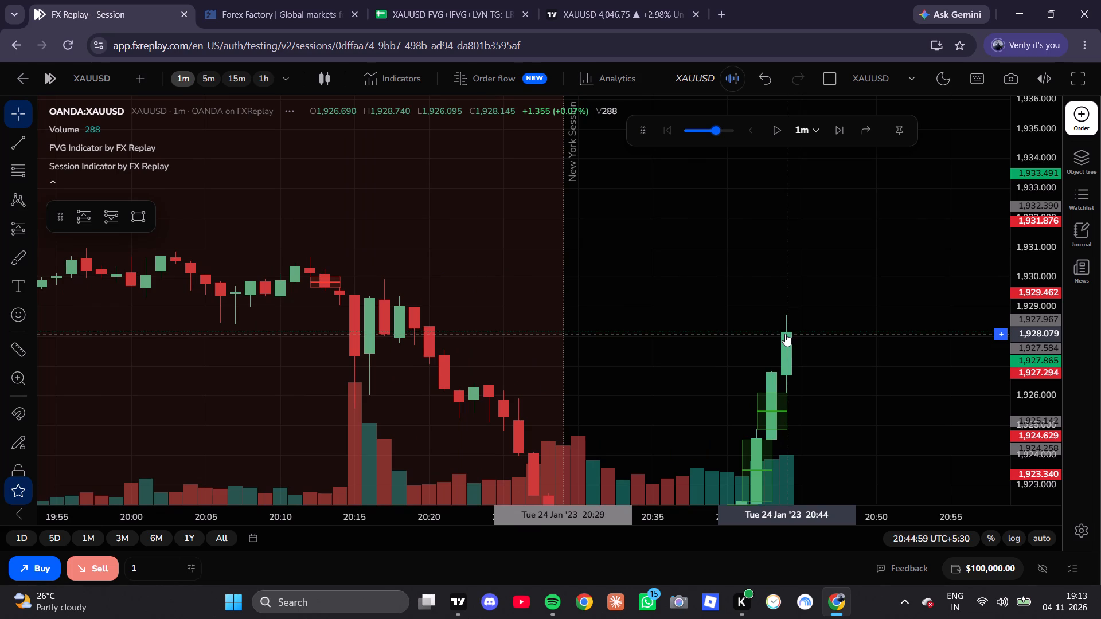
left_click(198, 86)
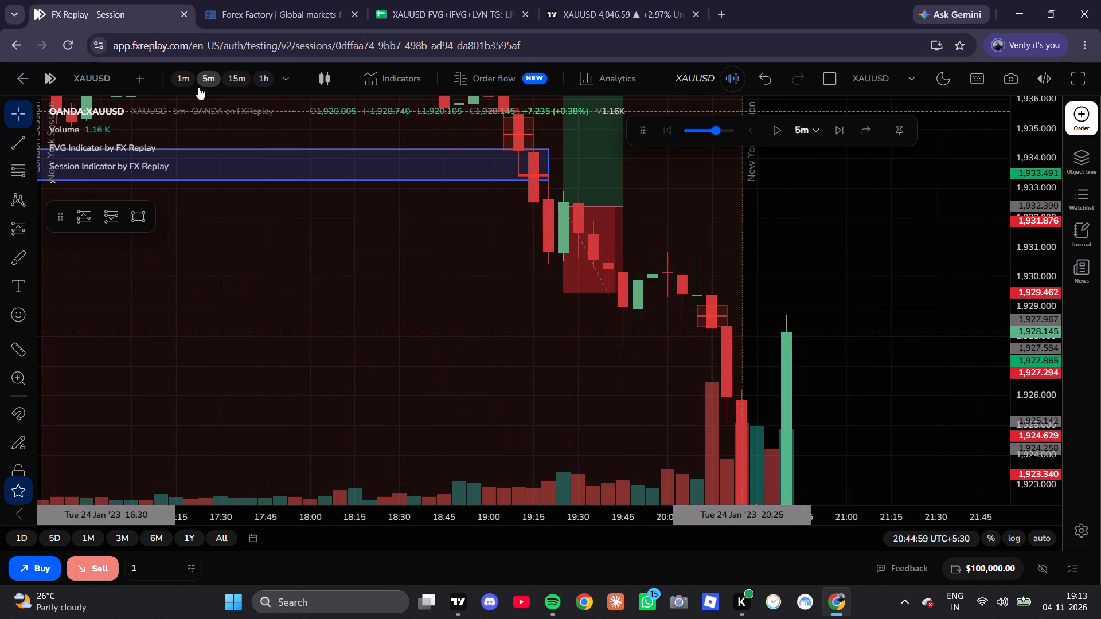
scroll(661, 263, "up", 6)
scroll(1047, 332, "up", 2)
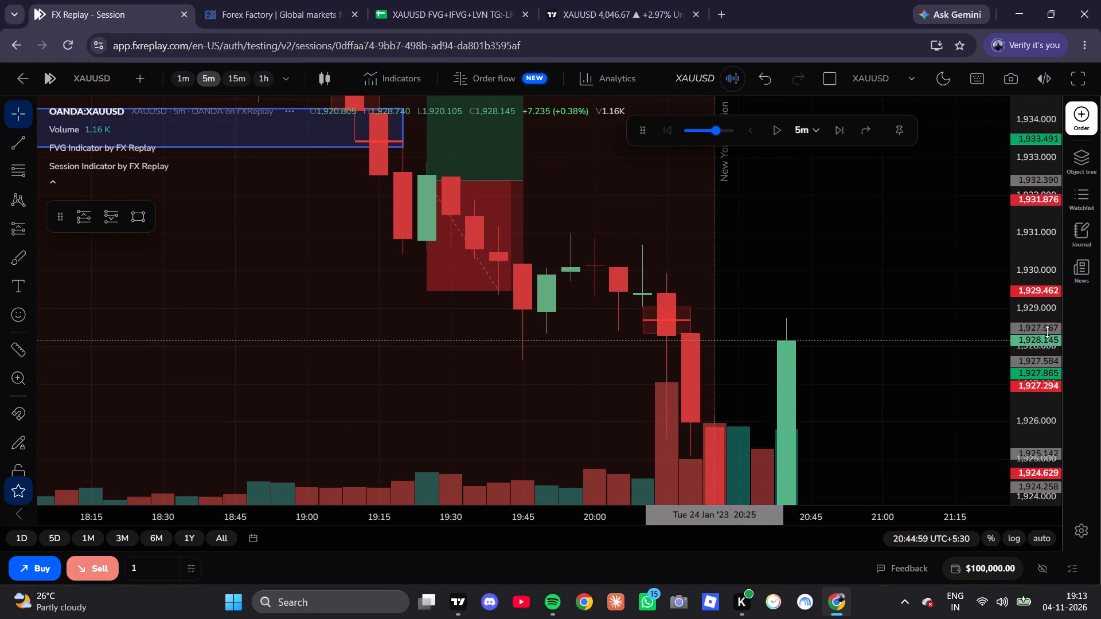
scroll(1047, 332, "up", 15)
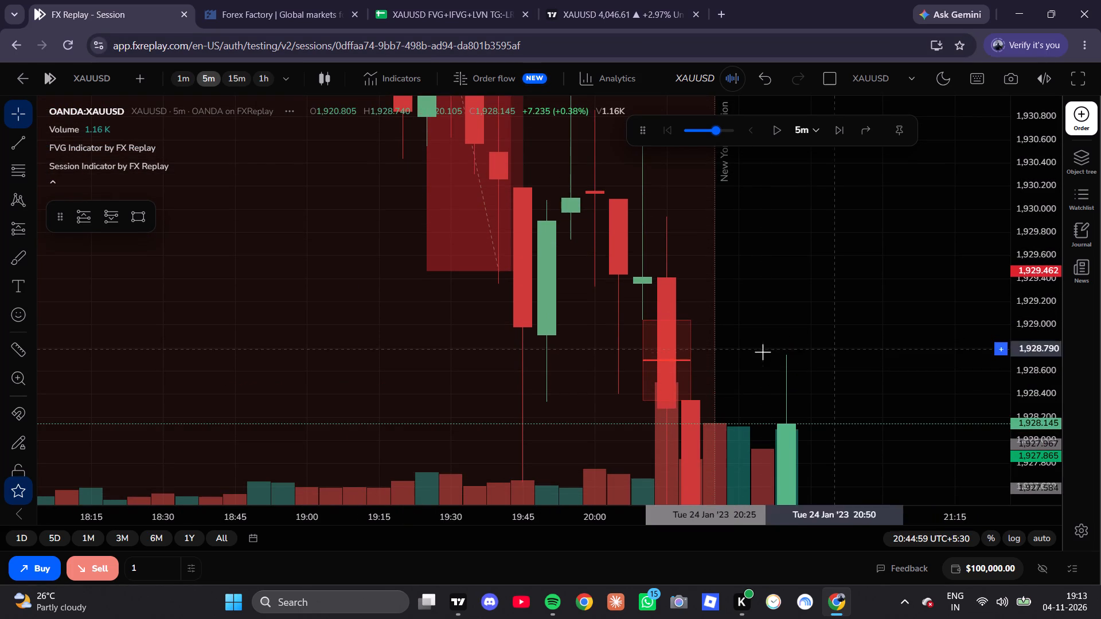
scroll(721, 384, "up", 3)
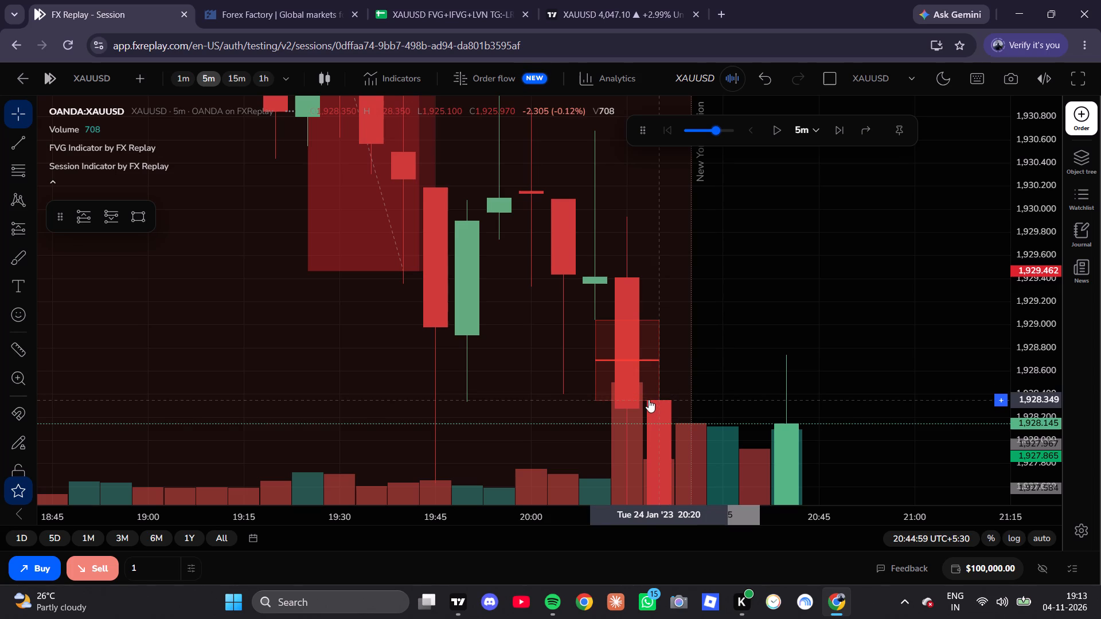
On the fifteen-minute chart, draw a rectangle over the 19:00 fair value gap from about 1,932.537 to 1,933.446, extending to 22:30.
left_click(139, 211)
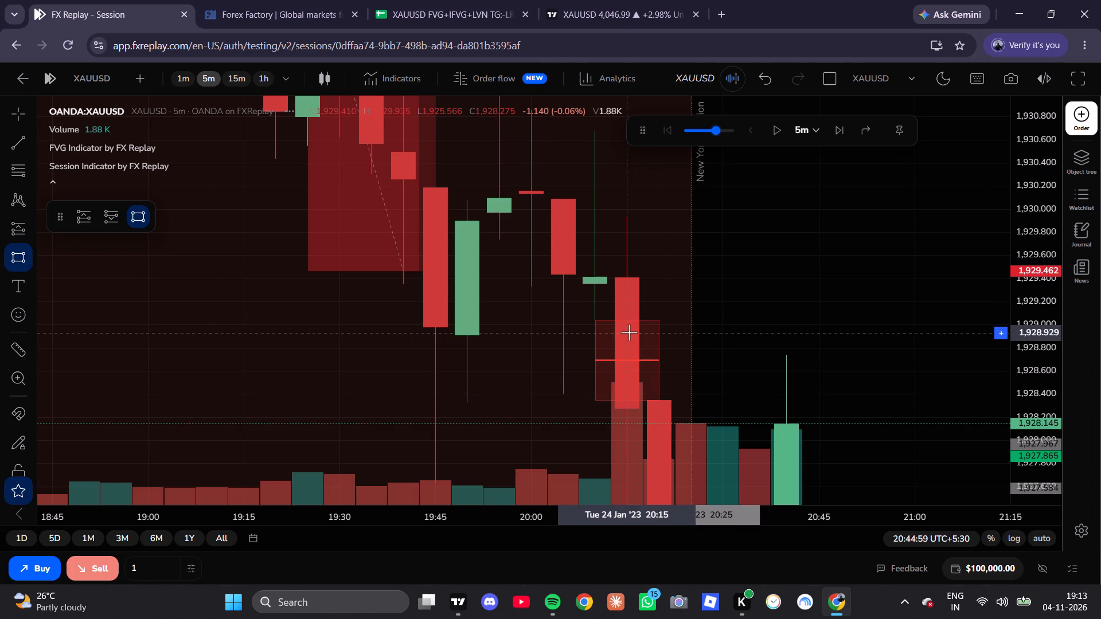
left_click(242, 79)
scroll(780, 389, "down", 4)
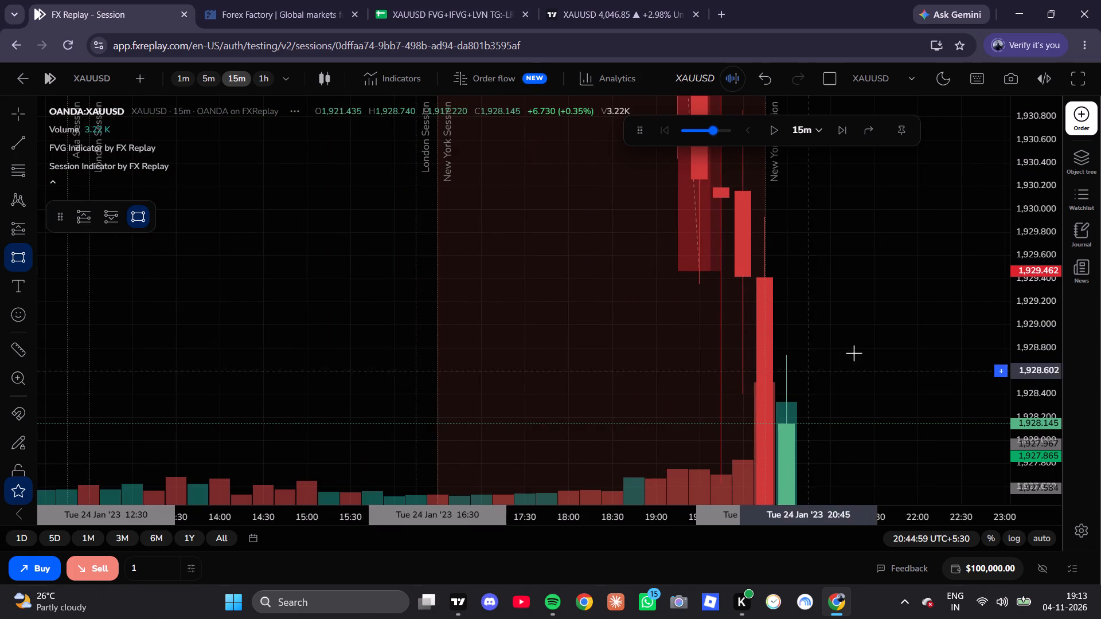
scroll(1022, 348, "down", 7)
scroll(1030, 379, "down", 15)
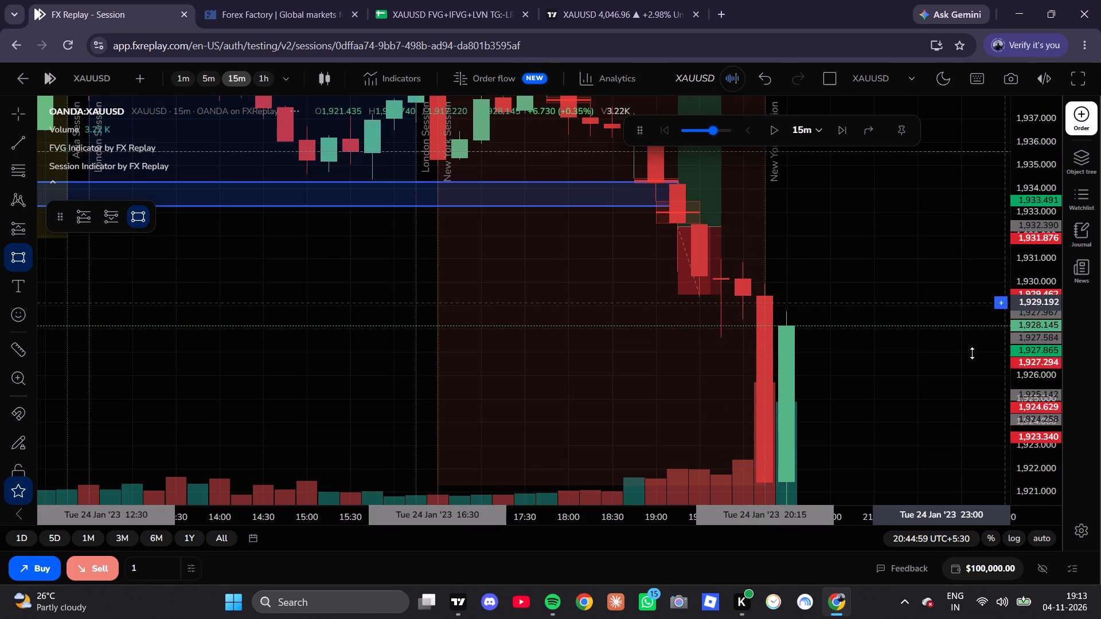
left_click(655, 222)
double_click(964, 201)
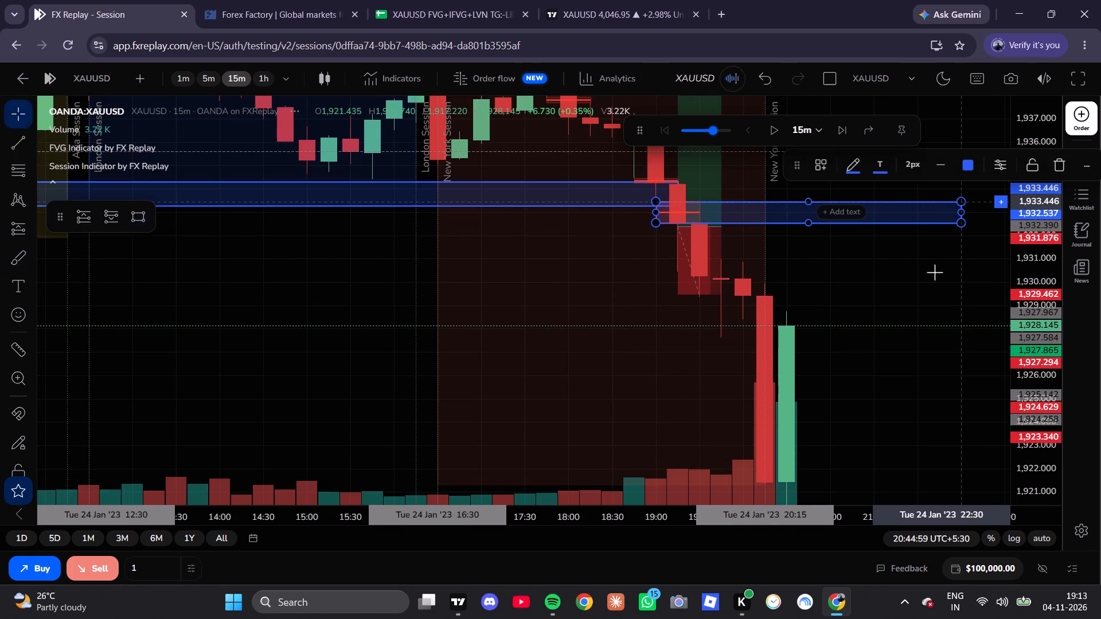
left_click(924, 284)
Raise the new rectangle's upper edge slightly to match the top of the 19:00 fair value gap.
left_click_drag(924, 284, 875, 362)
left_click(874, 362)
left_click_drag(874, 331, 850, 373)
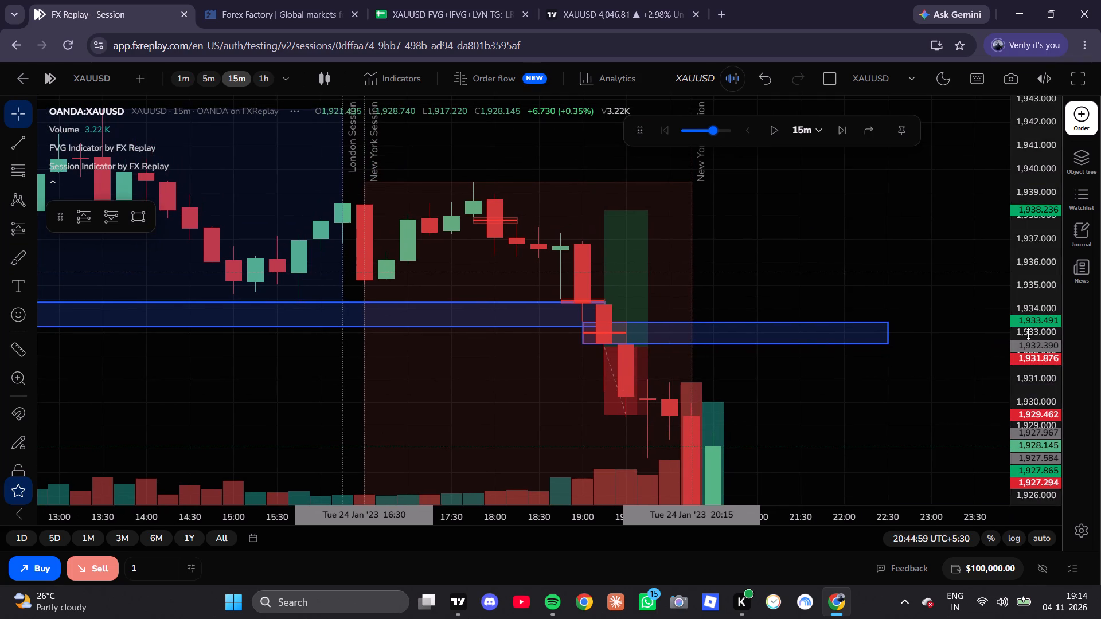
scroll(1016, 316, "up", 18)
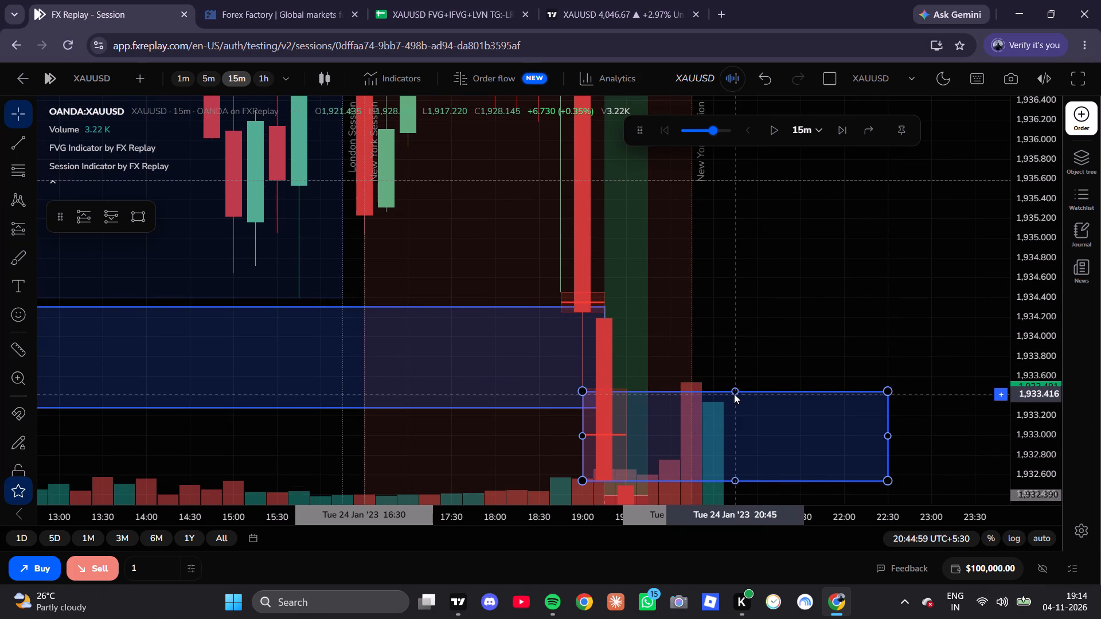
left_click_drag(735, 394, 743, 392)
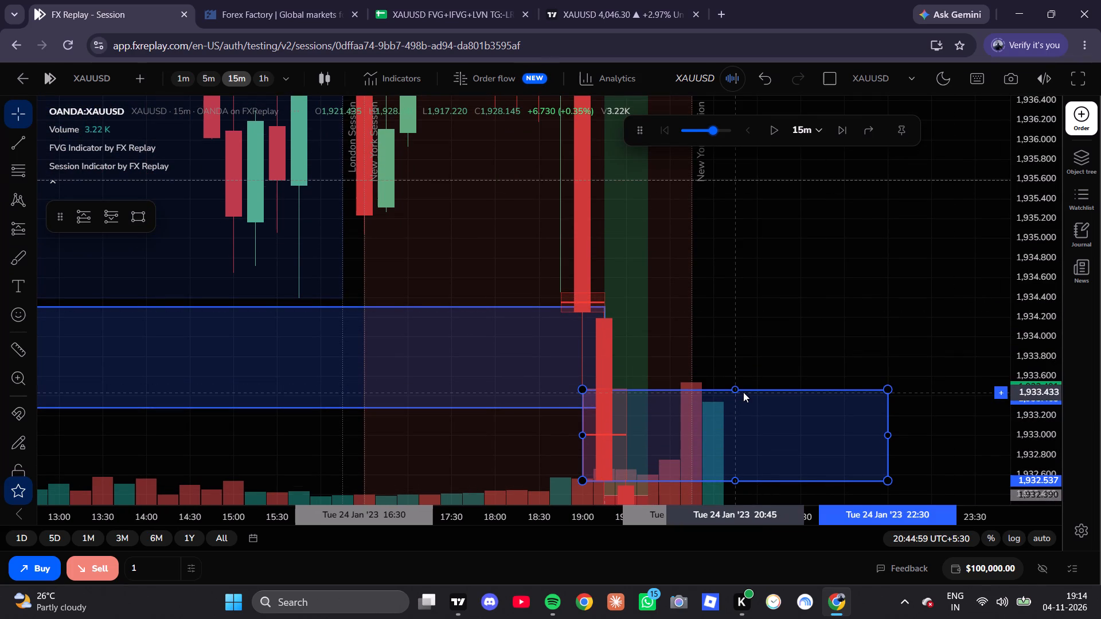
left_click_drag(743, 392, 745, 391)
left_click(695, 285)
Draw a rectangle over the 18:45 fair value gap from 1,934.250 to about 1,934.451, ending at 21:00.
scroll(719, 307, "up", 4)
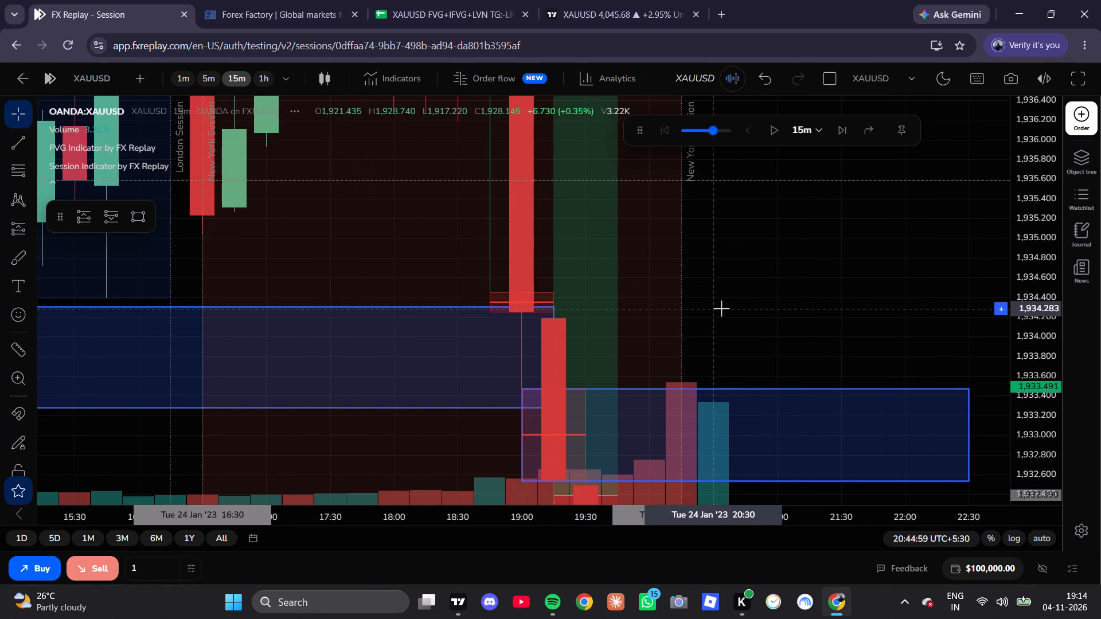
scroll(721, 308, "up", 3)
left_click_drag(775, 305, 781, 346)
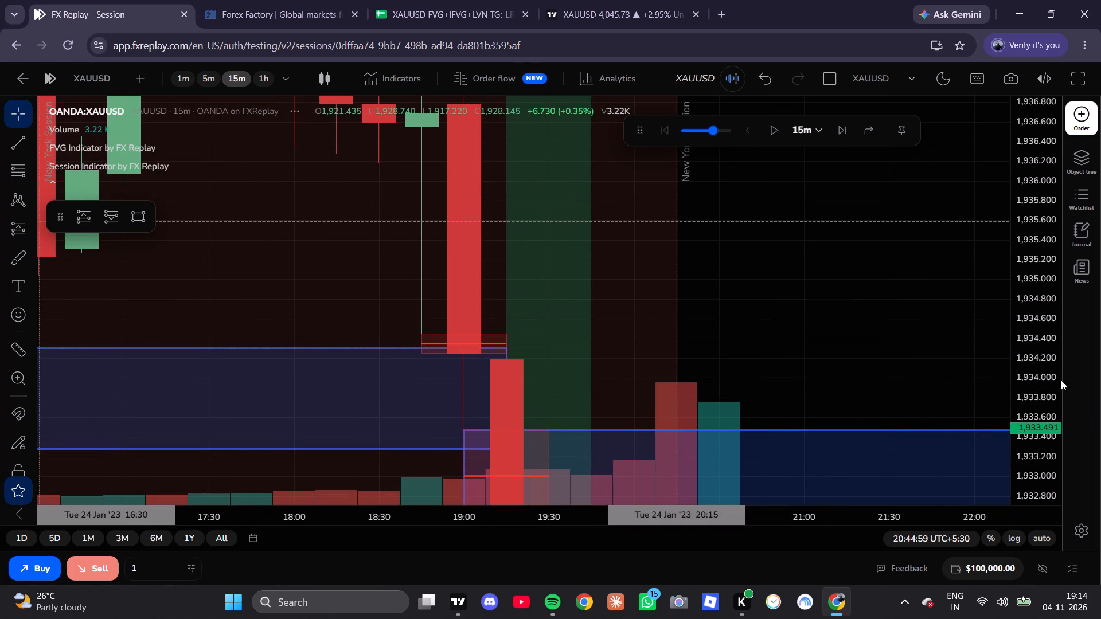
scroll(1021, 352, "up", 13)
left_click_drag(795, 366, 832, 256)
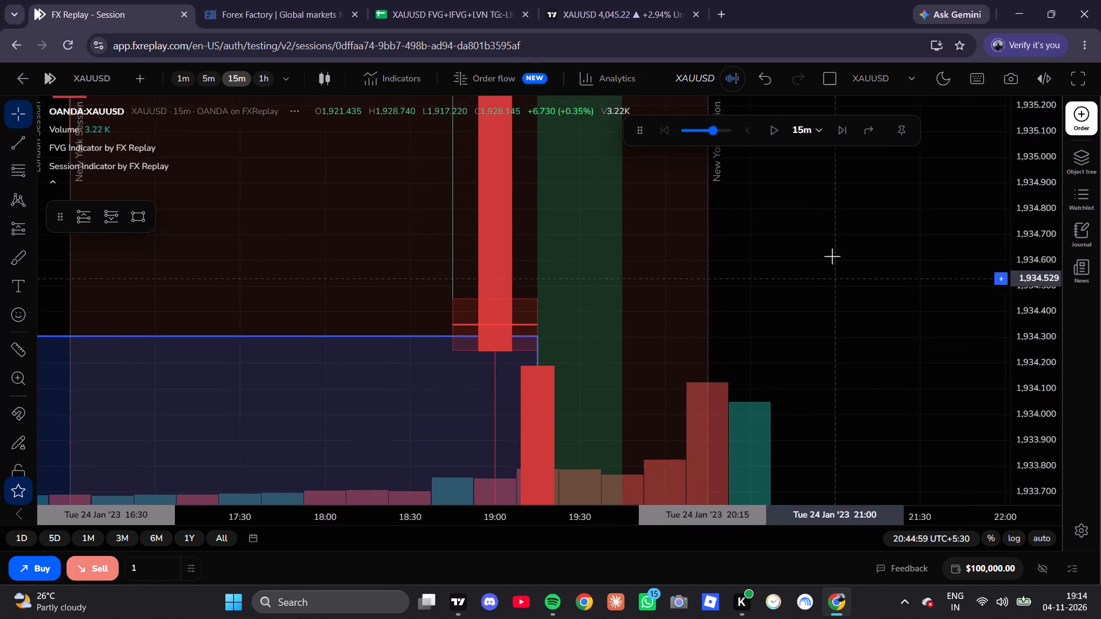
scroll(662, 326, "up", 3)
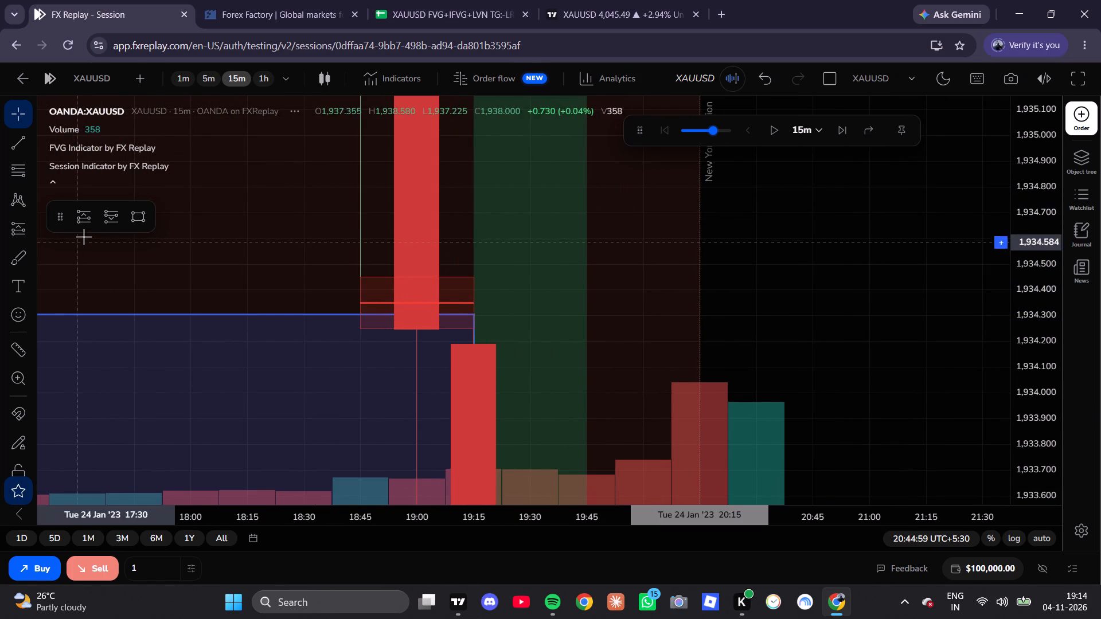
left_click(151, 224)
left_click(142, 215)
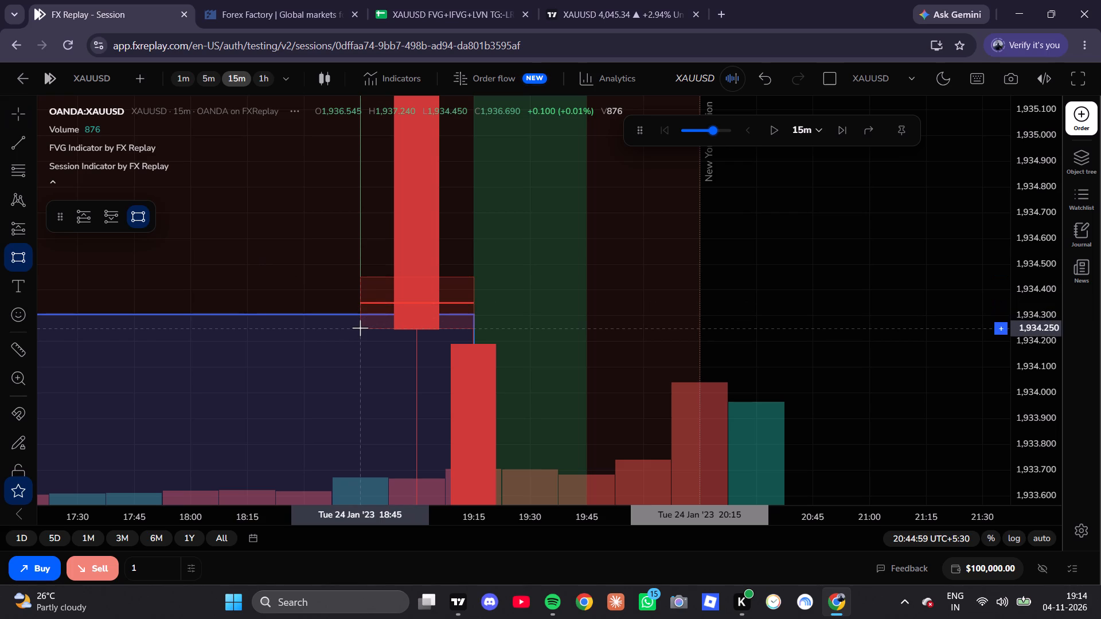
left_click(360, 328)
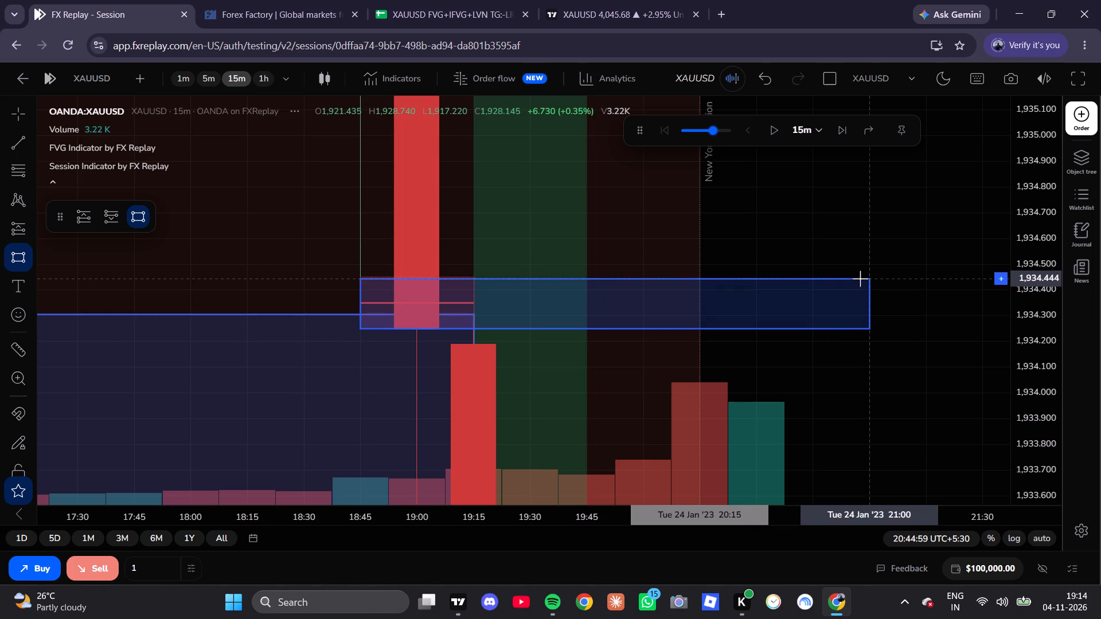
left_click(865, 276)
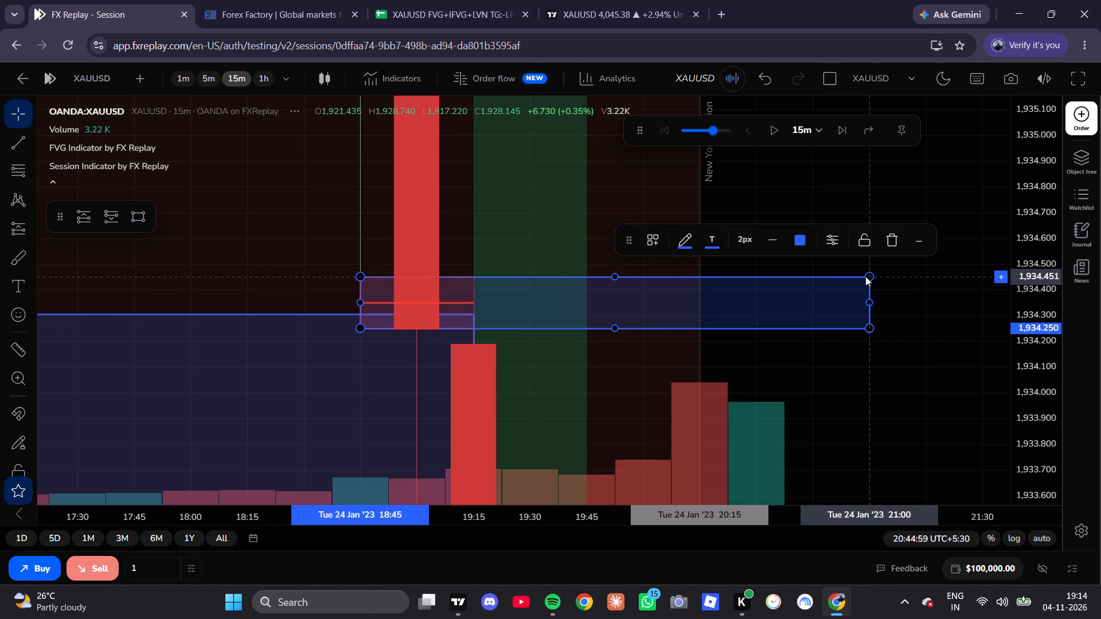
left_click(762, 193)
Extend the 18:45 fair value gap rectangle's end time to 22:15.
left_click_drag(805, 208, 775, 257)
scroll(775, 258, "down", 4)
scroll(1049, 380, "down", 12)
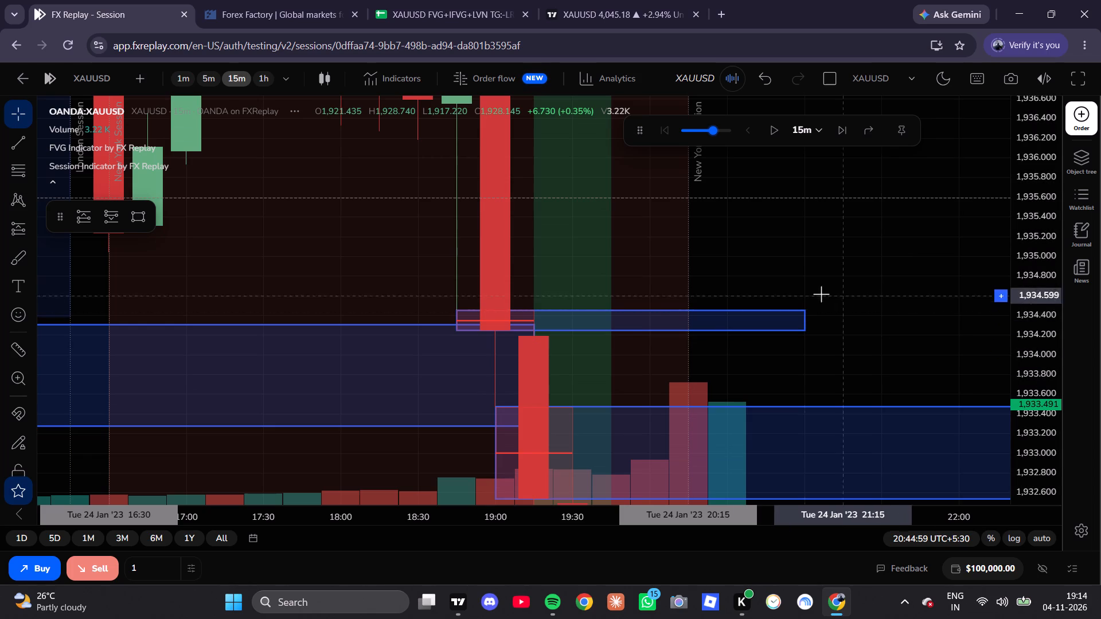
left_click_drag(804, 321, 1004, 345)
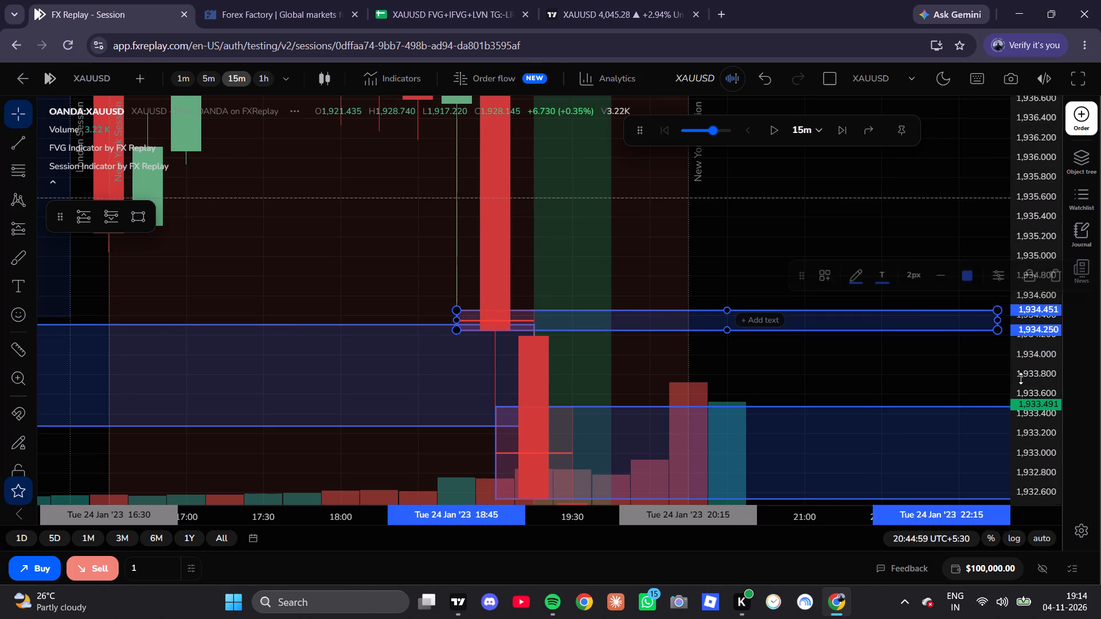
Review both marked fair value gap zones against the long position and the latest fifteen-minute candles.
left_click_drag(923, 374, 699, 330)
scroll(698, 324, "down", 4)
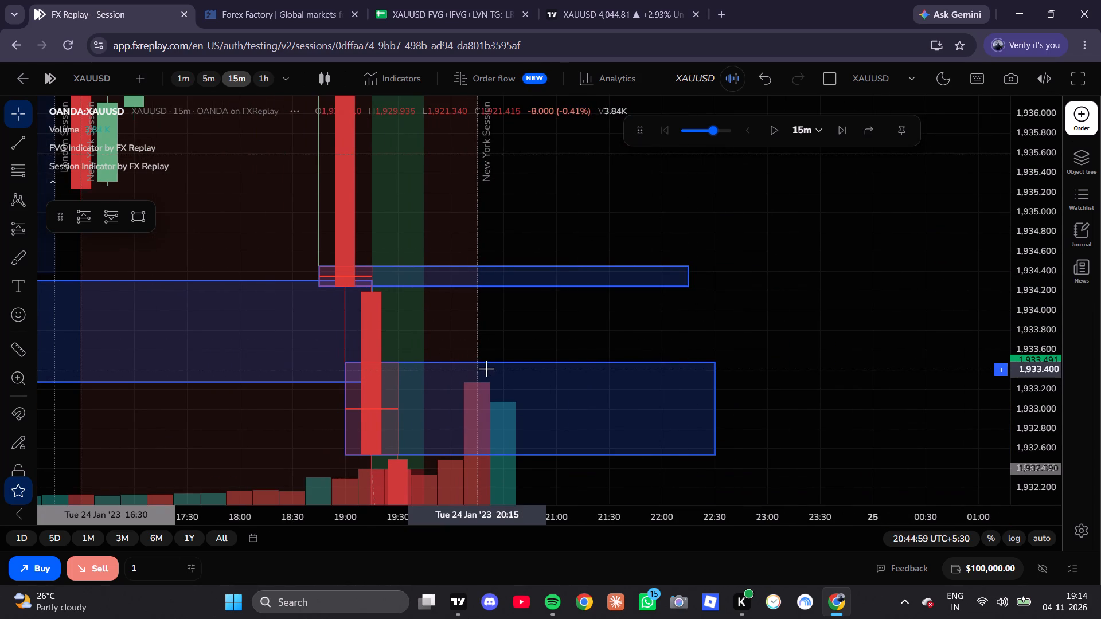
scroll(486, 367, "up", 2)
left_click_drag(525, 319, 659, 304)
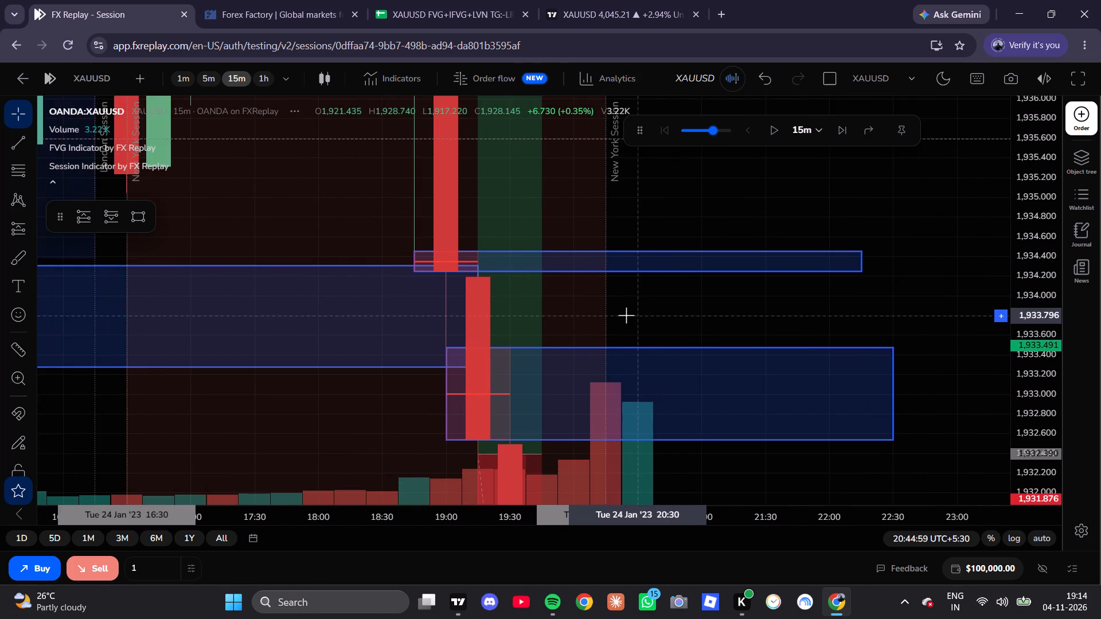
scroll(626, 315, "up", 3)
left_click_drag(625, 314, 688, 191)
left_click(690, 185)
scroll(617, 309, "down", 5)
left_click_drag(732, 398, 731, 211)
scroll(758, 335, "down", 4)
scroll(1023, 366, "down", 12)
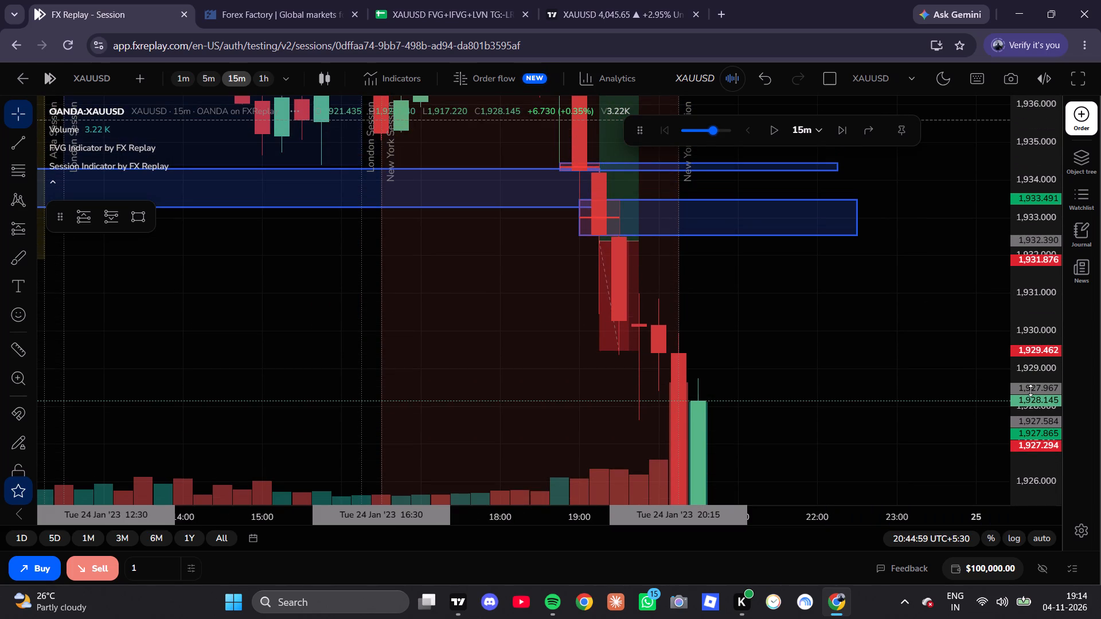
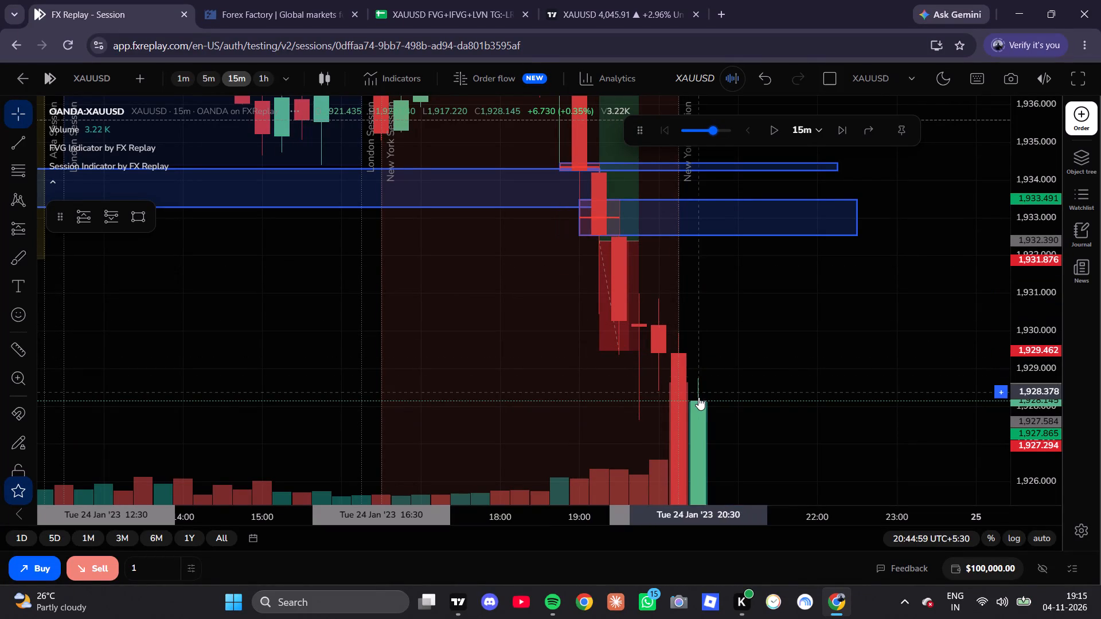
Compare the marked fair value gap zones with the surrounding candles on the fifteen-minute and five-minute charts.
scroll(700, 373, "up", 1)
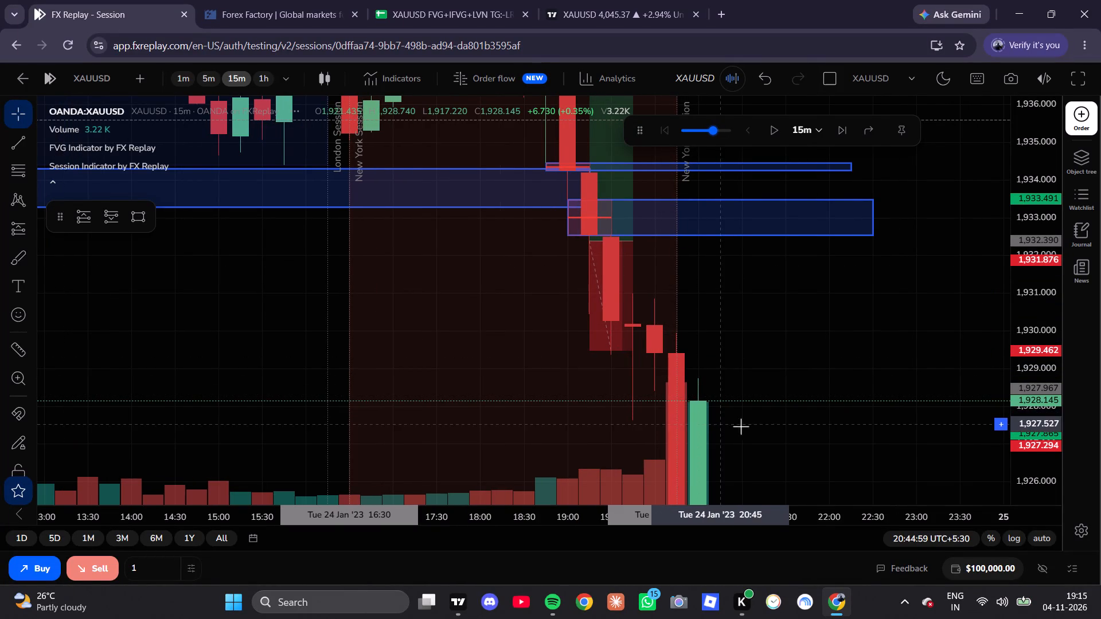
scroll(1039, 390, "down", 8)
scroll(769, 327, "down", 5)
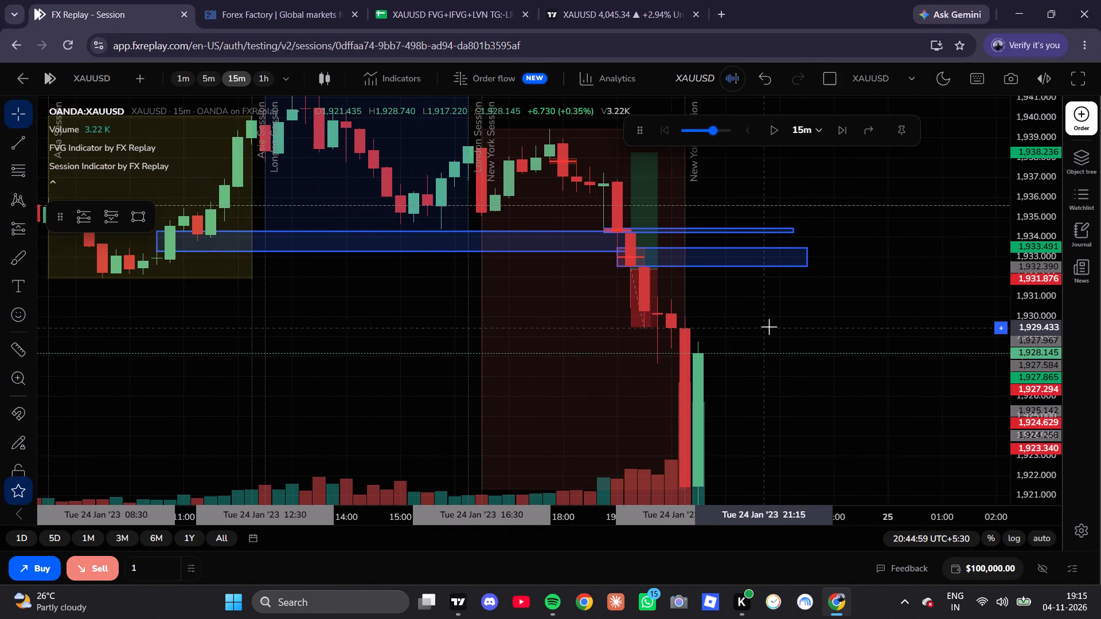
left_click_drag(775, 330, 784, 367)
scroll(702, 323, "down", 5)
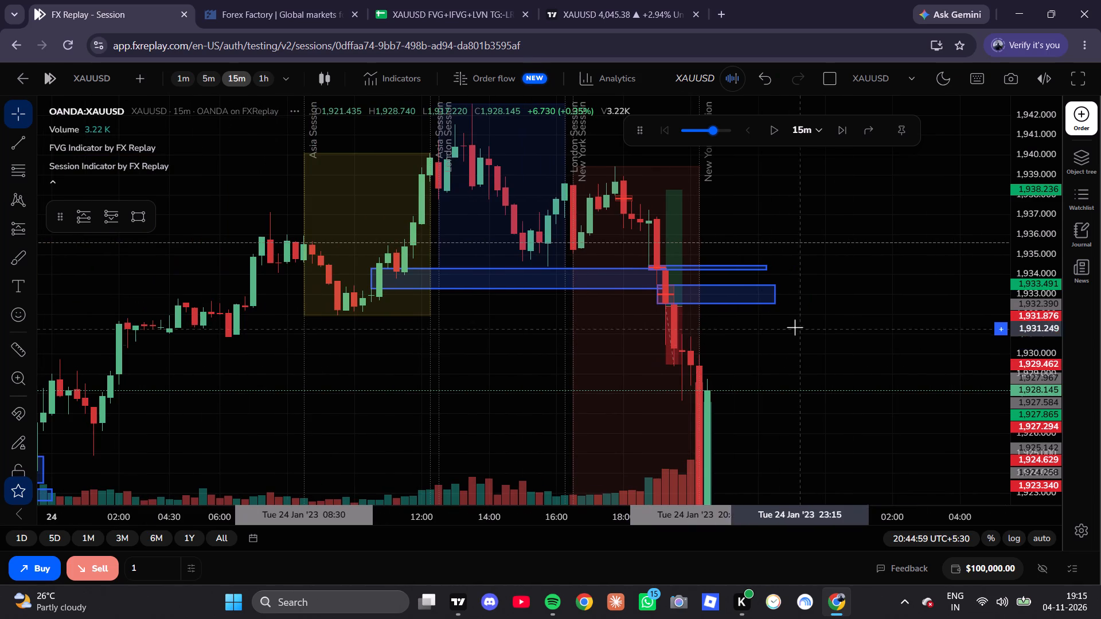
left_click_drag(794, 327, 805, 355)
scroll(760, 315, "up", 2)
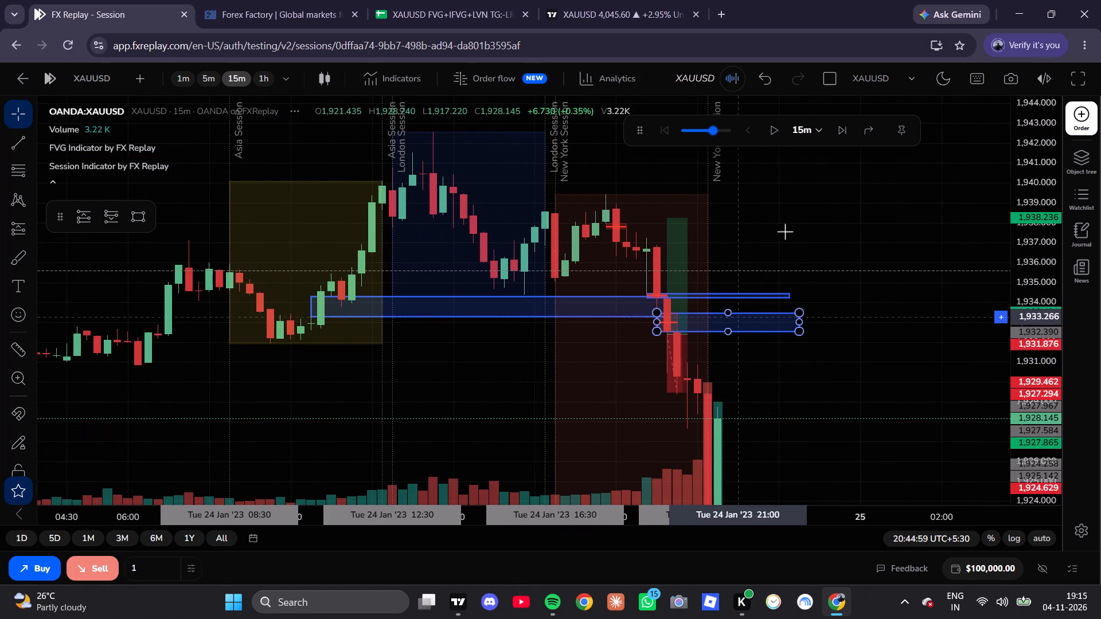
double_click(222, 77)
left_click(212, 78)
scroll(642, 355, "down", 2)
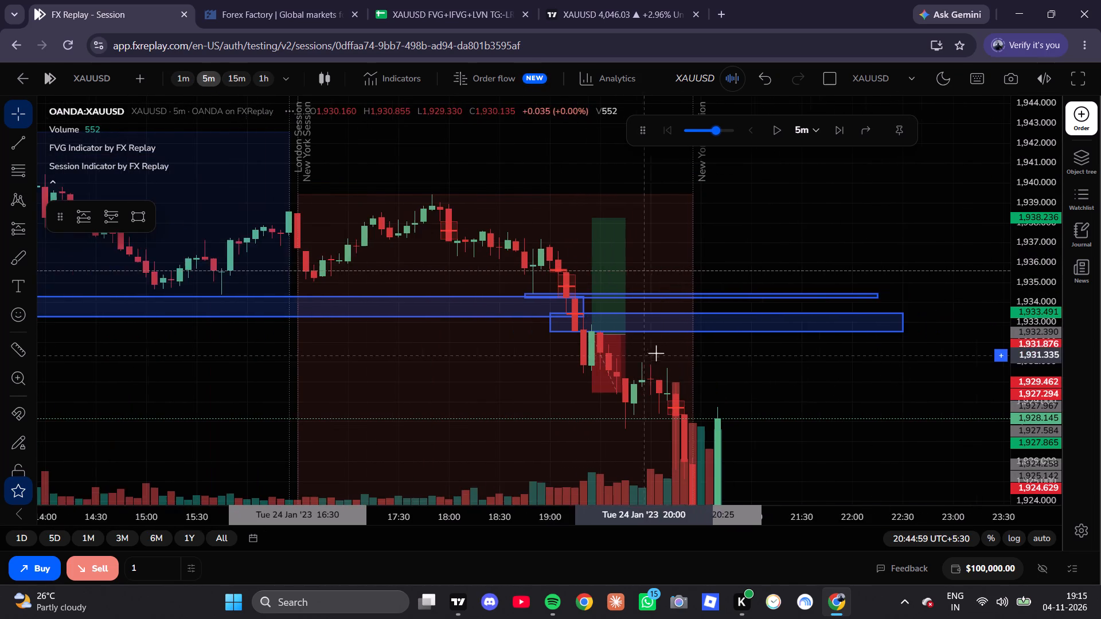
scroll(656, 353, "down", 4)
scroll(982, 429, "up", 1)
scroll(1034, 349, "up", 13)
scroll(1037, 346, "down", 1)
scroll(1037, 346, "up", 3)
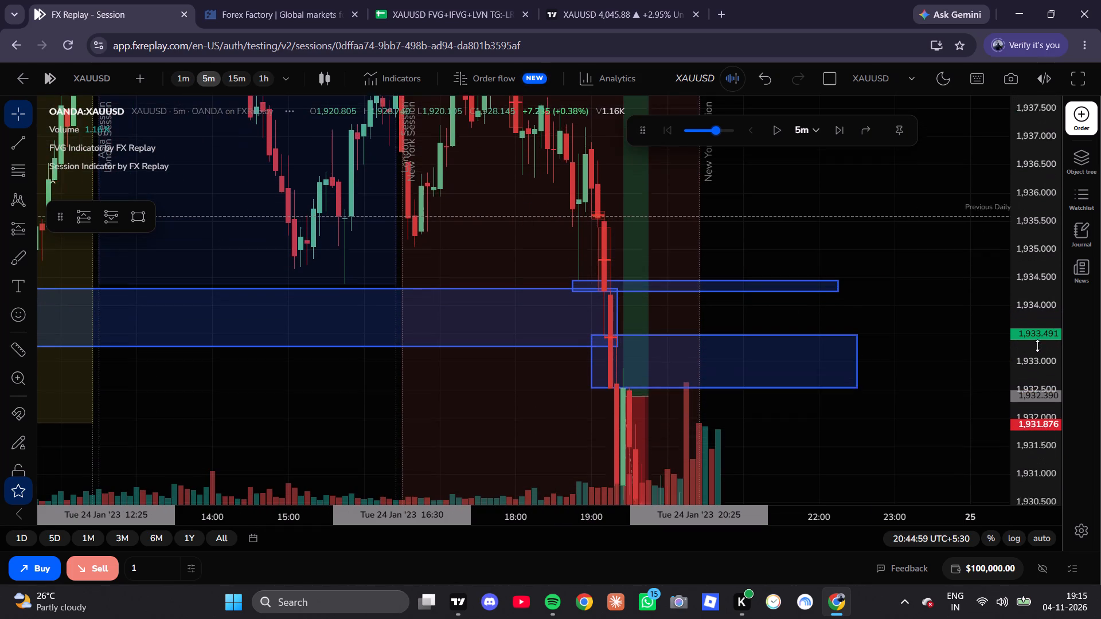
left_click(232, 78)
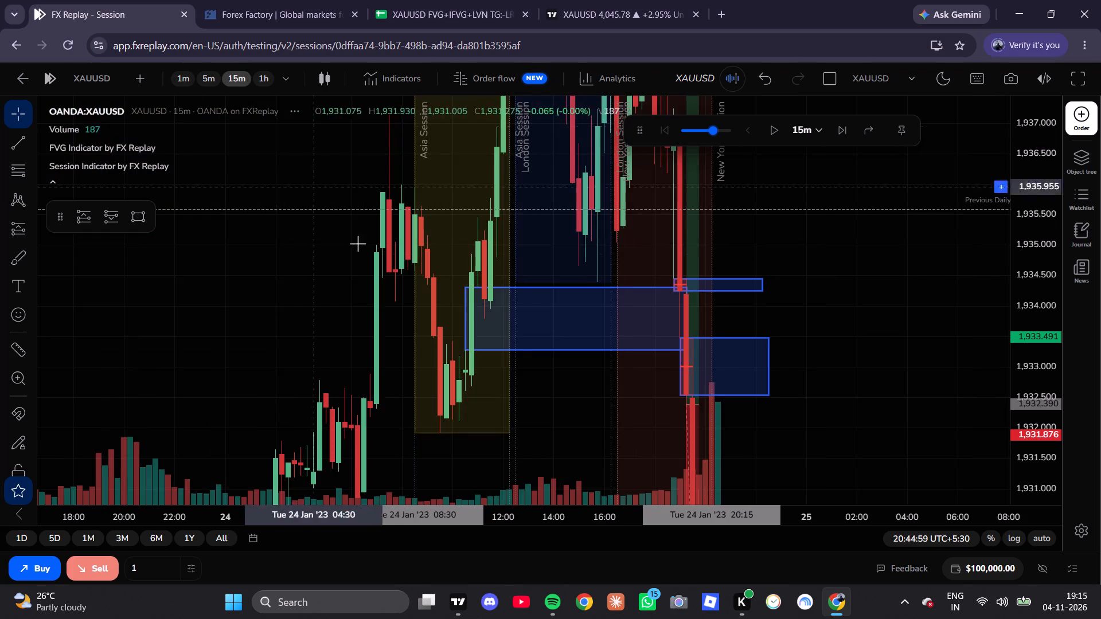
scroll(369, 261, "up", 4)
On the five-minute chart, raise the lower edge of the 19:00 fair value gap rectangle to about 1,932.8.
left_click(213, 82)
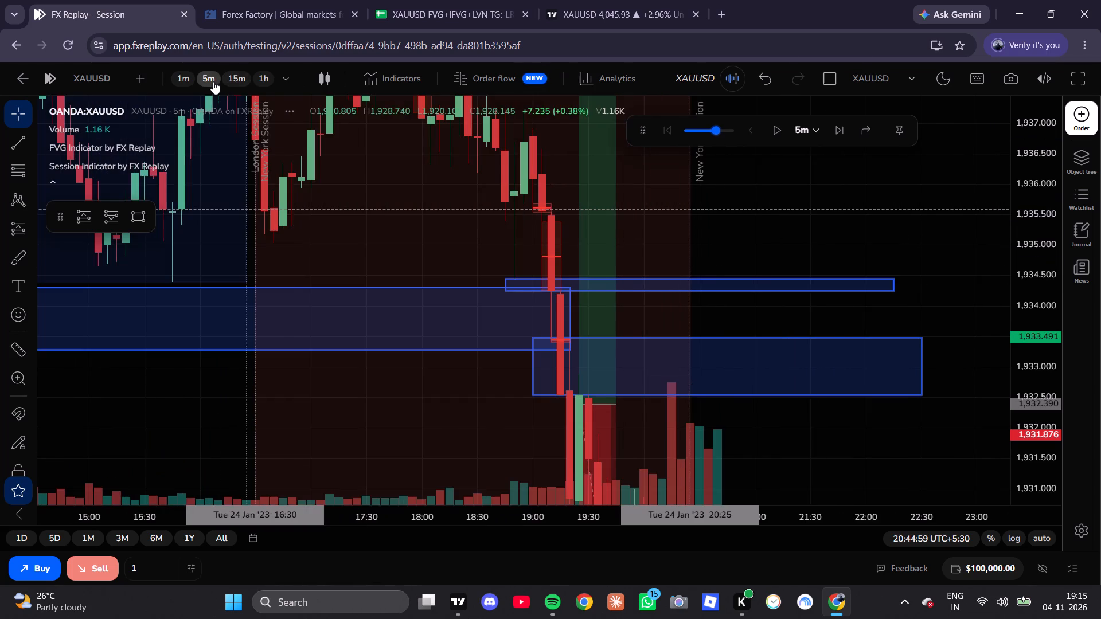
scroll(458, 346, "up", 5)
left_click_drag(423, 394, 416, 379)
double_click(416, 379)
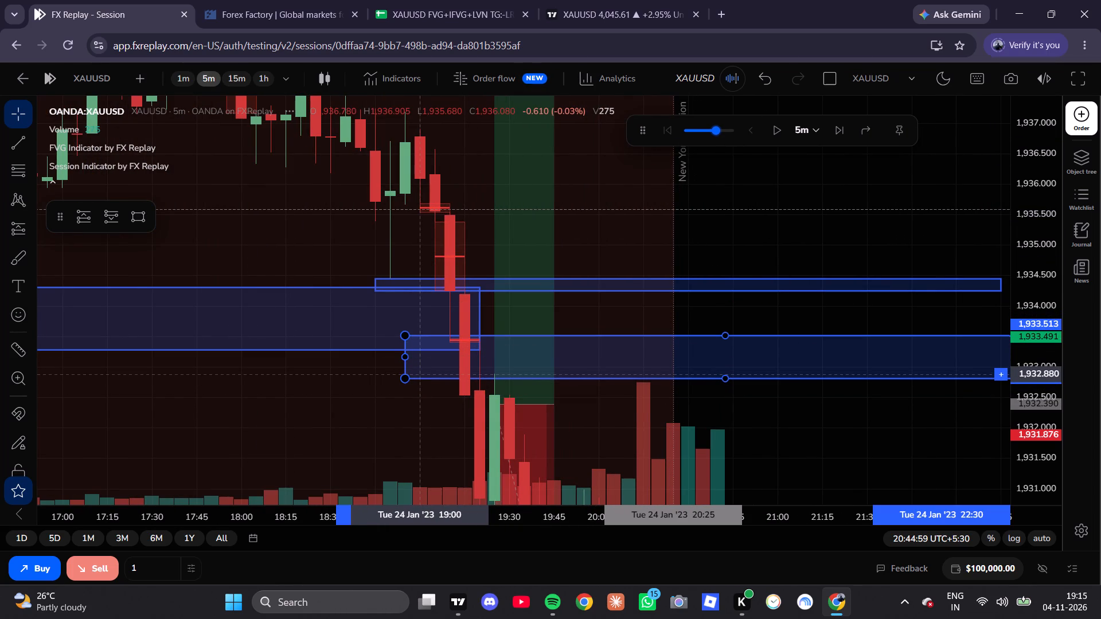
left_click(417, 375)
left_click_drag(337, 375, 357, 375)
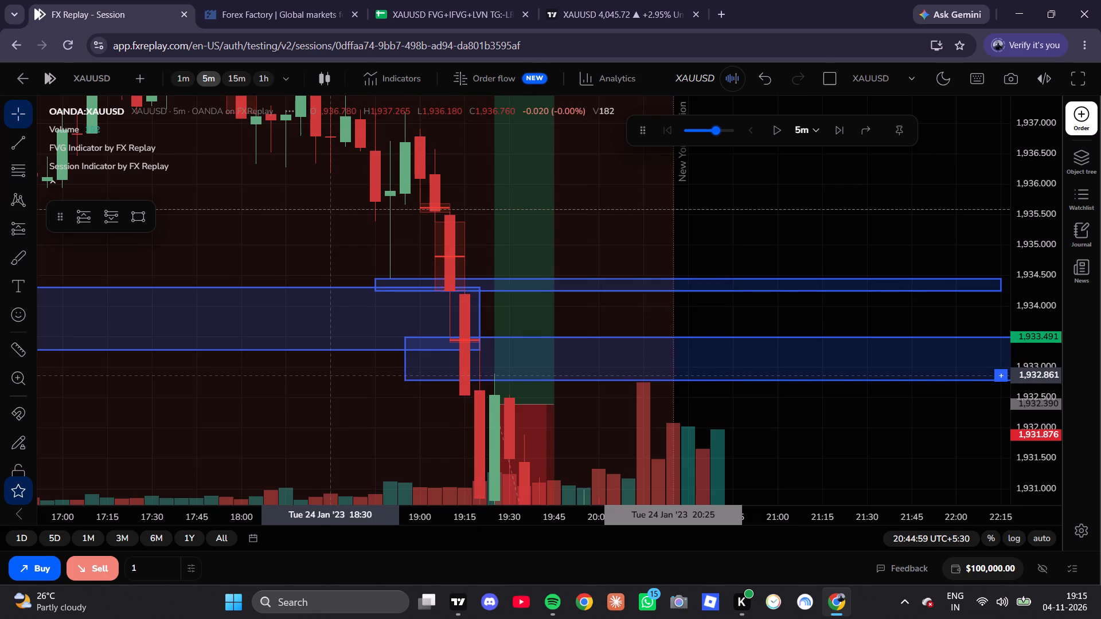
left_click_drag(357, 375, 411, 356)
left_click(411, 356)
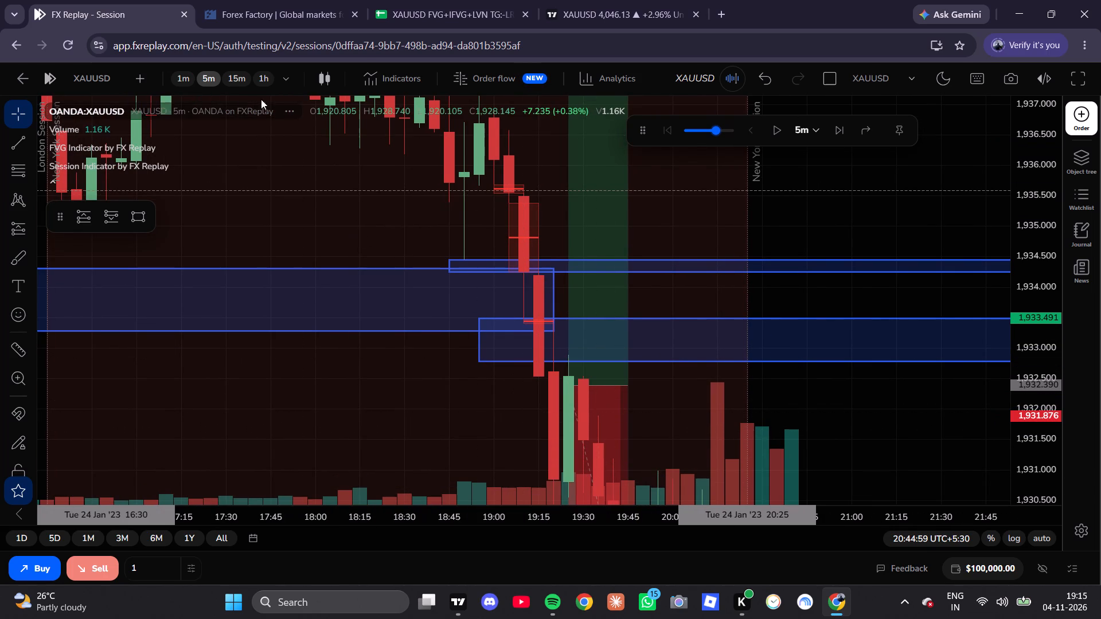
Return to the fifteen-minute chart and examine the resized 19:00 rectangle against the fair value gap there.
left_click(244, 79)
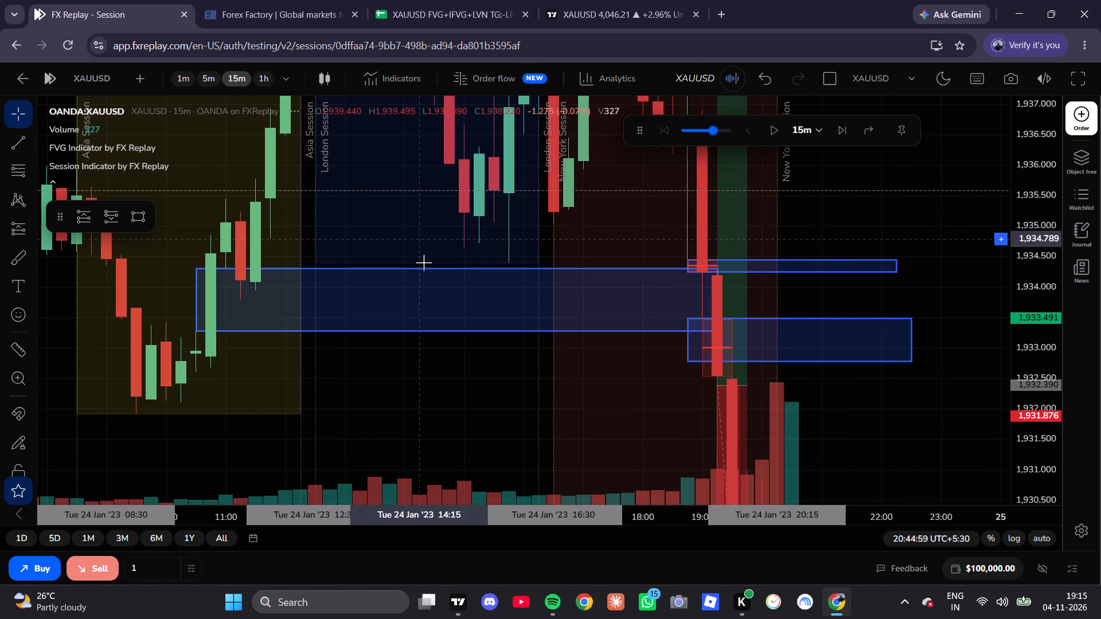
scroll(573, 378, "up", 4)
scroll(507, 391, "down", 4)
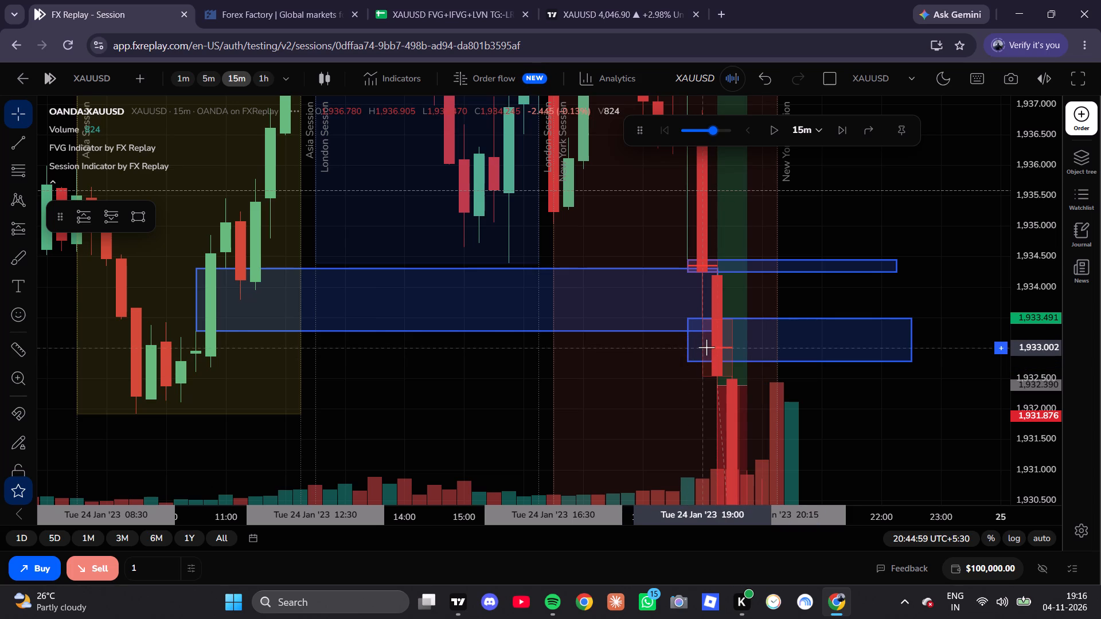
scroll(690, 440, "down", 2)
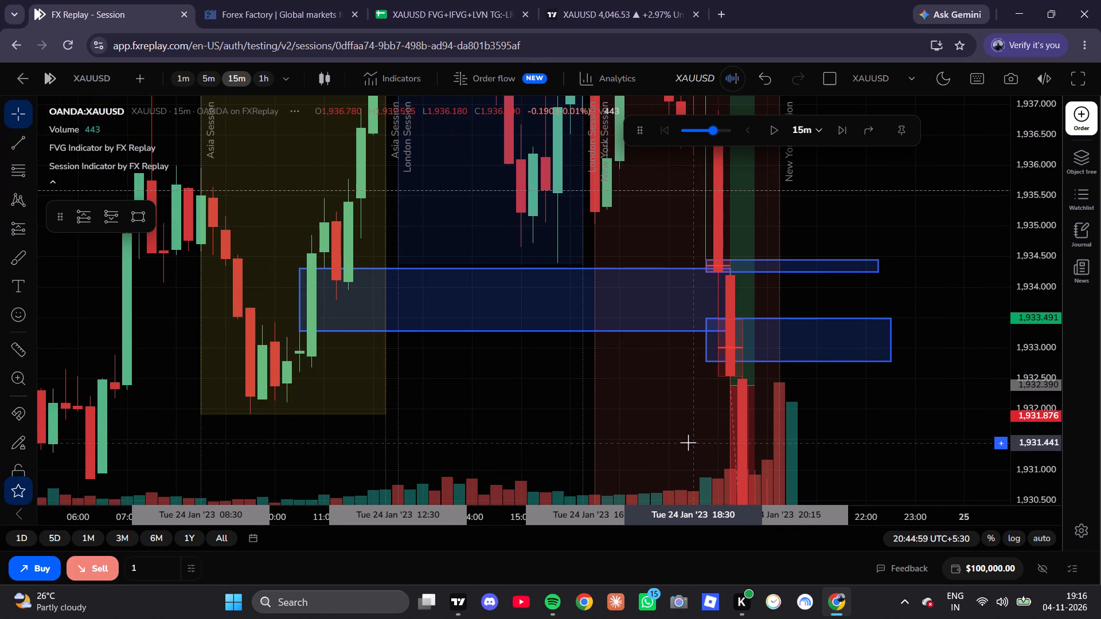
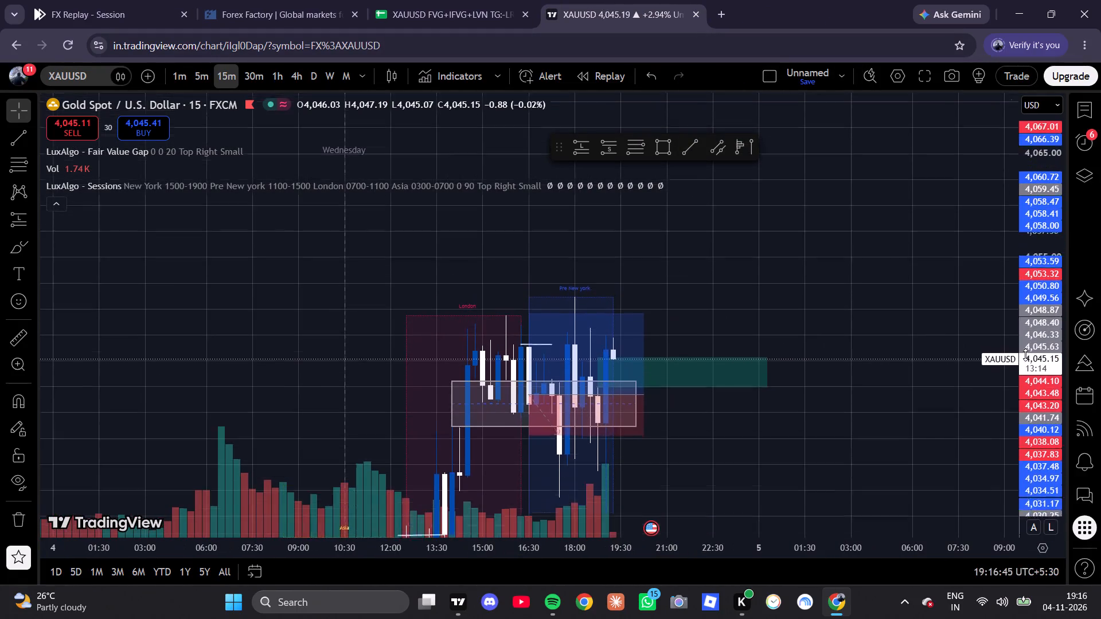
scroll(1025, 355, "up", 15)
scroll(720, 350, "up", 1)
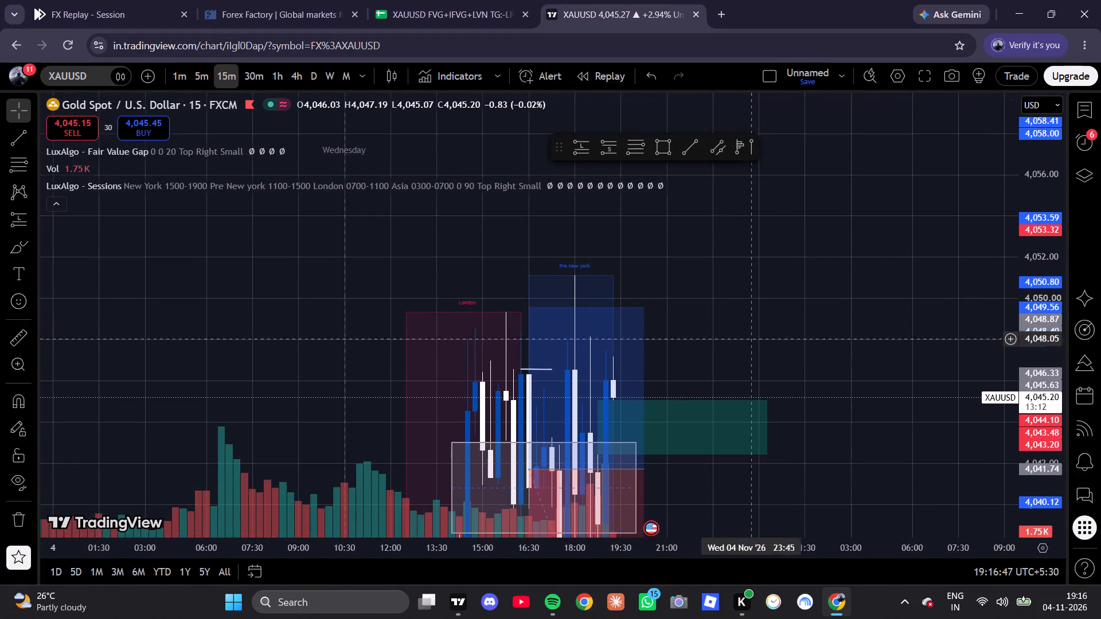
Examine the live XAUUSD fifteen-minute candles around the London and pre-New York sessions and the marked zones.
scroll(727, 347, "up", 2)
left_click_drag(703, 377, 743, 356)
left_click_drag(782, 336, 826, 307)
scroll(1050, 356, "up", 14)
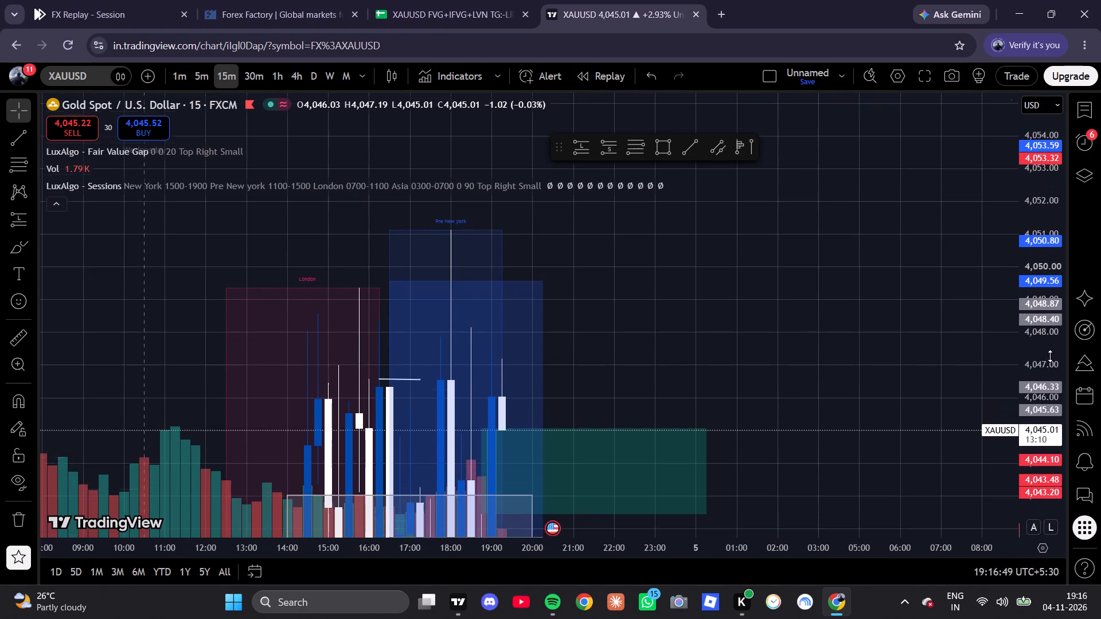
scroll(1050, 356, "up", 4)
left_click_drag(842, 416, 857, 399)
left_click_drag(872, 381, 923, 319)
scroll(715, 378, "up", 2)
left_click_drag(717, 383, 848, 244)
left_click(850, 240)
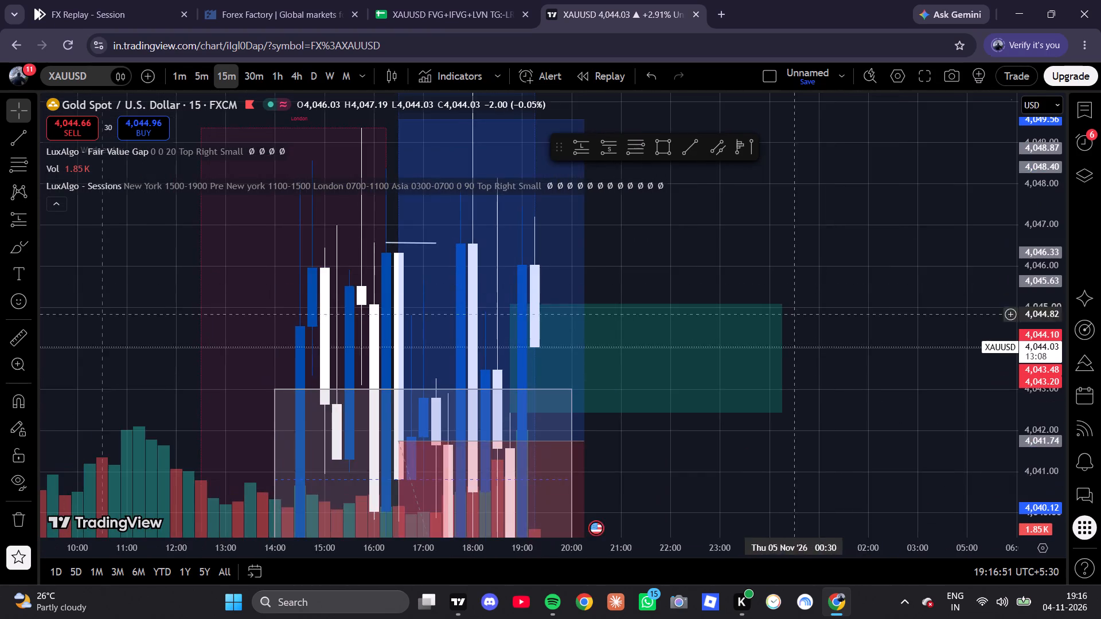
scroll(693, 328, "down", 4)
scroll(1028, 342, "down", 5)
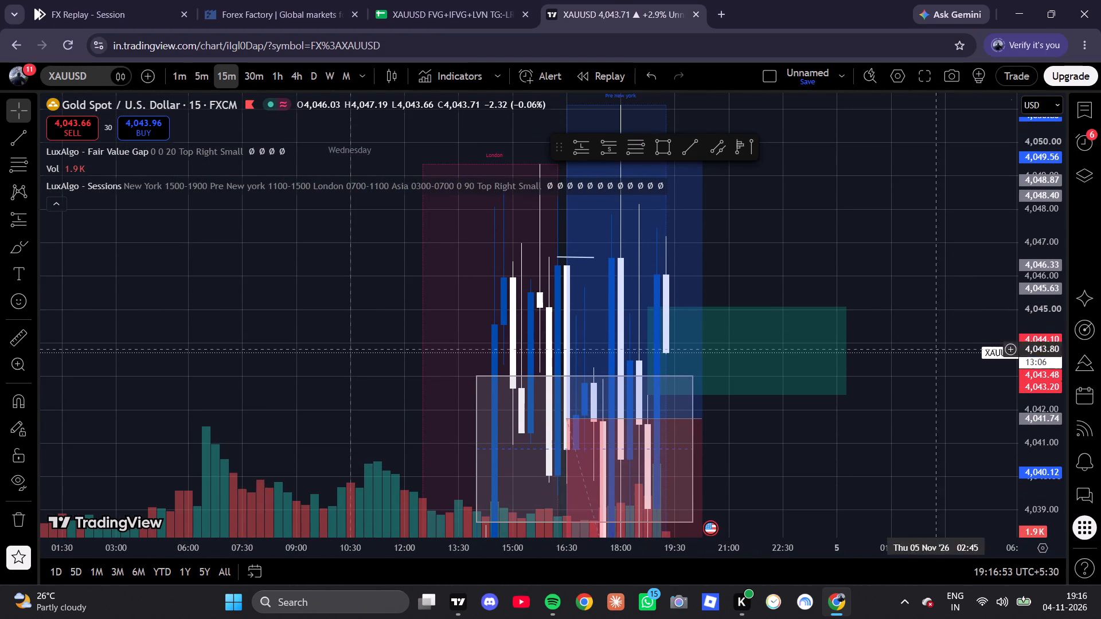
left_click(198, 71)
Return to the FX Replay session and, on the five-minute chart, shrink the 19:00 gap rectangle to about 1,933.41–1,933.47, starting at 19:05.
left_click(111, 0)
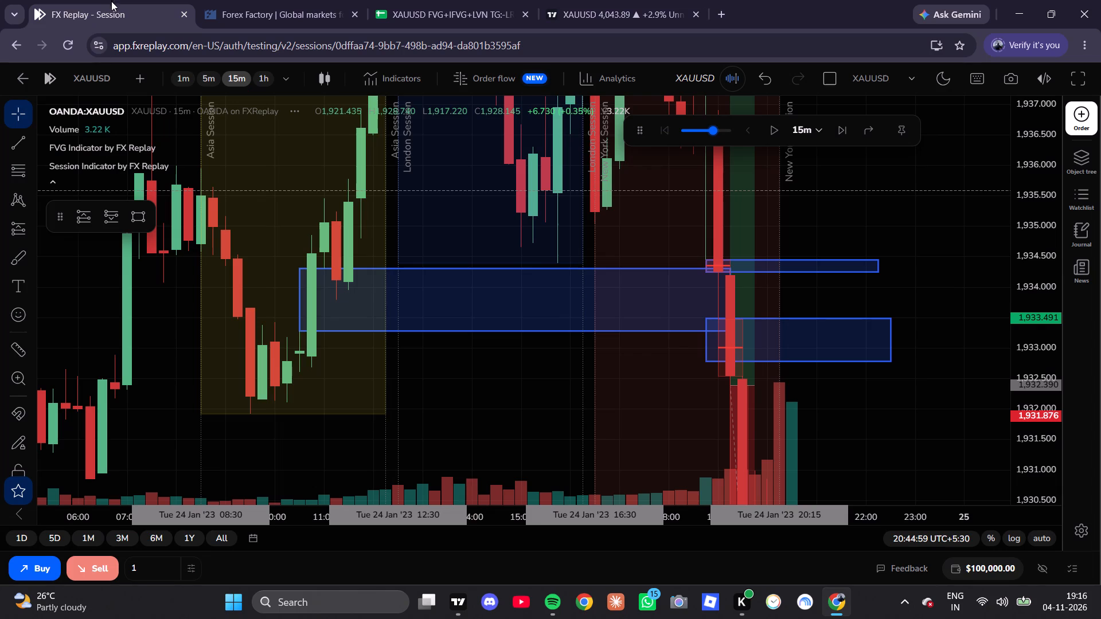
scroll(703, 345, "up", 3)
left_click_drag(823, 416, 807, 359)
left_click_drag(806, 356, 782, 336)
left_click_drag(775, 332, 764, 329)
left_click_drag(748, 327, 718, 327)
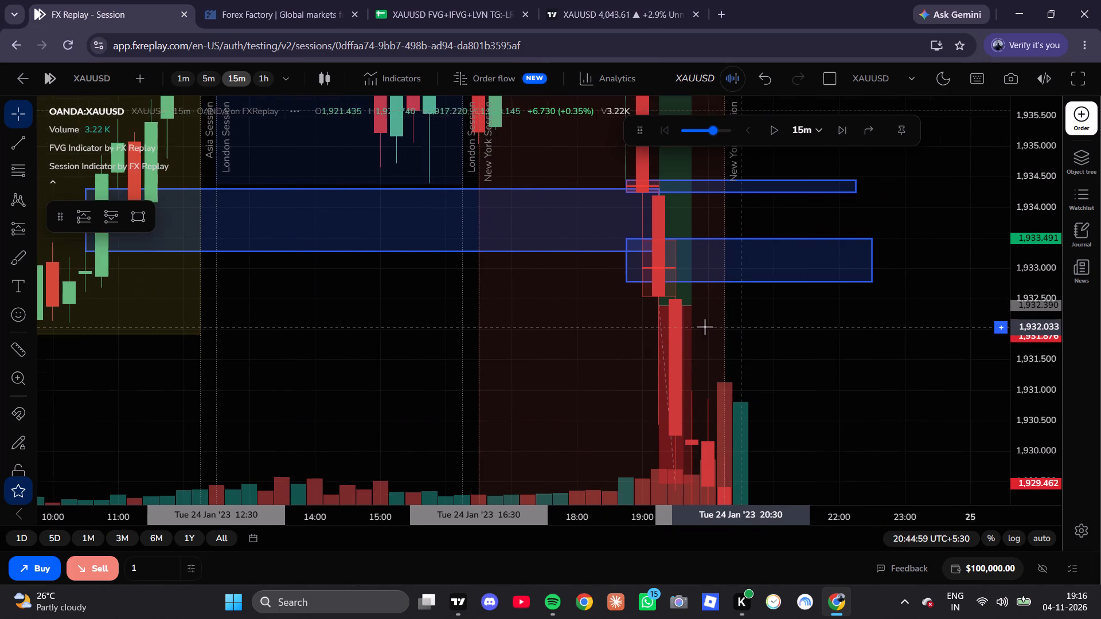
left_click(214, 71)
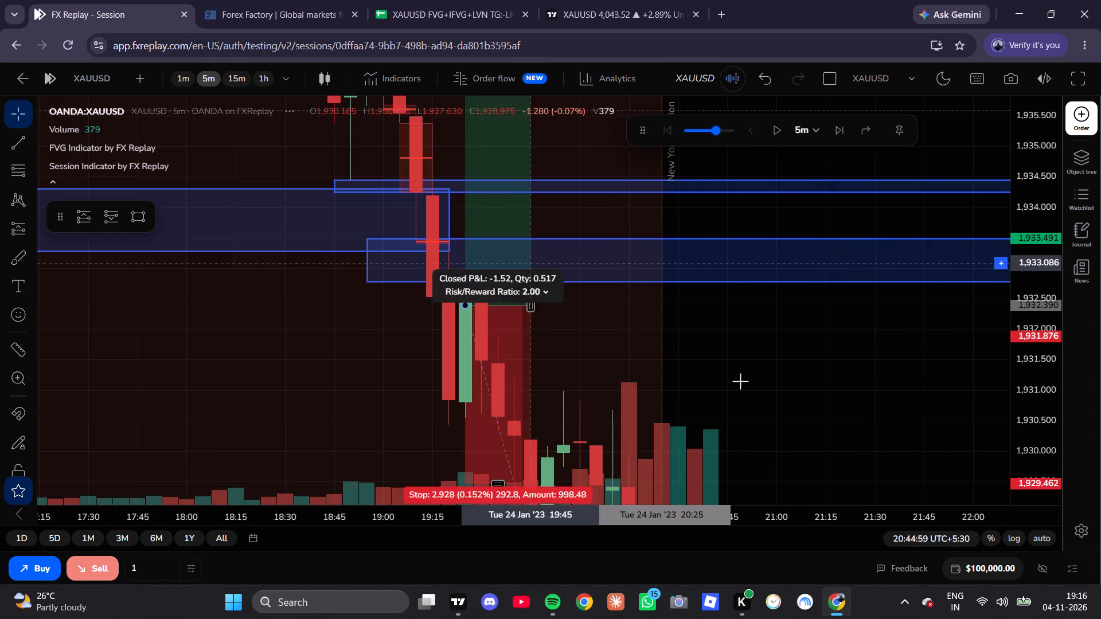
scroll(1051, 310, "up", 16)
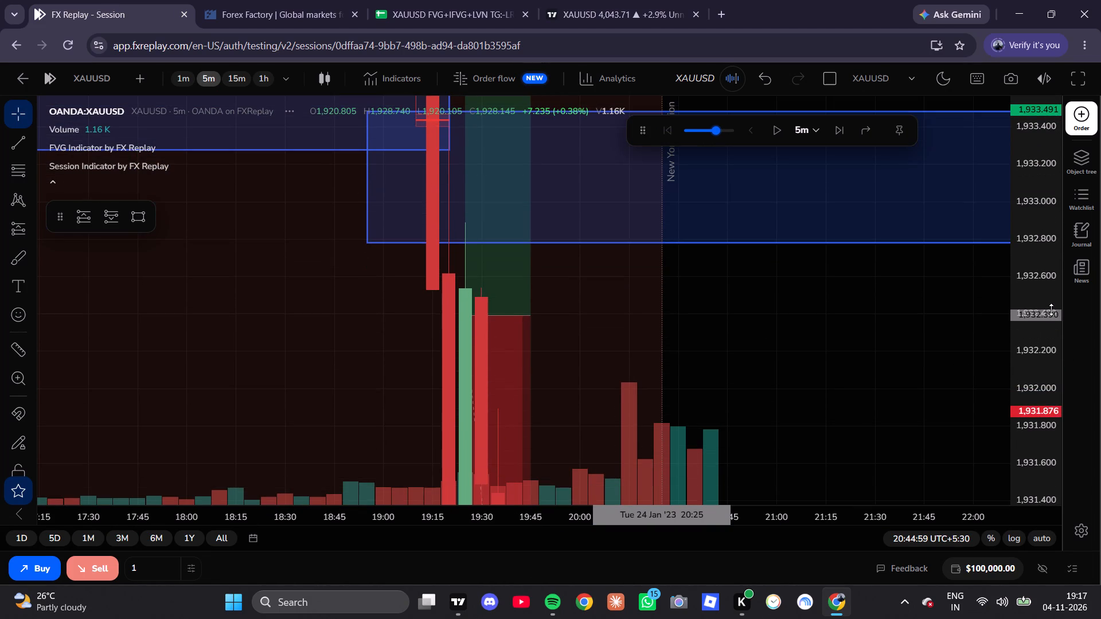
scroll(1051, 309, "up", 6)
left_click_drag(732, 276, 775, 441)
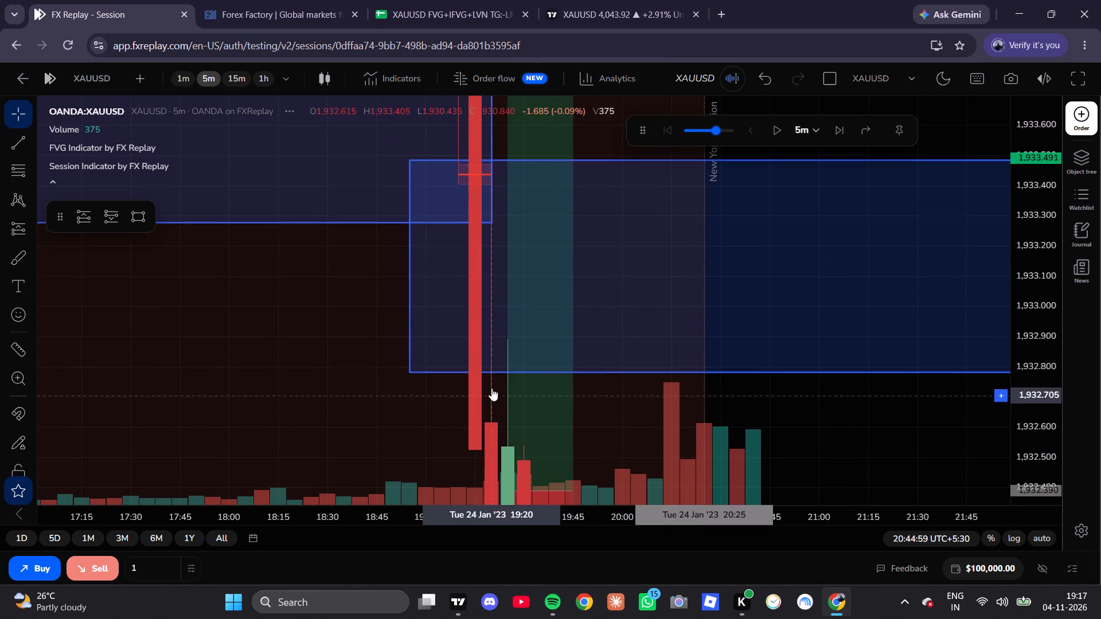
left_click_drag(405, 376, 450, 189)
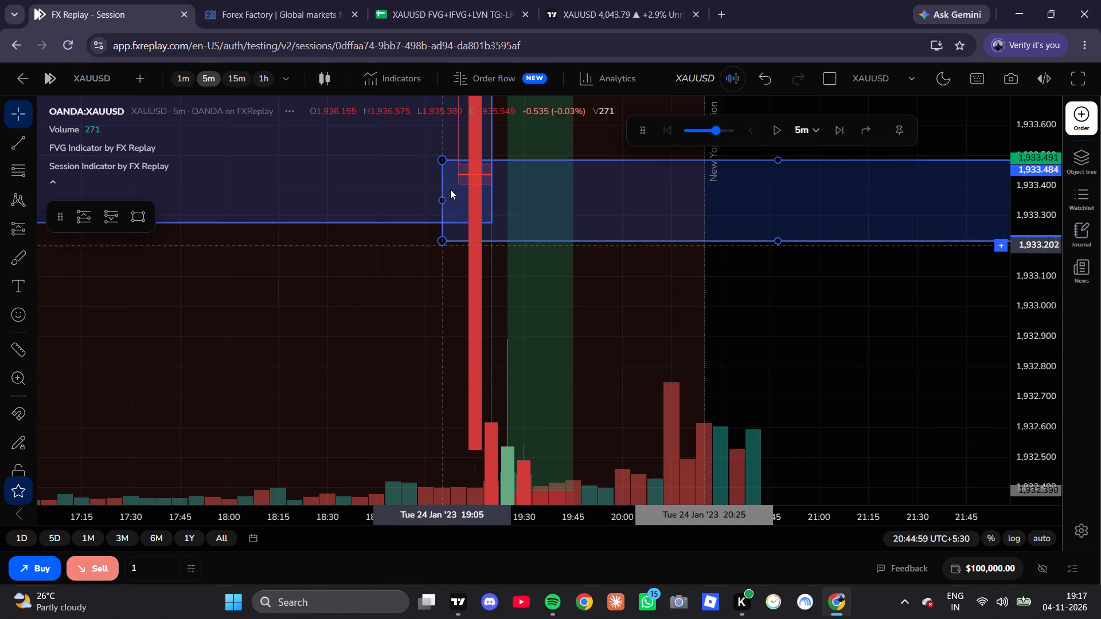
left_click_drag(450, 189, 444, 186)
left_click(444, 186)
left_click(443, 159)
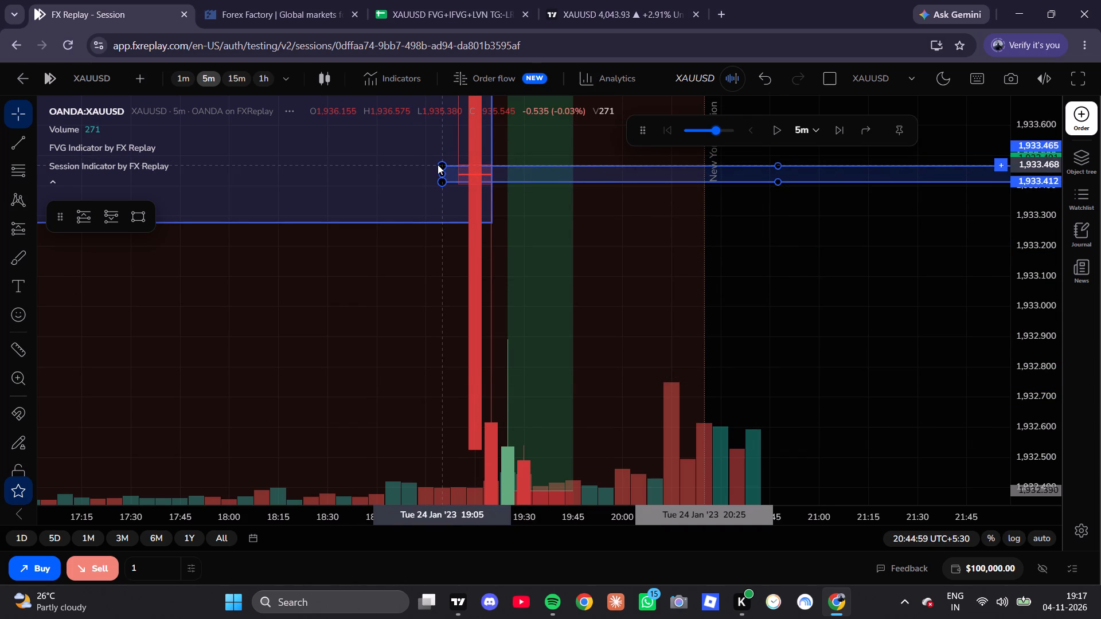
Advance the five-minute replay to 21:19:59, following price towards the two marked gap zones.
left_click_drag(862, 362, 802, 339)
left_click_drag(749, 319, 604, 281)
scroll(627, 271, "down", 6)
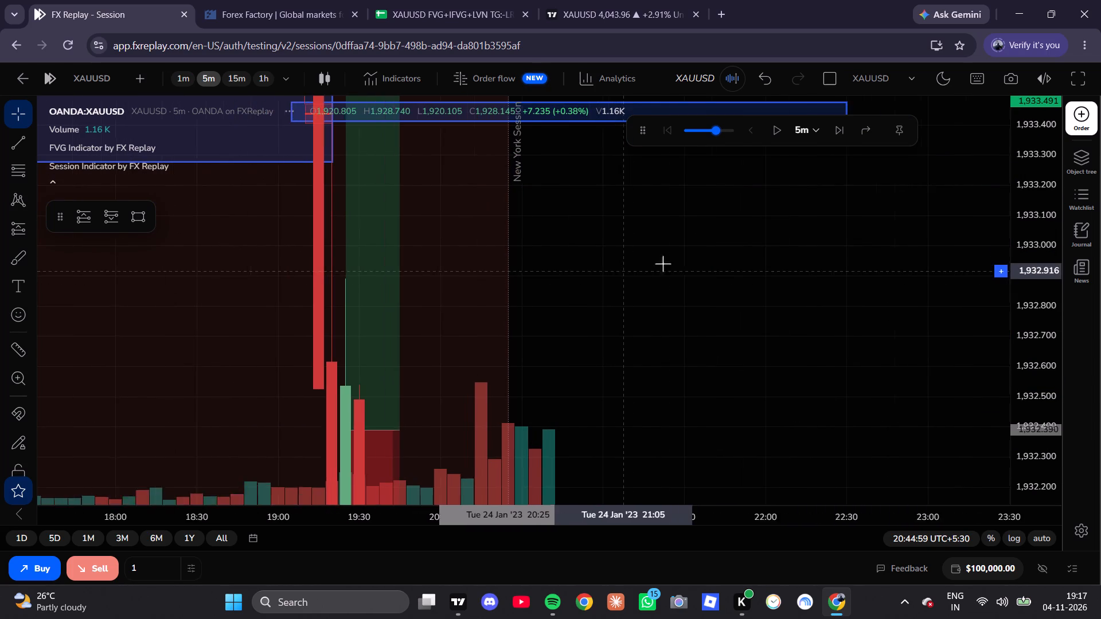
scroll(1087, 292, "down", 1)
scroll(1042, 329, "down", 14)
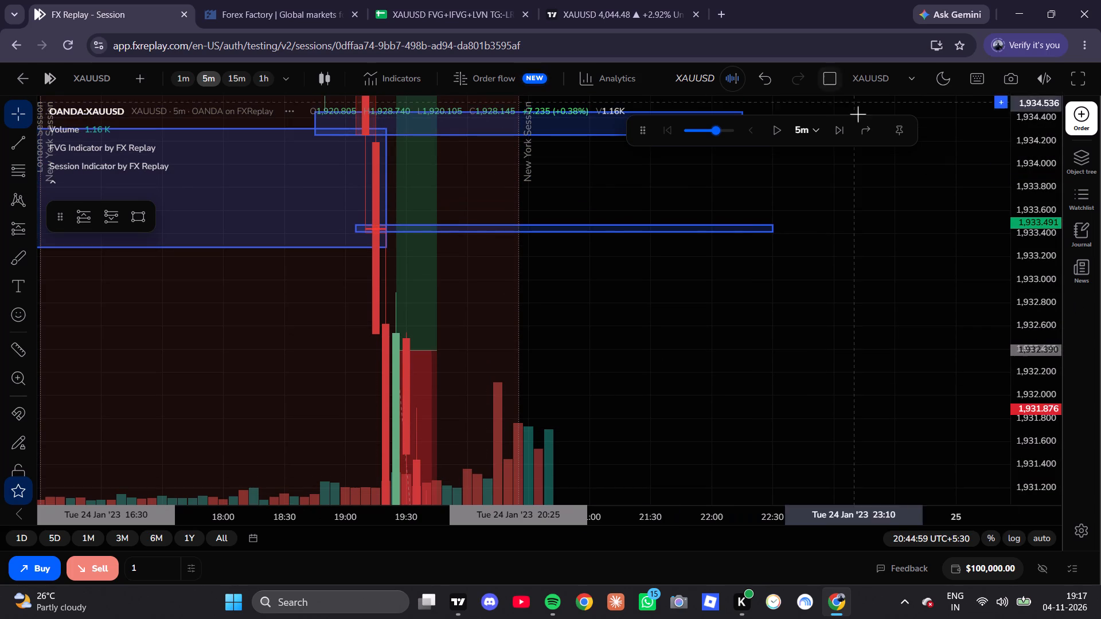
triple_click(845, 129)
left_click(845, 129)
left_click_drag(840, 309, 910, 38)
scroll(834, 272, "down", 8)
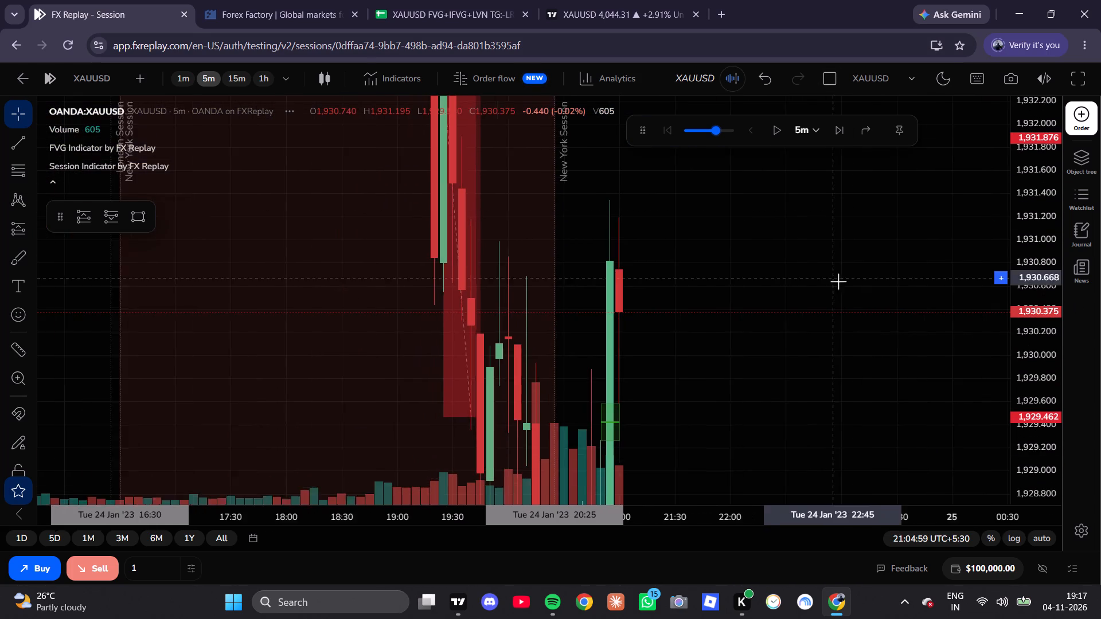
scroll(1032, 365, "down", 16)
triple_click(840, 134)
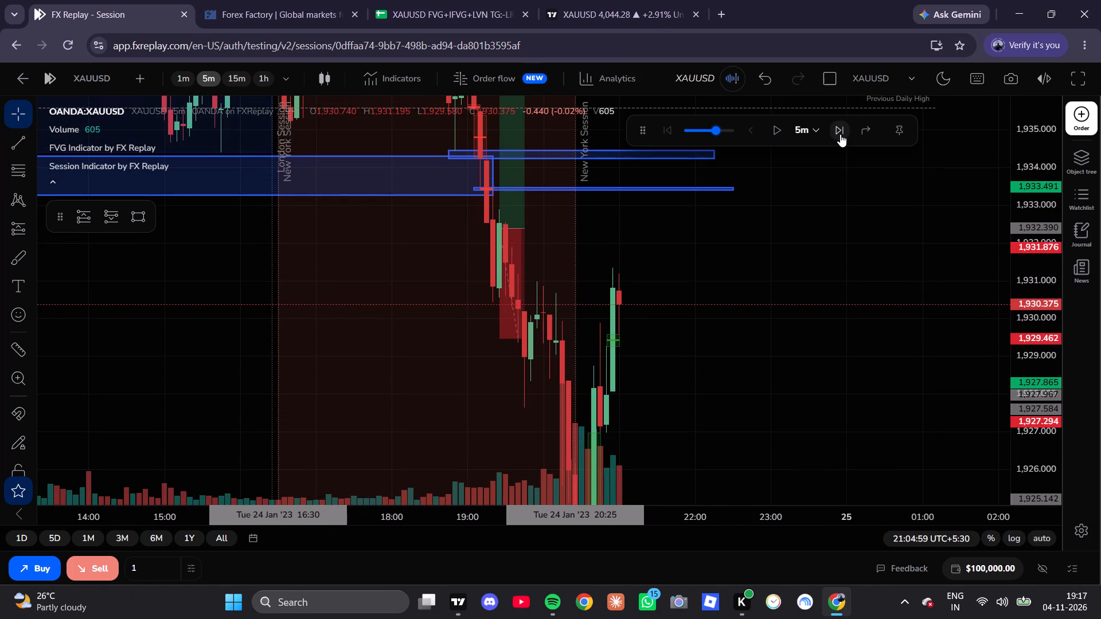
left_click_drag(804, 253, 840, 366)
left_click(841, 367)
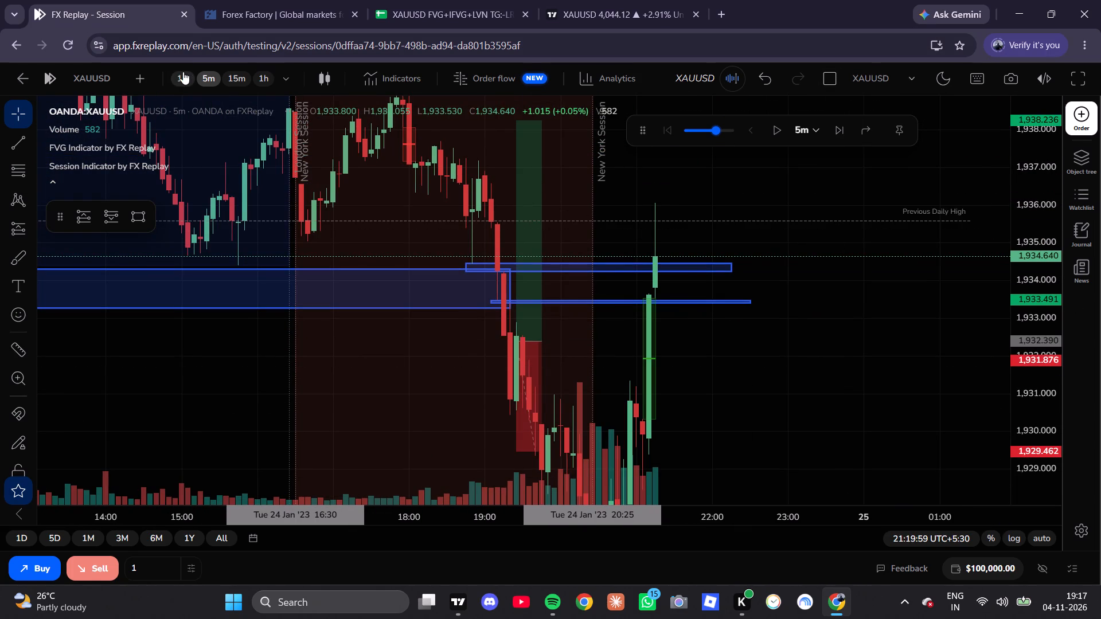
Switch to the one-minute chart and advance the replay candle by candle to 21:25:59, watching price at the upper gap zone.
left_click(183, 72)
scroll(580, 354, "up", 3)
left_click_drag(881, 398, 854, 412)
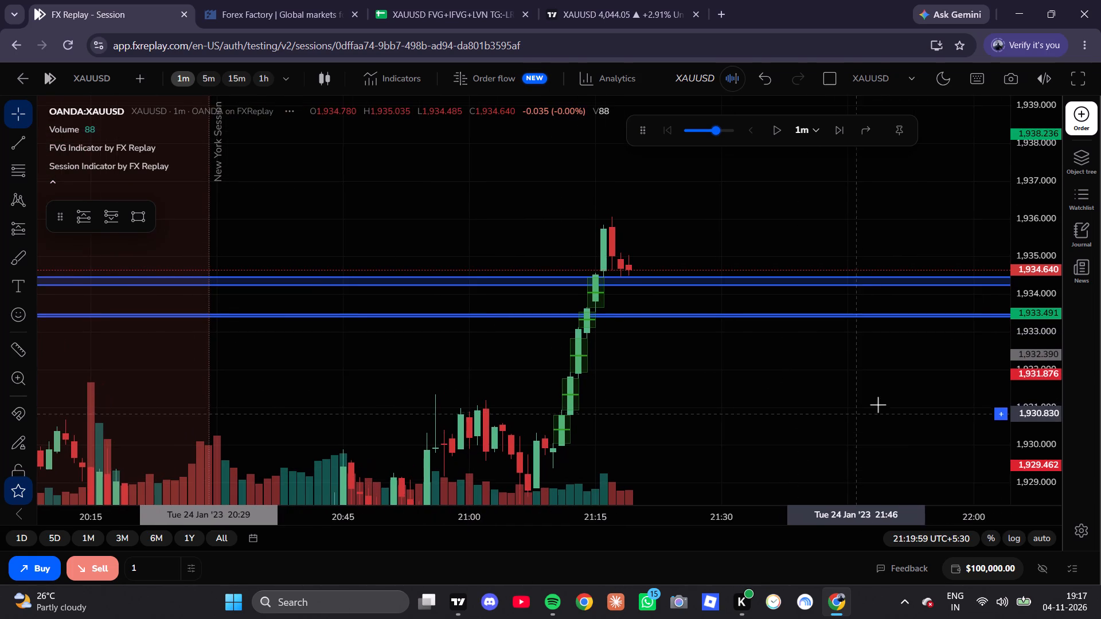
scroll(1042, 313, "up", 20)
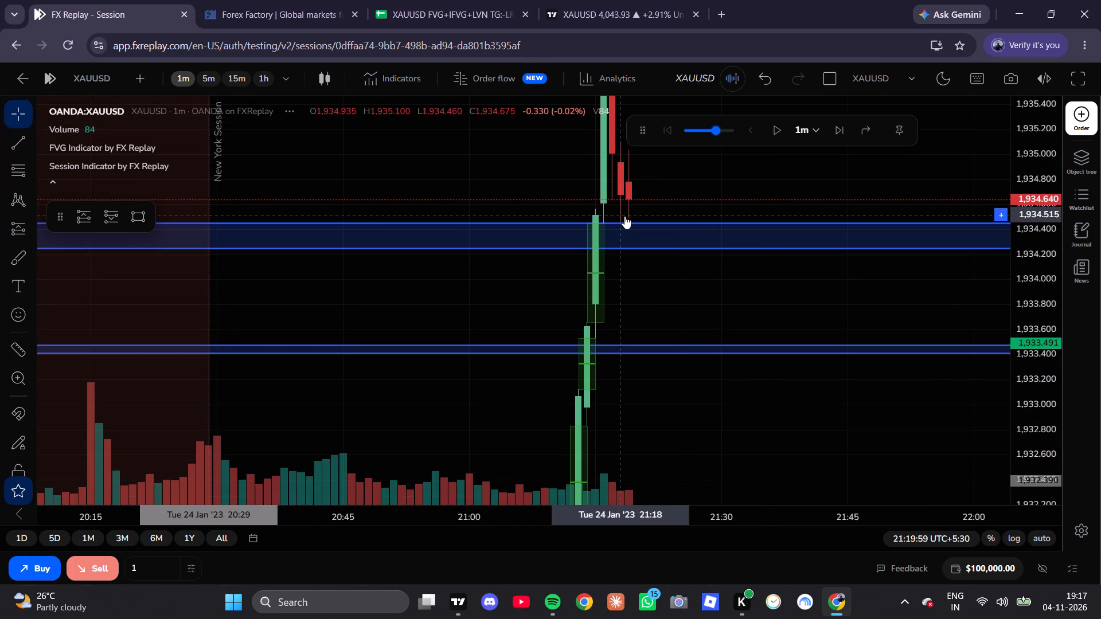
left_click(835, 139)
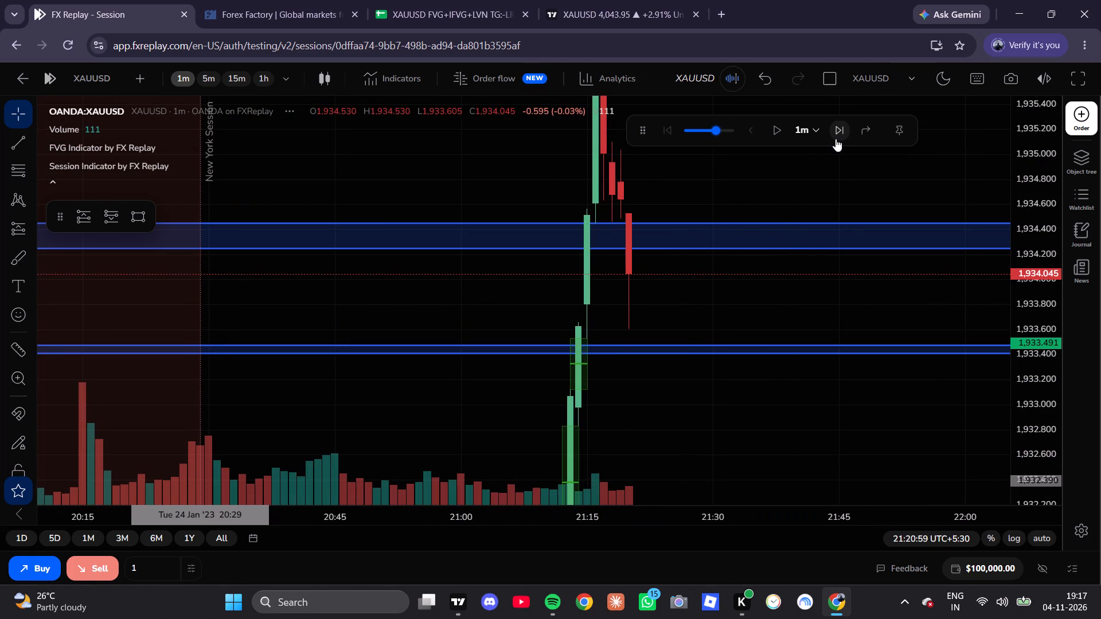
left_click(835, 139)
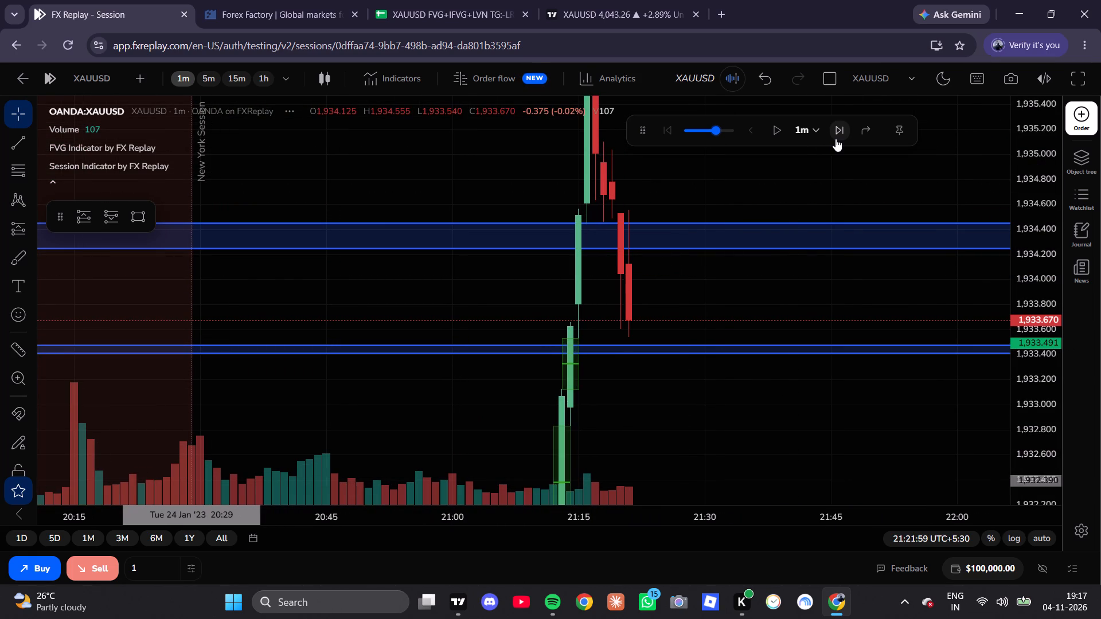
left_click(835, 139)
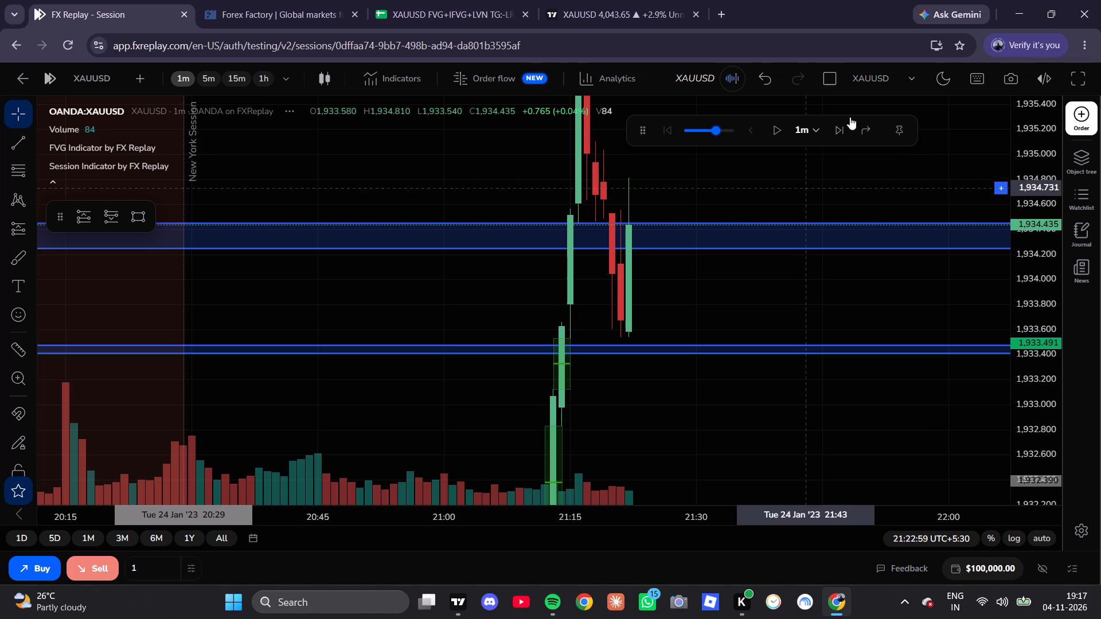
left_click(839, 129)
left_click(839, 129)
left_click(839, 129)
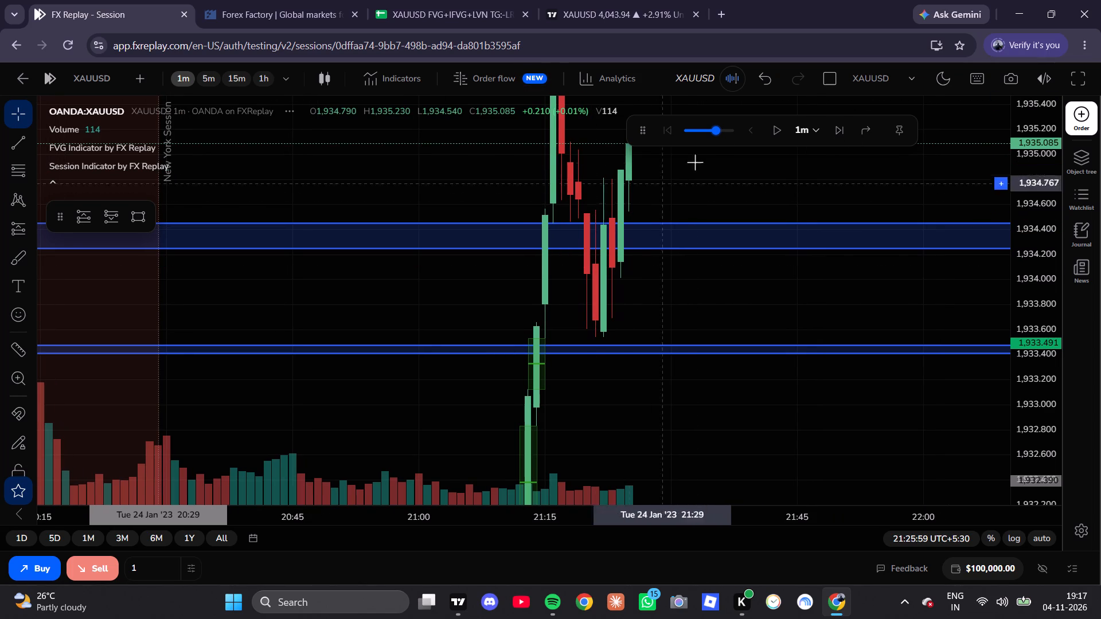
Continue stepping the one-minute replay forward to 21:32:59.
left_click(836, 127)
left_click(836, 128)
left_click_drag(768, 186, 727, 320)
left_click(727, 320)
left_click_drag(780, 201, 766, 318)
left_click(766, 318)
left_click(842, 128)
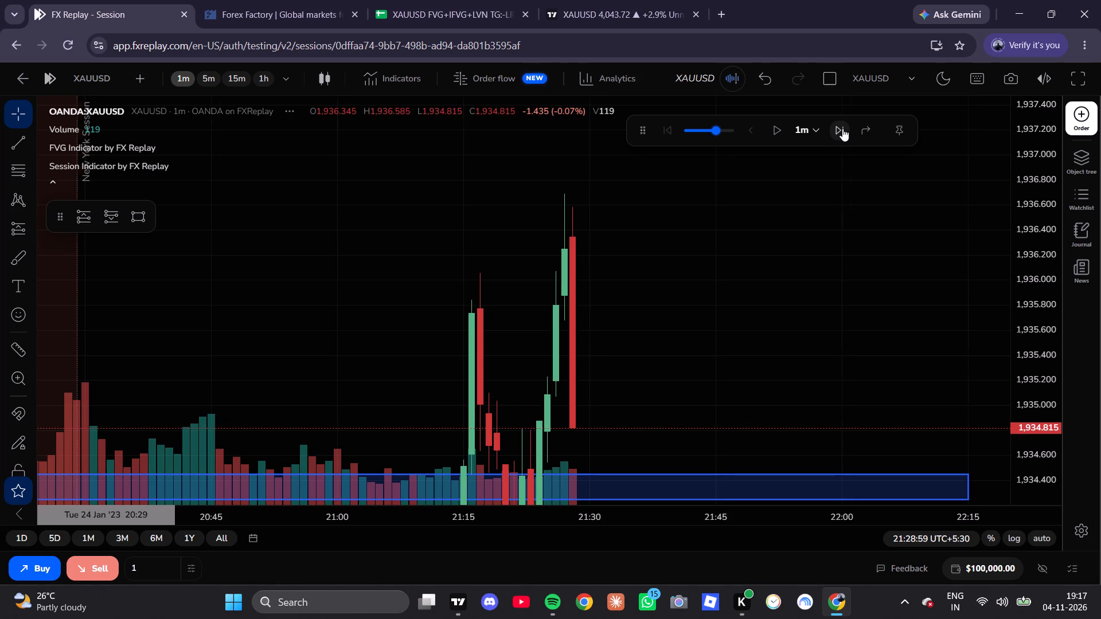
triple_click(842, 128)
left_click(842, 128)
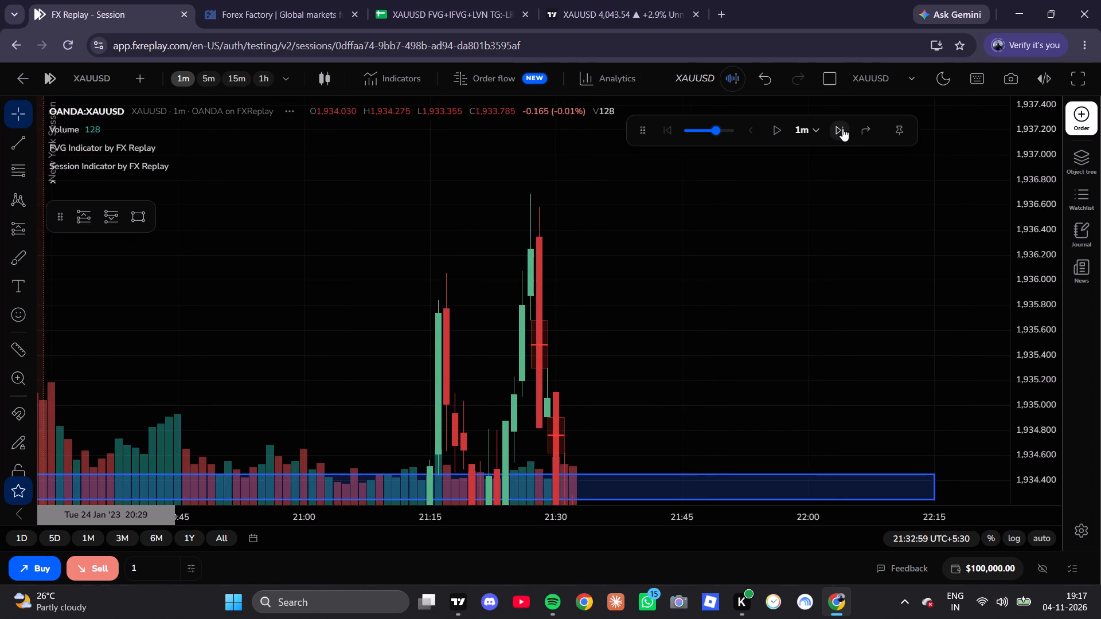
Run the one-minute replay continuously and pause it at 22:03:59.
left_click_drag(719, 299, 802, 100)
scroll(693, 346, "down", 6)
left_click(774, 135)
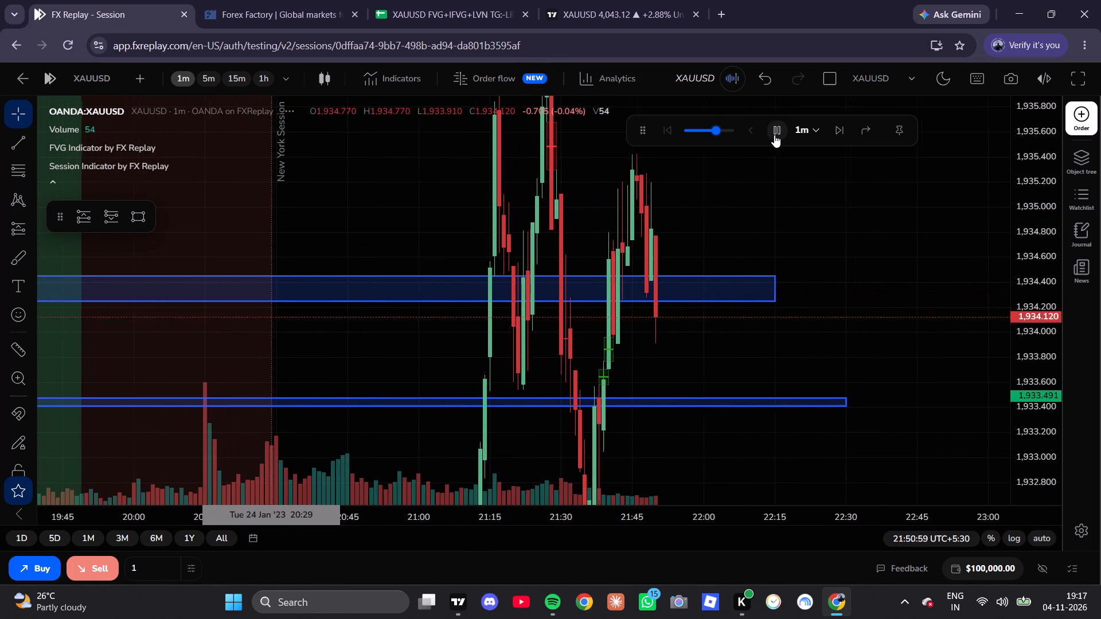
left_click(774, 135)
Place a short position at the close of the 21:28 candle, with the entry at about 1,934.82.
left_click_drag(767, 237, 834, 376)
left_click_drag(840, 375, 870, 370)
scroll(466, 339, "up", 5)
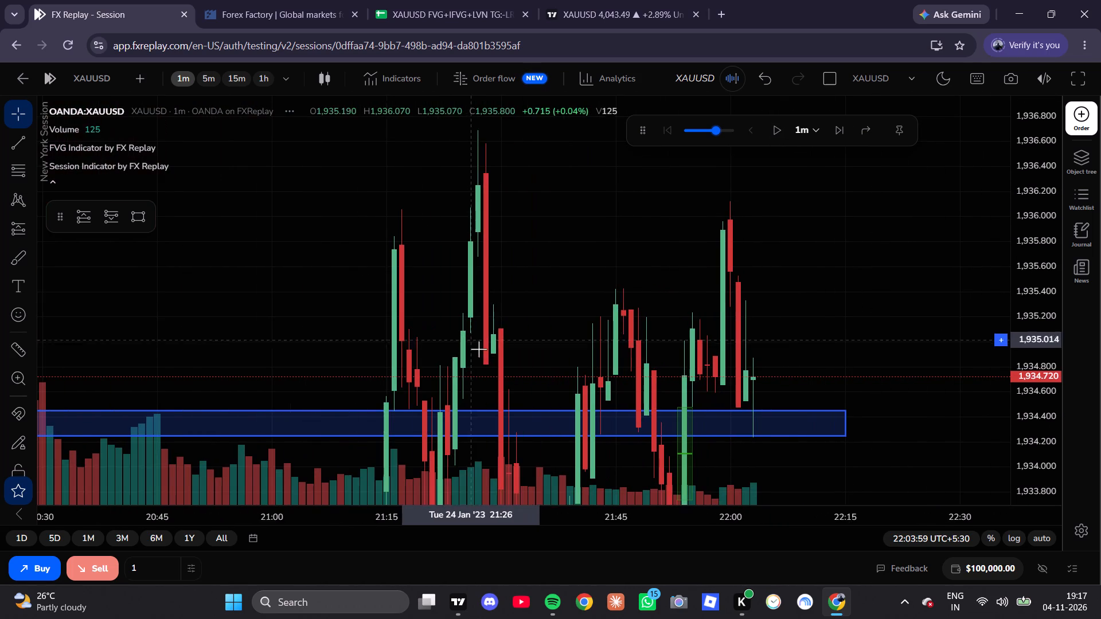
left_click(119, 214)
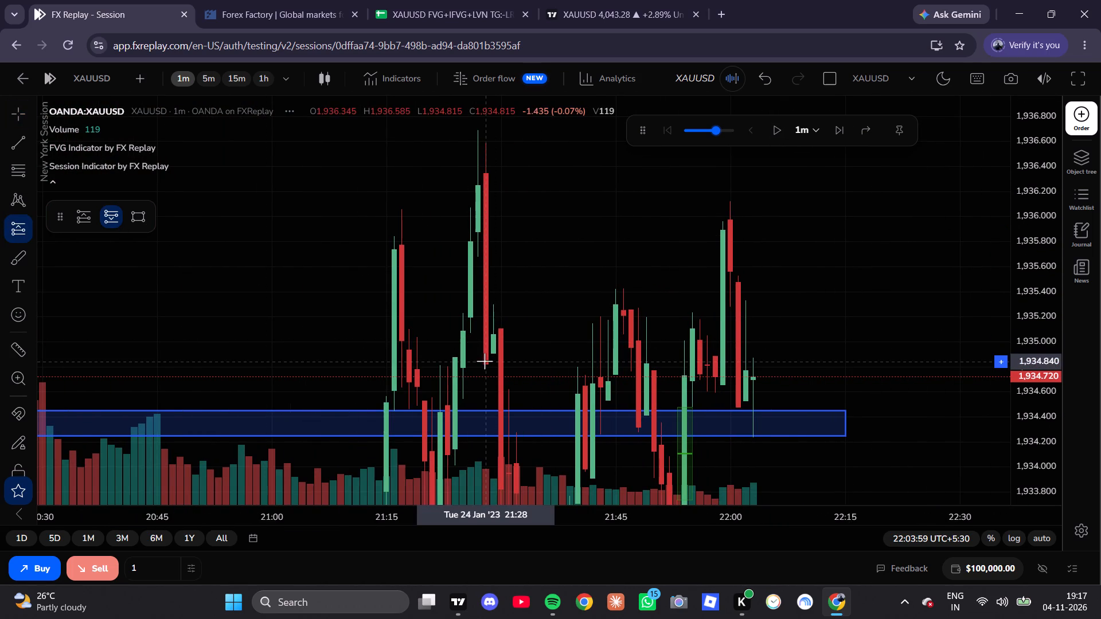
left_click(486, 363)
left_click_drag(587, 217, 557, 279)
left_click(557, 279)
Set the 21:28 short position's stop above the swing high, at about 1,937.64.
left_click_drag(512, 387, 568, 194)
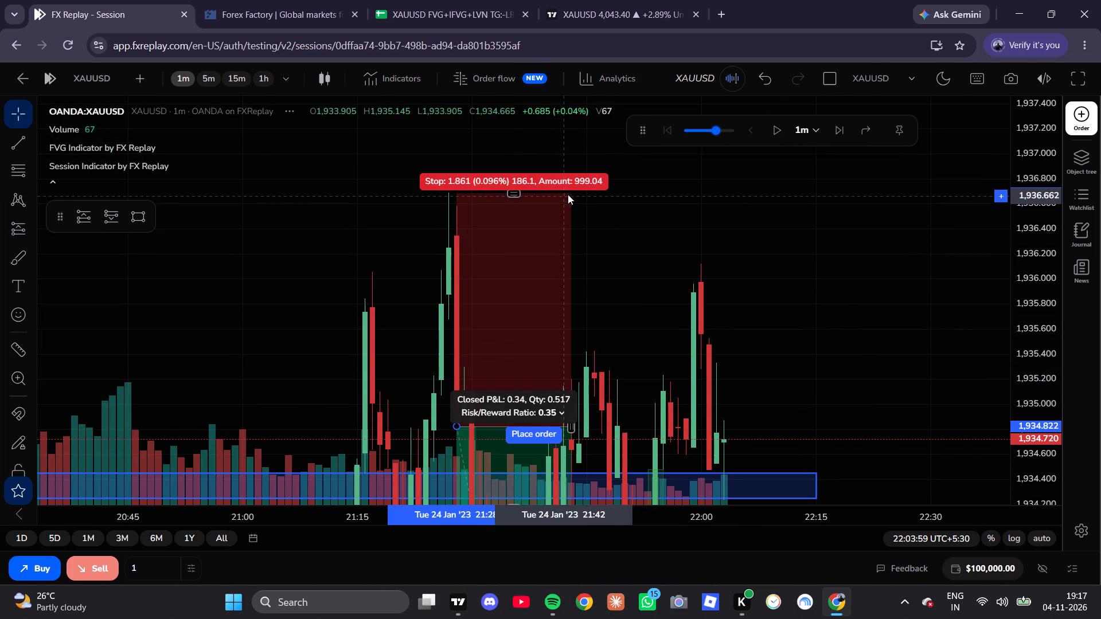
left_click_drag(568, 194, 573, 193)
left_click_drag(716, 243, 709, 422)
left_click(708, 422)
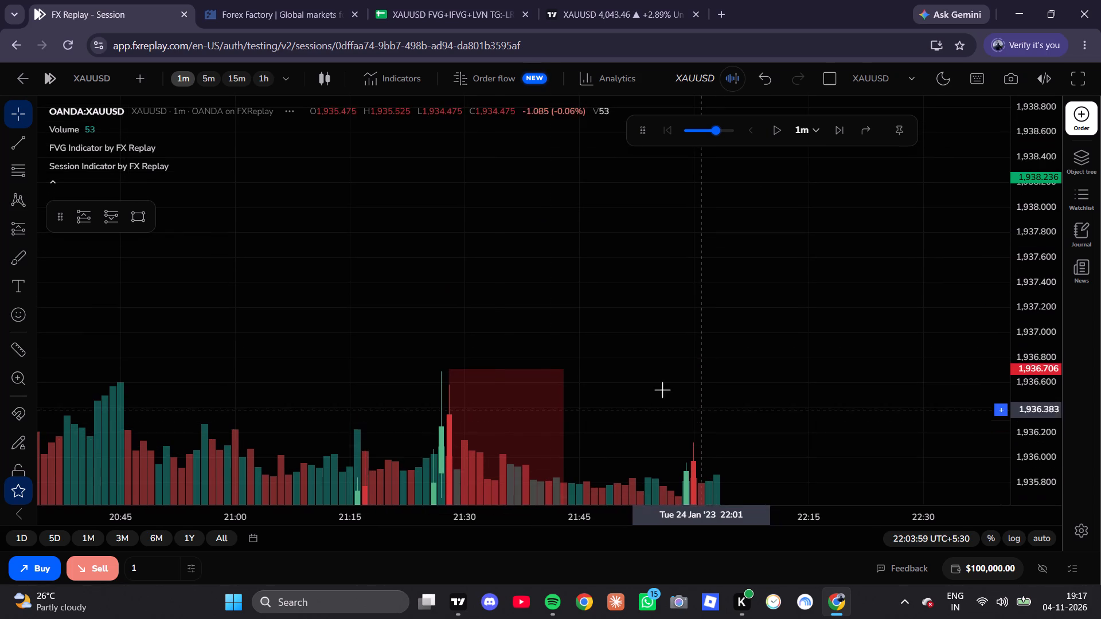
left_click_drag(503, 371, 544, 298)
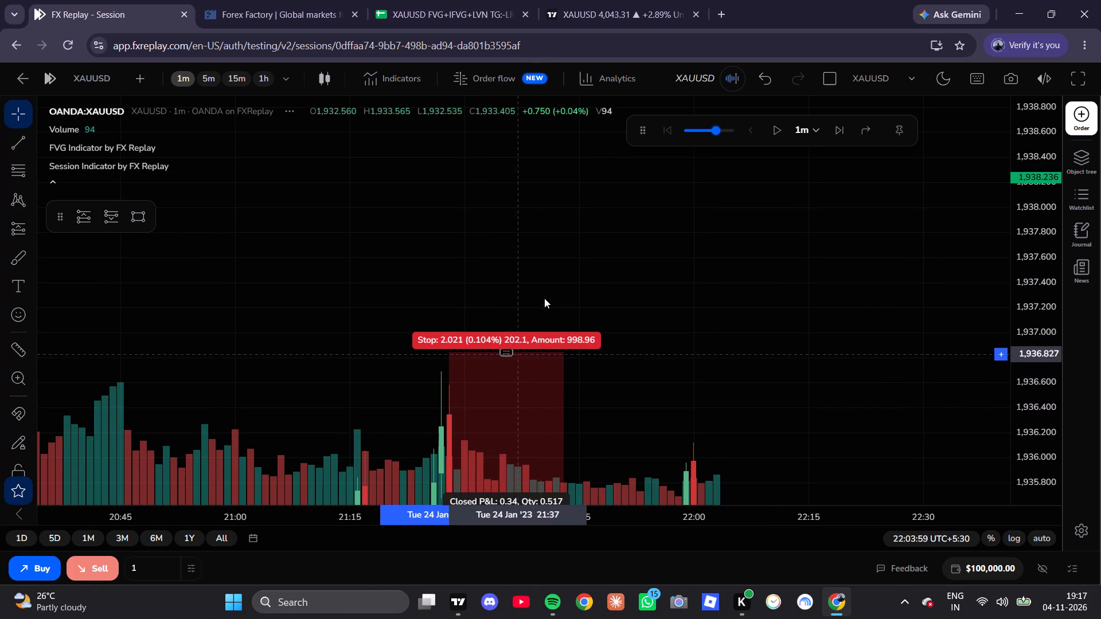
left_click_drag(544, 298, 565, 254)
left_click(639, 325)
Lower the 21:28 short position's target to the swing low, at about 1,931.77.
left_click_drag(626, 365, 587, 220)
left_click_drag(578, 189, 572, 167)
scroll(557, 166, "down", 8)
left_click_drag(731, 335, 740, 247)
left_click_drag(740, 207, 736, 161)
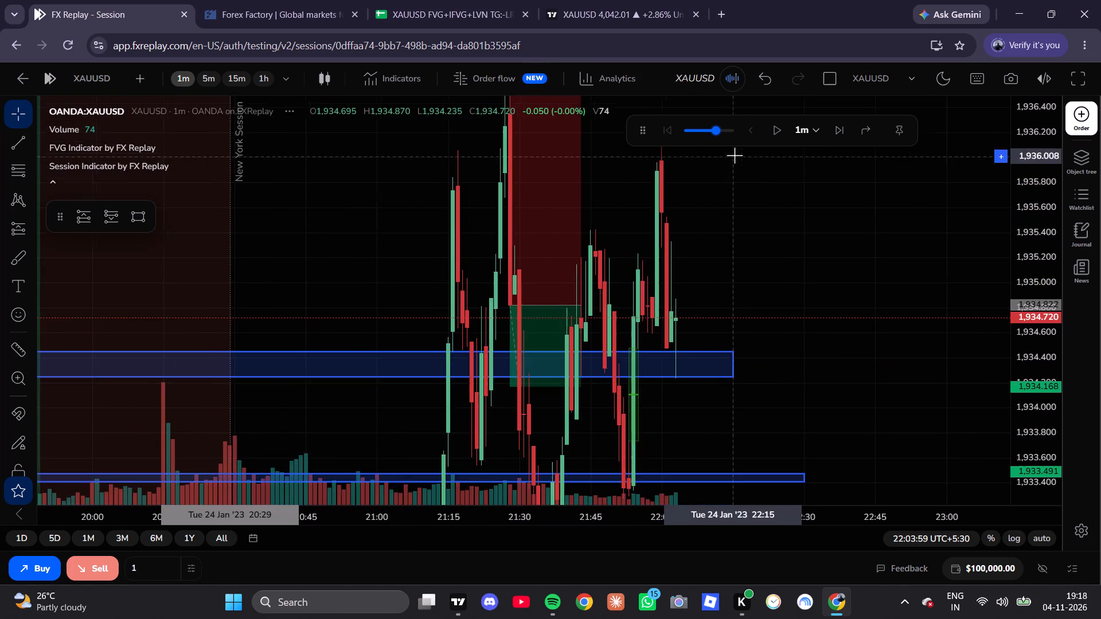
scroll(720, 322, "down", 4)
scroll(1087, 391, "down", 16)
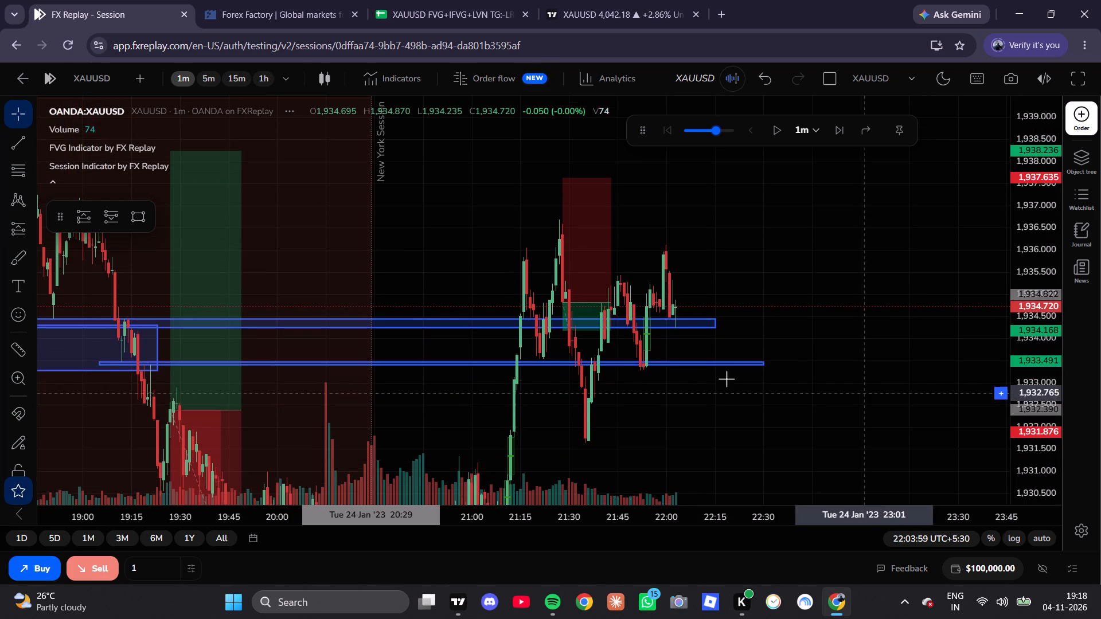
left_click_drag(588, 328, 590, 434)
left_click(590, 434)
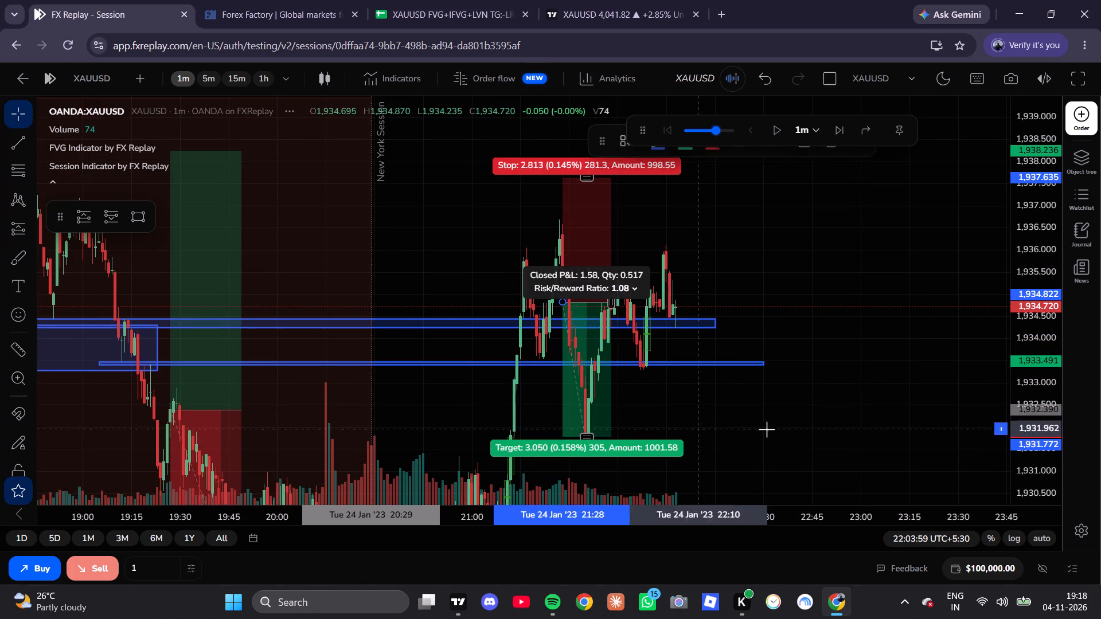
Play the one-minute replay onward, pause it, and step it forward to 23:33:59.
left_click_drag(775, 429, 748, 385)
left_click(747, 383)
left_click(771, 130)
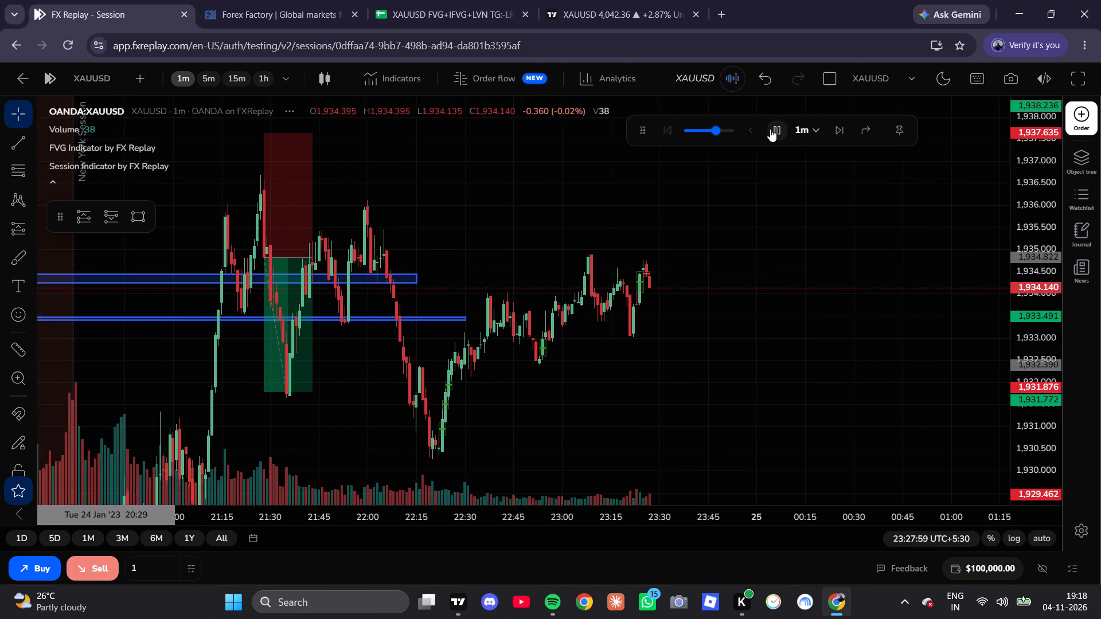
left_click(770, 129)
double_click(835, 138)
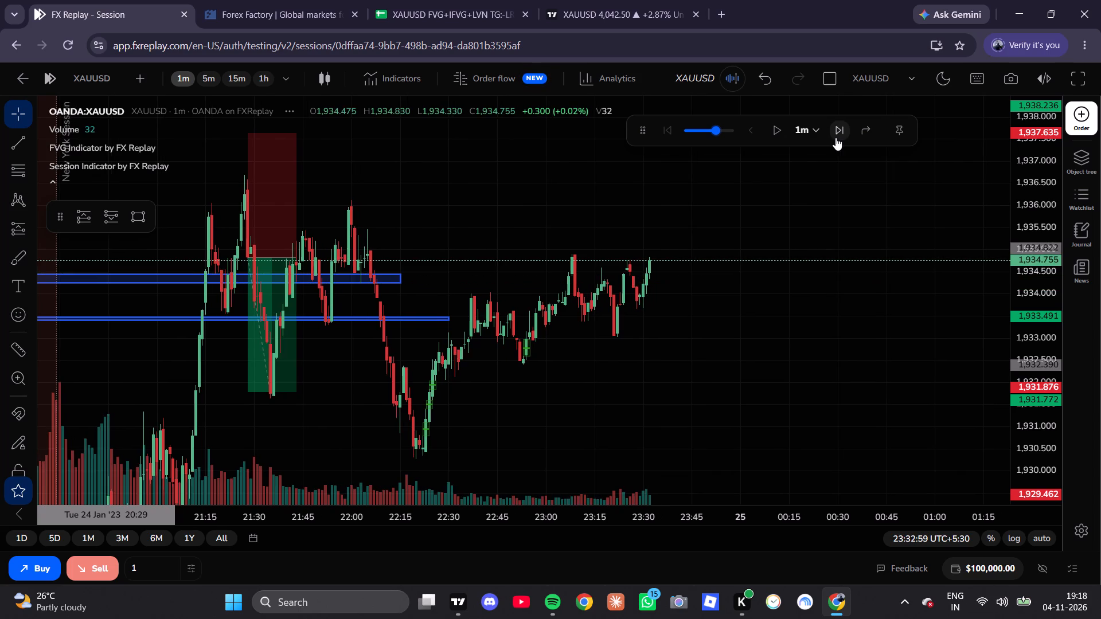
left_click(835, 138)
scroll(706, 242, "up", 6)
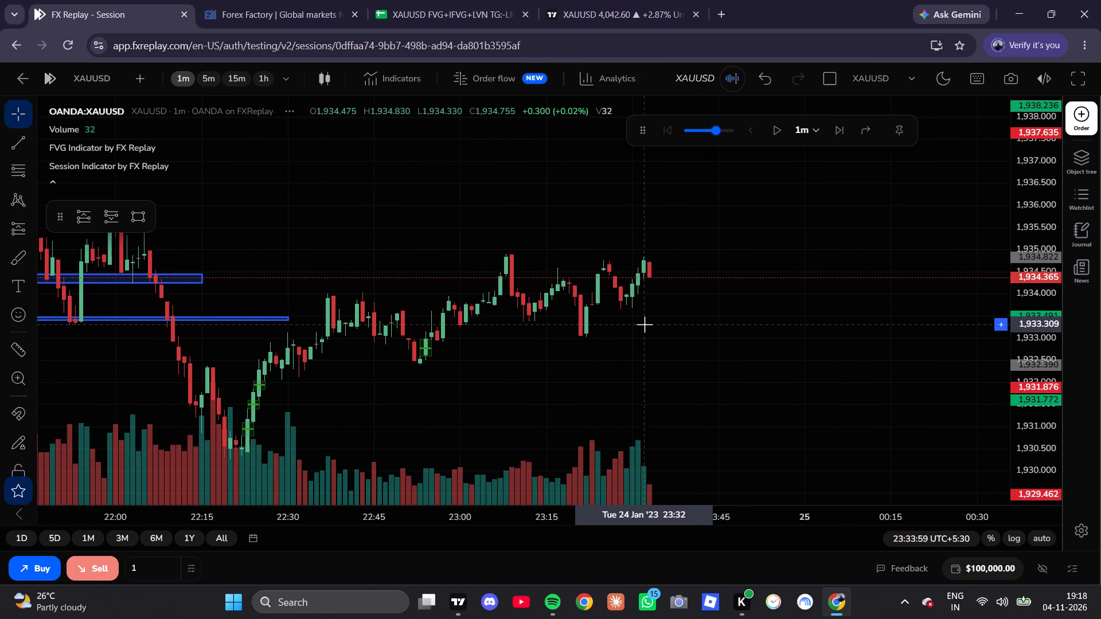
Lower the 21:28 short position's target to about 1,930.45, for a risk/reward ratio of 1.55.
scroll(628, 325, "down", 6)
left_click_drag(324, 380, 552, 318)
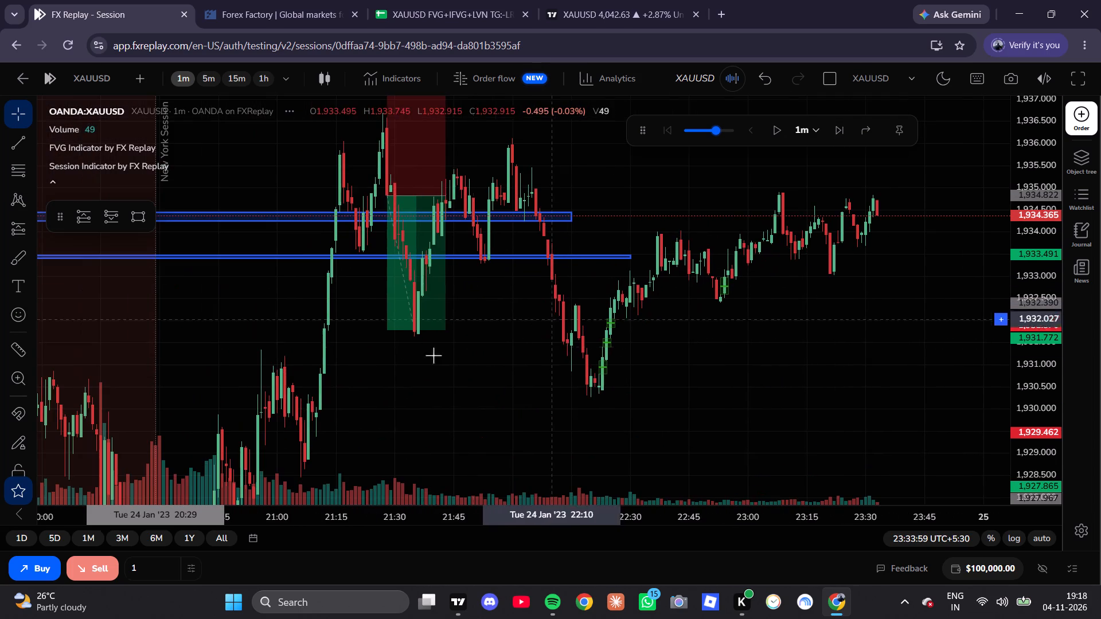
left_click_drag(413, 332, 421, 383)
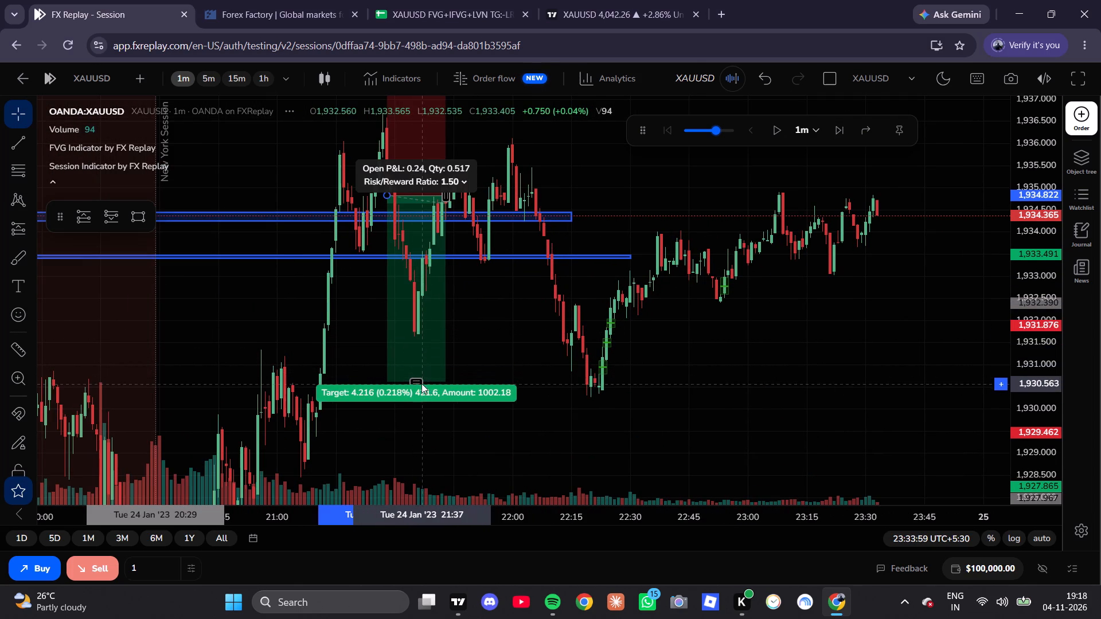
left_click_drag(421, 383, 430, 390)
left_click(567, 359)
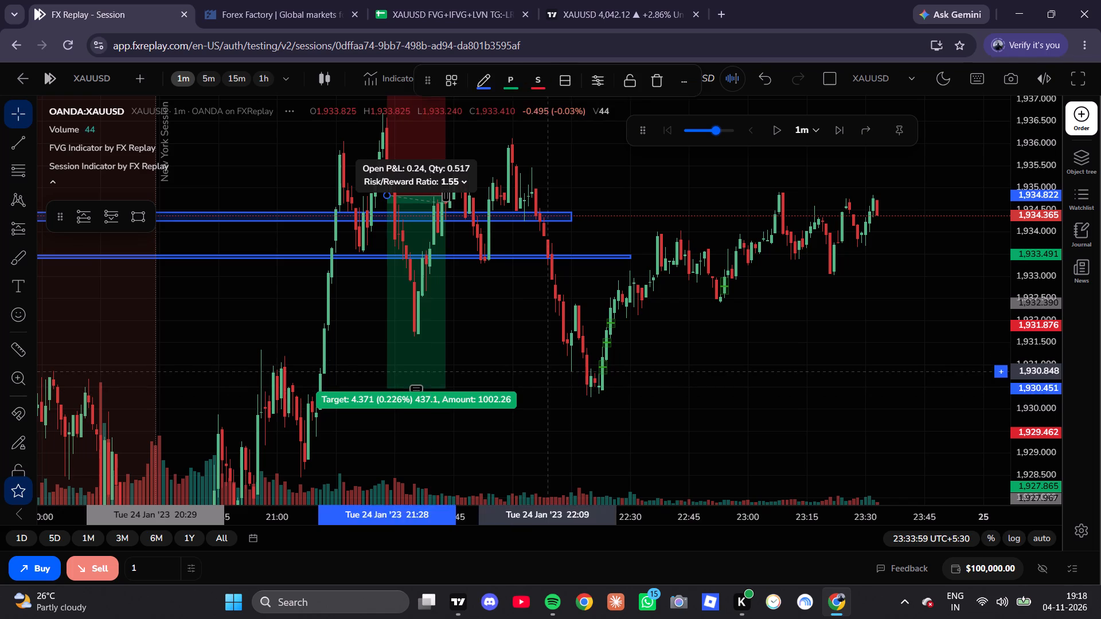
Extend the 21:28 short position's end time to about 22:31, past the later swing low.
left_click_drag(558, 346, 547, 428)
scroll(545, 382, "down", 7)
scroll(545, 382, "up", 1)
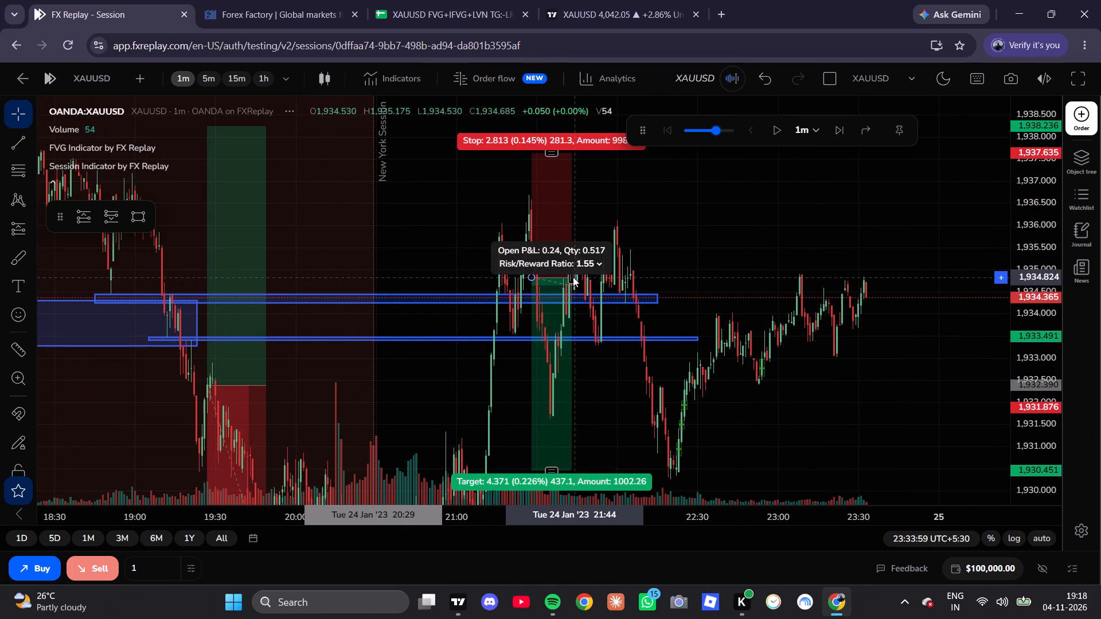
left_click_drag(573, 277, 699, 284)
left_click(814, 385)
Examine how price moved against the 21:28 short position's target and the earlier session levels on the one-minute chart.
scroll(815, 386, "down", 4)
scroll(866, 379, "up", 4)
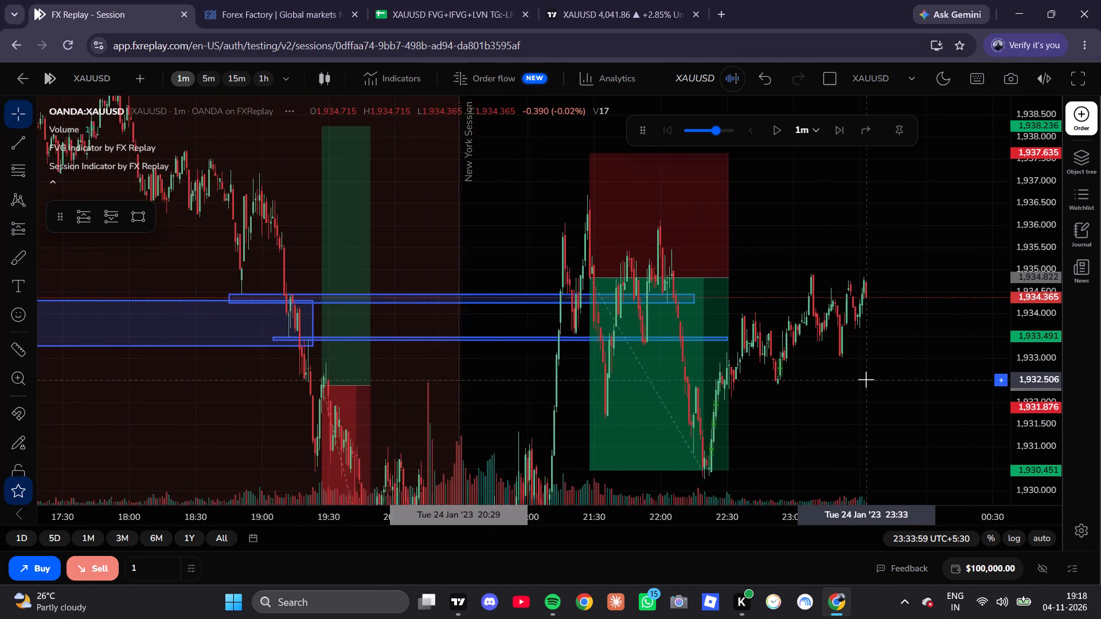
scroll(866, 379, "up", 1)
scroll(1047, 318, "down", 7)
scroll(838, 342, "down", 4)
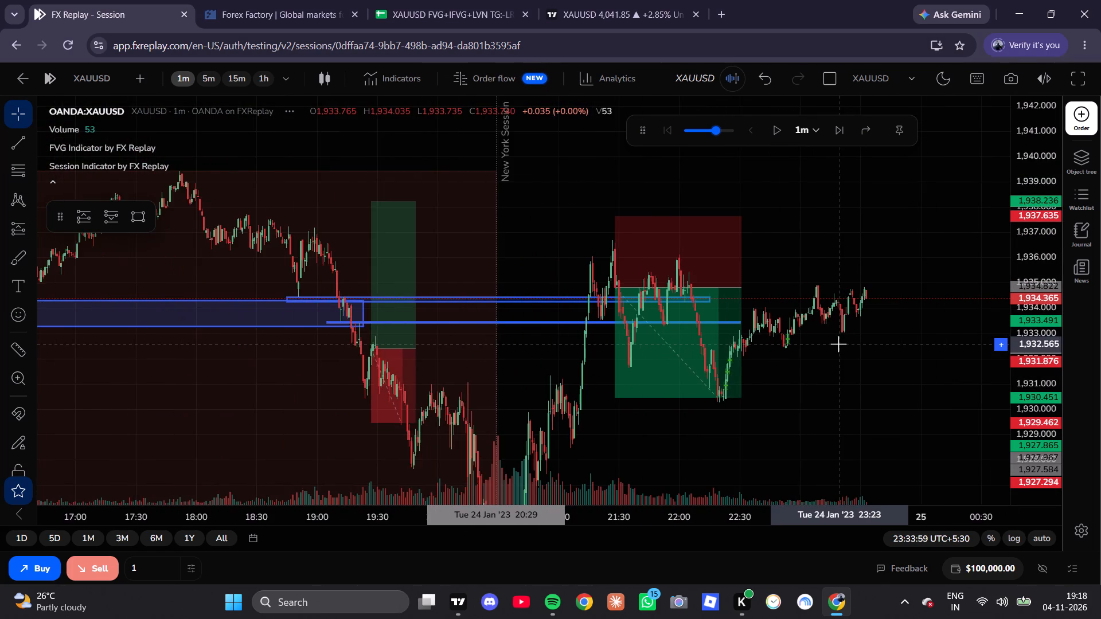
scroll(838, 344, "down", 3)
left_click_drag(850, 352, 842, 412)
scroll(842, 405, "down", 3)
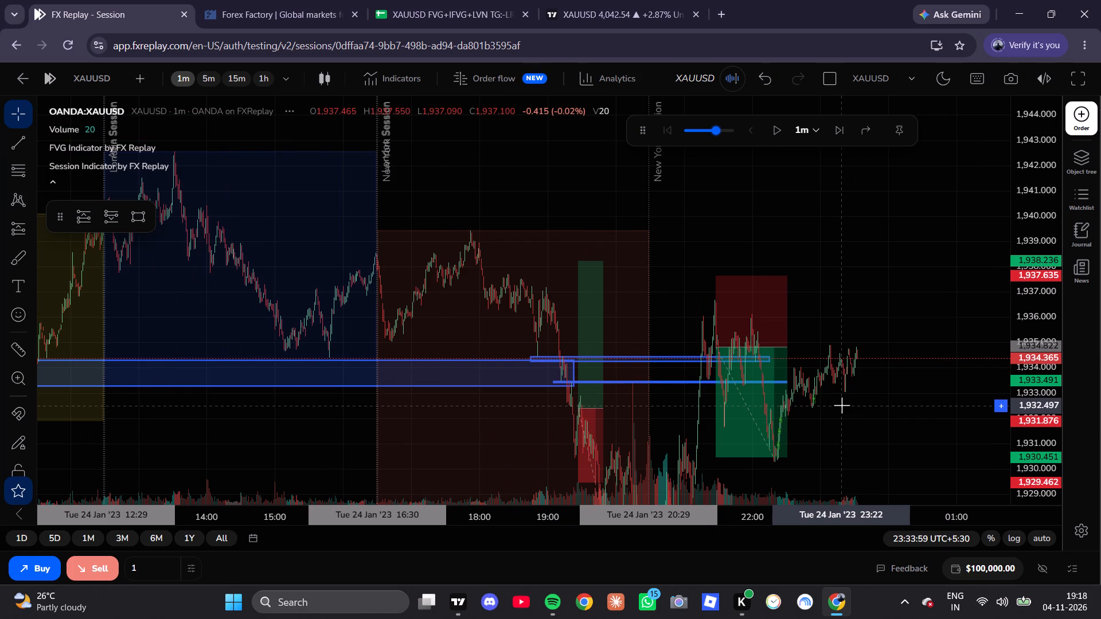
scroll(842, 405, "up", 8)
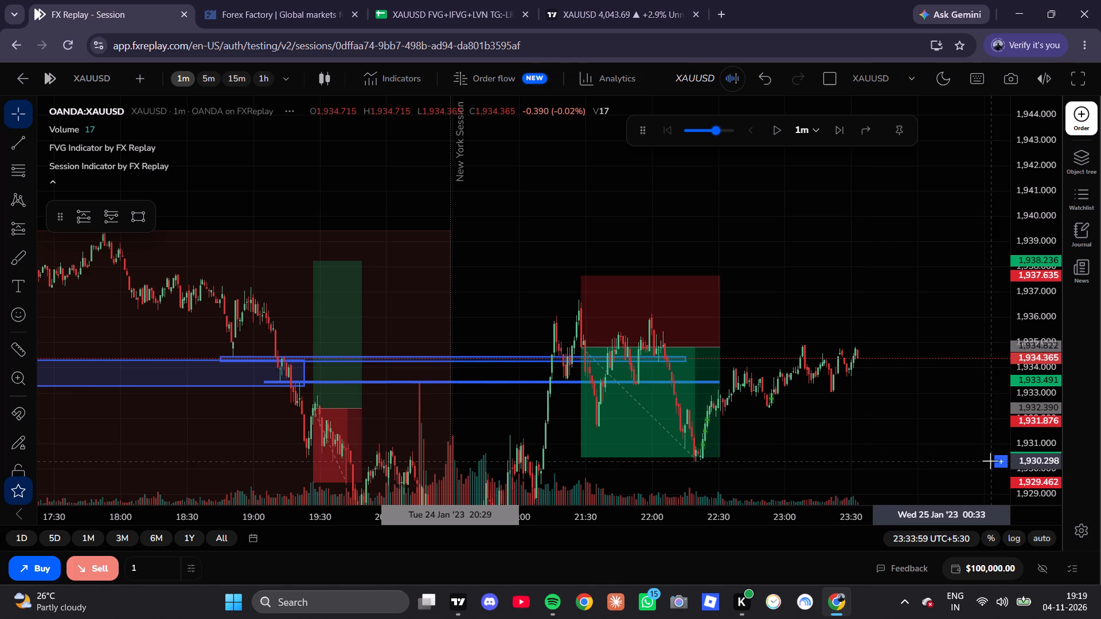
scroll(802, 386, "up", 3)
scroll(795, 387, "down", 2)
left_click_drag(769, 439, 772, 385)
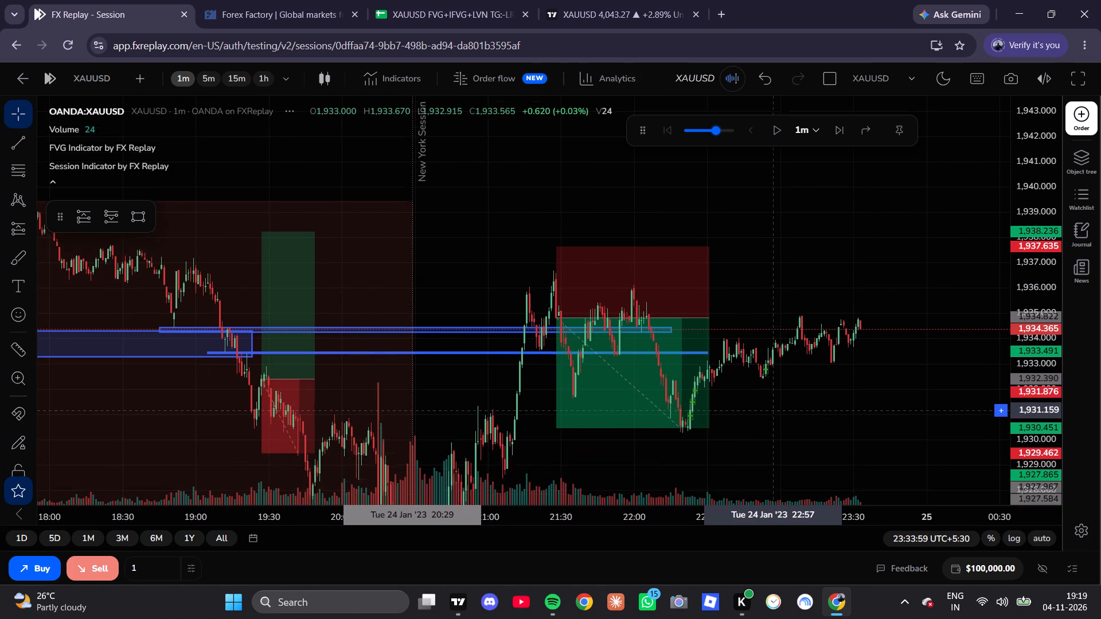
left_click_drag(772, 385, 772, 383)
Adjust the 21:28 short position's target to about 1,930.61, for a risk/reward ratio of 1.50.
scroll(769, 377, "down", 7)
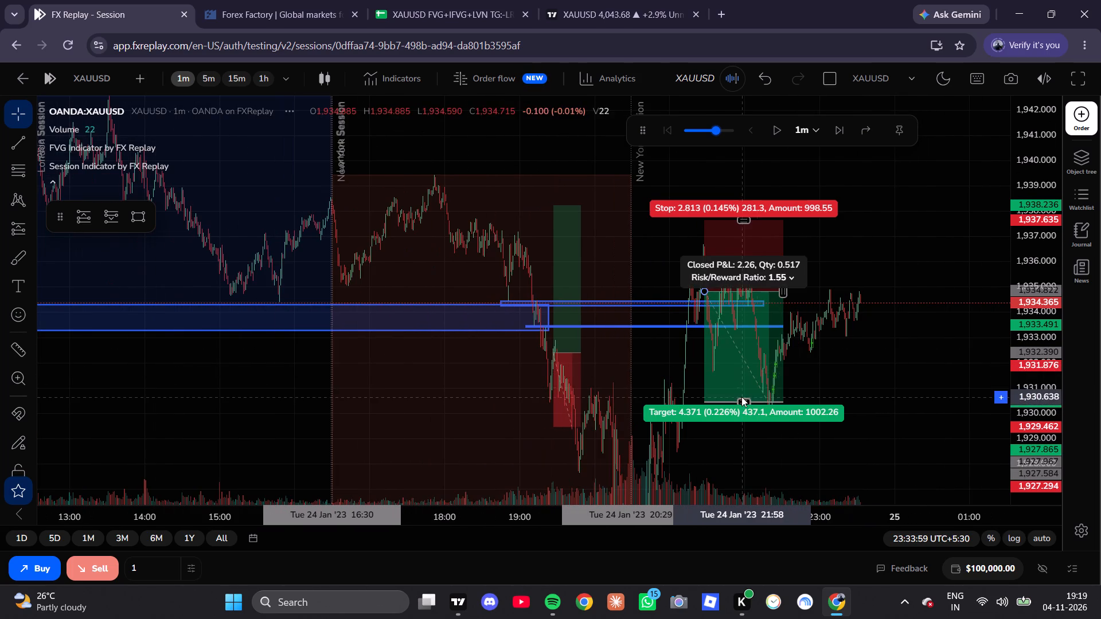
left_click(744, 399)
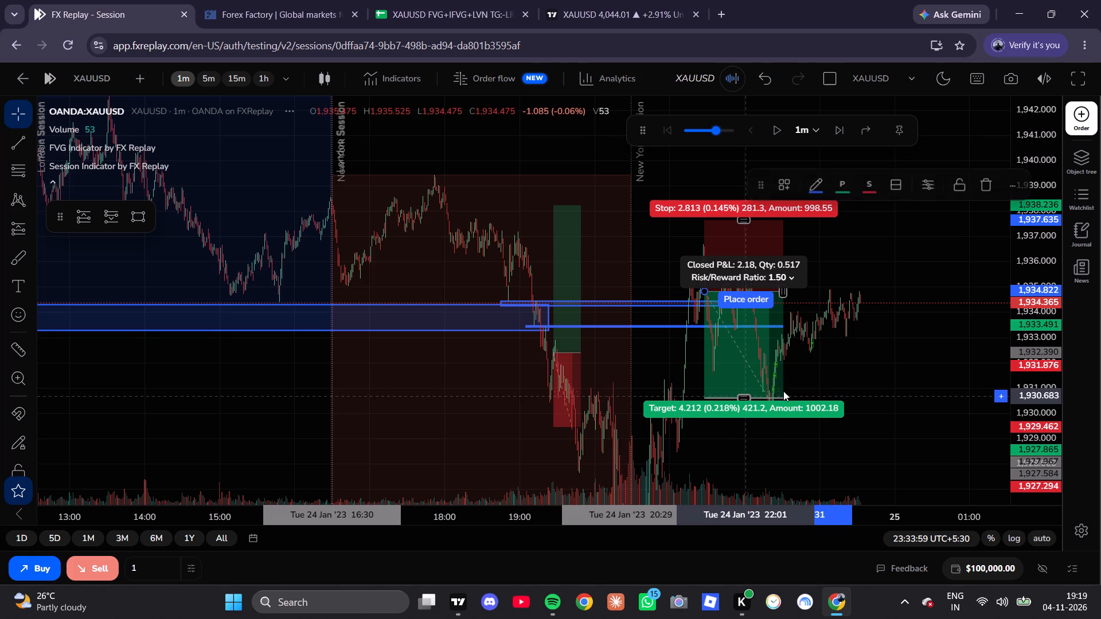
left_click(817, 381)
Examine the one-minute price action around the 21:28 short position and its target.
scroll(825, 370, "up", 8)
scroll(1020, 386, "up", 4)
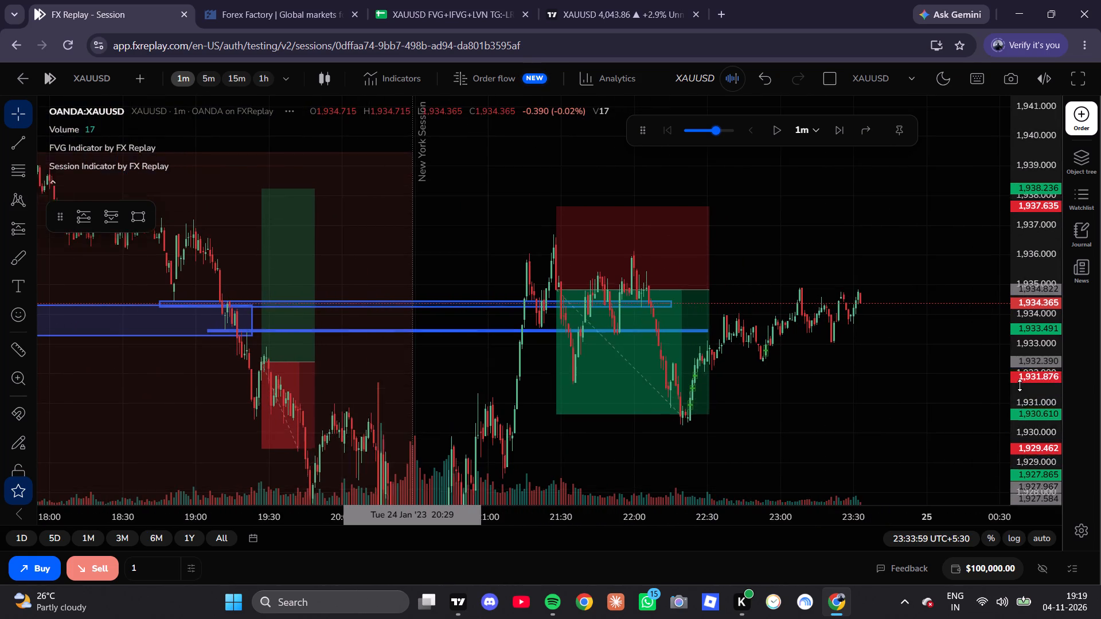
scroll(1020, 385, "up", 8)
scroll(1020, 385, "down", 2)
scroll(1020, 385, "up", 8)
scroll(1020, 385, "down", 16)
scroll(755, 387, "down", 5)
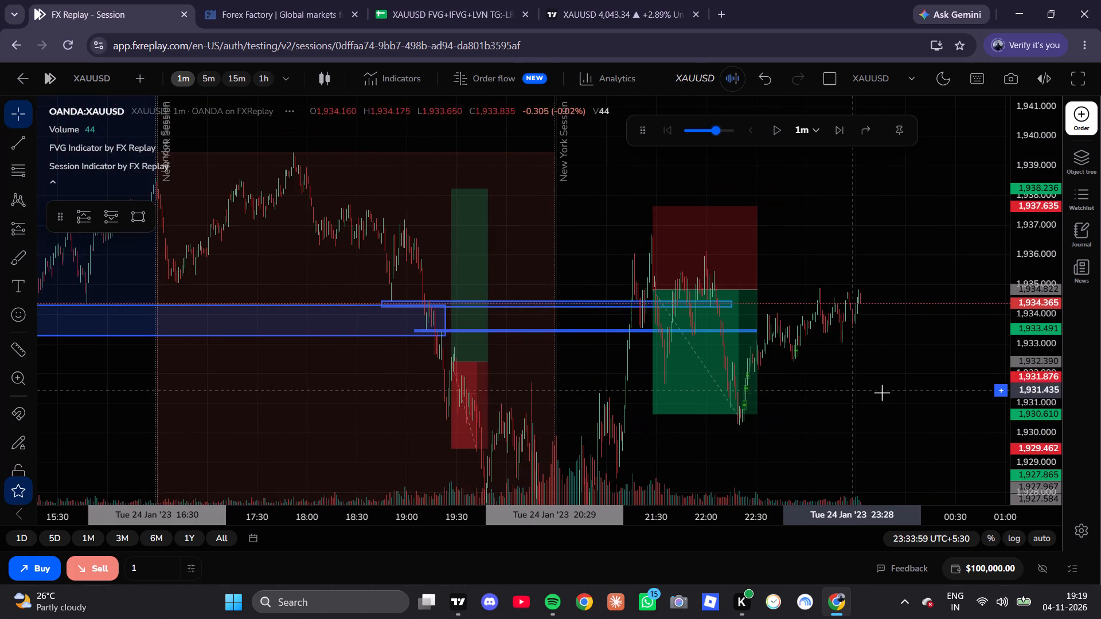
left_click_drag(881, 390, 756, 415)
Check the XAUUSD trade log spreadsheet and return to the replay chart.
left_click(509, 0)
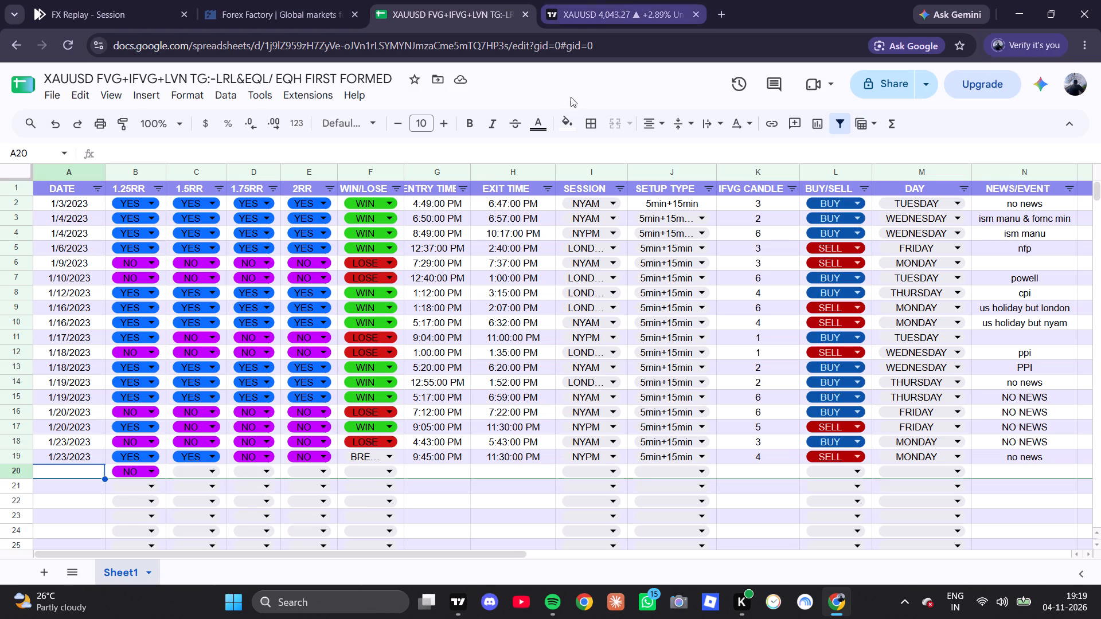
double_click(136, 10)
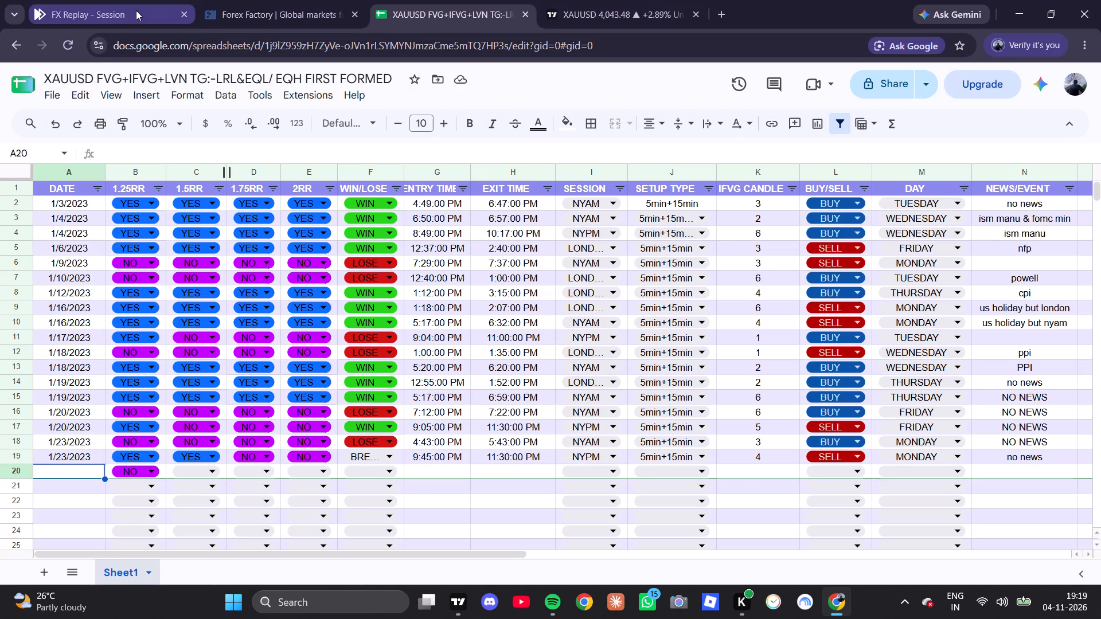
Examine the 21:28 entry candle against the two narrow fair value gap zones on the one-minute chart.
scroll(285, 310, "down", 6)
scroll(482, 293, "up", 14)
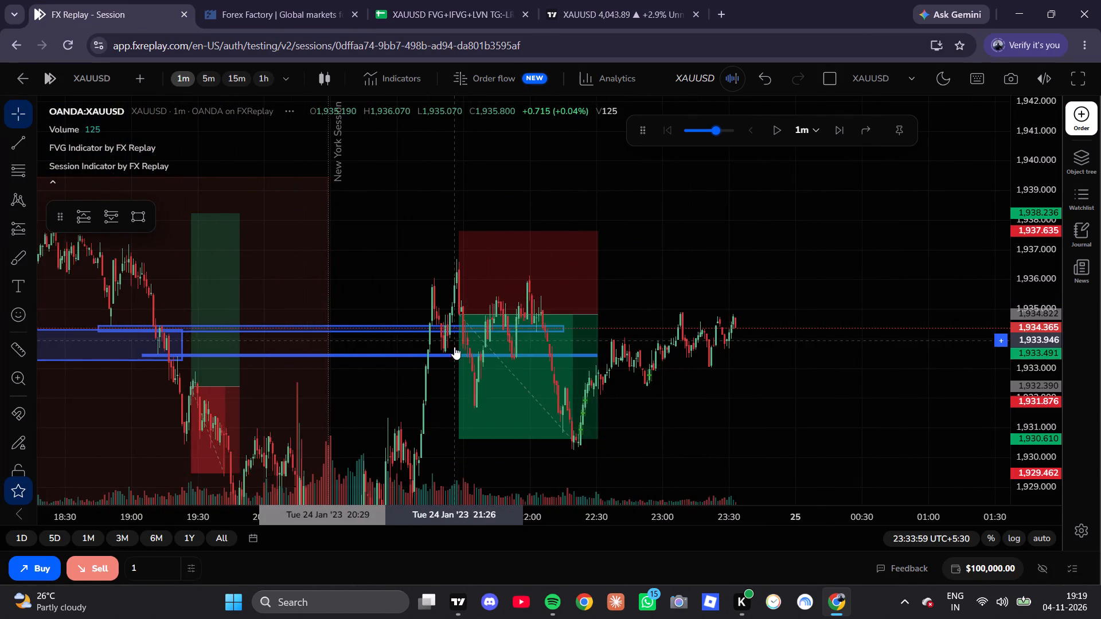
scroll(454, 347, "up", 1)
scroll(349, 351, "up", 3)
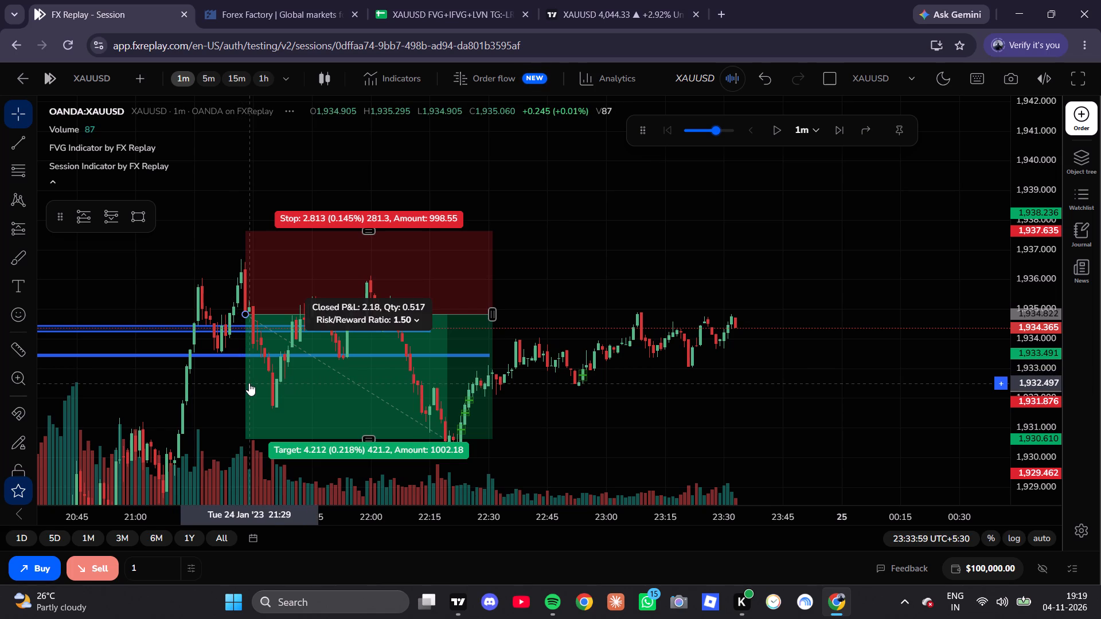
left_click_drag(214, 392, 583, 353)
scroll(595, 349, "up", 4)
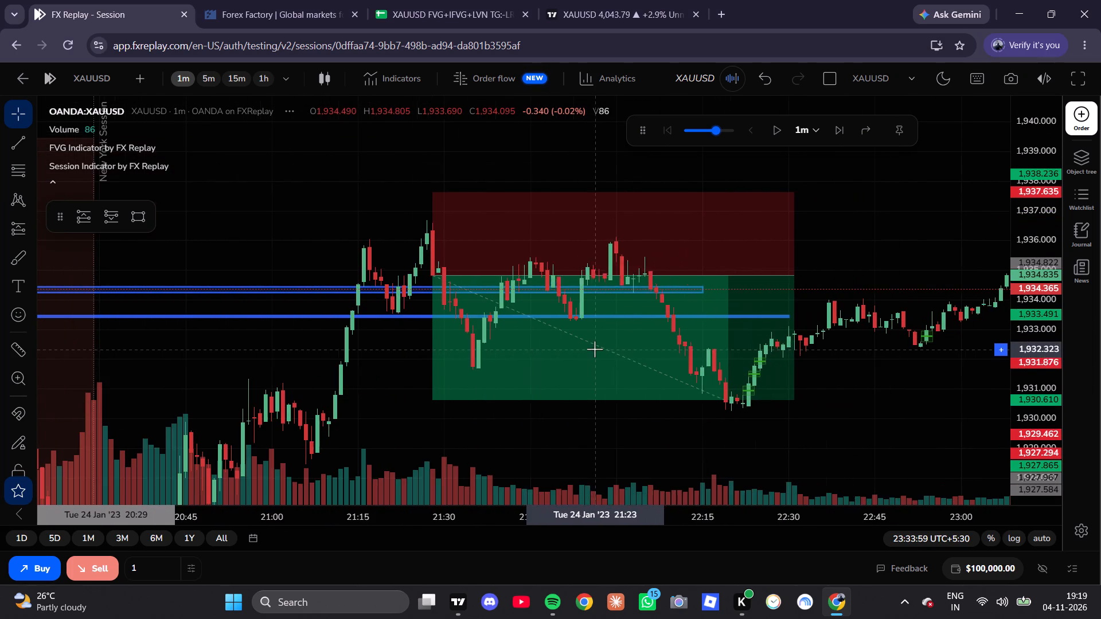
scroll(1042, 287, "up", 14)
scroll(1042, 287, "down", 1)
scroll(1042, 287, "up", 4)
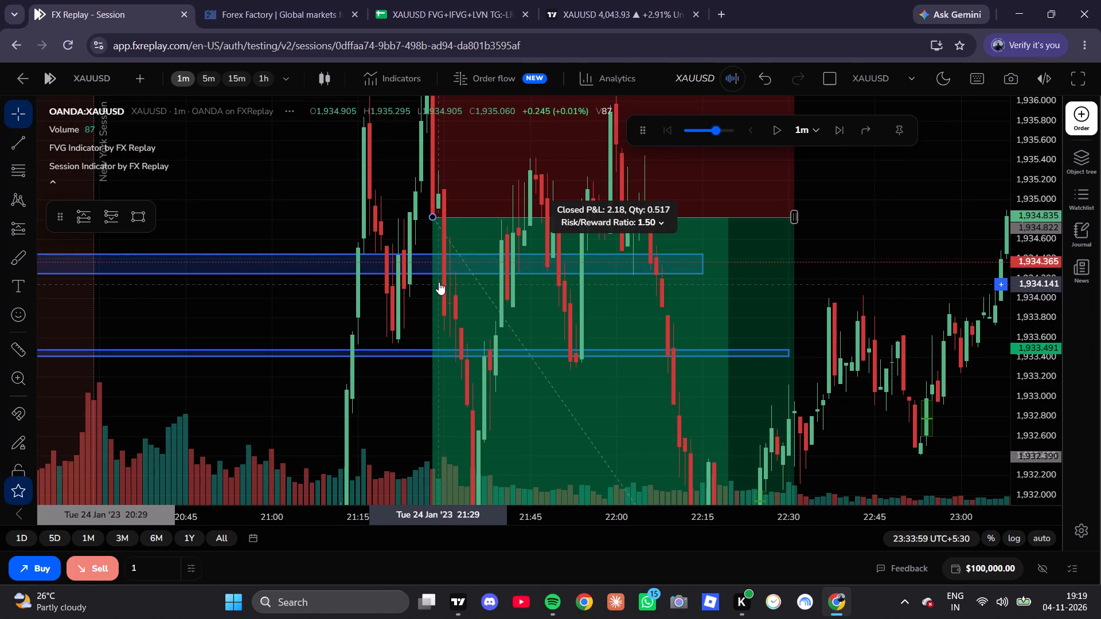
scroll(438, 283, "down", 1)
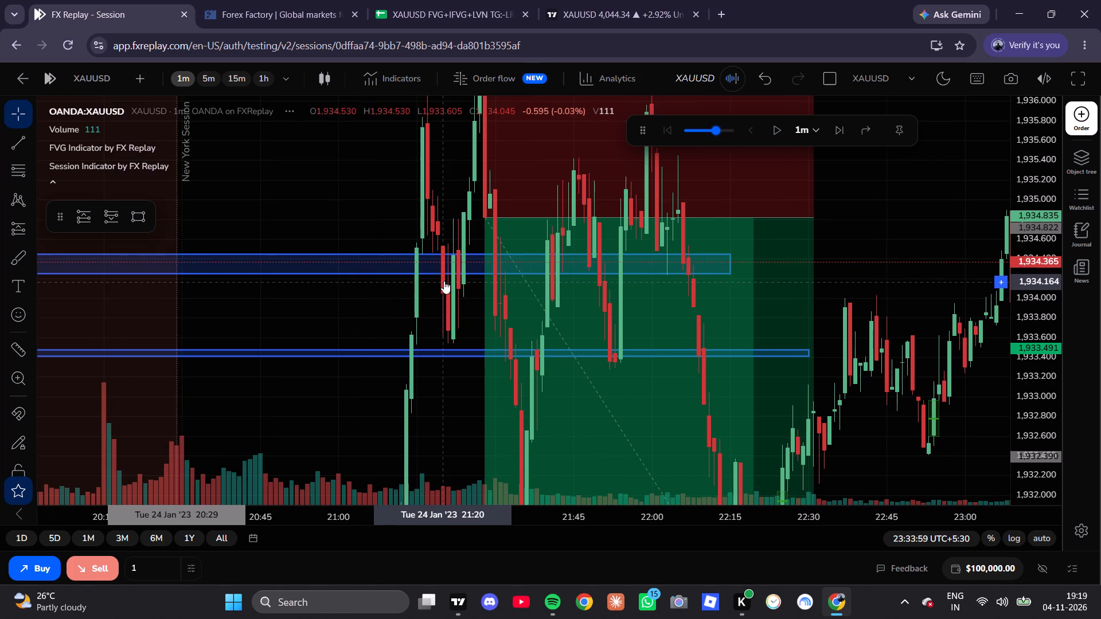
Inspect the fair value gap zones and the short position on the 15-minute chart.
left_click(226, 83)
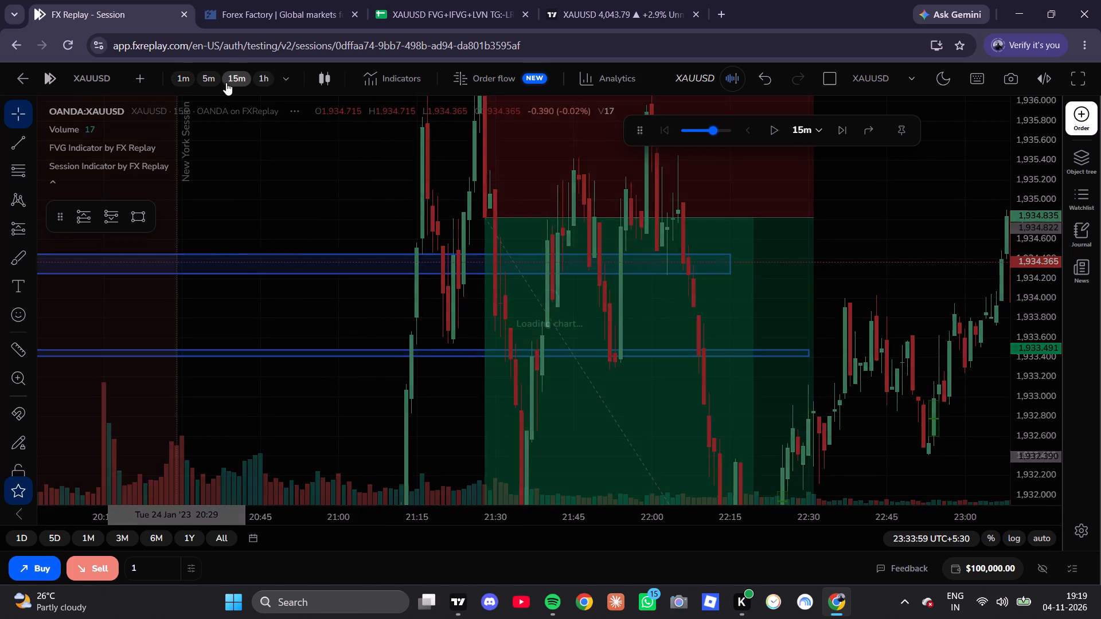
scroll(639, 273, "up", 9)
left_click_drag(760, 207, 228, 412)
left_click(226, 412)
scroll(583, 414, "up", 2)
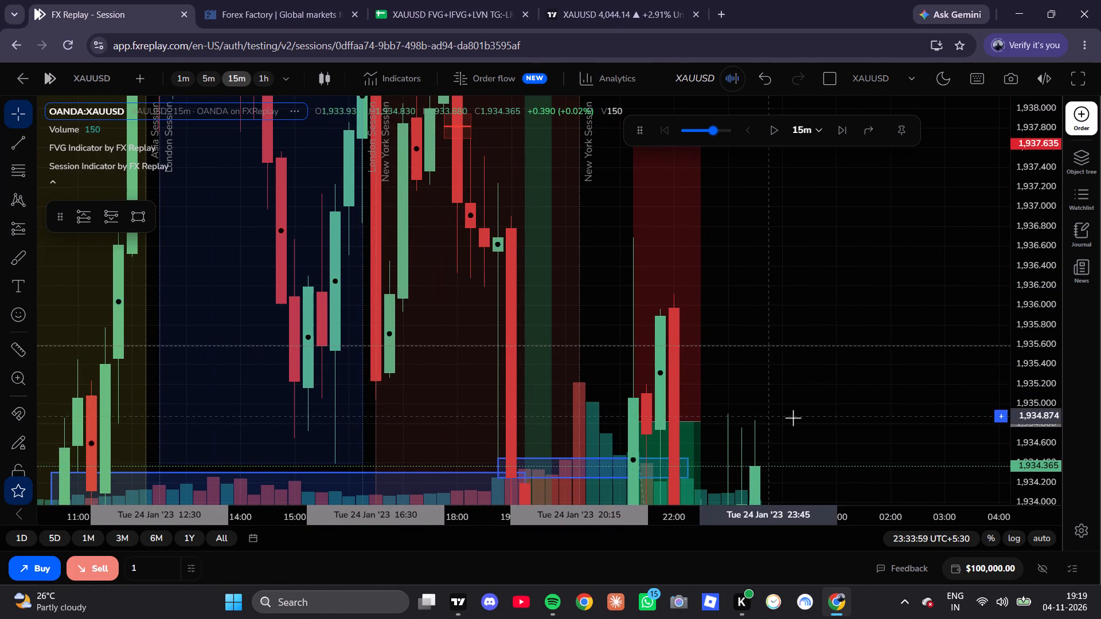
left_click_drag(823, 448, 818, 302)
scroll(1050, 389, "down", 7)
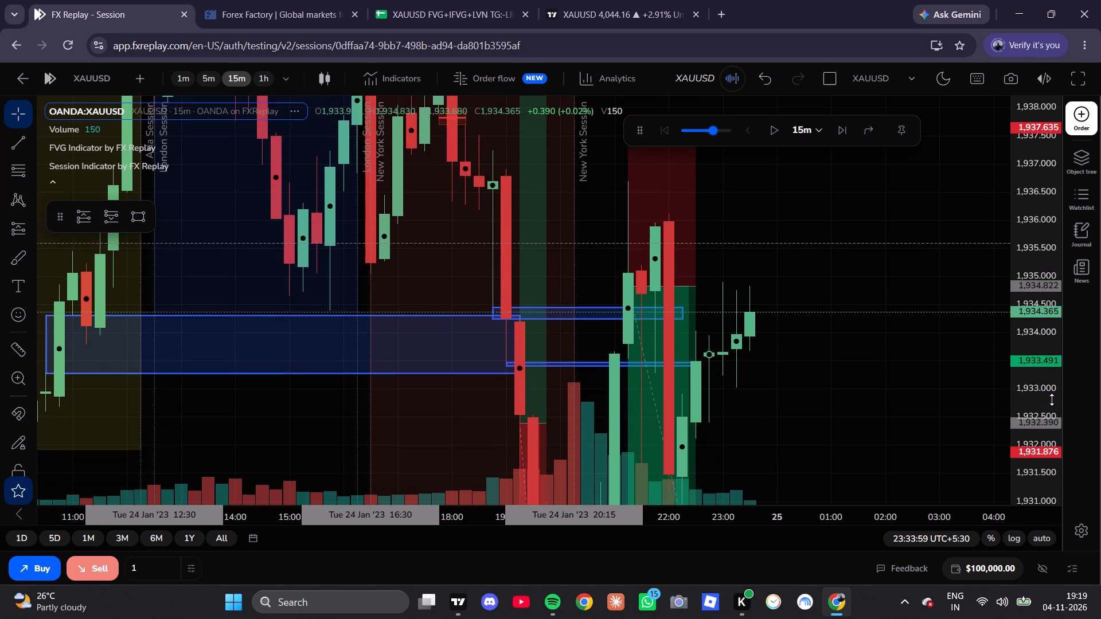
scroll(1052, 399, "down", 5)
left_click_drag(814, 274, 825, 266)
left_click_drag(835, 252, 852, 216)
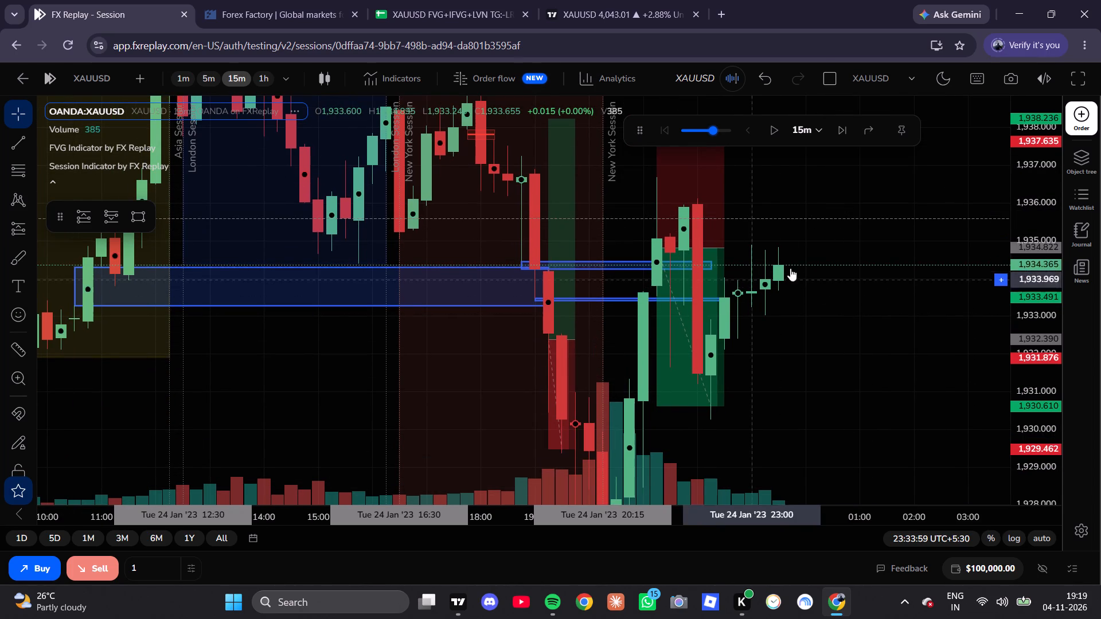
scroll(740, 355, "up", 3)
scroll(485, 277, "down", 3)
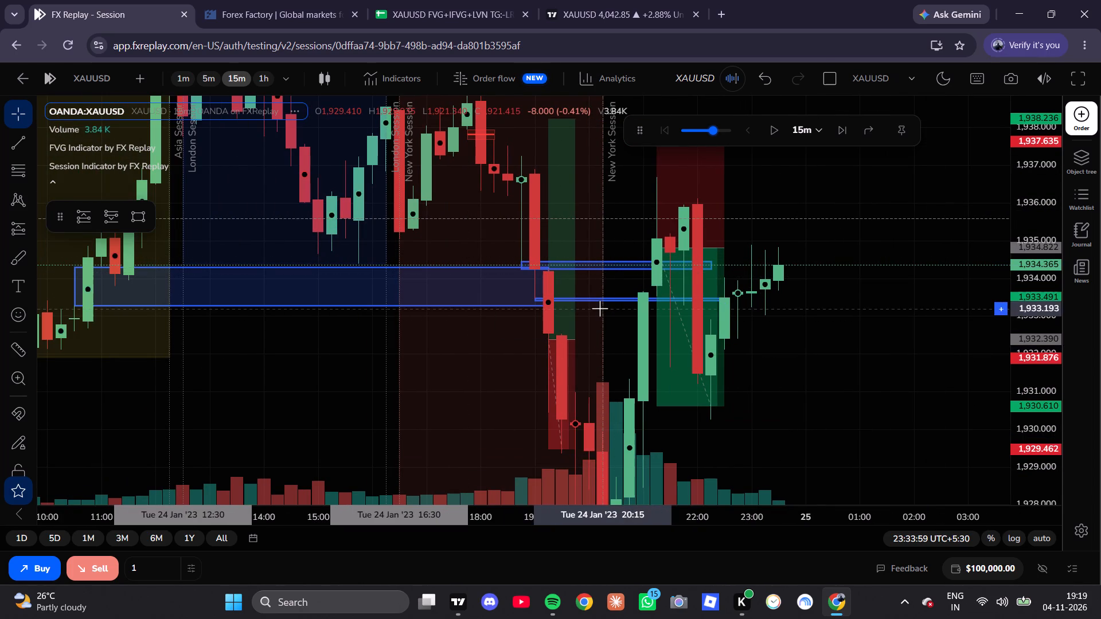
Inspect the fair value gap zones and the short position on the 5-minute chart.
left_click(205, 79)
scroll(440, 298, "down", 5)
scroll(625, 345, "up", 1)
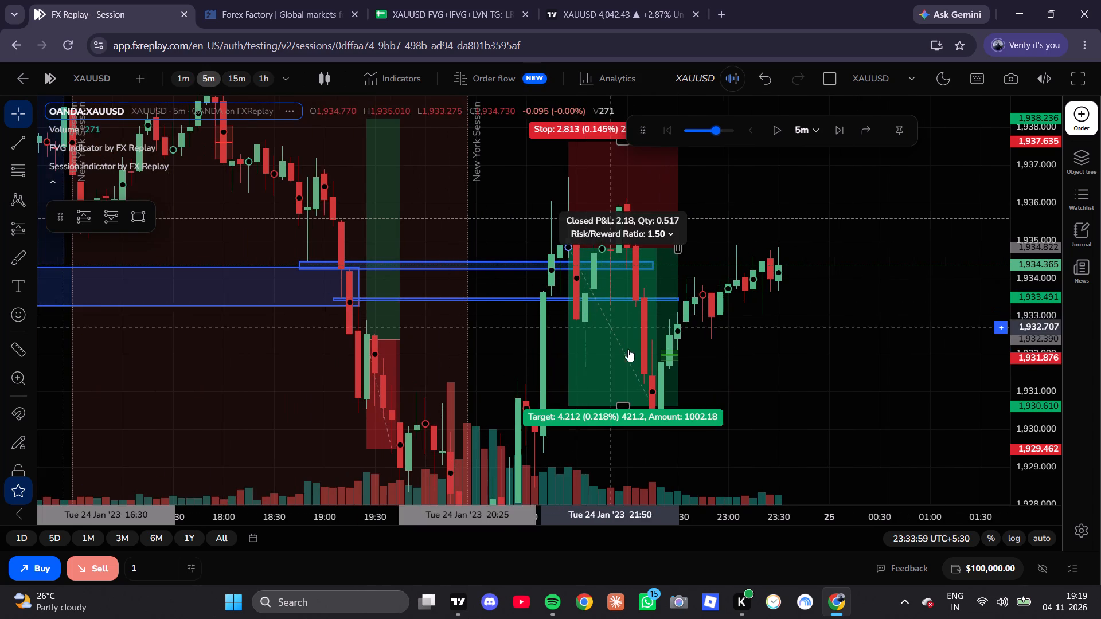
scroll(628, 349, "up", 1)
left_click_drag(741, 369, 776, 370)
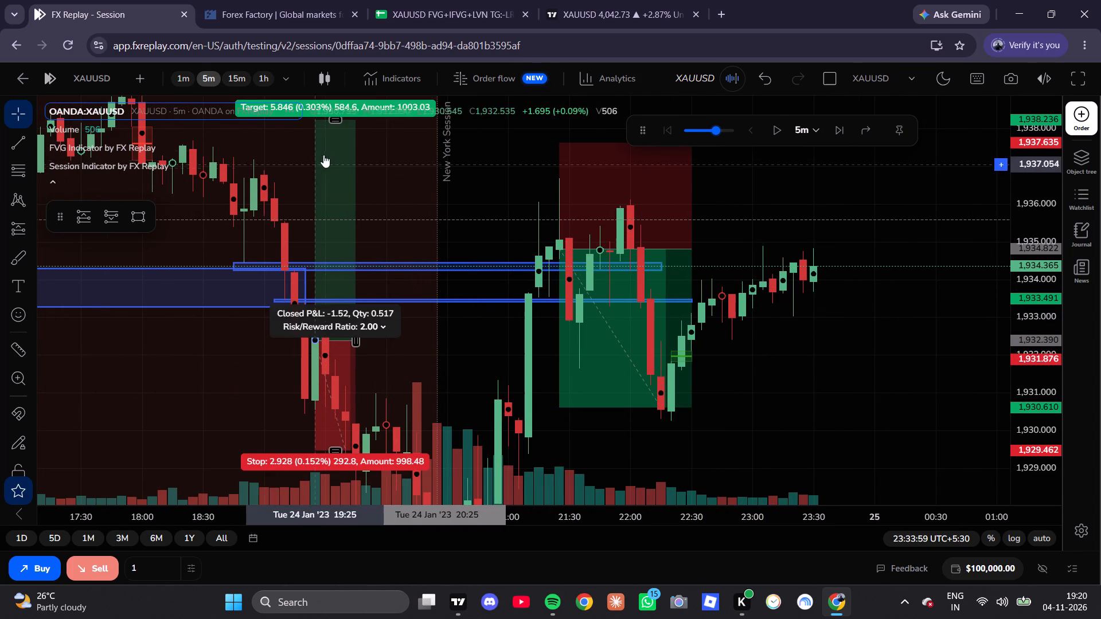
Return to the one-minute chart and examine the candles closing through the gap zones near the 21:28 entry.
left_click(186, 83)
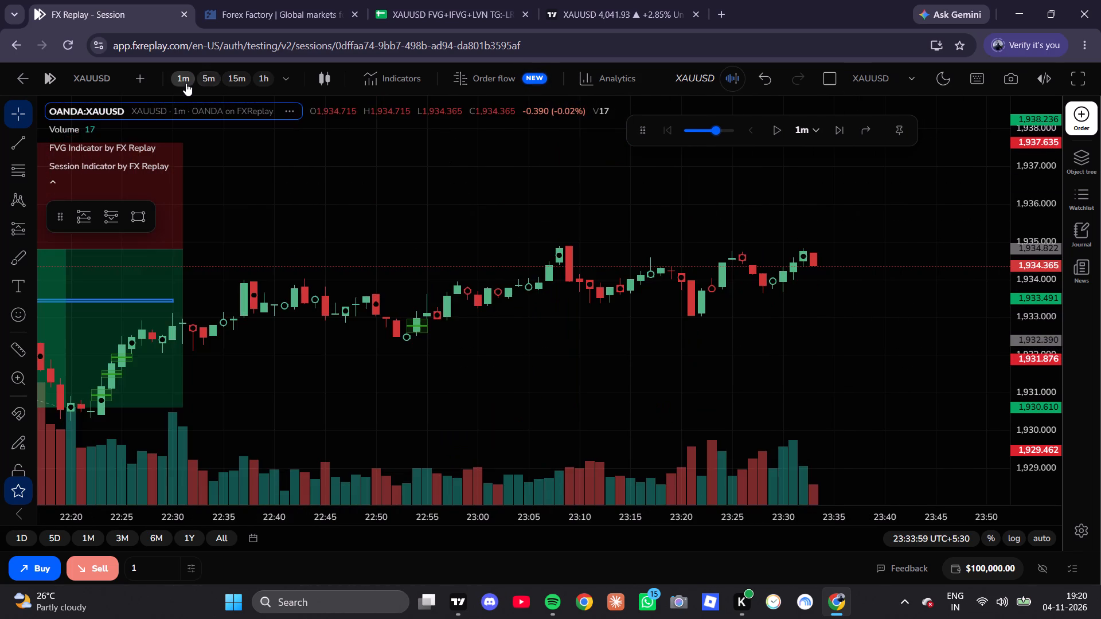
scroll(369, 258, "down", 16)
left_click_drag(304, 343, 417, 341)
left_click_drag(456, 341, 516, 341)
scroll(1018, 310, "up", 4)
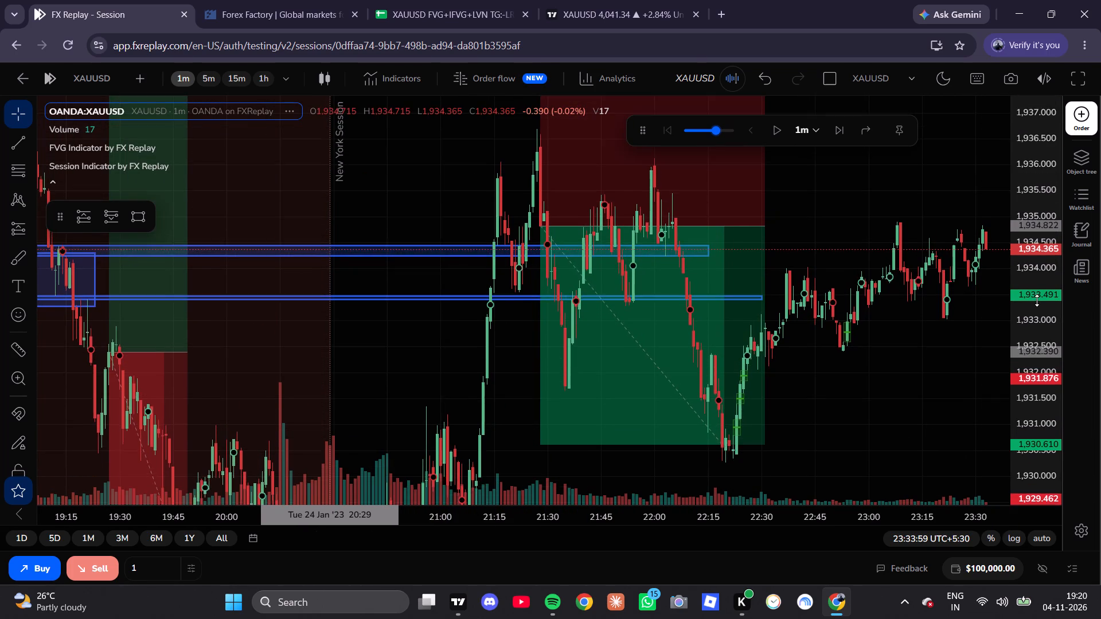
scroll(1037, 300, "up", 14)
scroll(1037, 300, "up", 7)
scroll(481, 276, "up", 3)
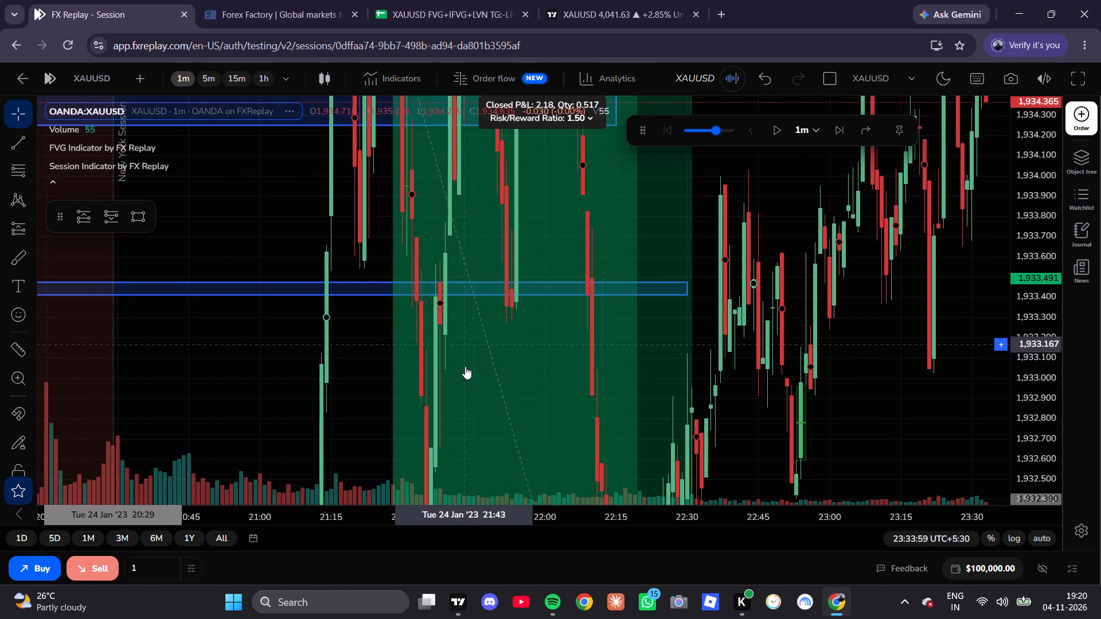
scroll(465, 367, "down", 4)
scroll(1015, 365, "down", 16)
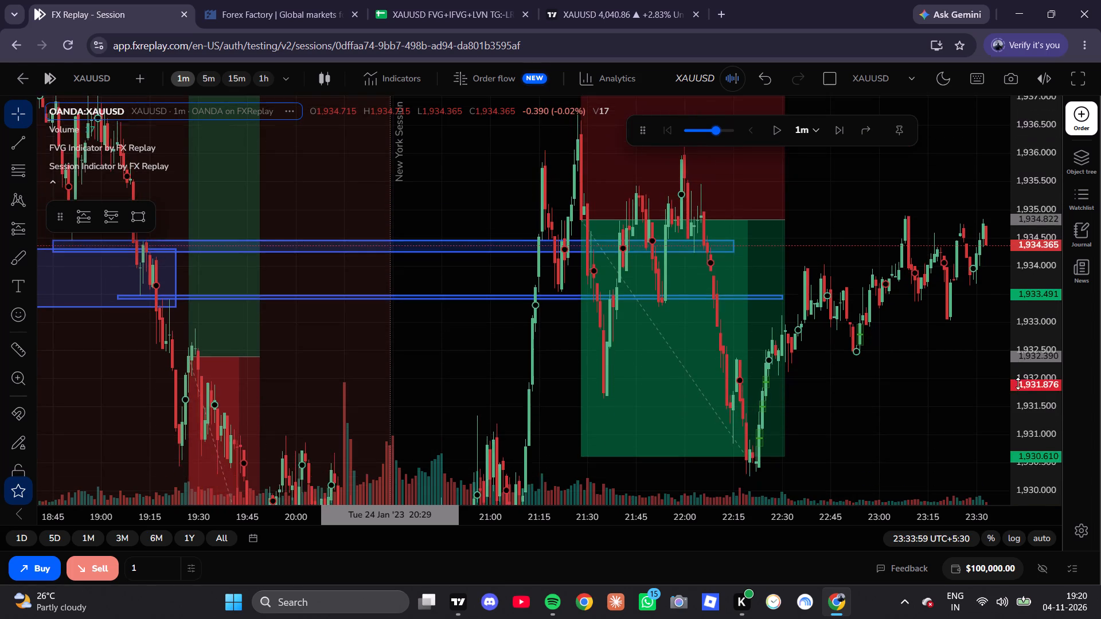
Lower the 21:28 short position's target to about 1,929.18, for a risk/reward ratio of 2.01.
scroll(1018, 383, "down", 9)
left_click_drag(876, 402, 823, 402)
scroll(823, 402, "down", 6)
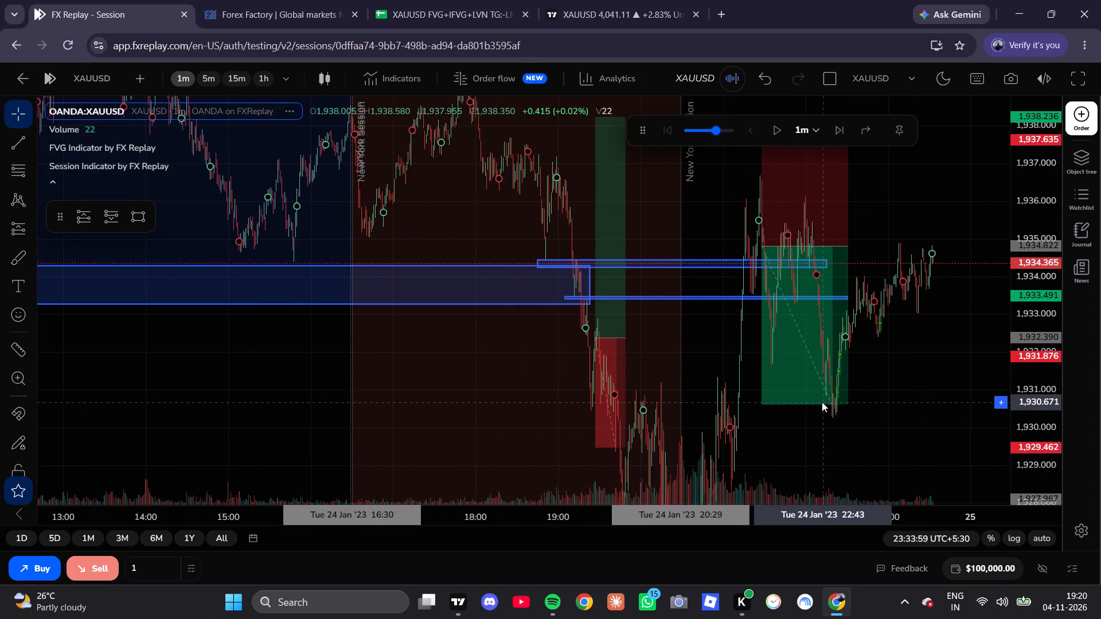
left_click_drag(808, 402, 796, 442)
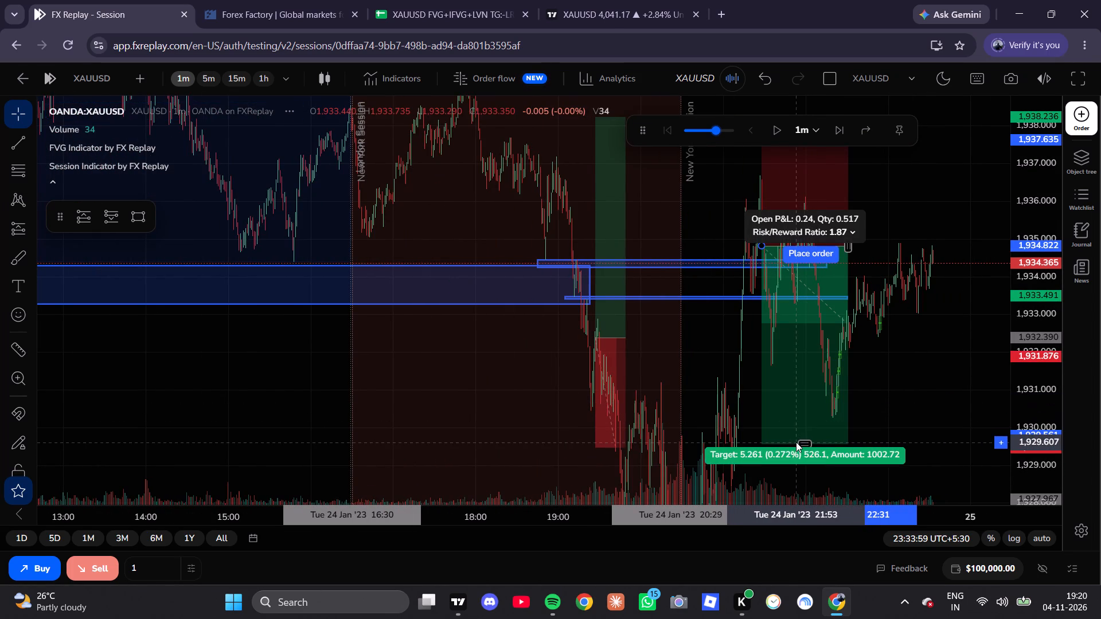
left_click_drag(796, 442, 797, 455)
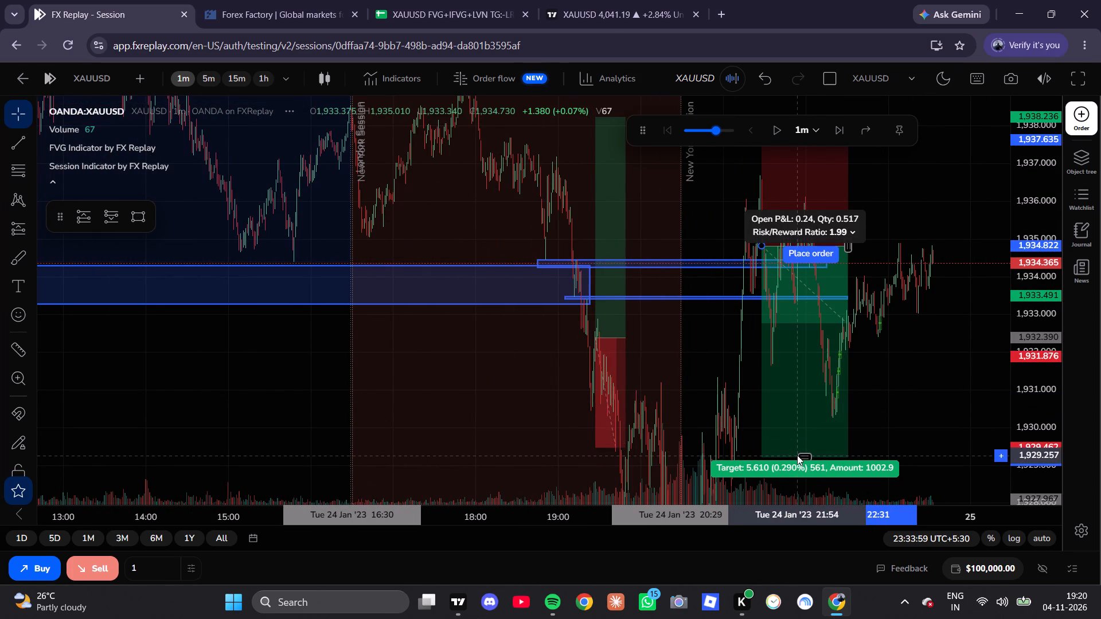
left_click_drag(797, 455, 799, 456)
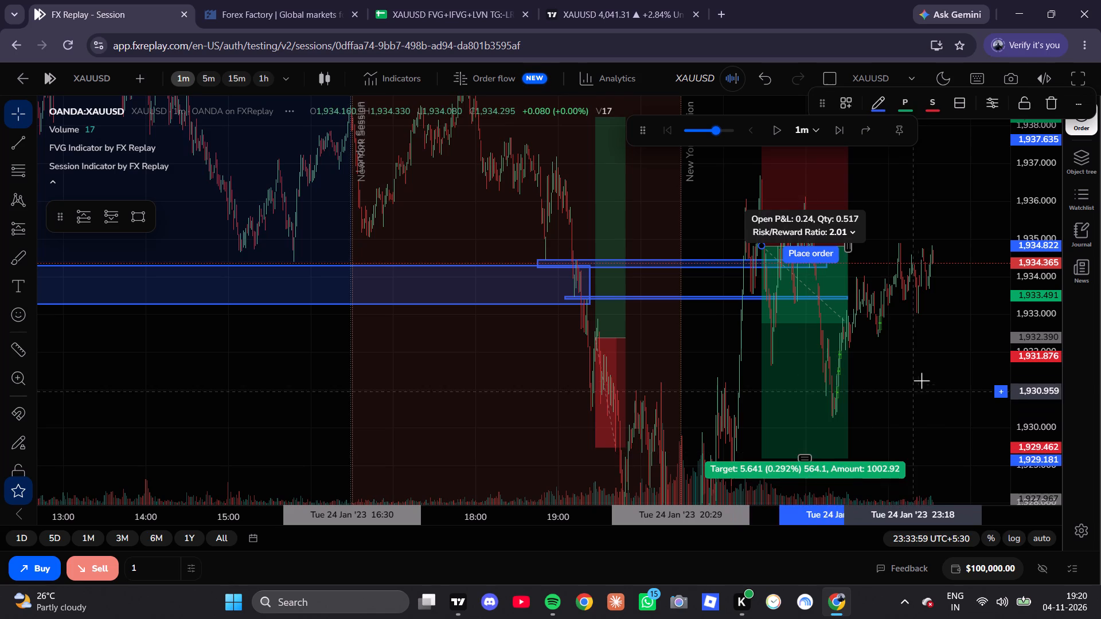
Examine the short position against the surrounding candles and check the trade log in the spreadsheet.
left_click(922, 381)
left_click_drag(922, 371, 866, 401)
scroll(862, 389, "down", 1)
scroll(862, 389, "up", 8)
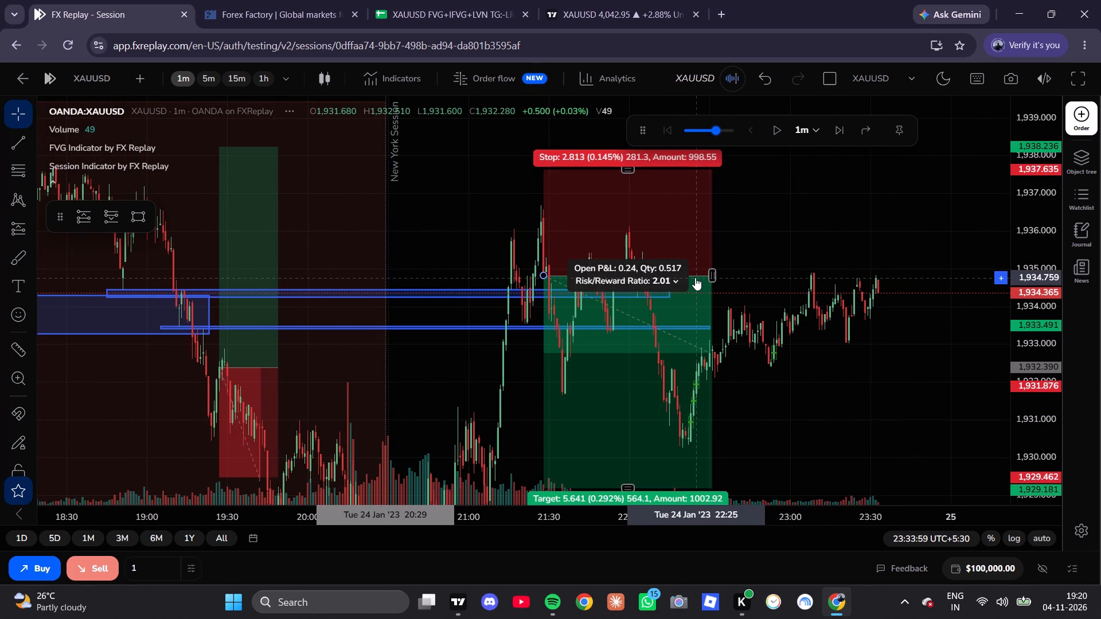
left_click_drag(776, 402, 903, 284)
scroll(410, 323, "up", 2)
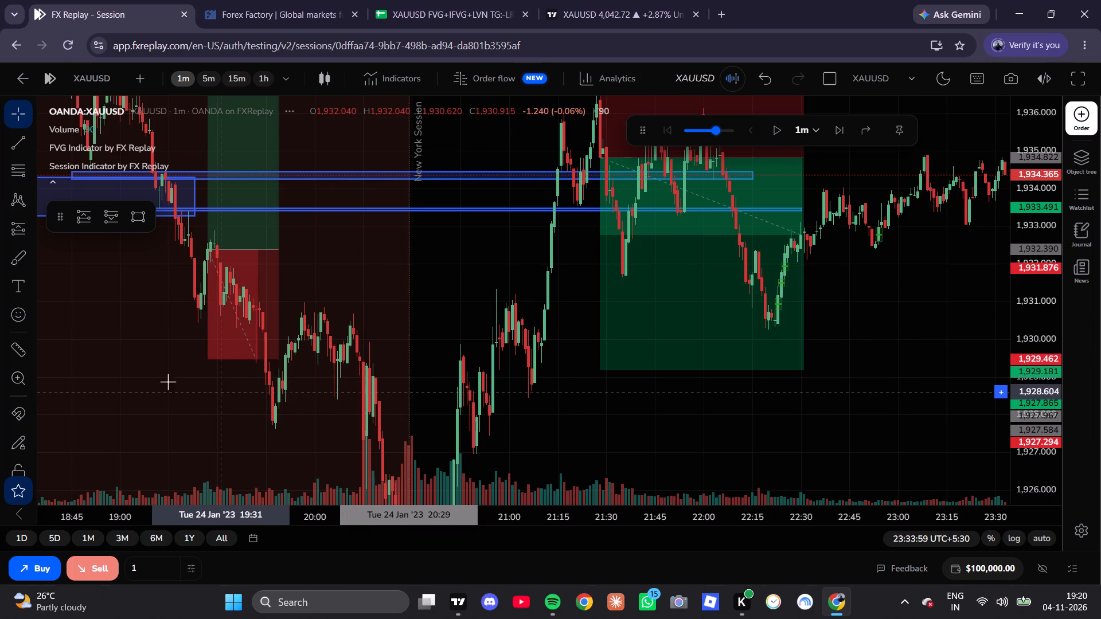
left_click(435, 1)
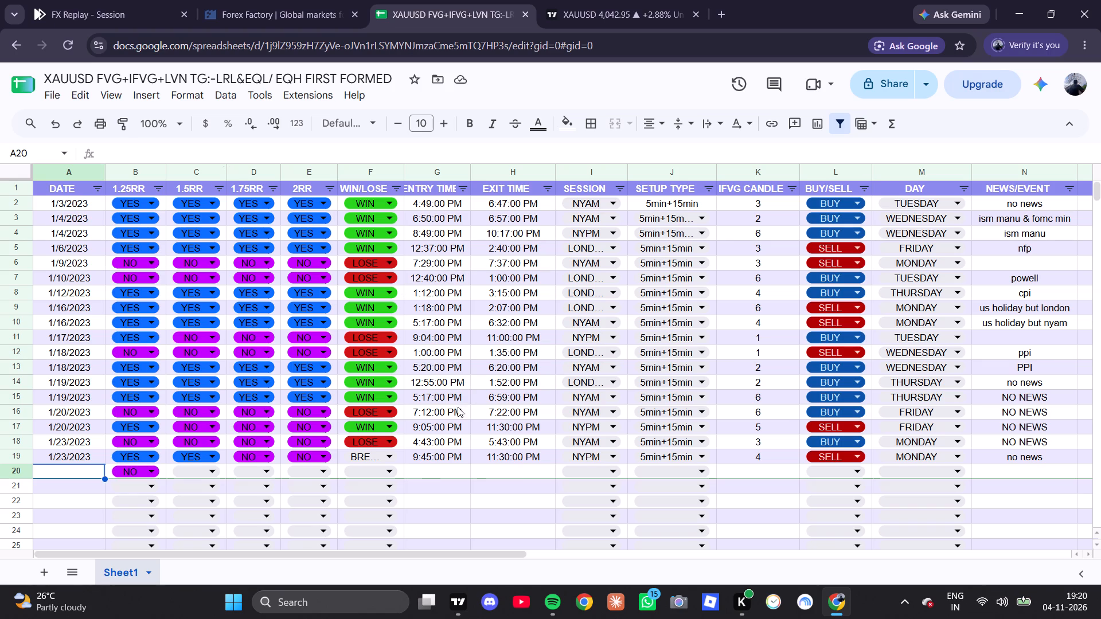
left_click(67, 0)
scroll(470, 356, "down", 4)
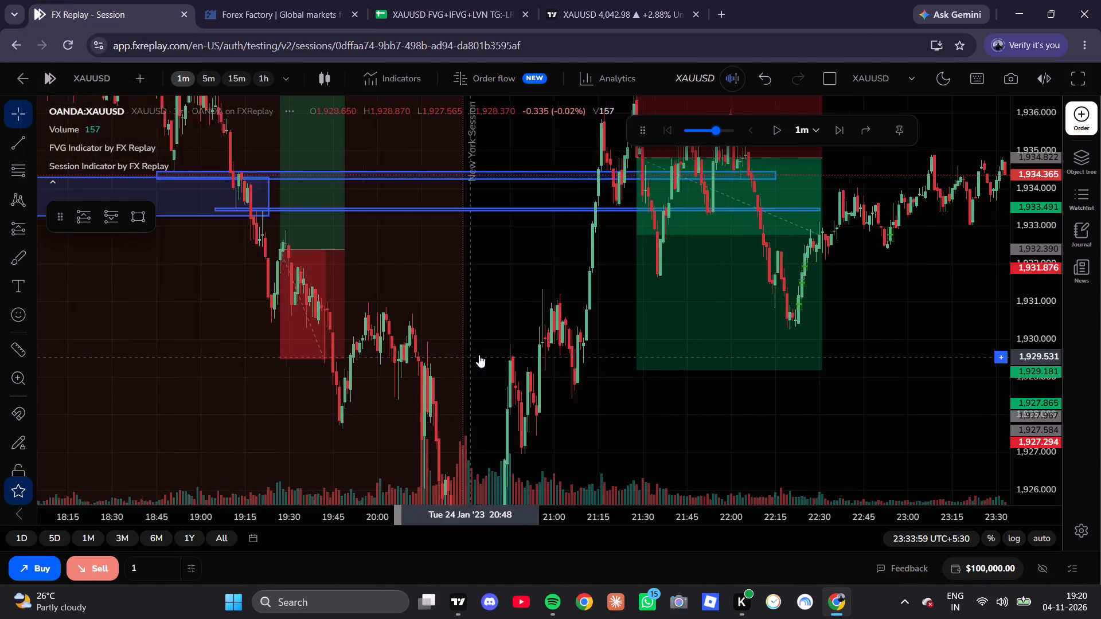
scroll(479, 355, "down", 3)
scroll(805, 408, "up", 4)
Delete the short position that starts near 21:28 on 24 Jan.
left_click_drag(797, 405, 537, 465)
scroll(569, 414, "down", 3)
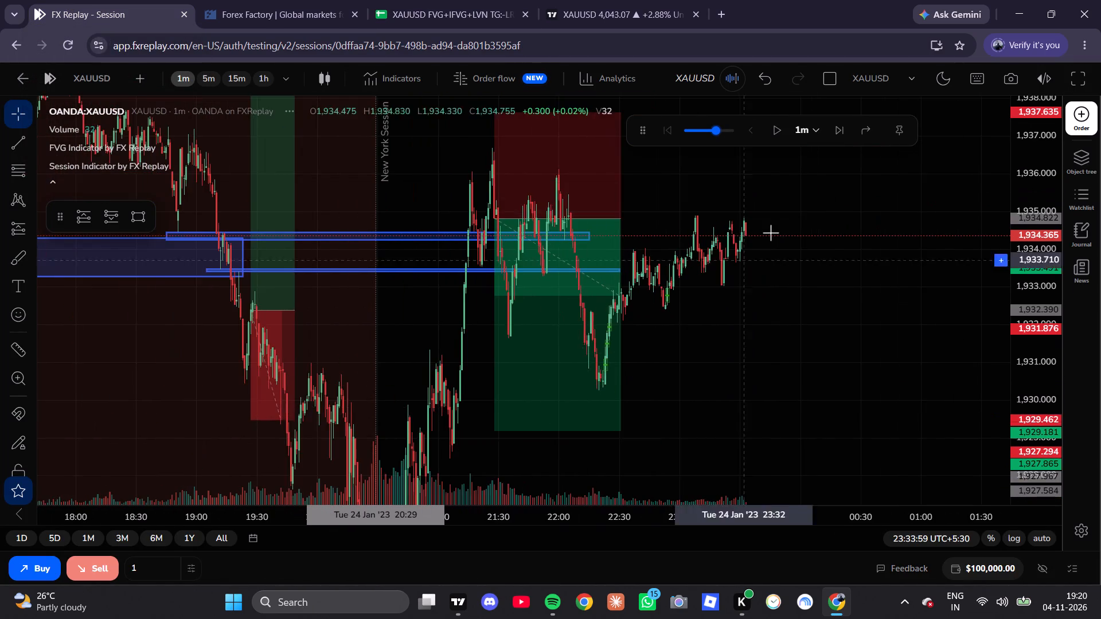
left_click_drag(771, 233, 757, 346)
left_click(598, 334)
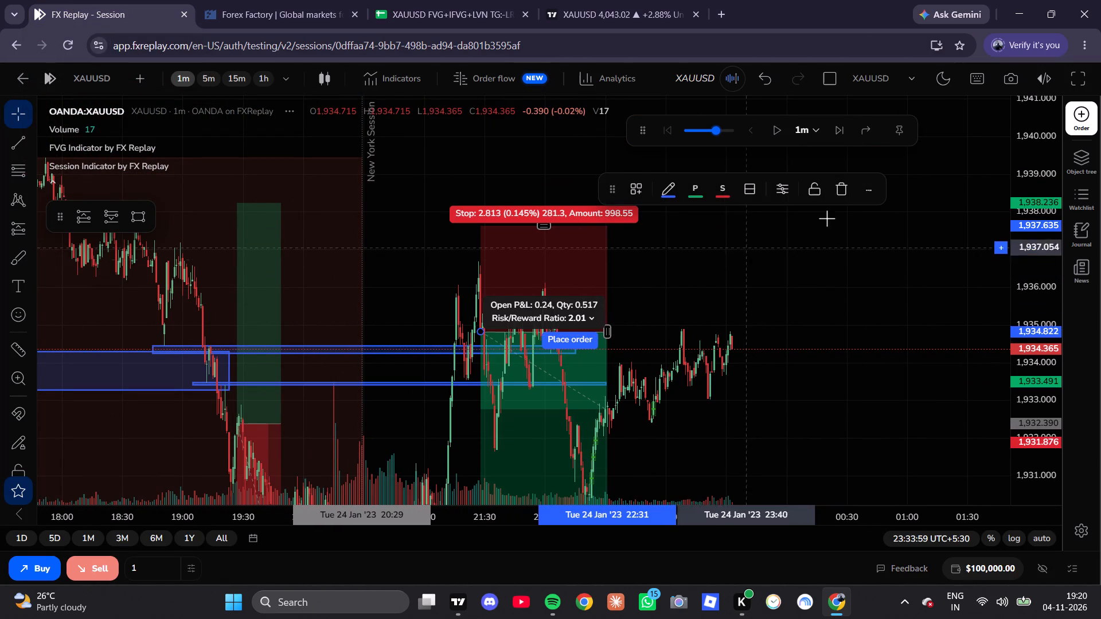
left_click(843, 180)
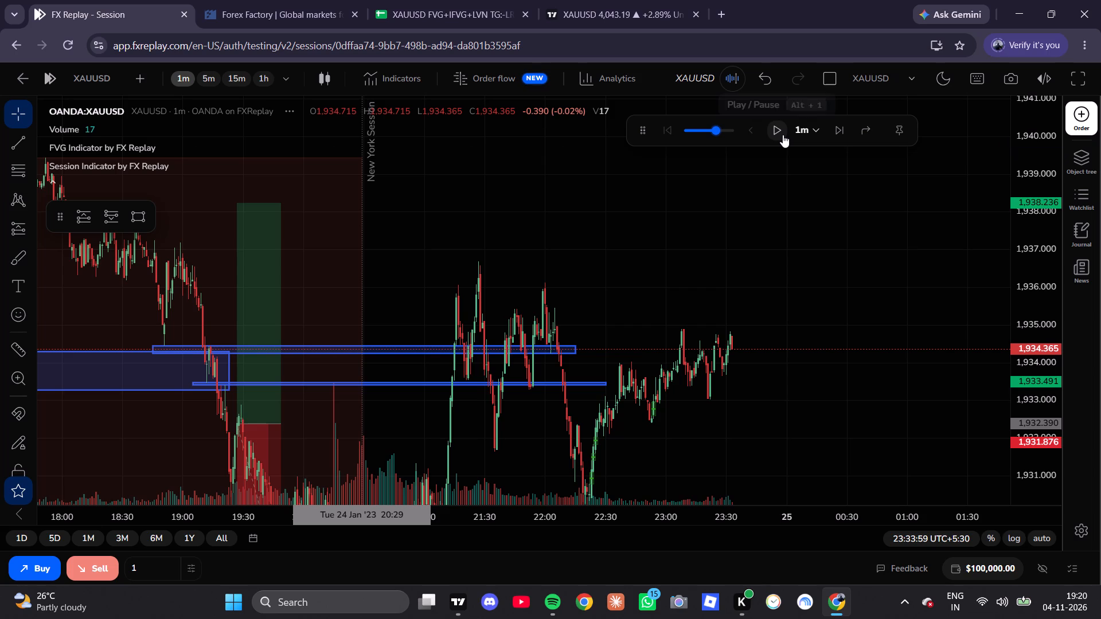
Switch to the 15-minute chart and play the replay forward to 11:29:59 on 25 Jan.
left_click(240, 71)
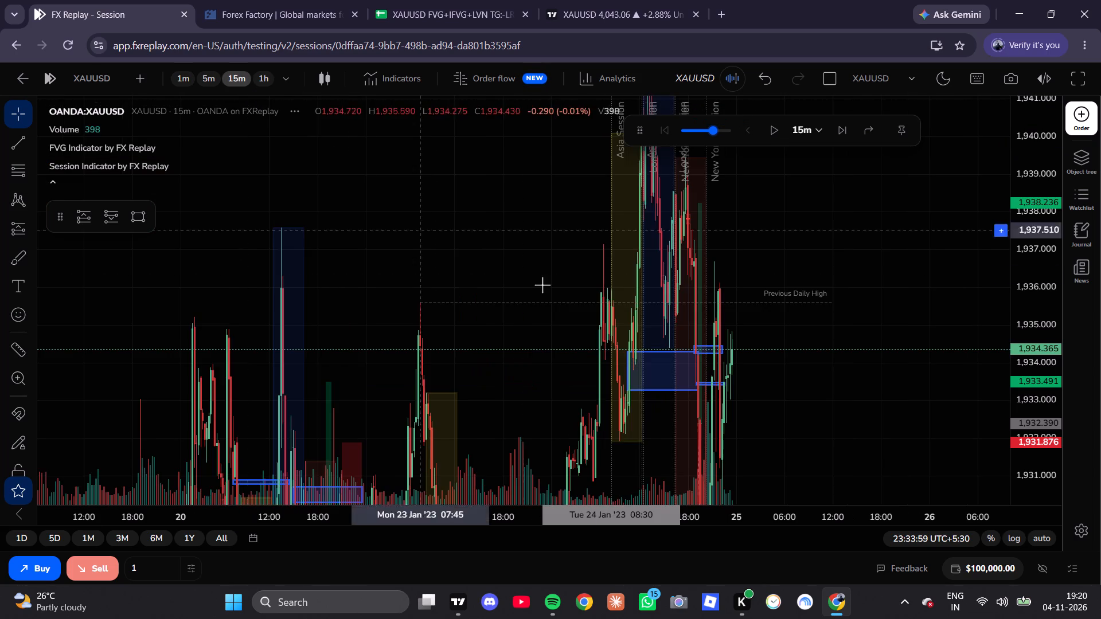
scroll(569, 291, "up", 16)
left_click_drag(902, 304, 722, 283)
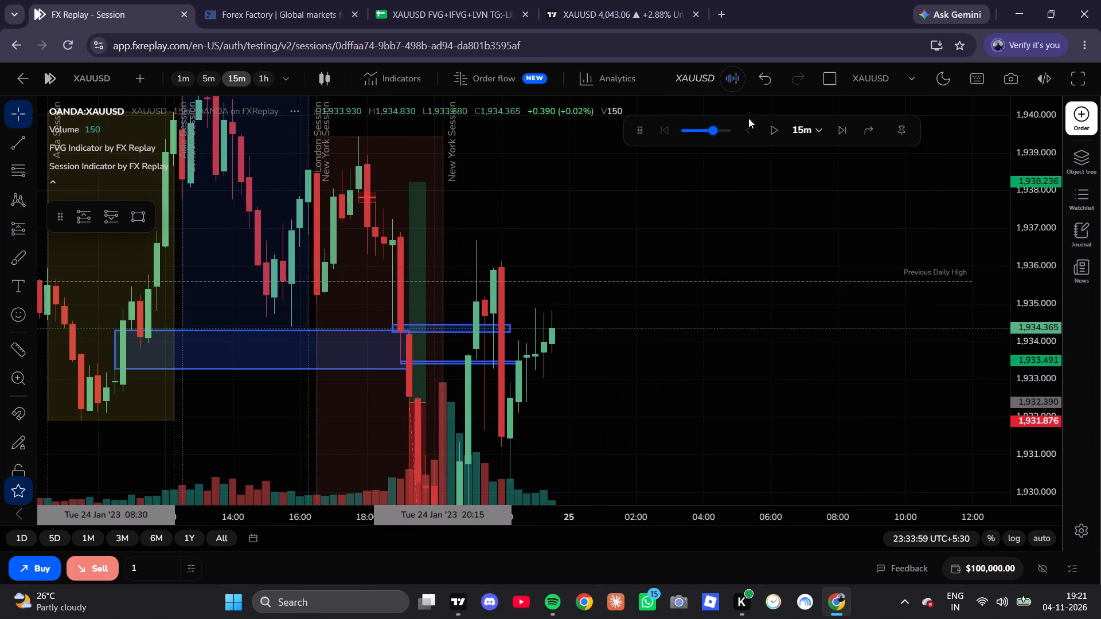
left_click(774, 129)
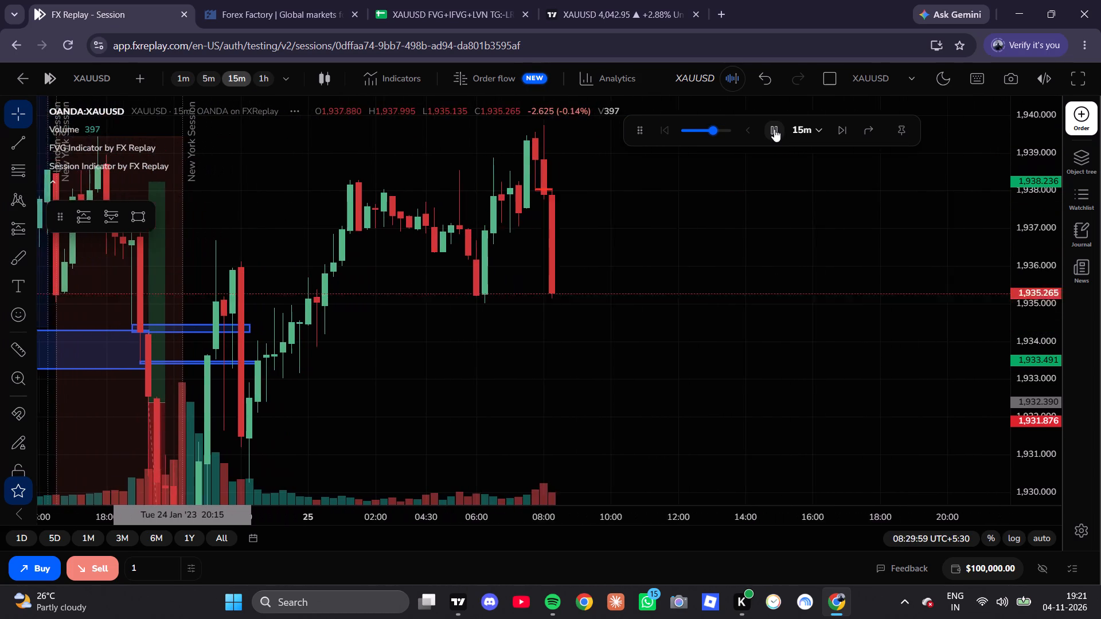
left_click(774, 129)
left_click_drag(727, 371, 823, 191)
left_click(823, 191)
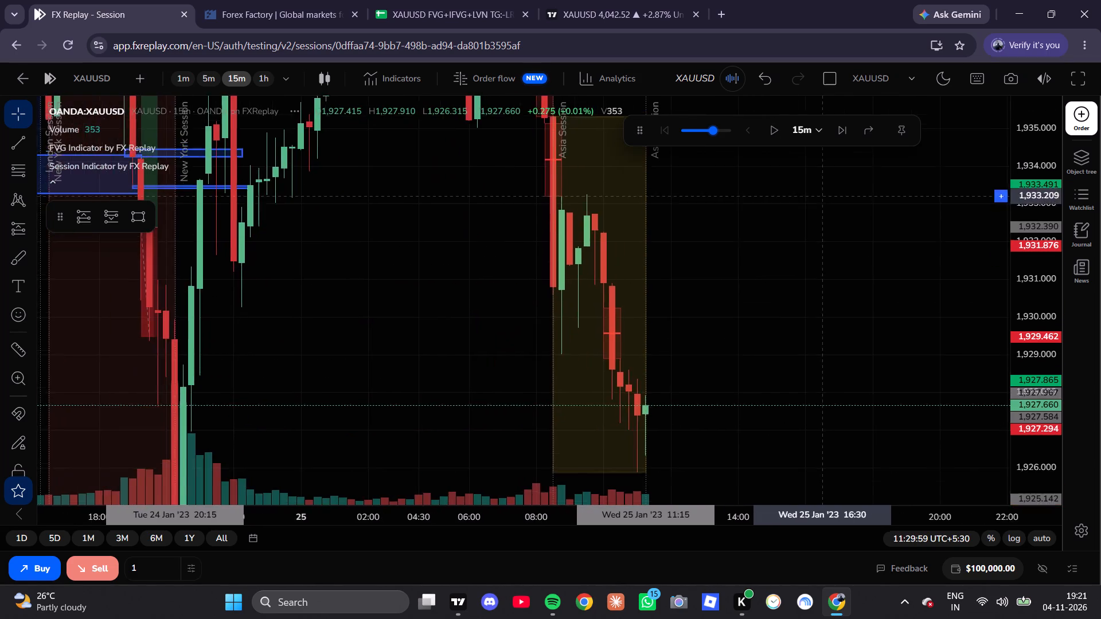
Advance the replay candle by candle to 12:29:59 on 25 Jan.
scroll(441, 390, "up", 6)
left_click(841, 139)
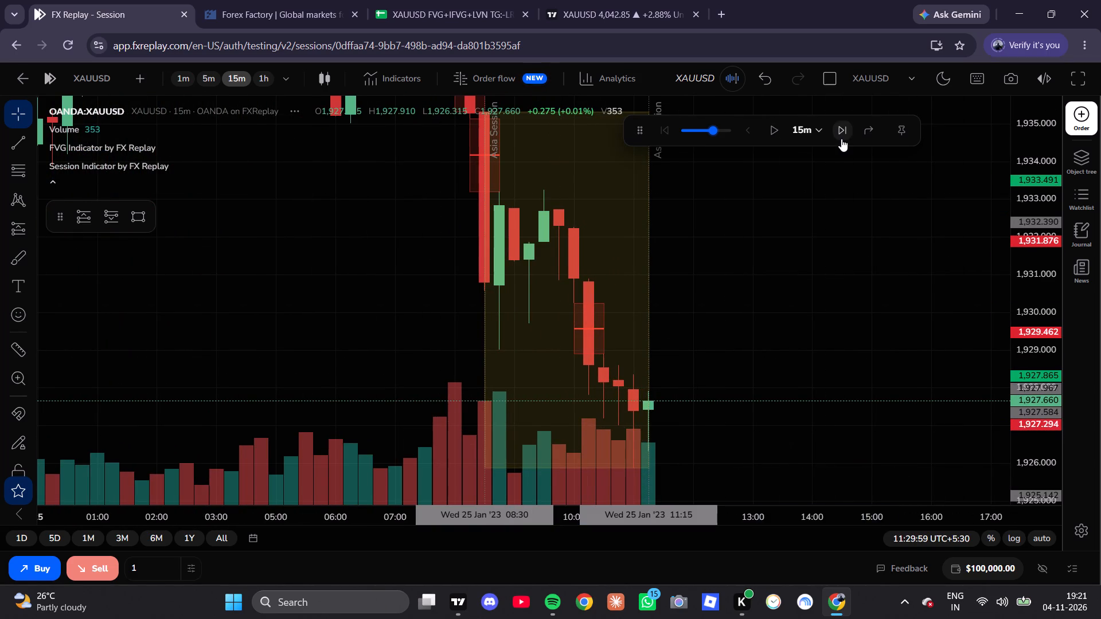
left_click(841, 139)
left_click(841, 139)
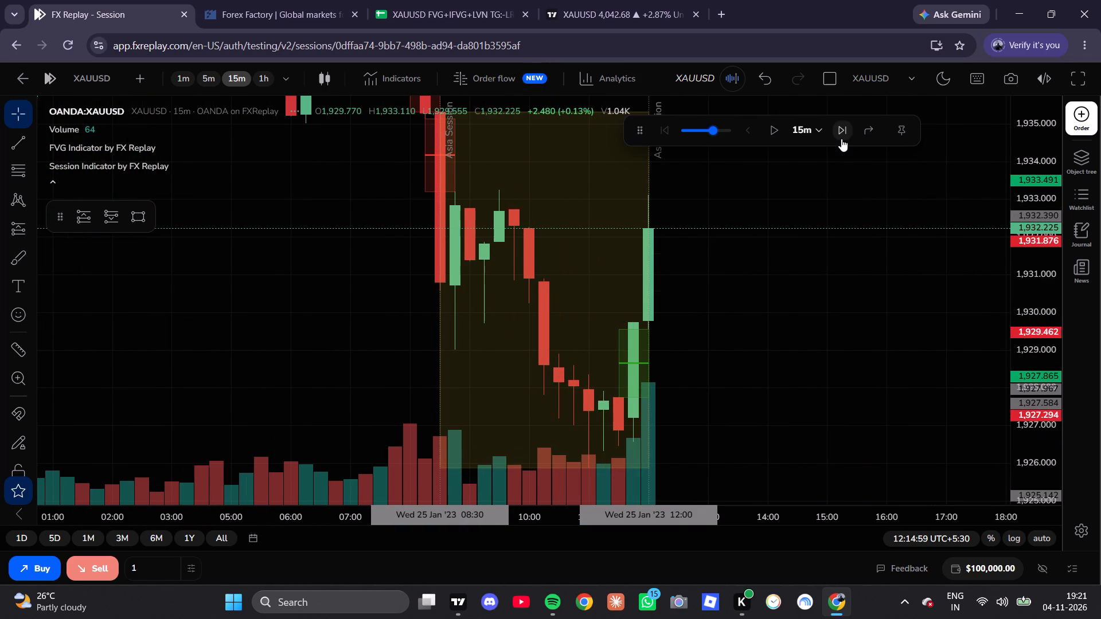
left_click(841, 139)
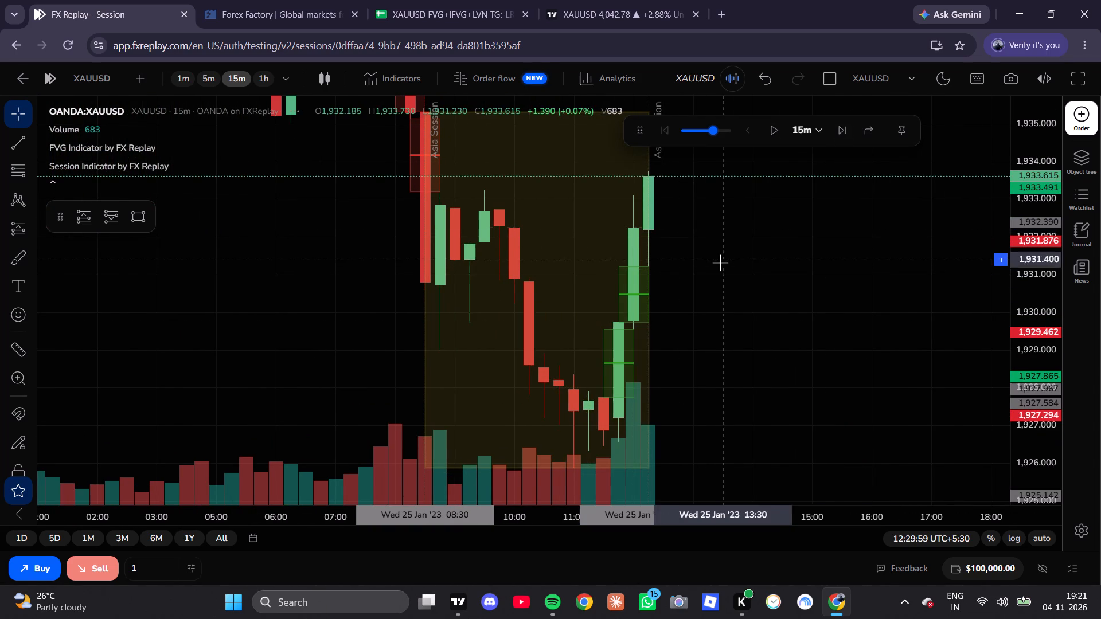
Mark the bearish fair value gap at 08:15 with a rectangle from about 1,933.22 to 1,935.12, extended past the latest candle.
left_click_drag(720, 264, 724, 294)
double_click(724, 294)
scroll(720, 299, "up", 5)
scroll(409, 296, "down", 5)
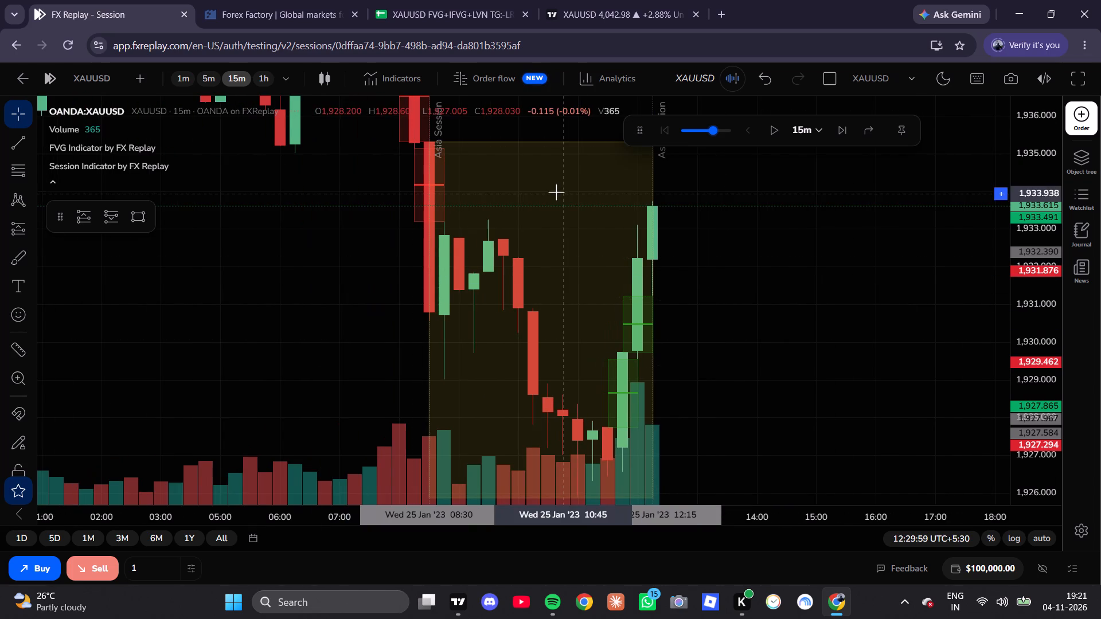
left_click_drag(556, 194, 533, 249)
scroll(533, 249, "down", 1)
left_click_drag(538, 245, 500, 282)
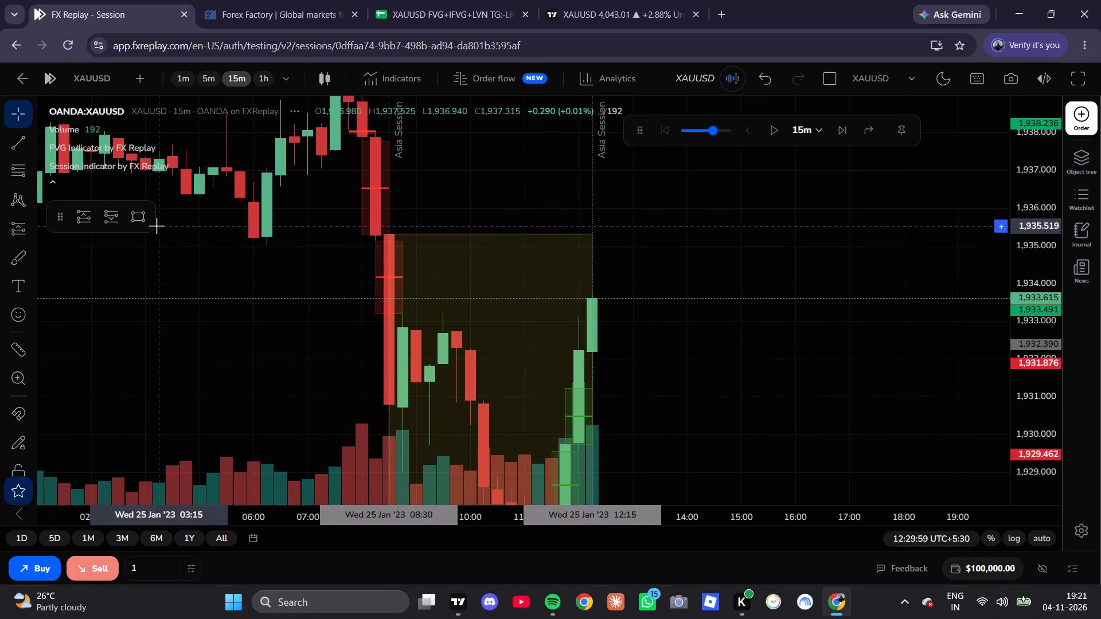
left_click(135, 210)
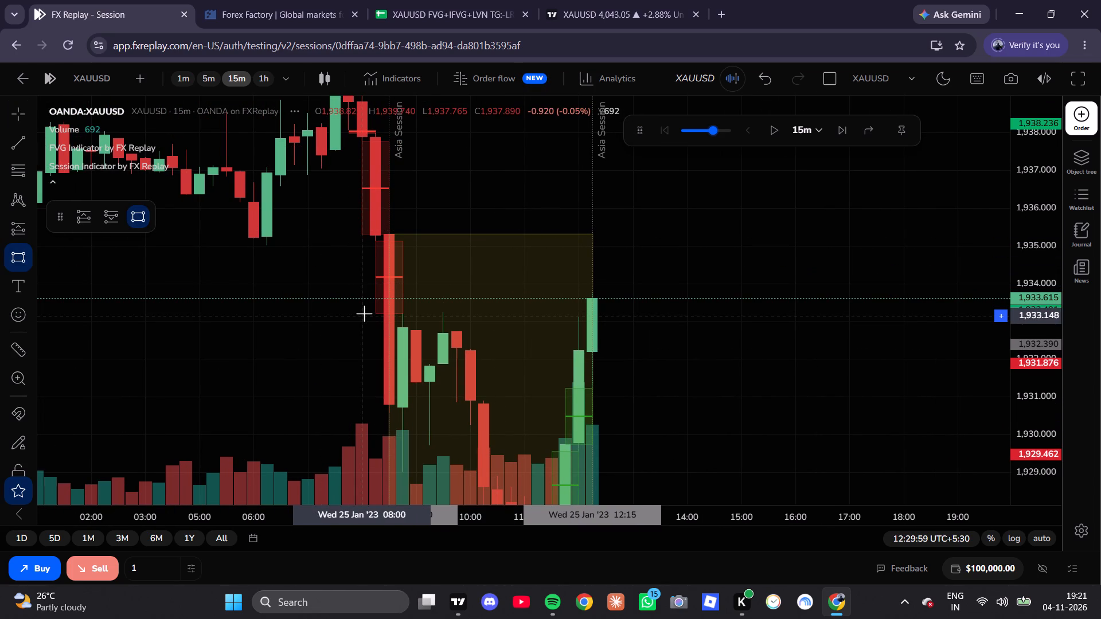
left_click(372, 312)
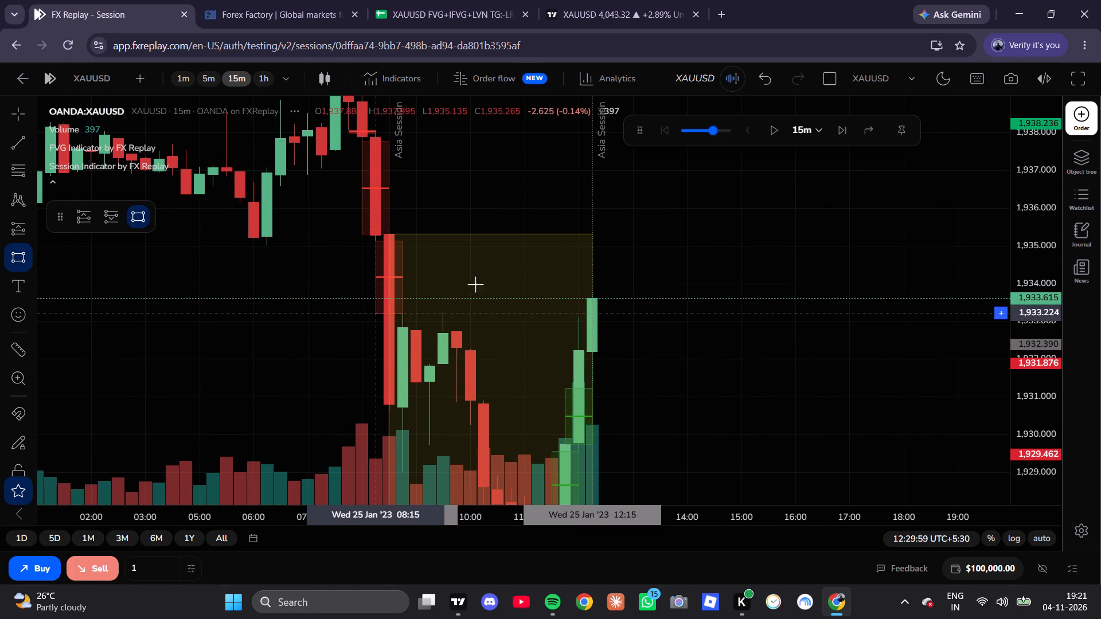
left_click(678, 241)
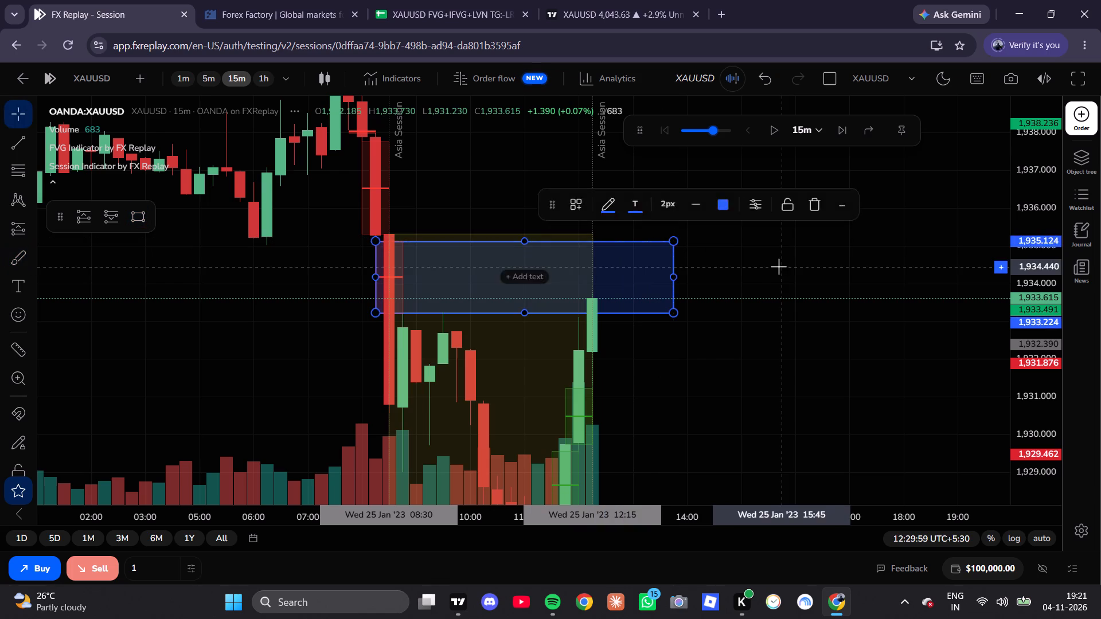
left_click(779, 267)
Mark the next higher bearish gap with a rectangle from about 1,935.32 to 1,937.78, extended past the latest candle.
left_click_drag(772, 284, 770, 364)
left_click(770, 364)
left_click_drag(423, 230, 414, 256)
left_click(412, 260)
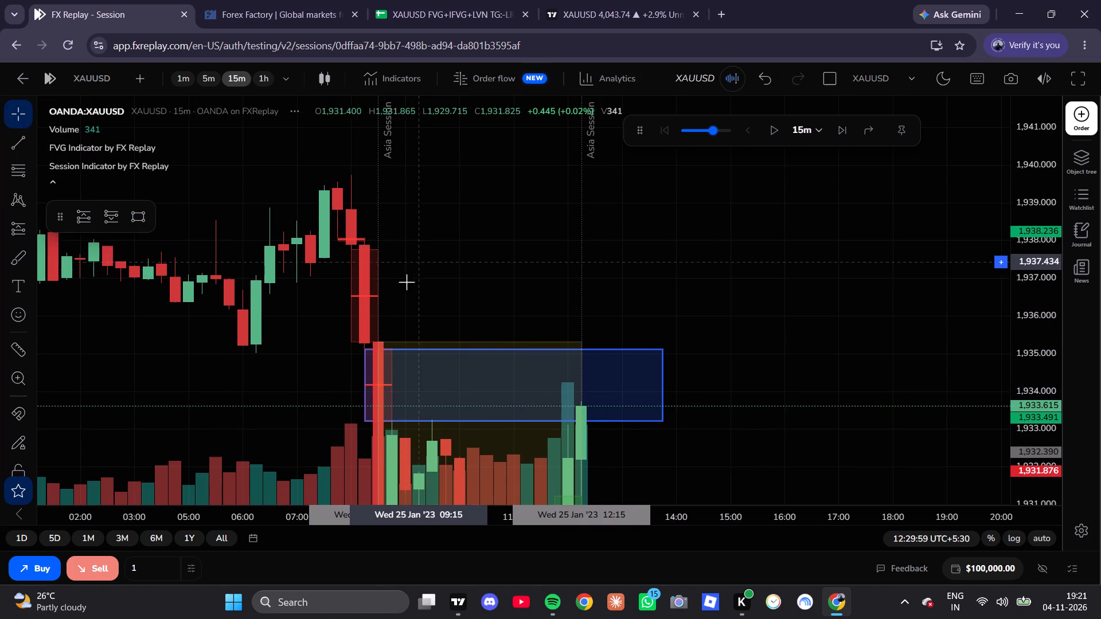
left_click(142, 210)
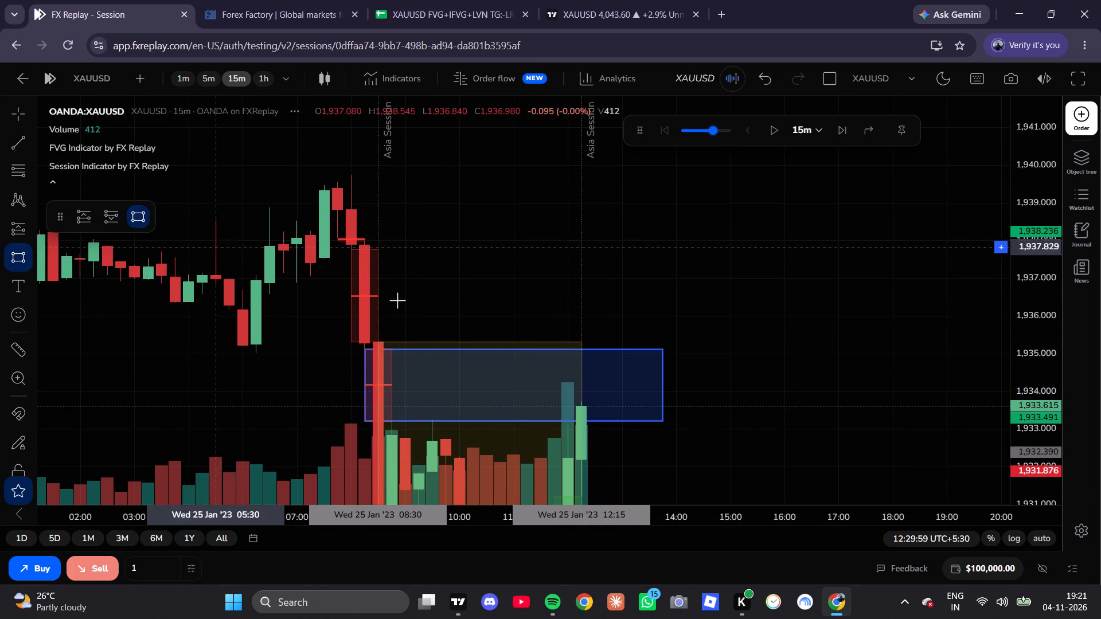
left_click(359, 341)
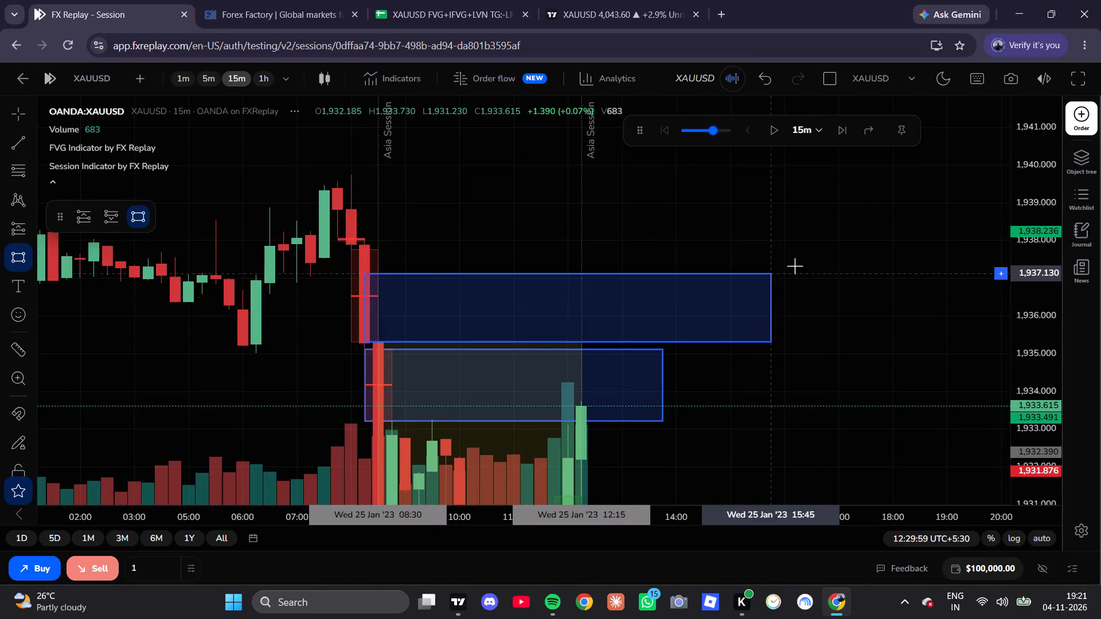
left_click(823, 248)
Mark the thin bearish gap near 1,938 with a narrow rectangle starting around 07:45 and extended to about 18:00.
left_click_drag(879, 298, 879, 305)
left_click_drag(883, 305, 898, 410)
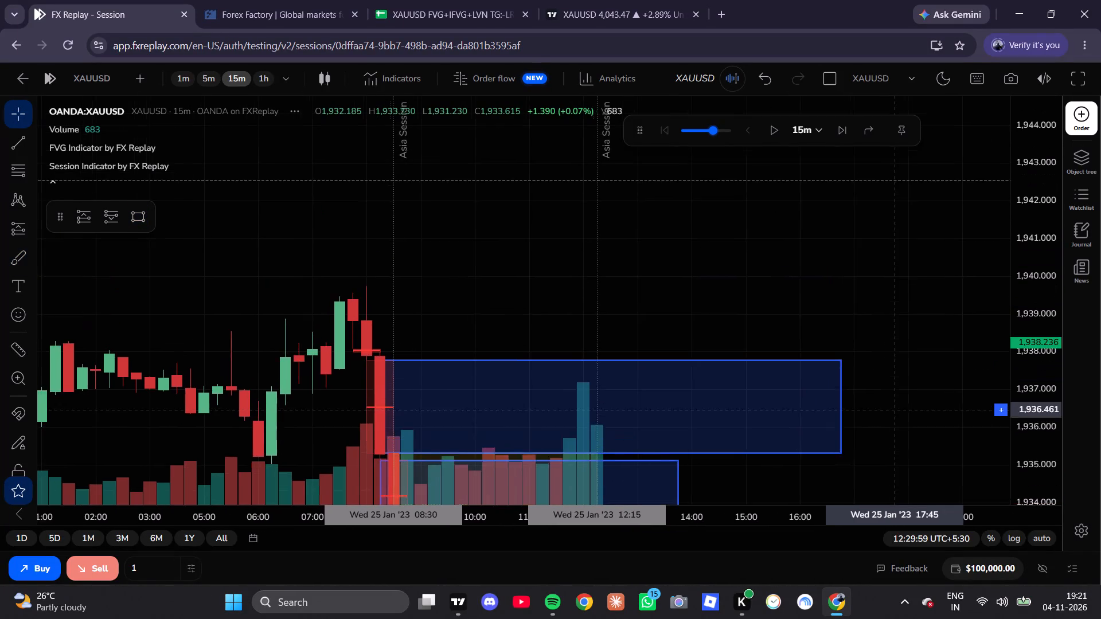
left_click_drag(898, 410, 903, 416)
scroll(966, 351, "down", 6)
scroll(1049, 363, "up", 17)
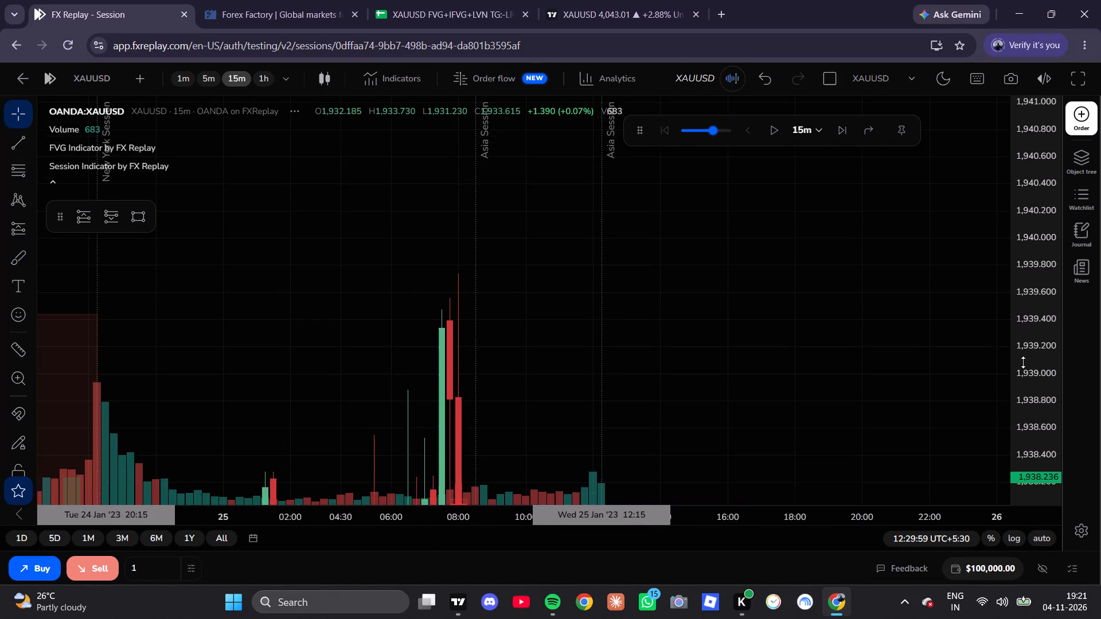
left_click_drag(603, 426, 780, 228)
scroll(697, 273, "up", 3)
left_click_drag(817, 316, 628, 347)
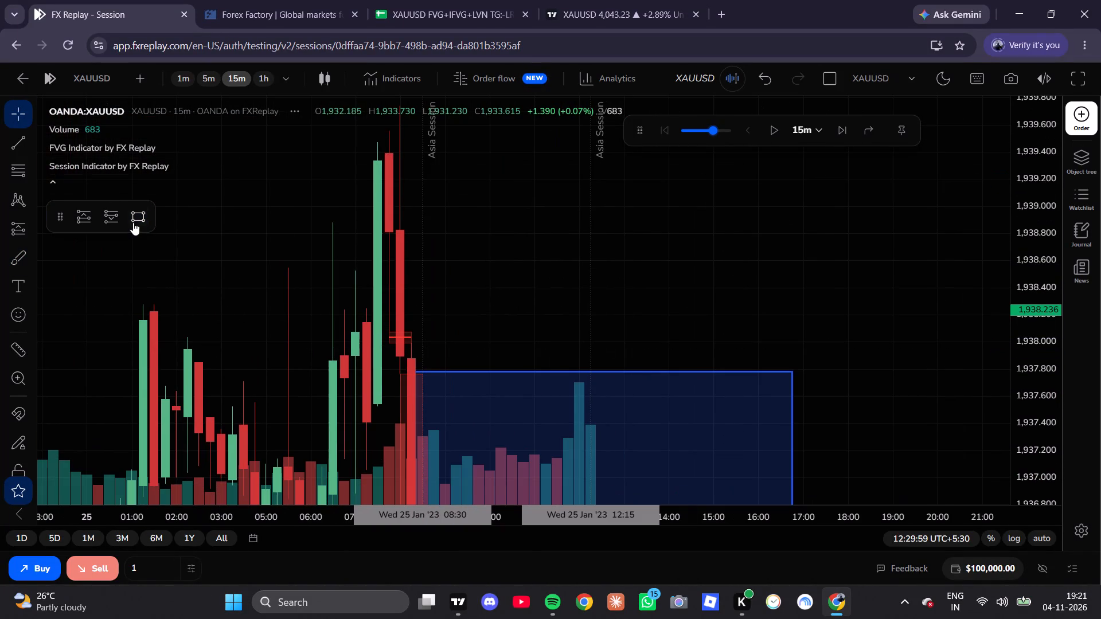
left_click(133, 223)
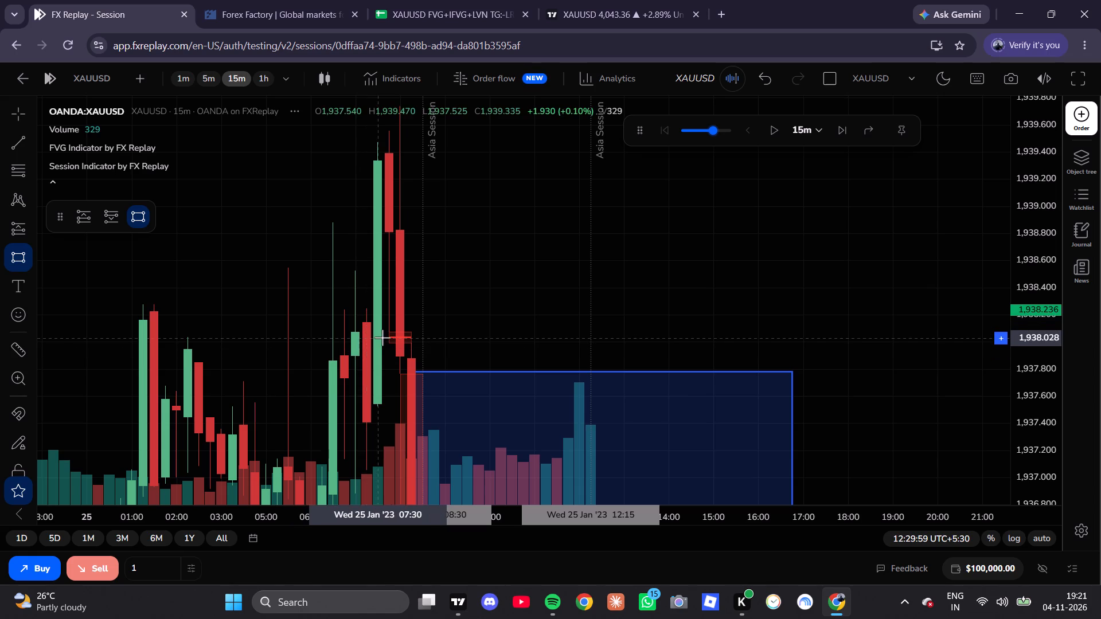
left_click(389, 342)
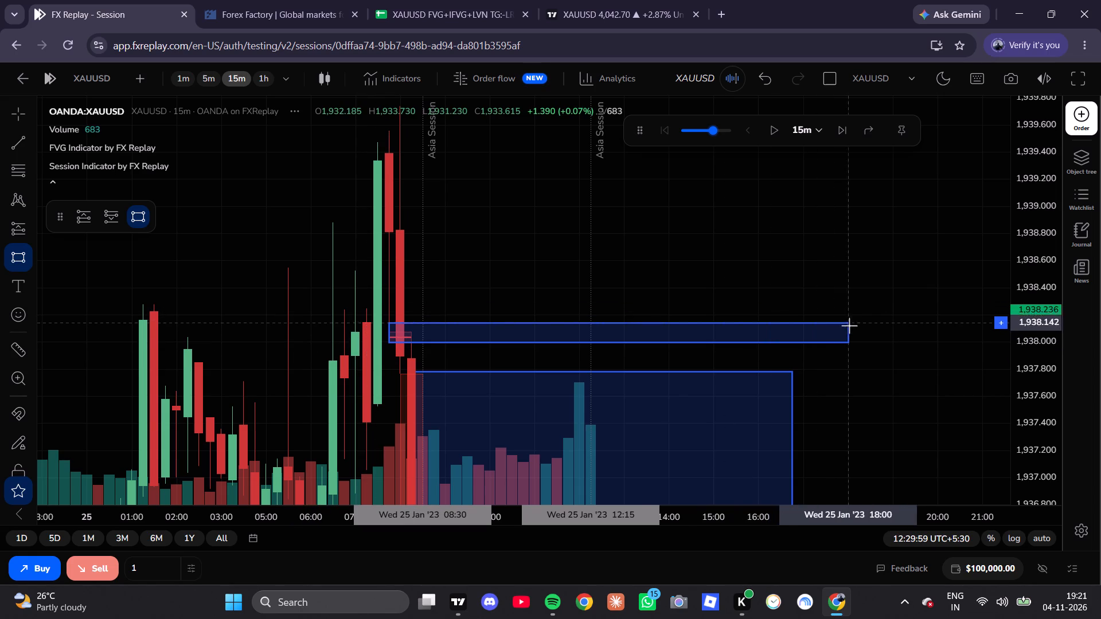
left_click(860, 331)
left_click(653, 226)
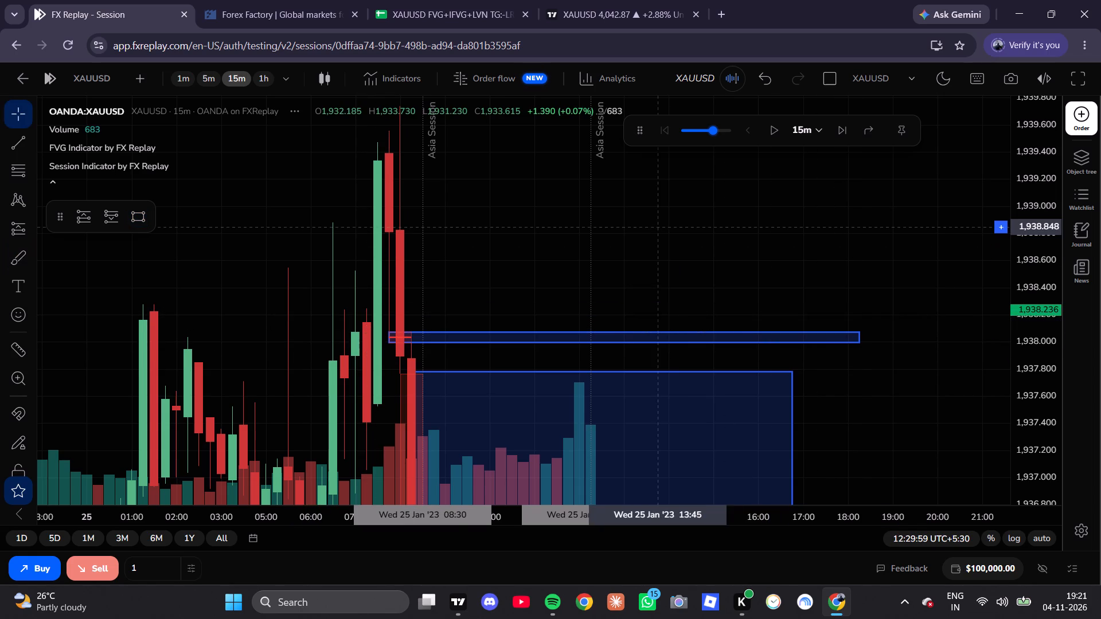
On the 5-minute chart, lower the middle gap rectangle's upper edge to about 1,935.77 and move its start to about 07:55.
left_click(216, 75)
scroll(427, 266, "down", 5)
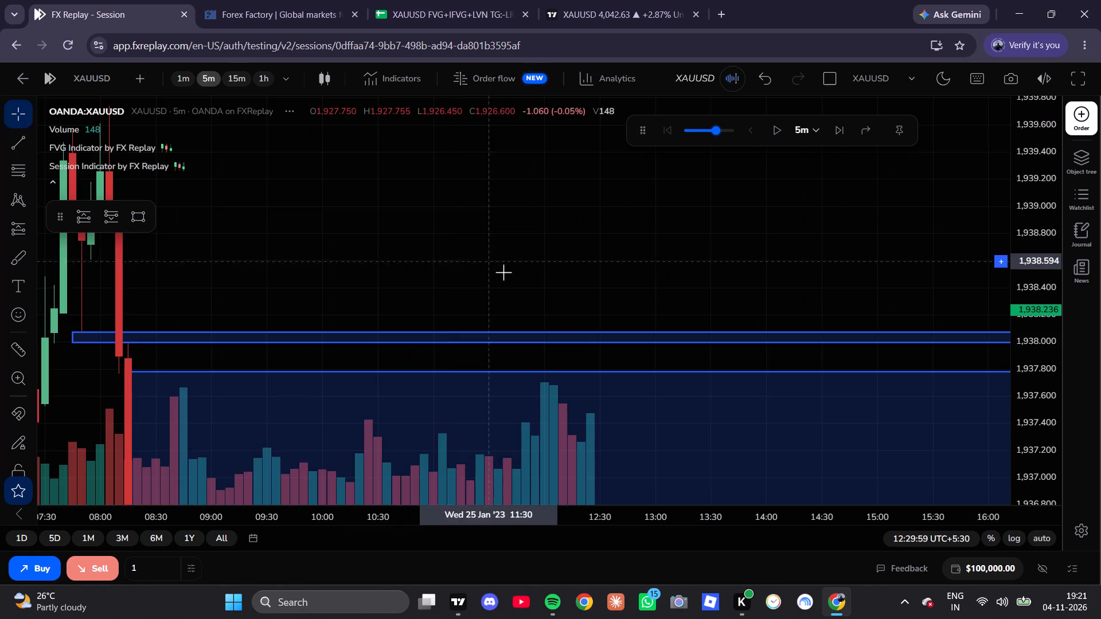
scroll(499, 271, "down", 6)
left_click_drag(514, 284, 883, 222)
left_click(891, 222)
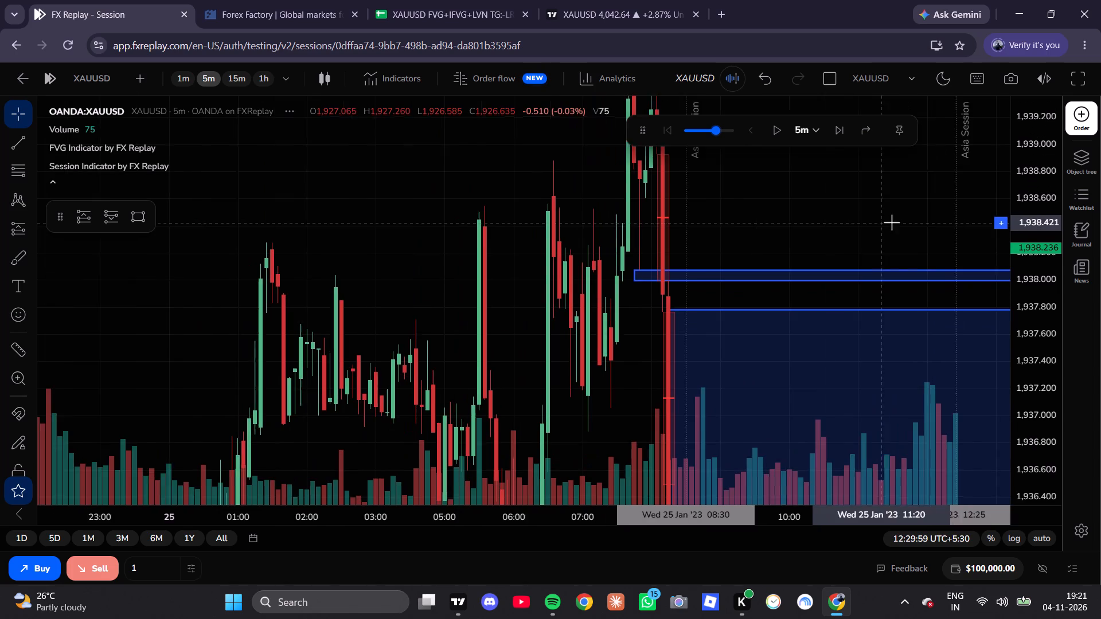
scroll(804, 266, "up", 4)
left_click_drag(728, 295, 624, 127)
left_click_drag(401, 314, 428, 232)
left_click_drag(421, 261, 418, 275)
left_click(416, 280)
scroll(421, 220, "down", 4)
scroll(1033, 338, "down", 9)
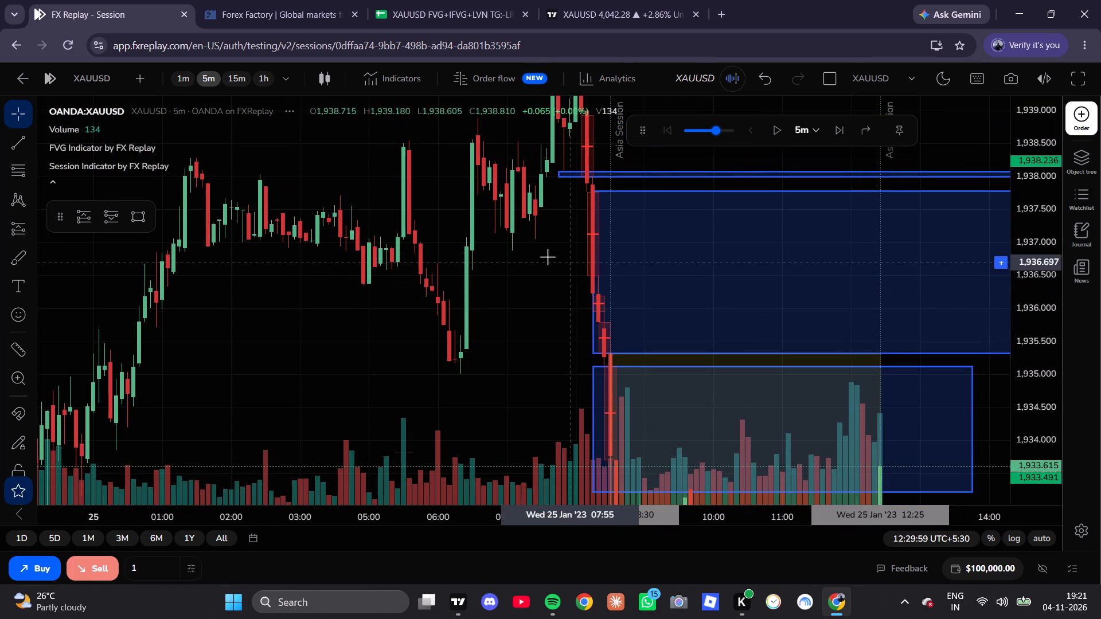
left_click_drag(518, 250, 518, 292)
left_click_drag(594, 233, 575, 303)
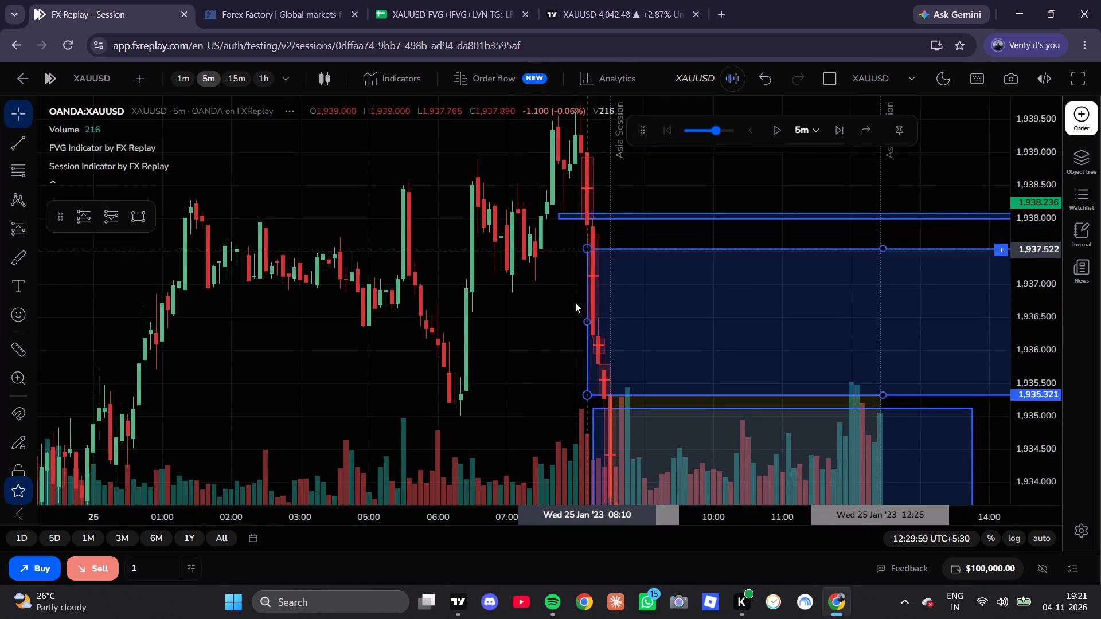
left_click_drag(575, 303, 567, 365)
left_click(567, 365)
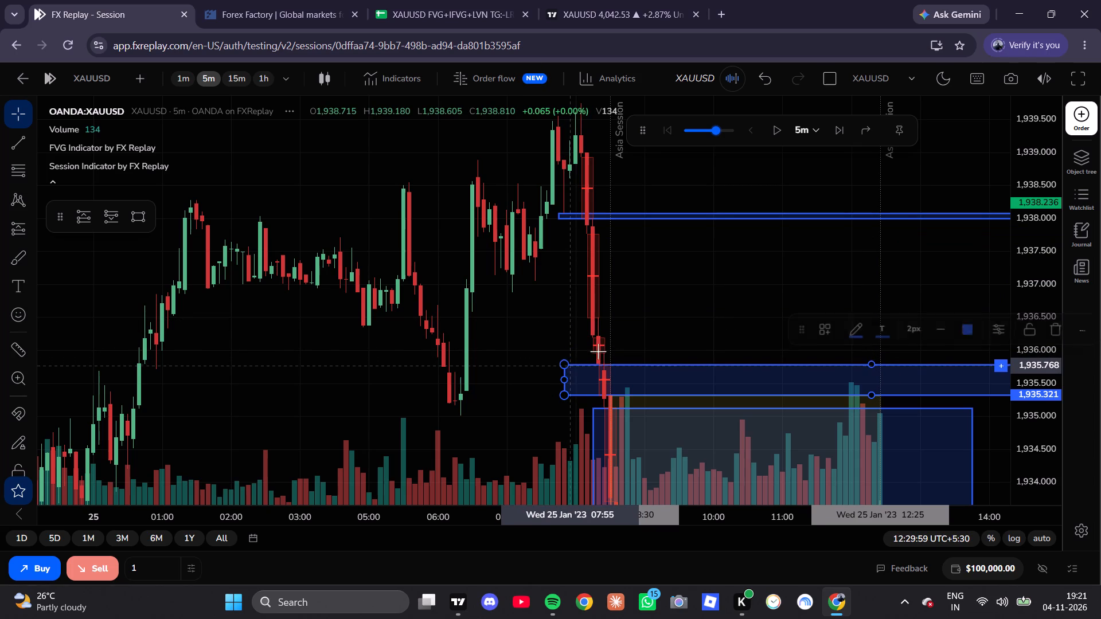
left_click(716, 316)
Mark the bearish gap at 08:05 with a rectangle from about 1,936.48 to 1,937.74, extended to about 17:25.
left_click_drag(667, 312, 412, 265)
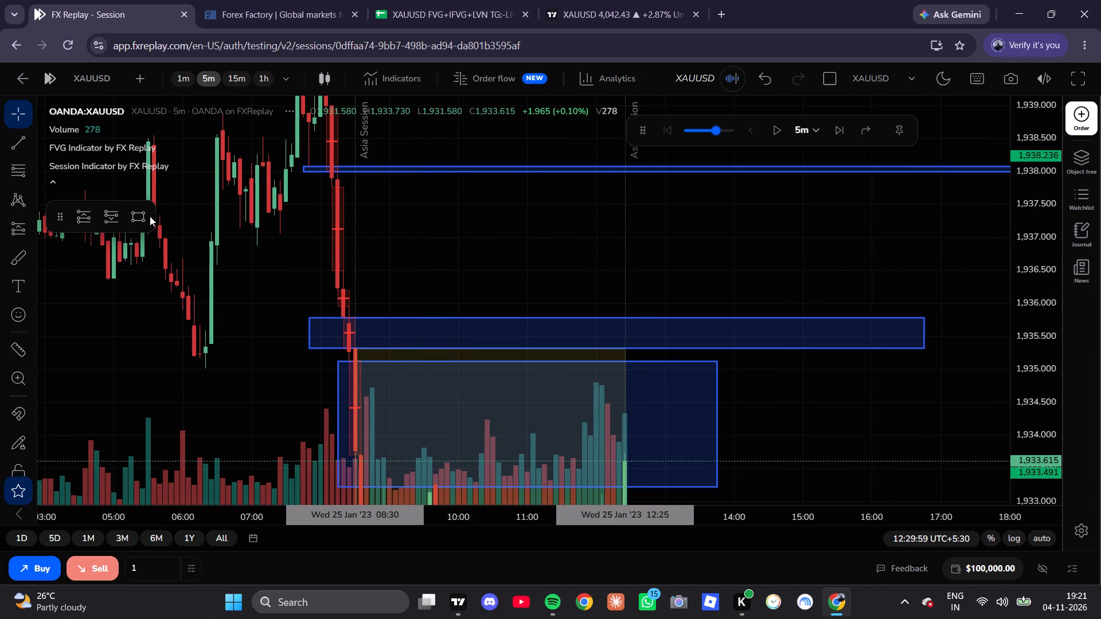
left_click(144, 218)
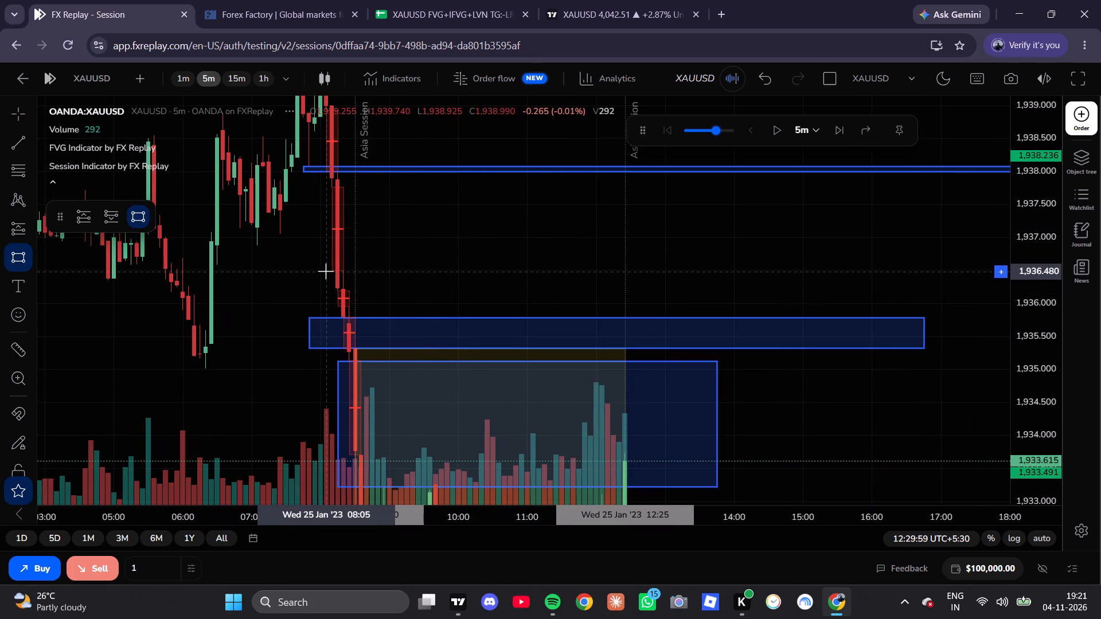
left_click(327, 271)
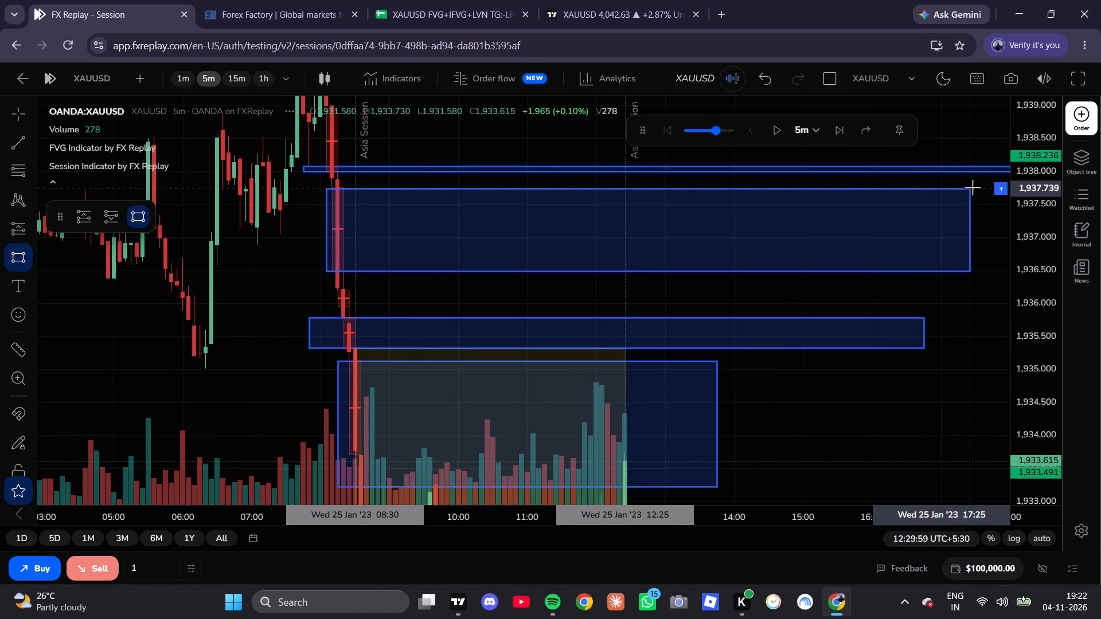
left_click(973, 187)
left_click(915, 368)
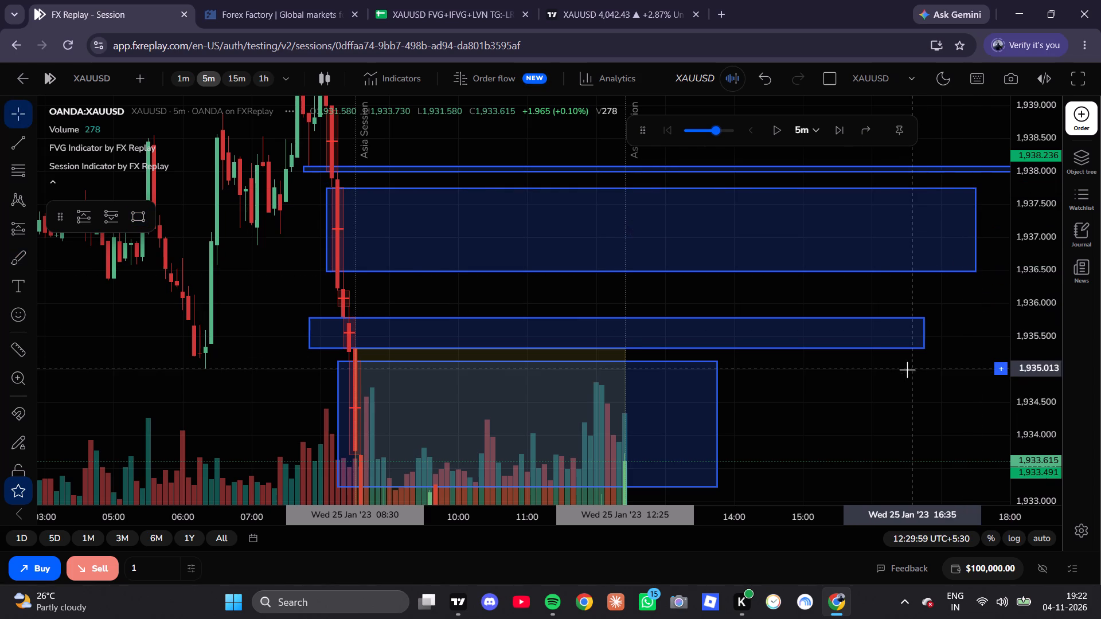
Raise the lowest bearish gap rectangle's lower edge to about 1,933.7 and shift its start slightly later than 08:15.
left_click_drag(872, 385, 951, 211)
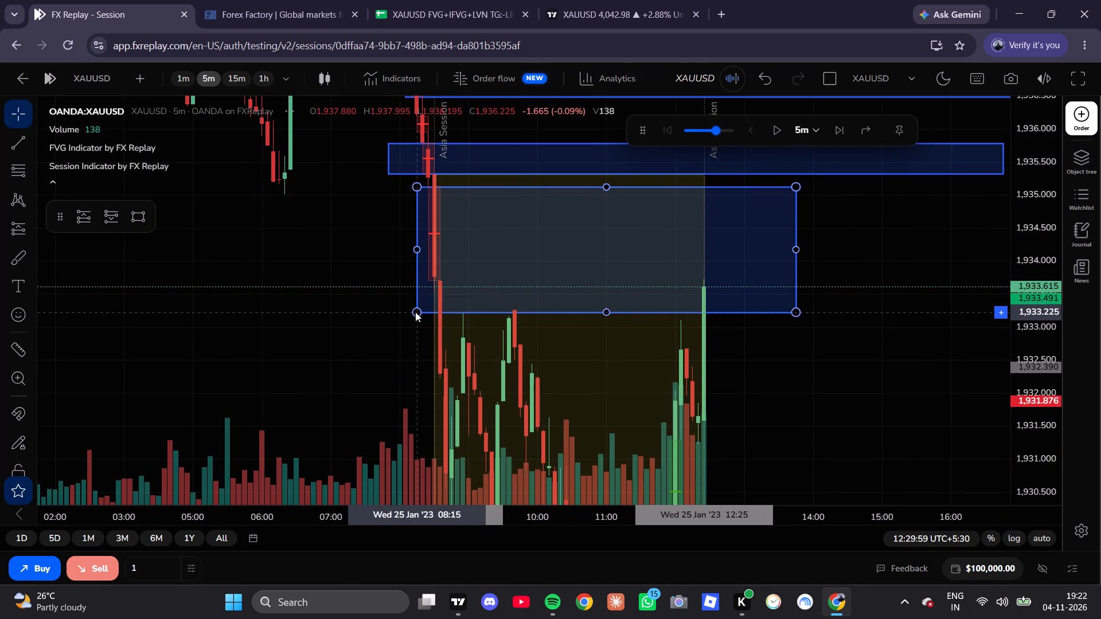
left_click_drag(415, 312, 424, 280)
left_click(850, 359)
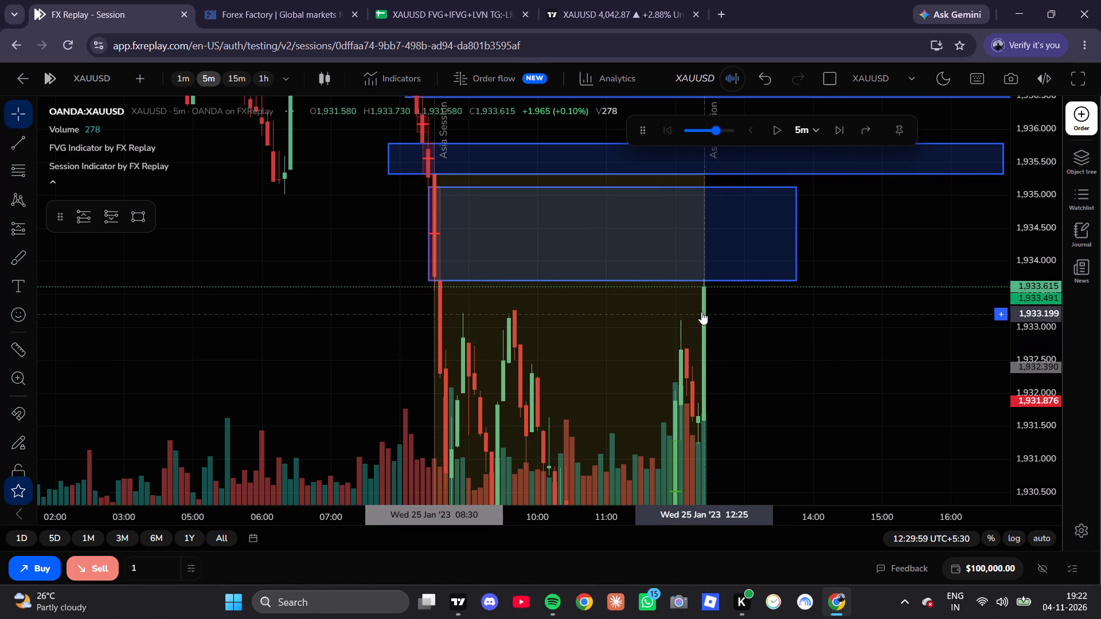
Mark the small bearish gap at 08:15 with a narrow rectangle from about 1,935.95 to 1,936.19, extended to about 17:10.
scroll(702, 311, "up", 4)
left_click_drag(727, 314, 714, 378)
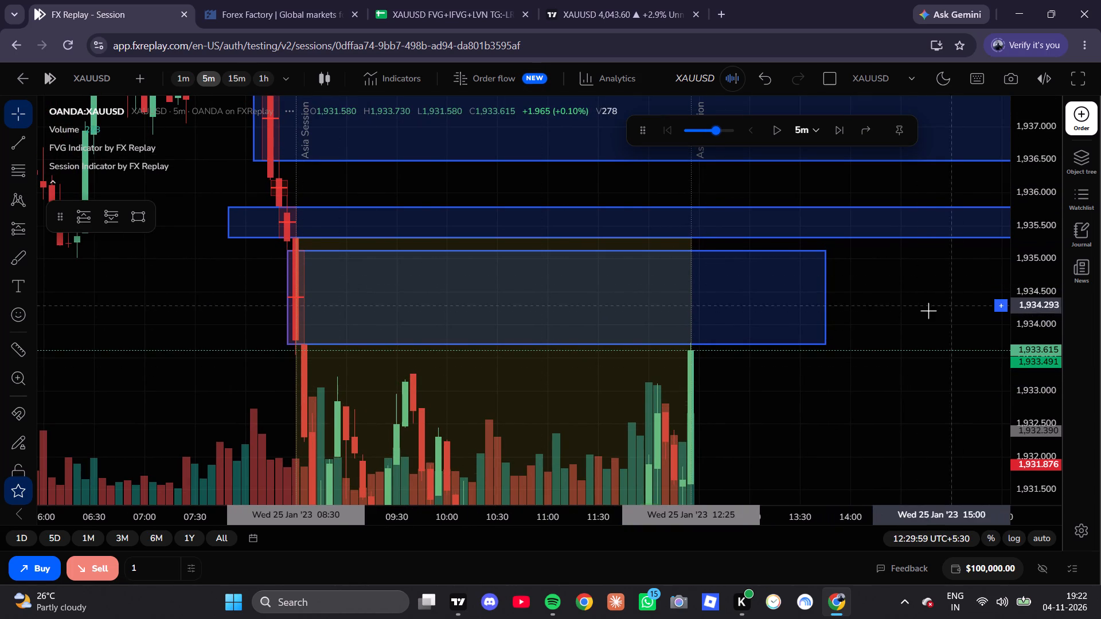
left_click_drag(923, 313, 762, 453)
scroll(759, 428, "down", 5)
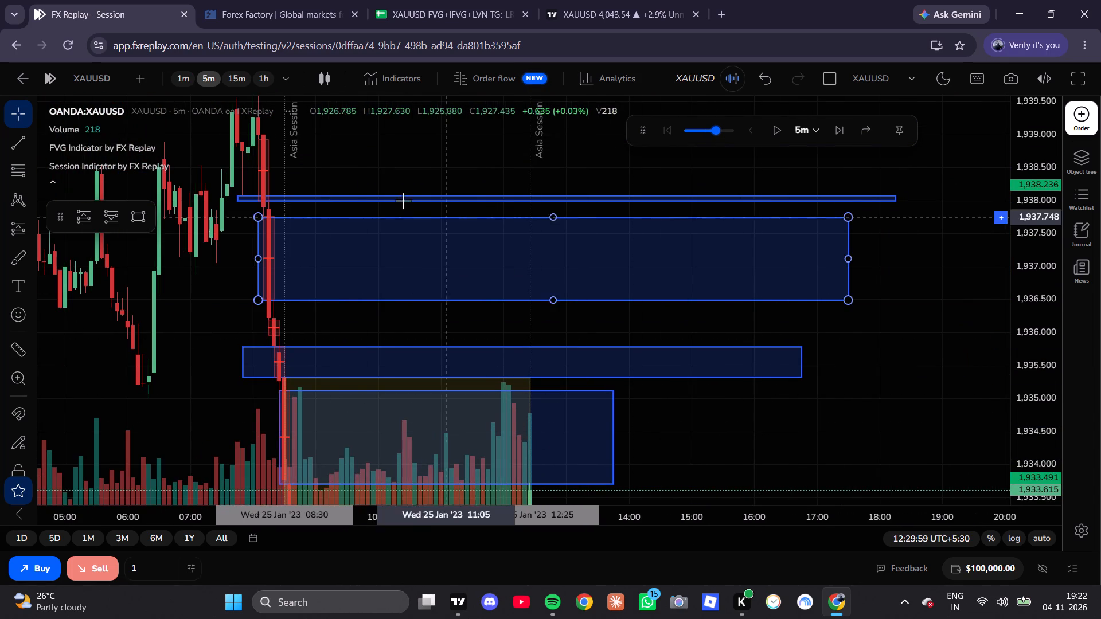
left_click(132, 221)
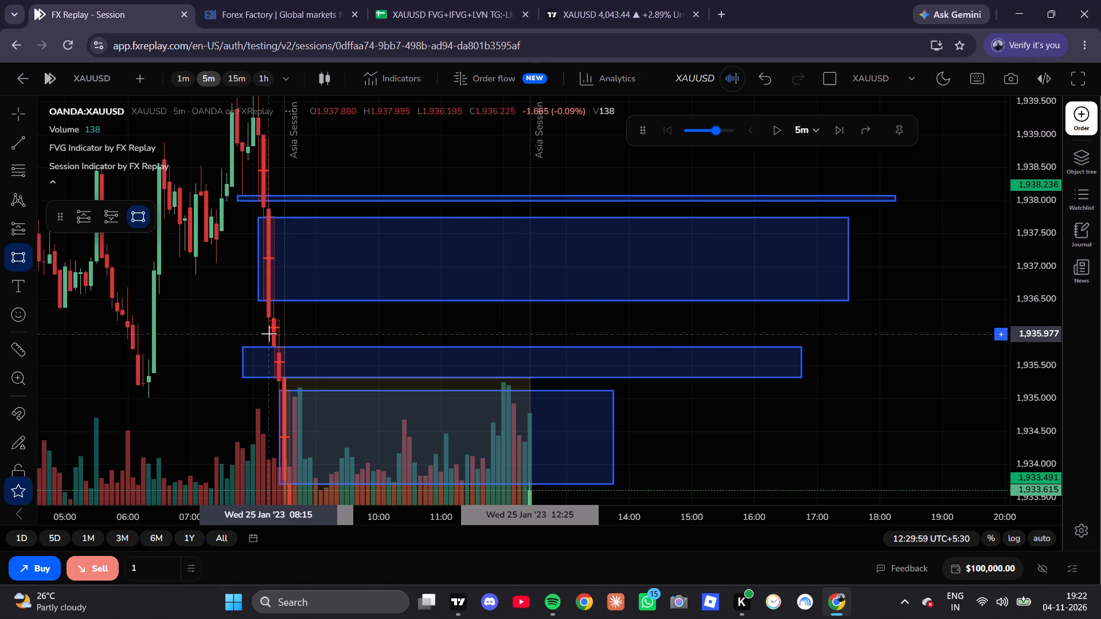
left_click(269, 335)
left_click(827, 319)
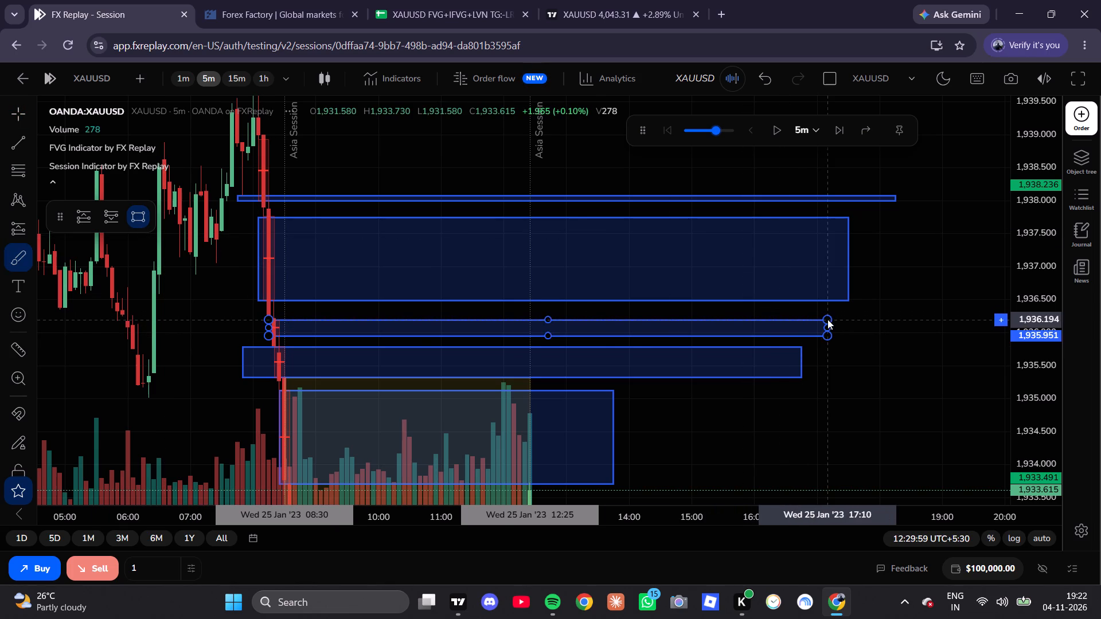
left_click(890, 343)
On the 1-minute chart, advance the replay into the London session and pause it at about 13:07 on 25 Jan.
left_click(190, 83)
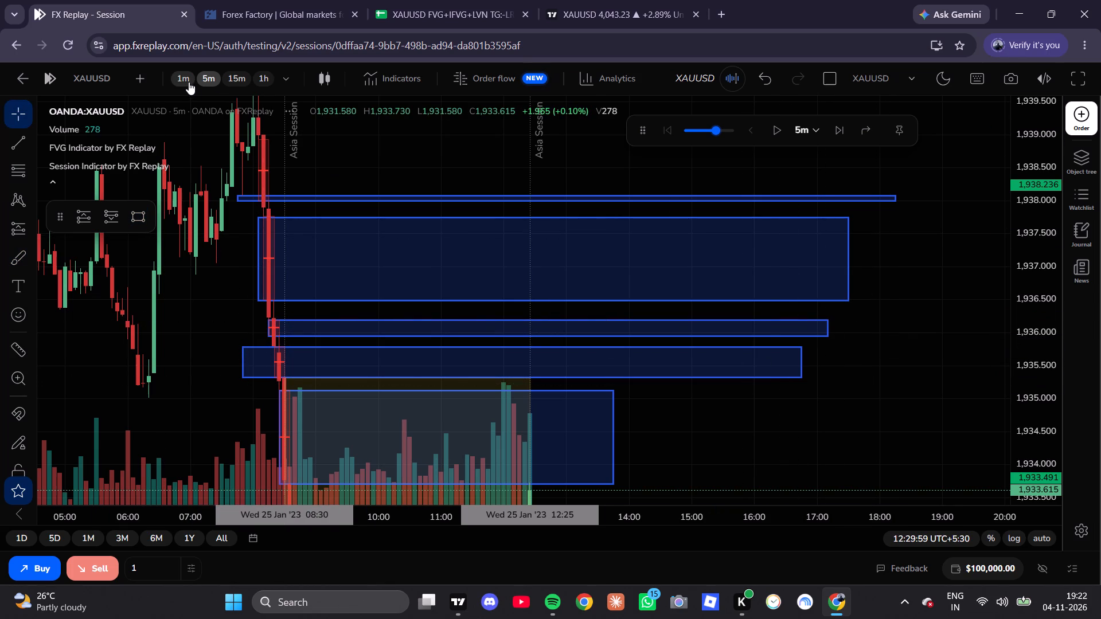
scroll(270, 172, "down", 10)
scroll(475, 348, "down", 6)
left_click_drag(712, 446, 745, 303)
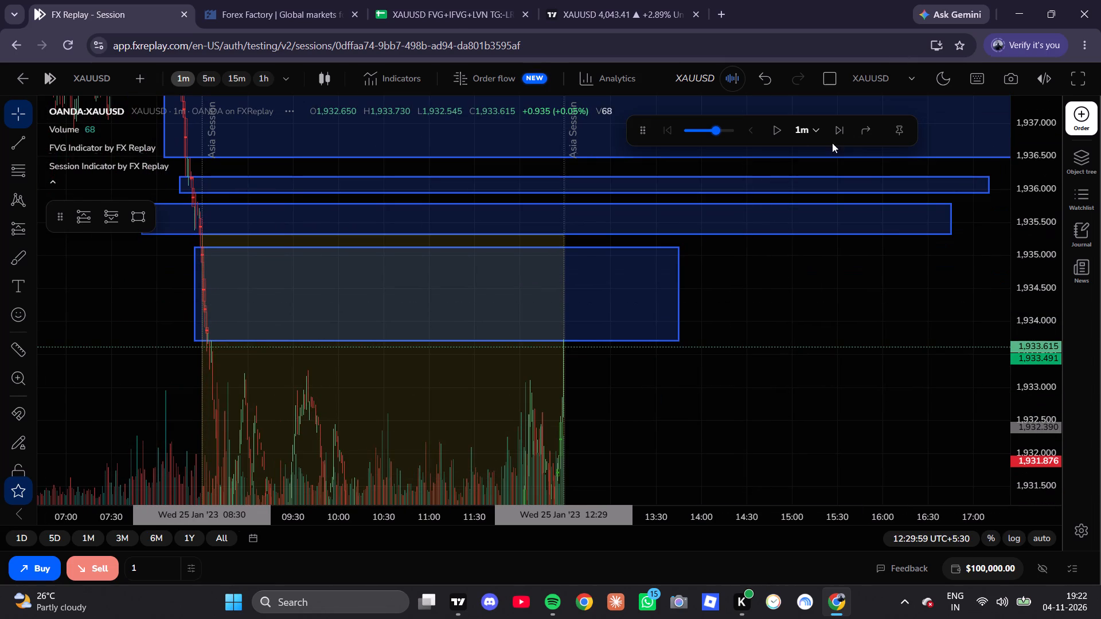
left_click(840, 123)
scroll(589, 292, "up", 13)
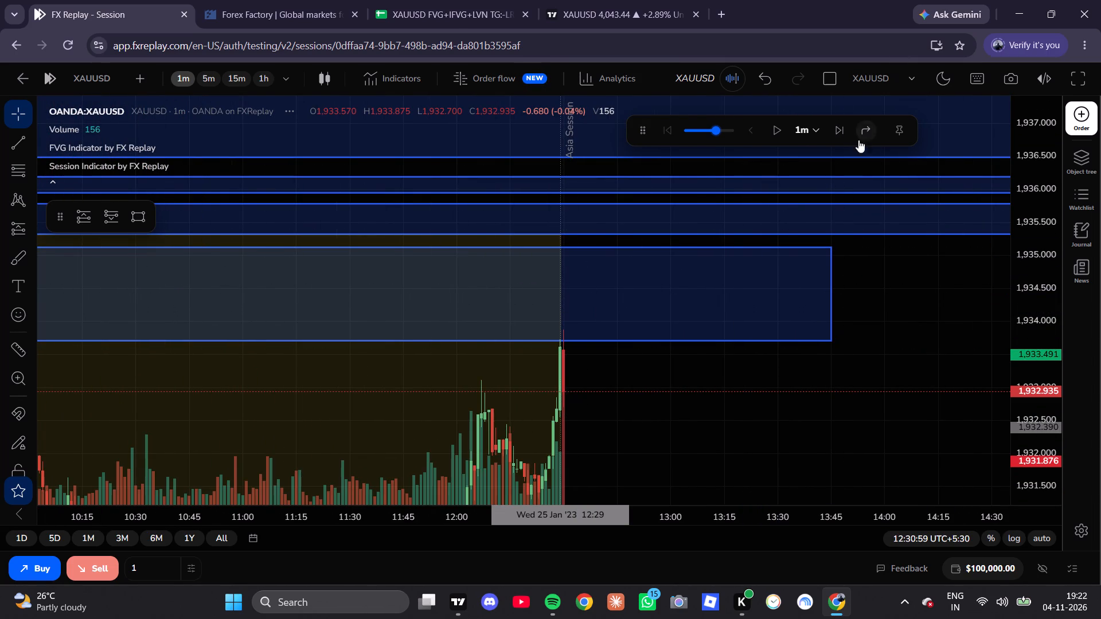
triple_click(835, 125)
triple_click(837, 125)
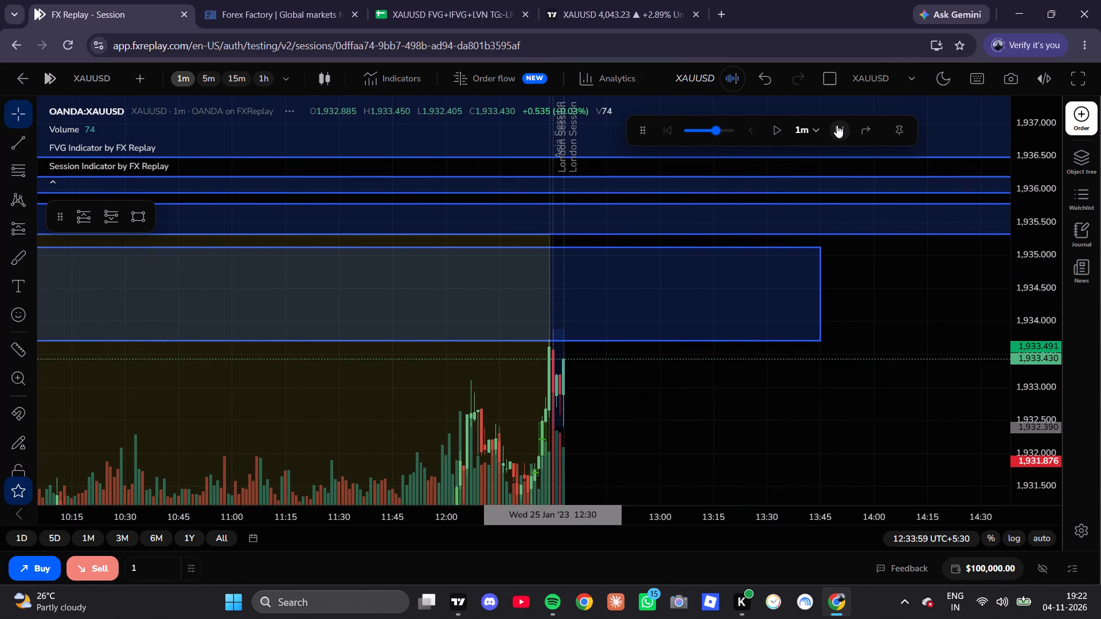
triple_click(837, 125)
double_click(837, 125)
left_click(768, 123)
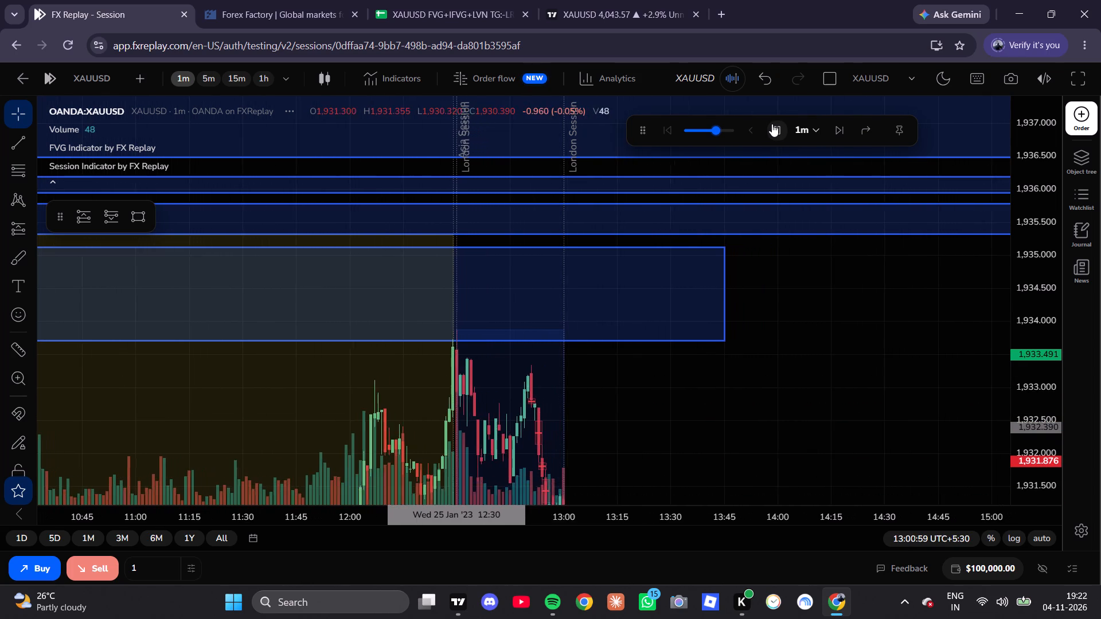
left_click(772, 124)
On the 15-minute chart, mark the zone starting at 11:30 with a rectangle from about 1,929.75 to 1,931.23, extended to 17:45.
left_click(228, 81)
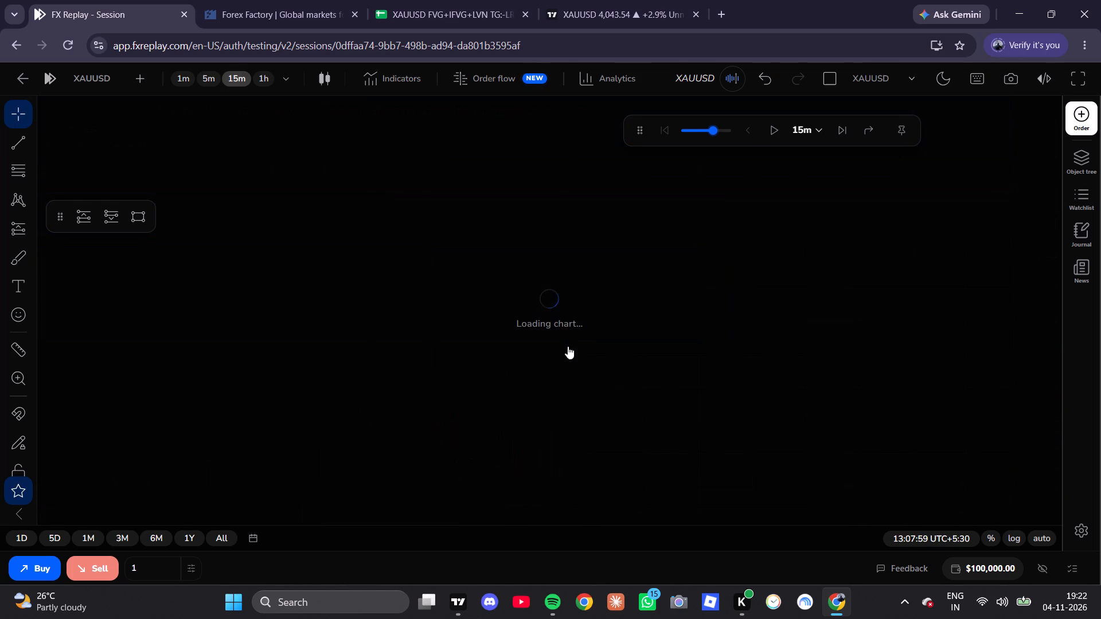
scroll(620, 376, "up", 7)
scroll(561, 352, "up", 6)
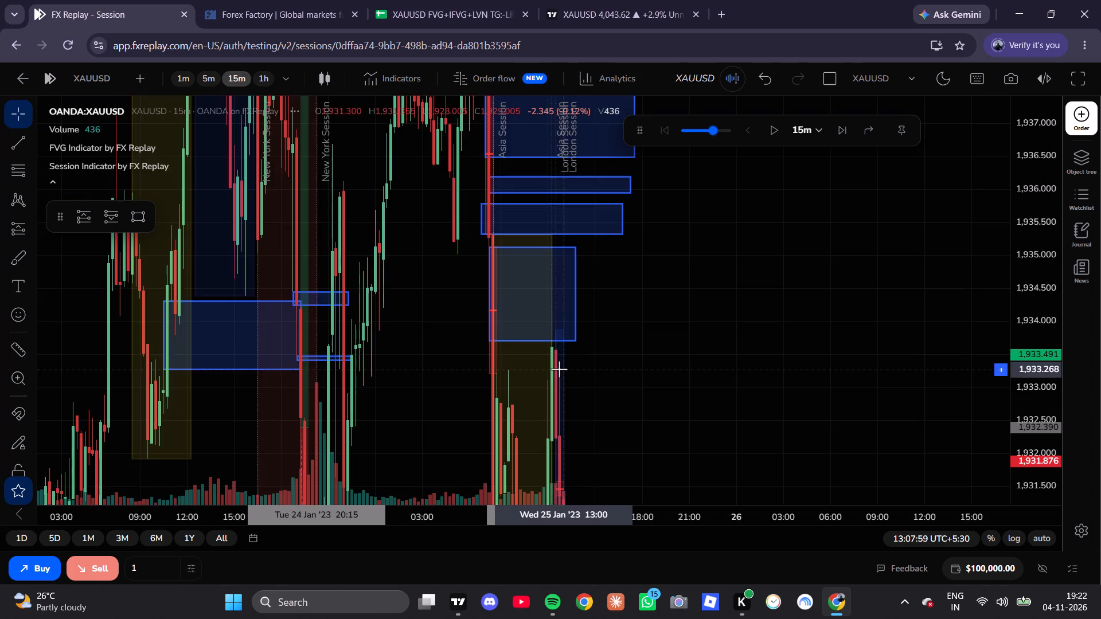
scroll(561, 369, "up", 7)
left_click_drag(639, 432, 816, 168)
scroll(749, 276, "up", 5)
left_click_drag(853, 249, 819, 311)
scroll(814, 309, "up", 6)
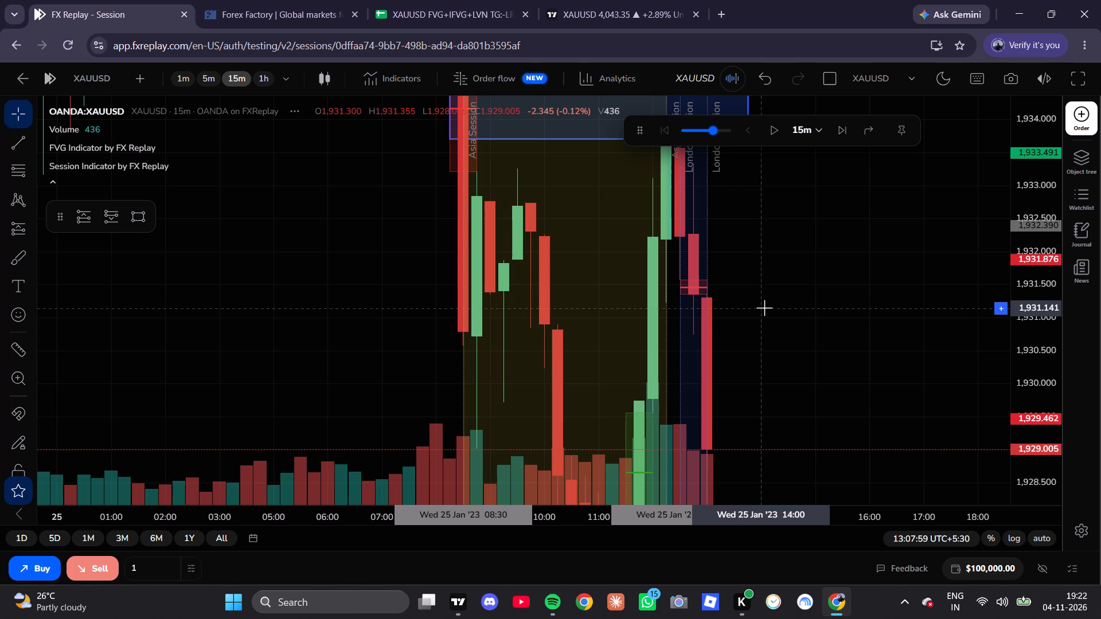
left_click(135, 214)
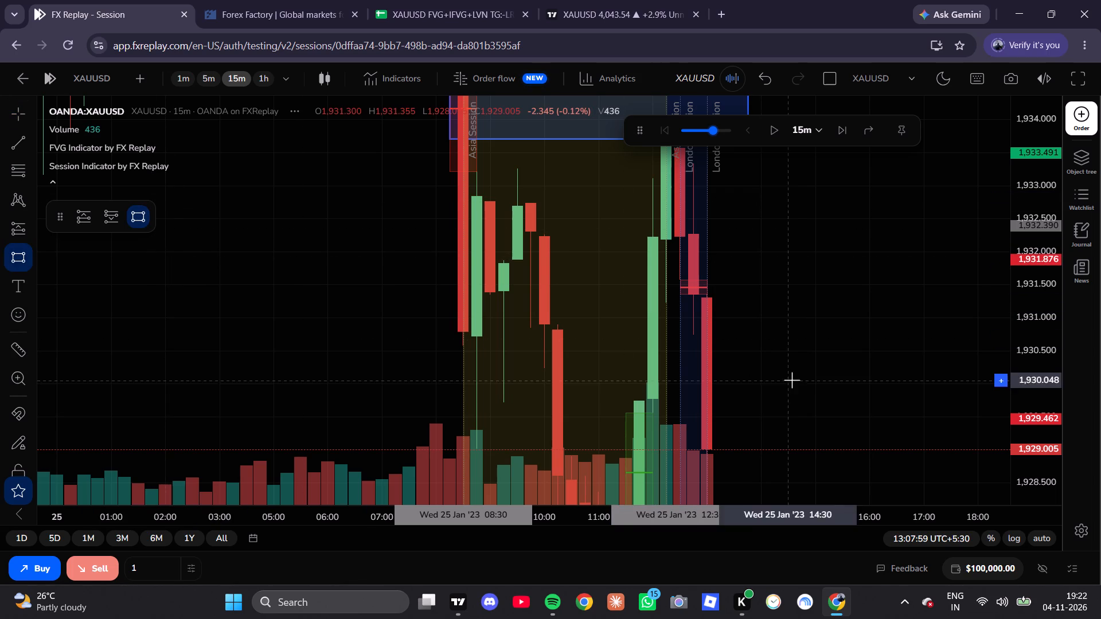
left_click(626, 399)
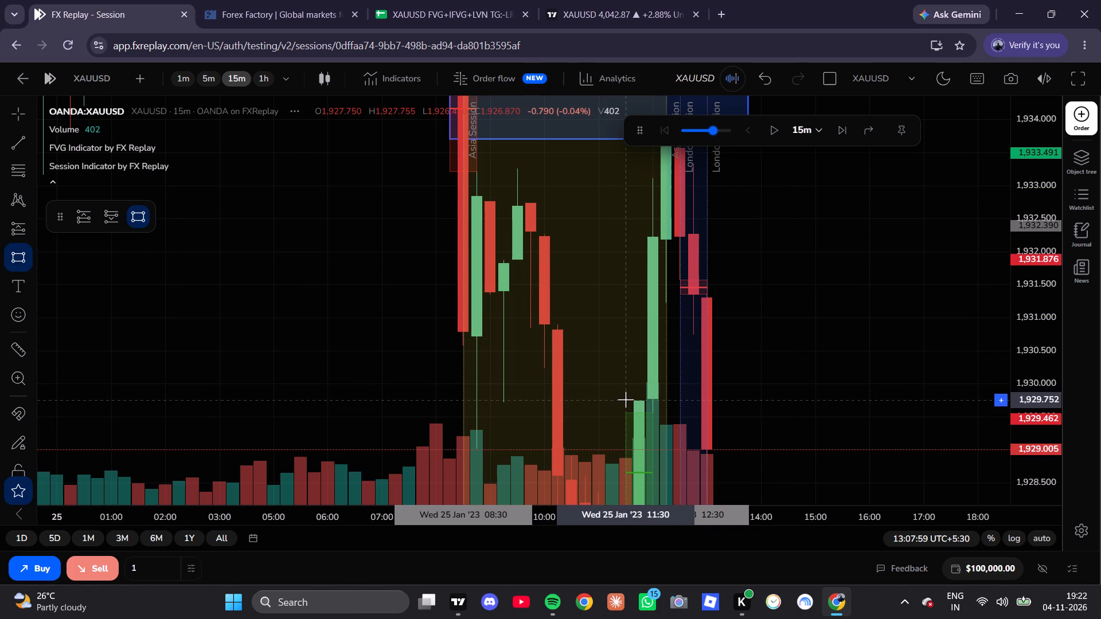
left_click(960, 302)
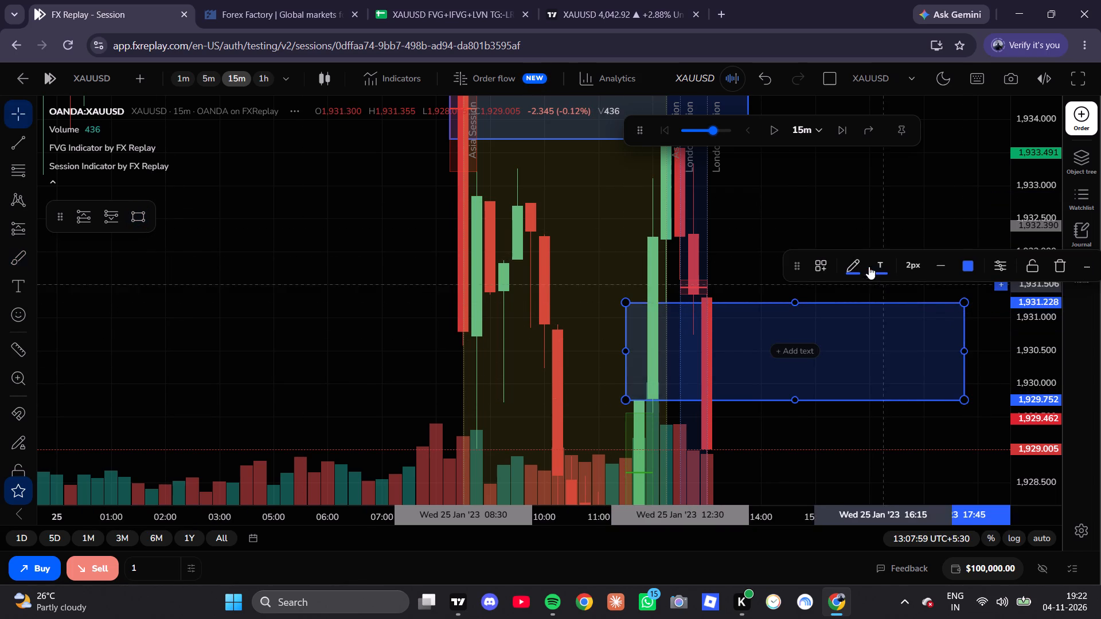
left_click(803, 214)
Mark the bullish fair value gap at 11:30 with a rectangle from about 1,927.77 to 1,929.55, extended to about 16:45.
left_click_drag(799, 237, 838, 89)
scroll(762, 322, "up", 2)
left_click_drag(873, 375, 816, 347)
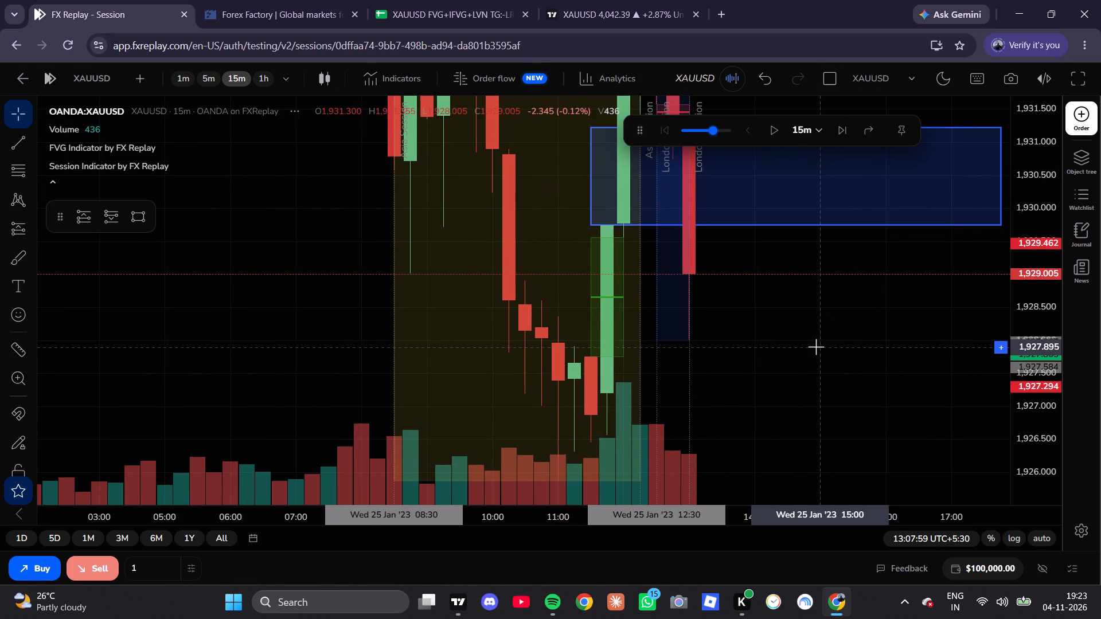
left_click(135, 214)
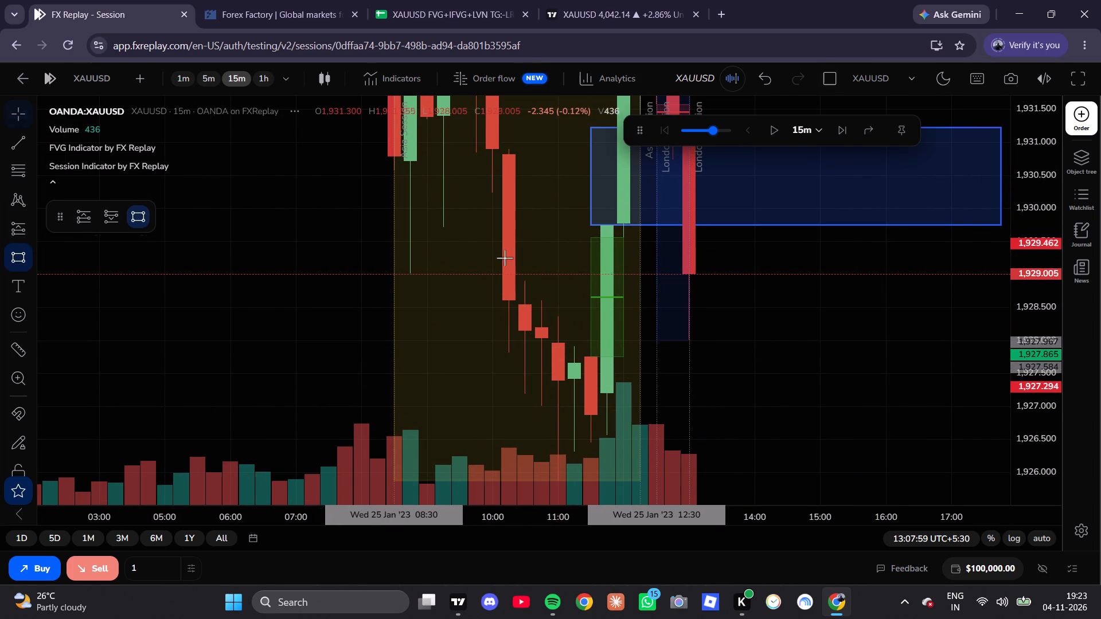
left_click(594, 355)
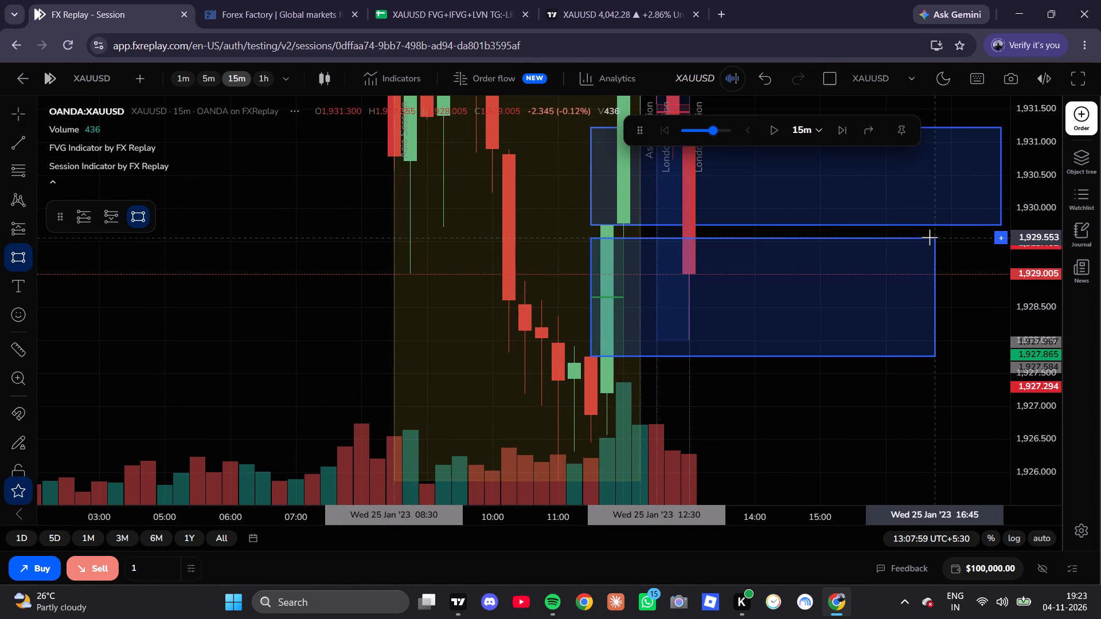
left_click(930, 237)
left_click(859, 401)
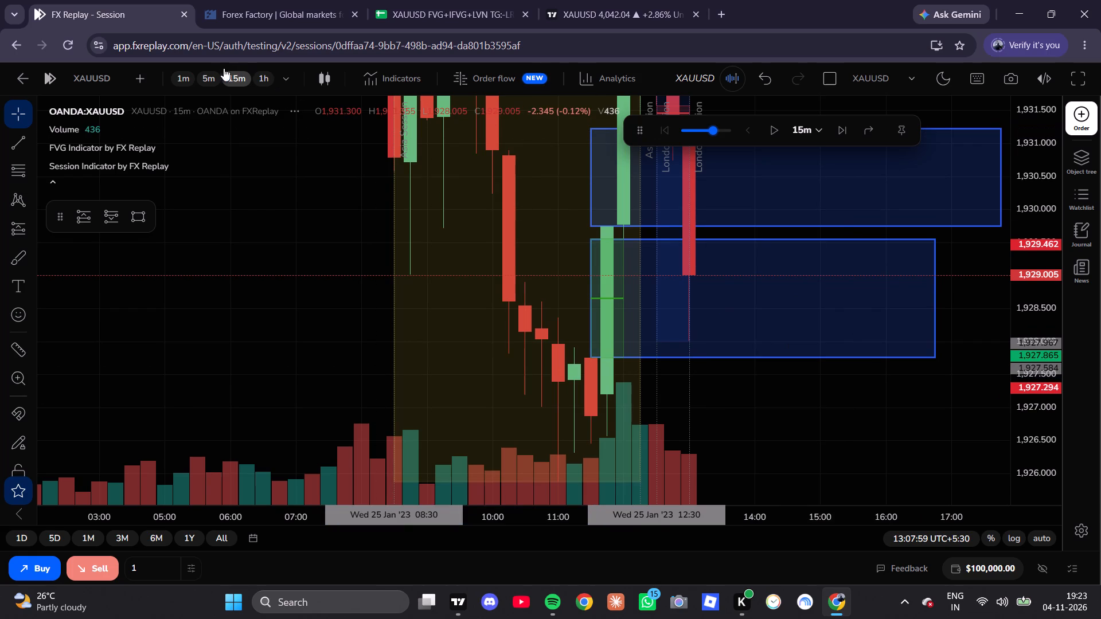
On the 5-minute chart, lower the bullish gap rectangle's upper edge to about 1,929.12, keeping its start at 11:30.
left_click(202, 79)
left_click_drag(520, 404, 641, 483)
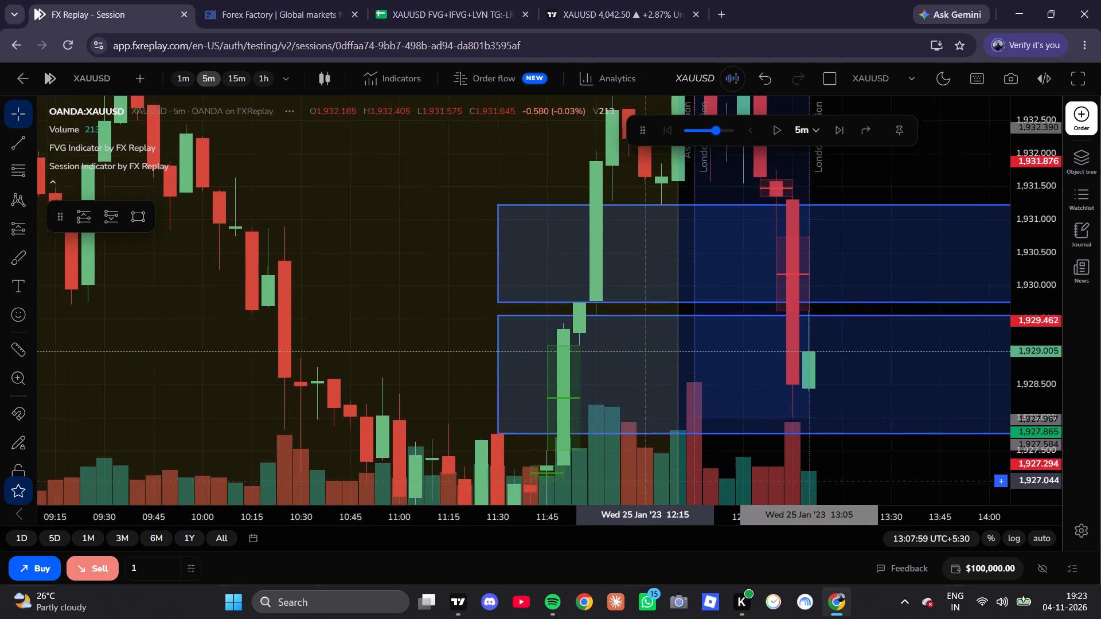
left_click_drag(641, 483, 641, 497)
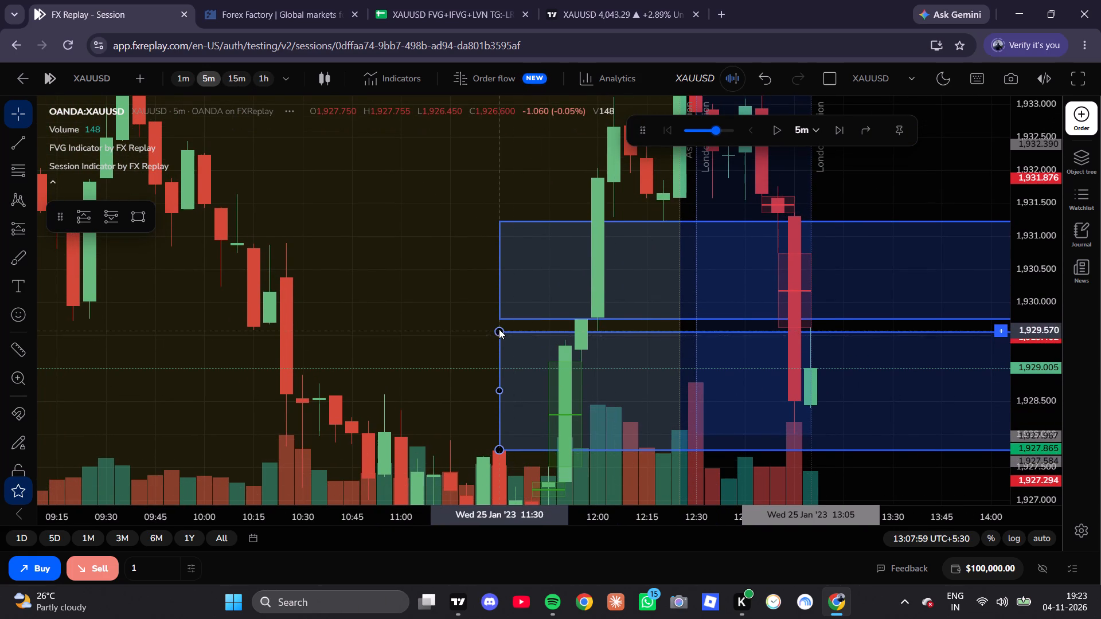
left_click_drag(499, 329, 493, 362)
left_click_drag(463, 337, 385, 341)
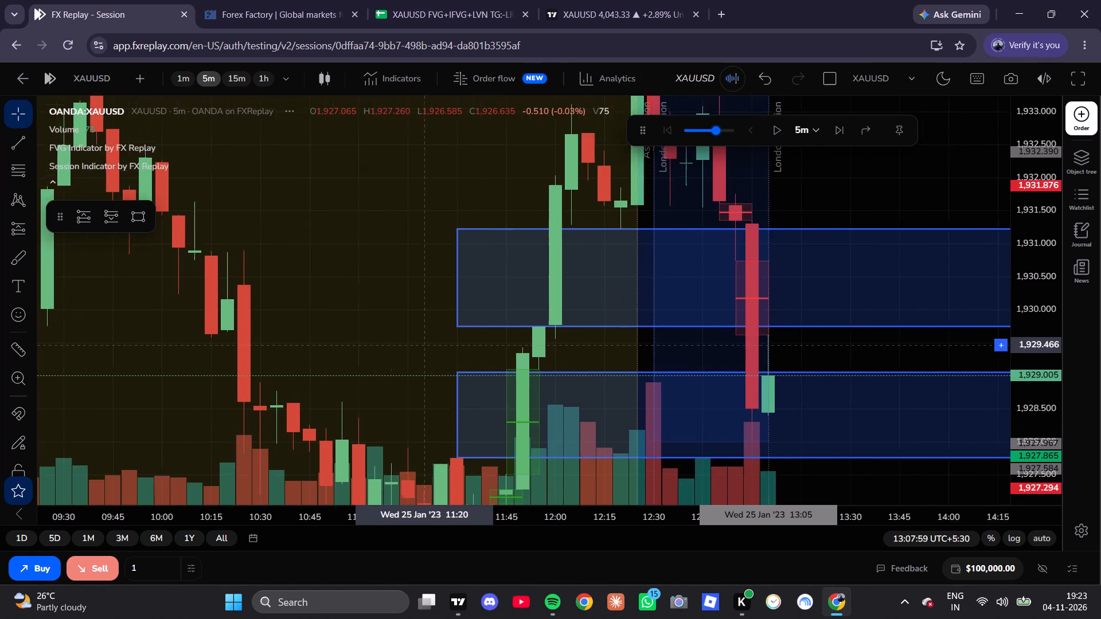
left_click_drag(385, 341, 286, 342)
left_click(322, 369)
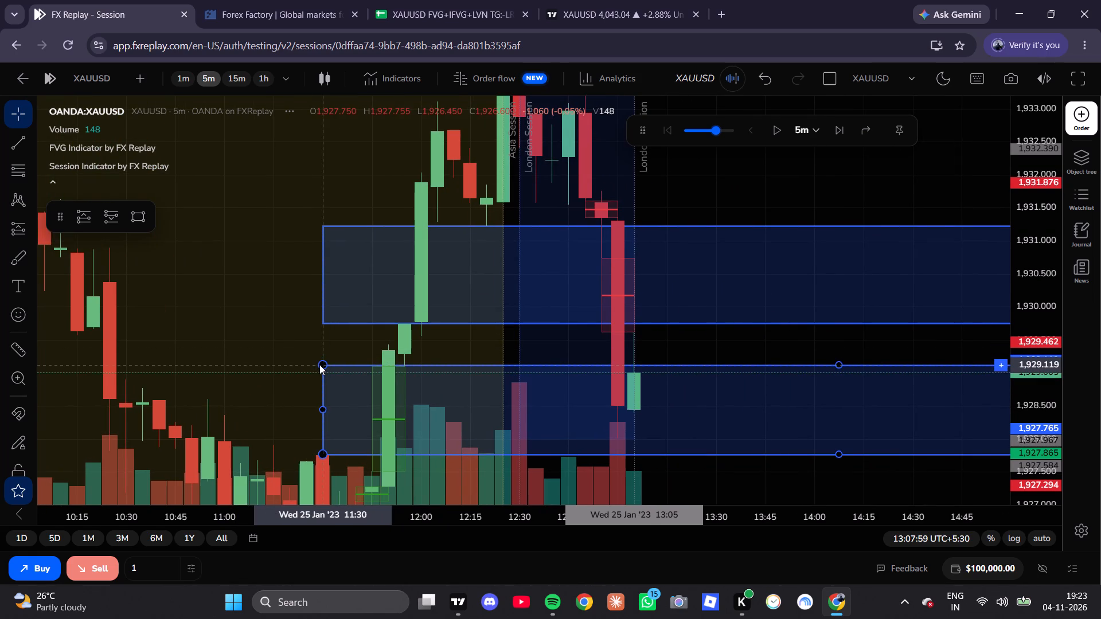
left_click(295, 330)
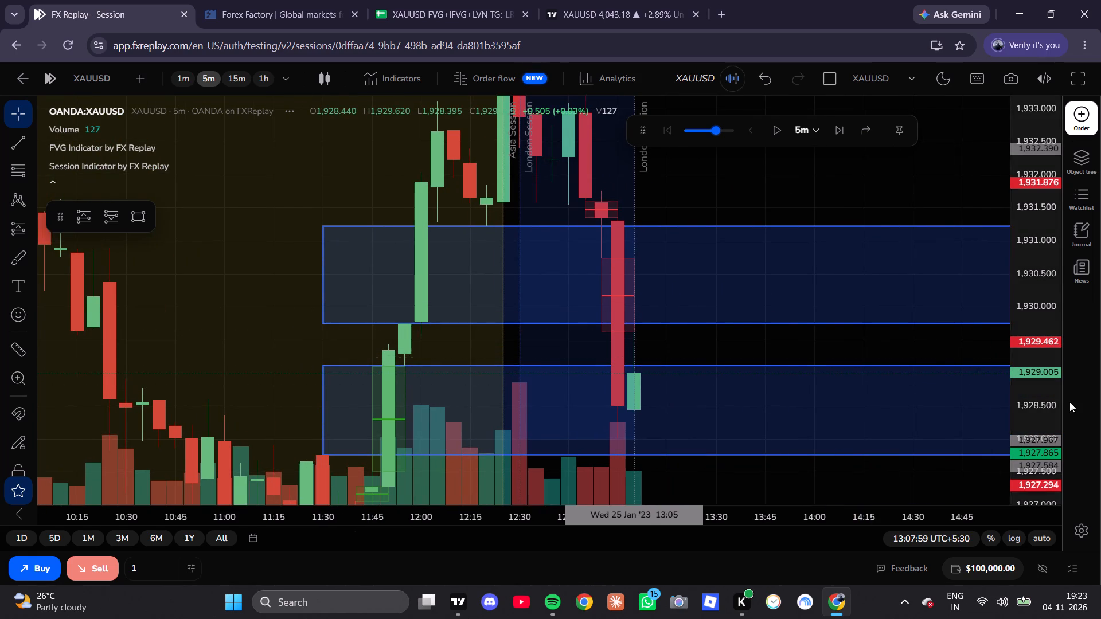
Mark the thin gap between the two bullish zones with a rectangle from about 1,929.44 to 1,929.54, spanning 11:40 to about 13:30.
scroll(1059, 397, "up", 7)
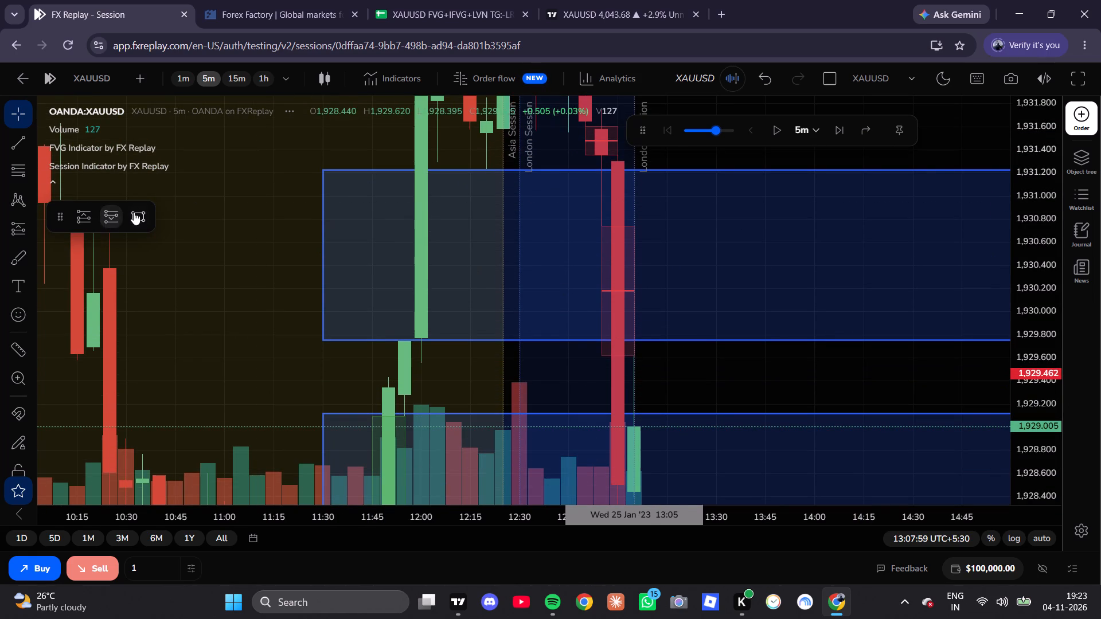
left_click(134, 212)
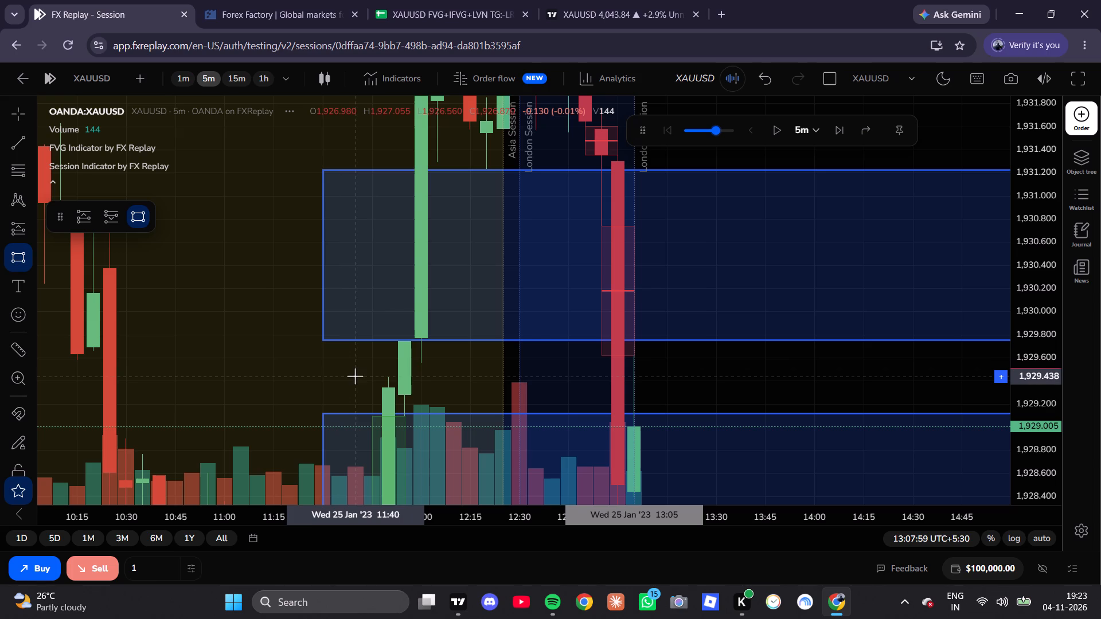
left_click(355, 376)
left_click(723, 364)
left_click(817, 418)
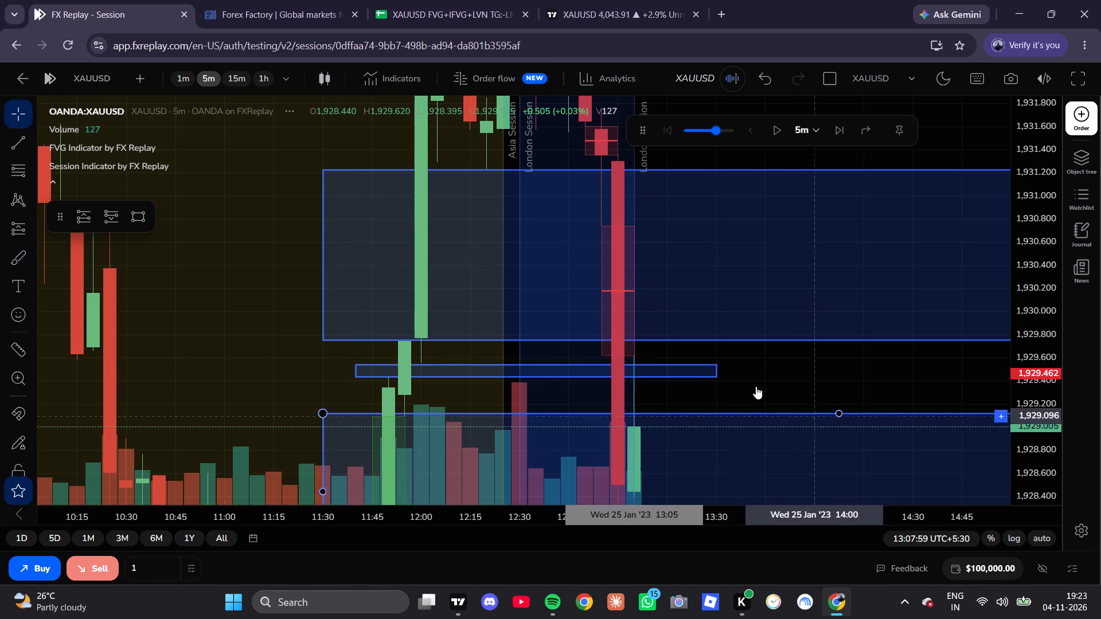
On the 1-minute chart, place a long position at the 13:05 candle with entry about 1,929.02 and stop about 1,927.06.
left_click(183, 75)
scroll(432, 330, "down", 1)
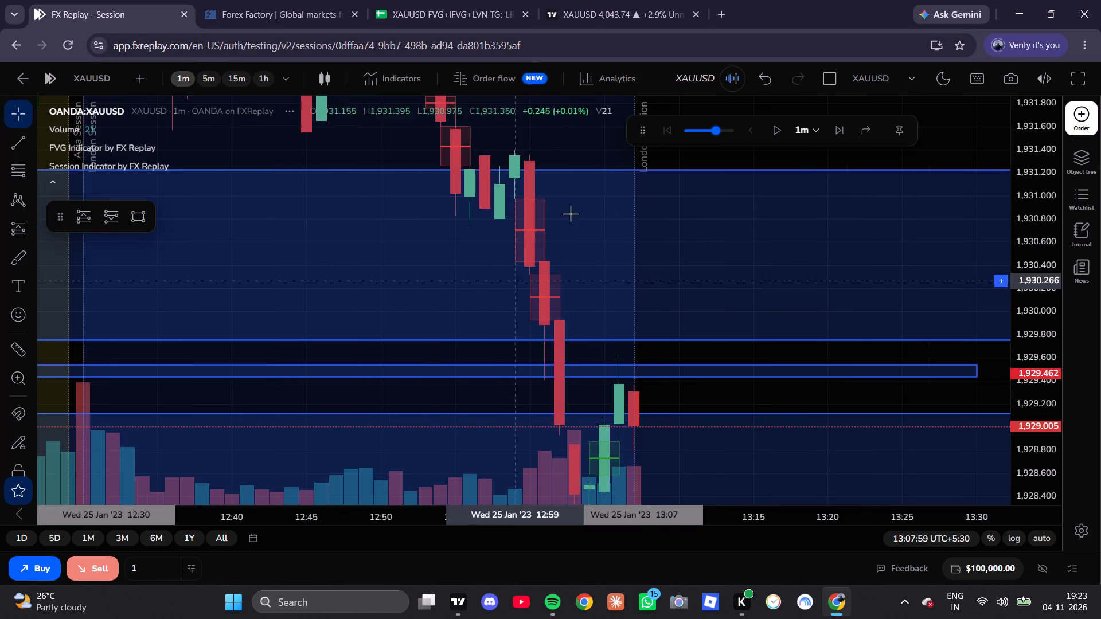
left_click_drag(546, 159, 584, 45)
scroll(599, 327, "down", 12)
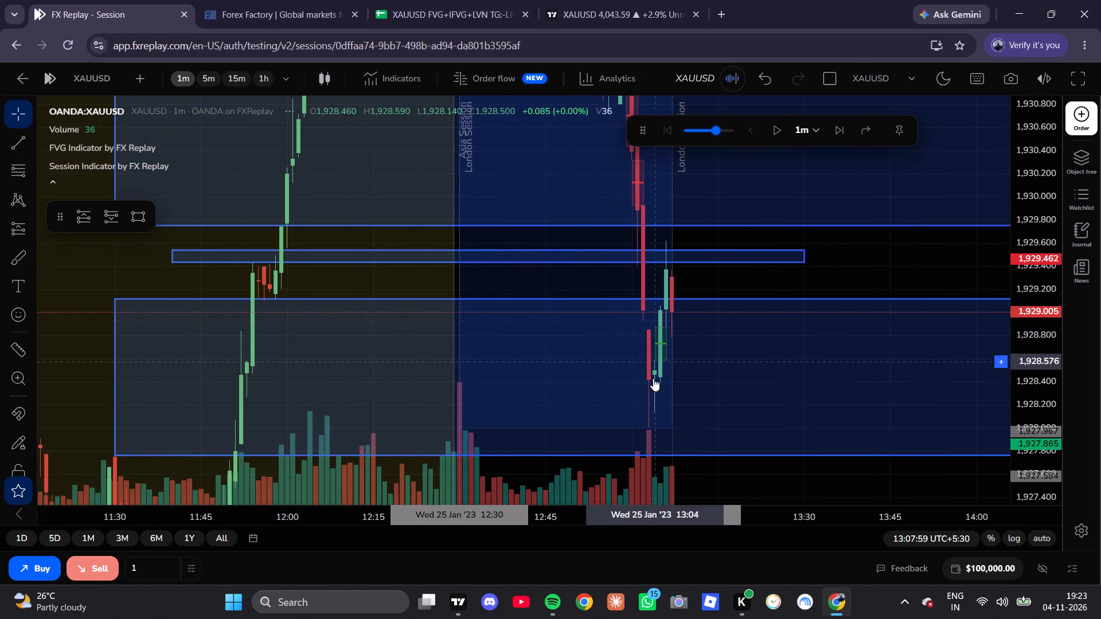
scroll(596, 409, "up", 12)
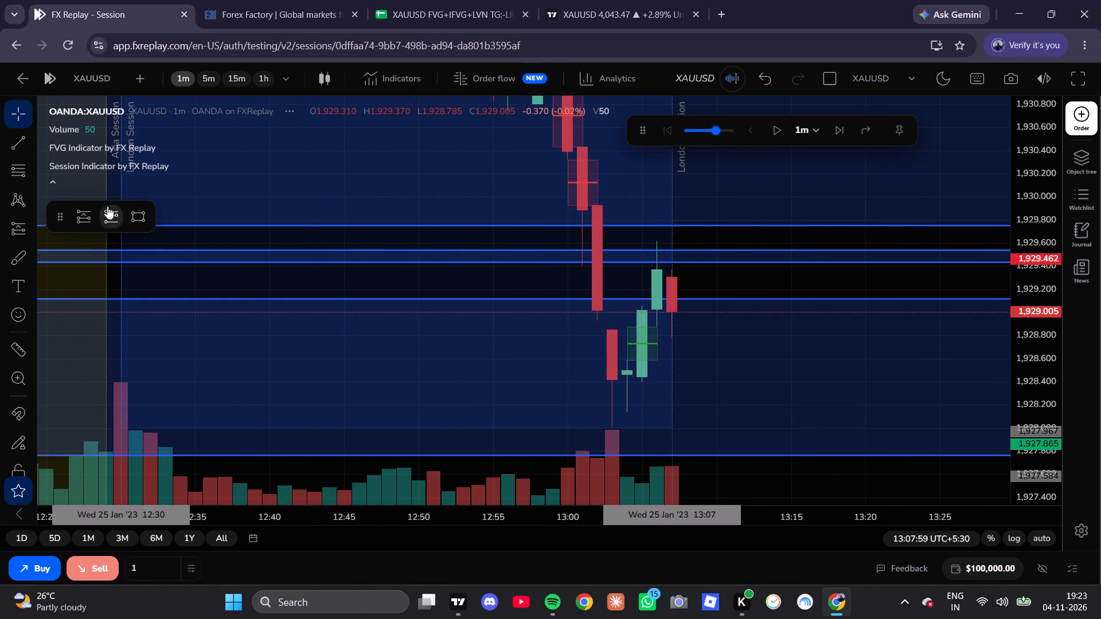
left_click(87, 212)
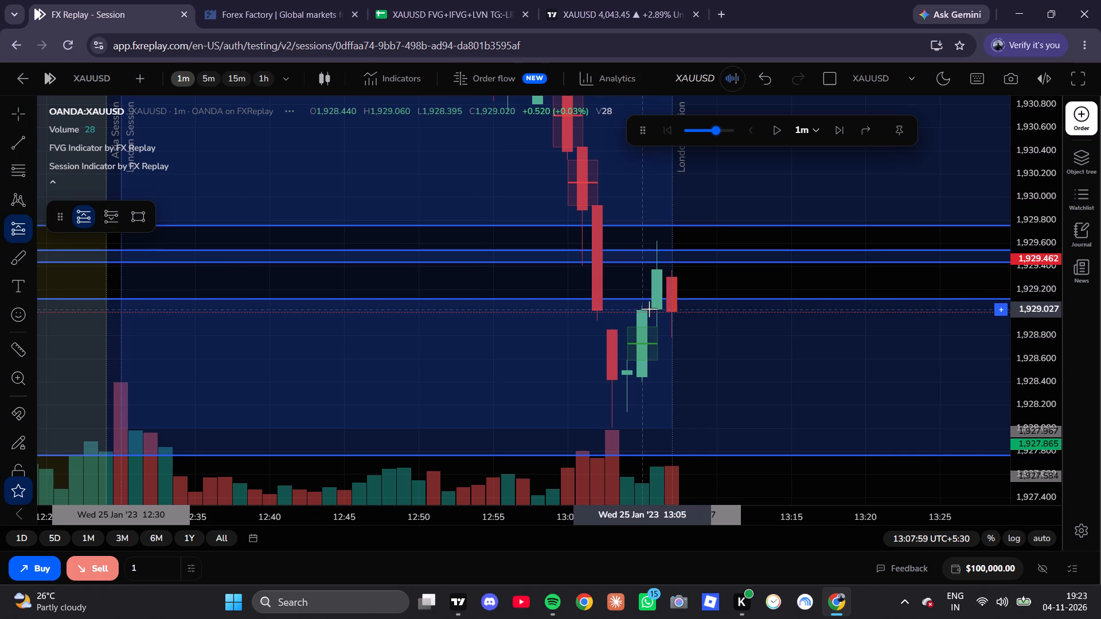
left_click(646, 310)
scroll(1021, 334, "down", 7)
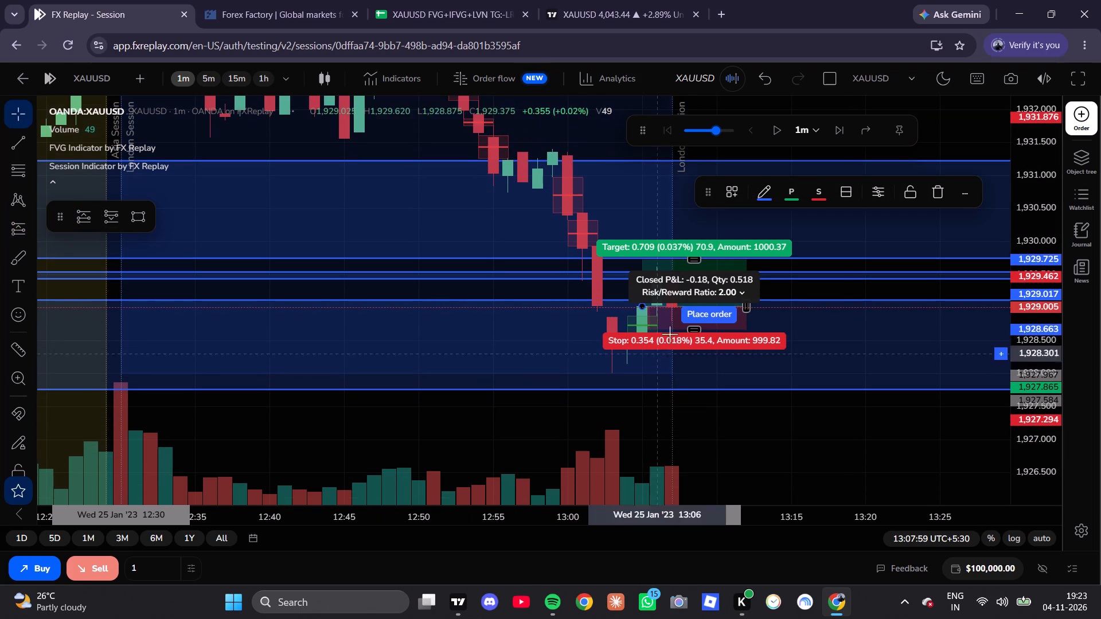
left_click_drag(696, 331, 693, 377)
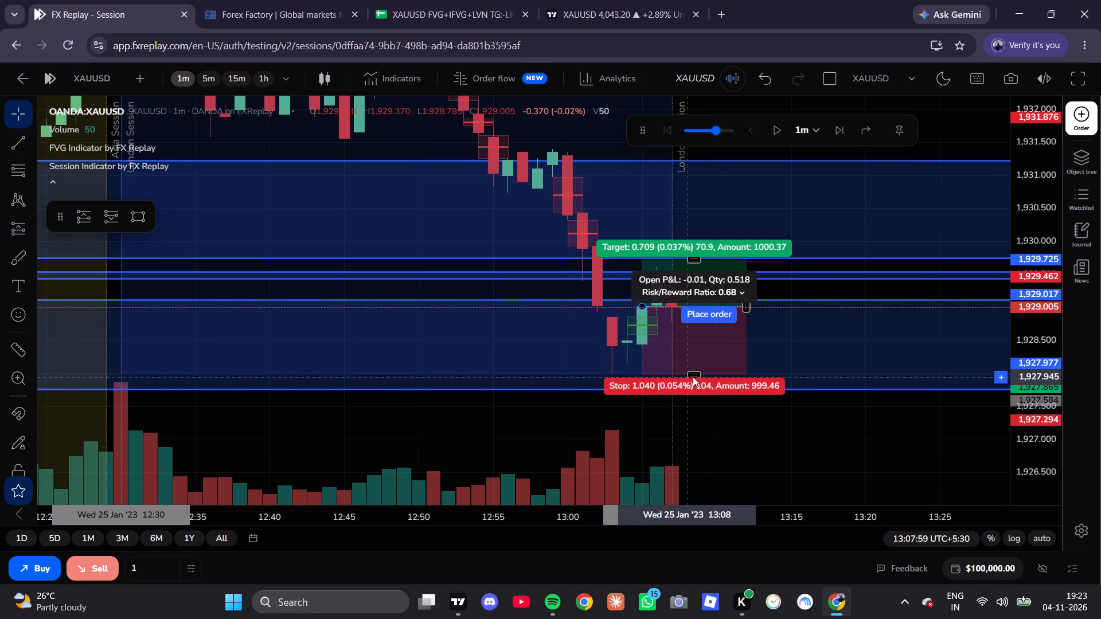
left_click_drag(693, 377, 690, 431)
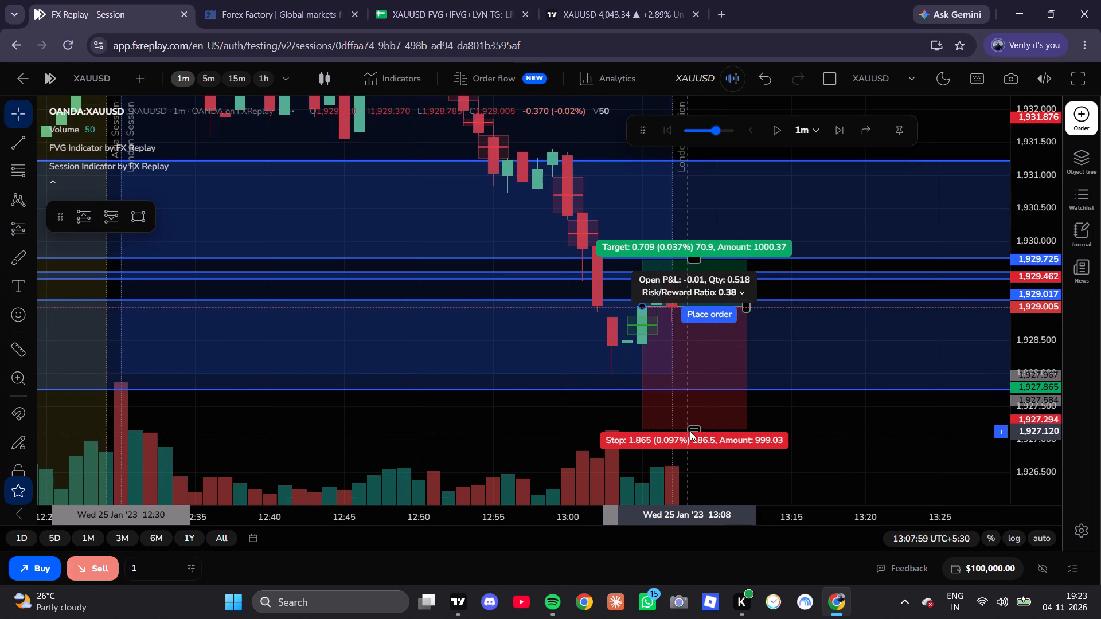
left_click_drag(690, 431, 685, 437)
left_click(846, 444)
Raise the long position's target to about 1,932.93 for a 2.00 risk/reward ratio.
left_click_drag(824, 410, 824, 429)
scroll(826, 418, "down", 6)
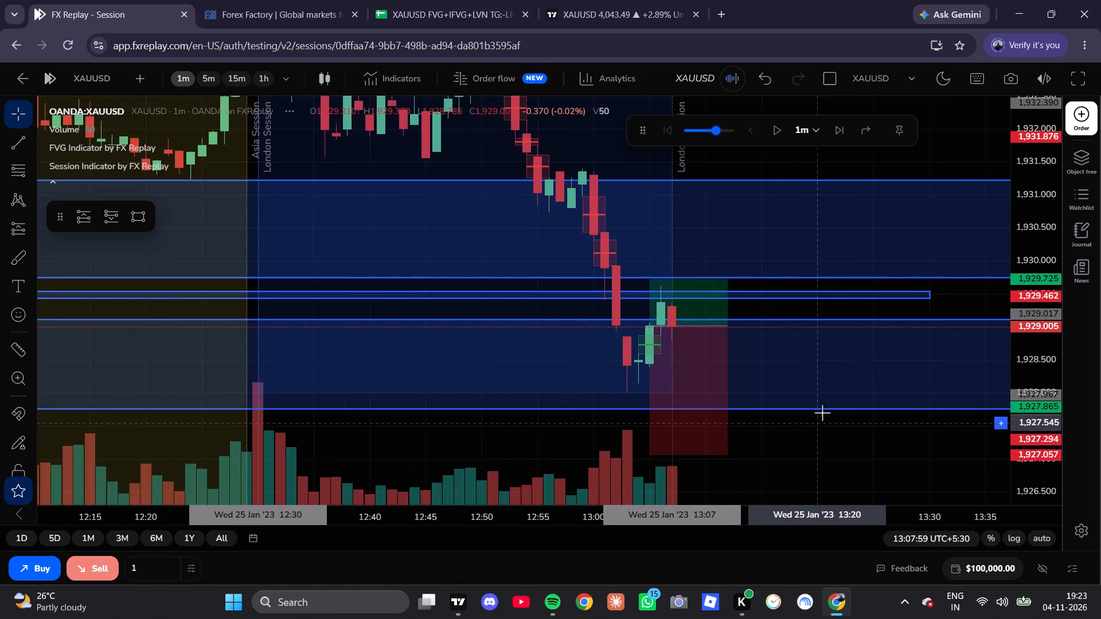
scroll(822, 413, "down", 6)
left_click_drag(681, 277, 739, 81)
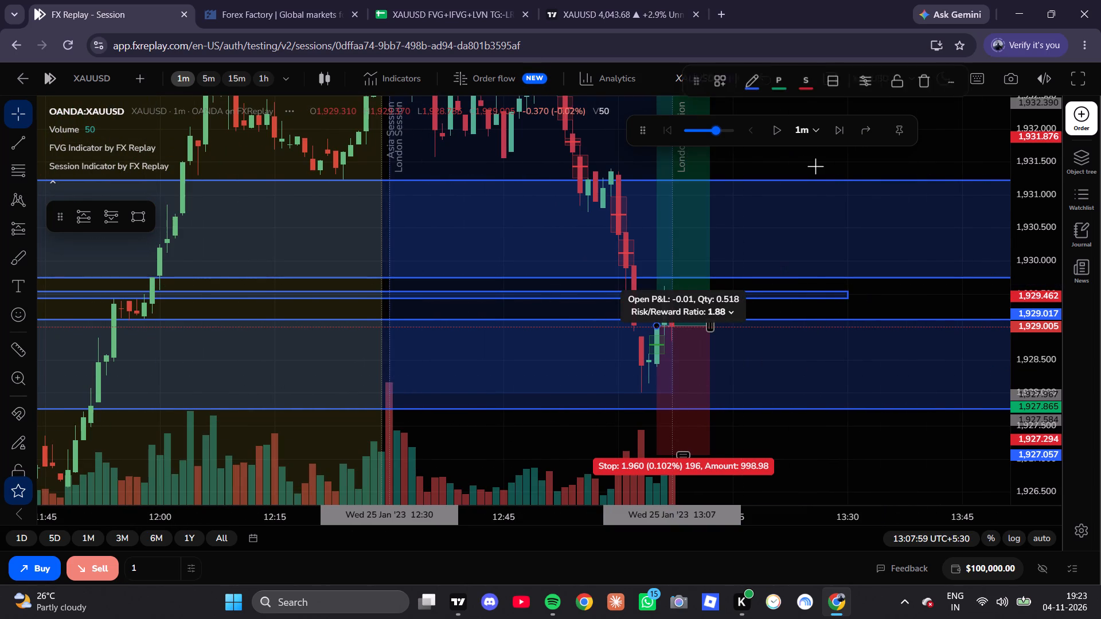
left_click_drag(817, 166, 788, 319)
left_click_drag(659, 232, 661, 233)
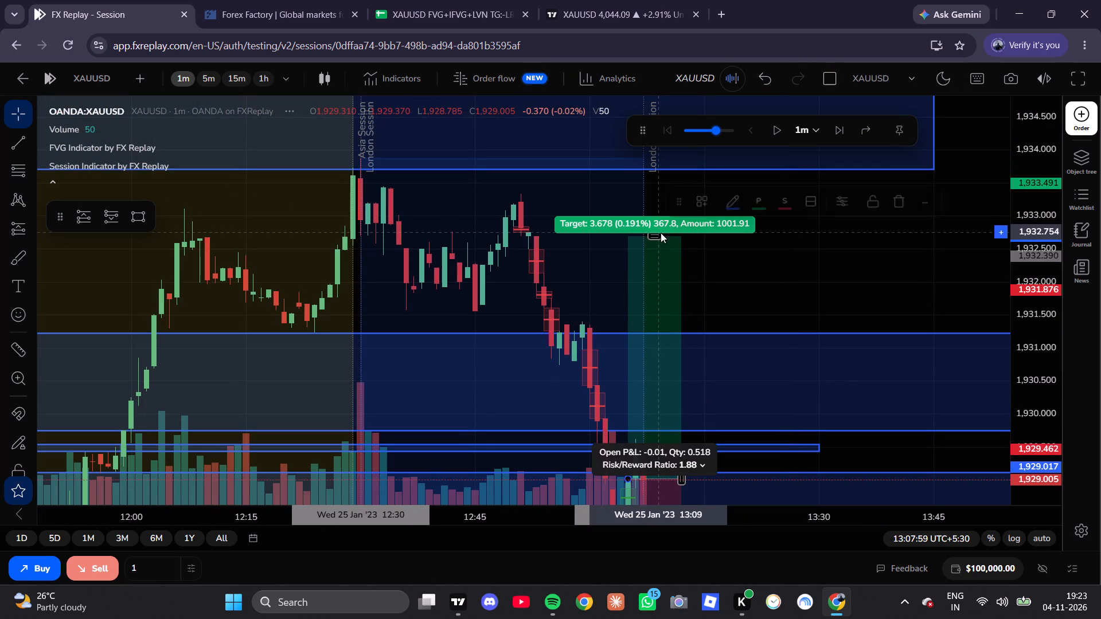
left_click_drag(661, 233, 686, 217)
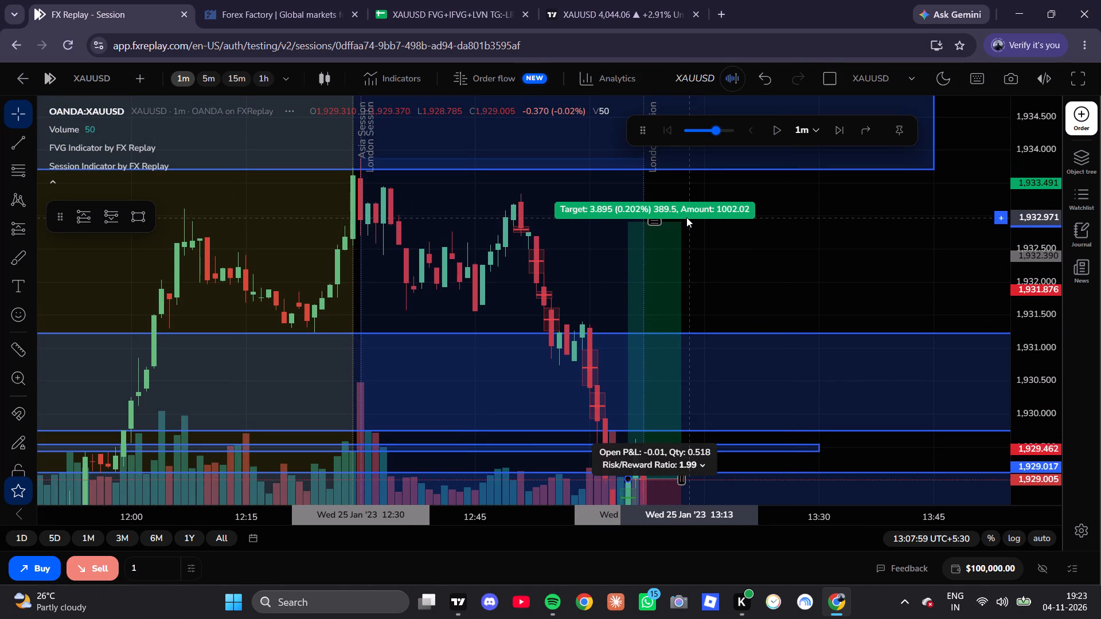
left_click_drag(686, 217, 689, 216)
left_click(784, 251)
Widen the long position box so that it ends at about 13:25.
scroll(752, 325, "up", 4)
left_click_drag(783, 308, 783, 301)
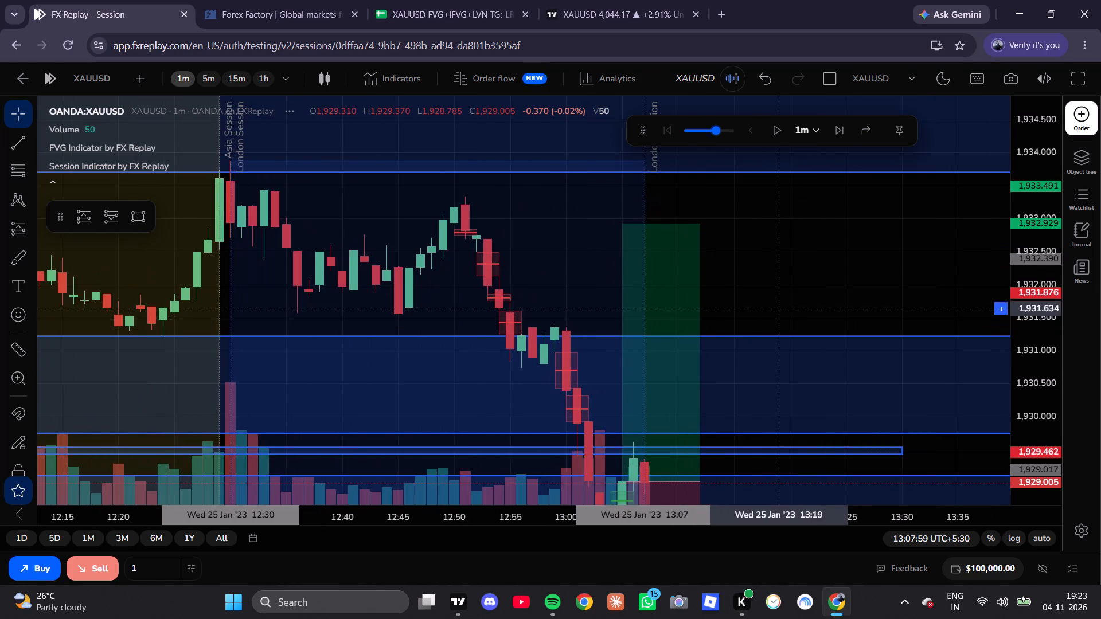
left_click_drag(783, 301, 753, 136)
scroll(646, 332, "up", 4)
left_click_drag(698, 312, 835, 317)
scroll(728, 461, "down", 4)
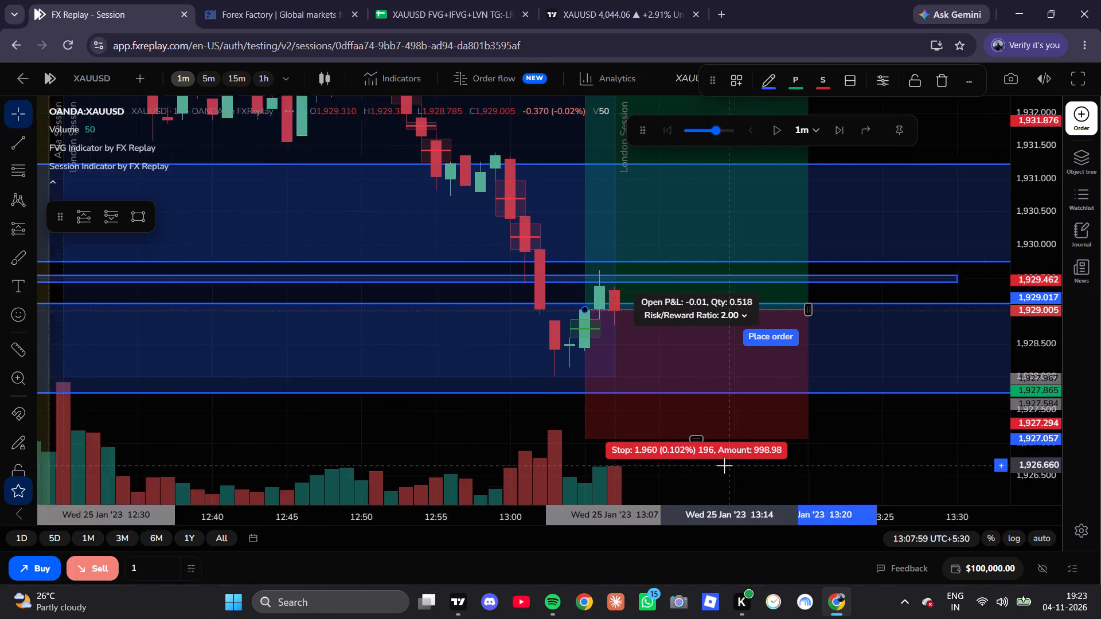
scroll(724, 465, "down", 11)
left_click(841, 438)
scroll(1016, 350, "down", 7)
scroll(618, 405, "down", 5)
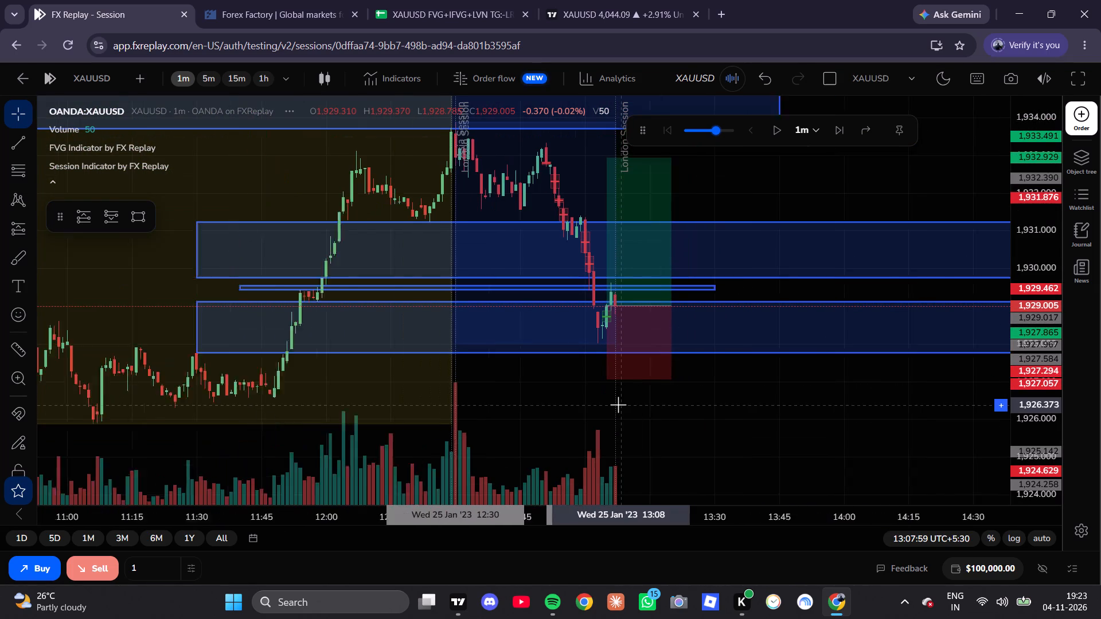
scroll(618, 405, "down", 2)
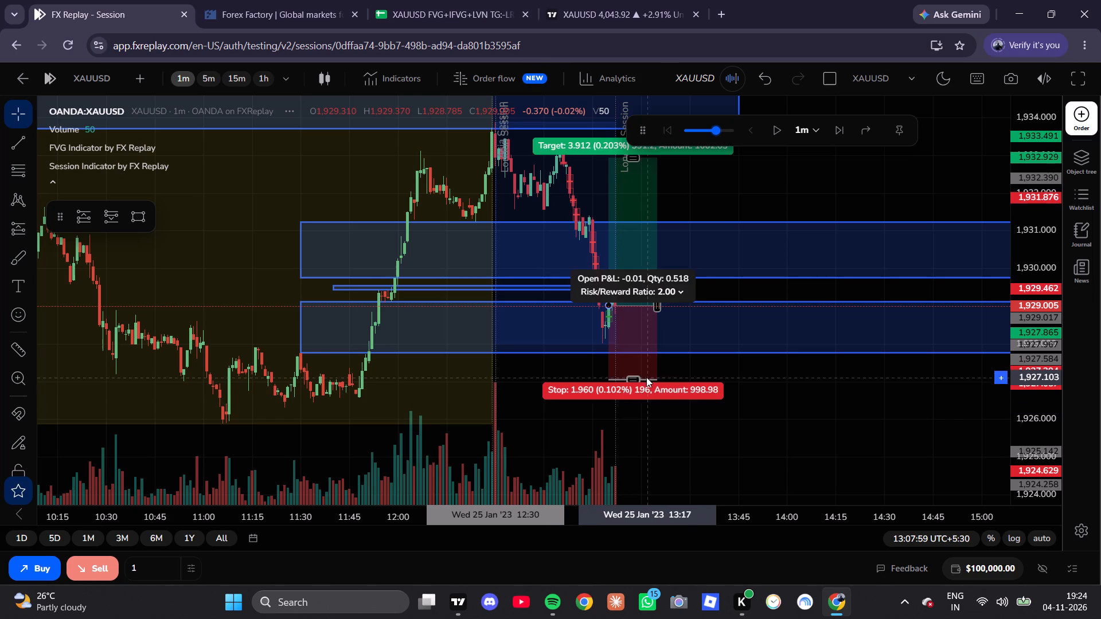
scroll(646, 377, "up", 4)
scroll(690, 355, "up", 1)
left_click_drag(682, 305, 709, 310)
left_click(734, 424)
Advance the replay candle by candle from 13:07 to 13:41 to follow the long trade.
scroll(789, 412, "down", 5)
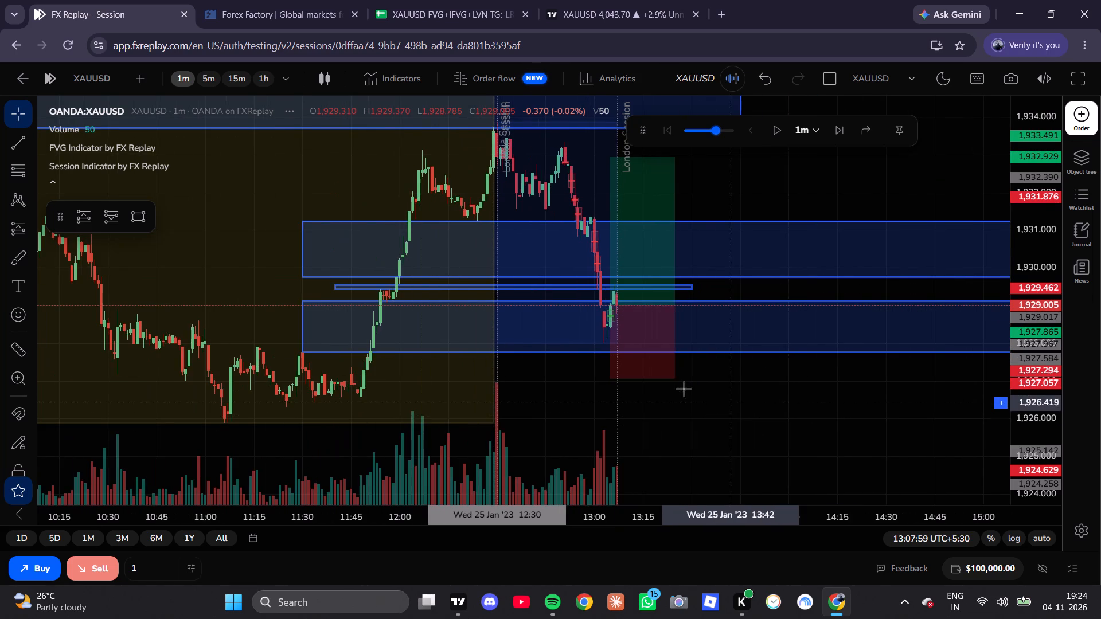
scroll(684, 386, "up", 4)
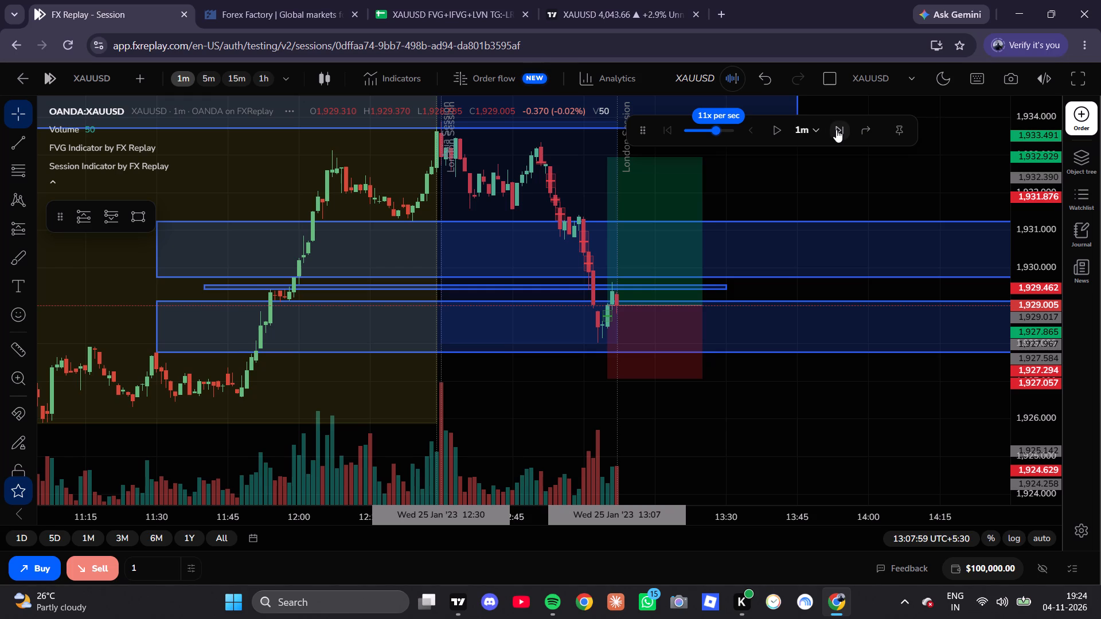
left_click(836, 130)
double_click(836, 130)
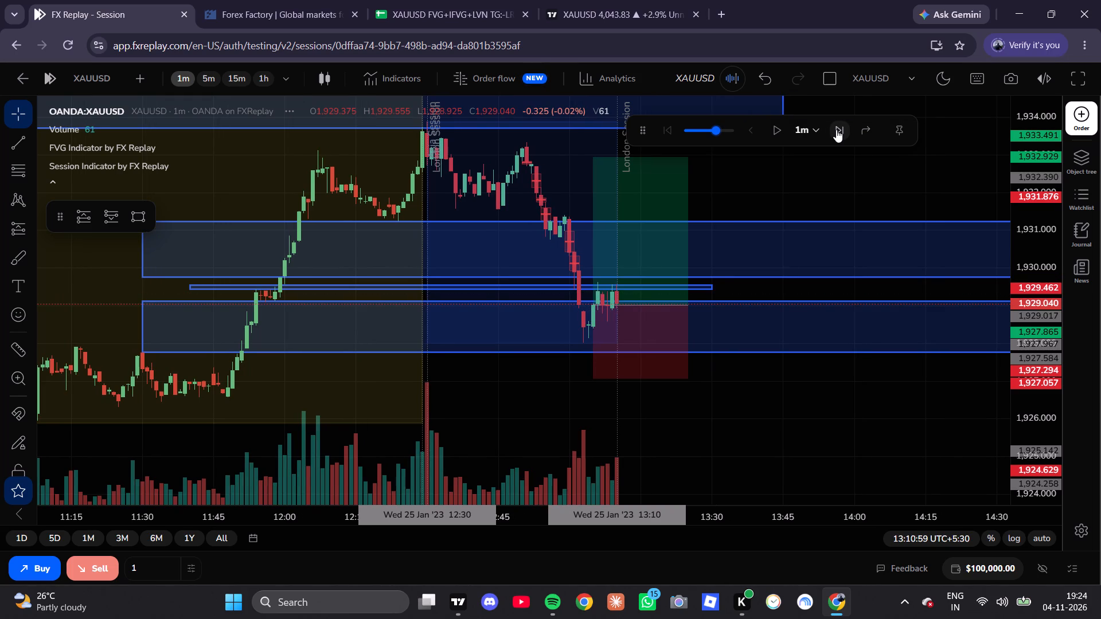
triple_click(836, 130)
triple_click(836, 130)
triple_click(836, 130)
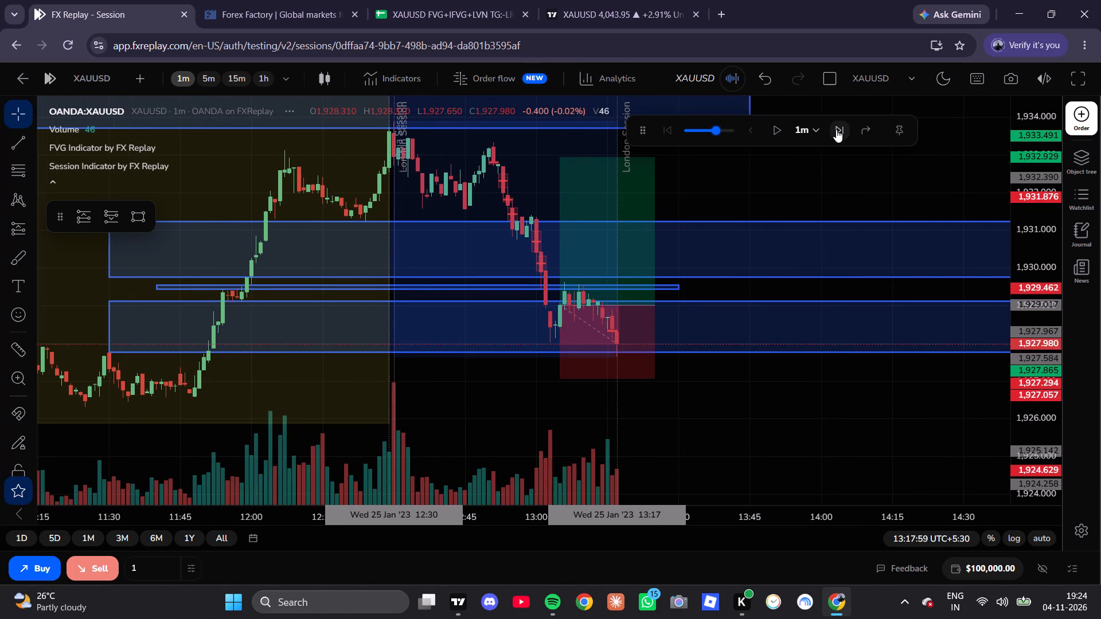
left_click(836, 130)
triple_click(836, 130)
triple_click(836, 130)
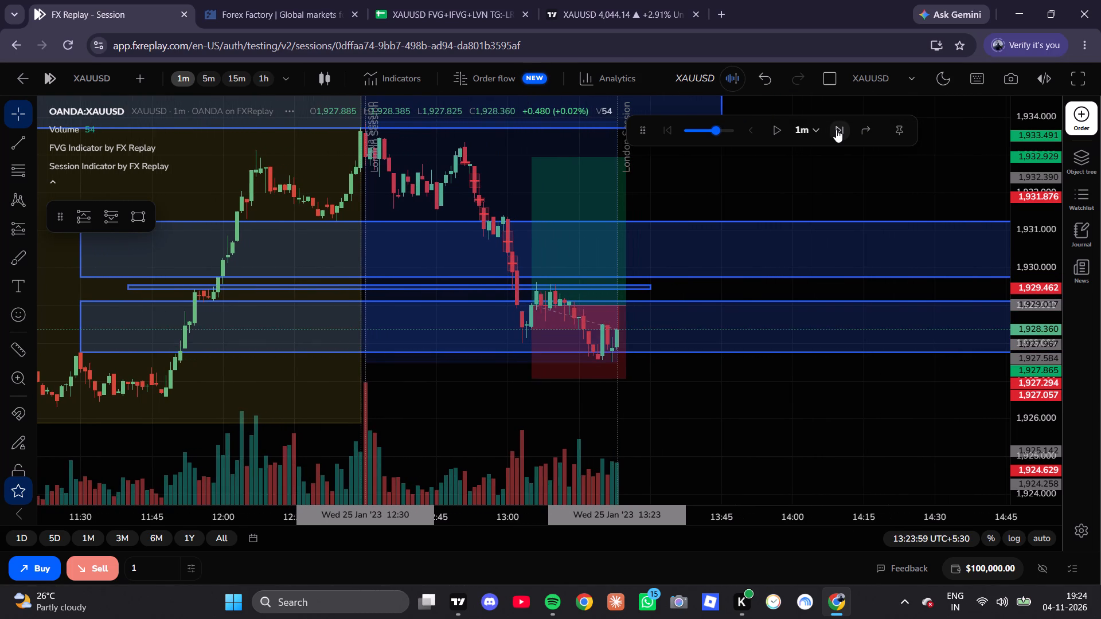
triple_click(836, 130)
triple_click(836, 130)
triple_click(836, 129)
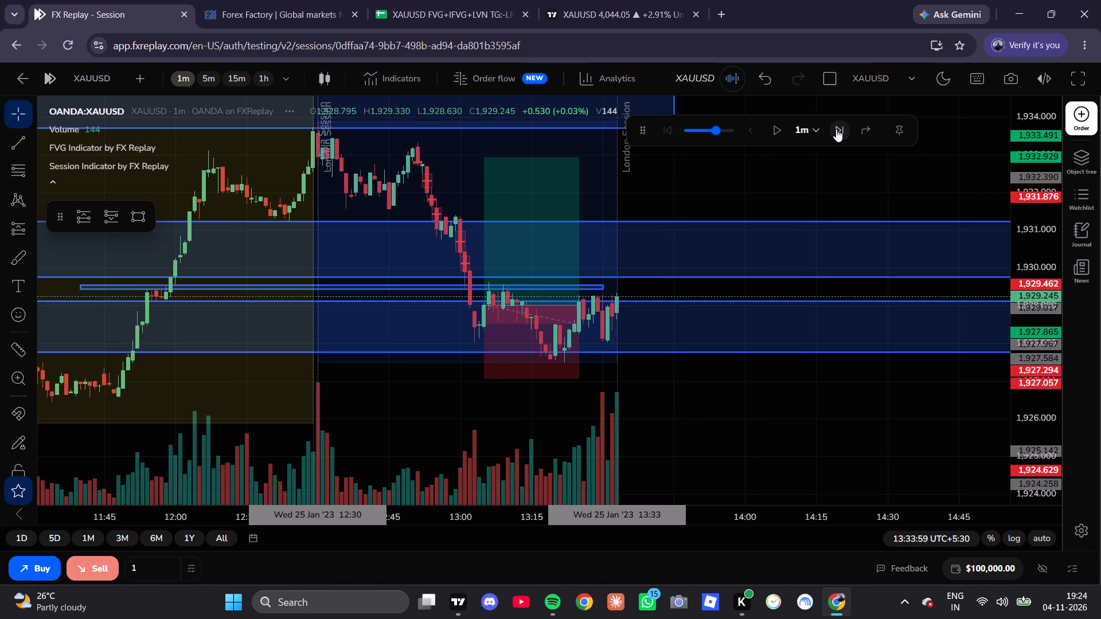
triple_click(836, 129)
triple_click(836, 129)
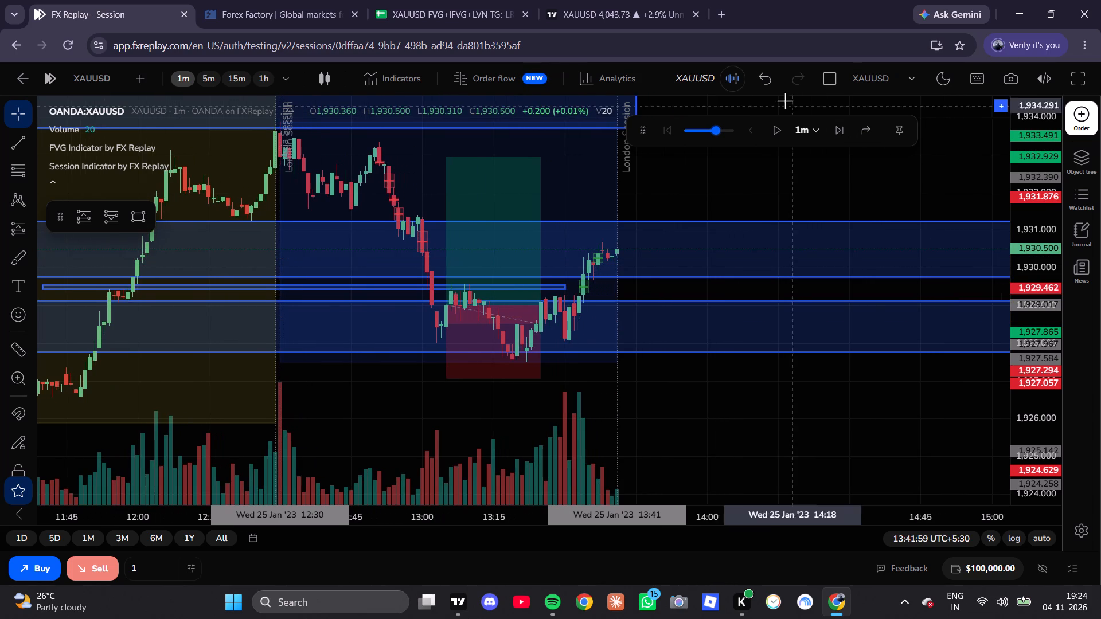
Run the replay onward in stretches with pauses, stopping at 15:44 on 25 Jan 2023.
left_click(775, 120)
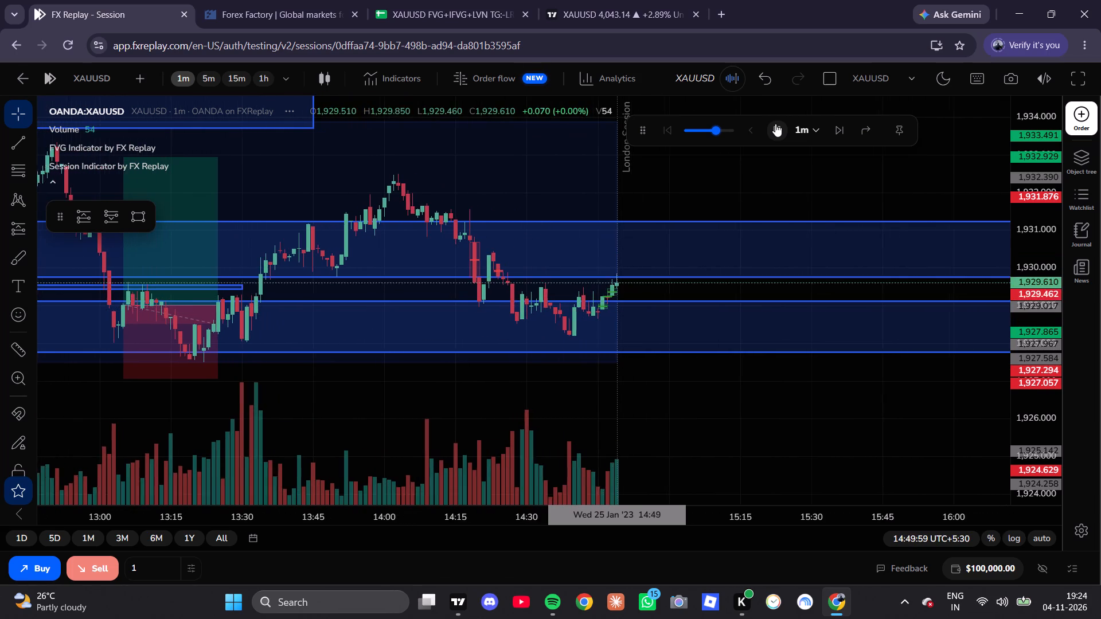
left_click(775, 124)
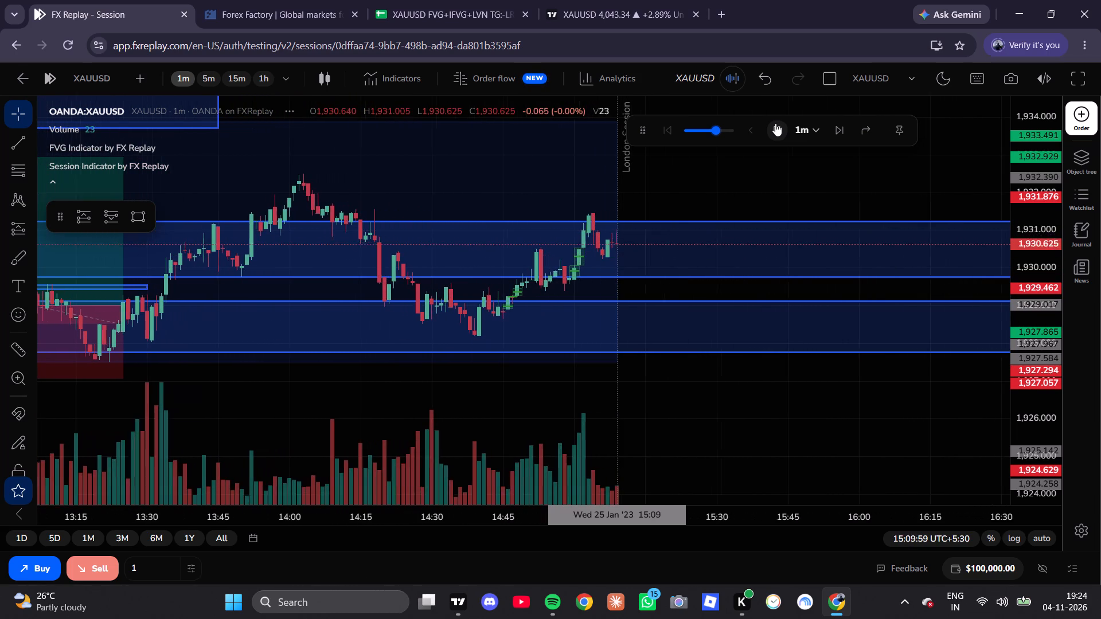
left_click(774, 124)
scroll(584, 234, "down", 2)
left_click(767, 135)
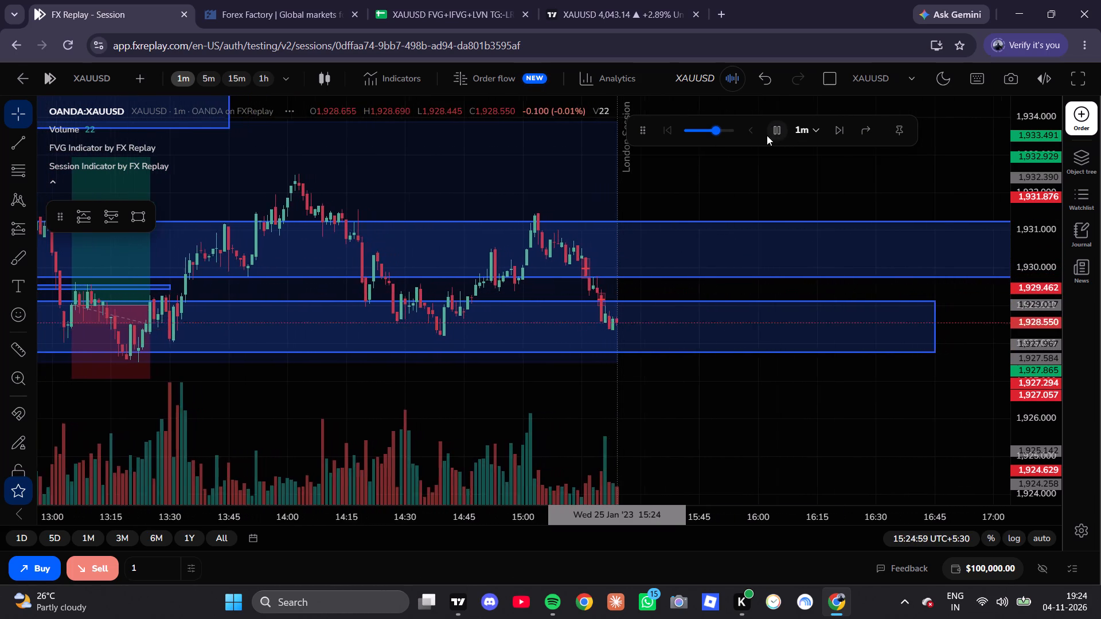
left_click(778, 126)
scroll(455, 323, "down", 15)
scroll(604, 361, "up", 3)
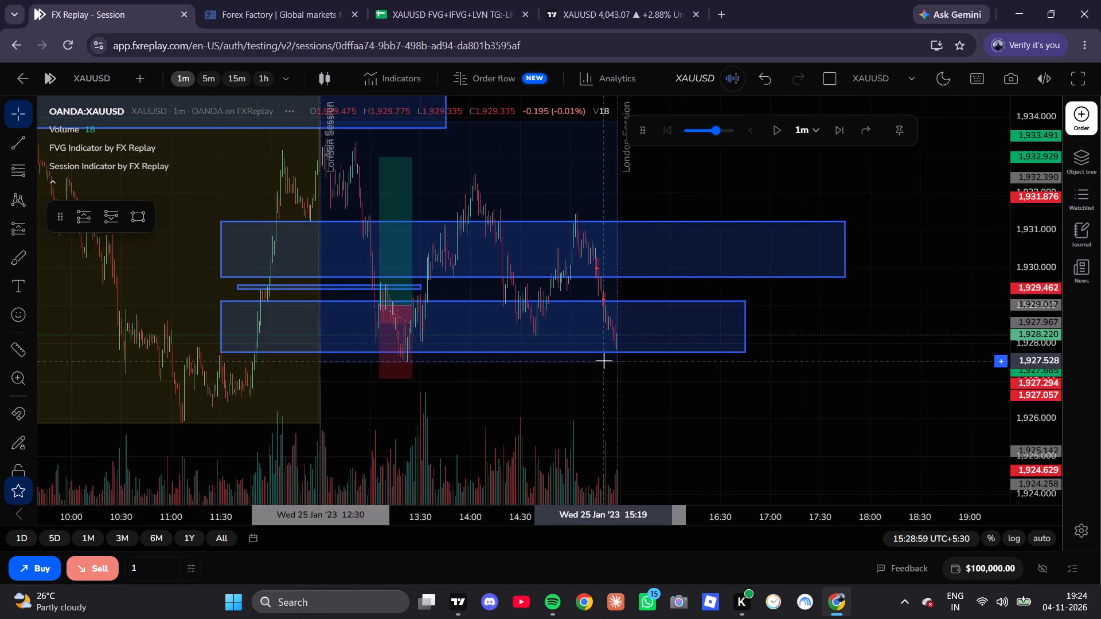
scroll(604, 361, "up", 1)
left_click(772, 131)
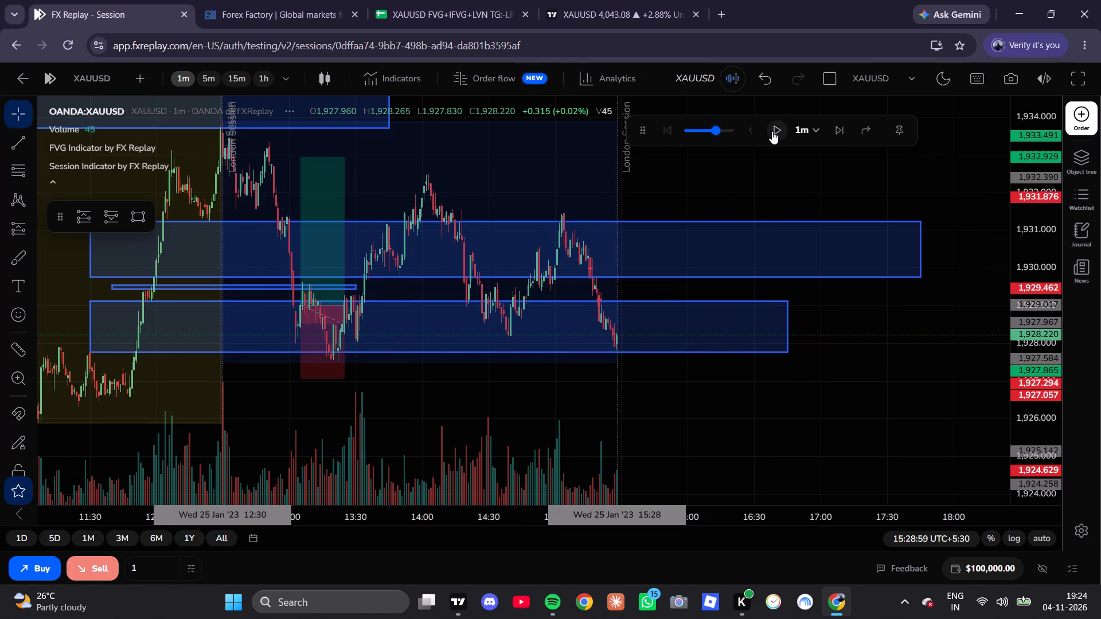
left_click(772, 132)
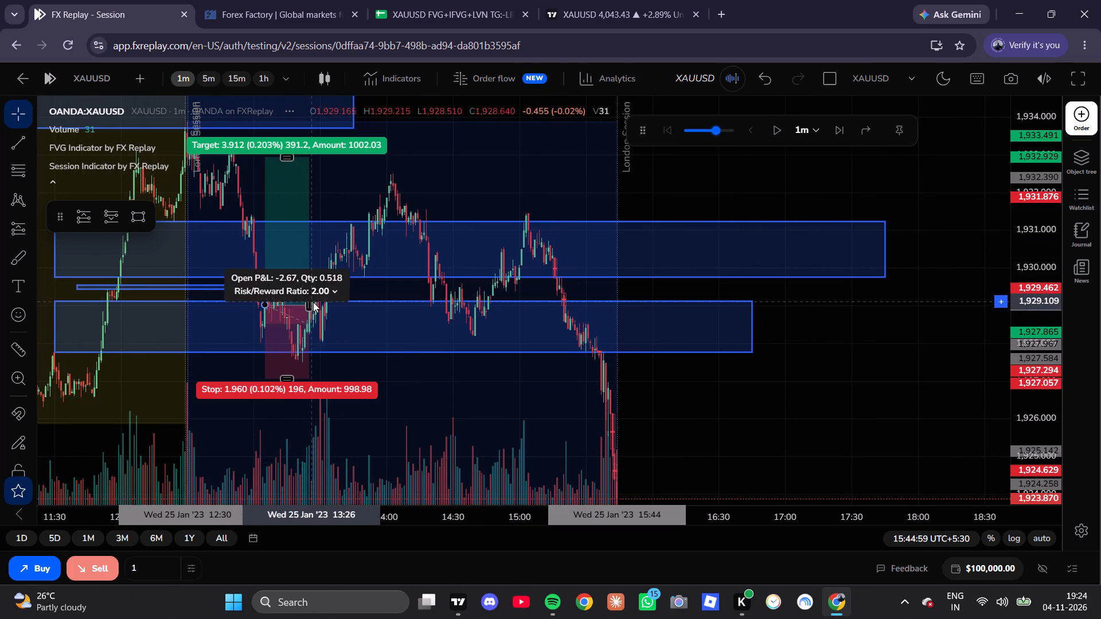
Extend the long position box to the latest replayed candle at 15:44.
left_click_drag(310, 302, 493, 318)
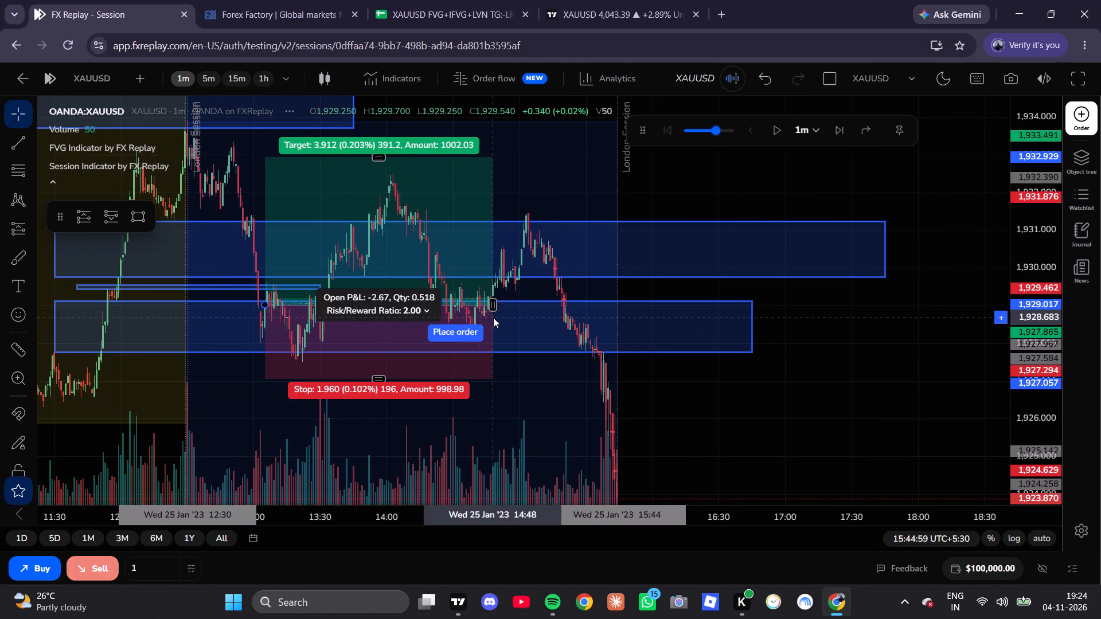
left_click_drag(493, 318, 618, 342)
left_click(677, 421)
Lower the long position's target to about 1,932.44, at the swing high reached after entry.
scroll(690, 406, "down", 4)
scroll(688, 411, "up", 1)
scroll(688, 411, "down", 7)
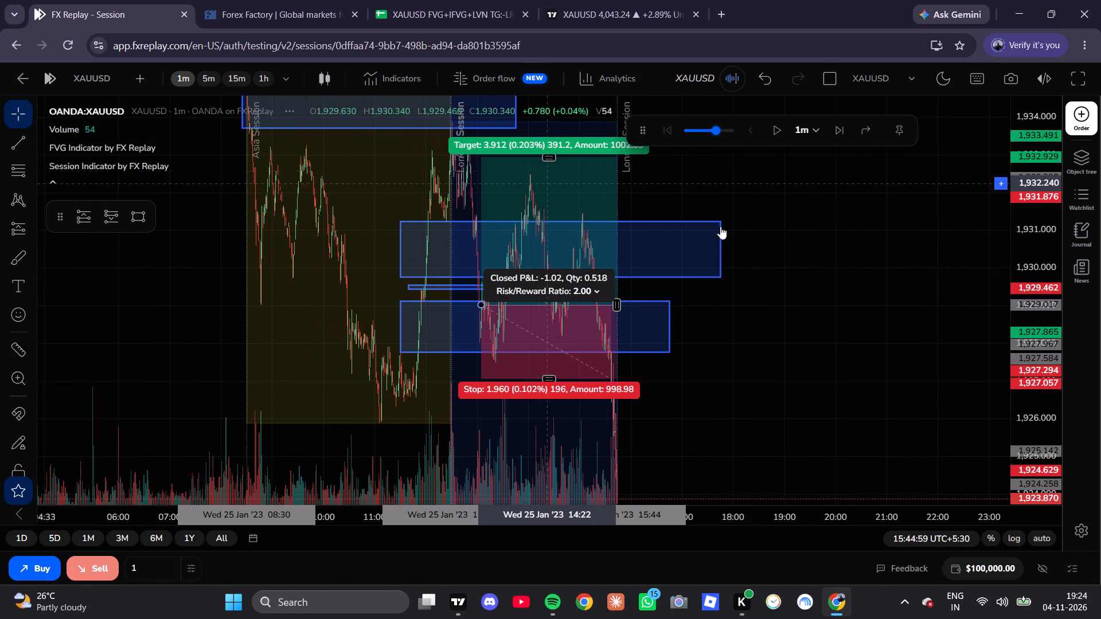
left_click_drag(806, 214, 816, 281)
left_click_drag(558, 224, 570, 262)
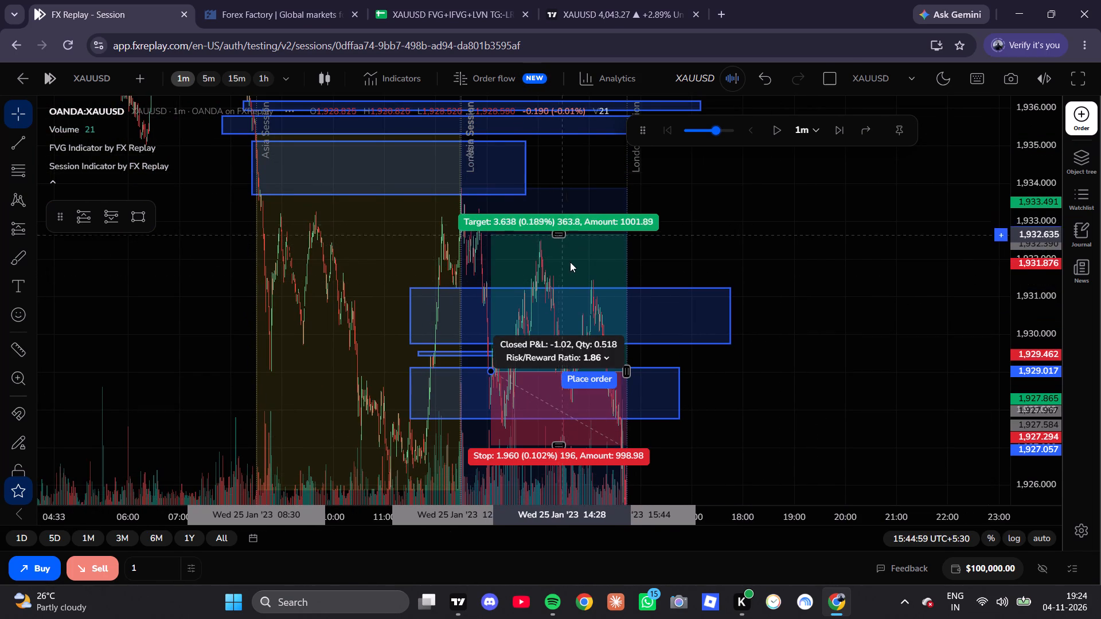
left_click_drag(570, 262, 588, 248)
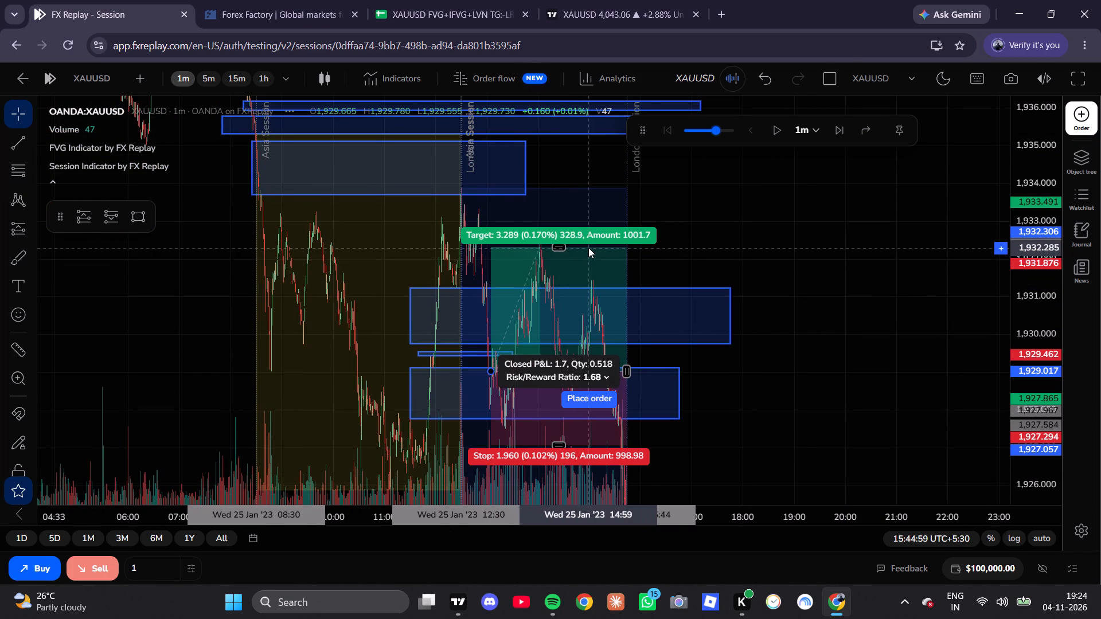
left_click_drag(588, 248, 604, 242)
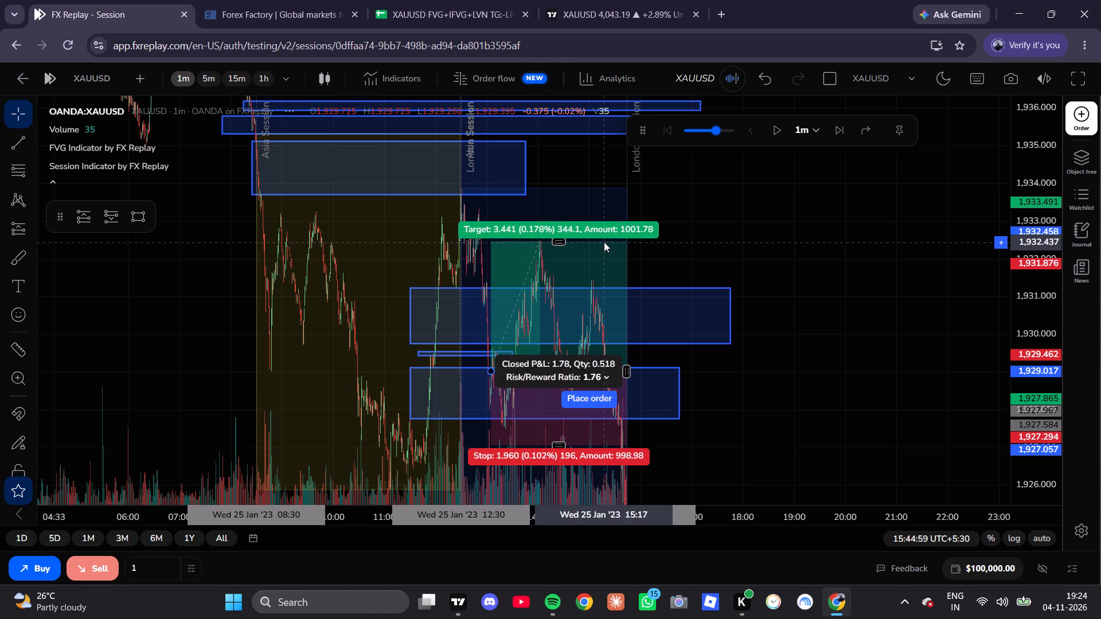
left_click_drag(604, 242, 600, 242)
left_click(944, 346)
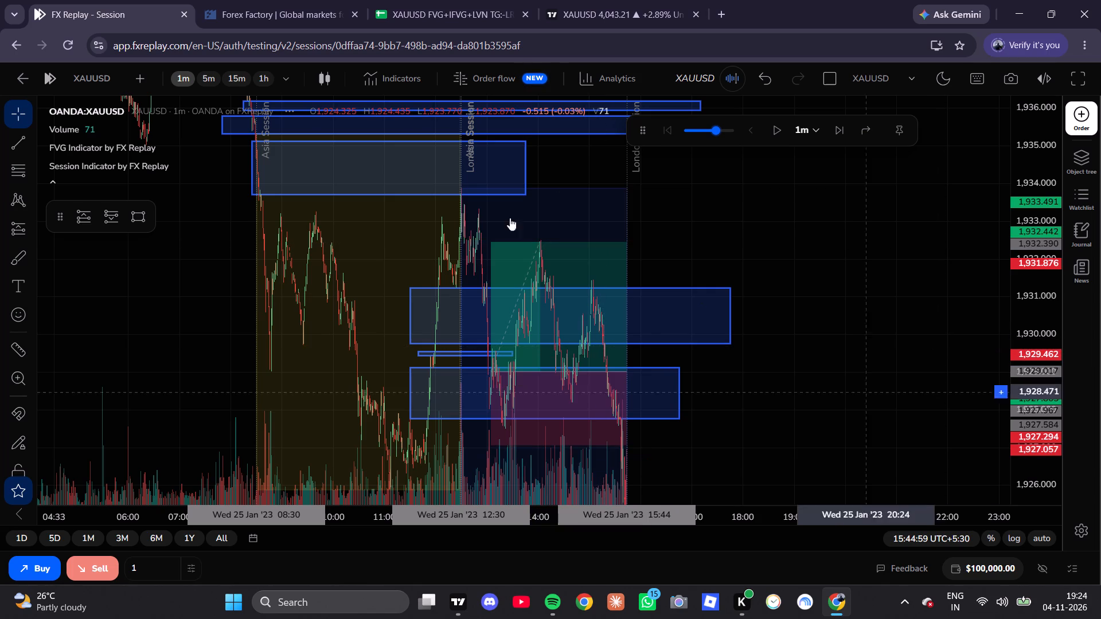
Check the trade log spreadsheet and the Forex Factory calendar for news events on 24 and 25 January.
left_click(251, 0)
left_click(452, 0)
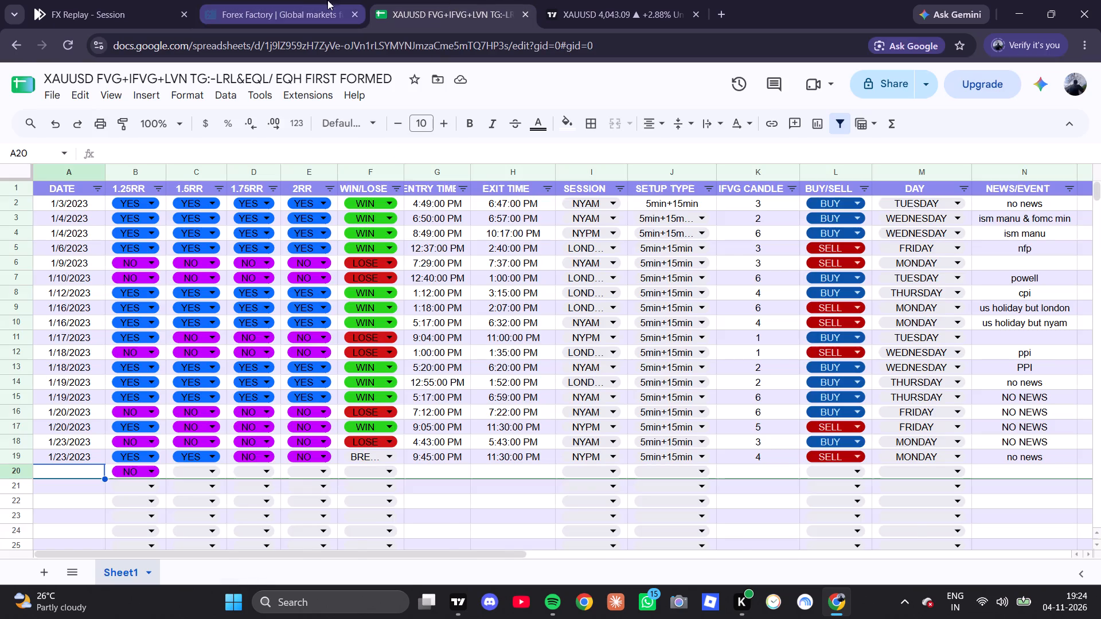
left_click(304, 0)
scroll(450, 472, "down", 4)
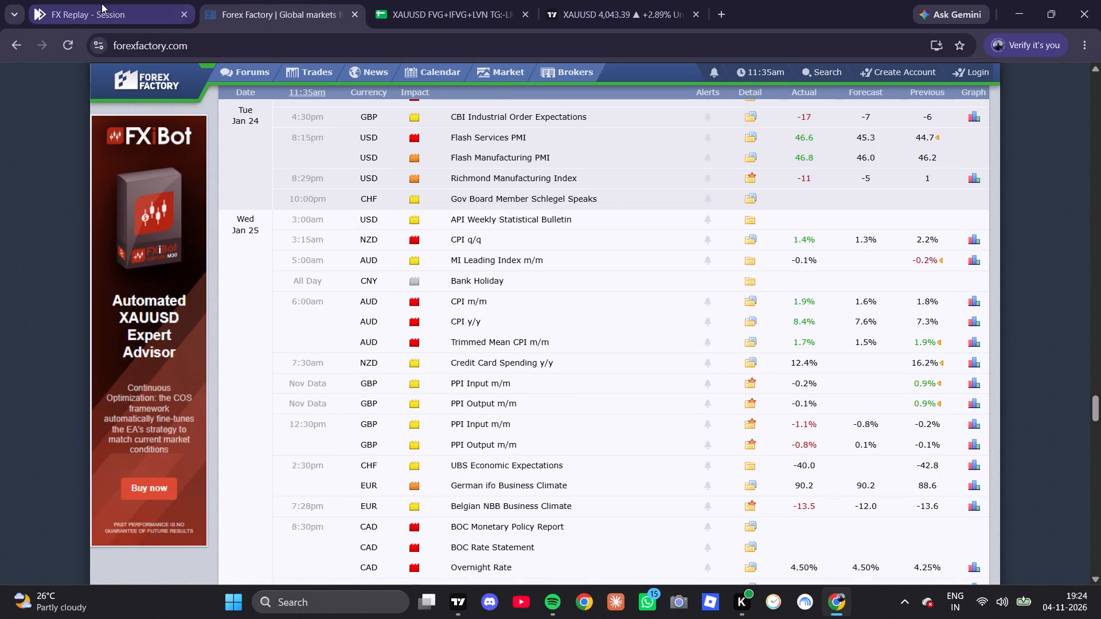
left_click(356, 0)
left_click(451, 0)
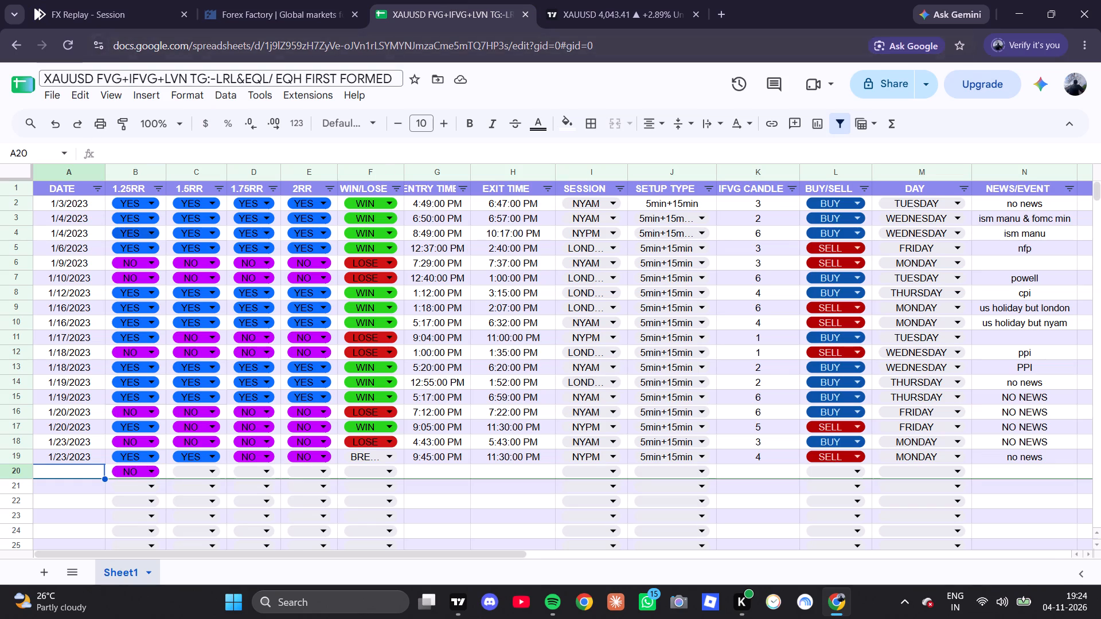
left_click(93, 0)
left_click(473, 0)
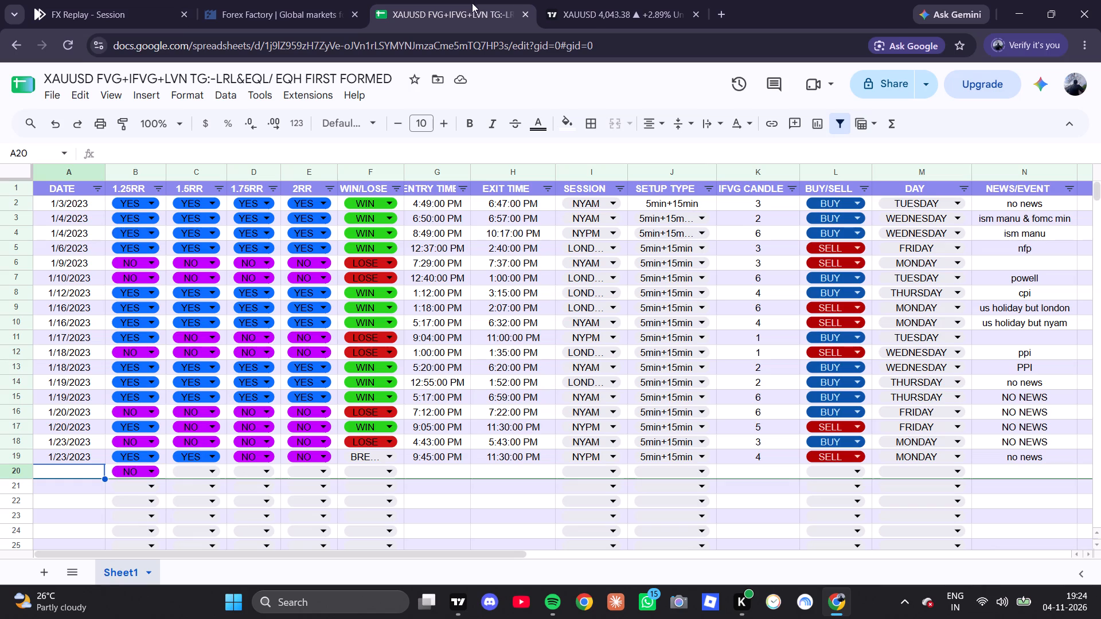
left_click(247, 0)
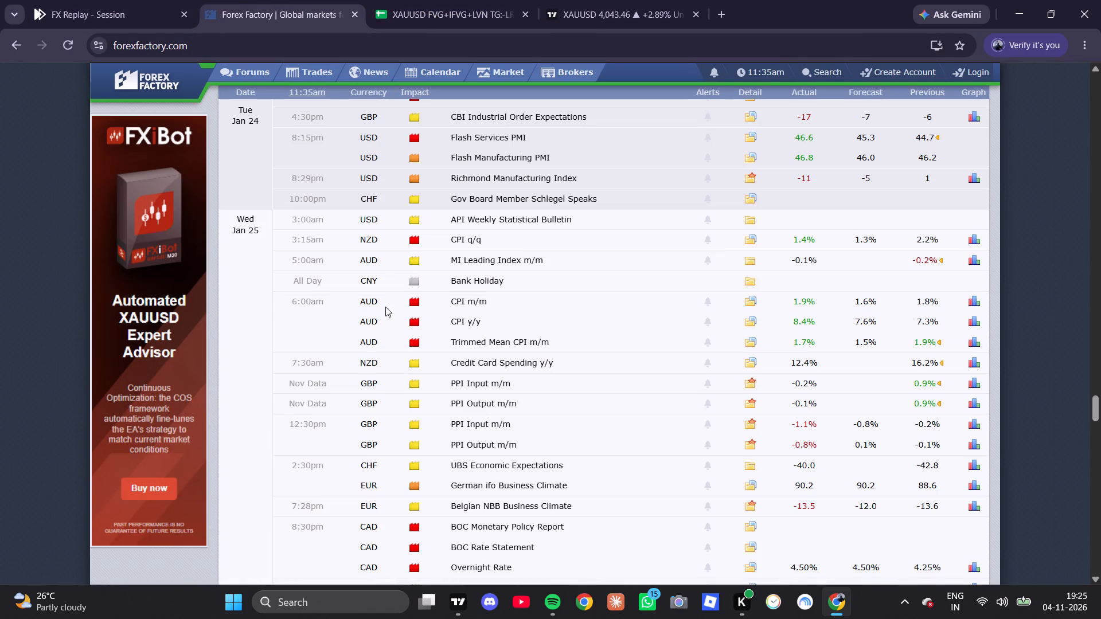
scroll(385, 307, "up", 7)
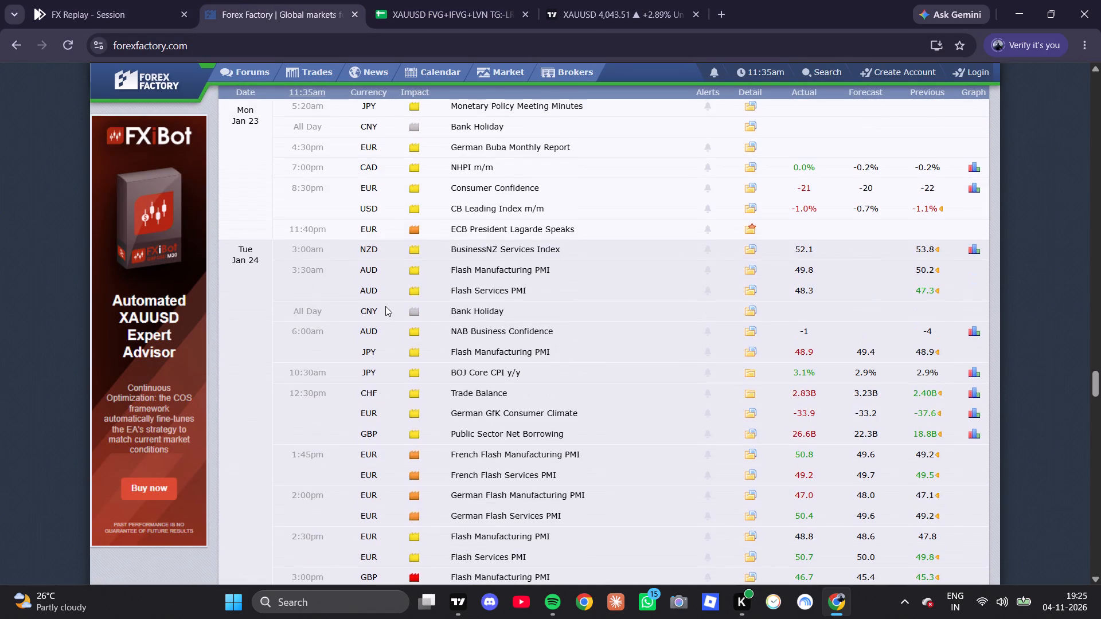
scroll(385, 306, "down", 1)
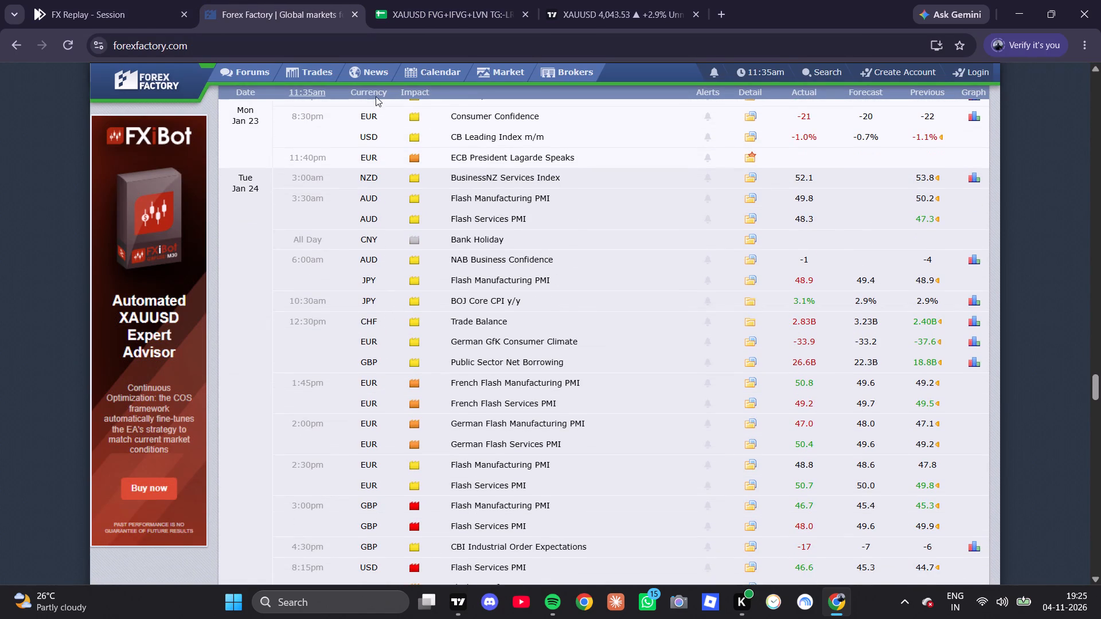
scroll(405, 211, "down", 6)
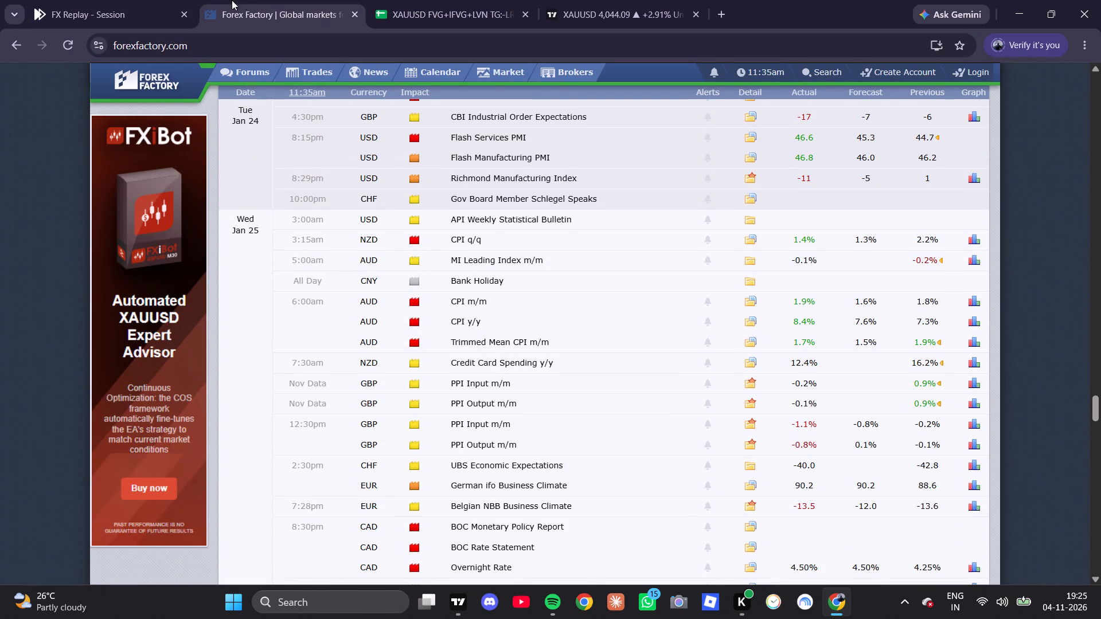
scroll(335, 248, "down", 2)
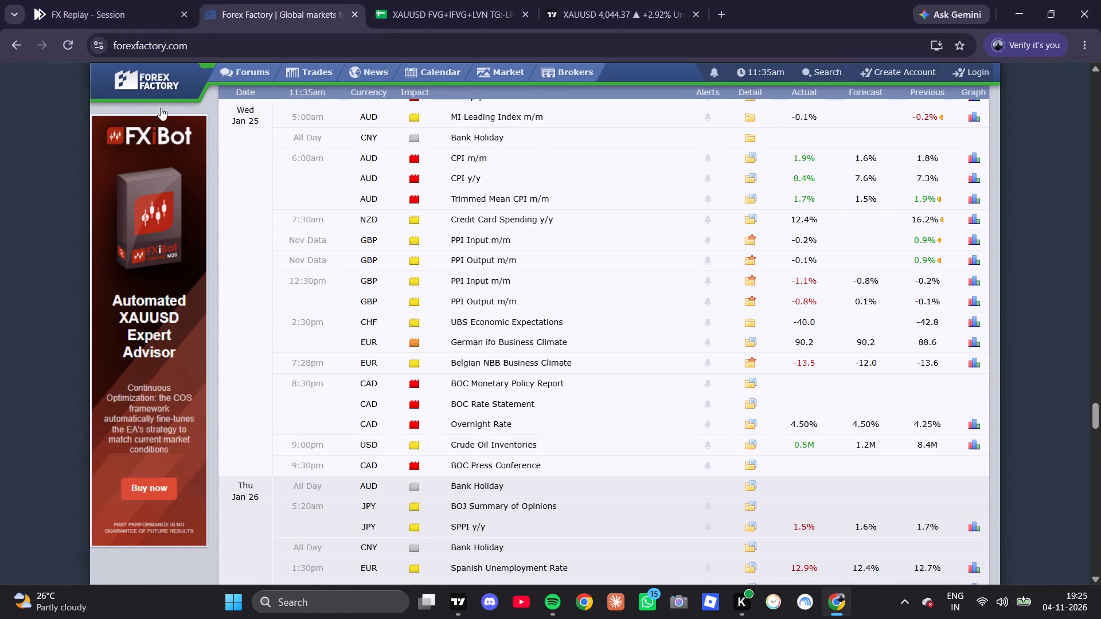
Return to the FX Replay session and delete the long position from the XAUUSD chart.
left_click(113, 0)
scroll(592, 352, "up", 3)
left_click_drag(745, 366, 738, 278)
left_click(498, 275)
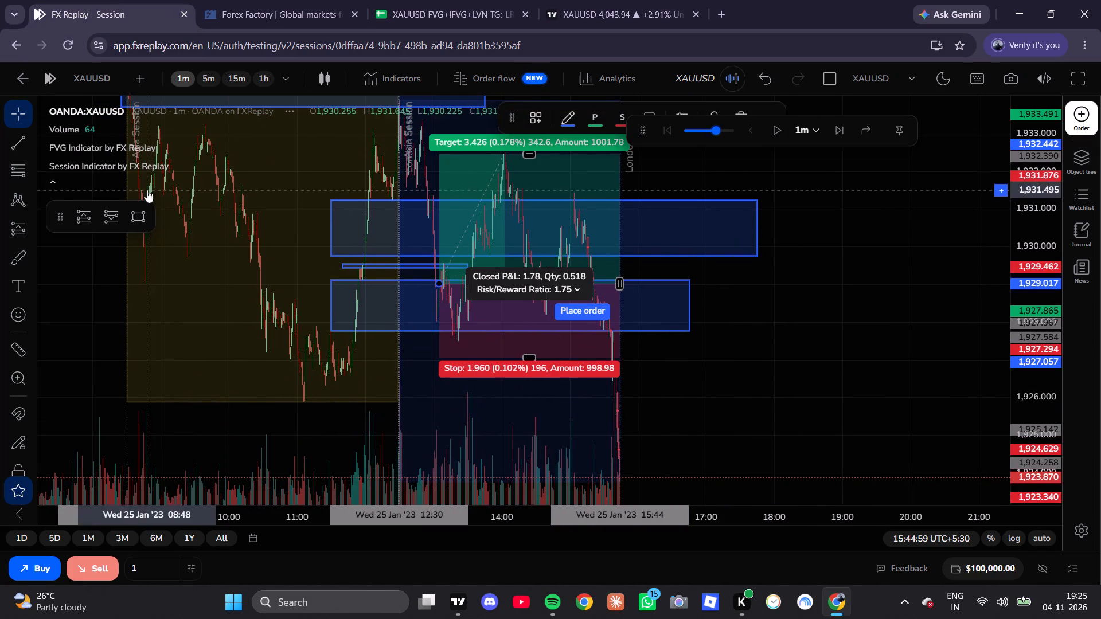
left_click(740, 111)
Switch the chart to 15m and delete the three old gap rectangles spanning the London session between about 1,927.8 and 1,931.2.
scroll(639, 278, "up", 3)
left_click_drag(852, 326, 957, 319)
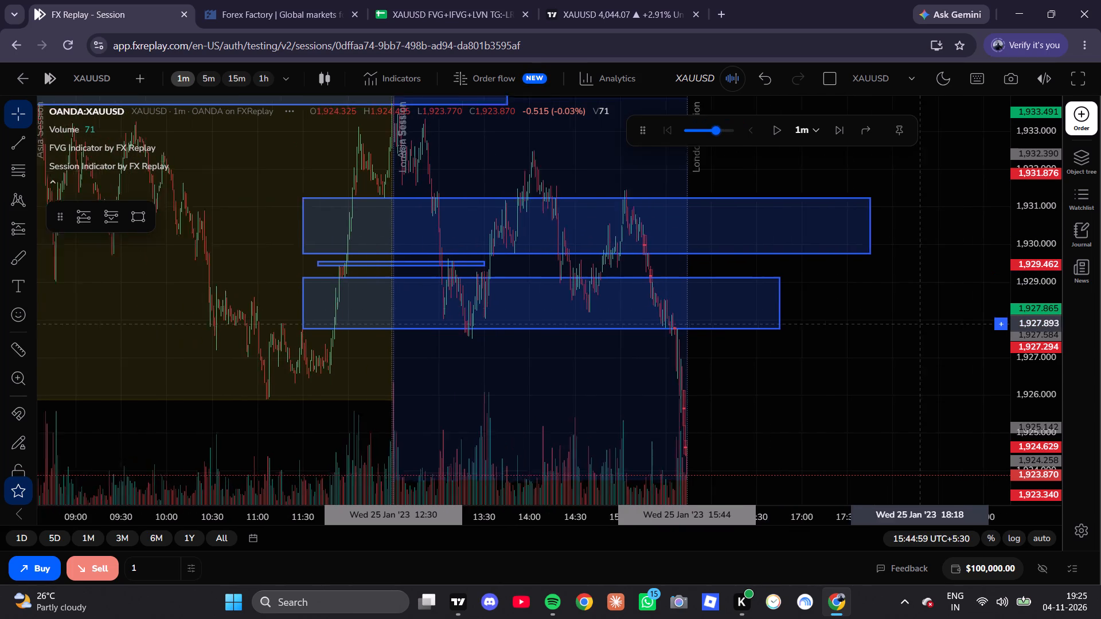
left_click_drag(957, 319, 971, 319)
left_click(248, 81)
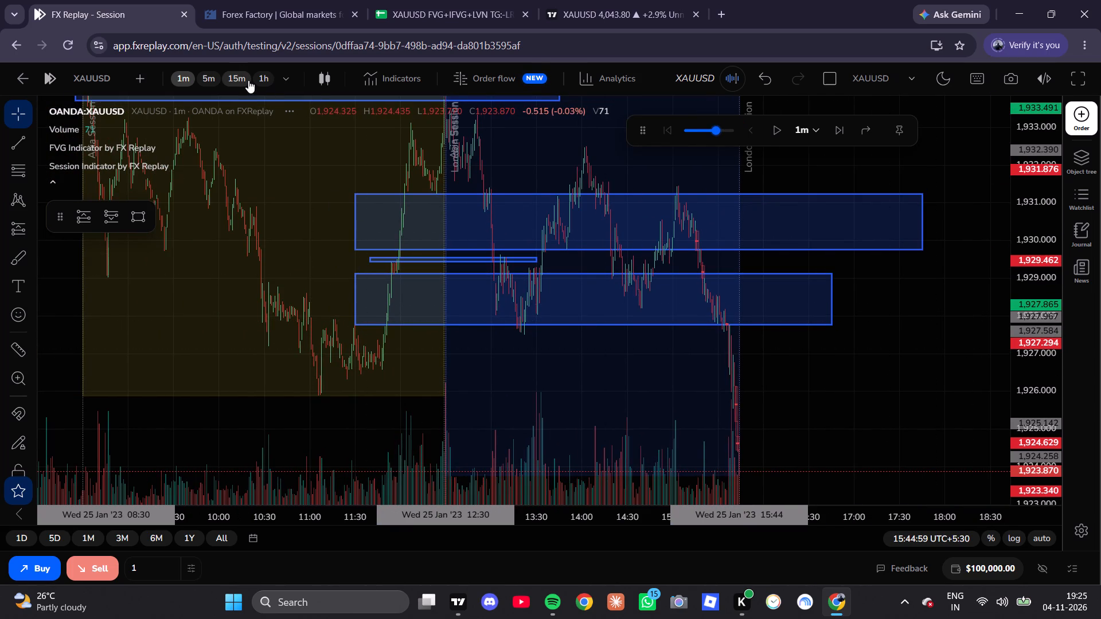
scroll(650, 304, "up", 20)
scroll(650, 304, "up", 1)
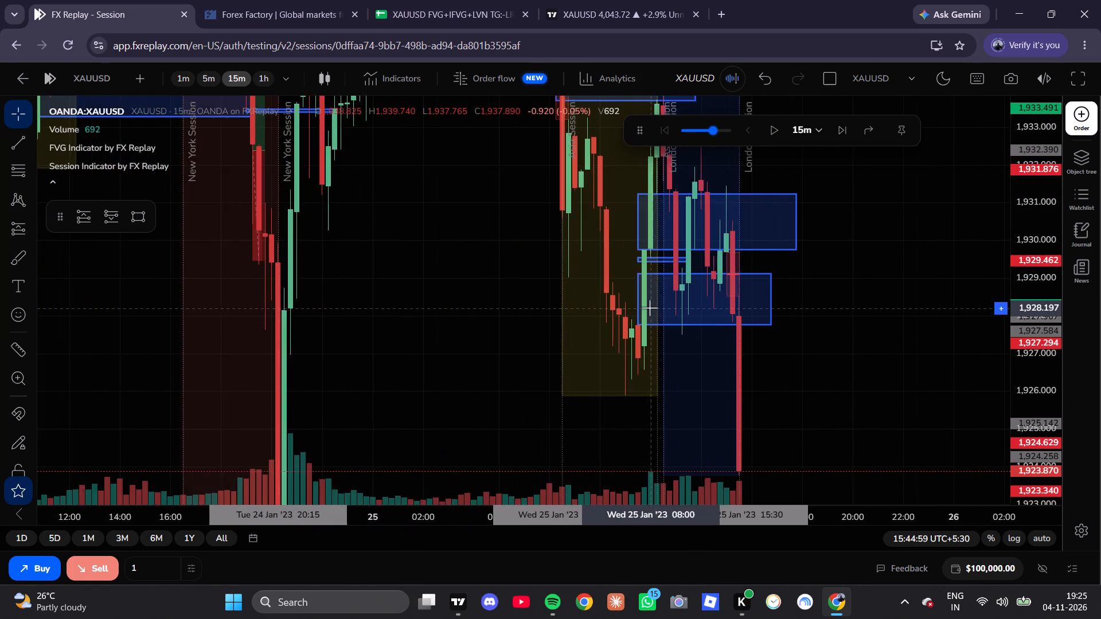
scroll(650, 308, "up", 4)
left_click(650, 308)
left_click(690, 330)
left_click(699, 326)
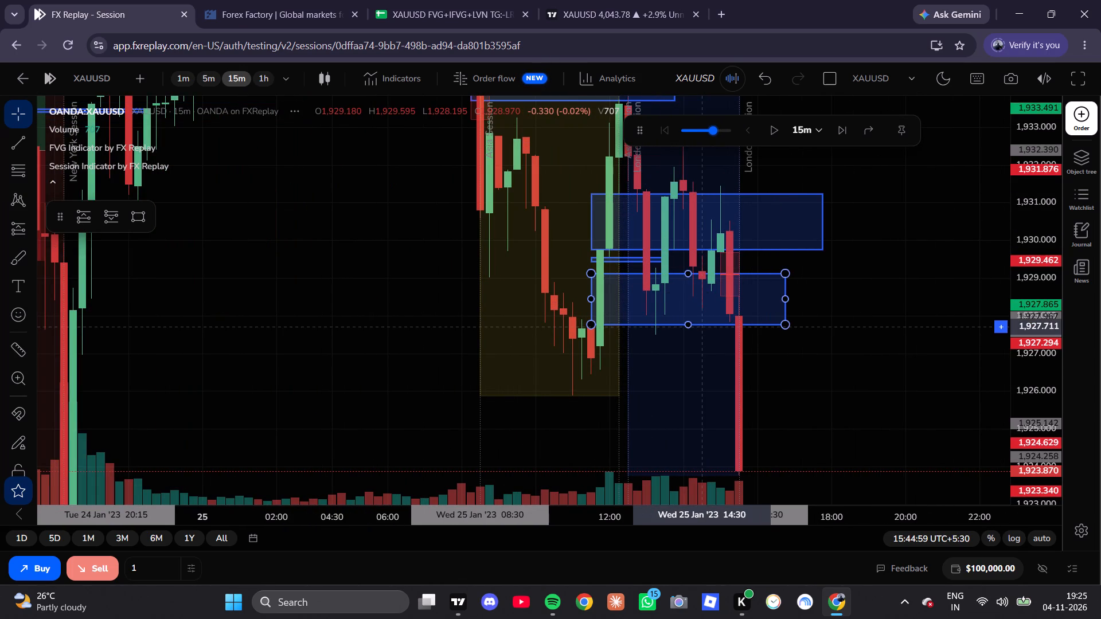
left_click(973, 235)
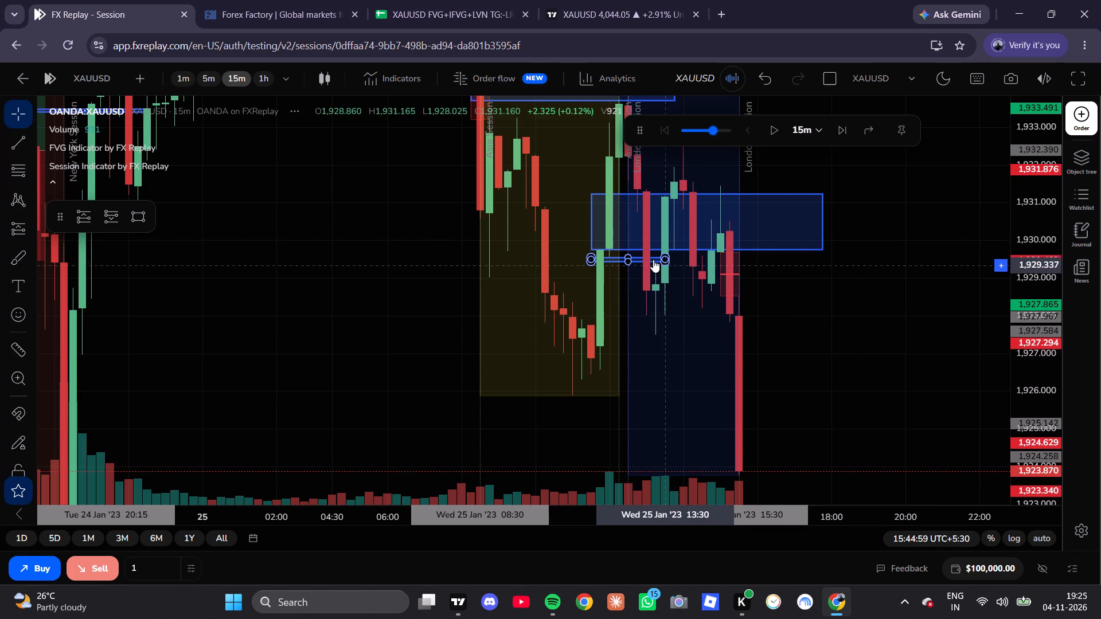
left_click(654, 260)
left_click(932, 216)
left_click(797, 203)
left_click(802, 191)
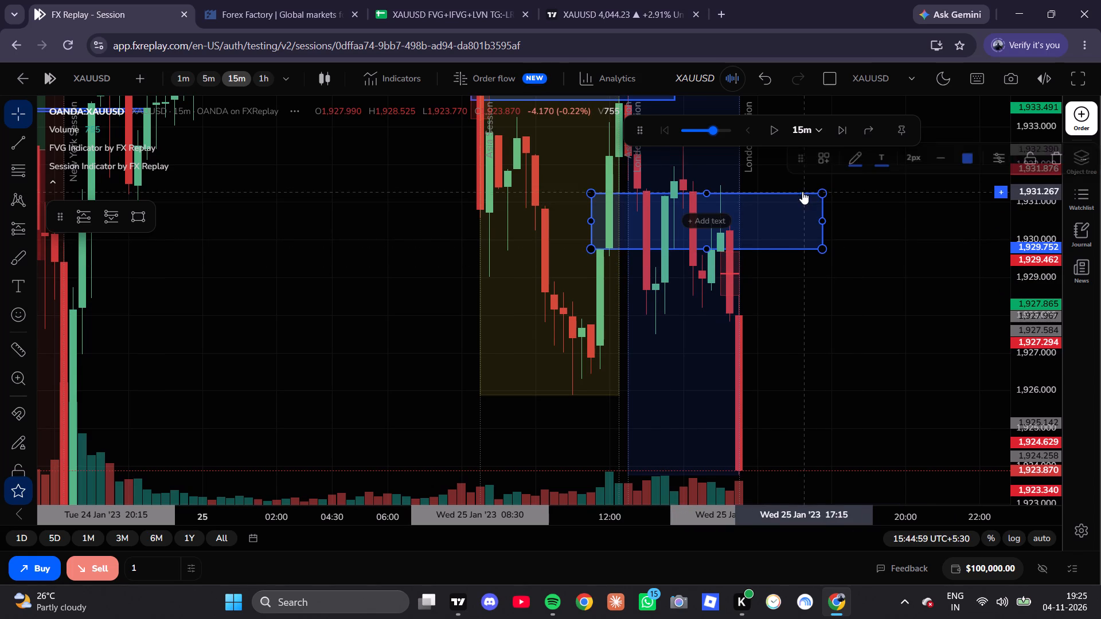
left_click(1062, 155)
Advance the replay three 15-minute candles to 16:29 on 25 Jan 2023.
scroll(770, 217, "up", 2)
left_click_drag(784, 253, 775, 195)
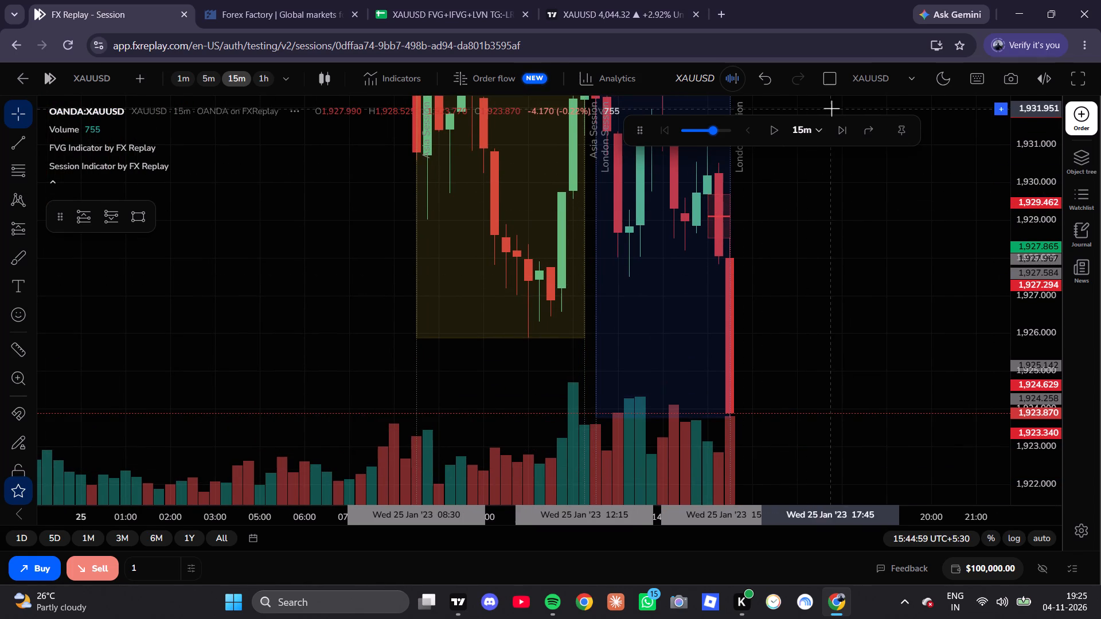
left_click(844, 136)
left_click(844, 135)
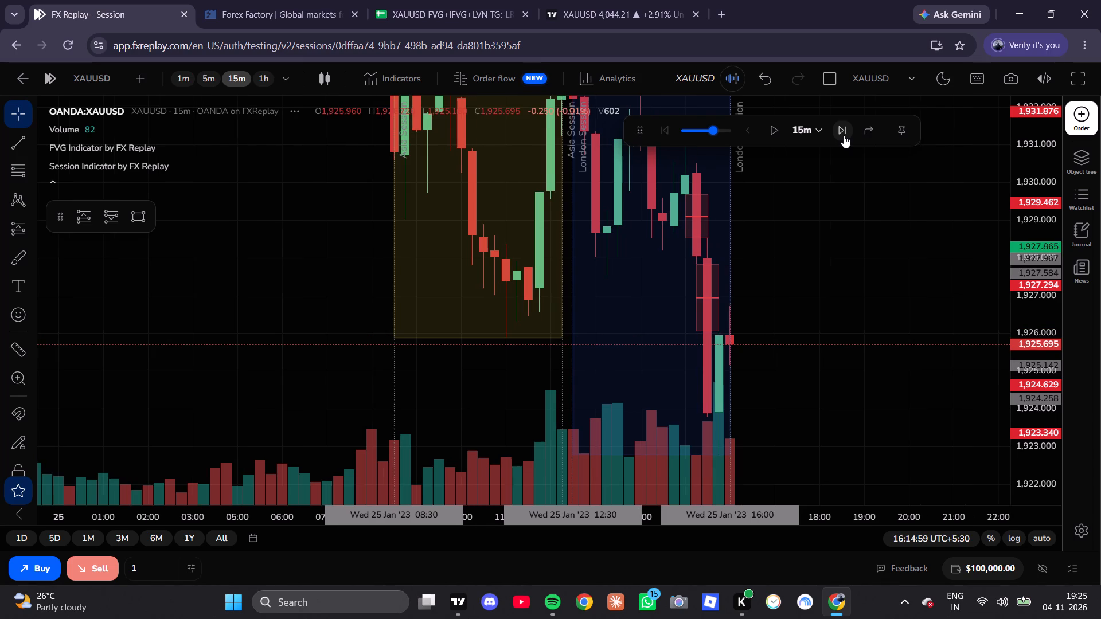
left_click(844, 135)
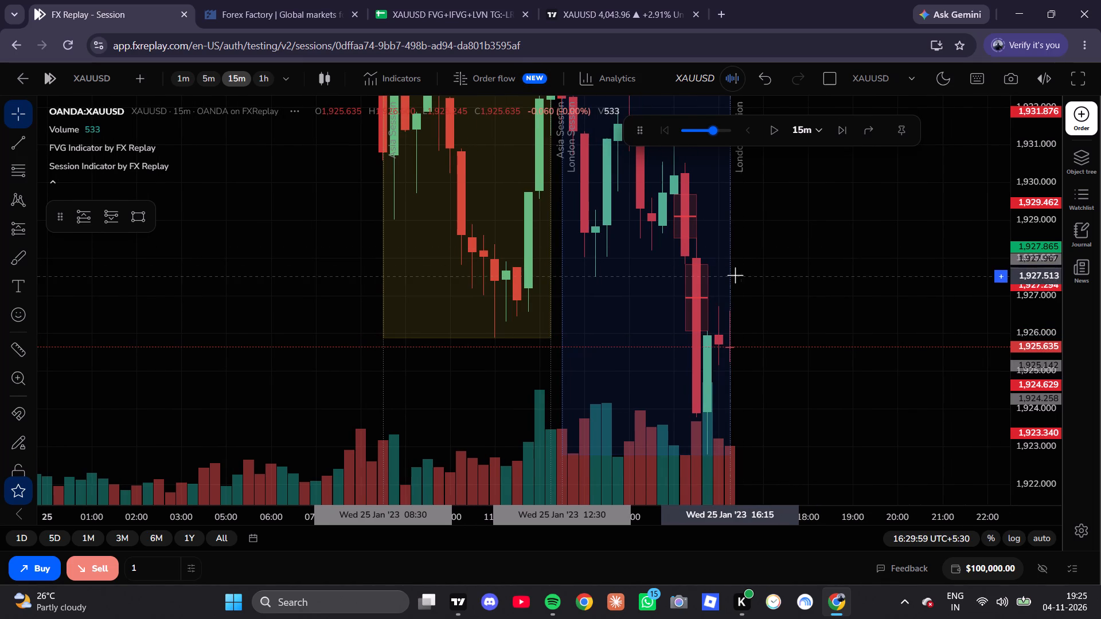
Draw a rectangle over the lowest bearish fair value gap, from about 1,926.05 to 1,927.81, extending to about 19:45.
scroll(731, 272, "up", 3)
left_click_drag(764, 317, 758, 277)
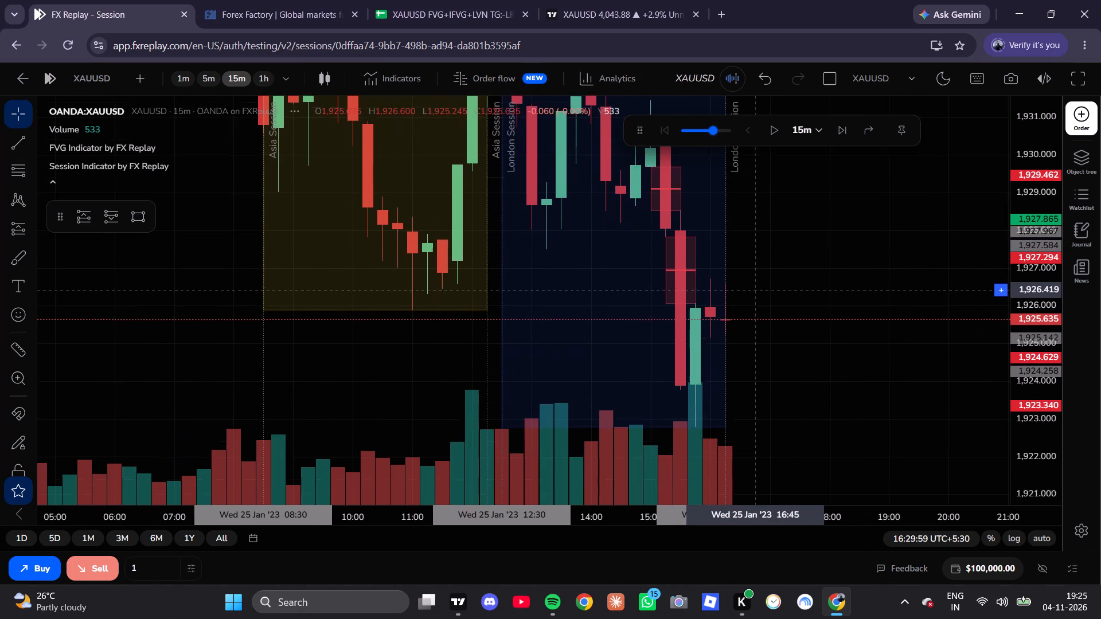
scroll(1032, 281, "up", 1)
scroll(1032, 281, "down", 1)
scroll(1032, 281, "up", 7)
left_click_drag(800, 267, 790, 315)
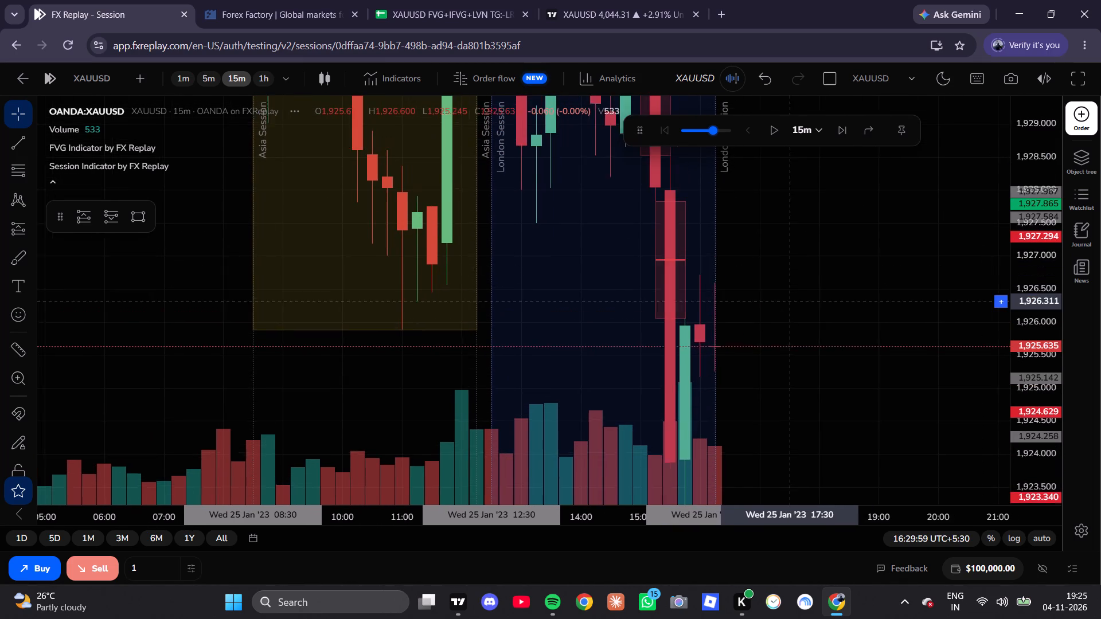
left_click_drag(790, 315, 619, 334)
left_click(140, 218)
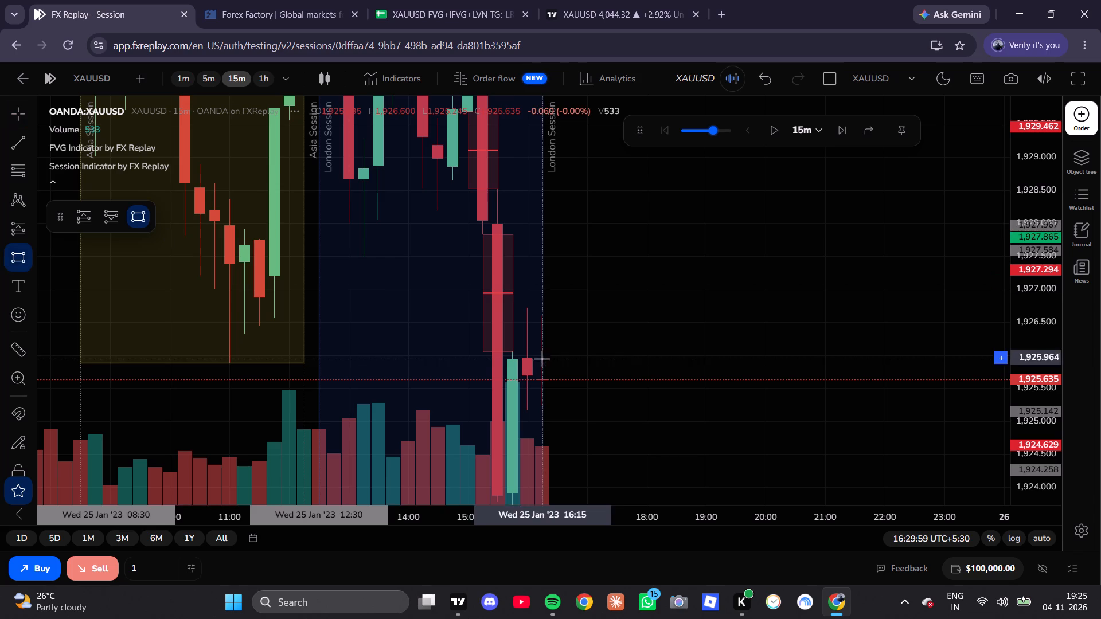
left_click(497, 351)
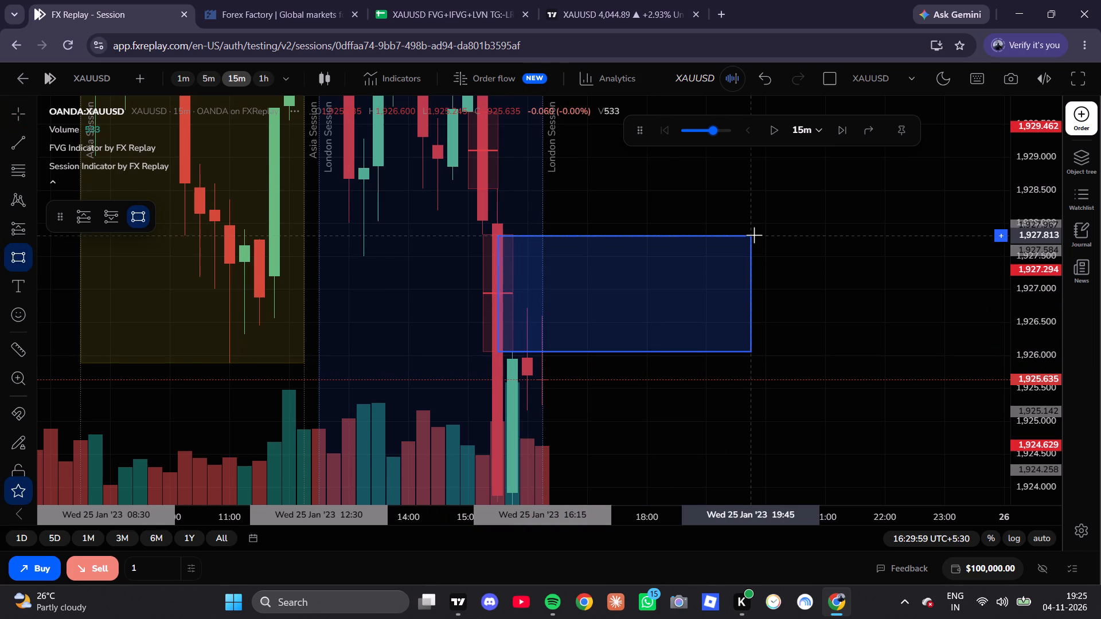
left_click(755, 233)
left_click(838, 284)
Draw a rectangle over the next bearish gap above, from about 1,928.52 to 1,929.70, spanning 15:00 to 21:00.
left_click_drag(838, 285, 819, 366)
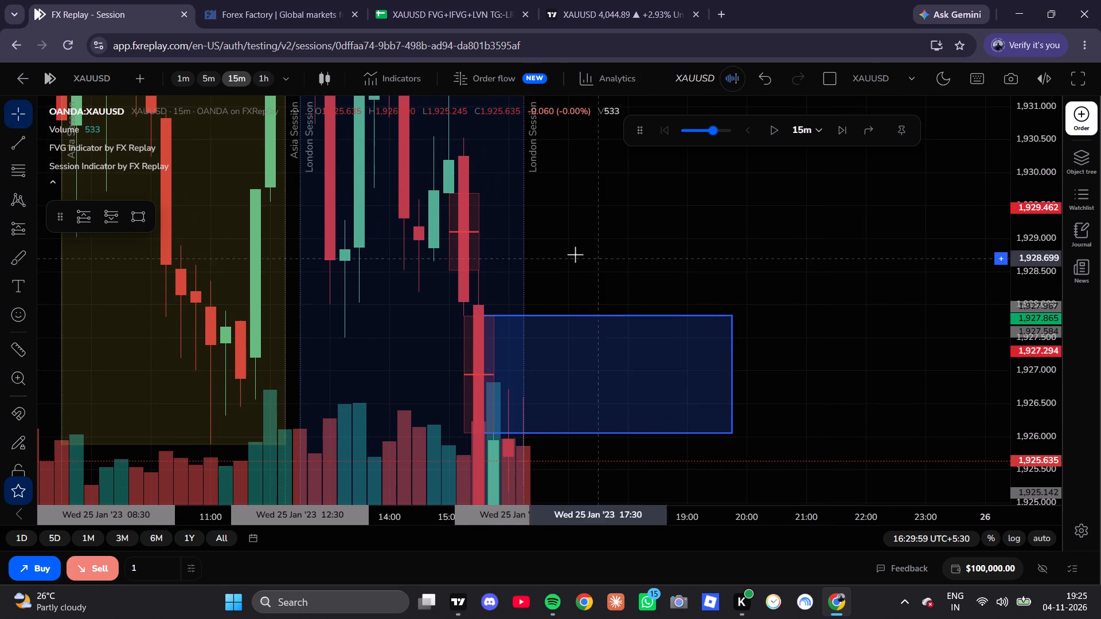
left_click_drag(575, 253, 555, 289)
left_click(140, 221)
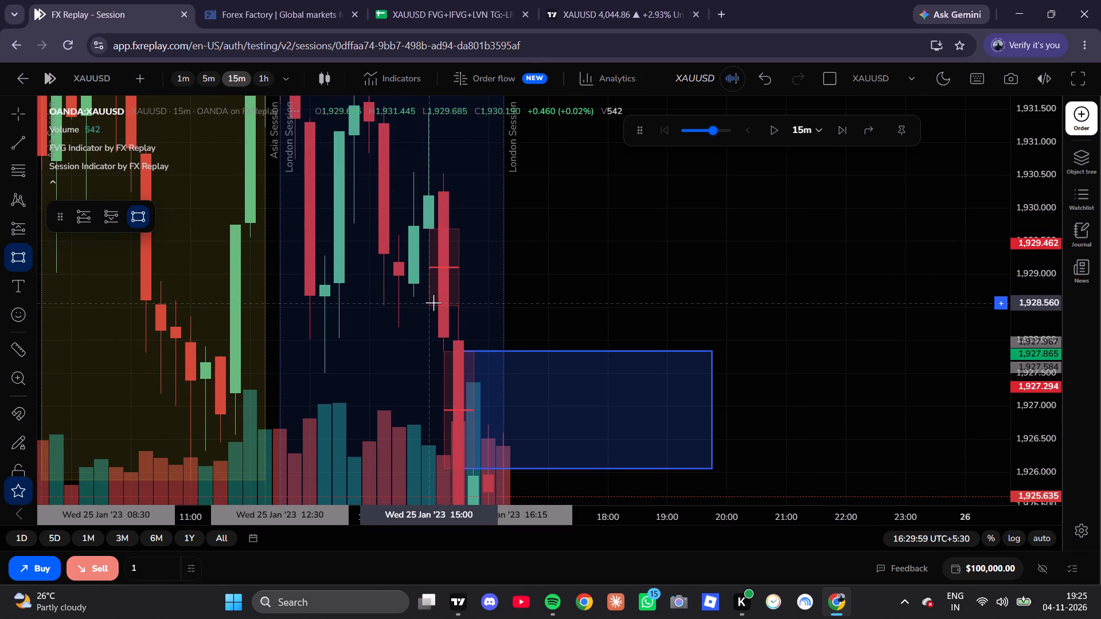
left_click(434, 305)
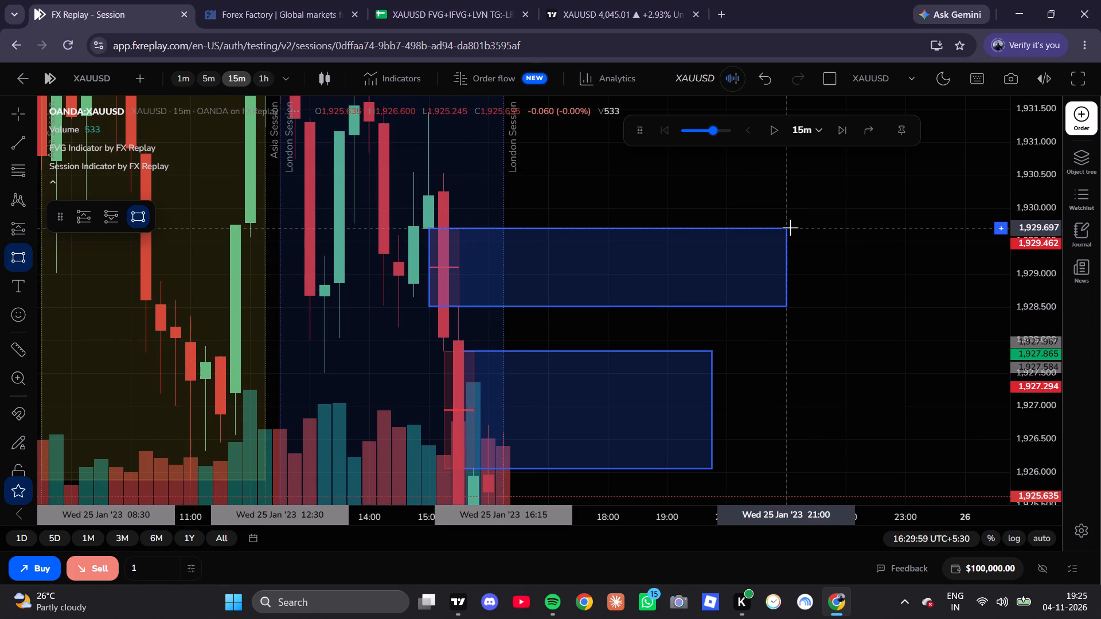
left_click(790, 228)
left_click(1100, 399)
left_click(998, 378)
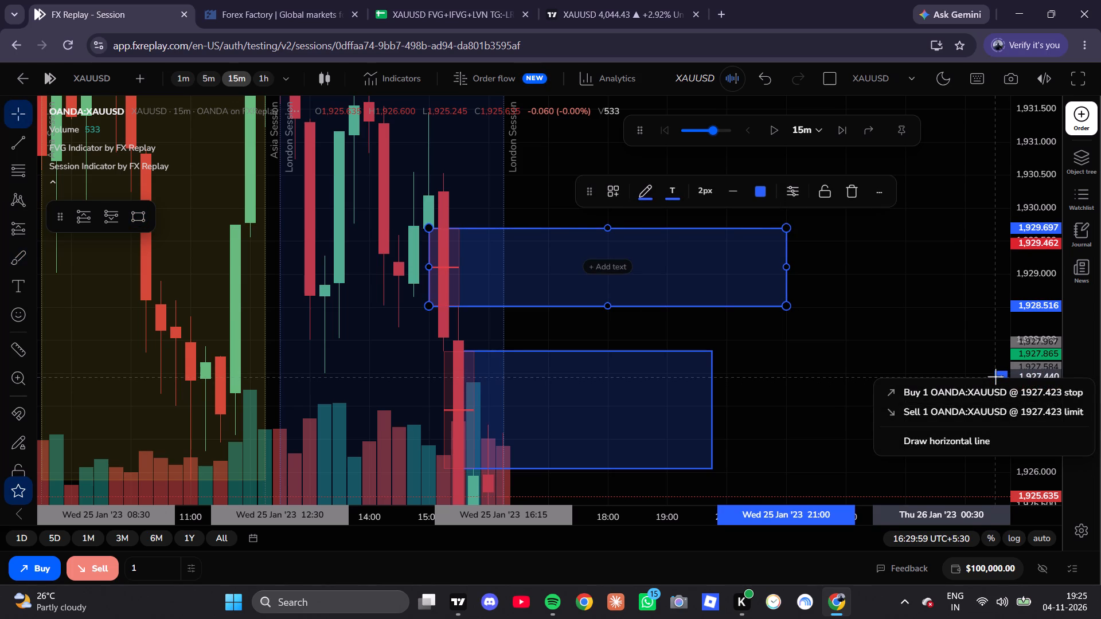
left_click(296, 307)
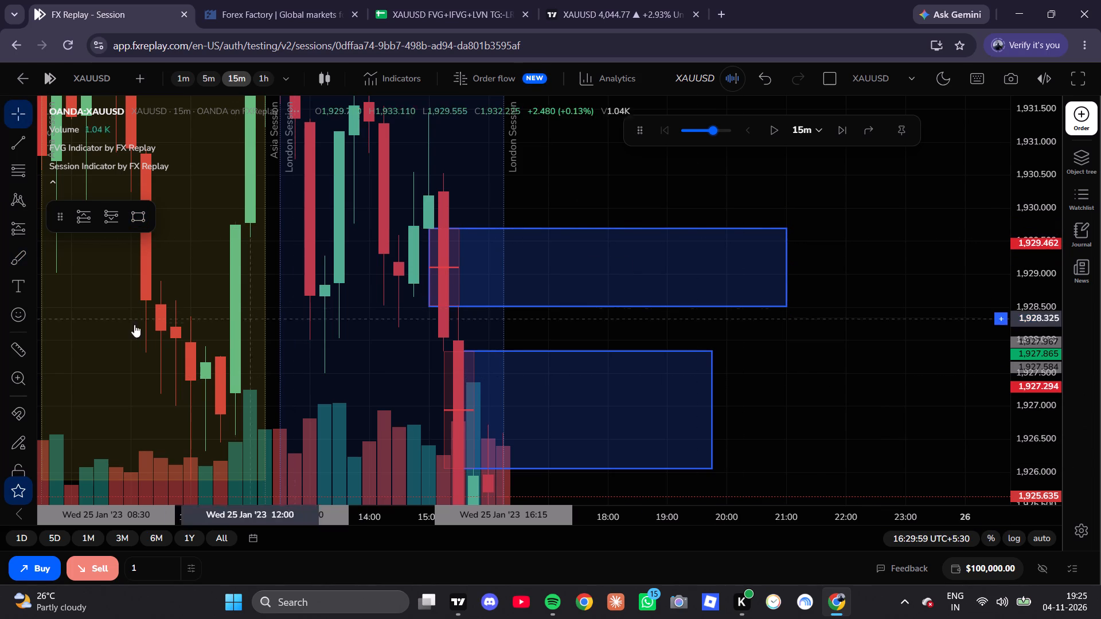
Draw a third rectangle from about 1,929.61 to 1,930.87, starting at the 14:00 candle and ending at about 20:30.
left_click_drag(533, 190, 493, 332)
scroll(510, 285, "down", 8)
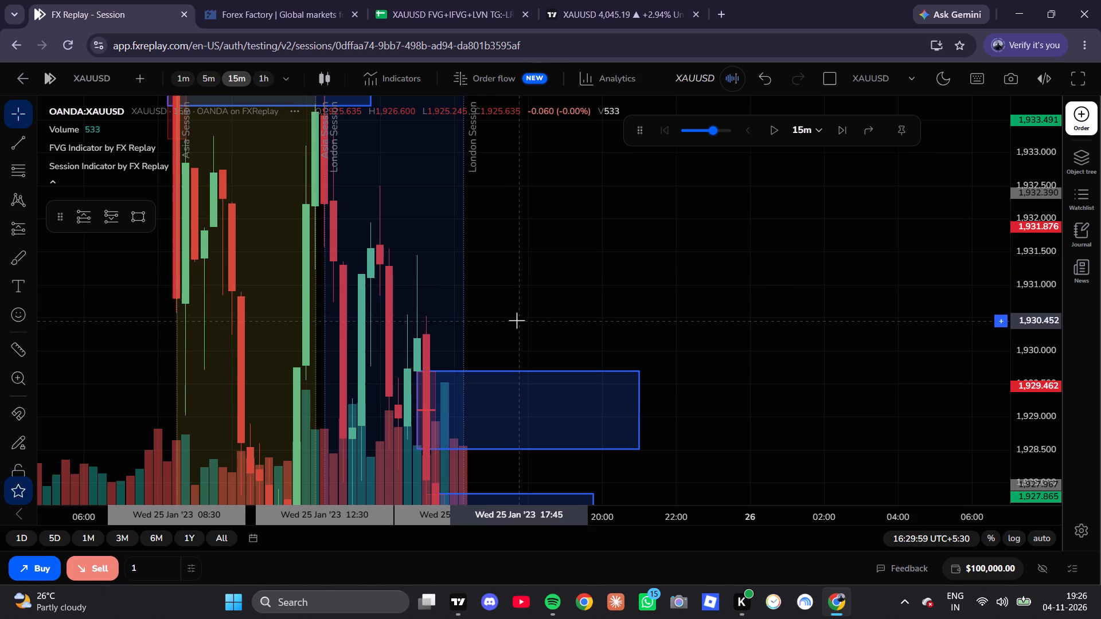
left_click_drag(520, 318, 694, 212)
scroll(677, 242, "up", 3)
left_click_drag(776, 222, 741, 252)
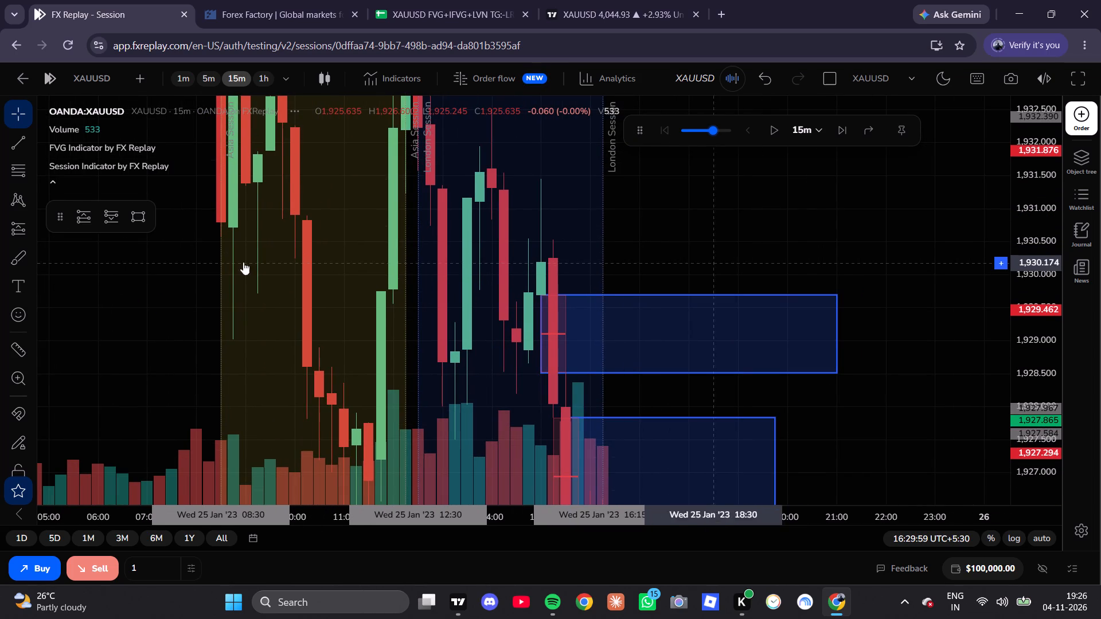
left_click(138, 214)
left_click(495, 300)
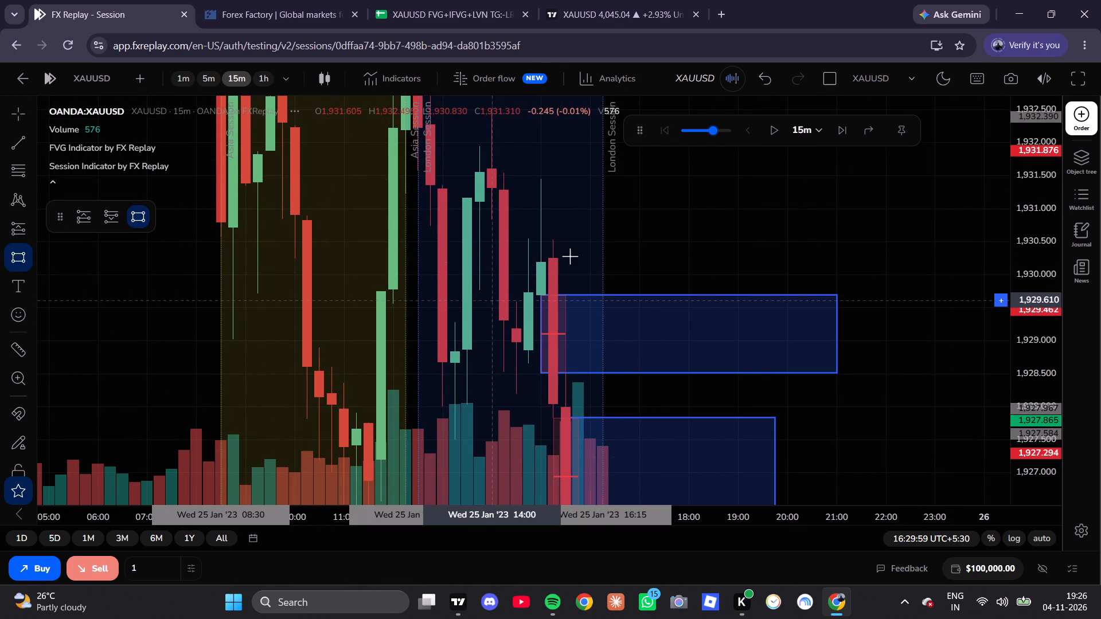
left_click(812, 216)
left_click(907, 224)
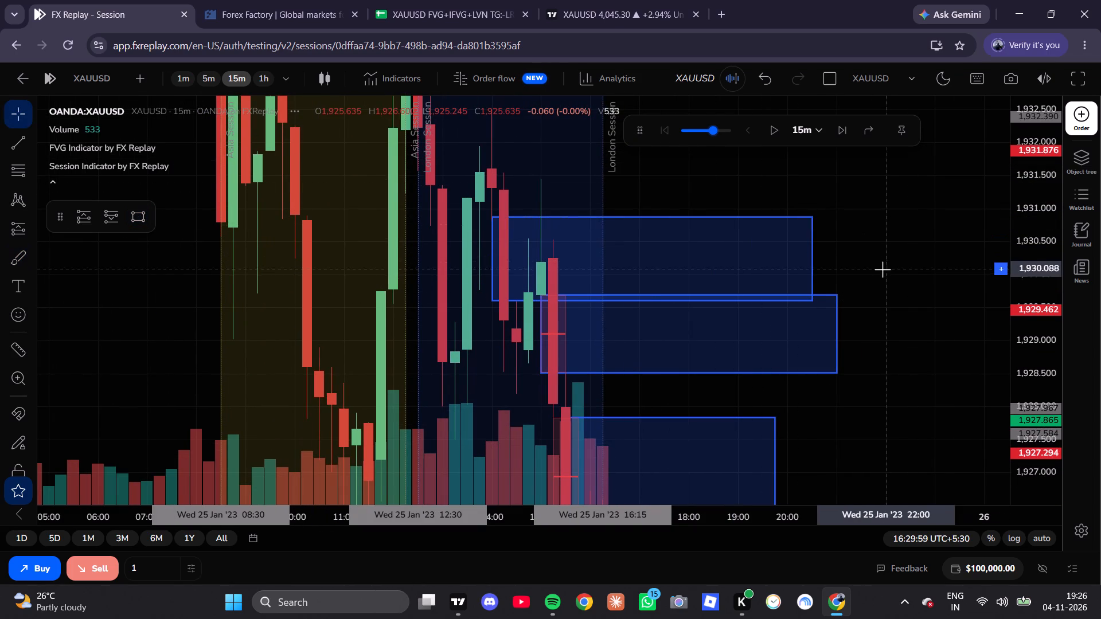
Adjust the third rectangle's upper starting corner to 13:45 and about 1,930.83.
scroll(369, 162, "up", 3)
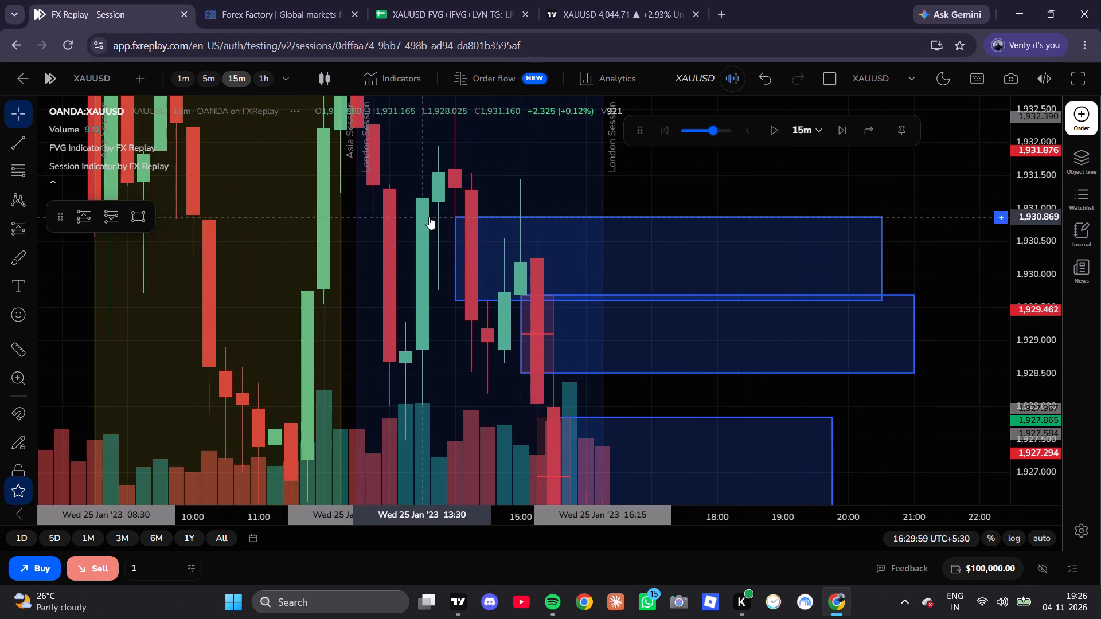
left_click_drag(460, 216, 446, 220)
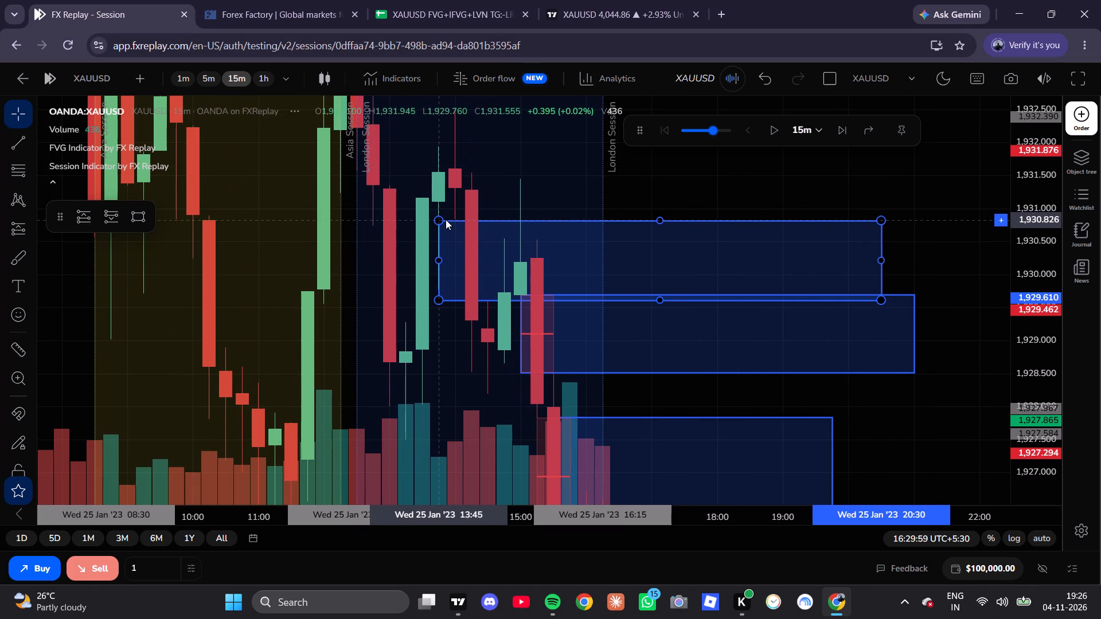
left_click_drag(446, 220, 448, 219)
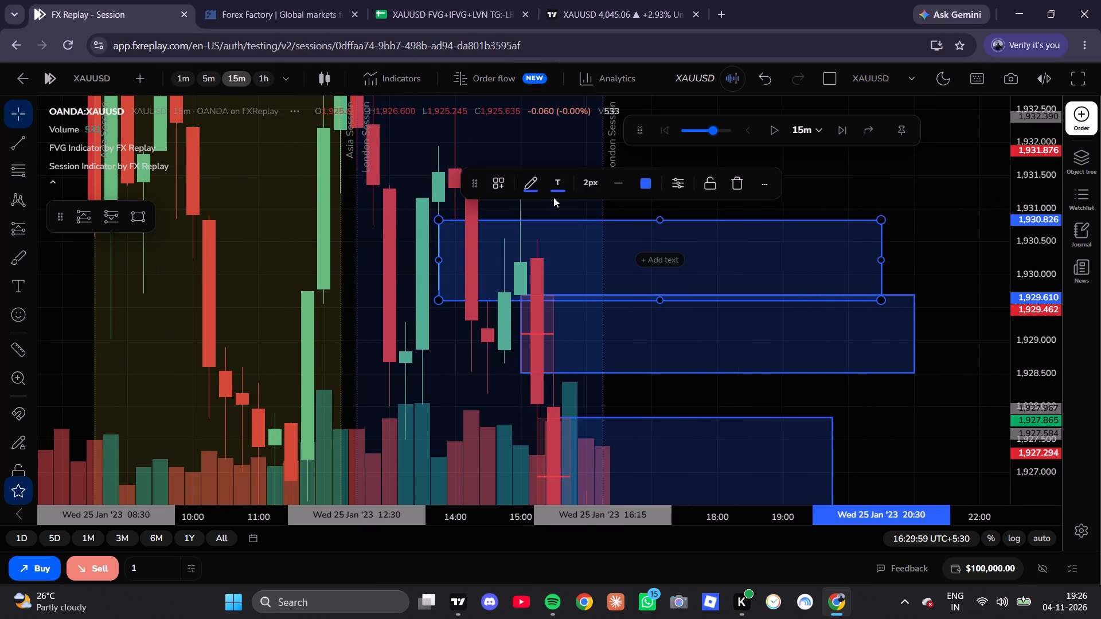
Switch to the 5-minute chart and delete the uppermost rectangle, which starts at 13:45 above 1,929.61.
left_click(553, 197)
left_click(551, 203)
left_click(208, 83)
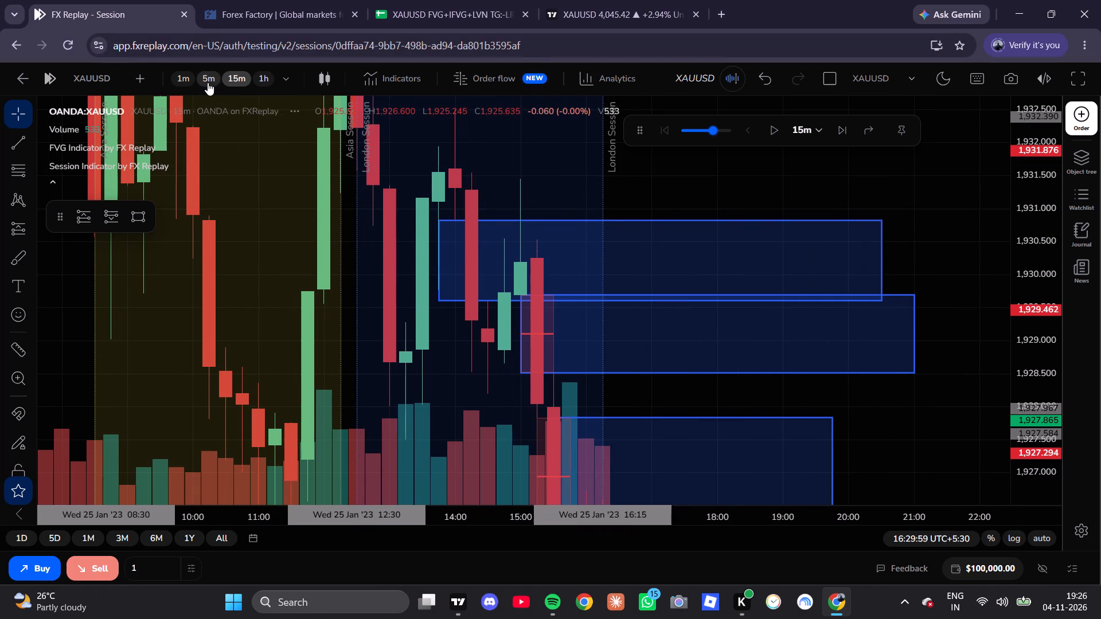
scroll(331, 120, "down", 8)
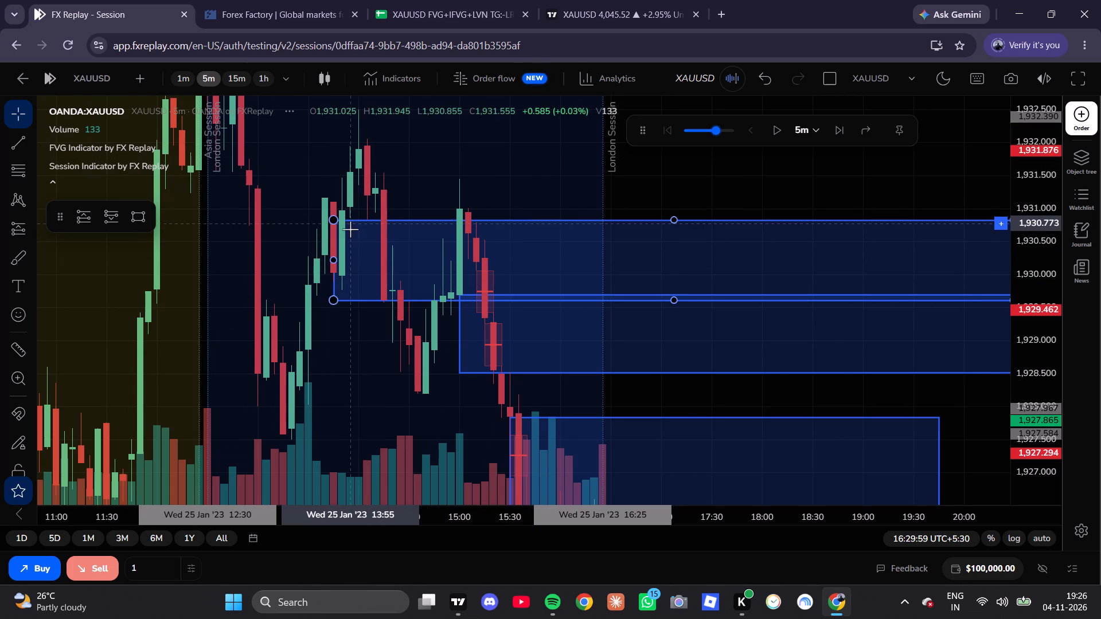
left_click_drag(708, 192, 671, 138)
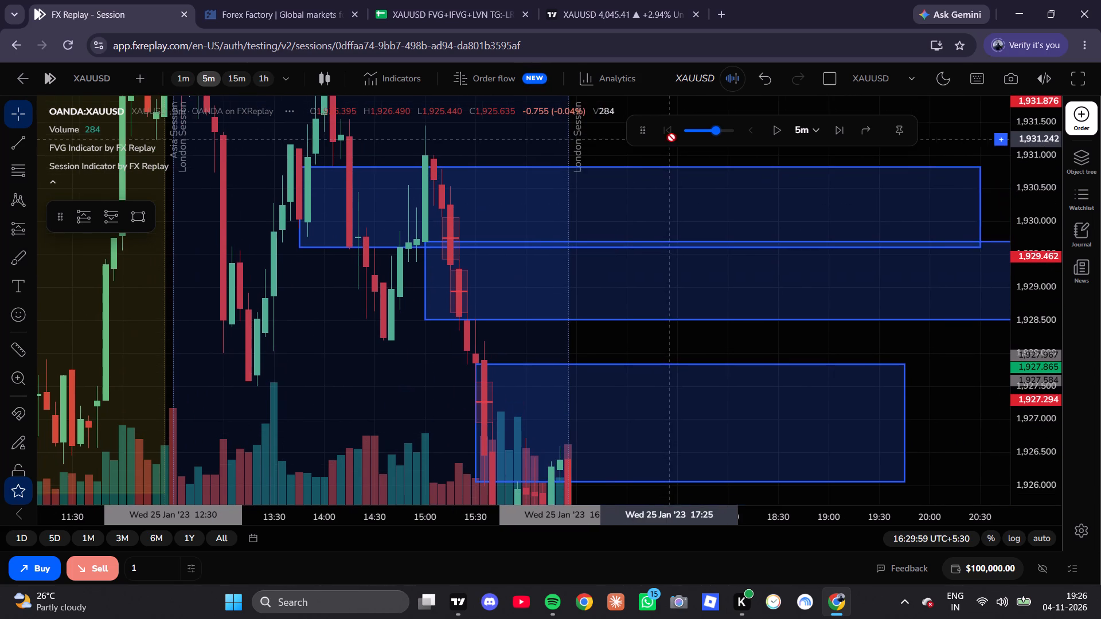
left_click_drag(671, 138, 672, 139)
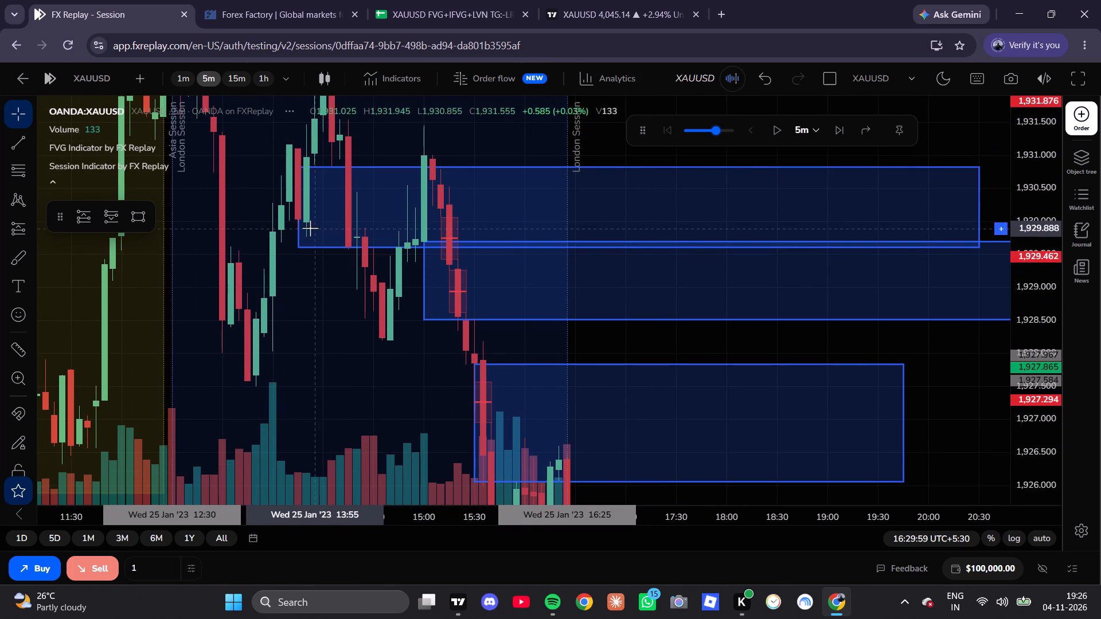
double_click(296, 235)
left_click(655, 136)
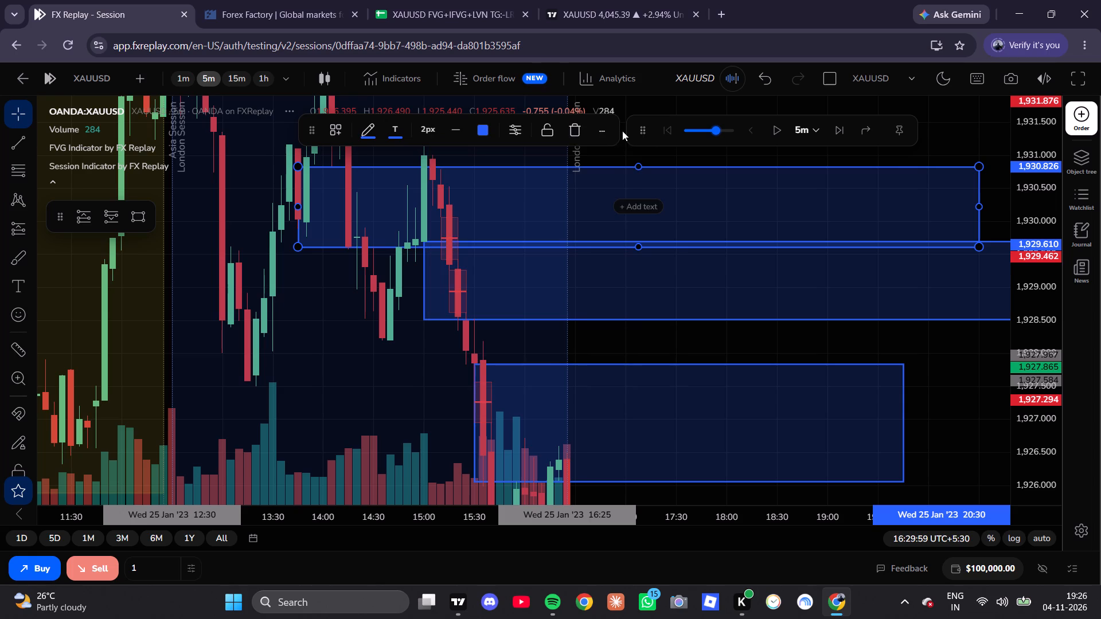
left_click(567, 129)
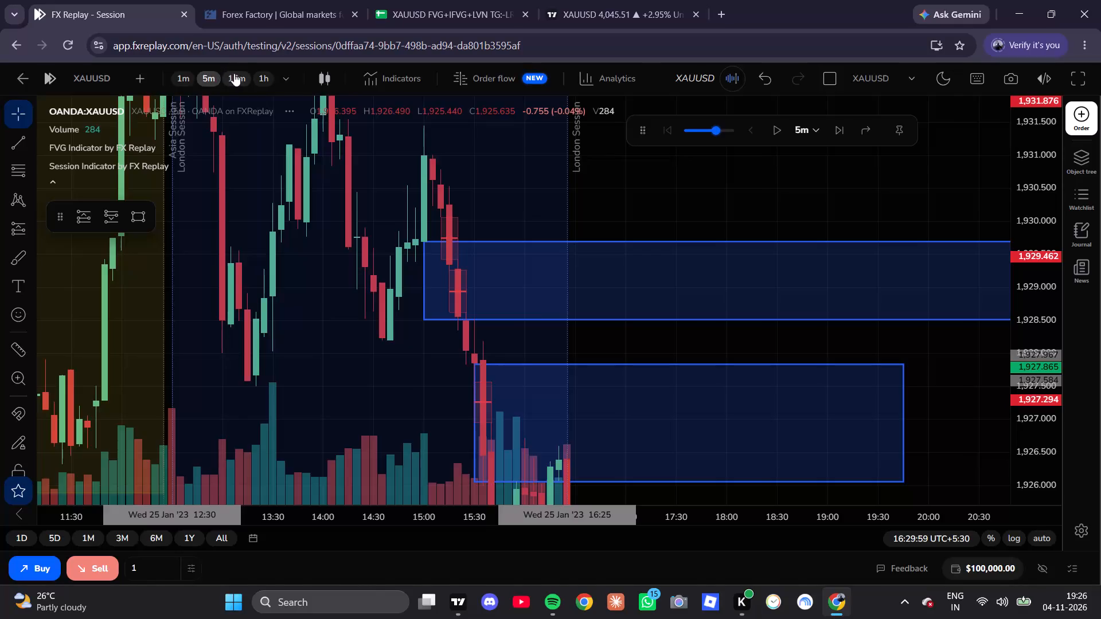
Compare the 15-minute and 5-minute charts, and raise the 15:00 rectangle's lower edge to about 1,929.41 on the 5-minute chart.
left_click(234, 73)
scroll(450, 261, "up", 2)
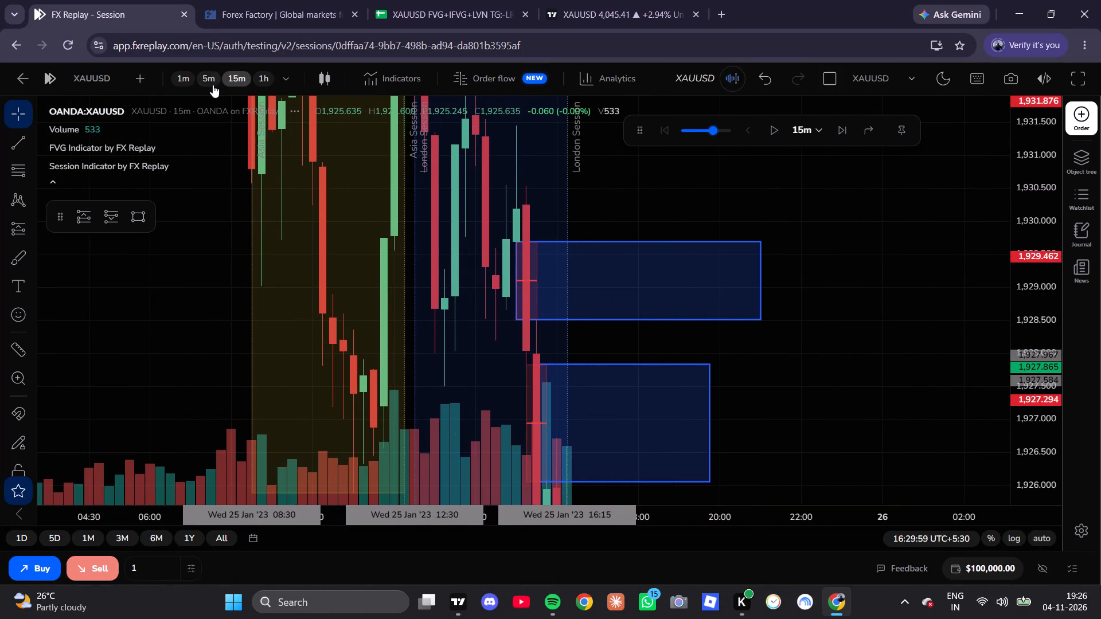
left_click(213, 84)
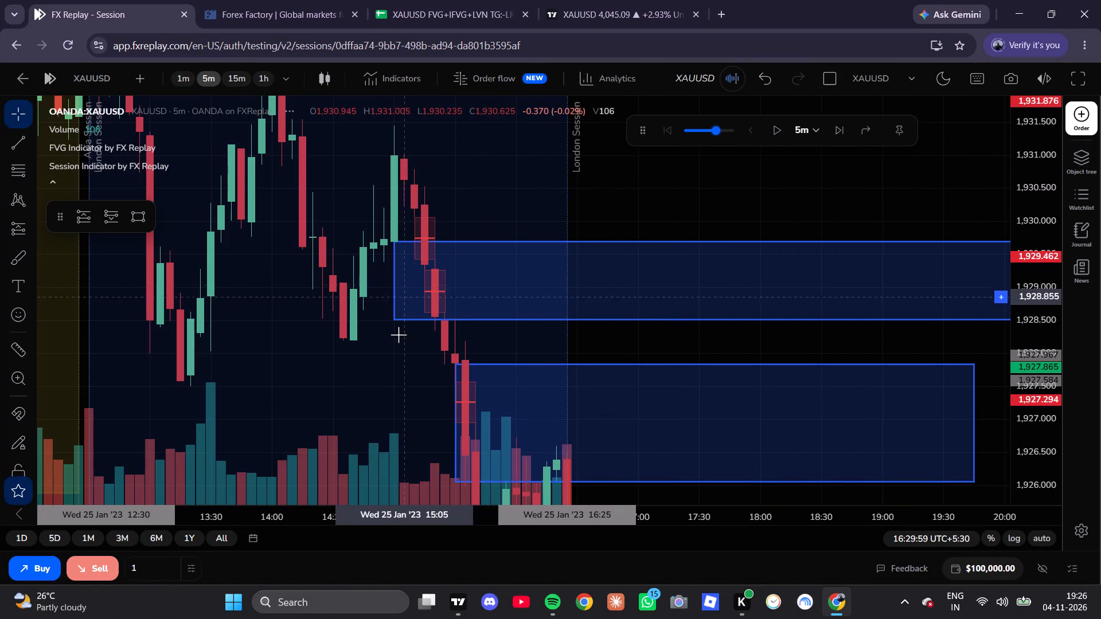
left_click_drag(393, 320, 388, 275)
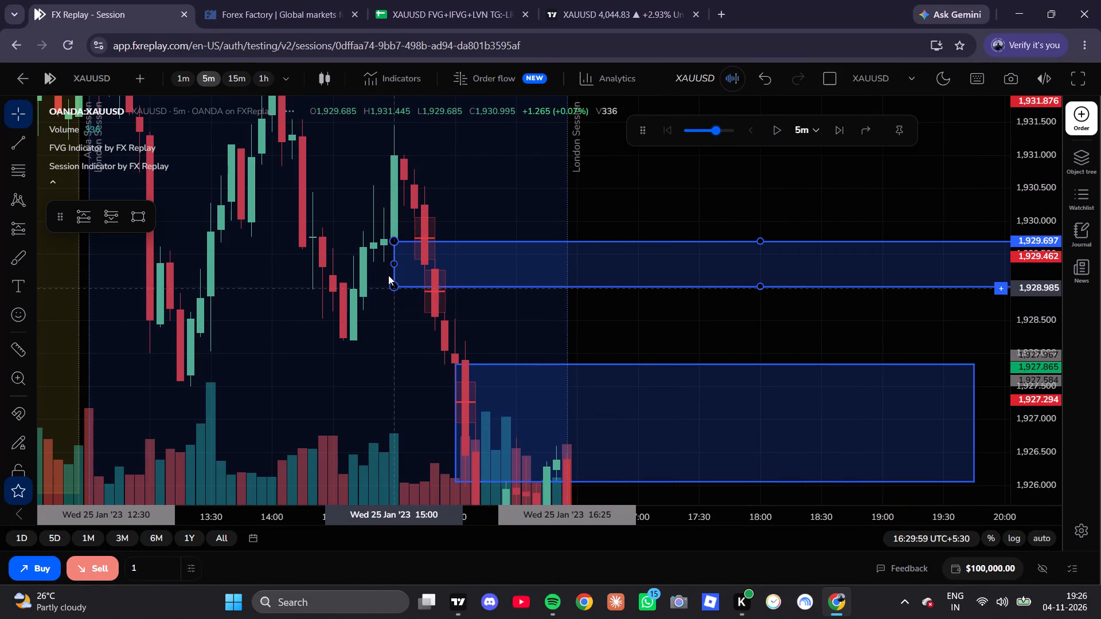
left_click_drag(388, 275, 386, 260)
Draw a rectangle over the 5-minute bearish gap from about 1,928.60 to 1,929.25, spanning 15:15 to 20:55.
left_click_drag(704, 348, 397, 336)
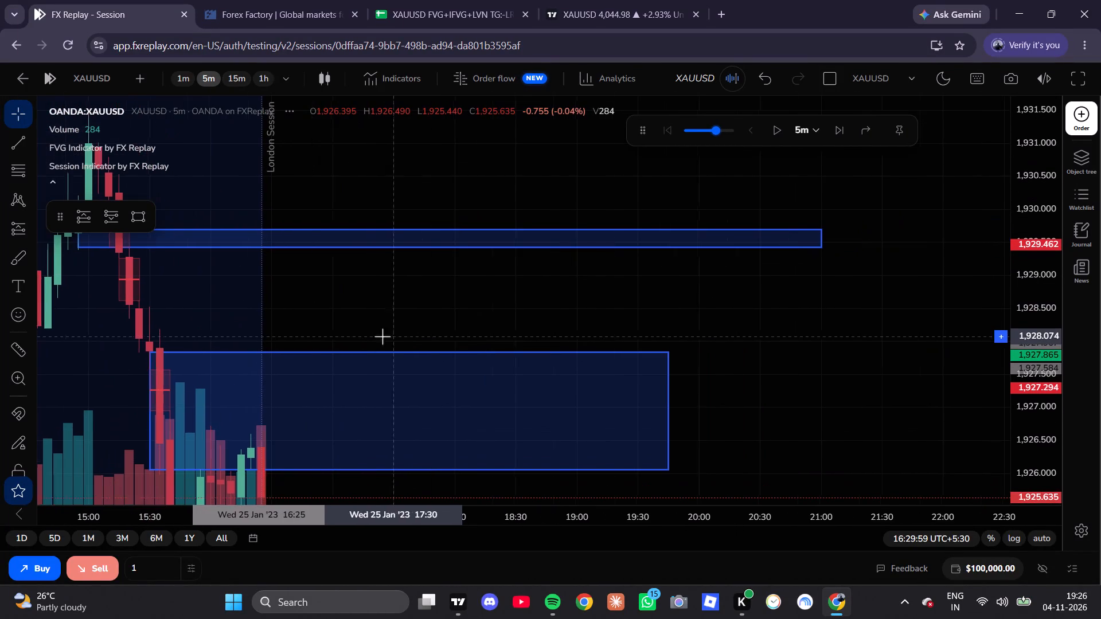
left_click(142, 222)
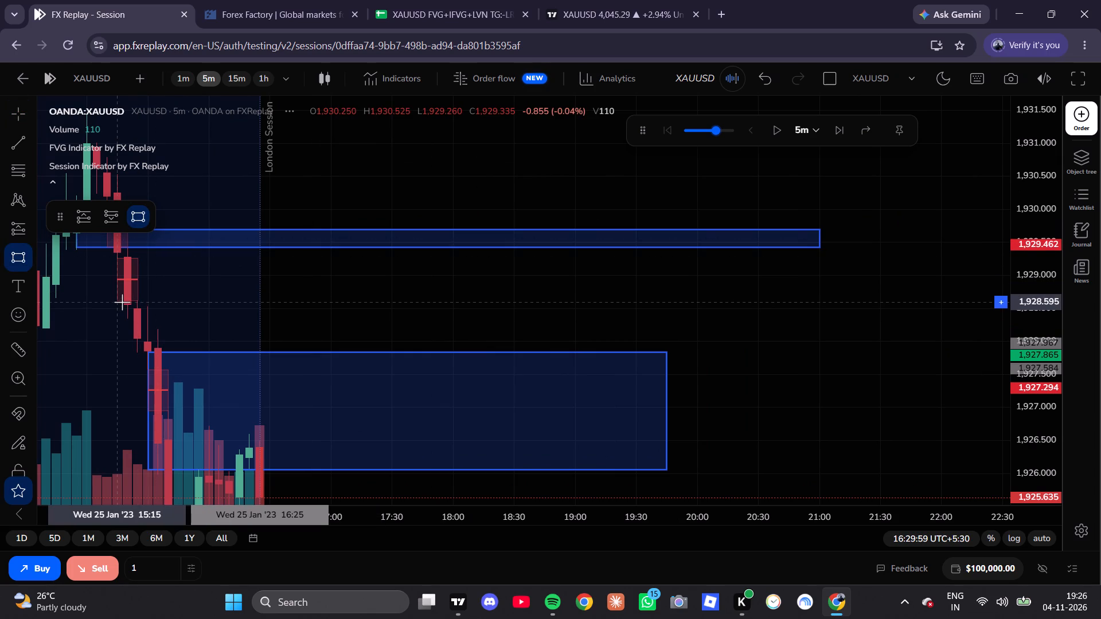
left_click(122, 300)
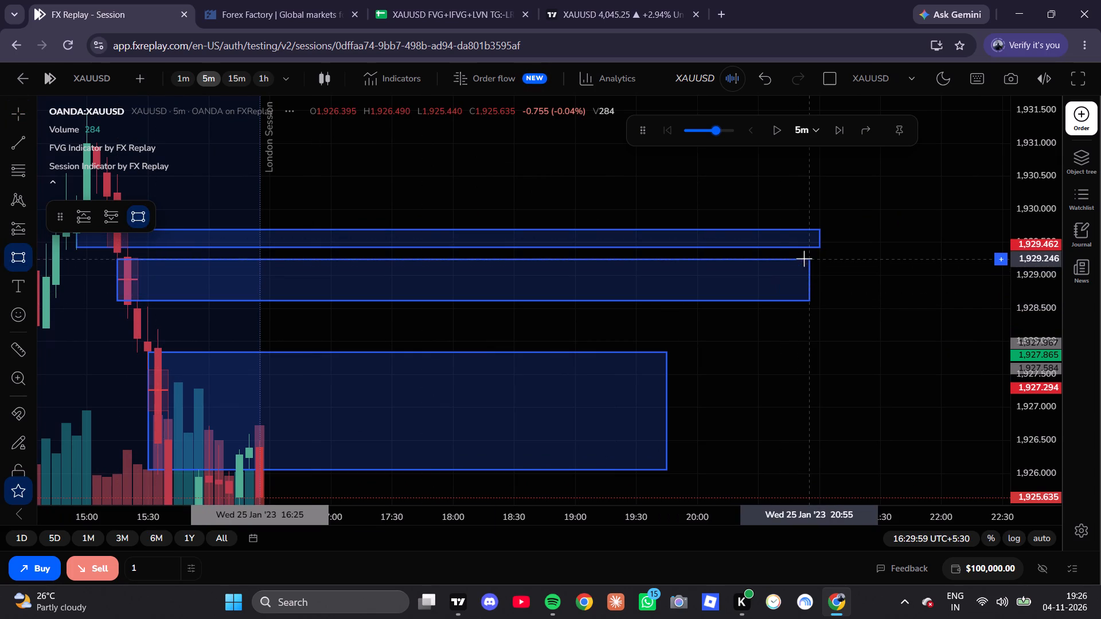
left_click(807, 256)
left_click(840, 263)
Resize the lowest rectangle to start at 15:25 and cover the 5-minute gap from about 1,926.95 to 1,927.58.
left_click_drag(851, 283, 924, 175)
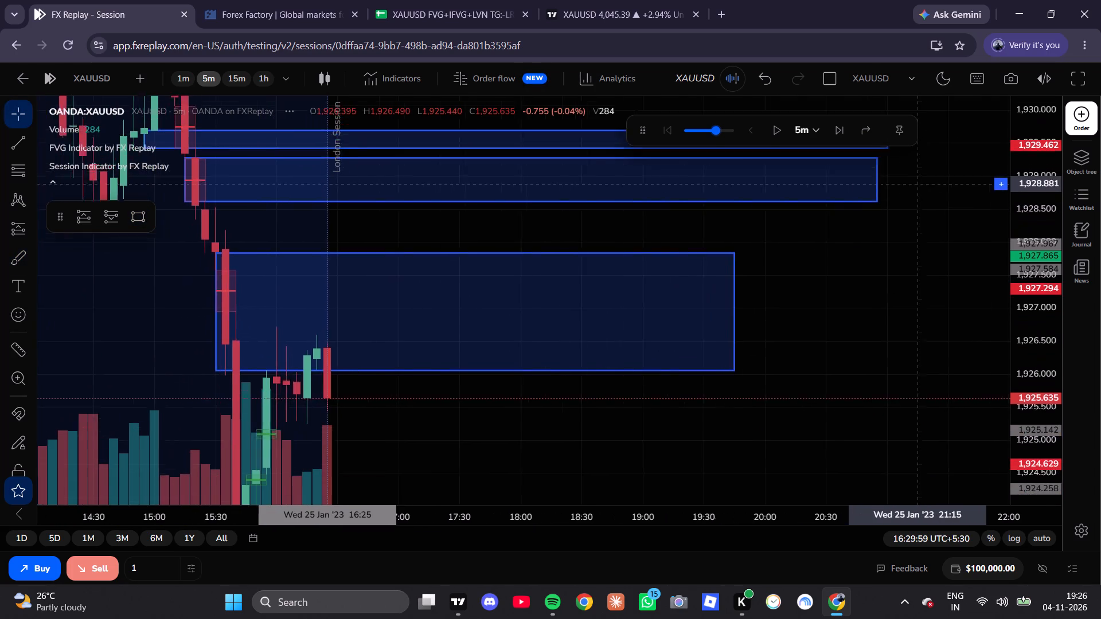
left_click_drag(924, 175, 929, 169)
left_click_drag(391, 400, 622, 346)
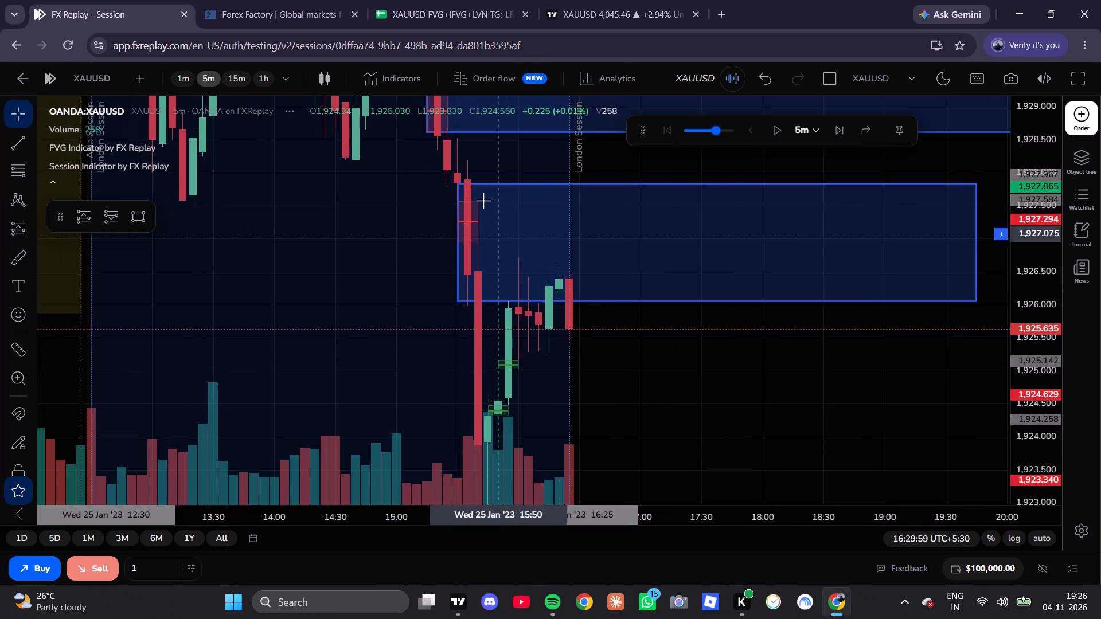
left_click_drag(458, 185, 442, 204)
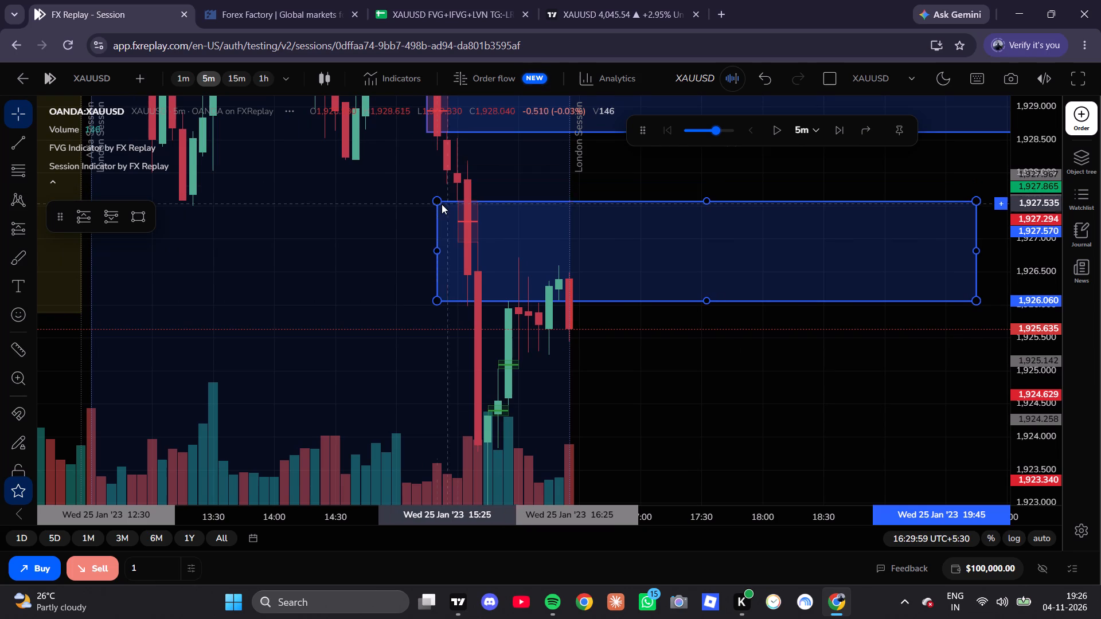
left_click_drag(442, 204, 447, 202)
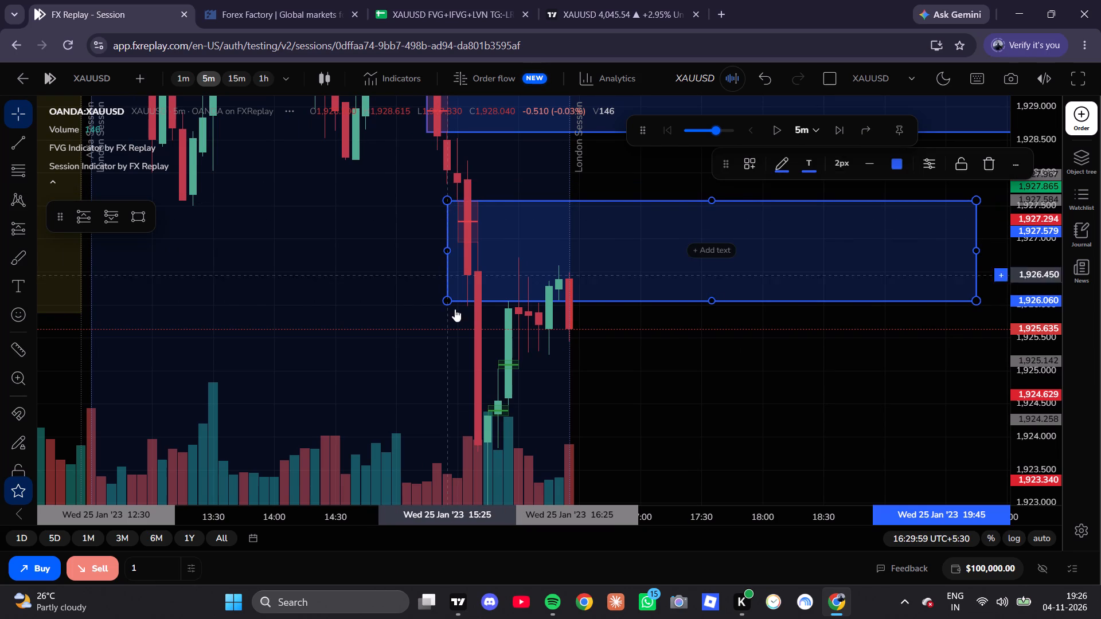
left_click_drag(448, 301, 447, 242)
Check the zones on the 15-minute chart, return to 5-minute, and advance the replay candle by candle to 16:49:59.
left_click_drag(788, 335, 664, 366)
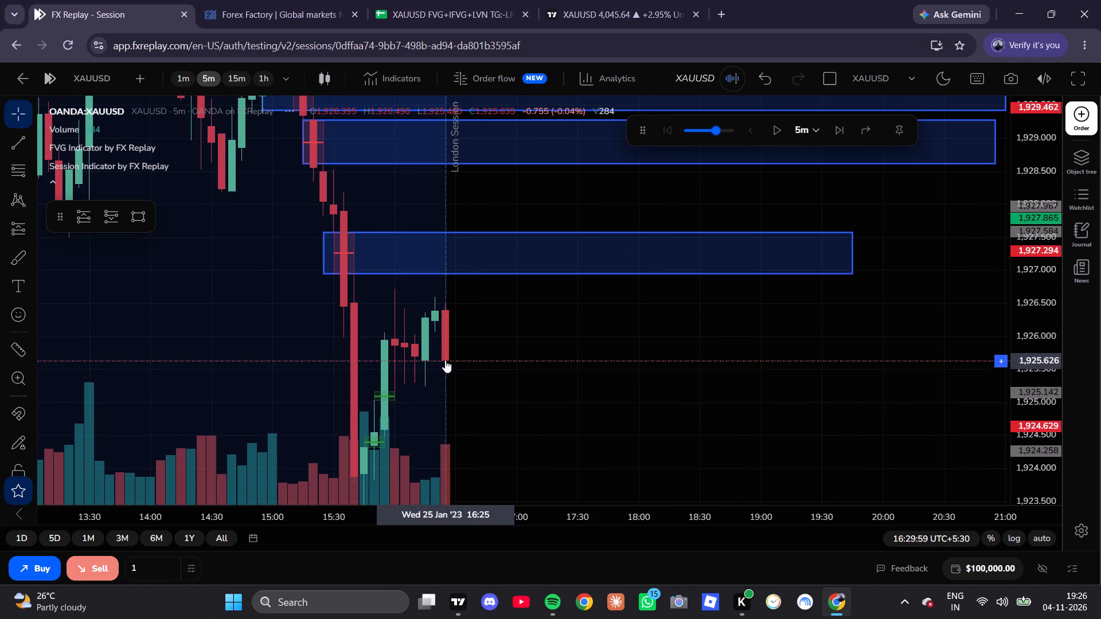
left_click(237, 70)
scroll(452, 351, "up", 4)
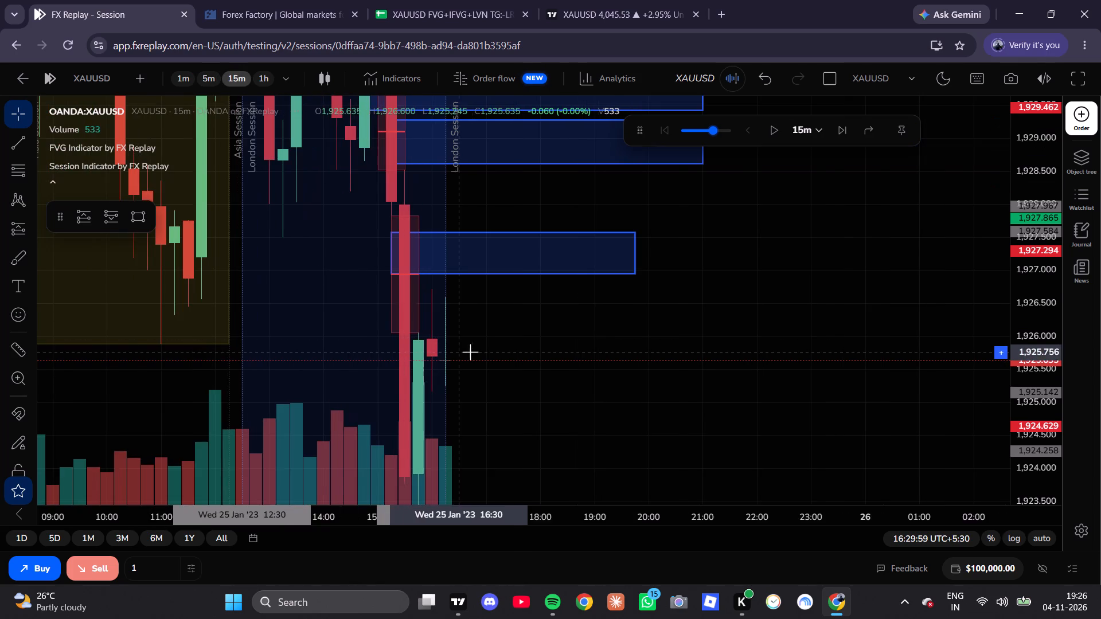
left_click_drag(494, 348, 548, 433)
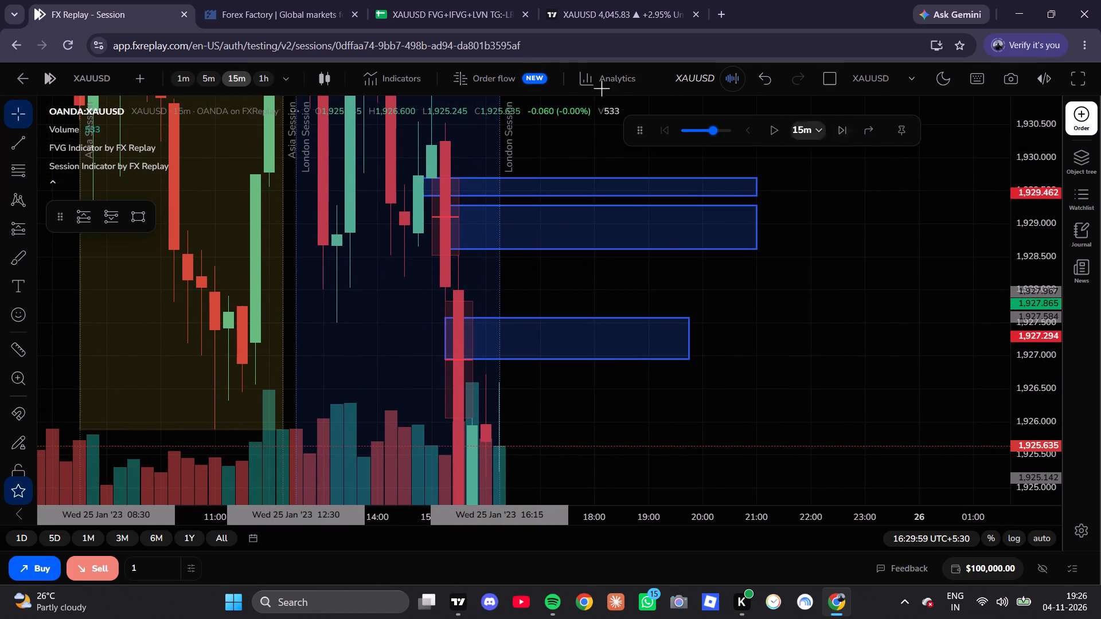
left_click(205, 77)
left_click(838, 122)
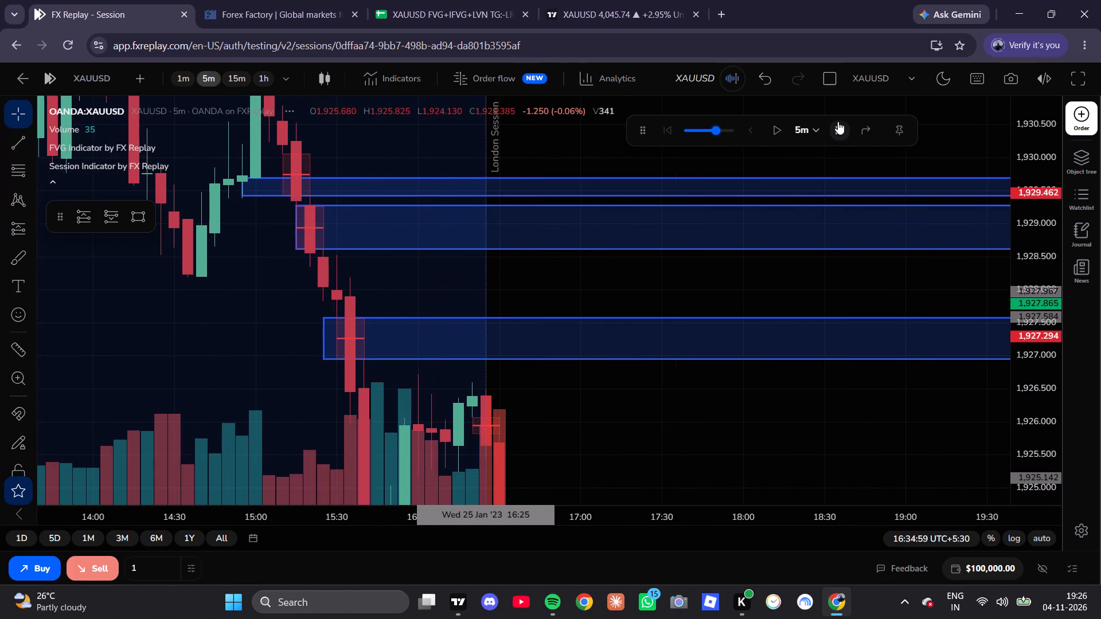
left_click(838, 122)
left_click_drag(692, 295, 702, 163)
left_click(702, 163)
left_click(849, 124)
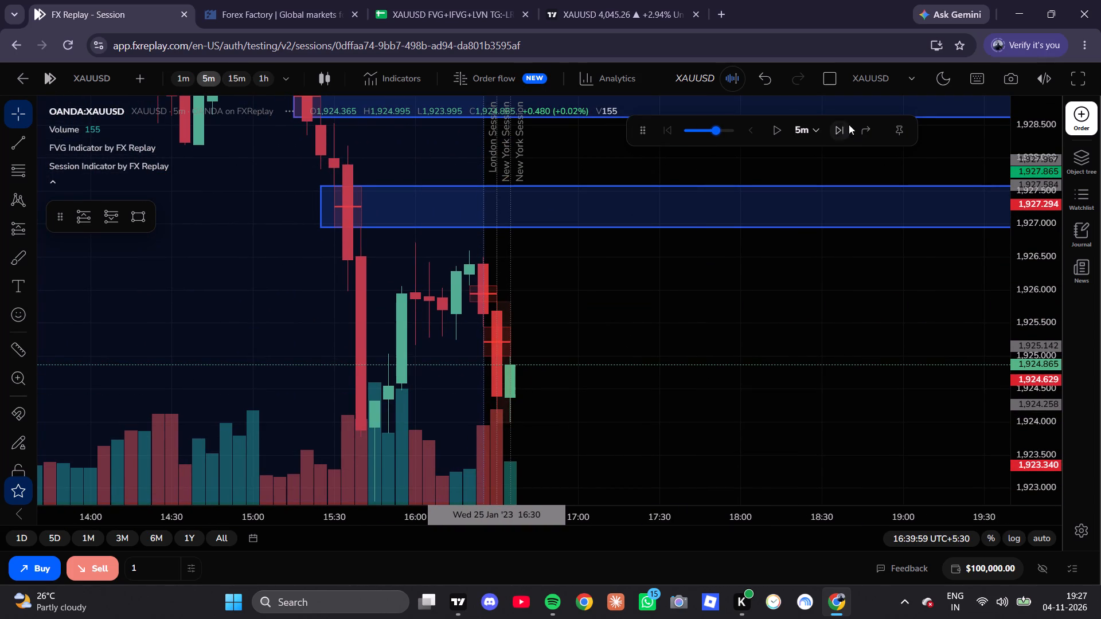
left_click(833, 128)
left_click(833, 128)
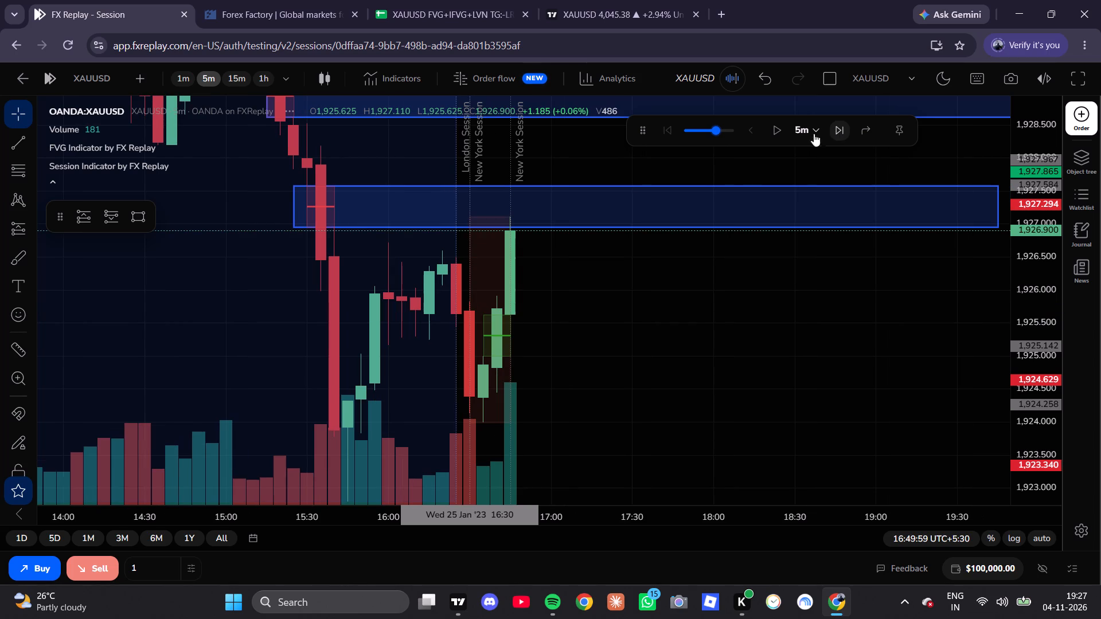
Switch to the 1-minute chart and advance the replay candle by candle to 17:02:59.
left_click(188, 73)
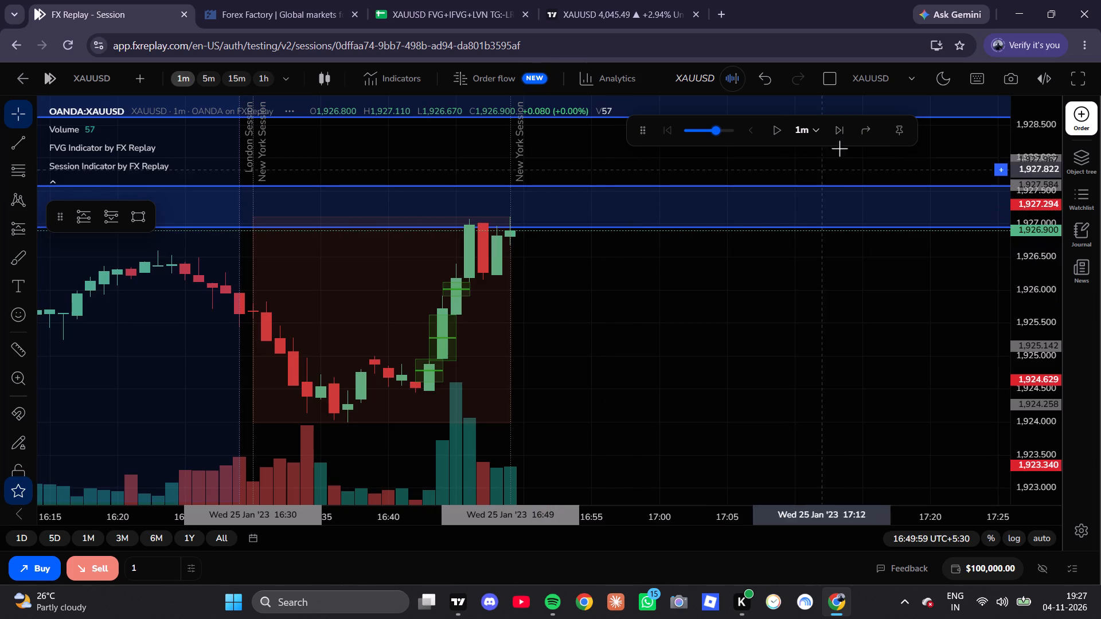
left_click(836, 132)
triple_click(836, 131)
left_click(836, 131)
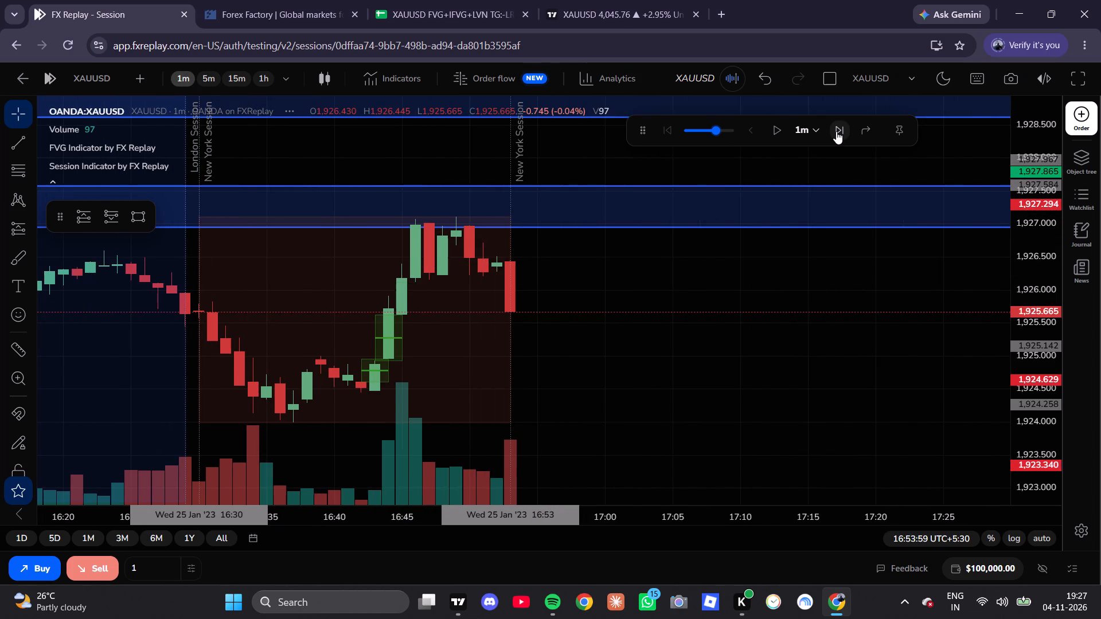
left_click(836, 131)
triple_click(836, 131)
triple_click(836, 131)
triple_click(836, 131)
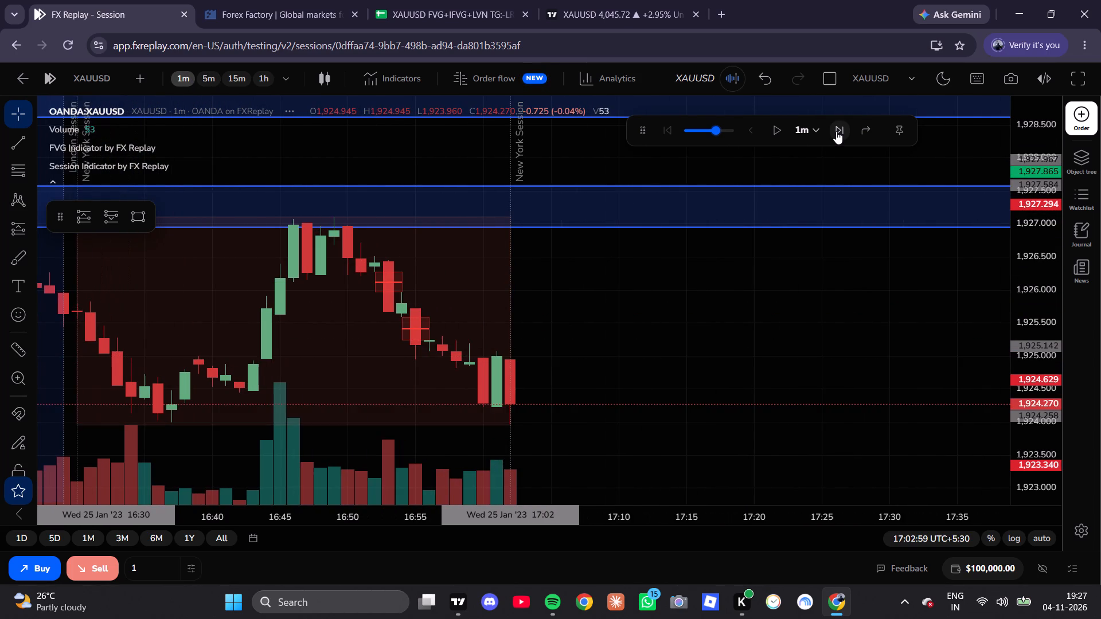
Play the 1-minute replay automatically and pause it at 18:22:59.
left_click(768, 132)
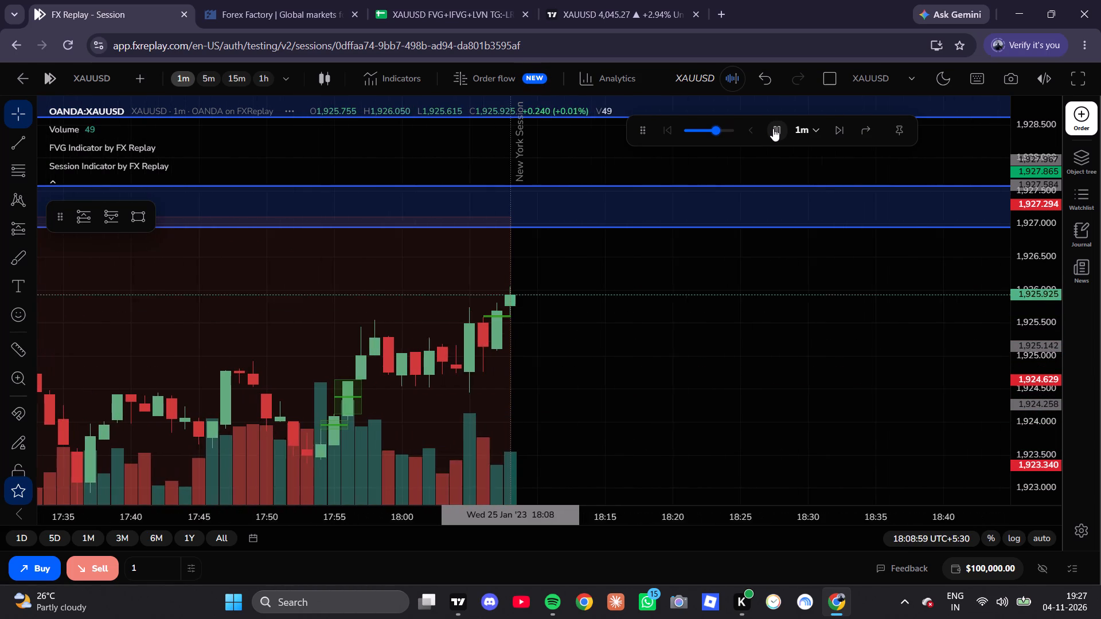
left_click(773, 128)
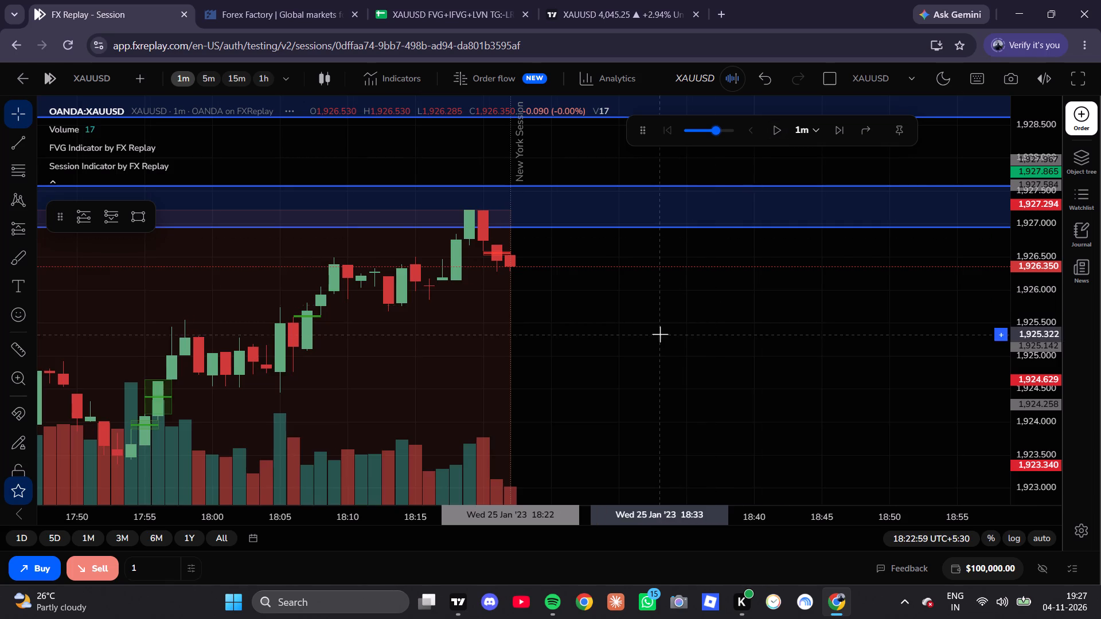
Review price against the lowest bearish gap zone and advance the 1-minute replay candle by candle to 18:28:59.
left_click_drag(660, 334, 745, 348)
scroll(820, 265, "down", 19)
scroll(816, 285, "up", 1)
scroll(816, 286, "down", 3)
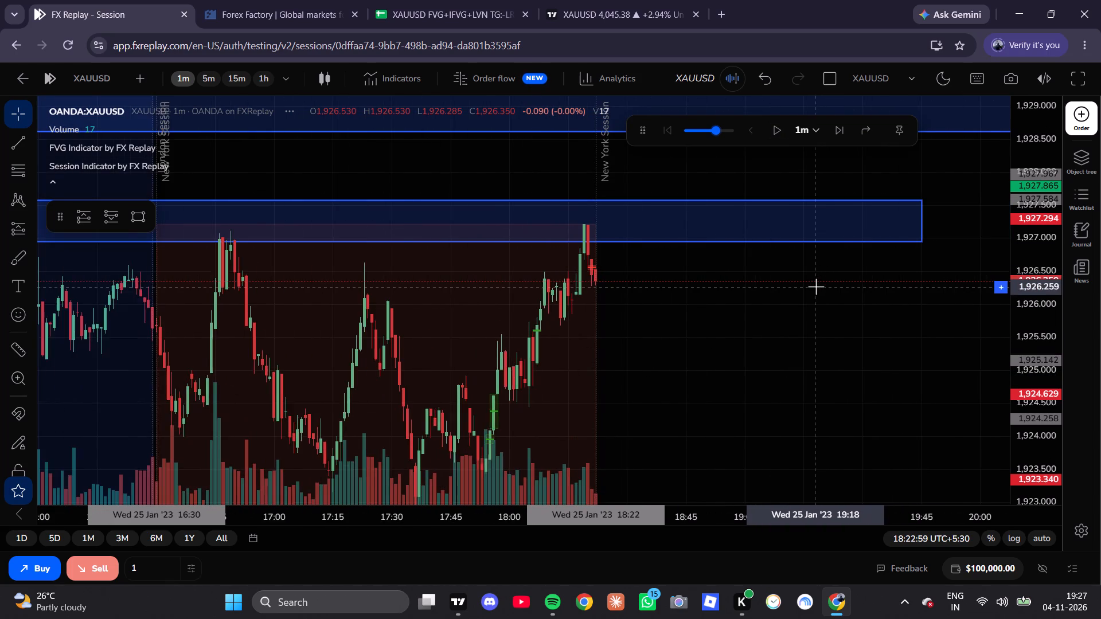
left_click_drag(816, 287, 773, 359)
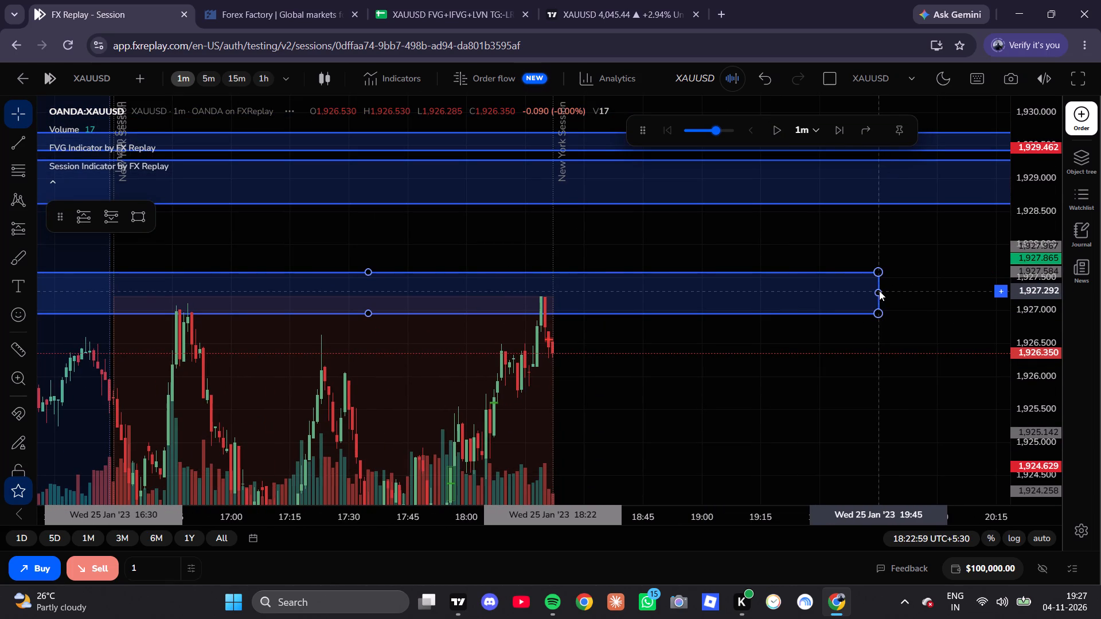
left_click(827, 131)
left_click(835, 128)
left_click(835, 128)
triple_click(835, 128)
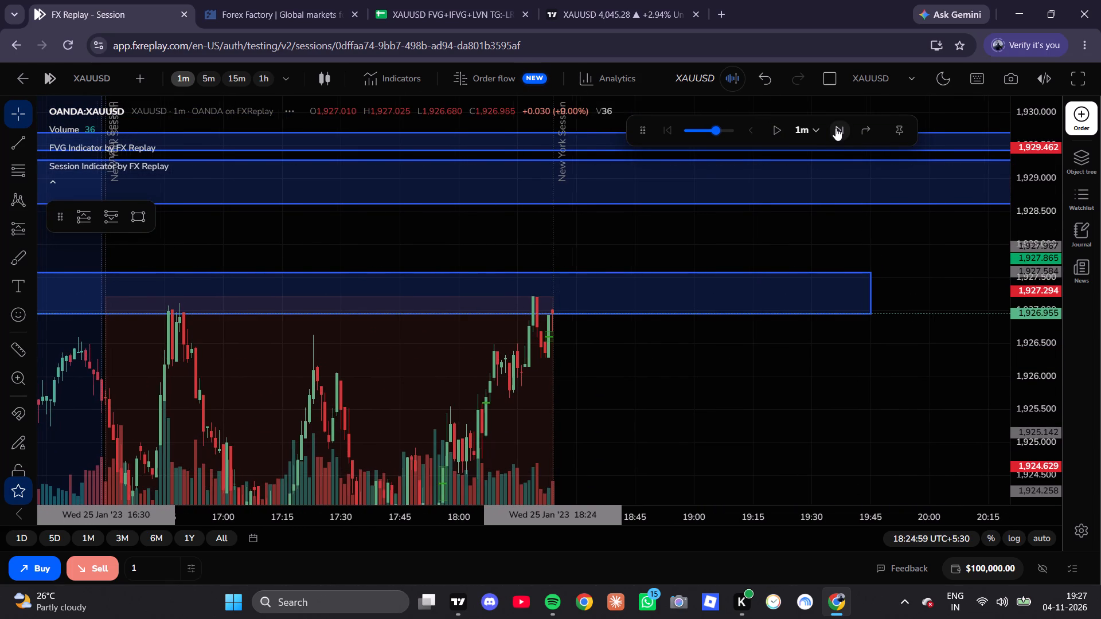
left_click(835, 128)
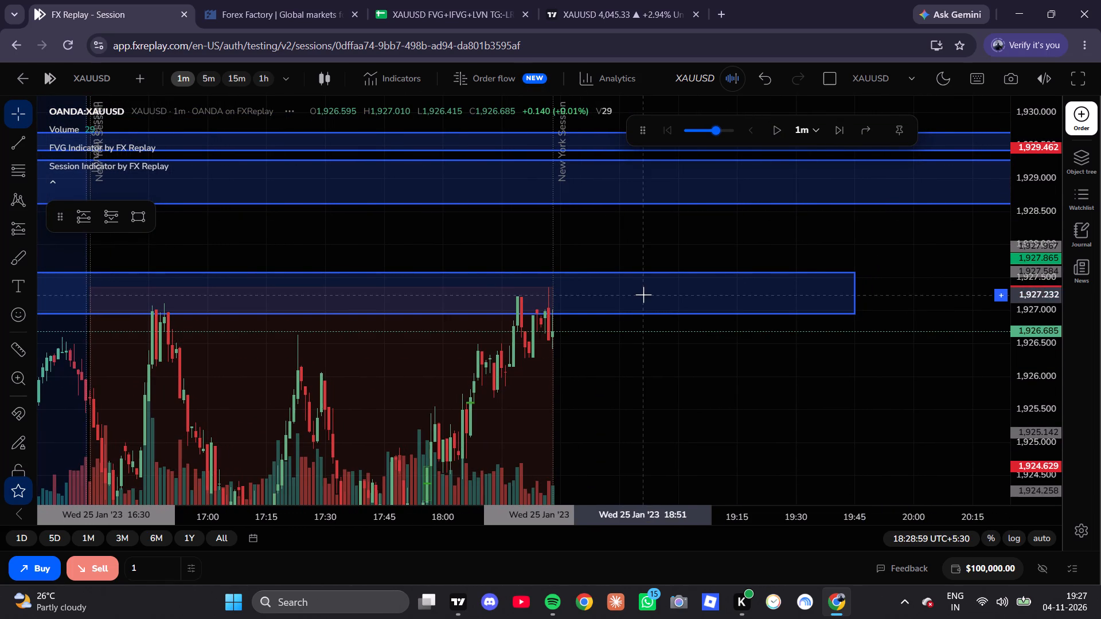
Zoom in on the latest candles at the lowest gap zone and advance the 1-minute replay to 18:31:59.
left_click_drag(584, 364, 827, 309)
scroll(817, 305, "up", 5)
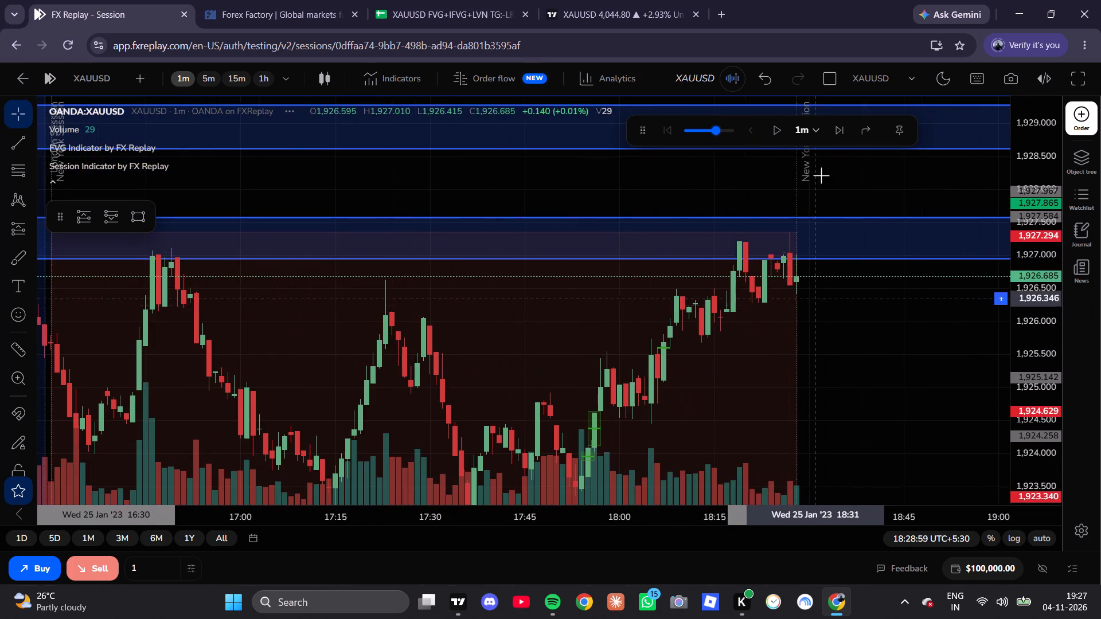
left_click(840, 128)
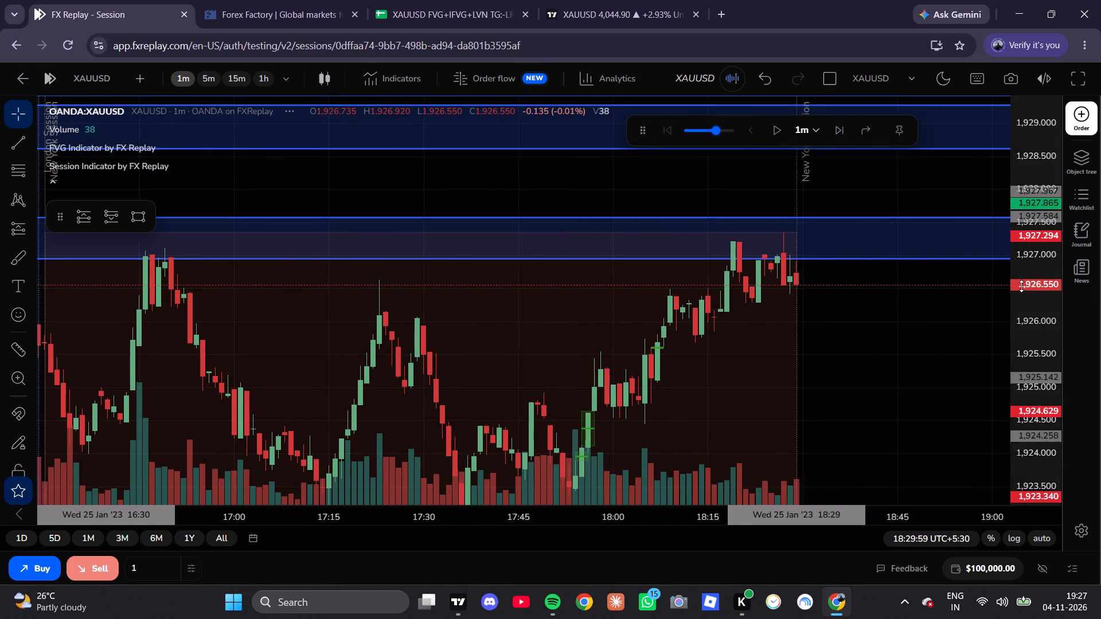
scroll(1024, 278, "up", 15)
scroll(1025, 275, "down", 1)
scroll(1025, 275, "up", 2)
scroll(712, 290, "up", 6)
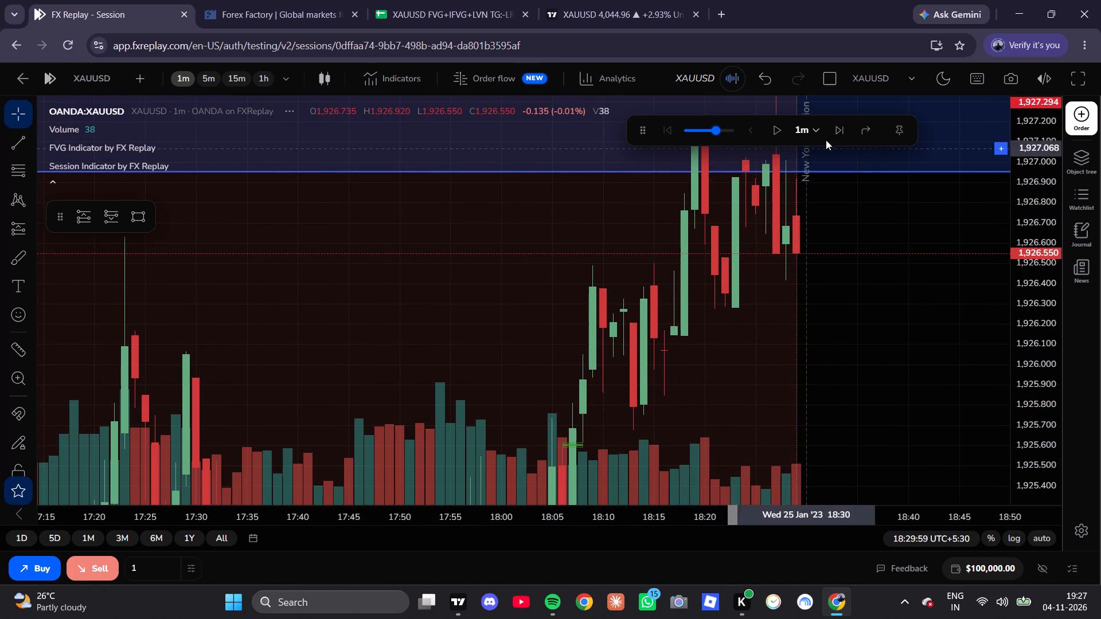
left_click(846, 135)
left_click(846, 135)
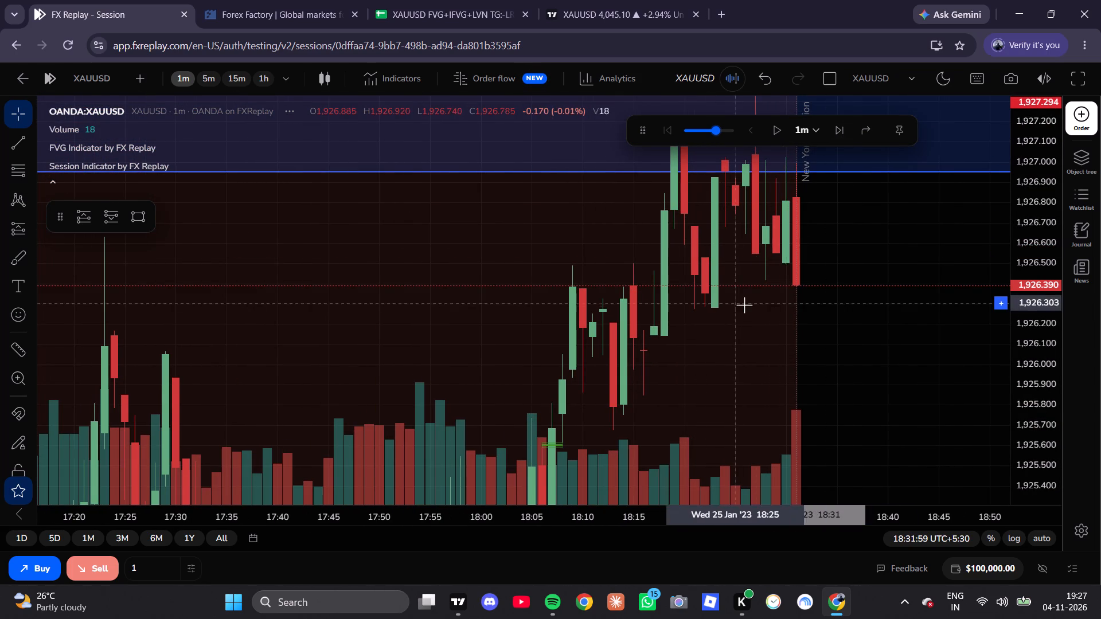
Place a short position at the latest candle's close near 1,926.39, with its stop at about 1,927.35 inside the gap zone.
scroll(850, 305, "up", 3)
left_click_drag(877, 292, 747, 323)
left_click(79, 211)
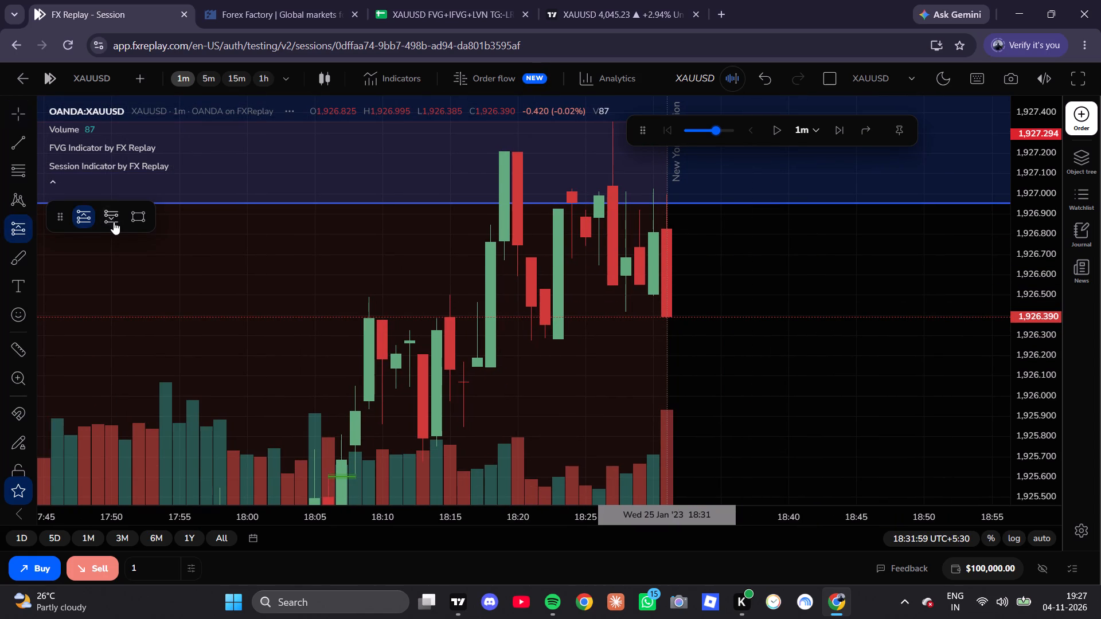
left_click(111, 222)
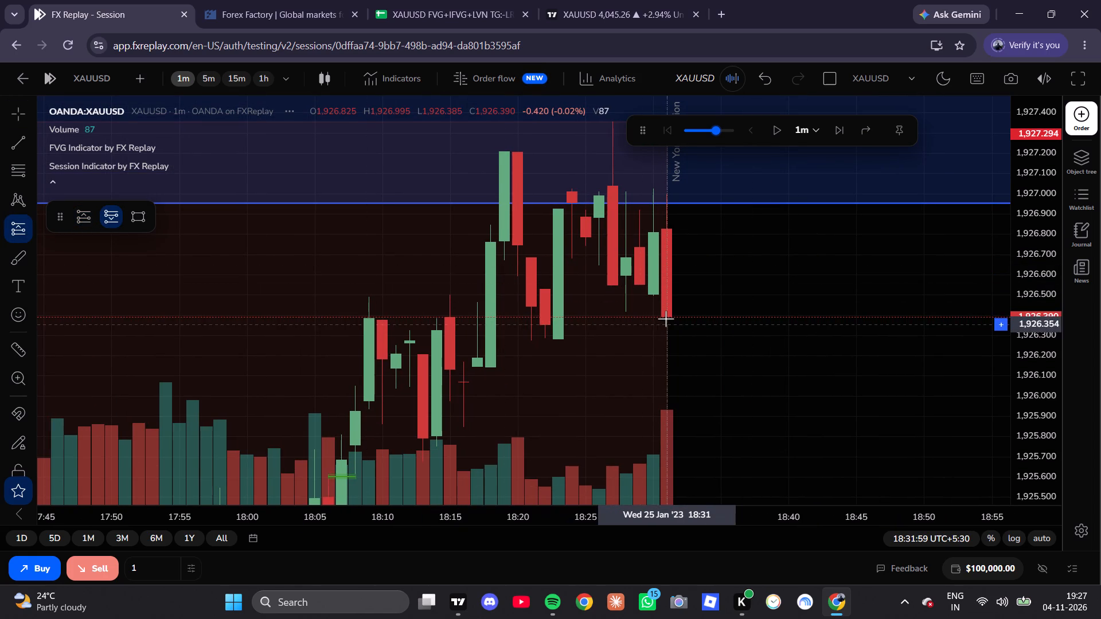
left_click(664, 317)
left_click_drag(855, 300, 842, 391)
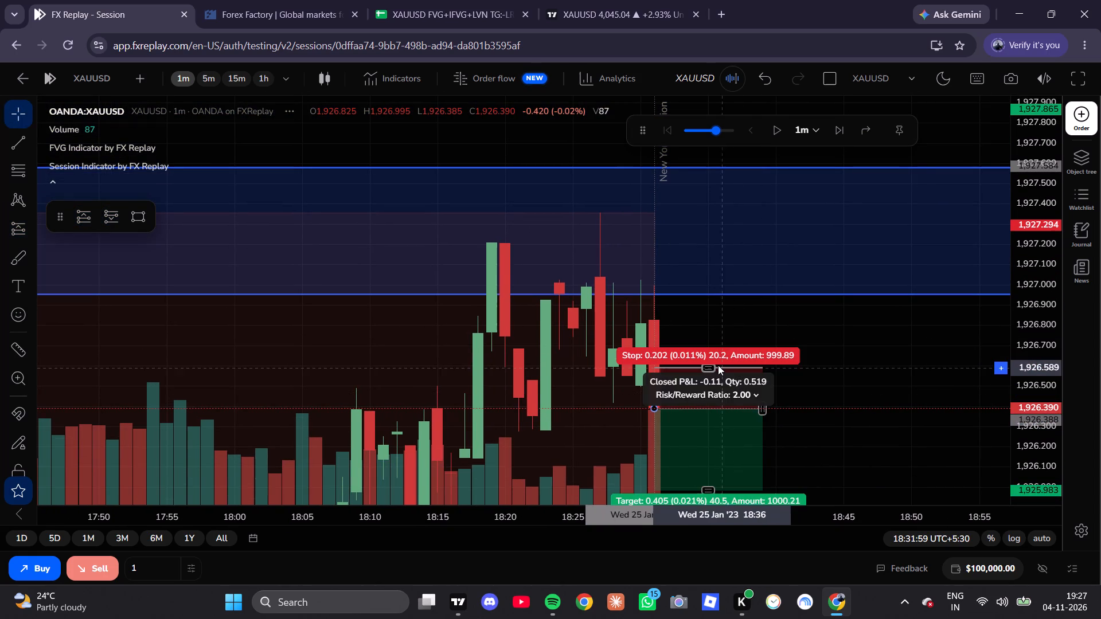
left_click_drag(708, 365, 728, 222)
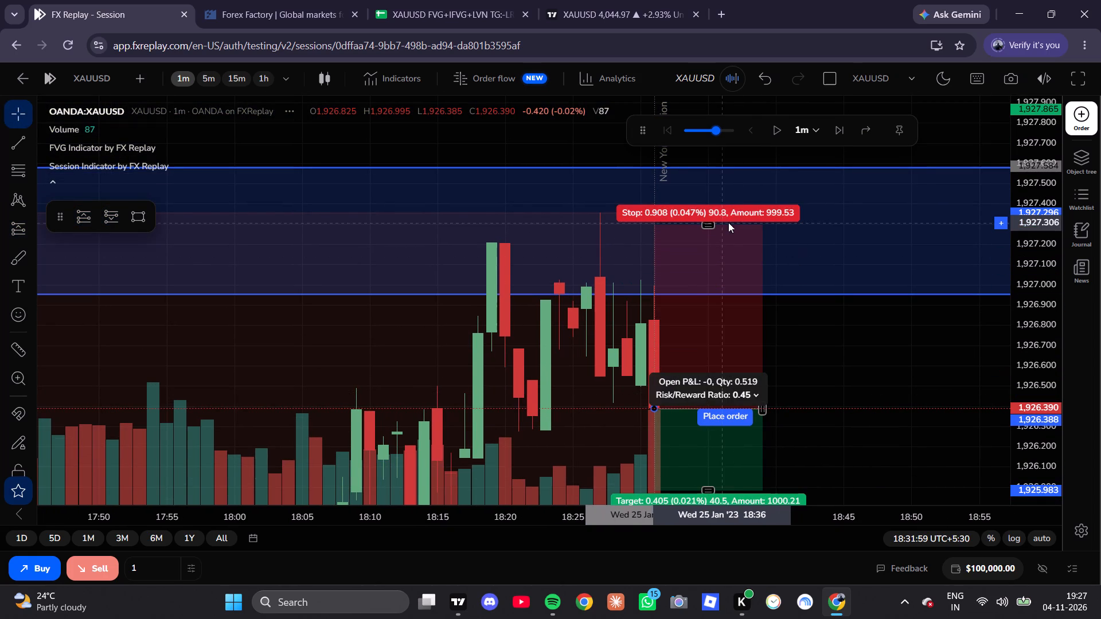
left_click_drag(728, 222, 739, 211)
Raise the short position's stop above the lowest bearish gap zone, to about 1,928.29.
scroll(871, 373, "down", 9)
left_click_drag(909, 335, 857, 398)
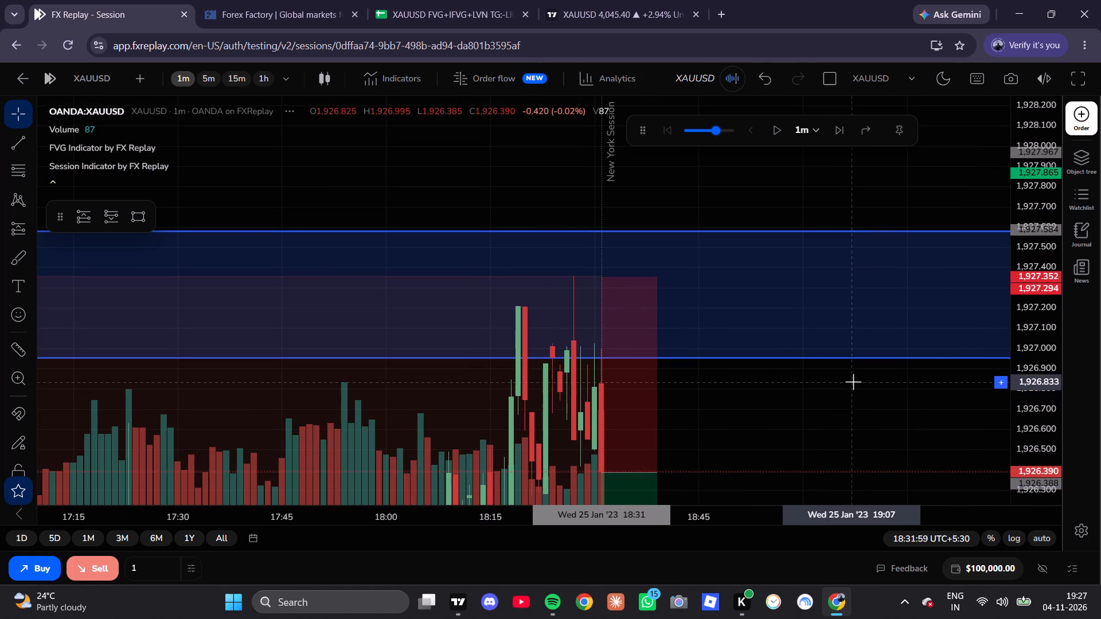
scroll(817, 366, "down", 6)
scroll(1026, 312, "down", 7)
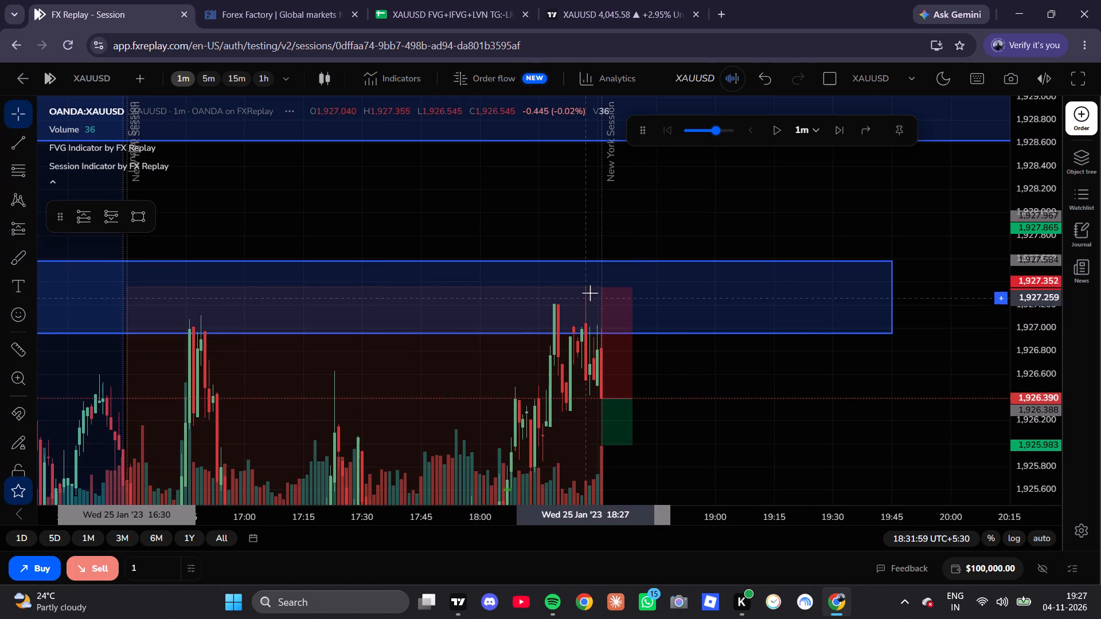
left_click_drag(615, 285, 618, 284)
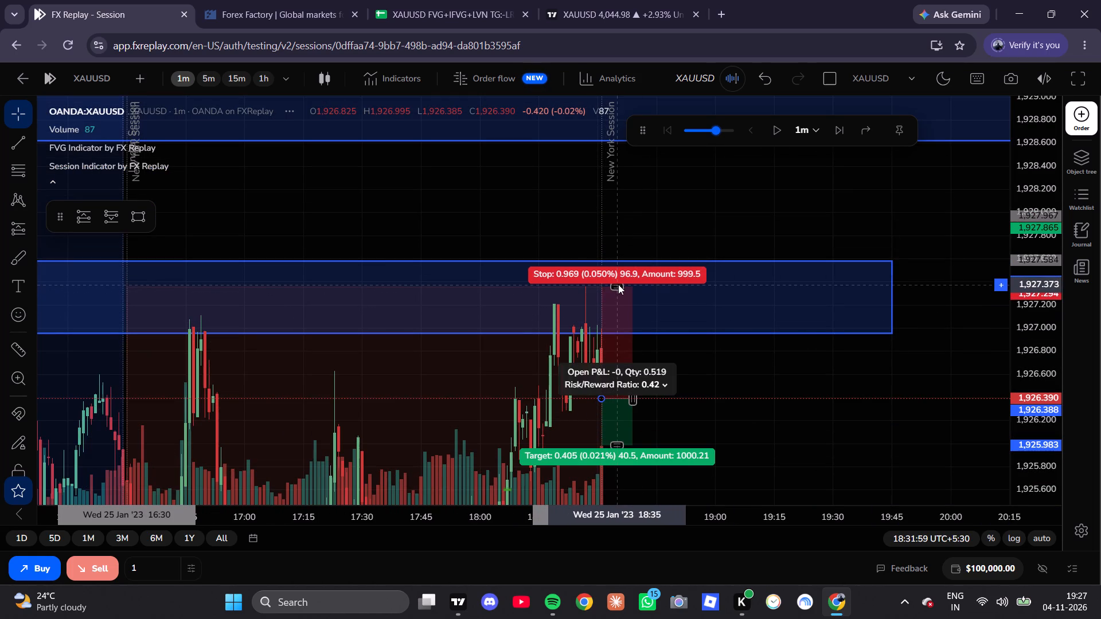
left_click_drag(618, 284, 619, 284)
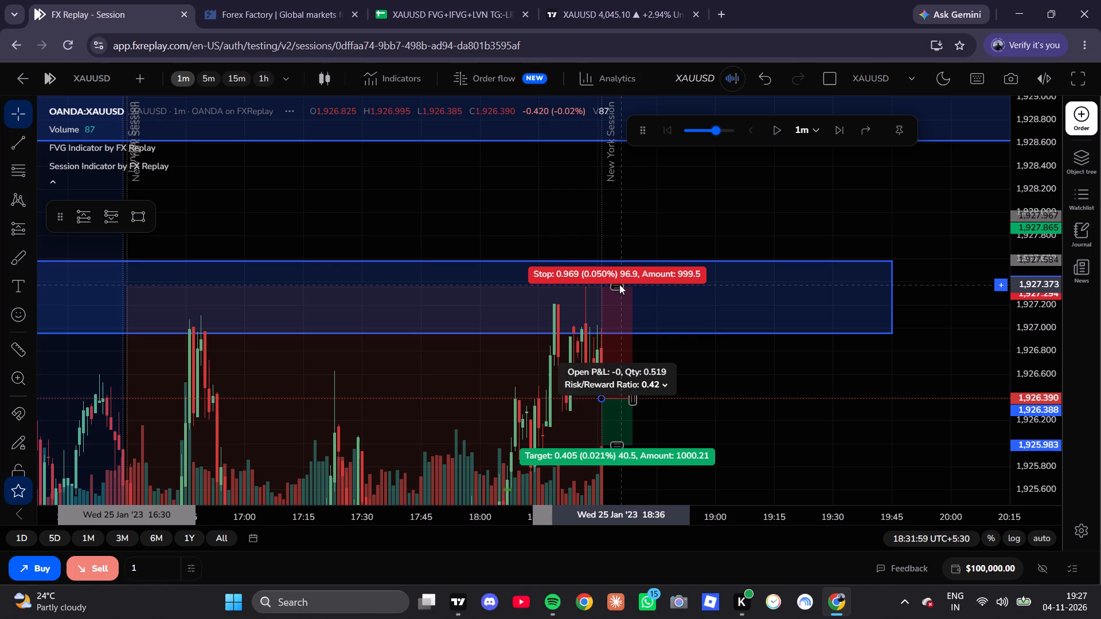
left_click_drag(619, 284, 610, 234)
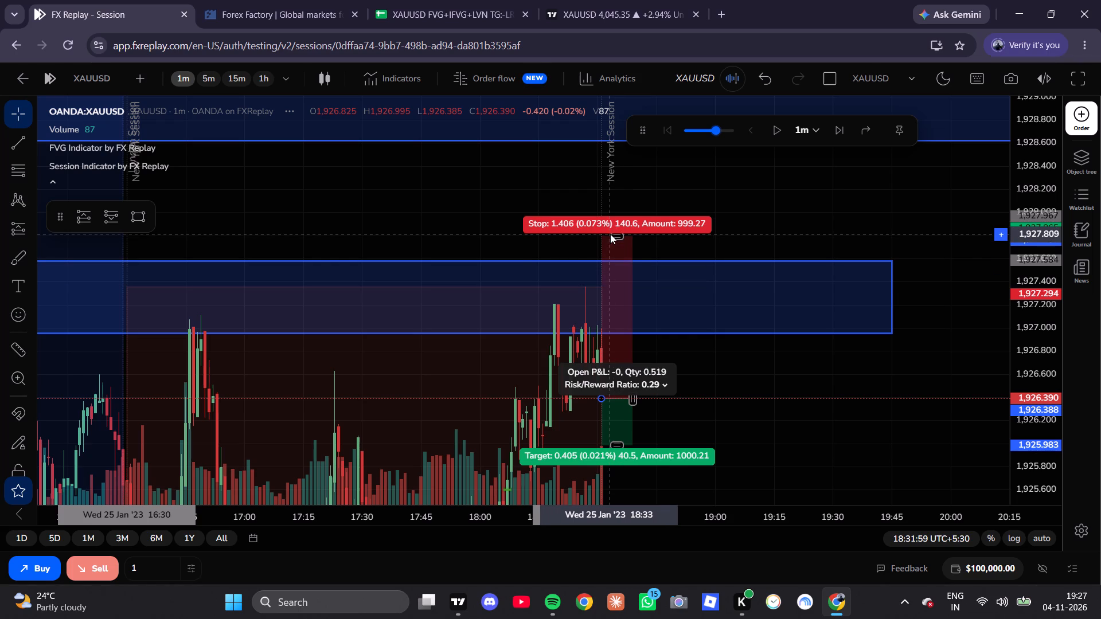
left_click_drag(610, 234, 630, 179)
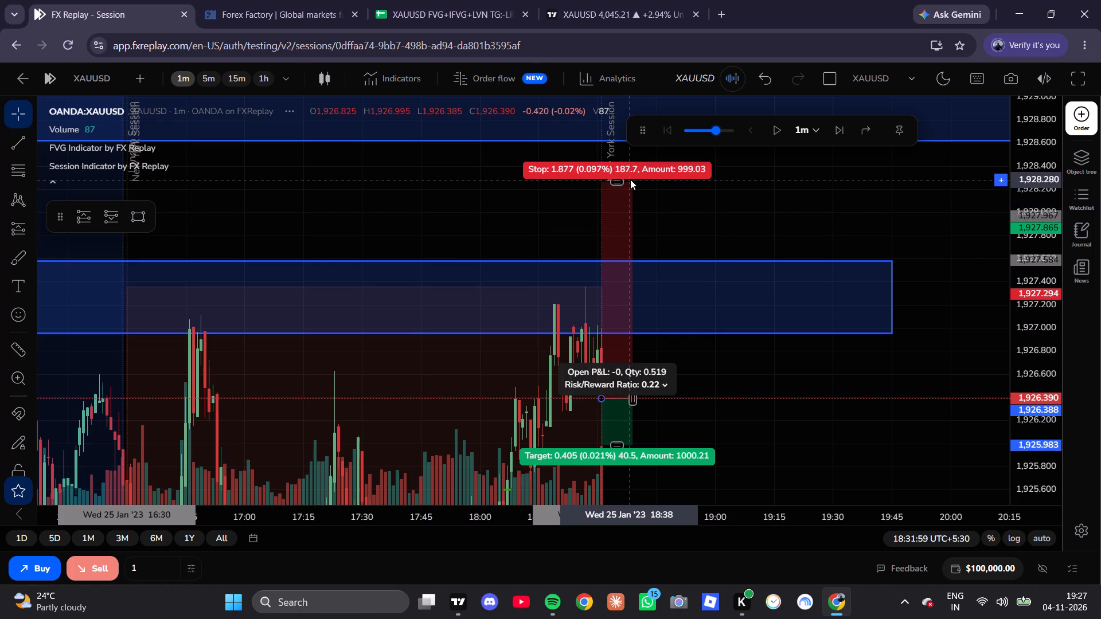
left_click_drag(630, 179, 642, 176)
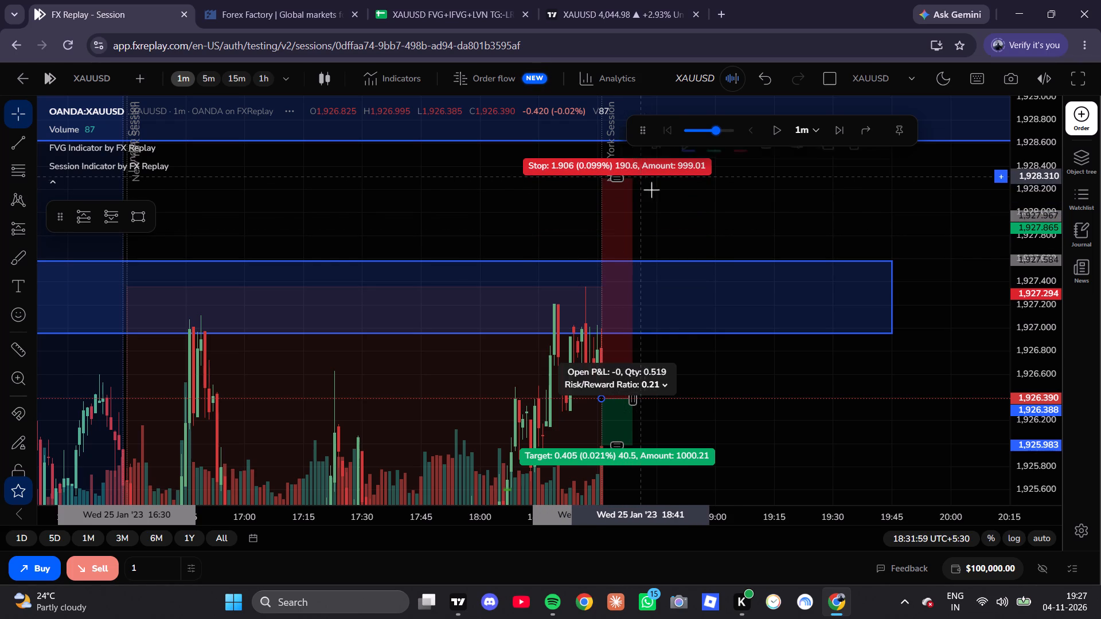
left_click(667, 211)
Advance the 1-minute replay two candles to 18:33:59.
left_click_drag(676, 238, 679, 115)
scroll(619, 222, "down", 5)
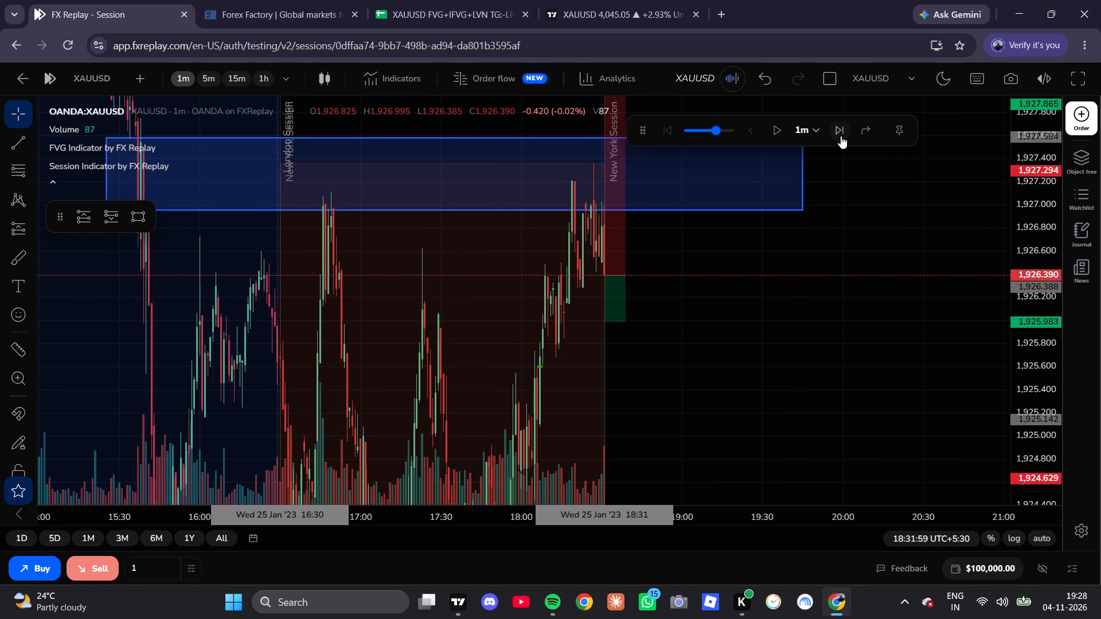
left_click(841, 135)
left_click(841, 135)
Lower the short position's target to about 1,922.54, giving a risk/reward ratio of about 2.
scroll(678, 269, "up", 5)
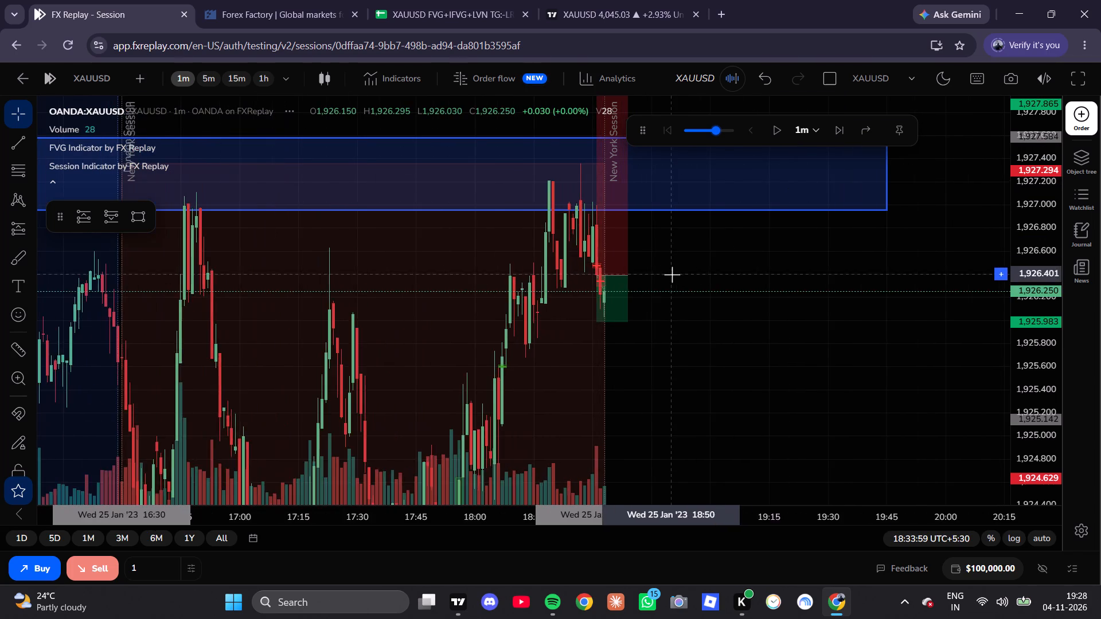
scroll(676, 296, "up", 3)
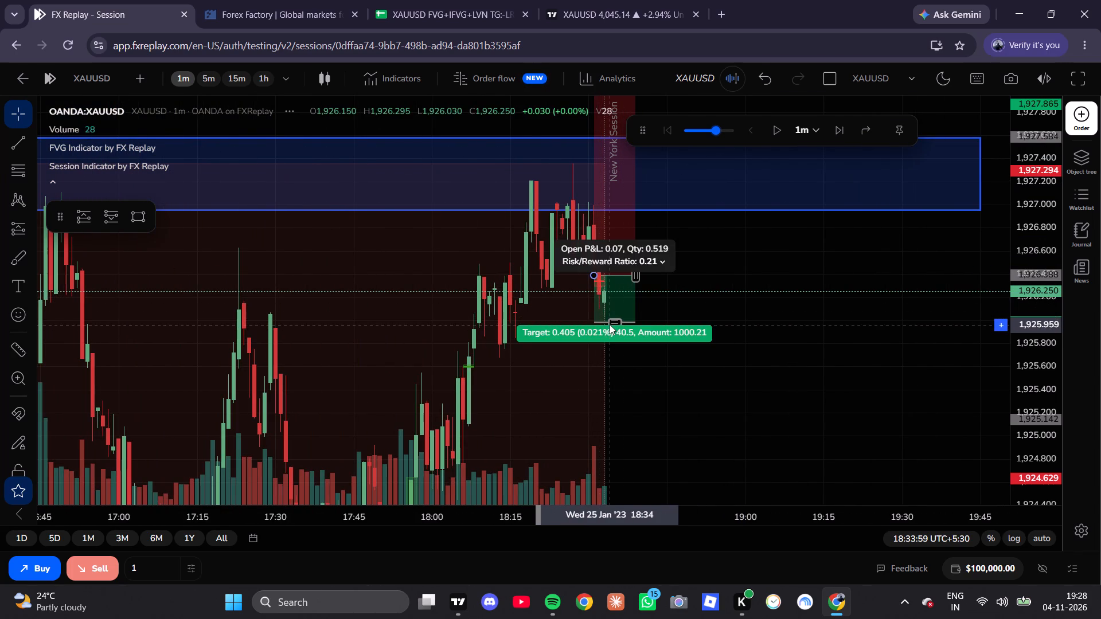
left_click_drag(610, 324, 610, 521)
left_click_drag(795, 373, 790, 200)
scroll(783, 211, "down", 7)
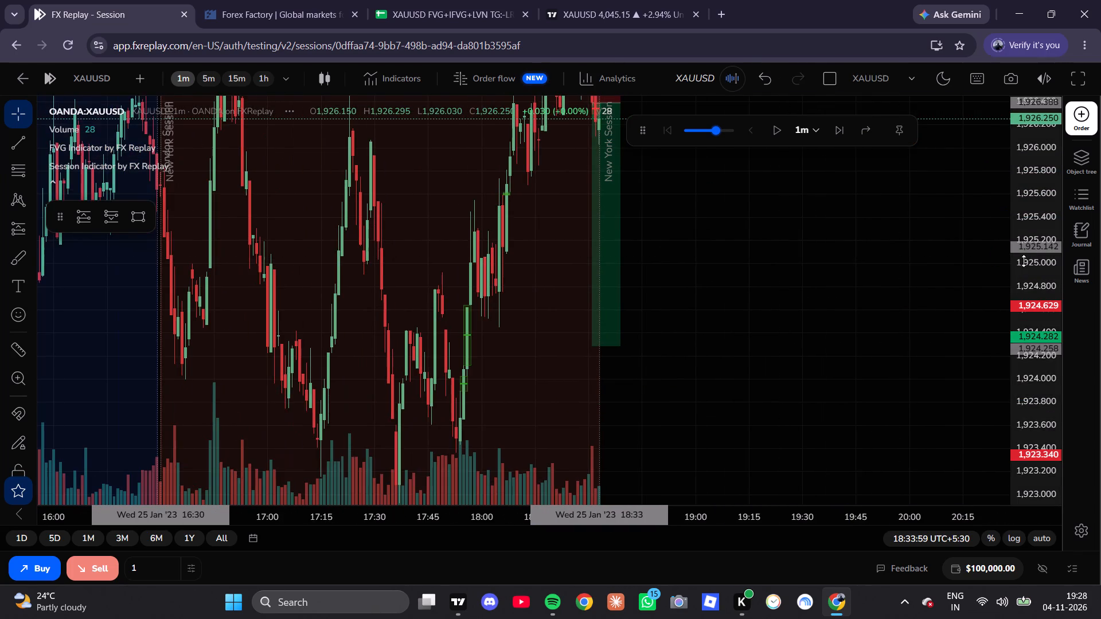
scroll(1022, 267, "down", 8)
left_click_drag(607, 326, 615, 376)
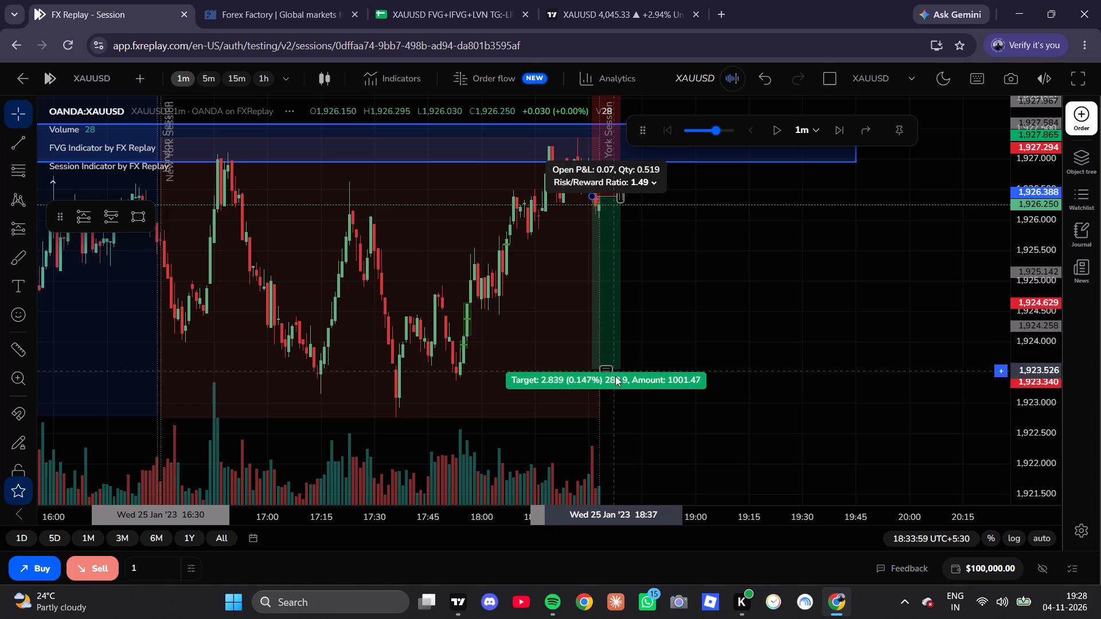
left_click_drag(615, 376, 611, 432)
left_click(611, 432)
left_click(756, 339)
Play the 1-minute replay automatically and pause it at 18:56:59.
left_click(778, 135)
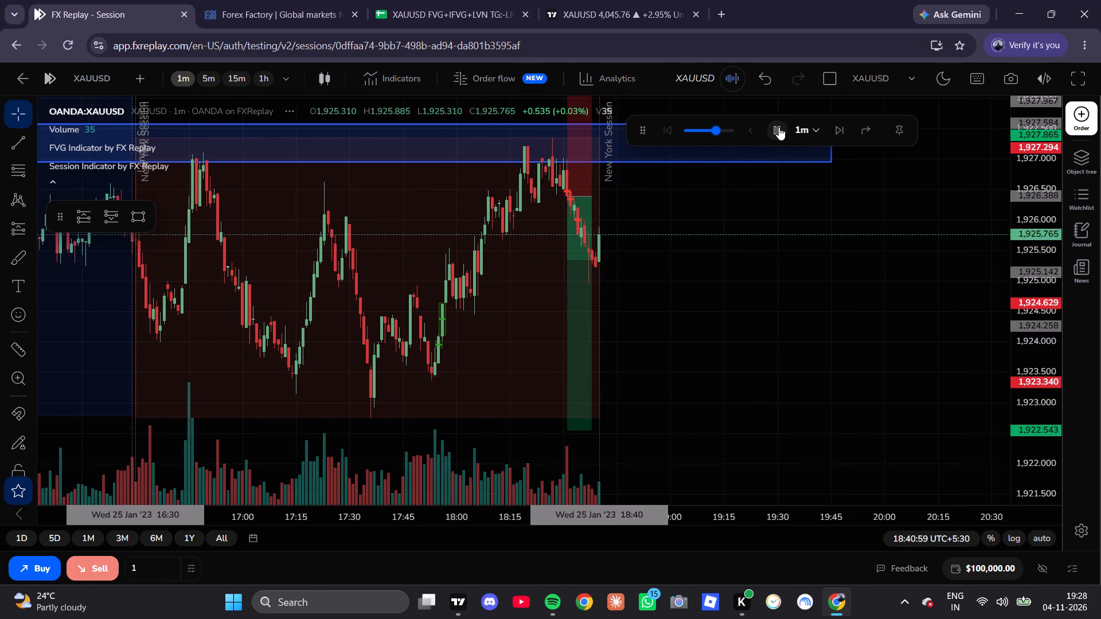
left_click(779, 127)
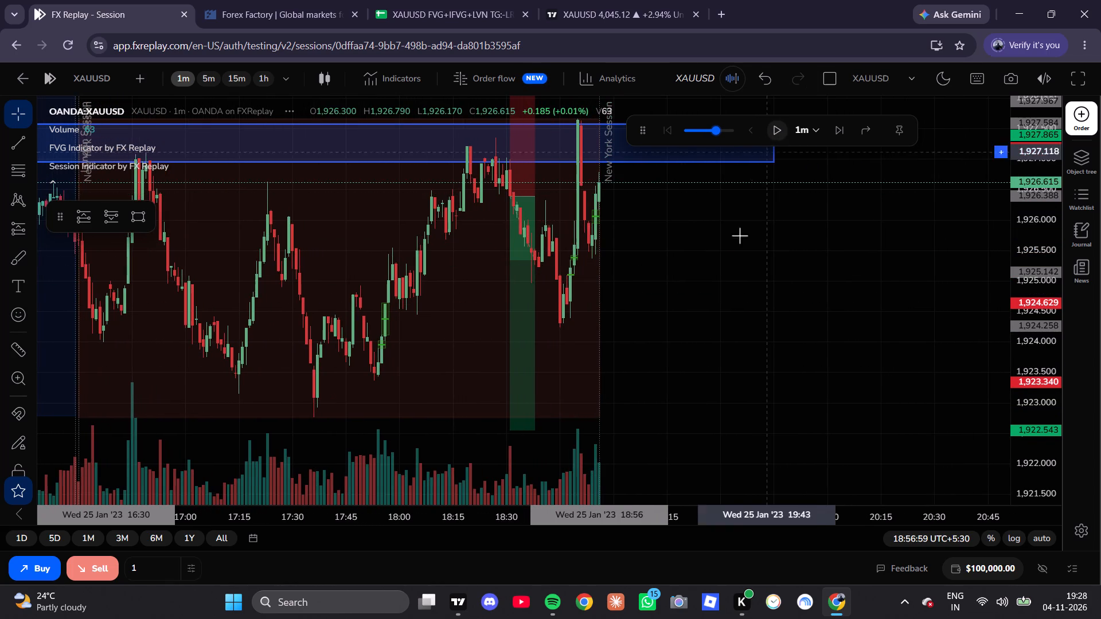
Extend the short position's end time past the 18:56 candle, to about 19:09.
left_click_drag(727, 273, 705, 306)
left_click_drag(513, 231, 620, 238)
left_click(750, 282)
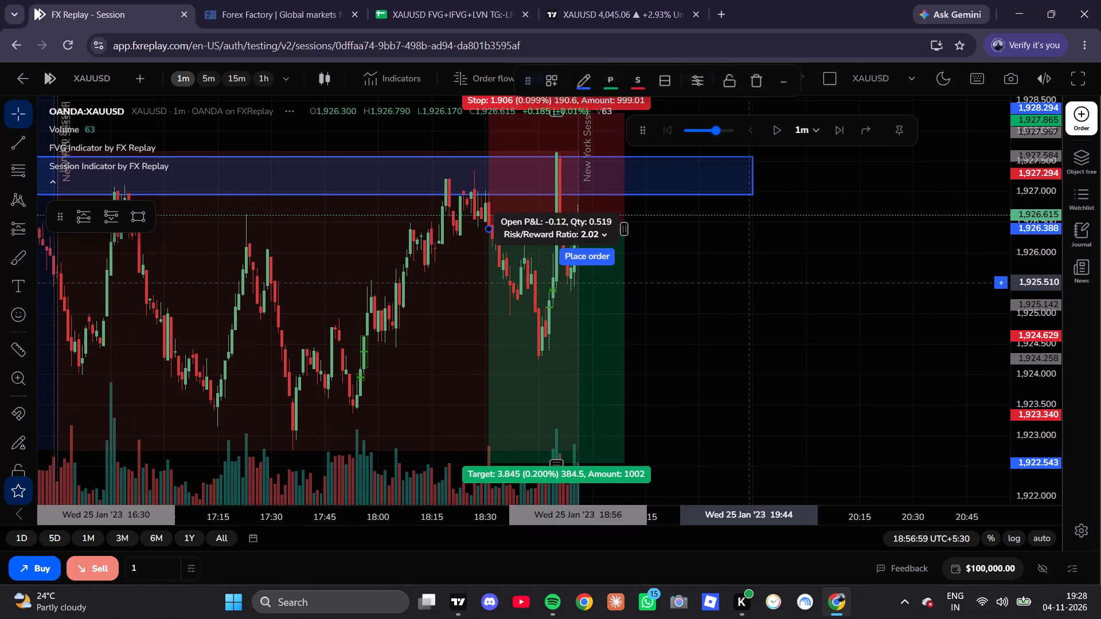
Play the 1-minute replay automatically and pause it at 19:27:59.
left_click(772, 126)
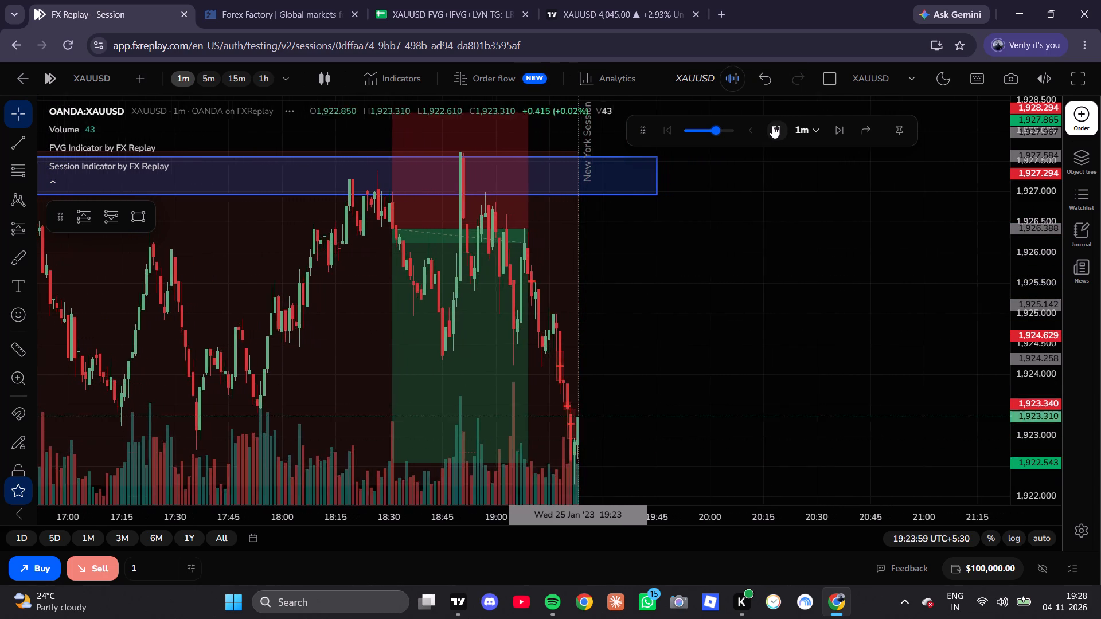
left_click(772, 126)
Extend the short position's end time just past the 19:27 candle so it covers the move to the target.
left_click_drag(758, 264, 952, 155)
scroll(768, 243, "down", 6)
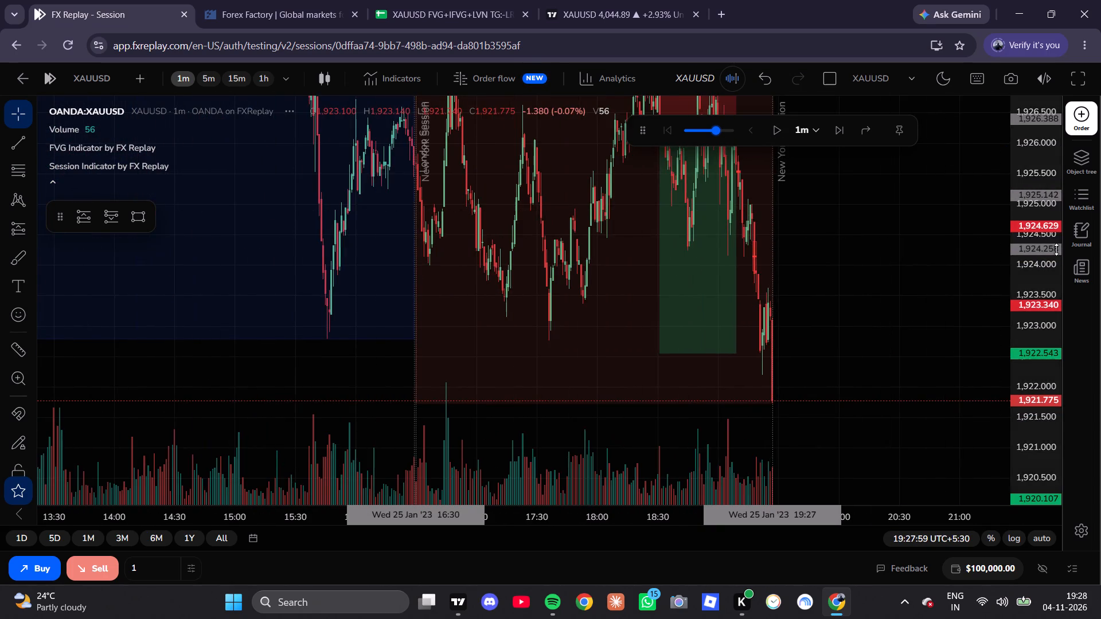
scroll(1056, 249, "down", 7)
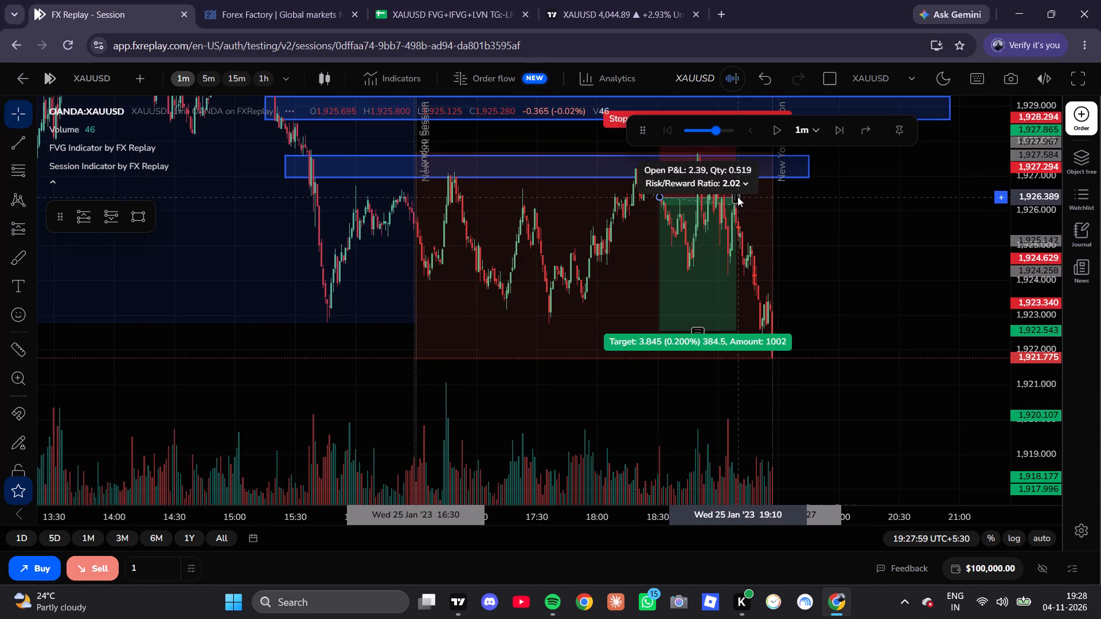
left_click_drag(737, 197, 783, 198)
left_click(821, 216)
Examine the completed short trade against the bearish gap zones and the day's Asia, London and New York sessions.
scroll(805, 229, "down", 3)
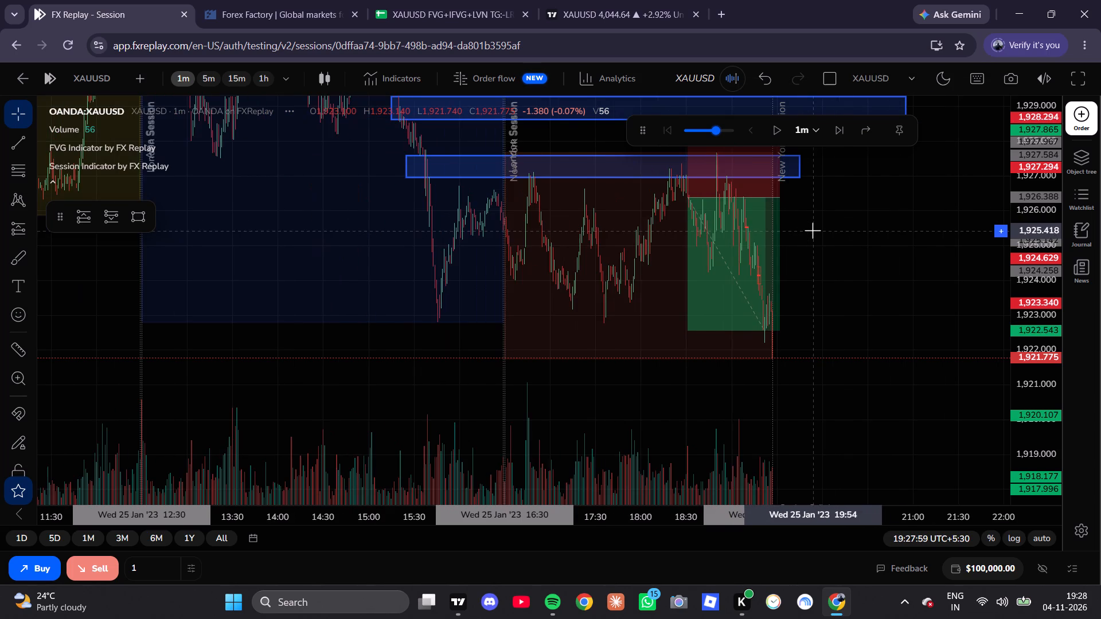
scroll(798, 324, "down", 2)
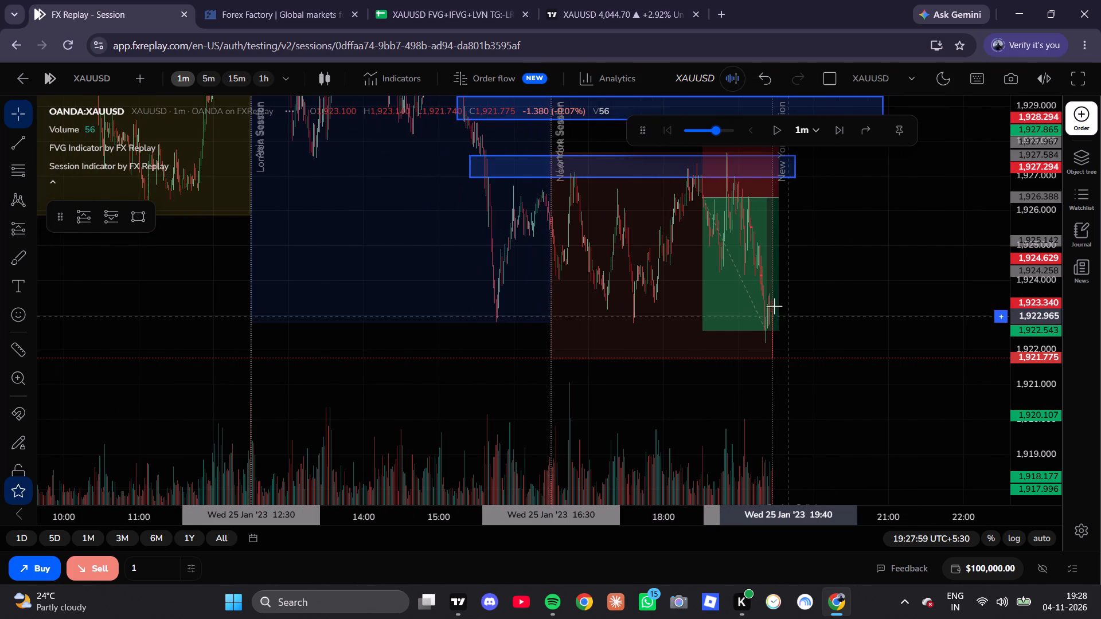
scroll(540, 218, "down", 2)
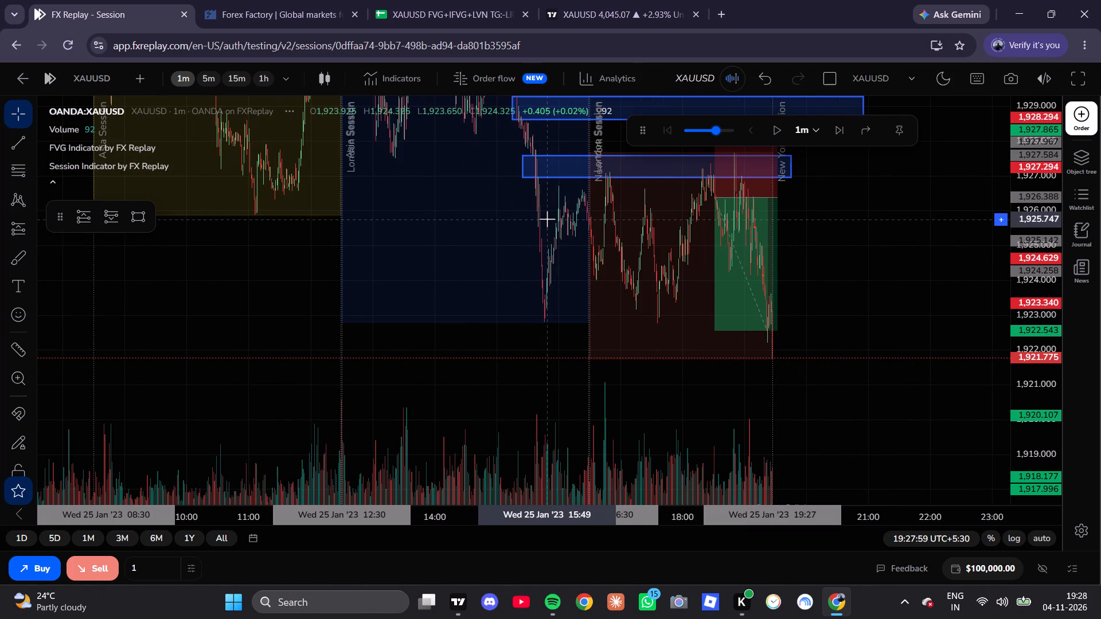
scroll(548, 218, "up", 5)
left_click_drag(582, 246, 580, 260)
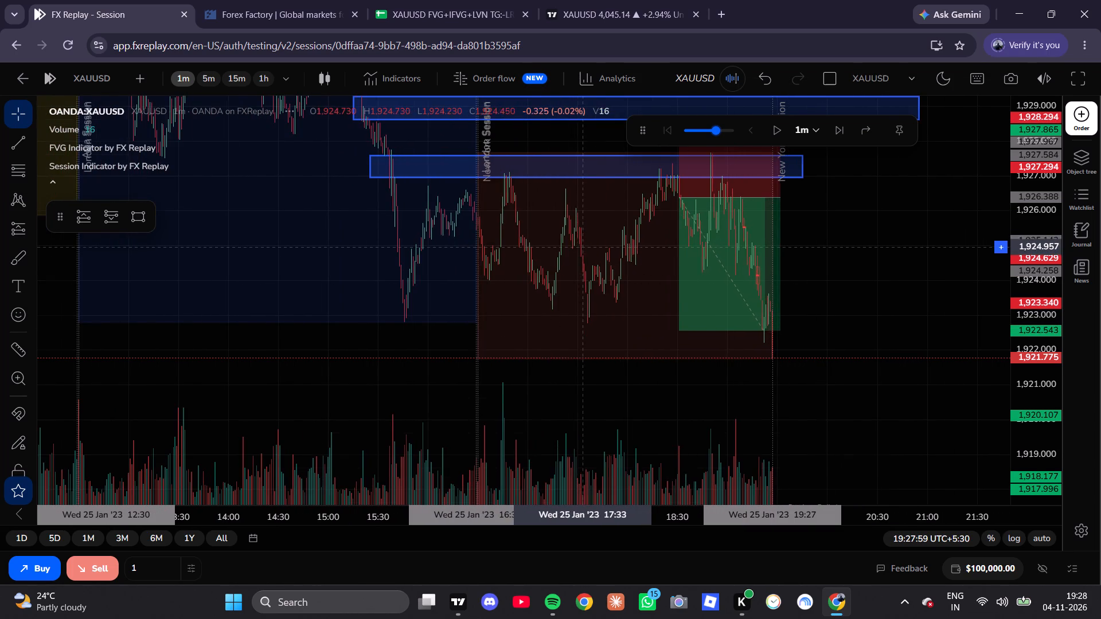
left_click_drag(580, 260, 559, 333)
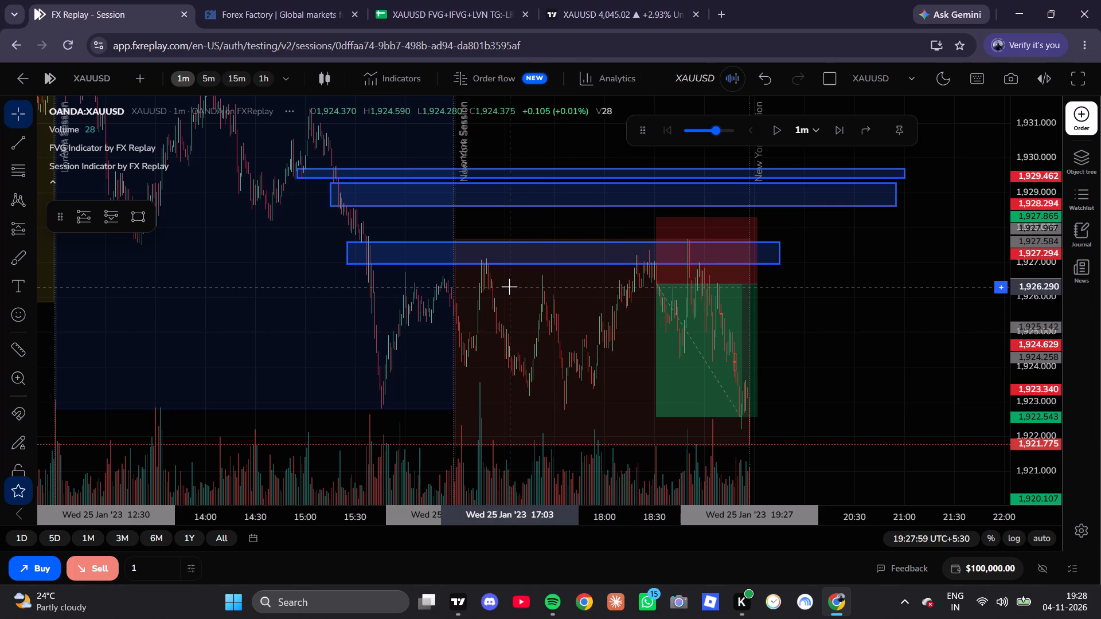
scroll(503, 312, "down", 7)
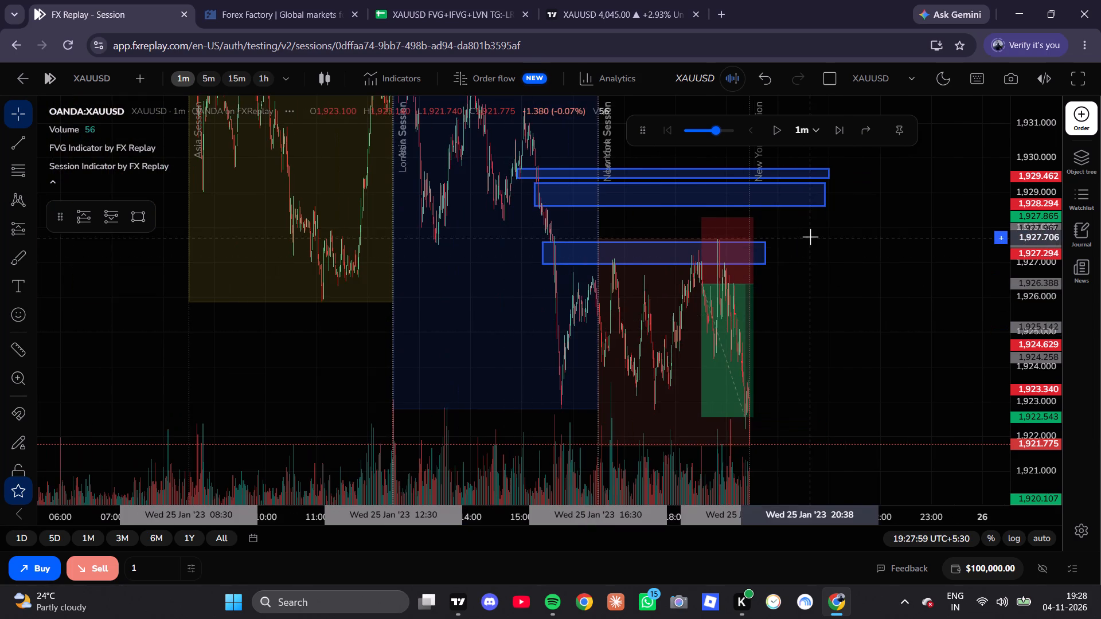
left_click_drag(844, 227, 857, 218)
left_click_drag(873, 194, 888, 151)
scroll(642, 402, "up", 6)
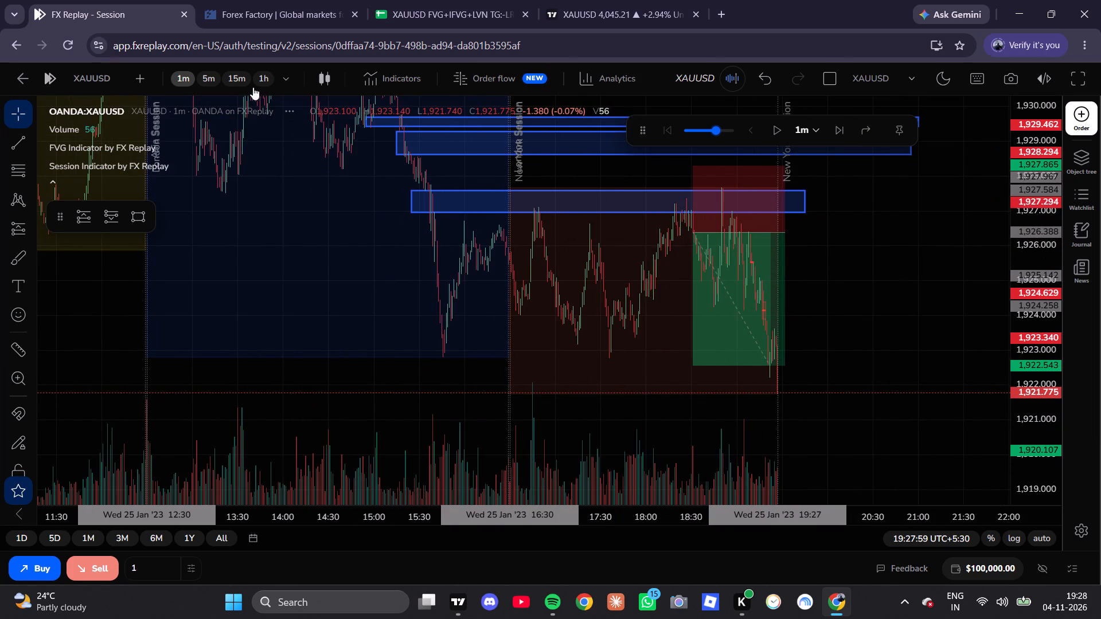
Switch to the 15-minute chart to view the trade among the preceding days' setups.
left_click(243, 80)
scroll(693, 324, "up", 3)
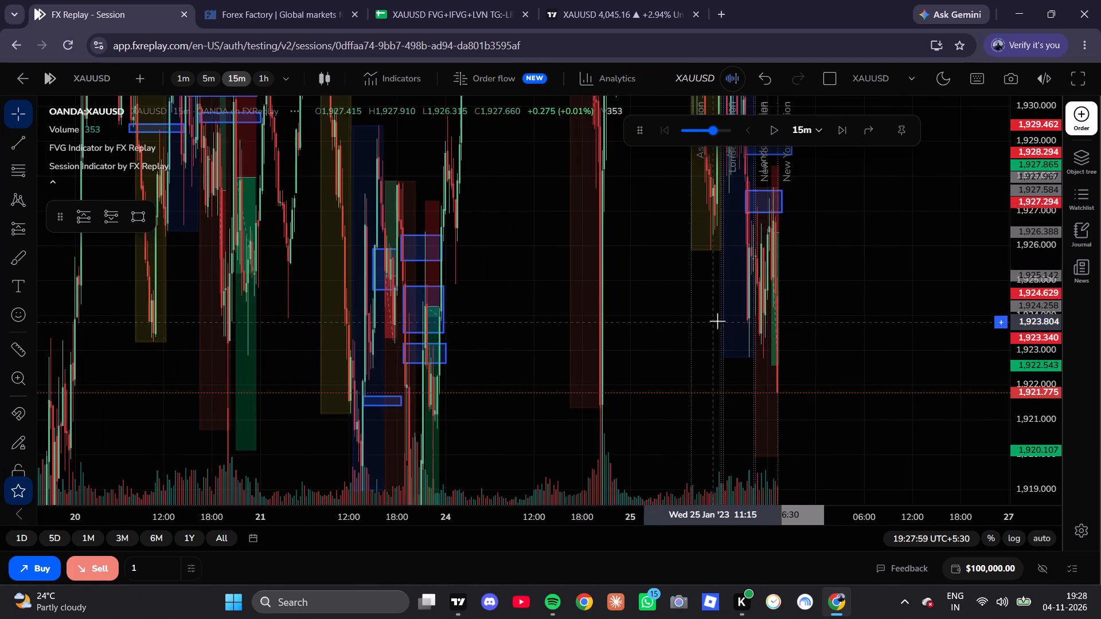
scroll(717, 321, "up", 5)
Check the Forex Factory calendar for Jan 25, then enter 1/25 in DATE cell A20 of the trade log spreadsheet.
left_click(440, 0)
left_click(276, 0)
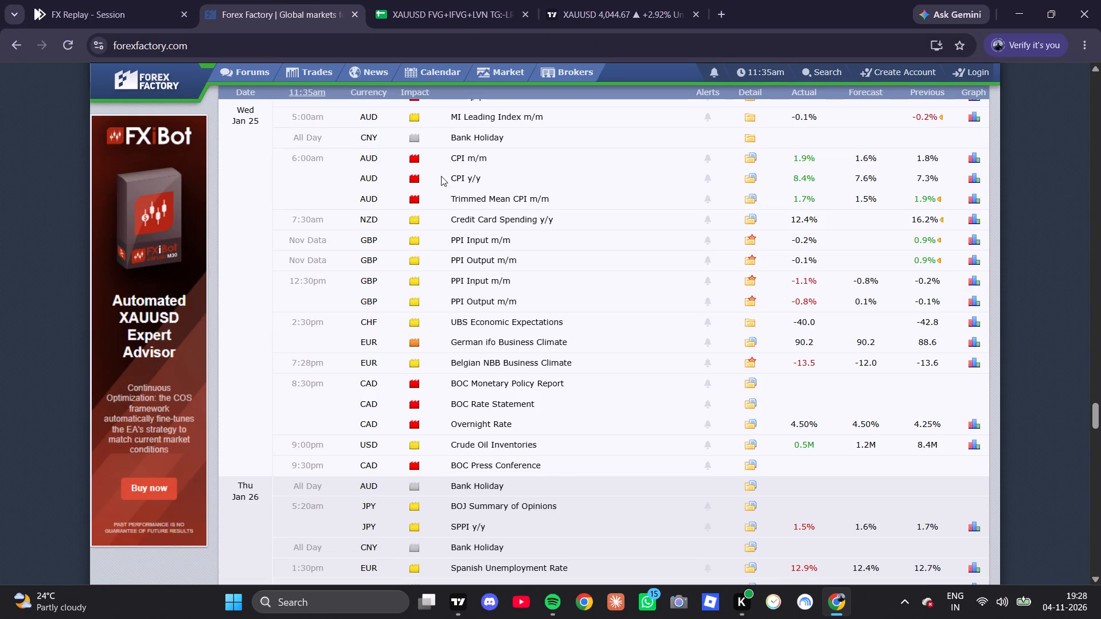
left_click(456, 0)
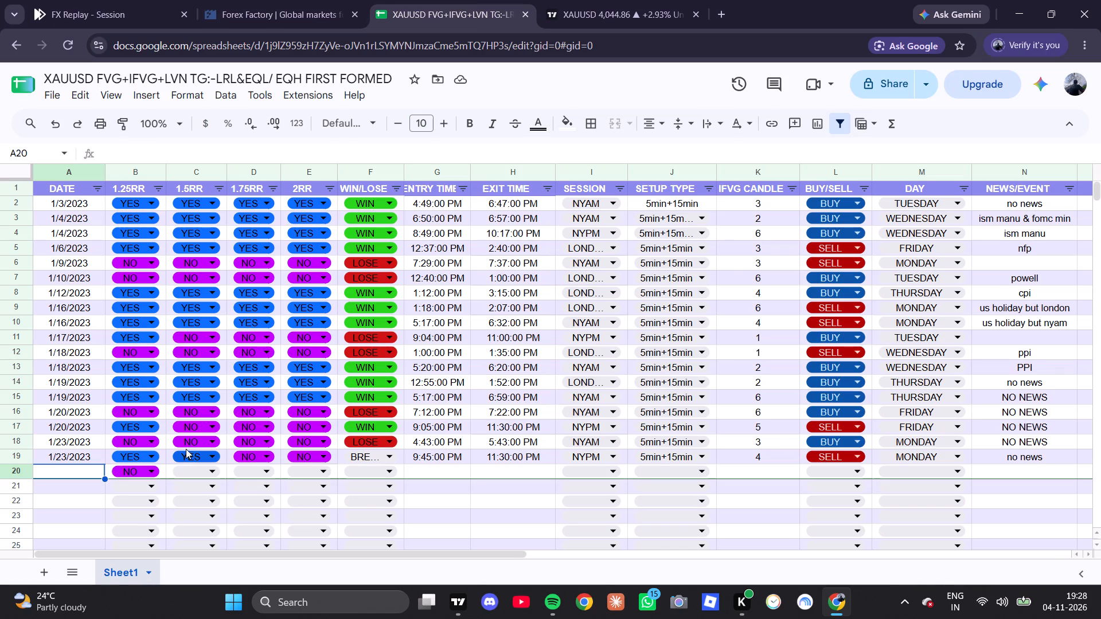
type("1/25")
Examine the Jan 24 New York session long trade on the FX Replay 15-minute chart and check it against the spreadsheet's trade log.
left_click(47, 0)
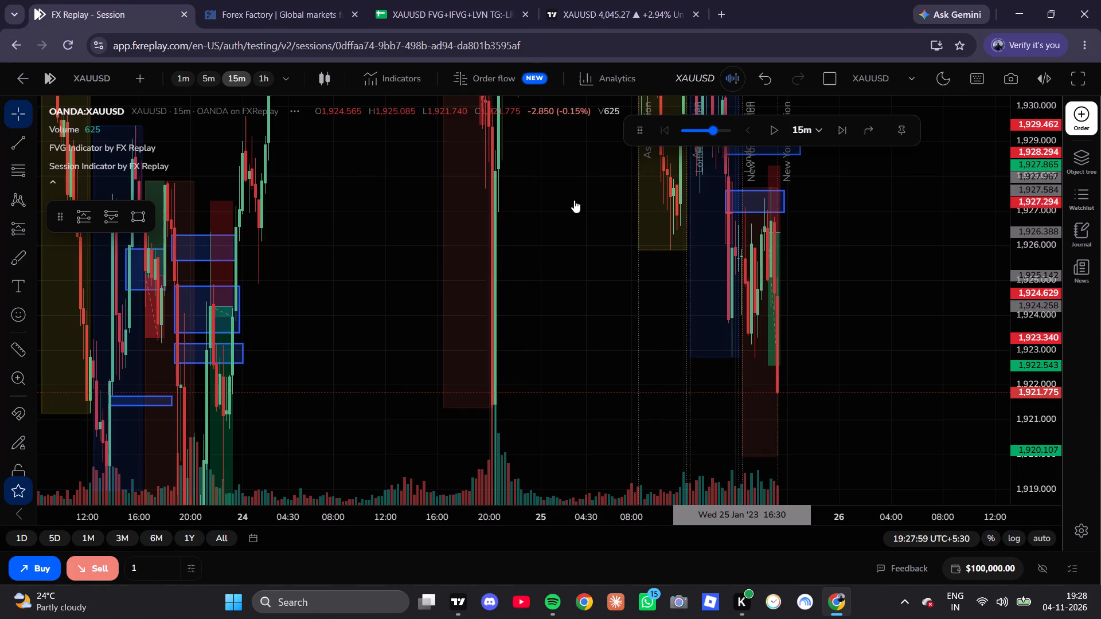
scroll(584, 236, "down", 6)
scroll(452, 359, "up", 4)
left_click_drag(397, 367, 771, 276)
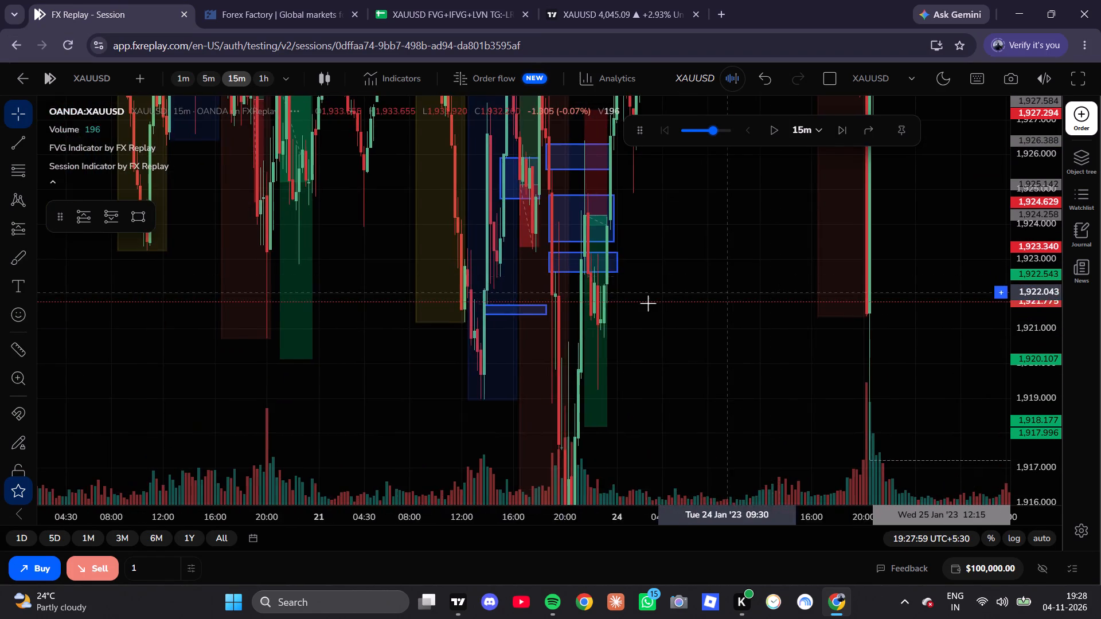
scroll(645, 303, "up", 4)
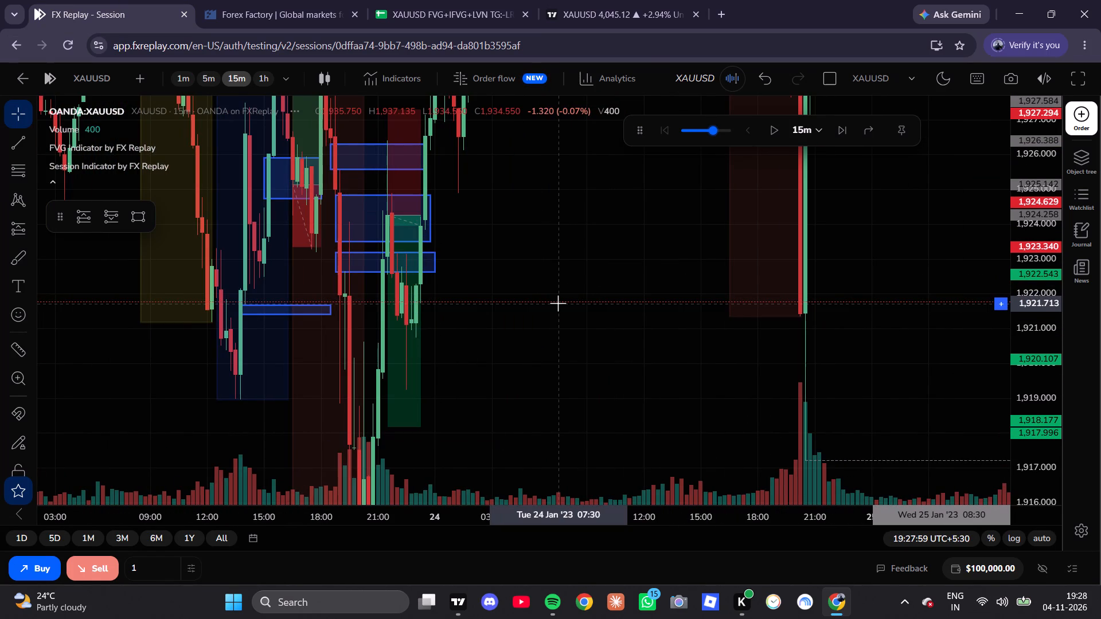
left_click_drag(558, 303, 509, 554)
left_click_drag(546, 329, 542, 488)
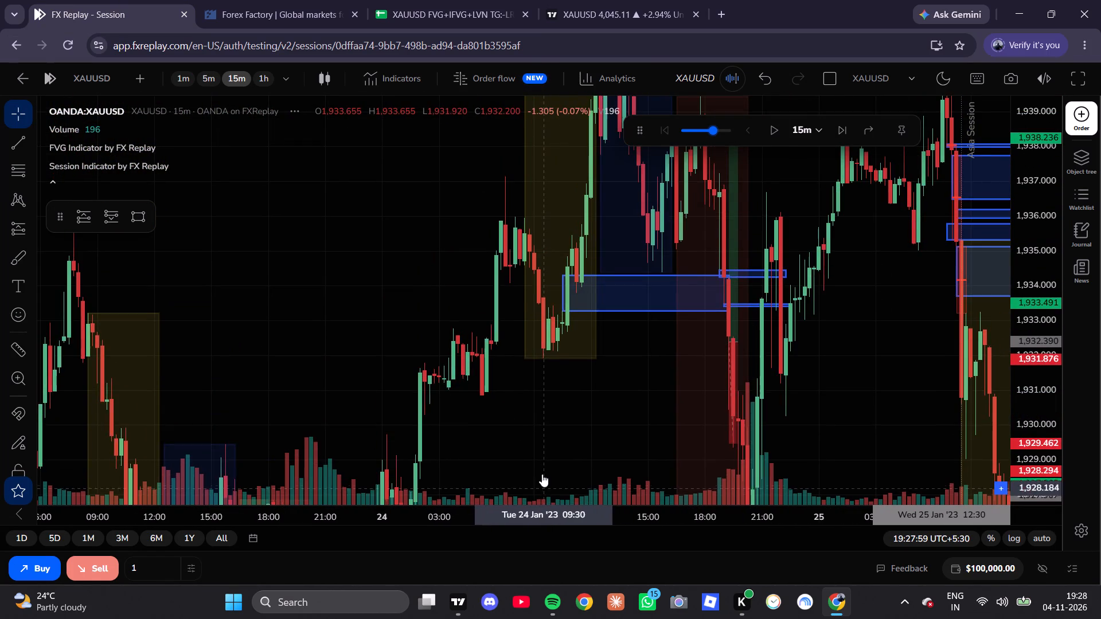
scroll(538, 380, "up", 3)
left_click_drag(540, 375, 569, 338)
scroll(570, 338, "up", 4)
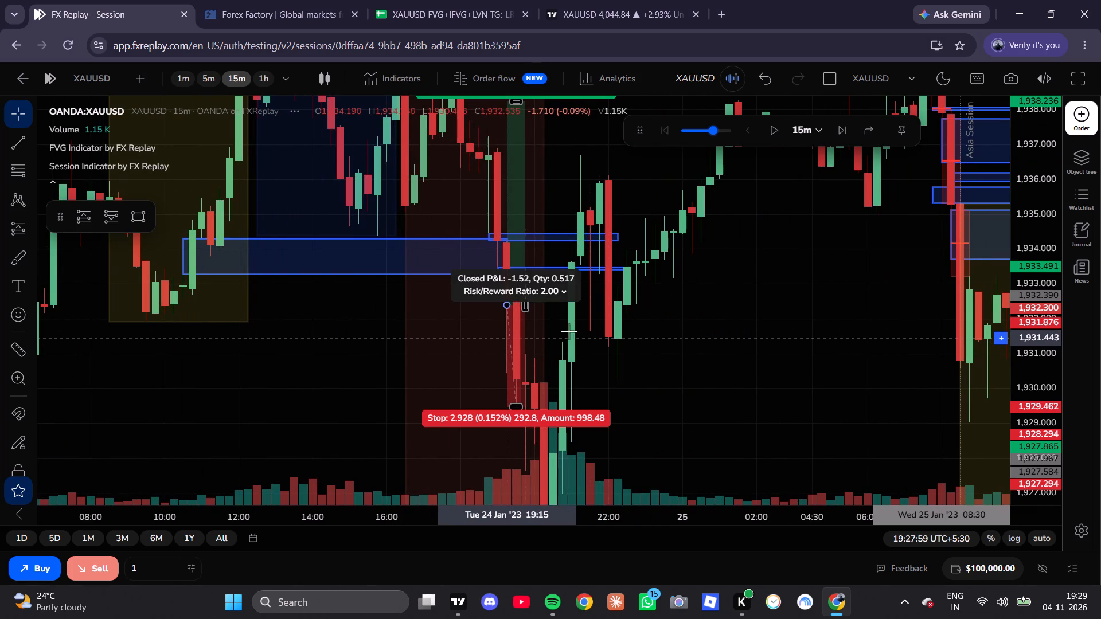
left_click_drag(653, 349, 664, 399)
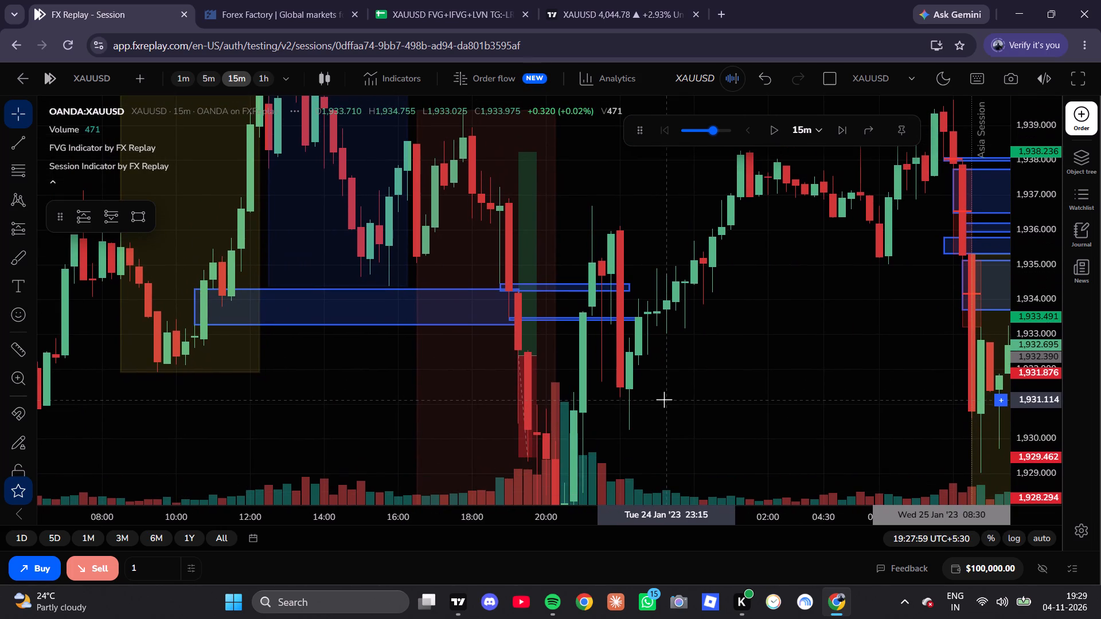
left_click_drag(657, 361, 766, 324)
scroll(542, 342, "up", 2)
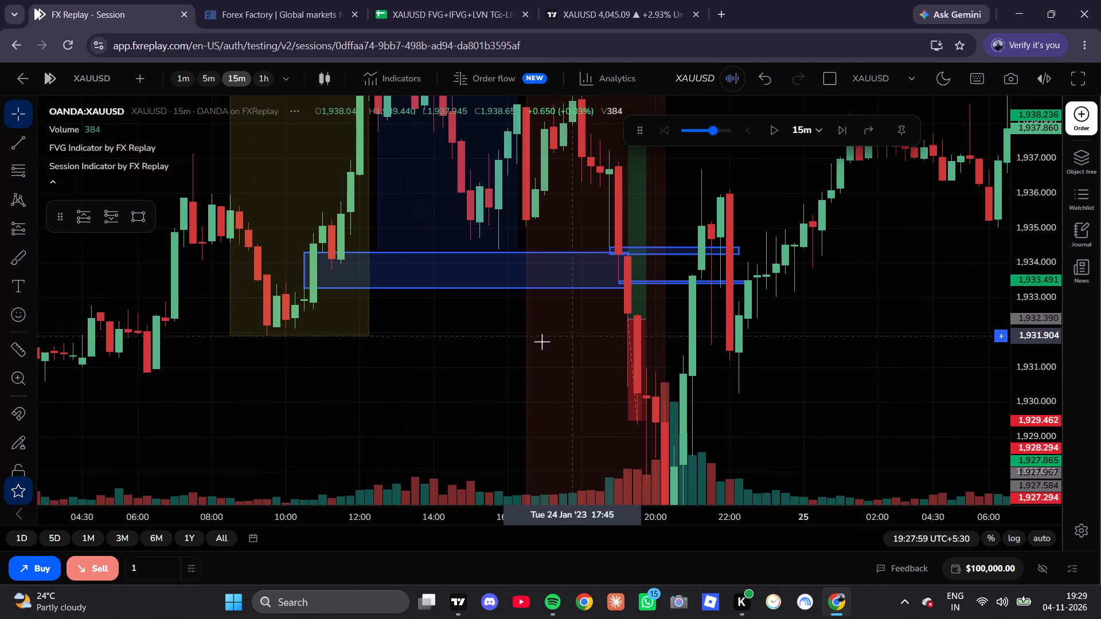
scroll(542, 342, "up", 1)
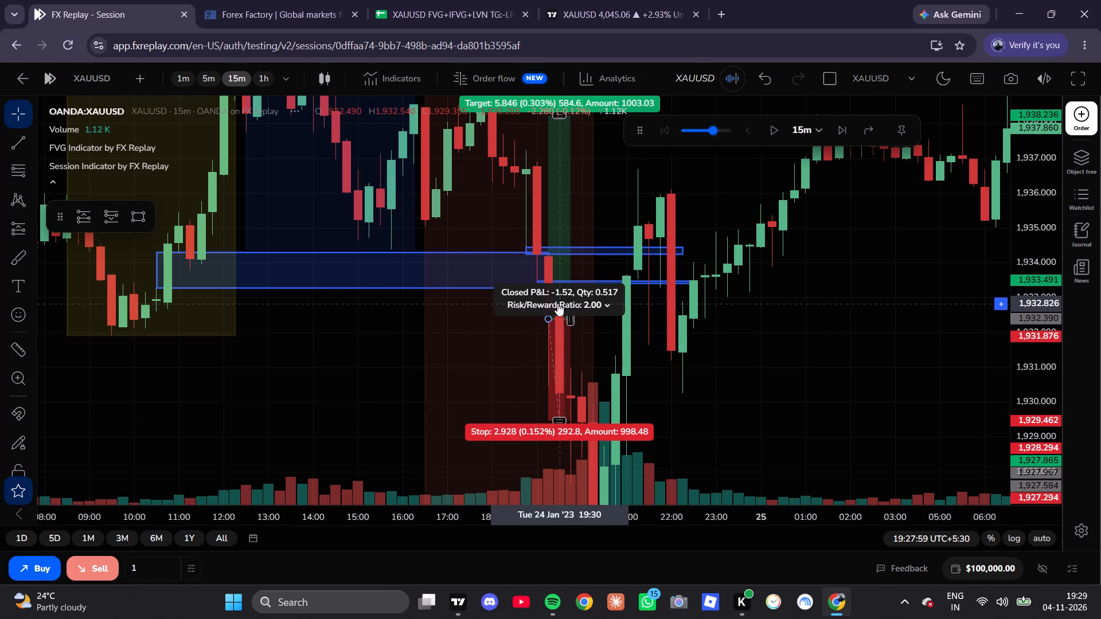
scroll(557, 303, "up", 3)
left_click_drag(575, 370, 676, 303)
scroll(635, 312, "up", 2)
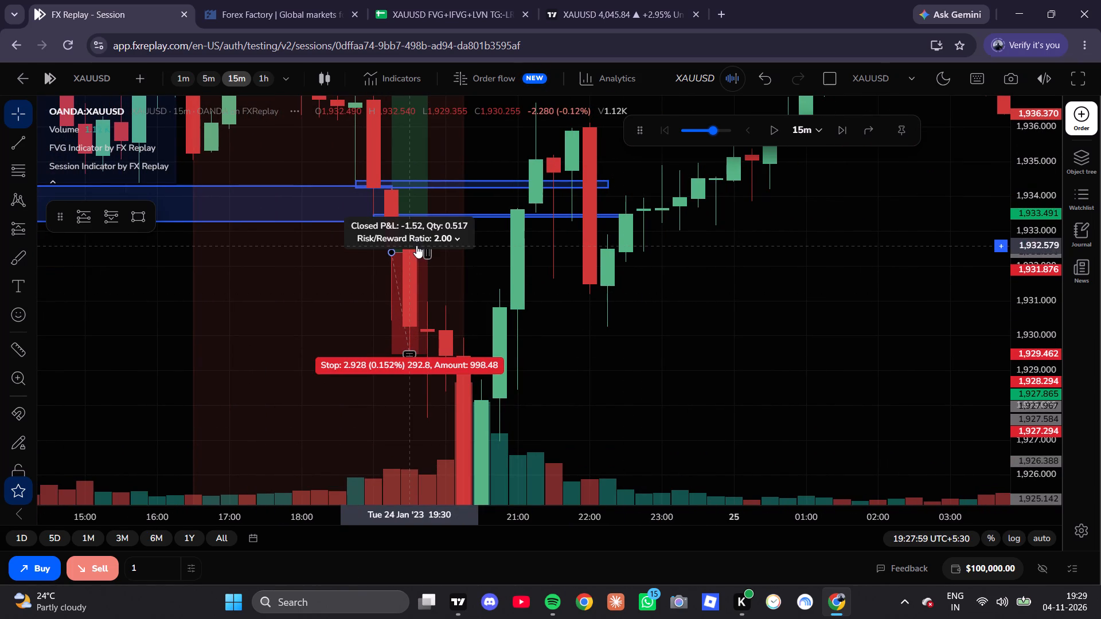
left_click(468, 0)
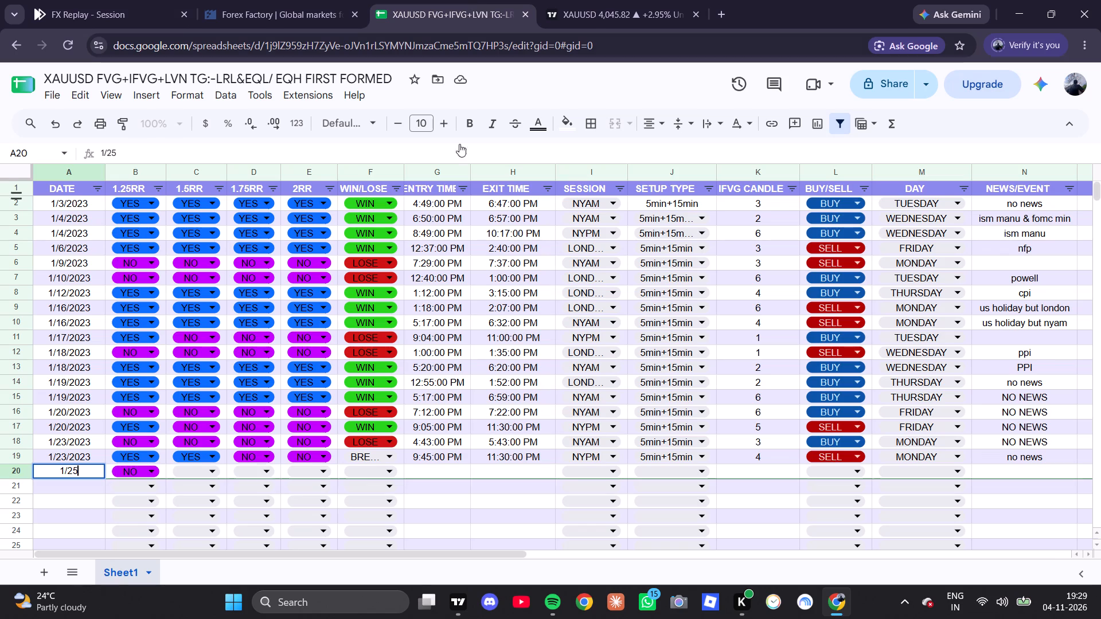
left_click(142, 5)
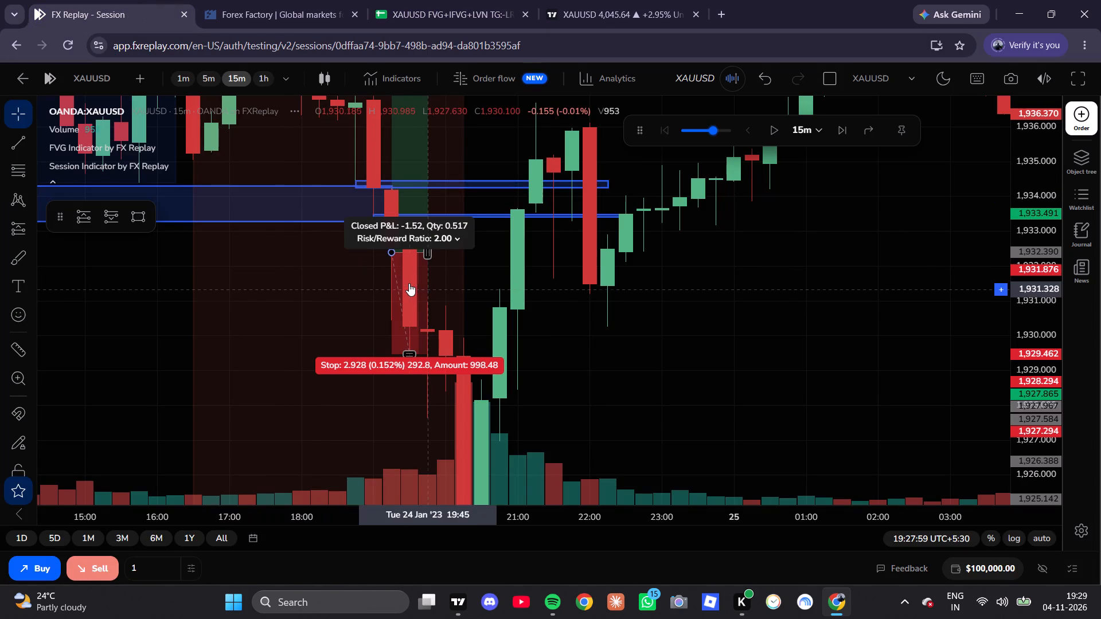
scroll(421, 276, "down", 5)
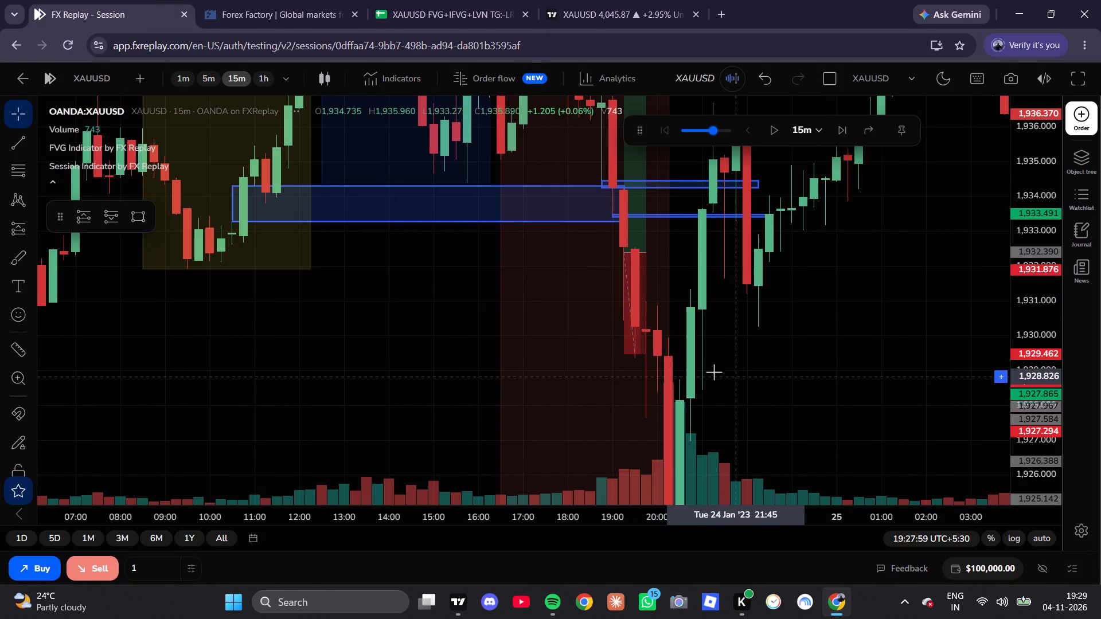
left_click(463, 4)
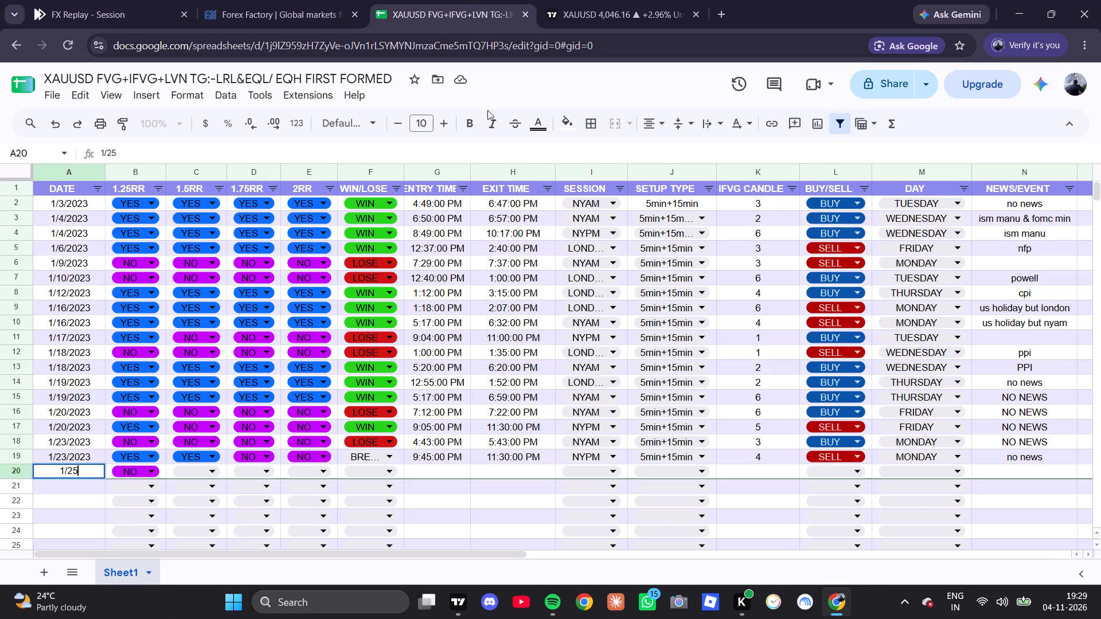
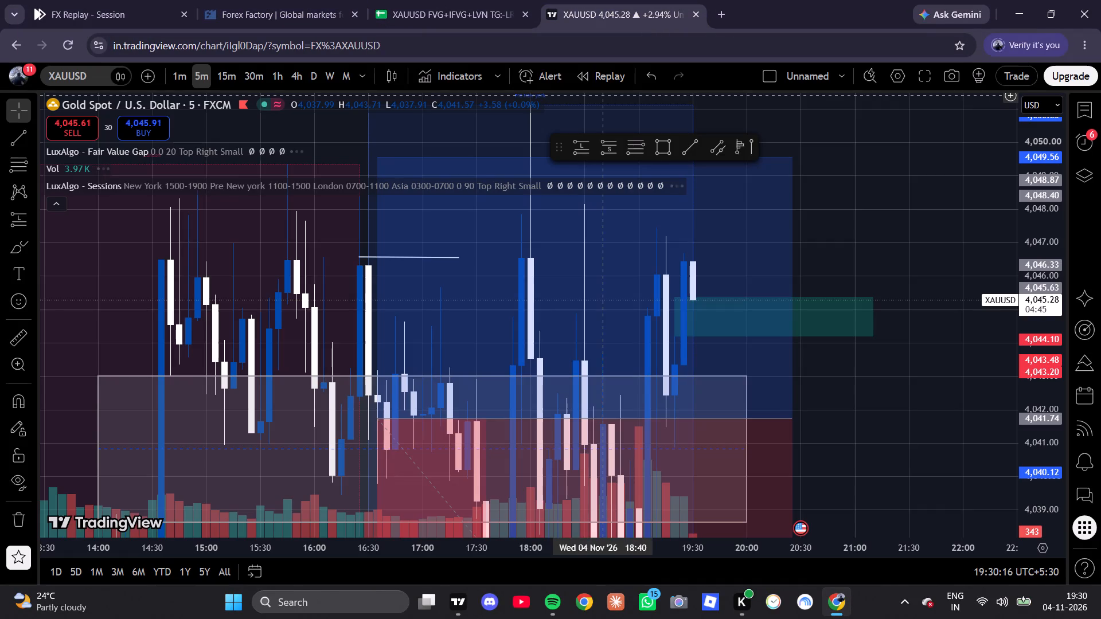
Examine the live XAUUSD 5-minute chart on TradingView across the current day's London and pre-New York sessions.
scroll(812, 240, "down", 2)
scroll(955, 284, "down", 3)
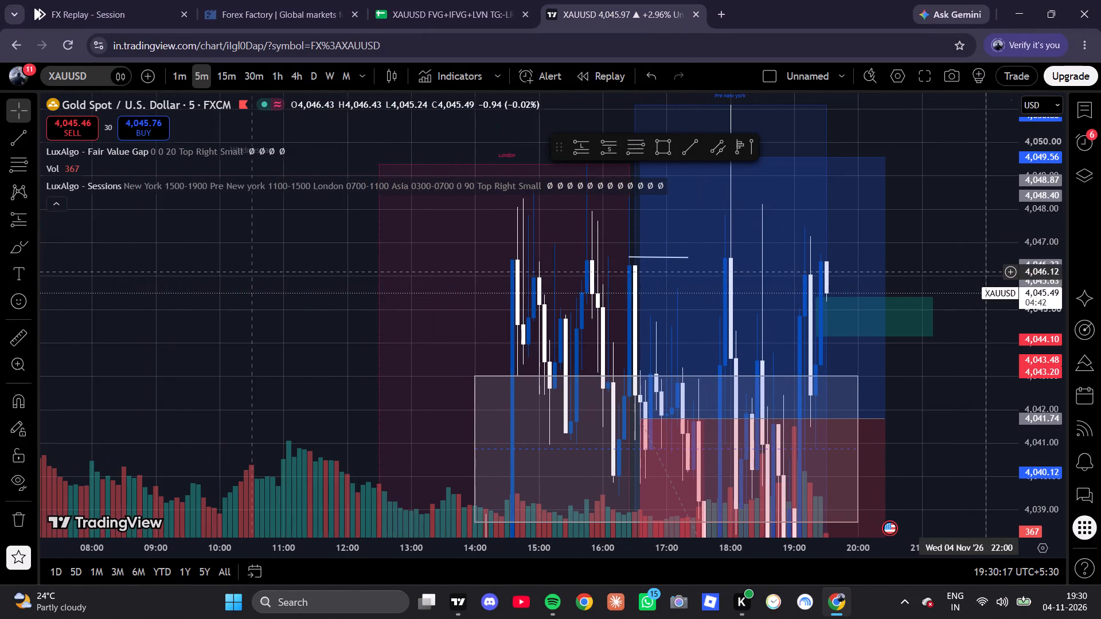
scroll(1029, 327, "down", 13)
scroll(842, 404, "down", 5)
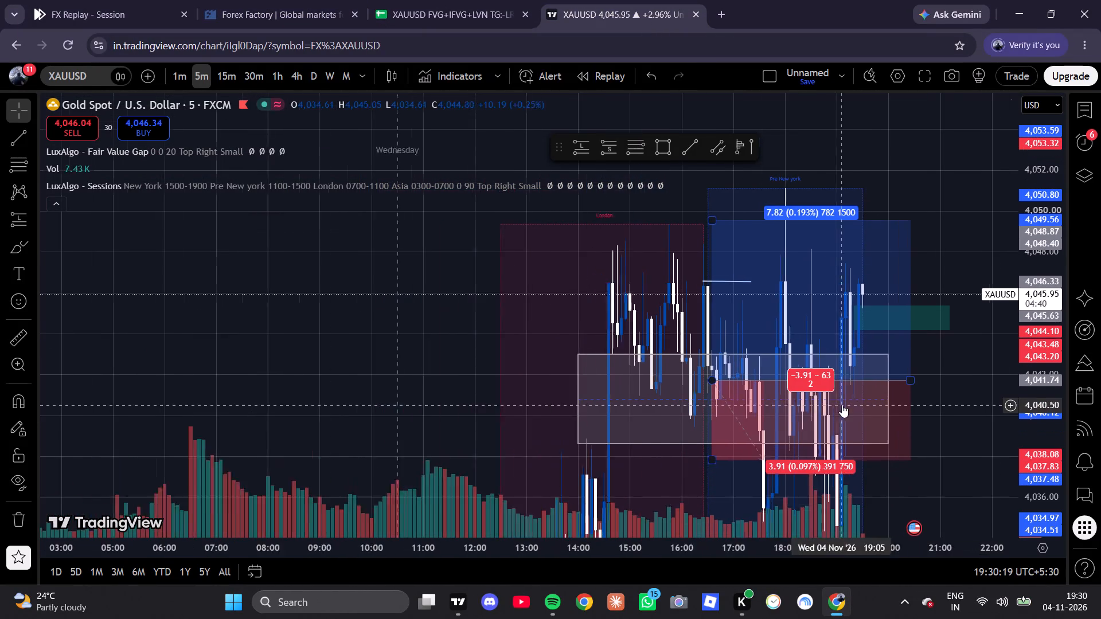
left_click_drag(971, 397, 989, 322)
scroll(779, 389, "down", 4)
scroll(939, 438, "up", 3)
scroll(940, 440, "down", 1)
scroll(940, 440, "up", 3)
scroll(1013, 444, "down", 10)
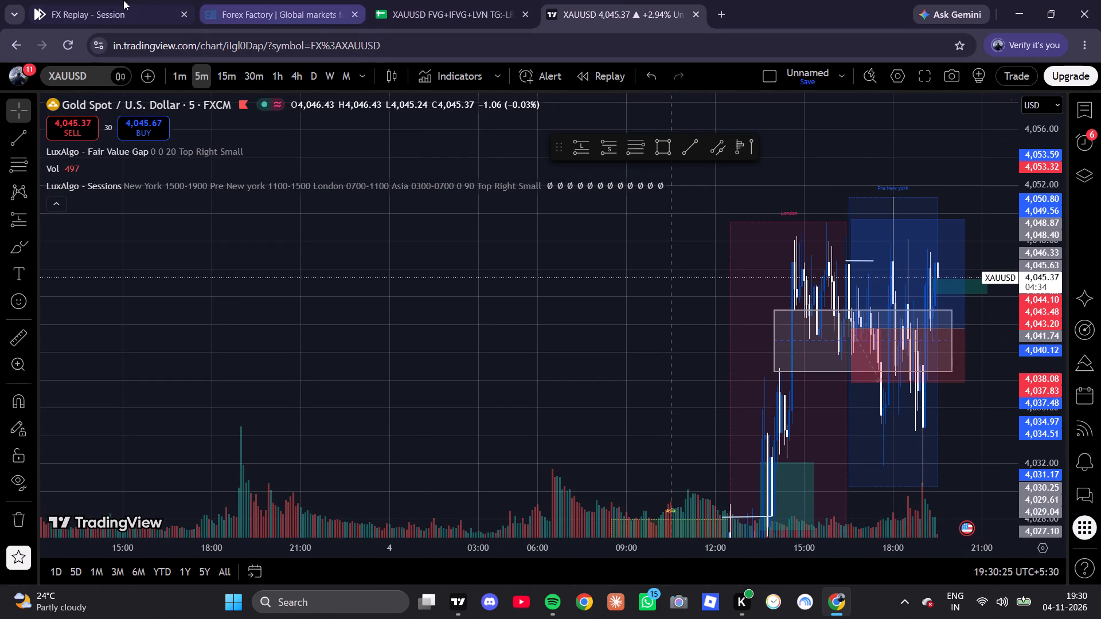
Switch to FX Replay and examine the Jan 25 short trade against the gap zones on the 5-minute chart.
left_click(106, 0)
scroll(405, 305, "up", 3)
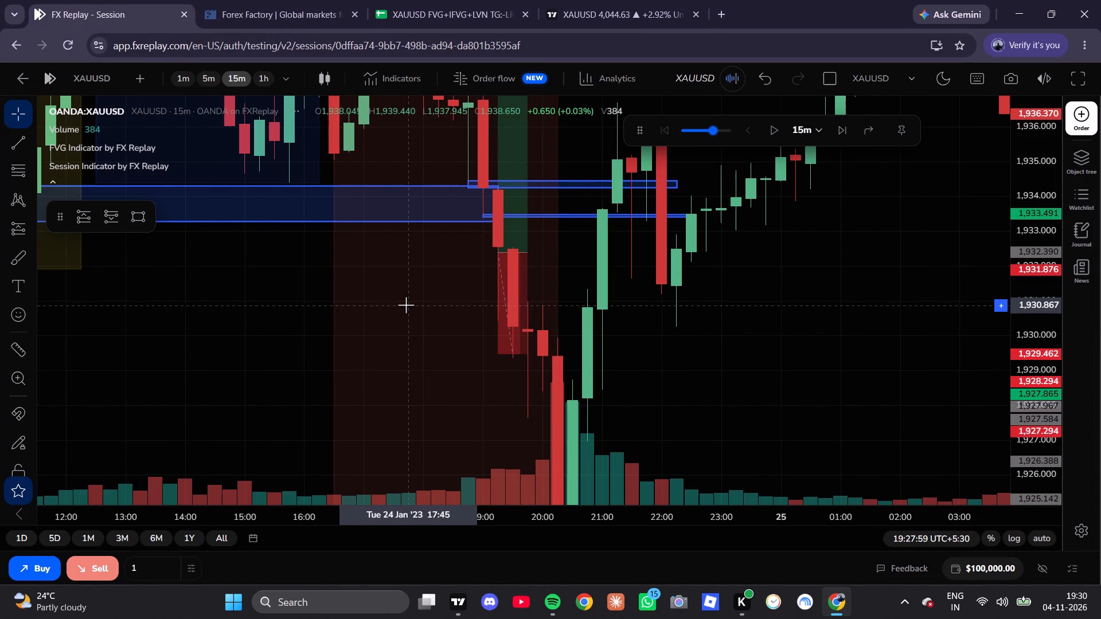
left_click(213, 81)
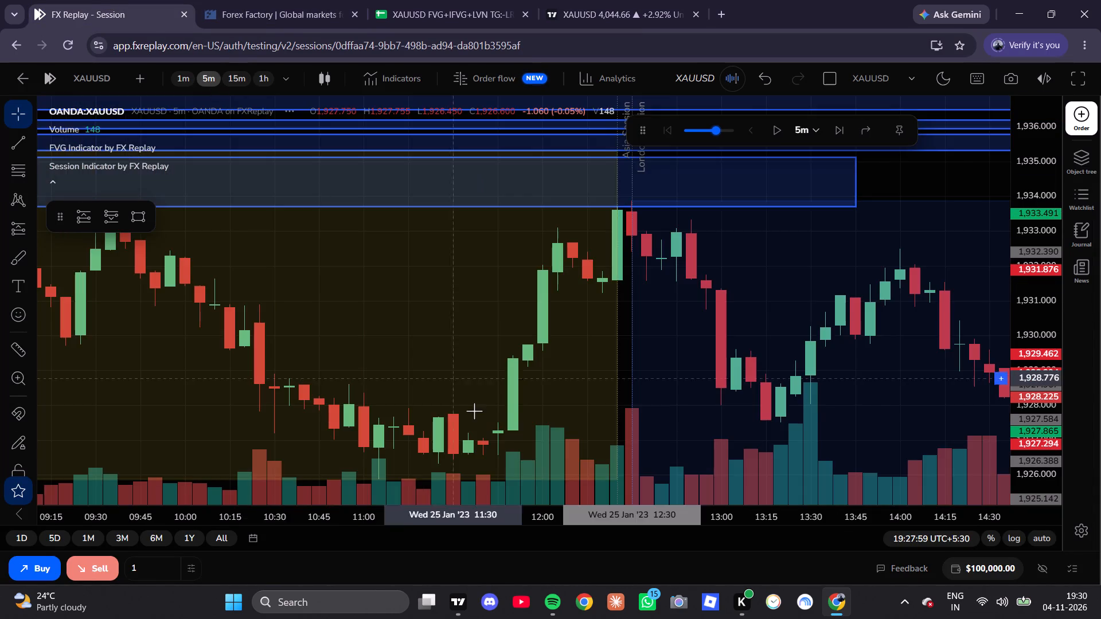
scroll(477, 412, "down", 20)
left_click_drag(639, 354, 395, 436)
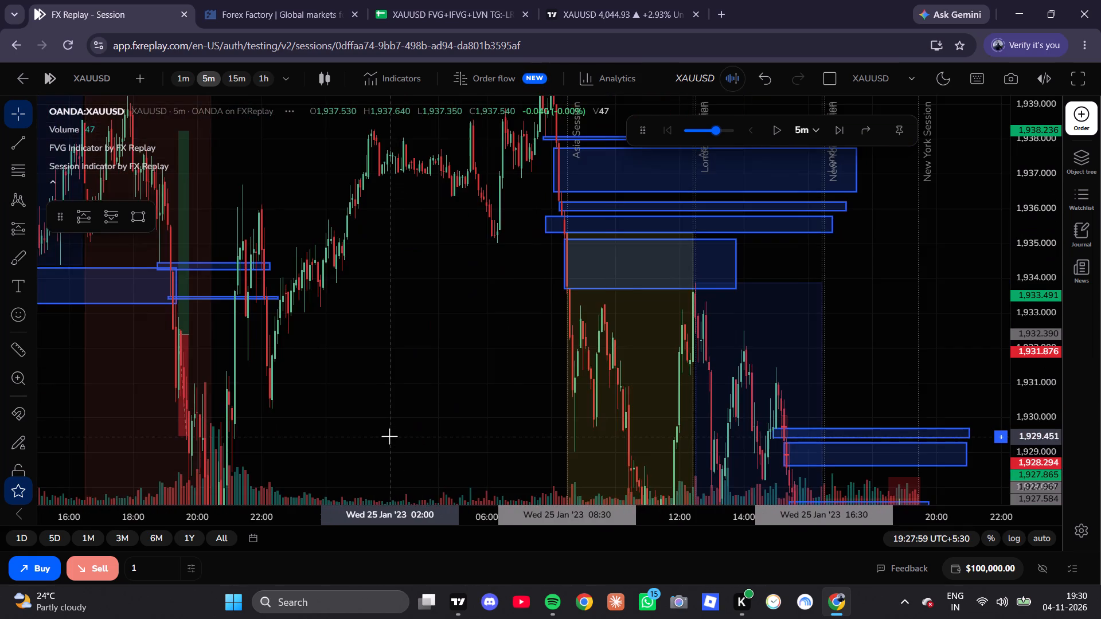
scroll(389, 436, "up", 1)
scroll(389, 436, "down", 6)
scroll(562, 420, "up", 9)
left_click_drag(957, 369, 813, 222)
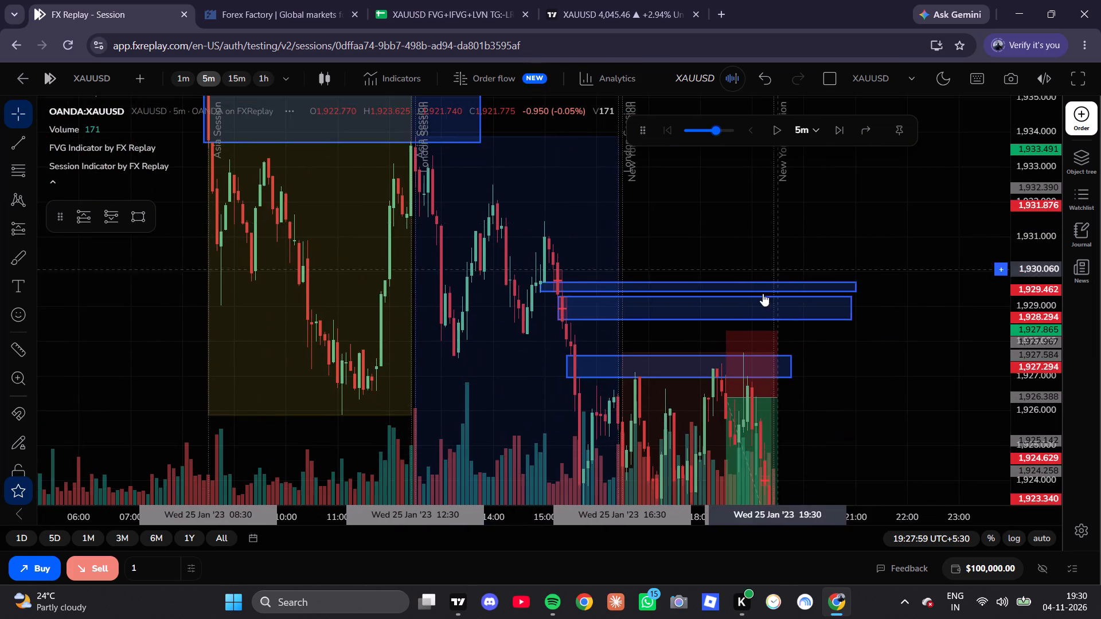
scroll(762, 301, "down", 2)
scroll(881, 410, "up", 3)
scroll(1008, 367, "up", 10)
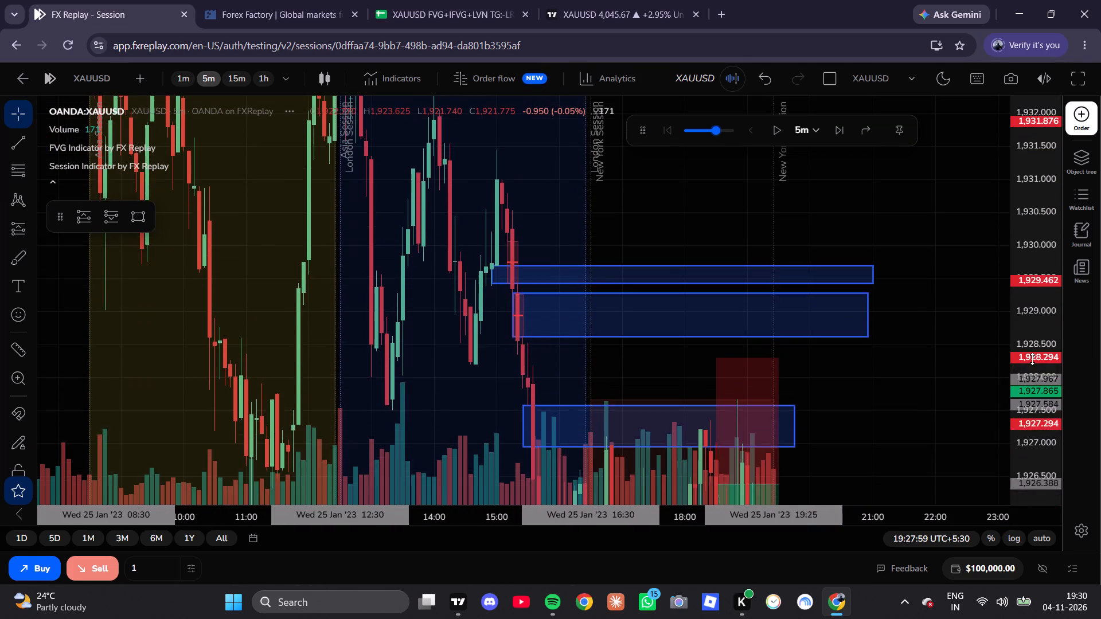
scroll(1032, 359, "up", 2)
scroll(884, 398, "up", 4)
left_click_drag(870, 425, 863, 334)
scroll(826, 383, "up", 5)
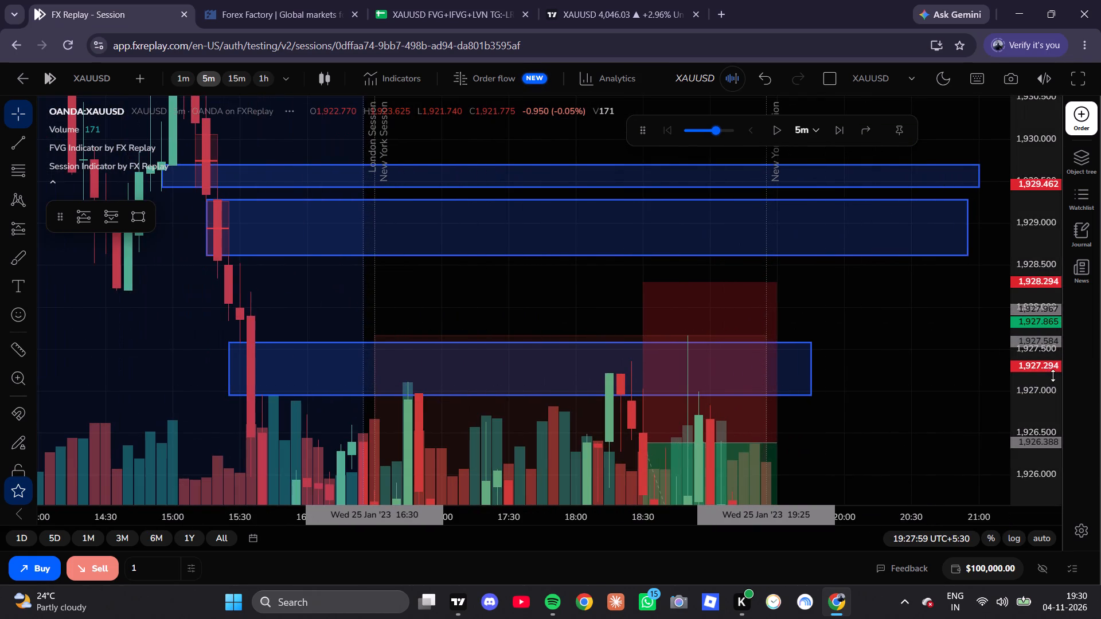
scroll(1055, 373, "up", 8)
left_click_drag(923, 339, 910, 288)
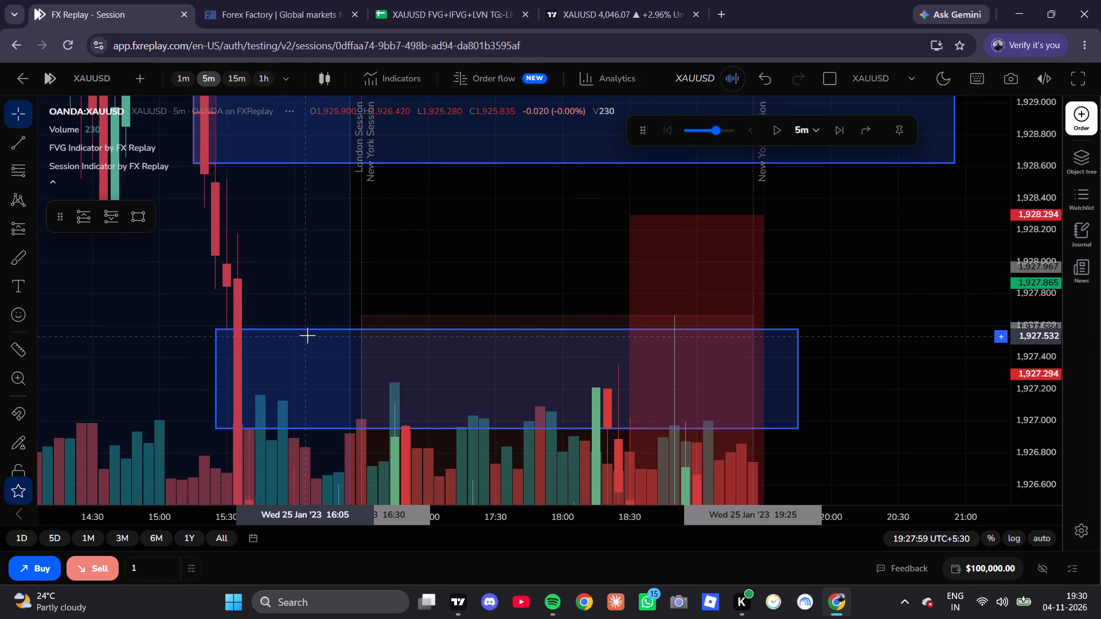
Examine the candles leading into the Jan 25 short entry at the lowest gap zone on the 1-minute chart.
left_click(194, 91)
left_click(188, 81)
scroll(372, 356, "down", 2)
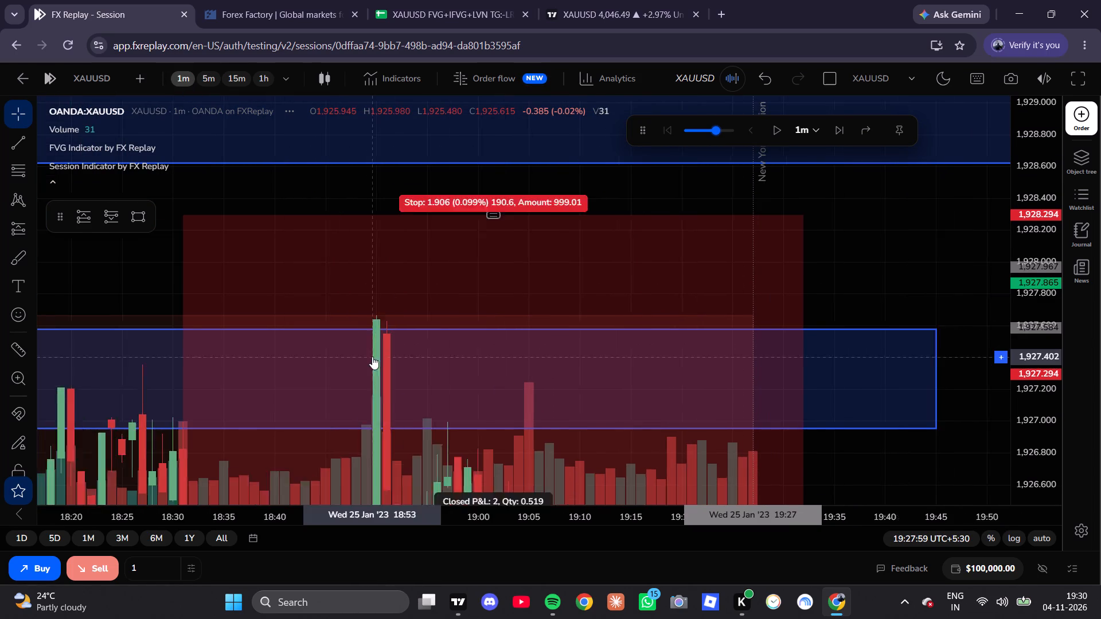
scroll(372, 356, "down", 11)
scroll(483, 307, "down", 3)
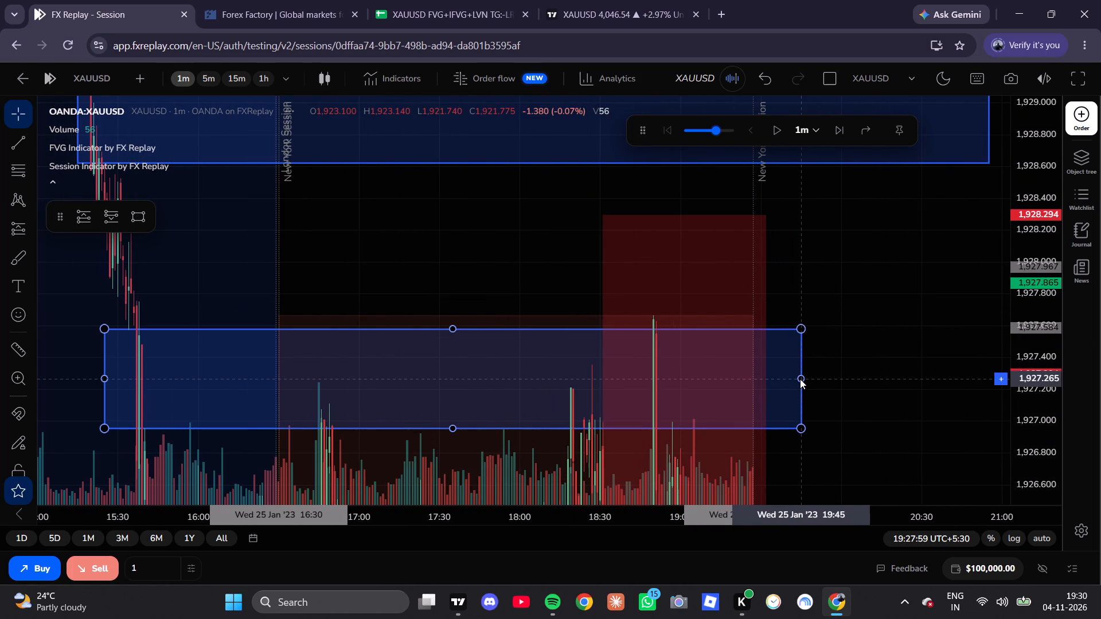
left_click_drag(903, 390, 954, 297)
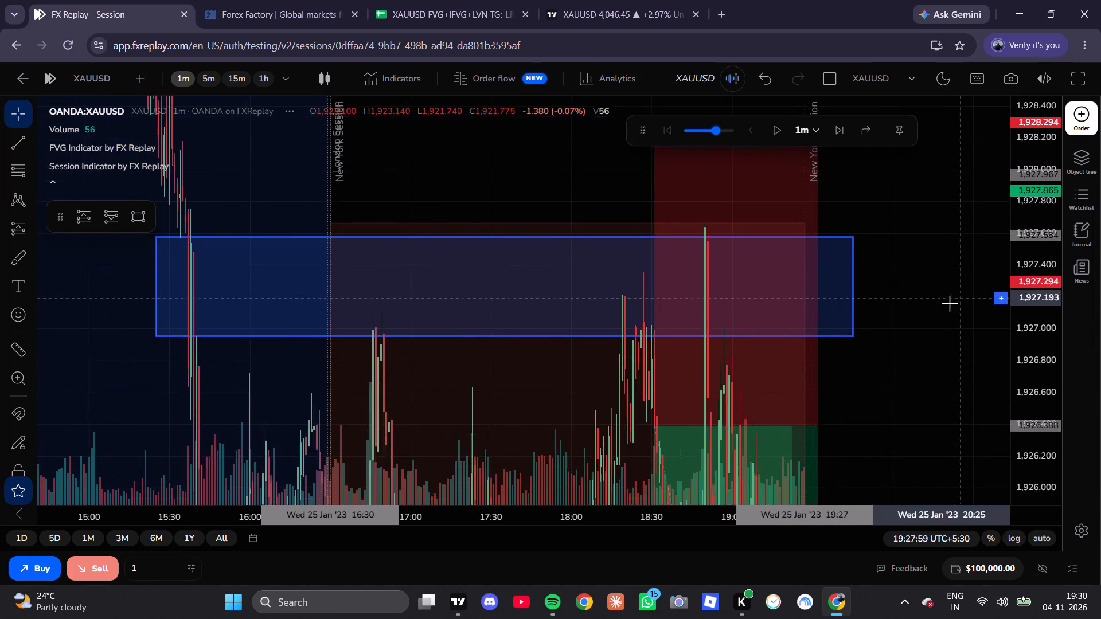
scroll(713, 400, "up", 4)
left_click_drag(900, 388, 995, 297)
scroll(607, 420, "up", 5)
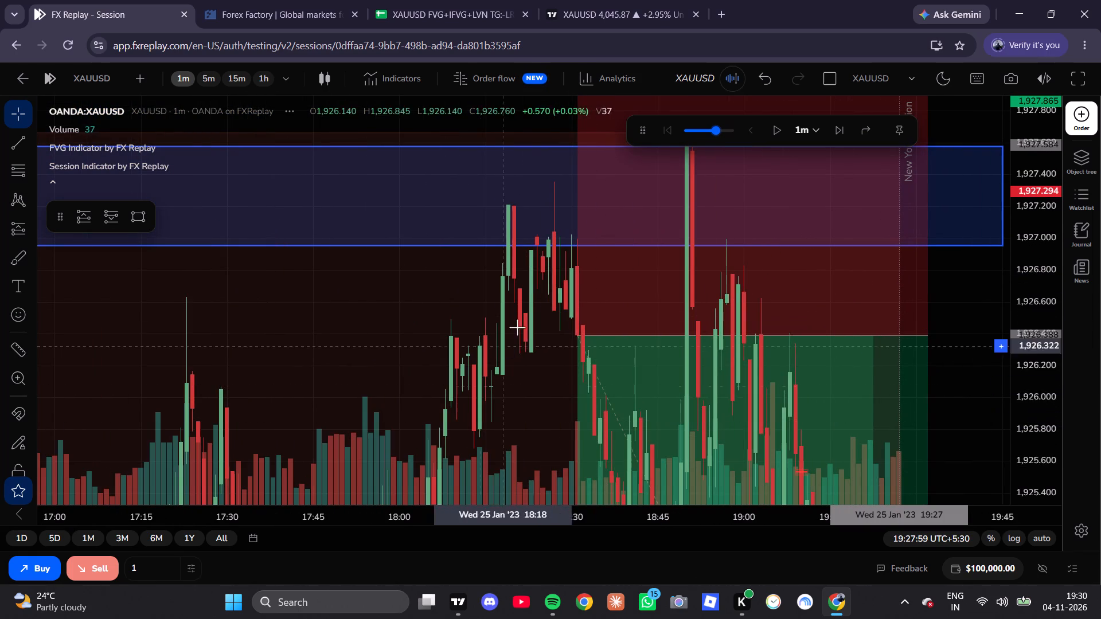
scroll(537, 311, "up", 1)
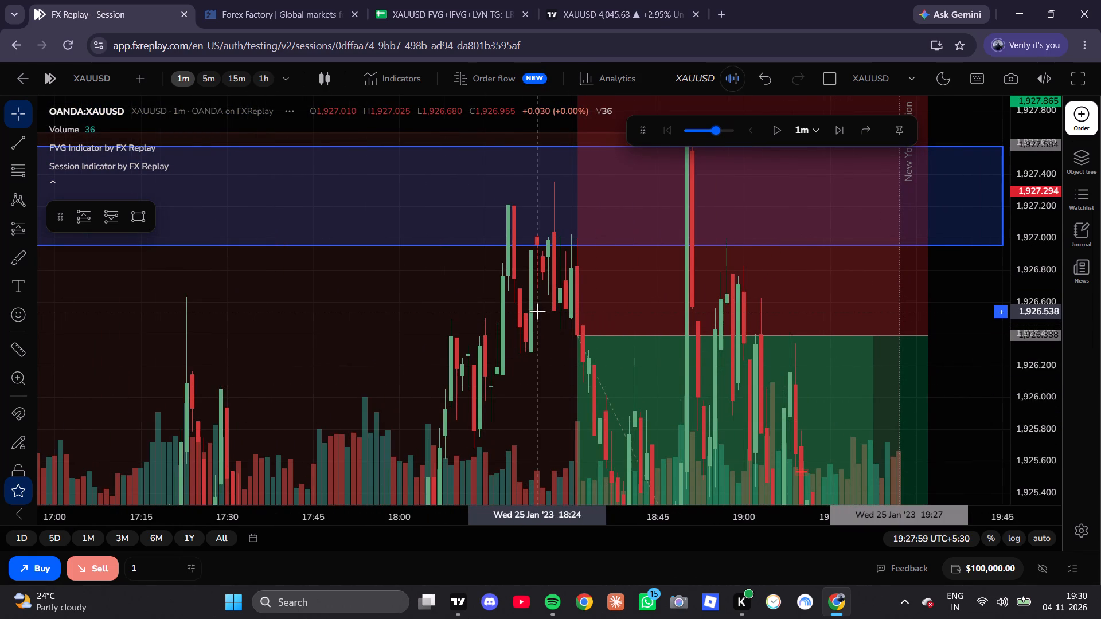
scroll(537, 311, "up", 1)
scroll(411, 365, "up", 2)
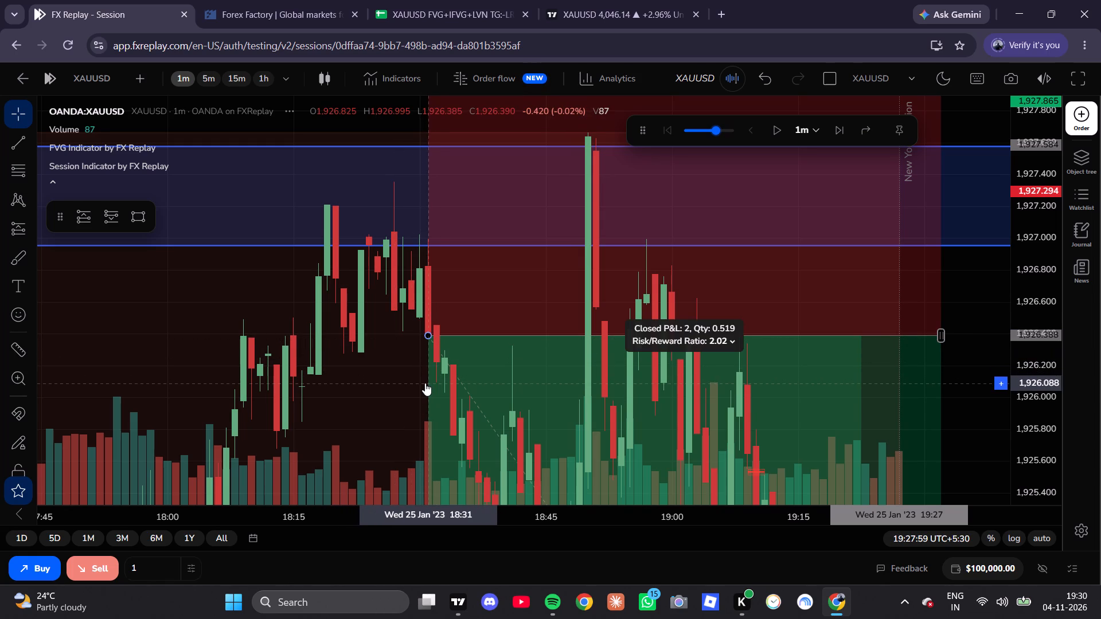
In spreadsheet row 20, enter IFVG CANDLE 7, setup type 5min+15min and session NYAM for the Jan 25 trade.
left_click(466, 13)
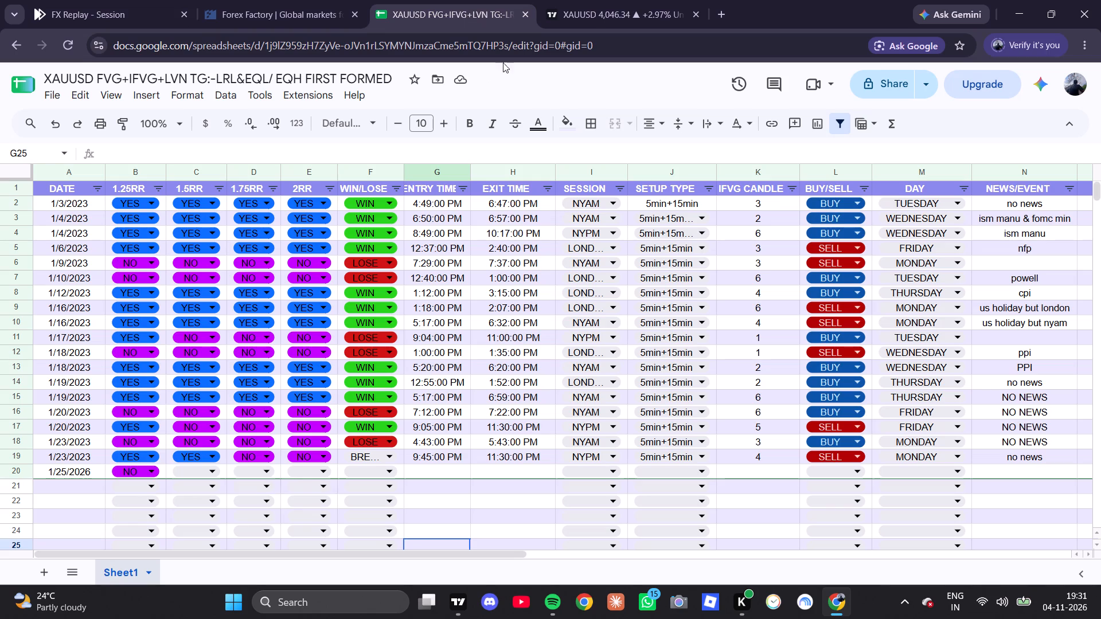
left_click(735, 469)
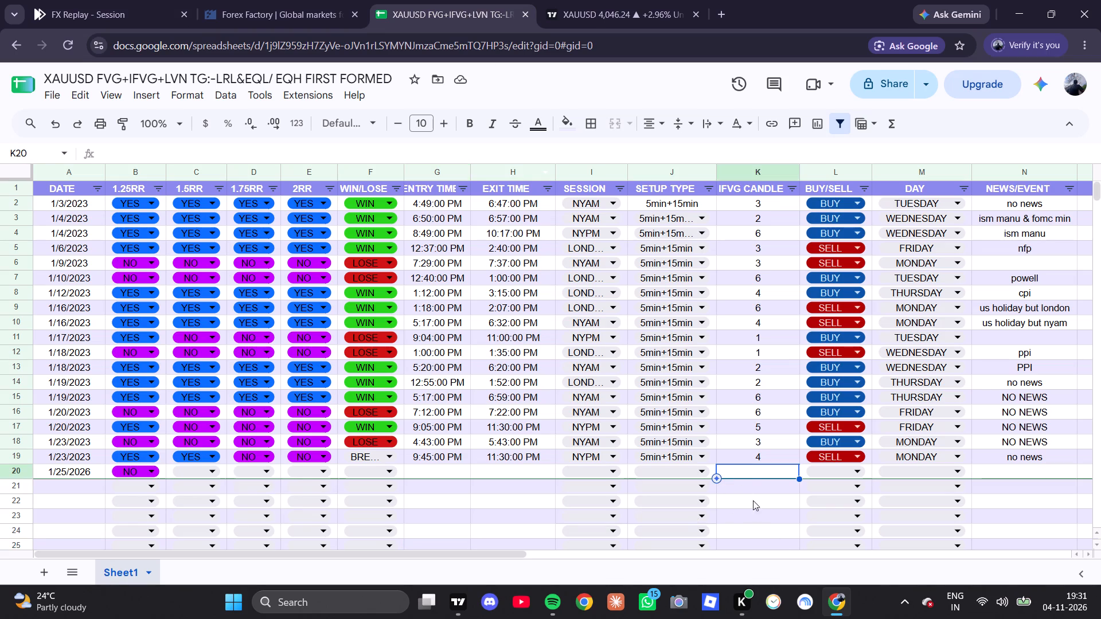
key("7")
left_click(822, 469)
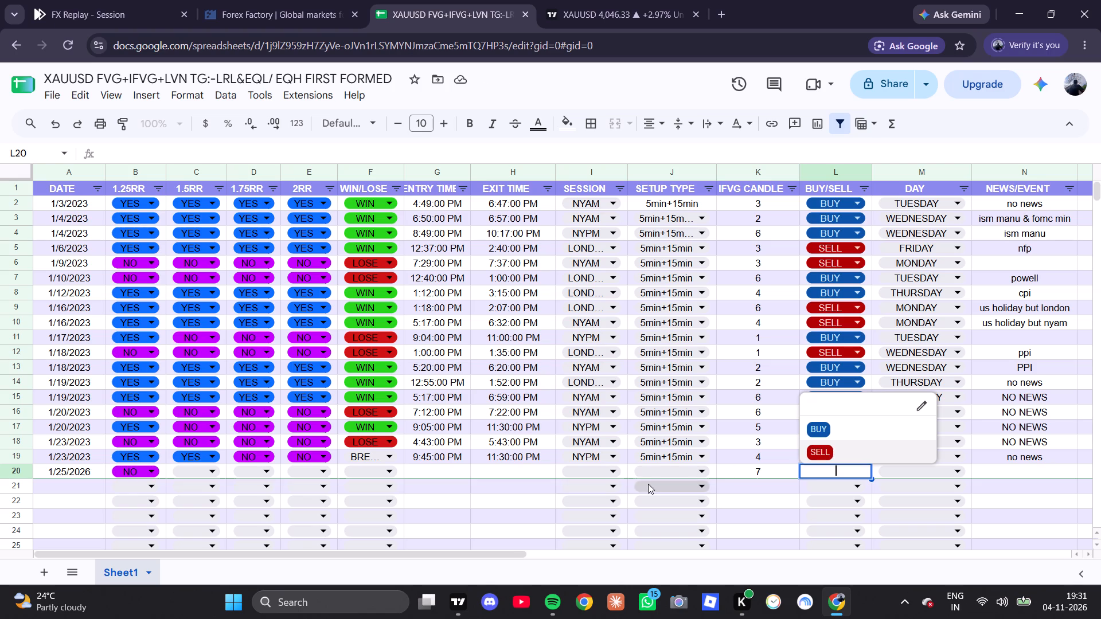
left_click(662, 468)
left_click(690, 412)
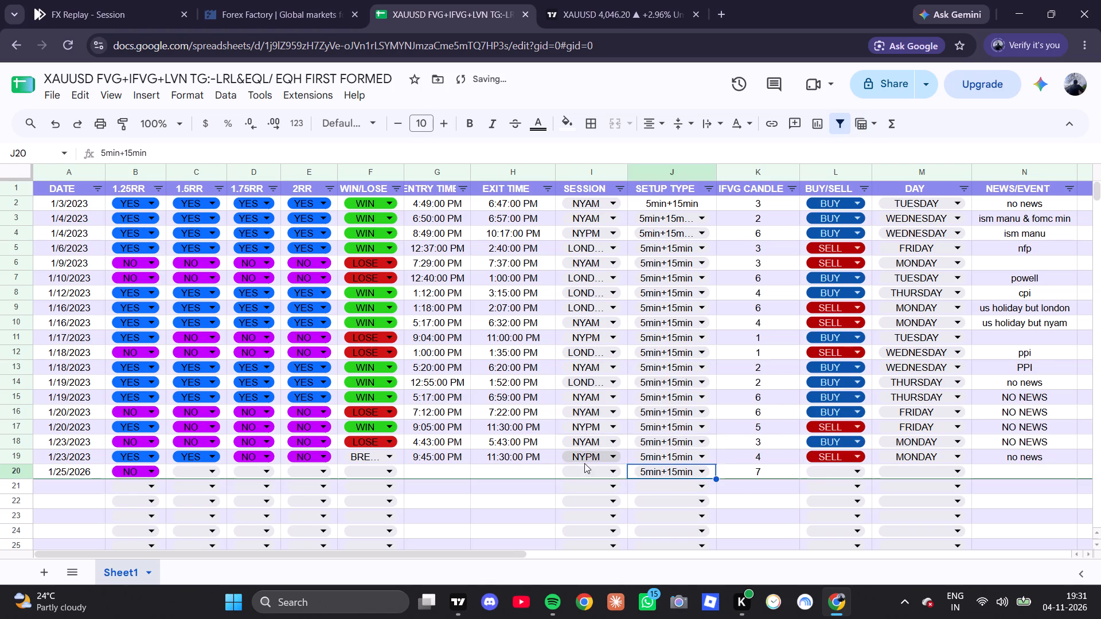
left_click(587, 475)
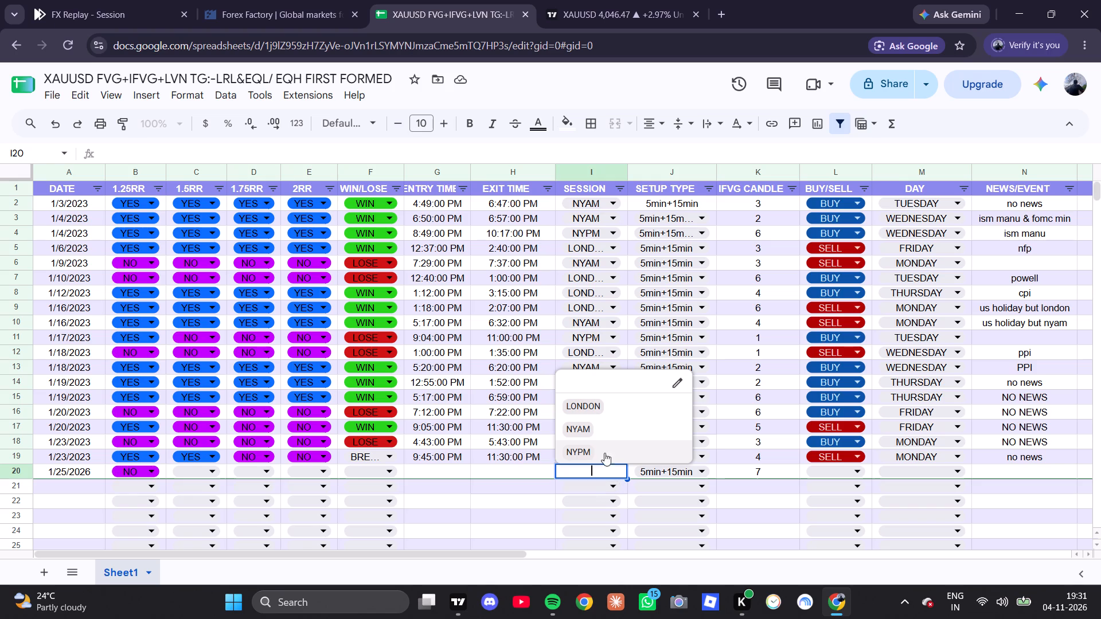
left_click(592, 432)
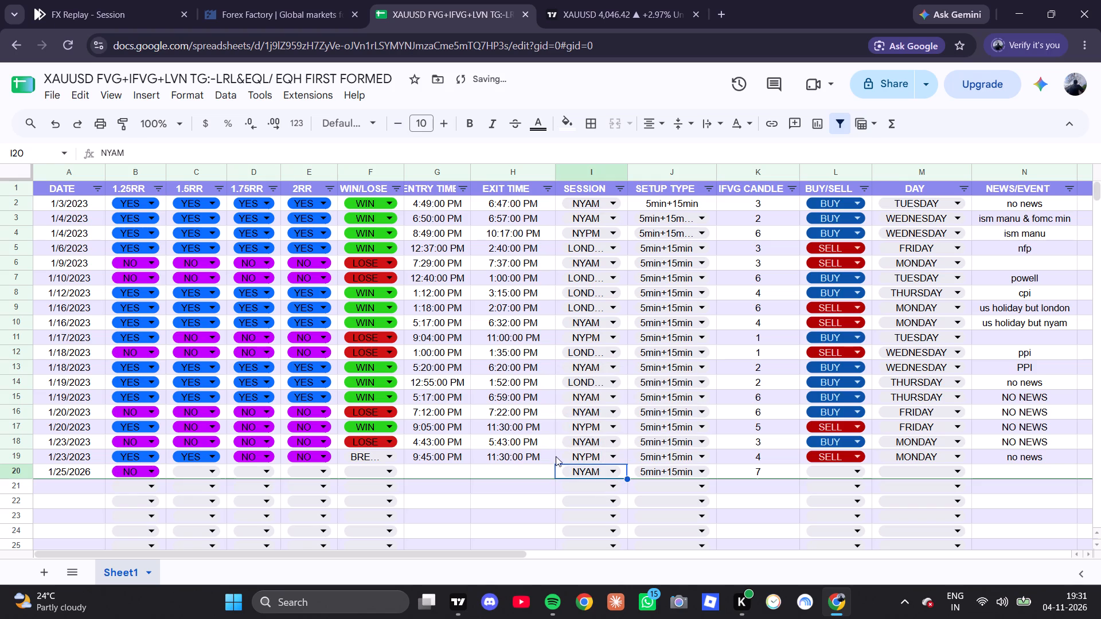
Check the short's entry on the FX Replay 1-minute chart and enter 18:32 as ENTRY TIME in cell G20.
left_click(97, 0)
scroll(499, 258, "down", 5)
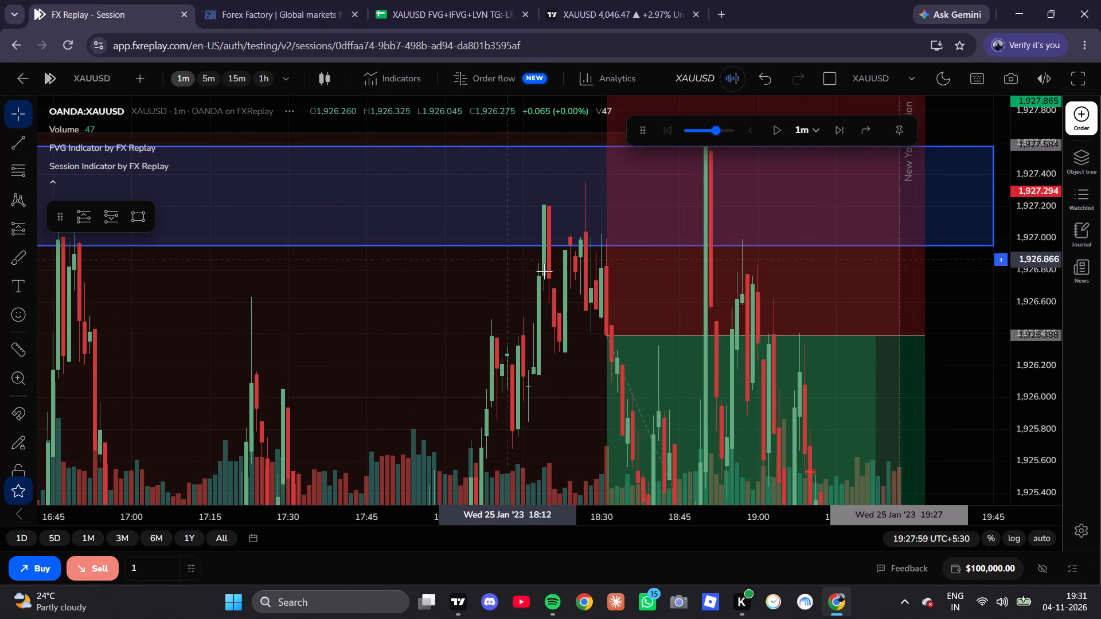
scroll(1034, 306, "down", 11)
scroll(967, 324, "down", 4)
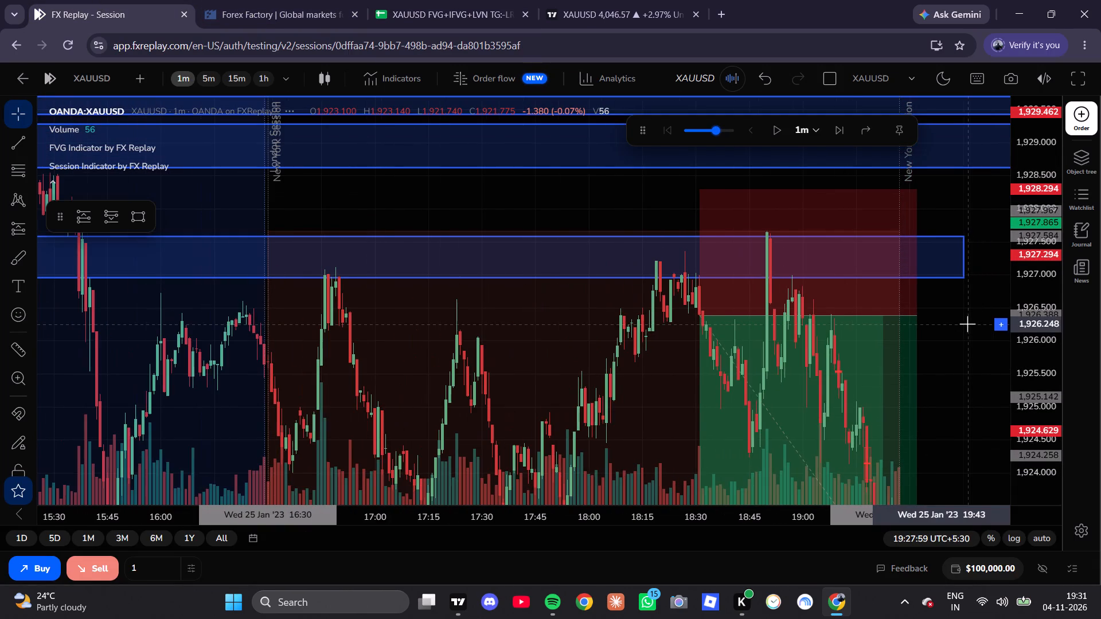
scroll(737, 346, "down", 3)
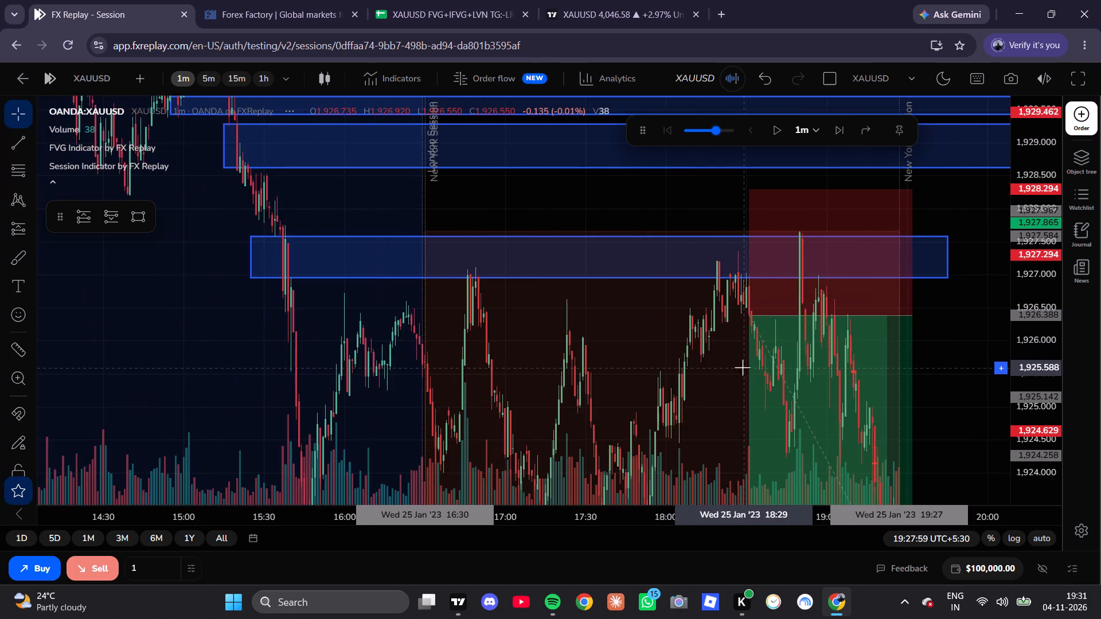
scroll(743, 367, "up", 3)
scroll(678, 374, "up", 5)
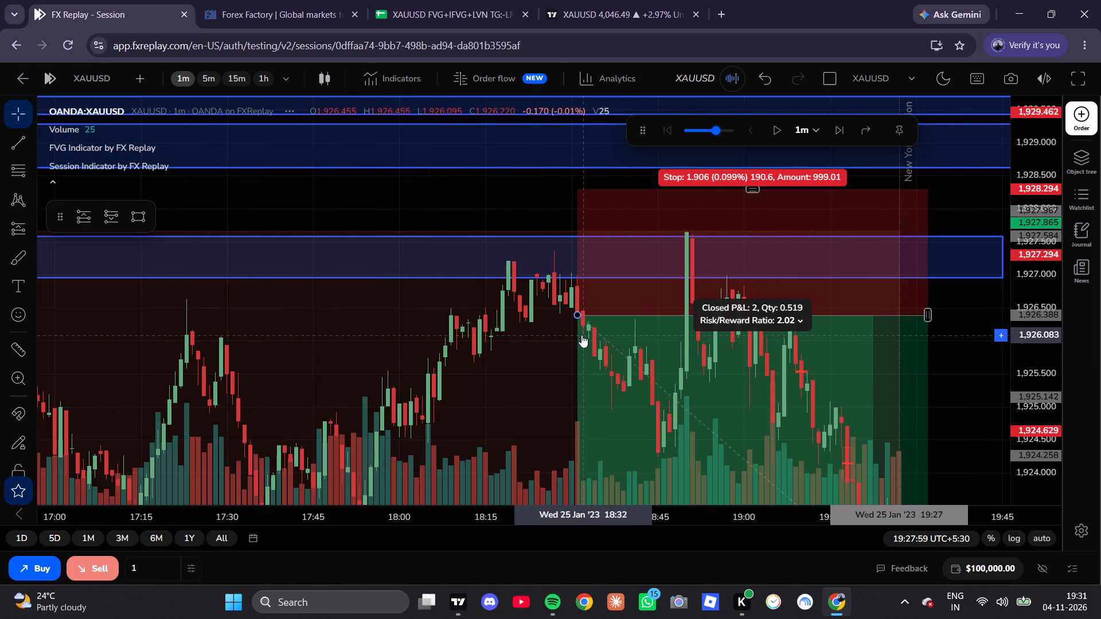
left_click(651, 0)
left_click(491, 0)
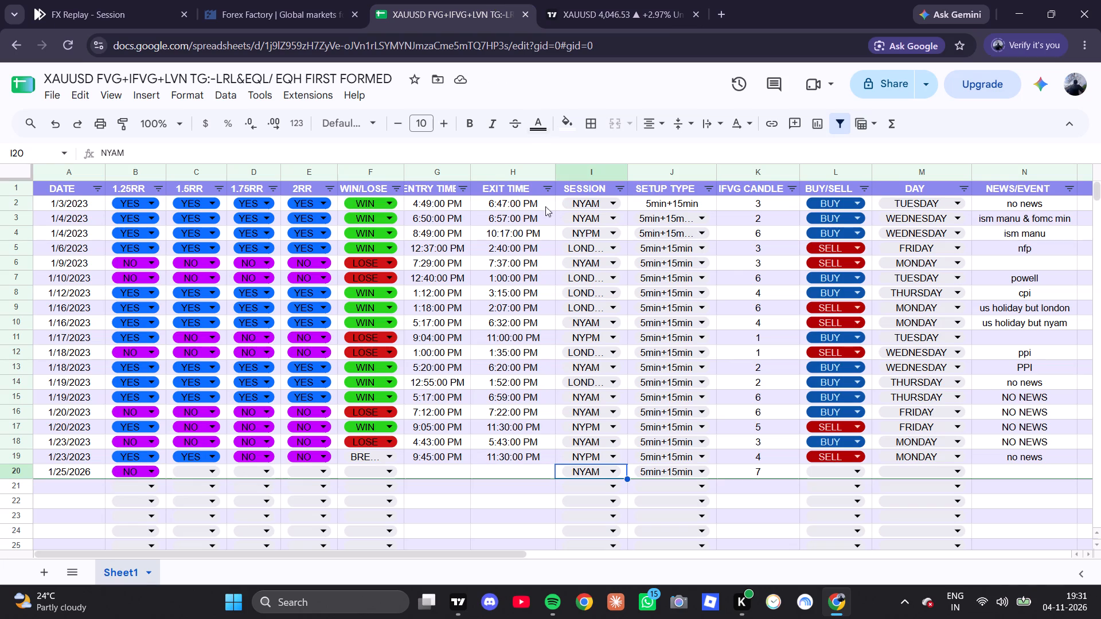
left_click(438, 466)
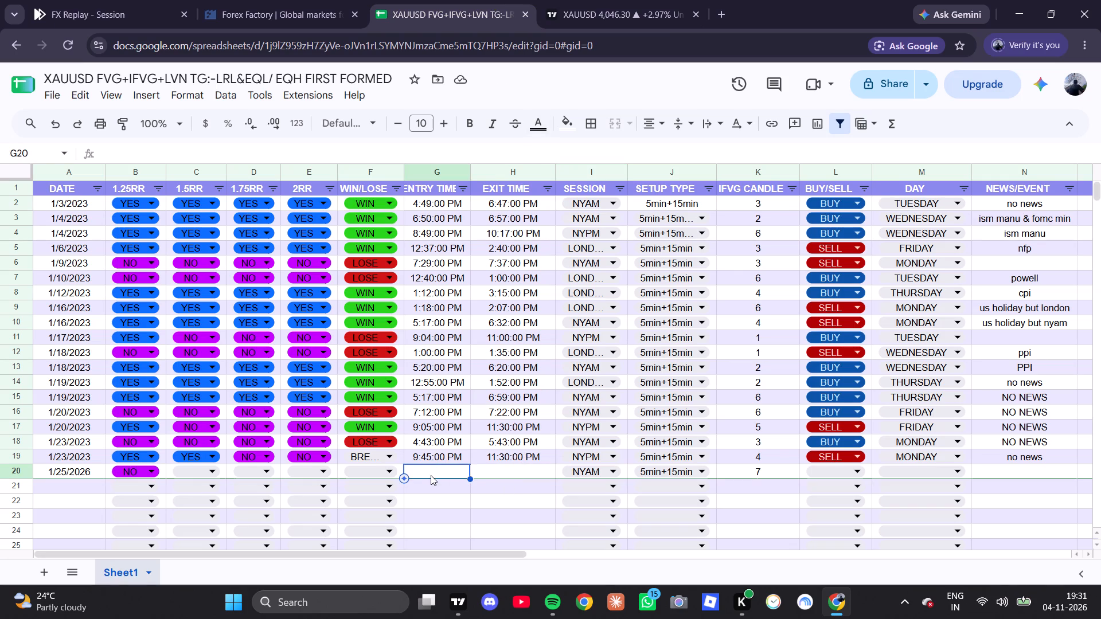
type("18")
type(":32")
left_click(507, 468)
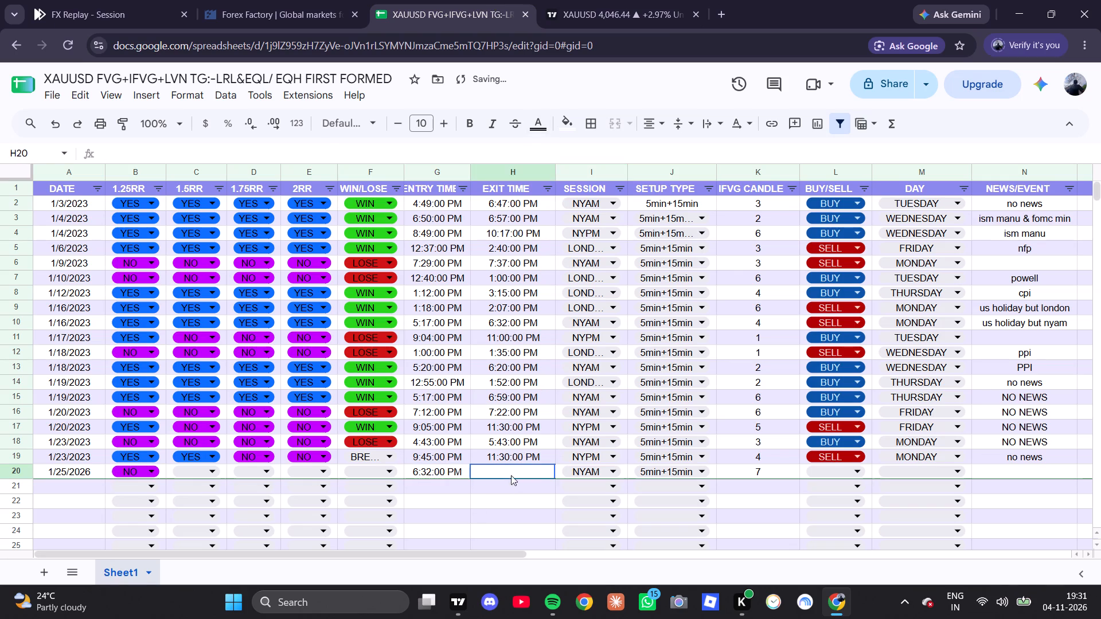
Examine the short trade's target and exit candles on the FX Replay 1-minute chart, briefly toggling the replay playback.
left_click(149, 0)
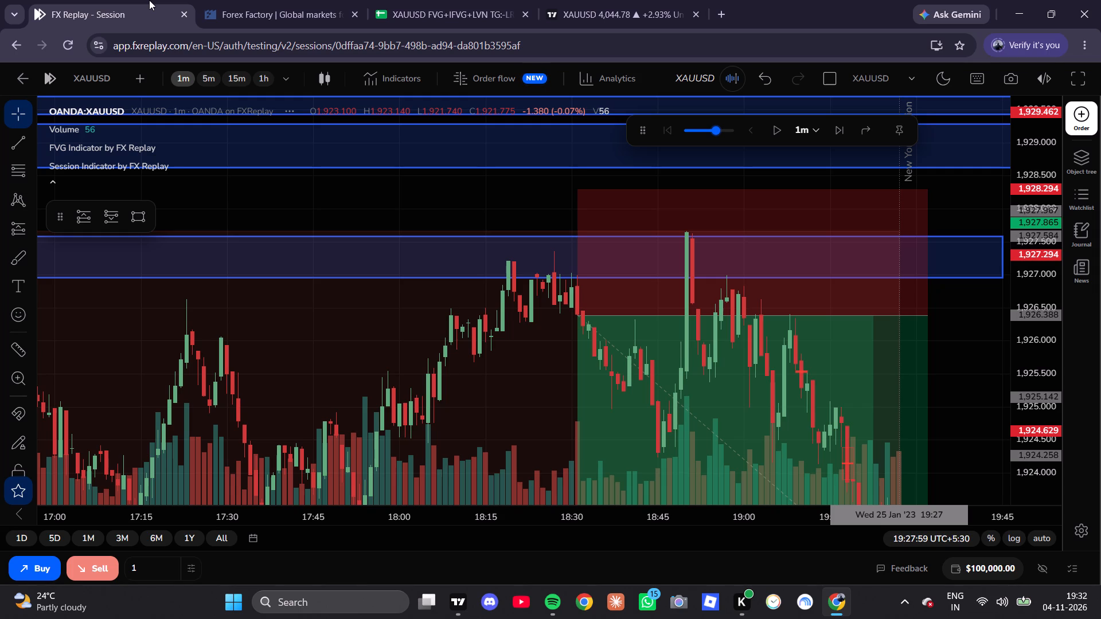
scroll(642, 224, "down", 5)
scroll(885, 303, "up", 5)
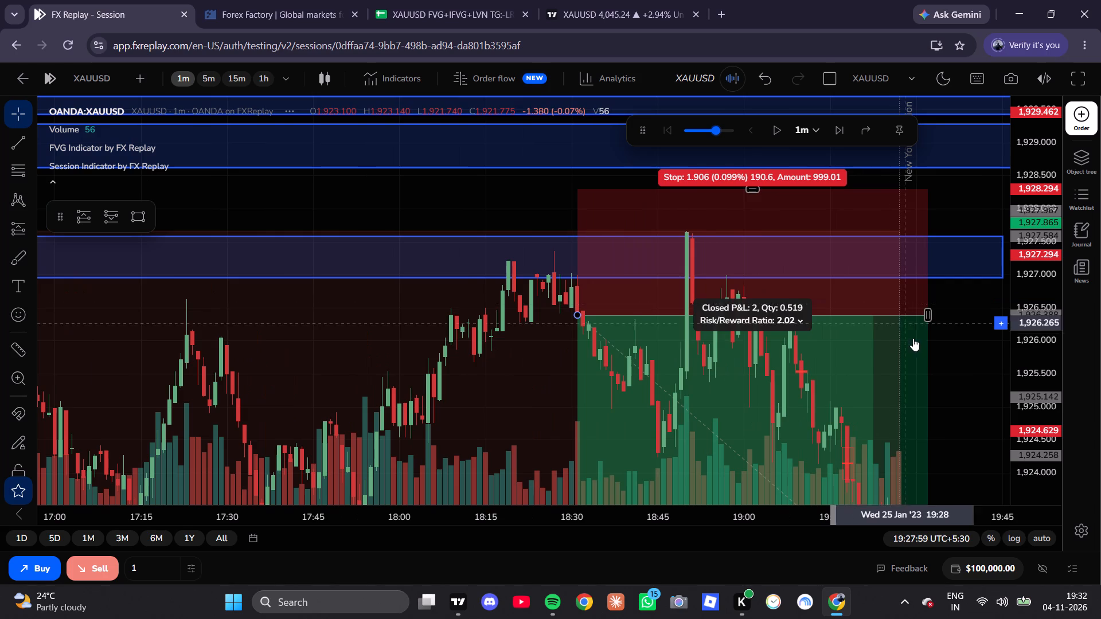
left_click_drag(948, 372, 952, 238)
left_click_drag(952, 201, 945, 146)
scroll(914, 84, "down", 7)
scroll(947, 303, "down", 8)
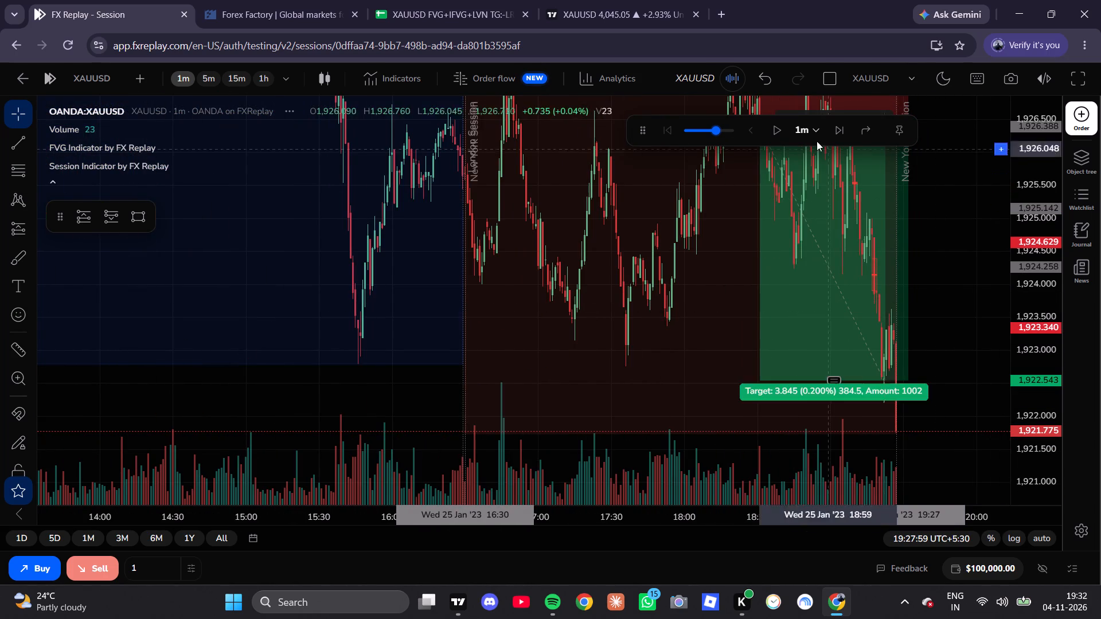
double_click(778, 125)
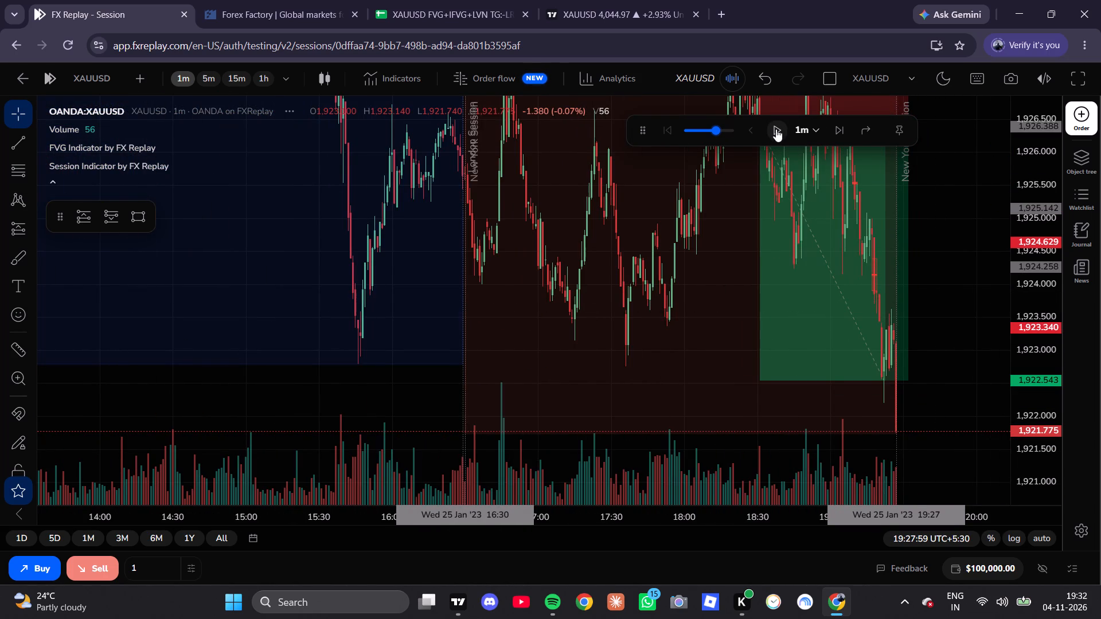
left_click(776, 129)
left_click(776, 129)
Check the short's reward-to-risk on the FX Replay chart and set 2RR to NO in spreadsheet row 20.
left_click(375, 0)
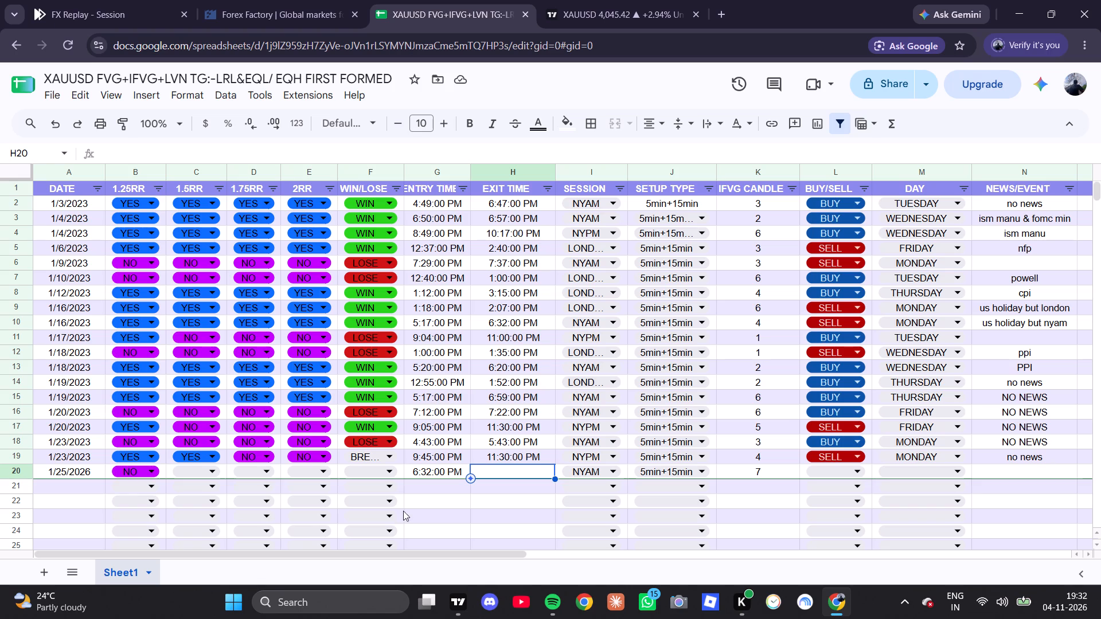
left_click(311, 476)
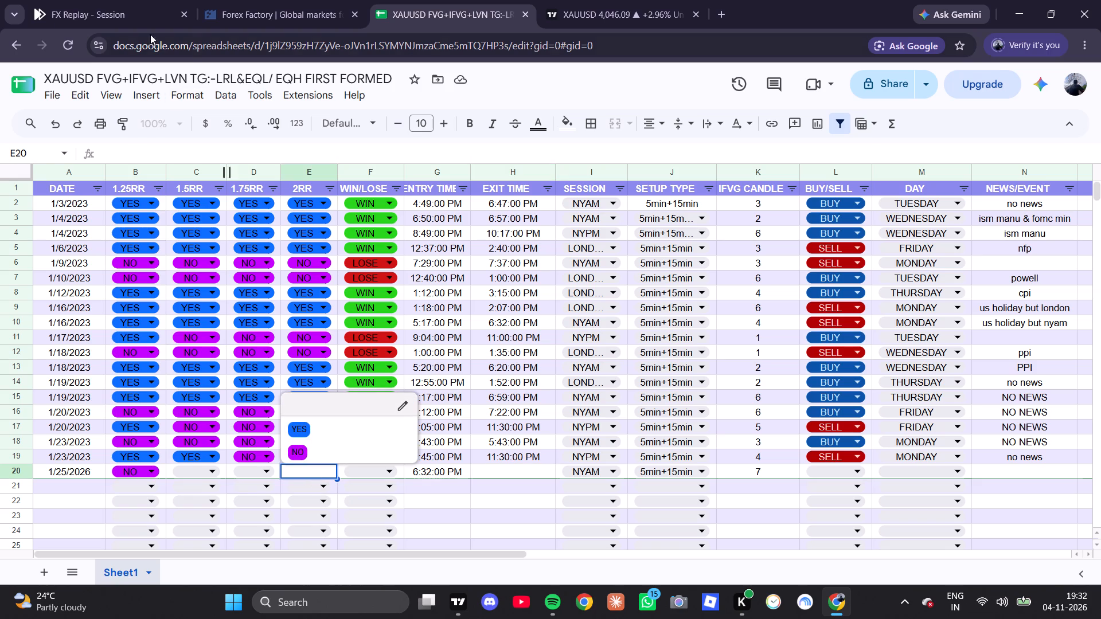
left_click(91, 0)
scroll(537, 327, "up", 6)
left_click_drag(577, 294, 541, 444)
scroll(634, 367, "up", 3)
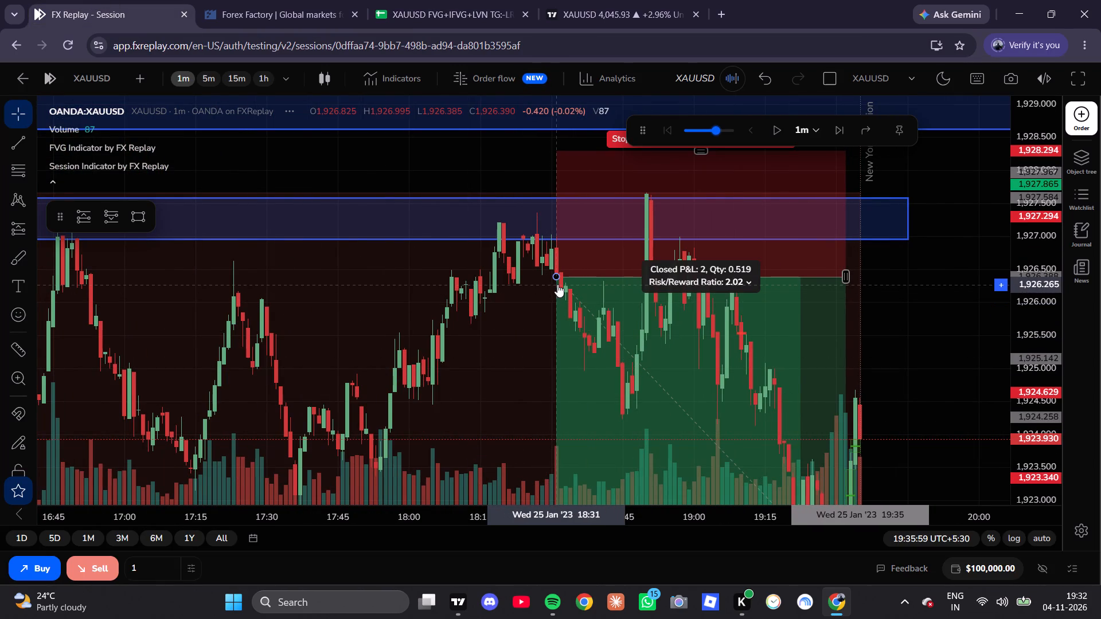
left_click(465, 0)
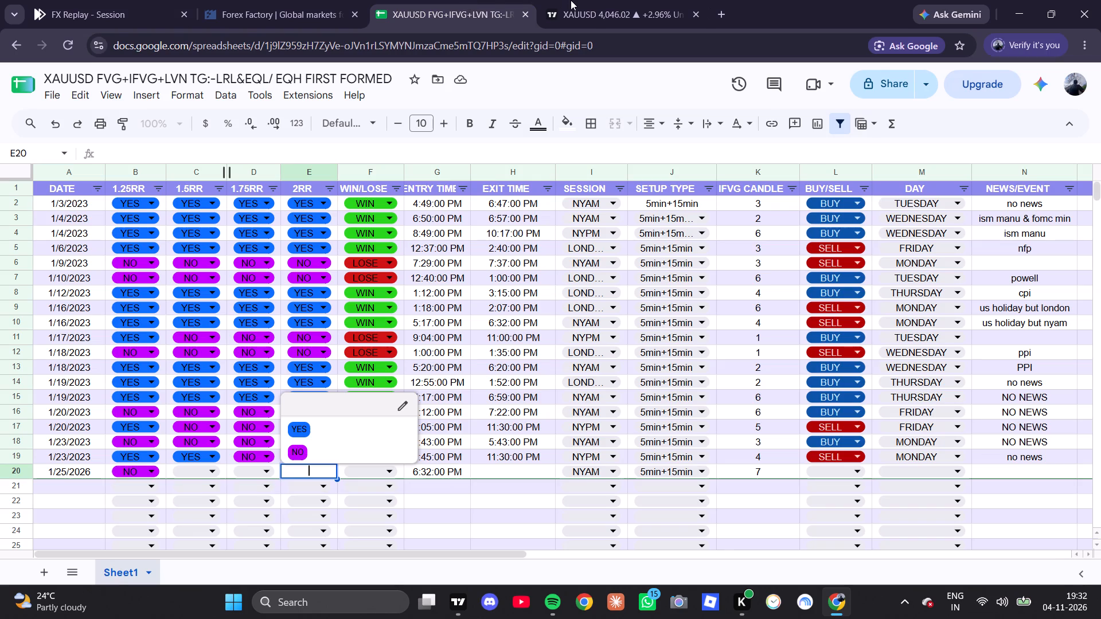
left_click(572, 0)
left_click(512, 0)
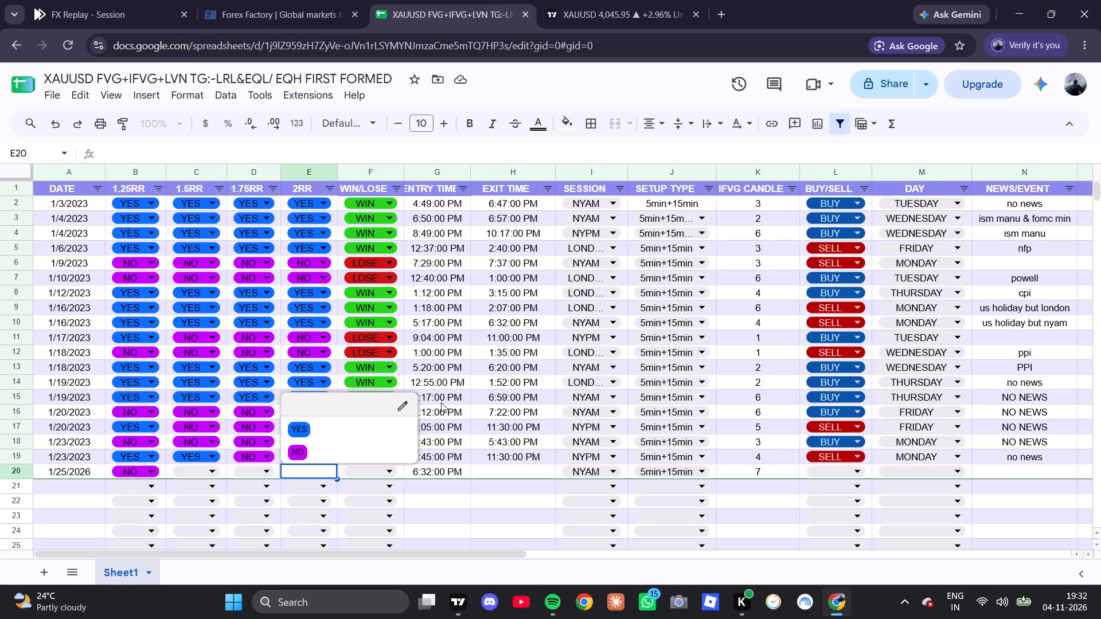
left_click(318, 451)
In spreadsheet row 20, set 1.25RR, 1.5RR, 1.75RR and 2RR to YES and WIN/LOSE to WIN.
left_click(198, 473)
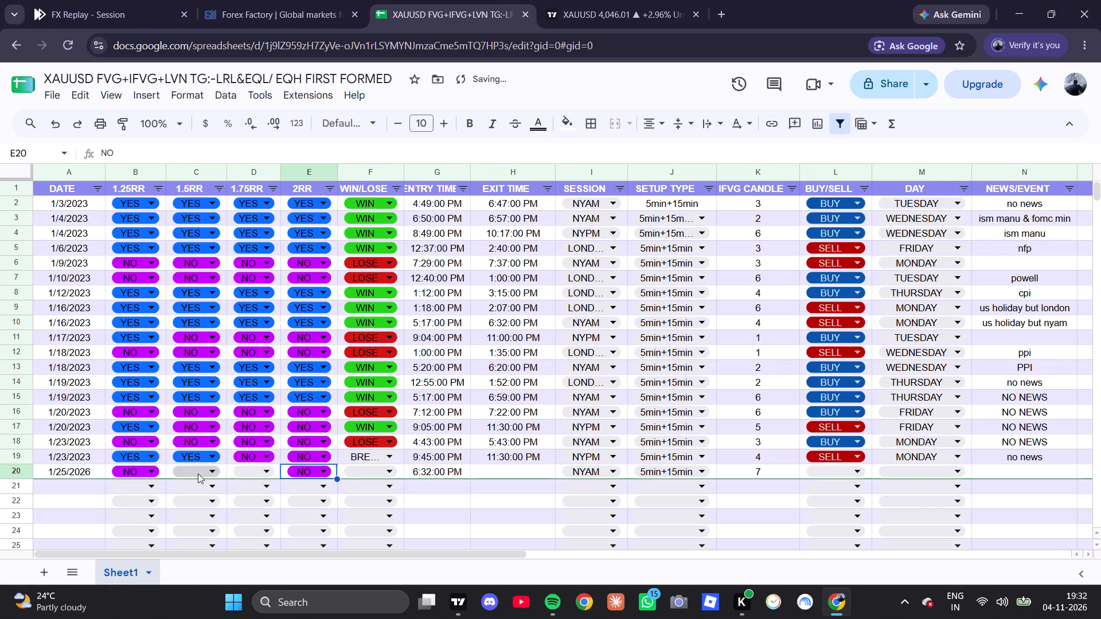
left_click(206, 434)
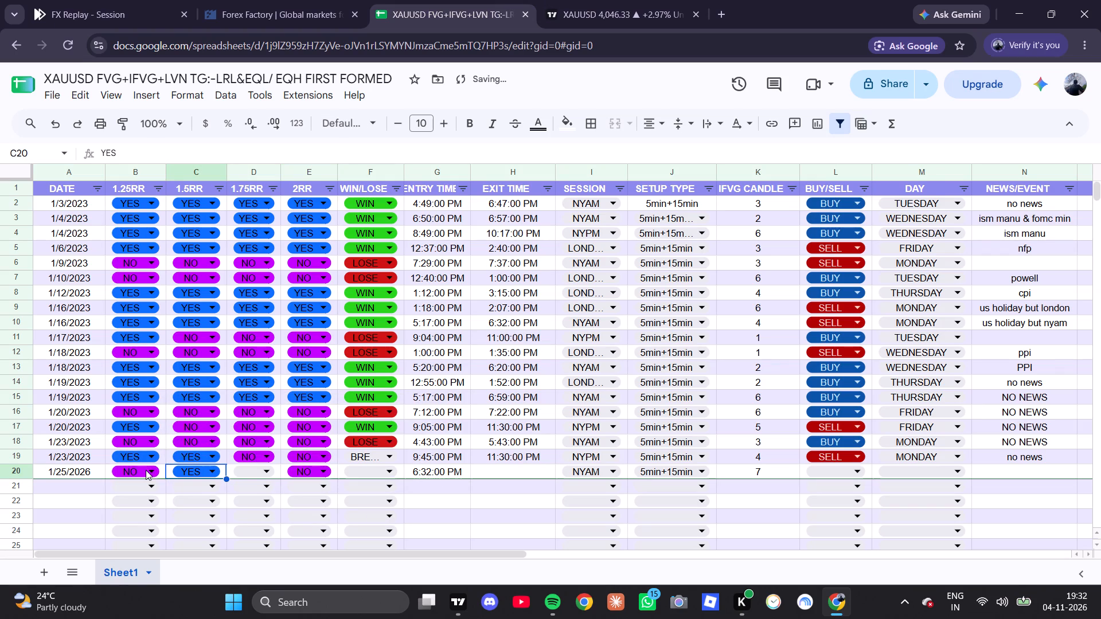
left_click(146, 470)
left_click(154, 434)
left_click(256, 472)
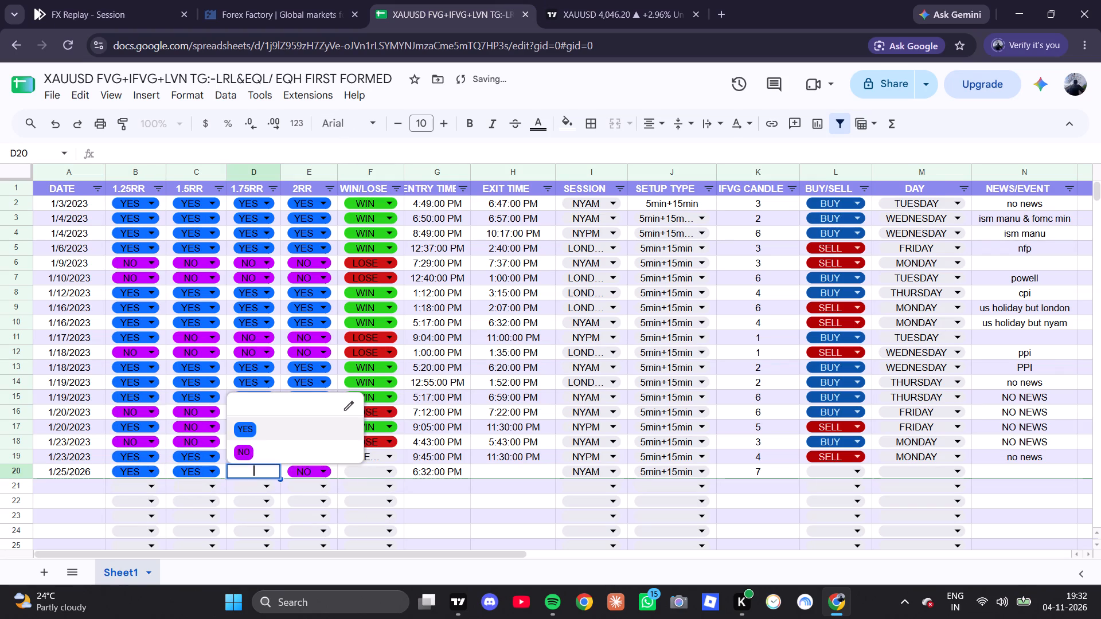
left_click(285, 416)
left_click(253, 471)
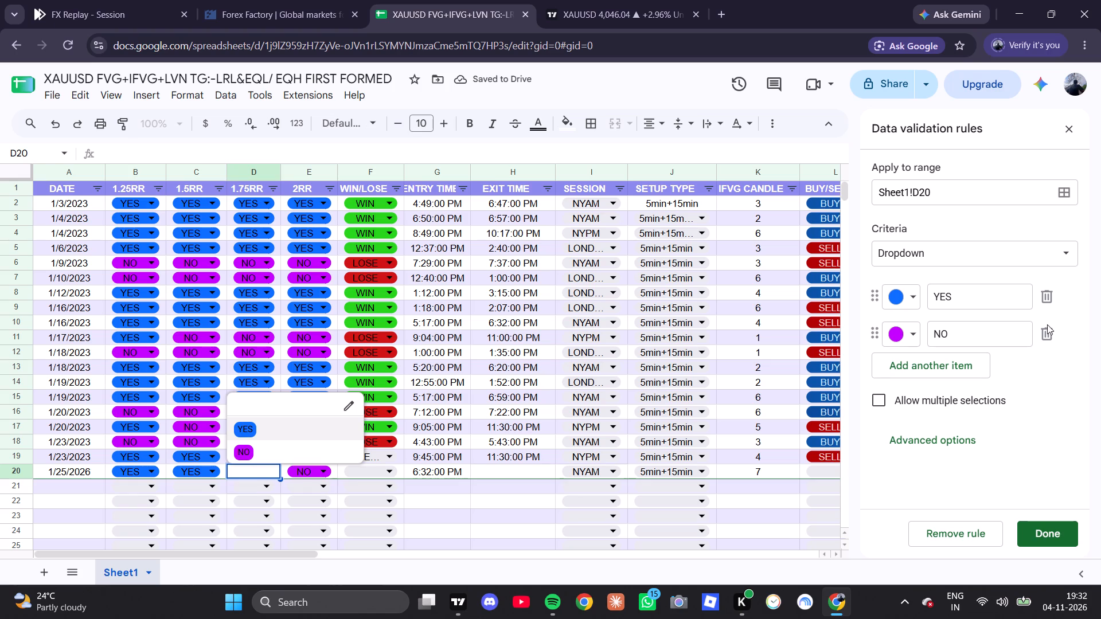
left_click(1076, 115)
left_click(1069, 128)
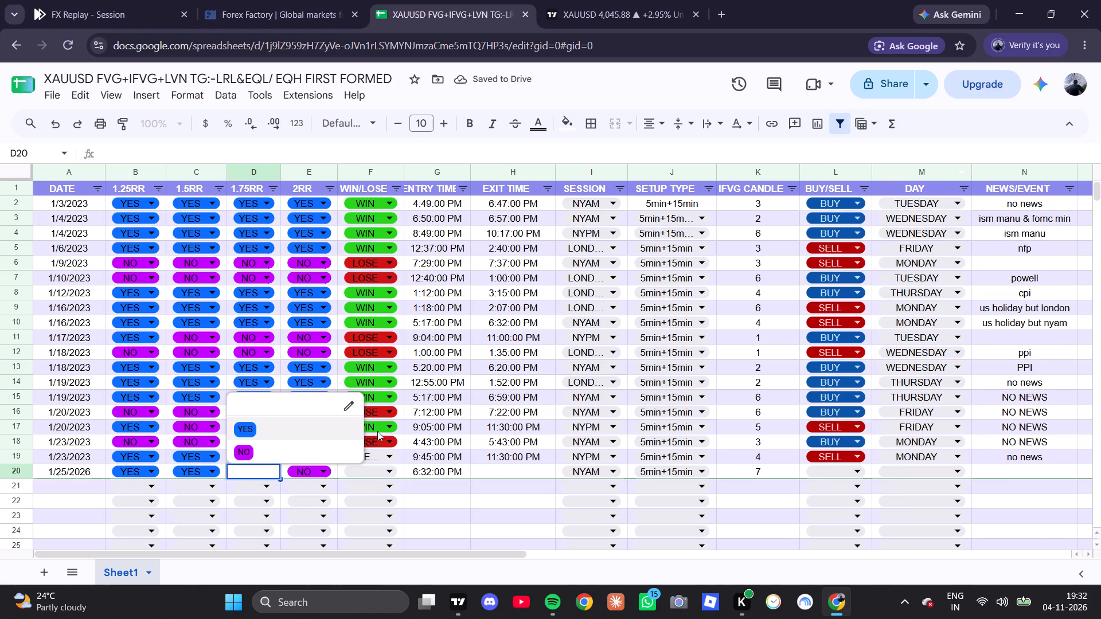
left_click(256, 433)
left_click(306, 467)
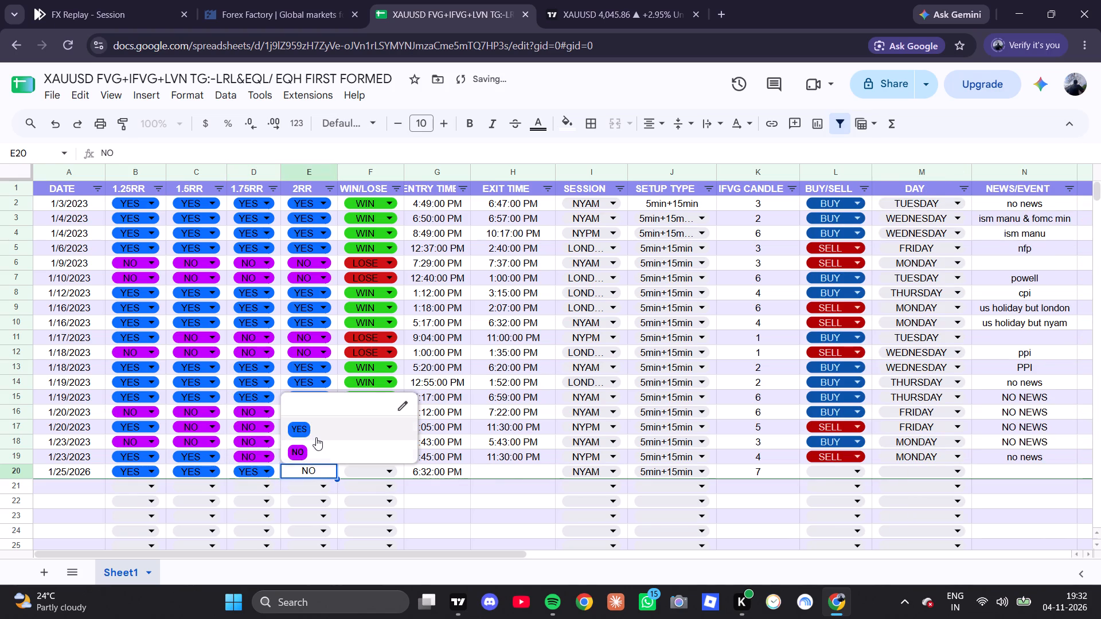
left_click(316, 437)
left_click(395, 476)
left_click(377, 408)
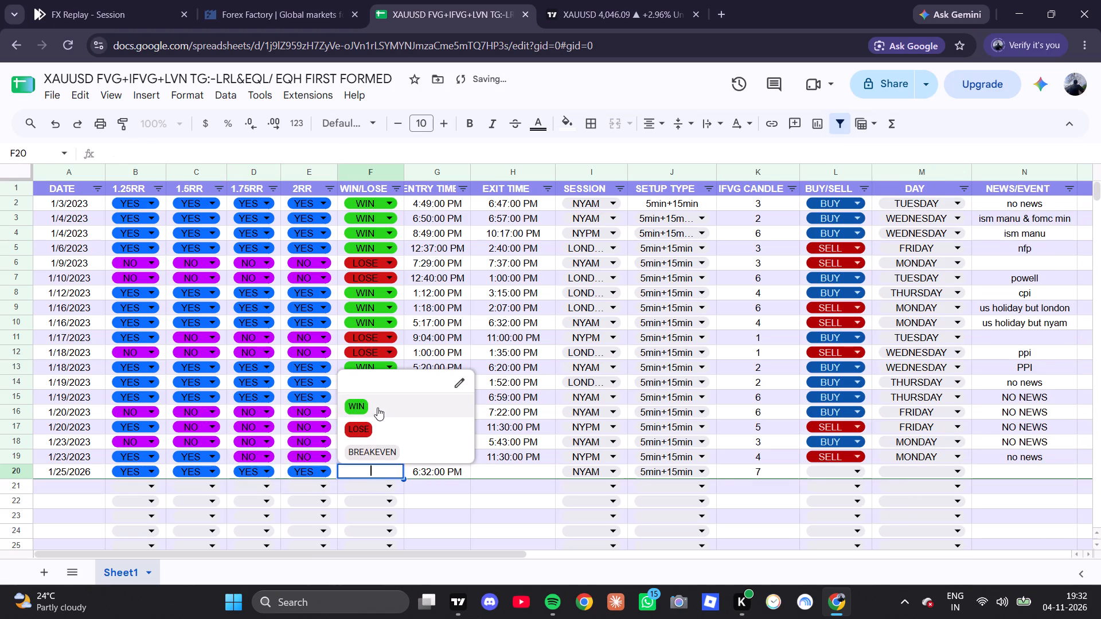
Check the short's exit candle on the FX Replay 1-minute chart and enter 19:22 as EXIT TIME in cell H20.
left_click(91, 0)
scroll(467, 206, "up", 3)
scroll(514, 219, "down", 6)
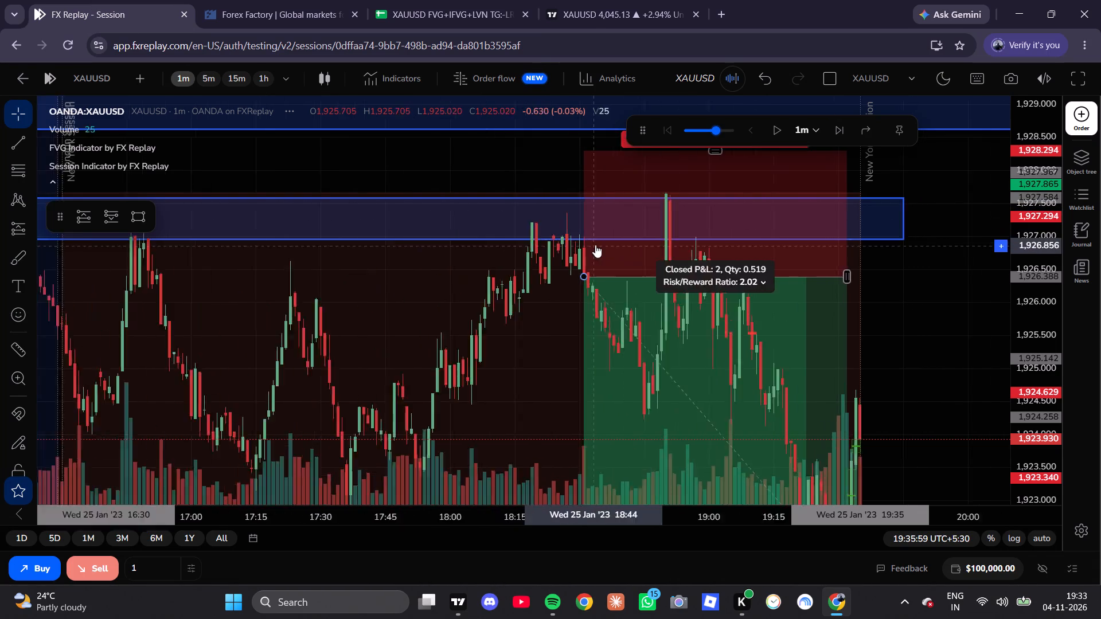
scroll(595, 245, "down", 8)
scroll(1018, 303, "down", 8)
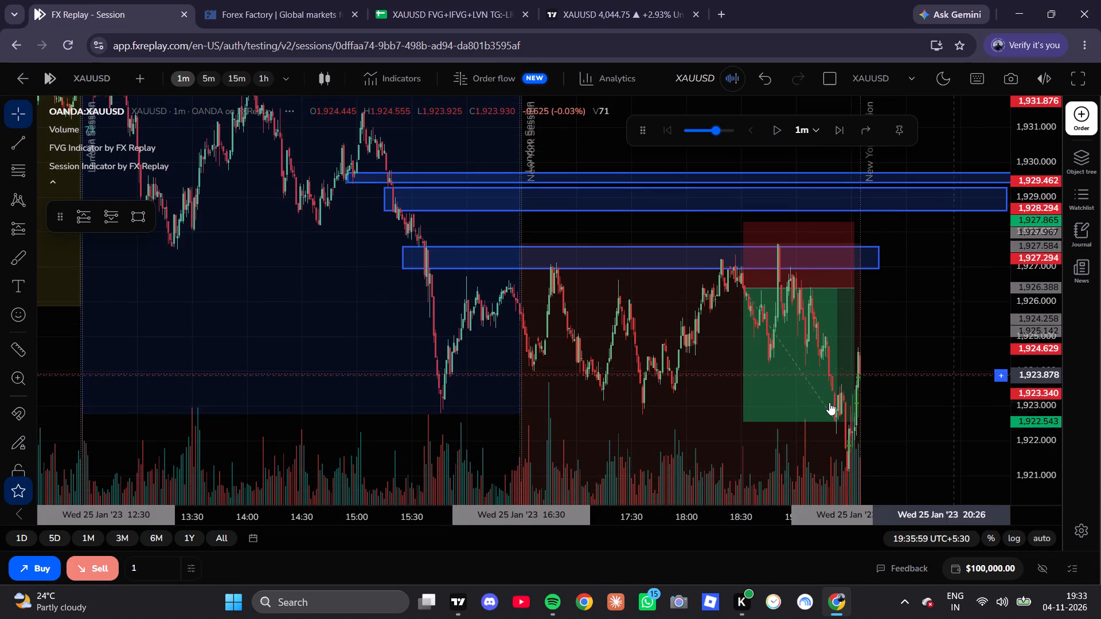
scroll(828, 403, "up", 13)
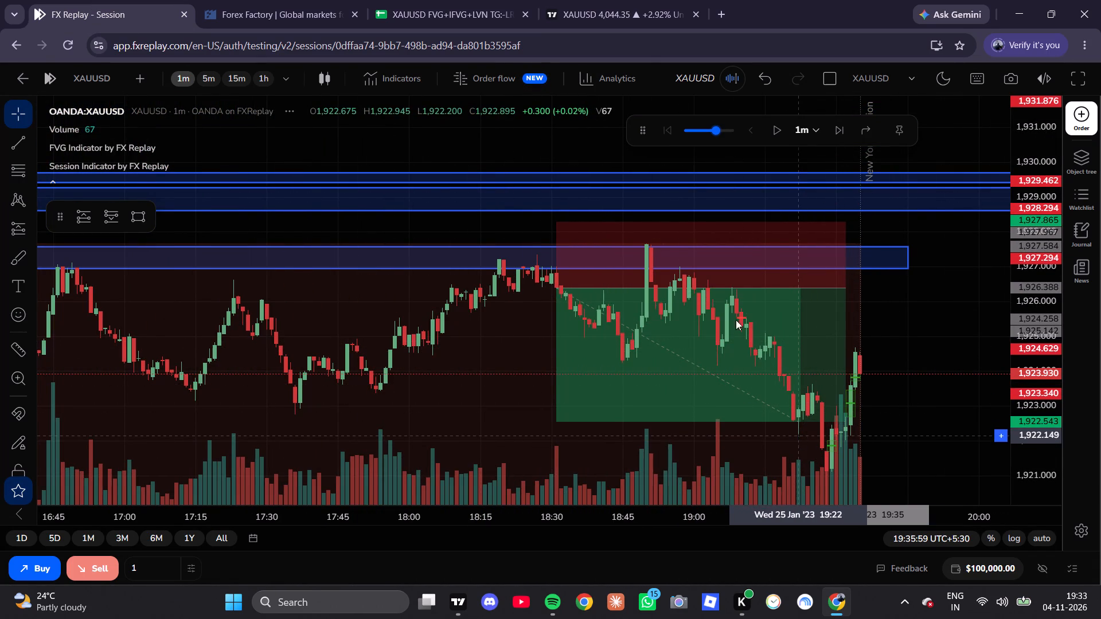
left_click(466, 0)
left_click(486, 473)
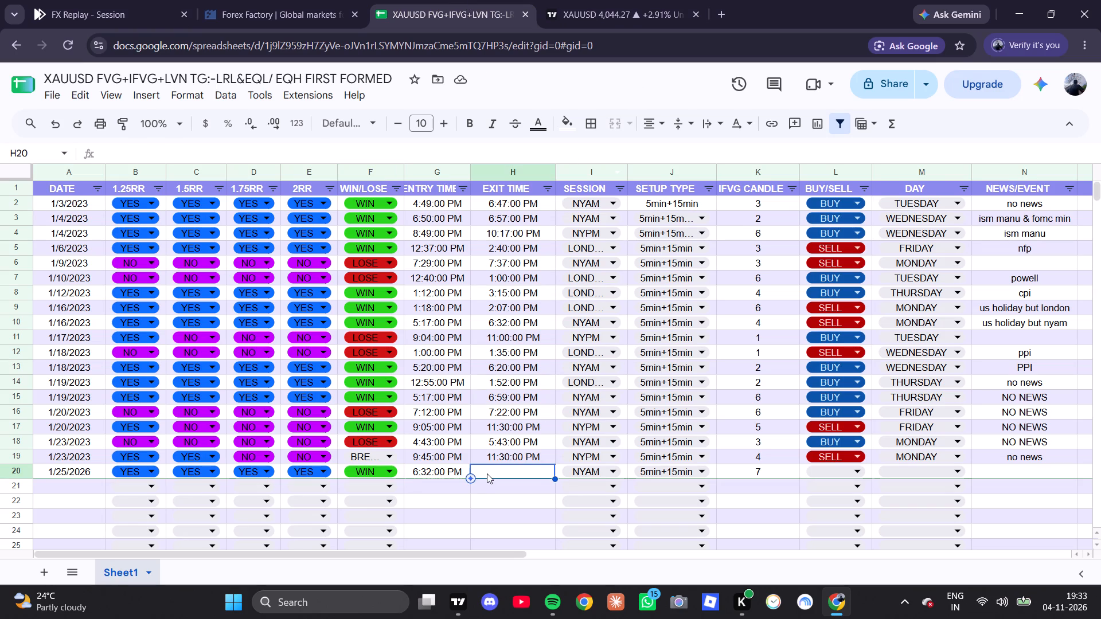
type("19")
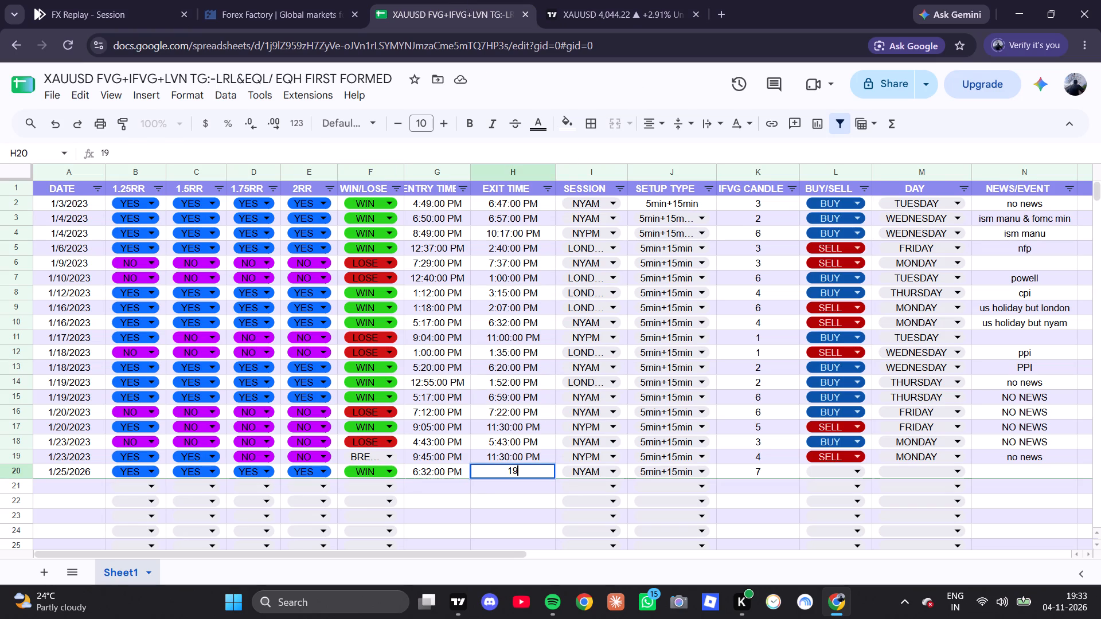
type(":22")
Set BUY/SELL to SELL and DAY to WEDNESDAY for the trade in row 20.
left_click(827, 472)
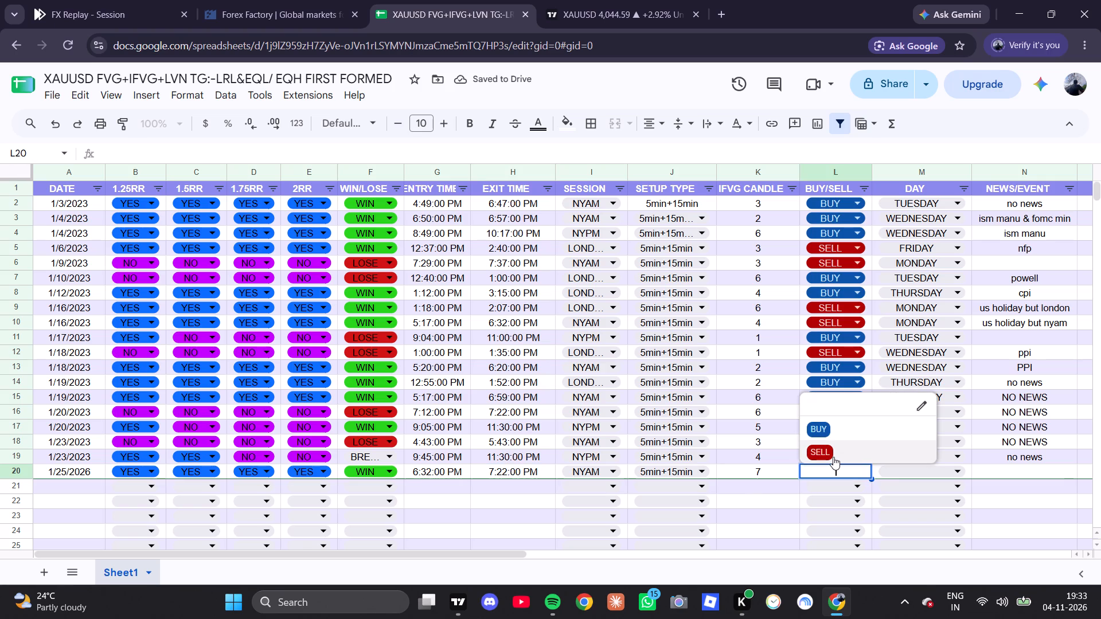
left_click(833, 457)
left_click(888, 470)
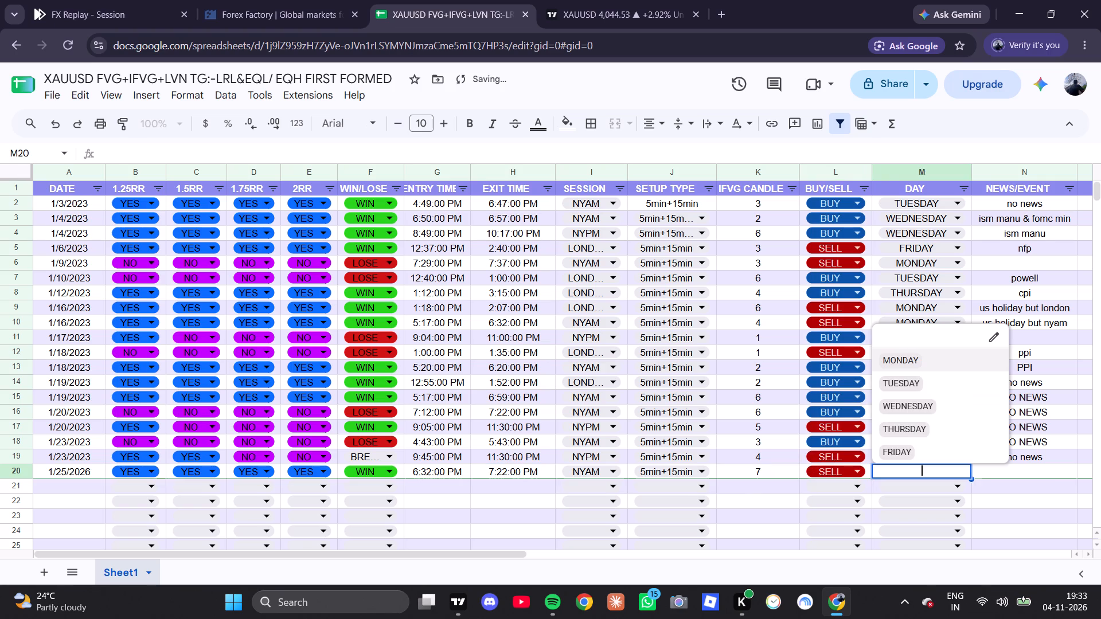
left_click(924, 414)
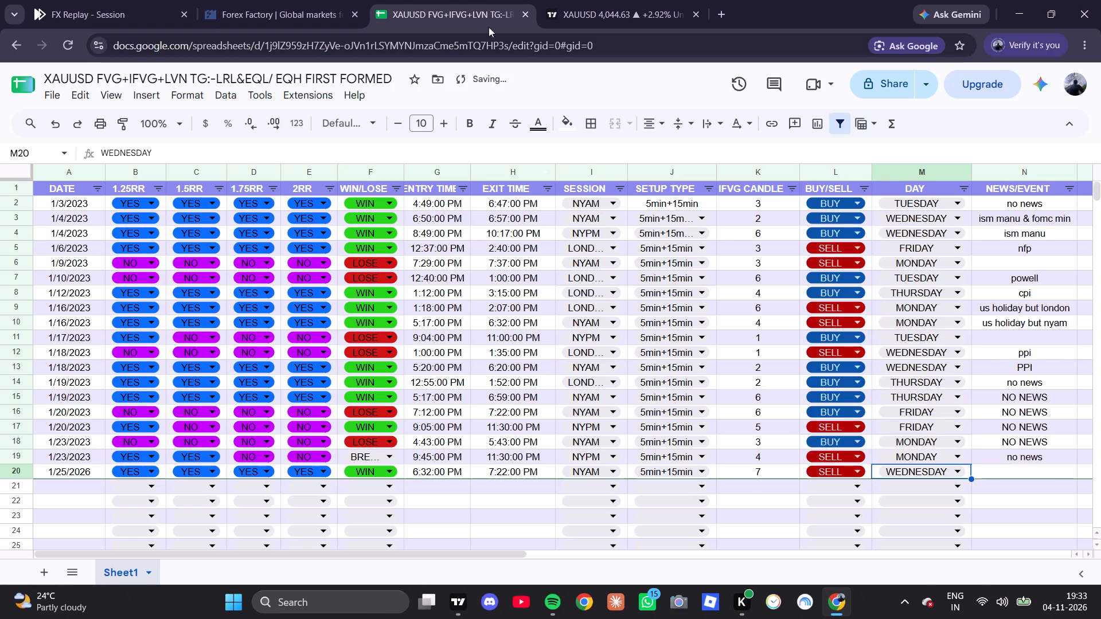
Check the Jan 25 events on the Forex Factory calendar and enter "no news" as NEWS/EVENT in cell N20.
left_click(281, 0)
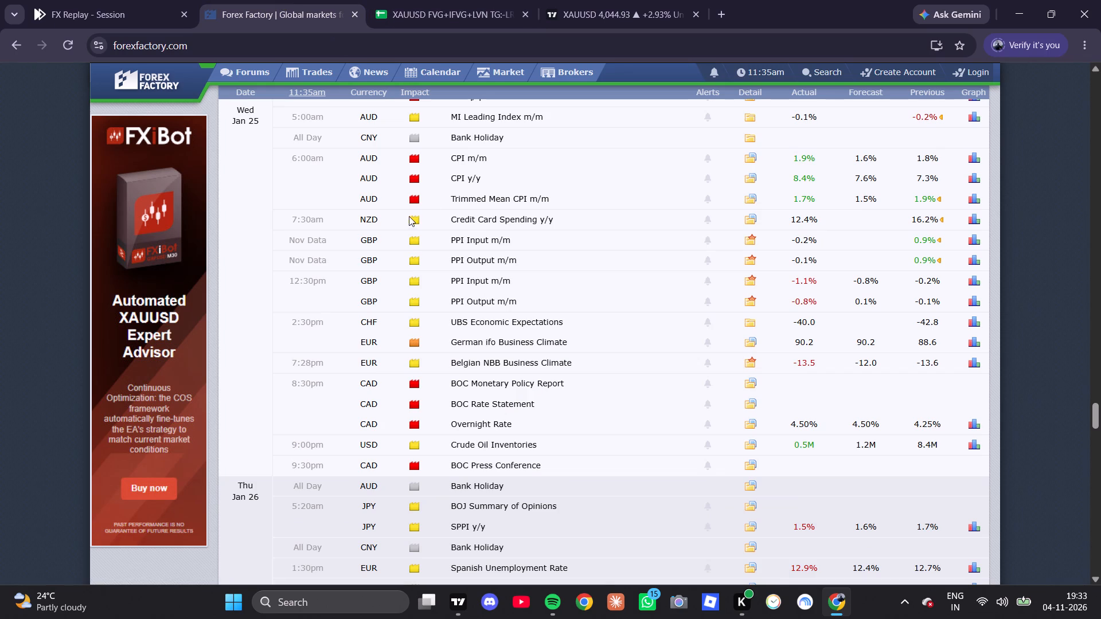
scroll(421, 339, "down", 1)
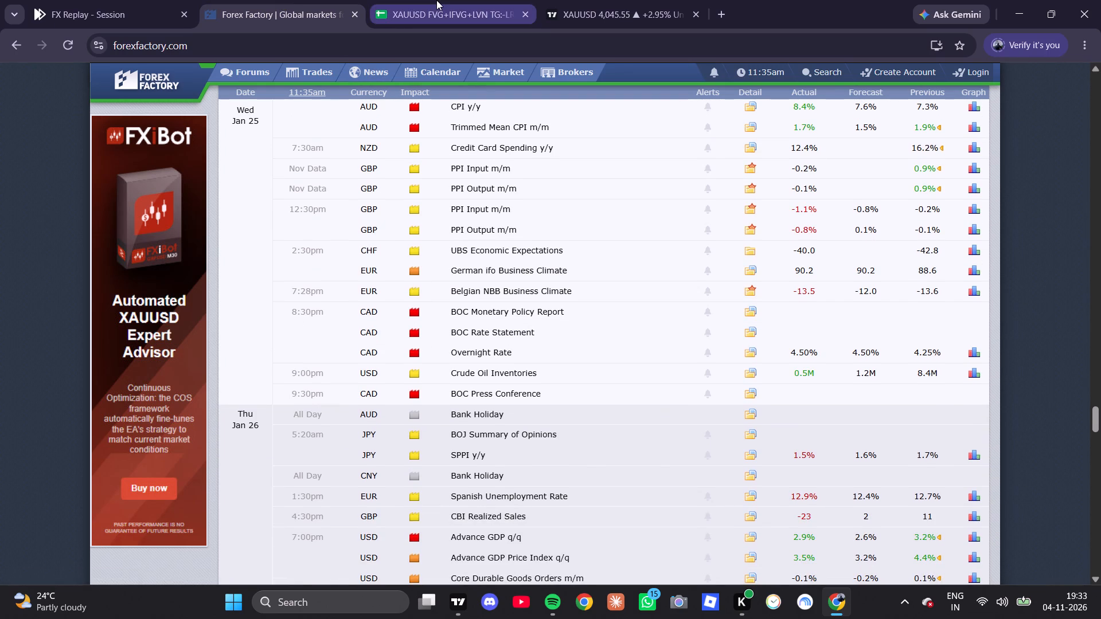
left_click(436, 0)
left_click(1023, 470)
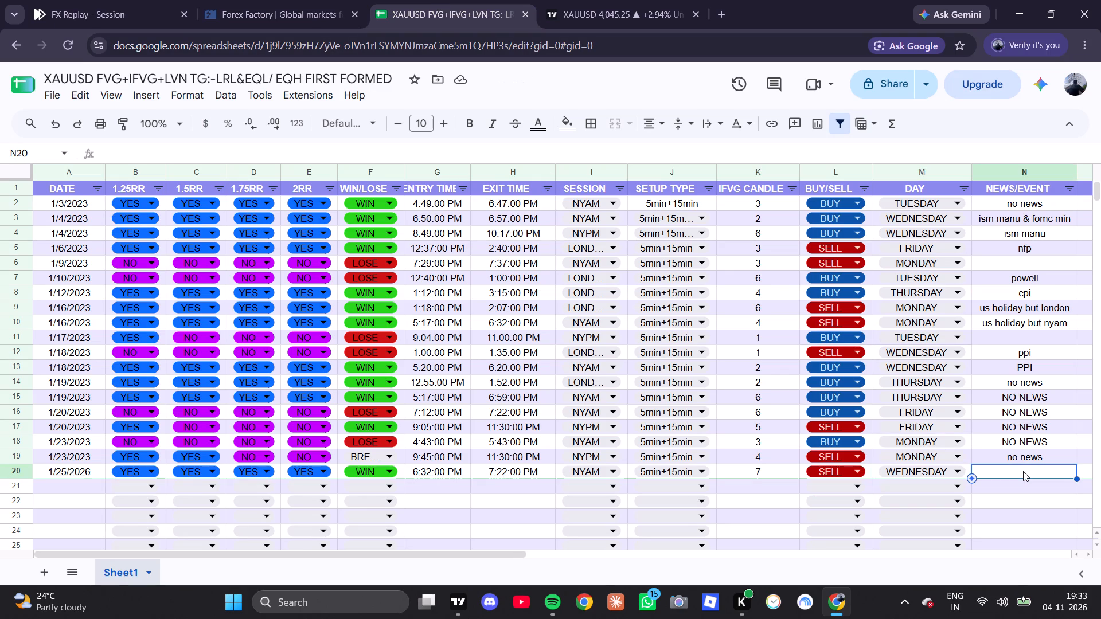
type("no news")
left_click(1025, 523)
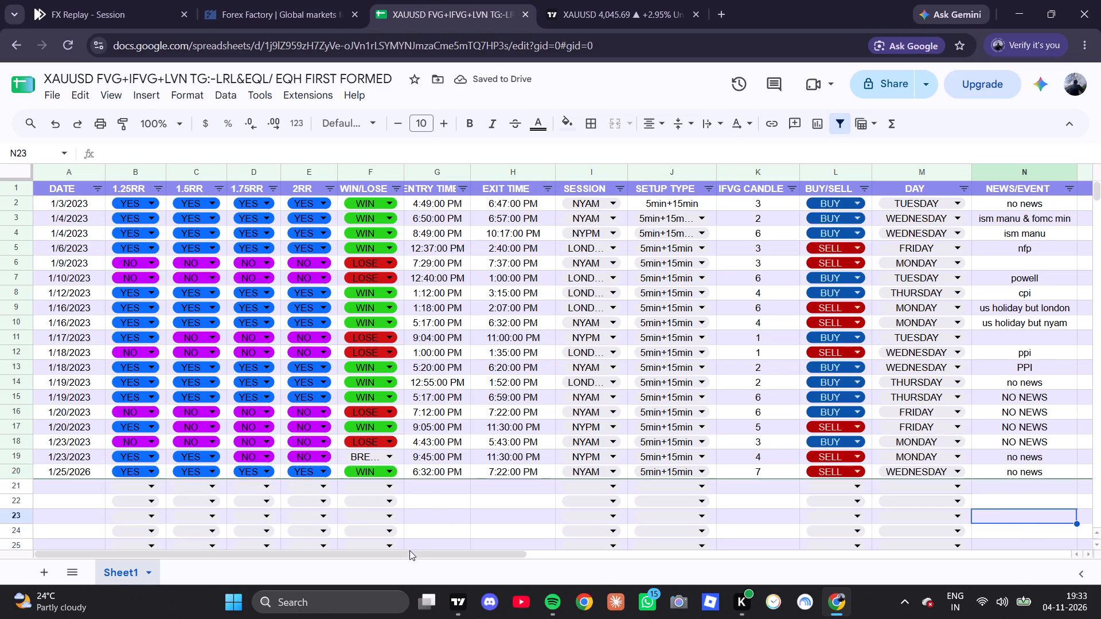
left_click_drag(409, 555, 262, 550)
Return to FX Replay and advance the 1-minute replay to 20:33 on Jan 25, past the New York session's end.
left_click(49, 0)
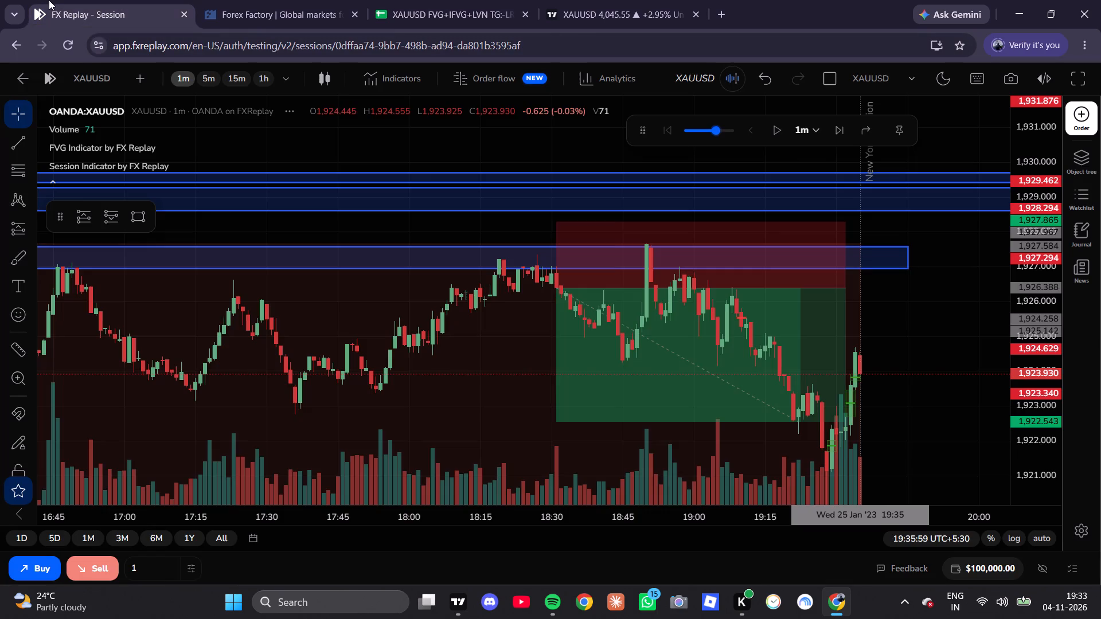
scroll(665, 363, "down", 12)
left_click_drag(911, 343, 735, 332)
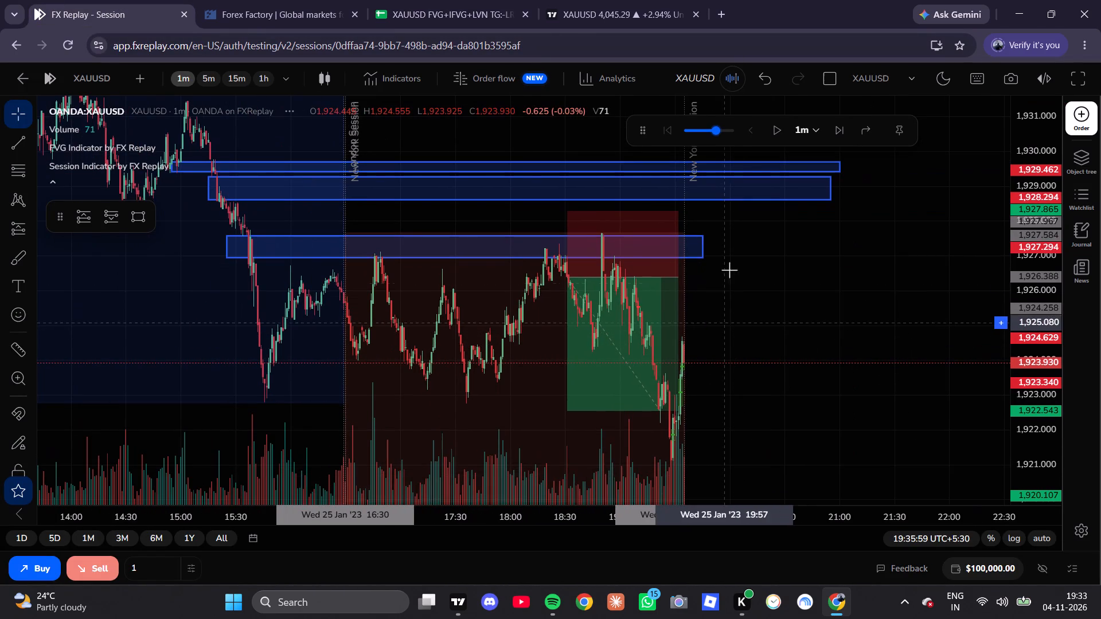
left_click(781, 126)
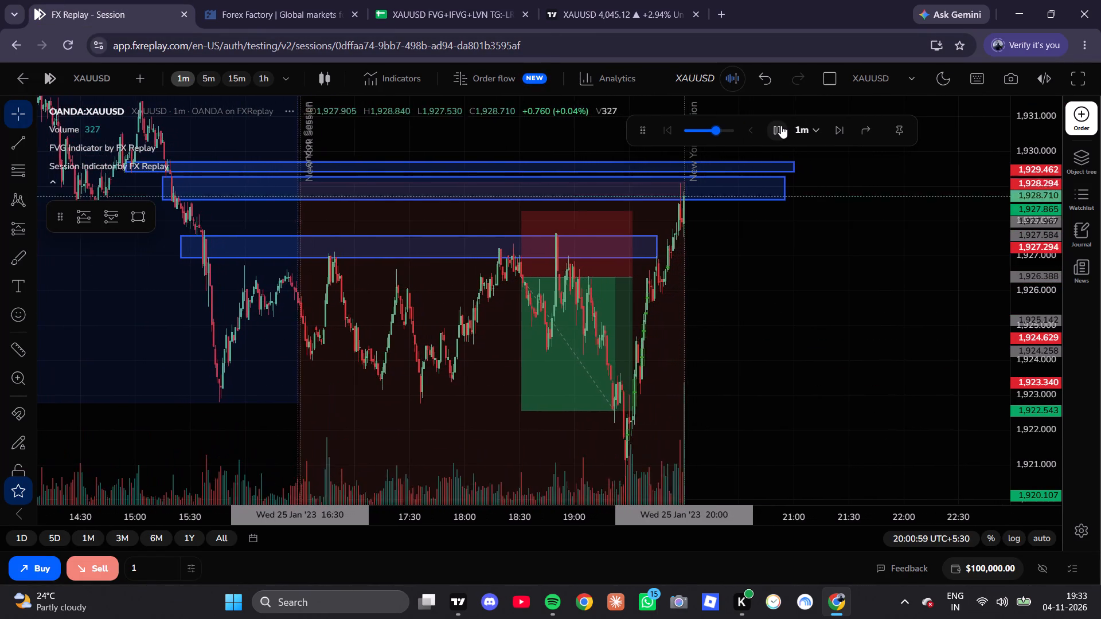
left_click_drag(817, 235, 794, 305)
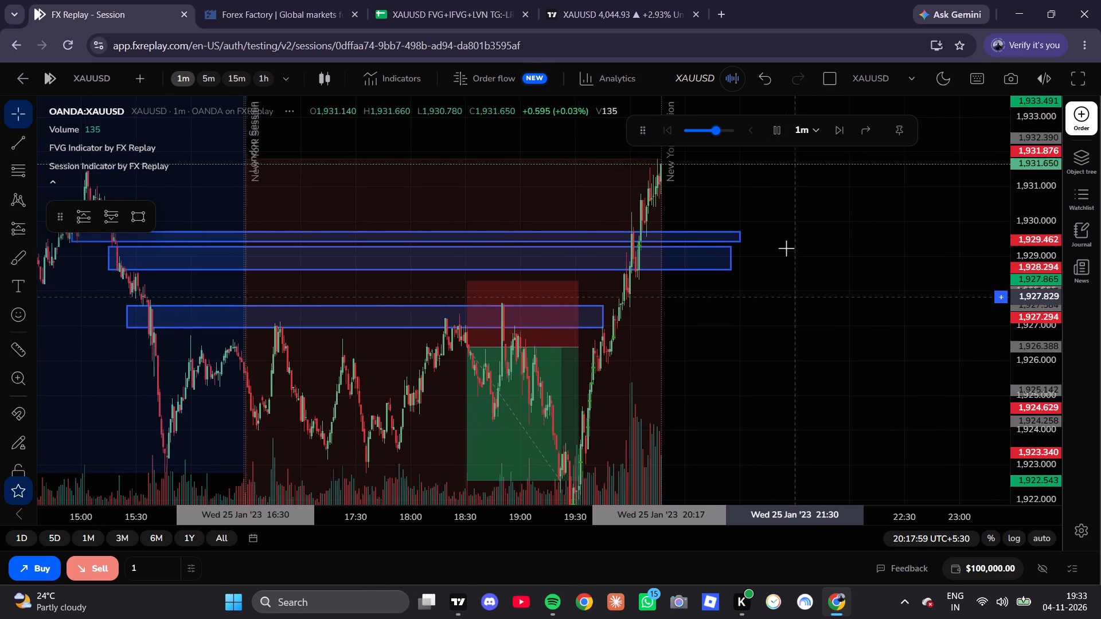
left_click(778, 135)
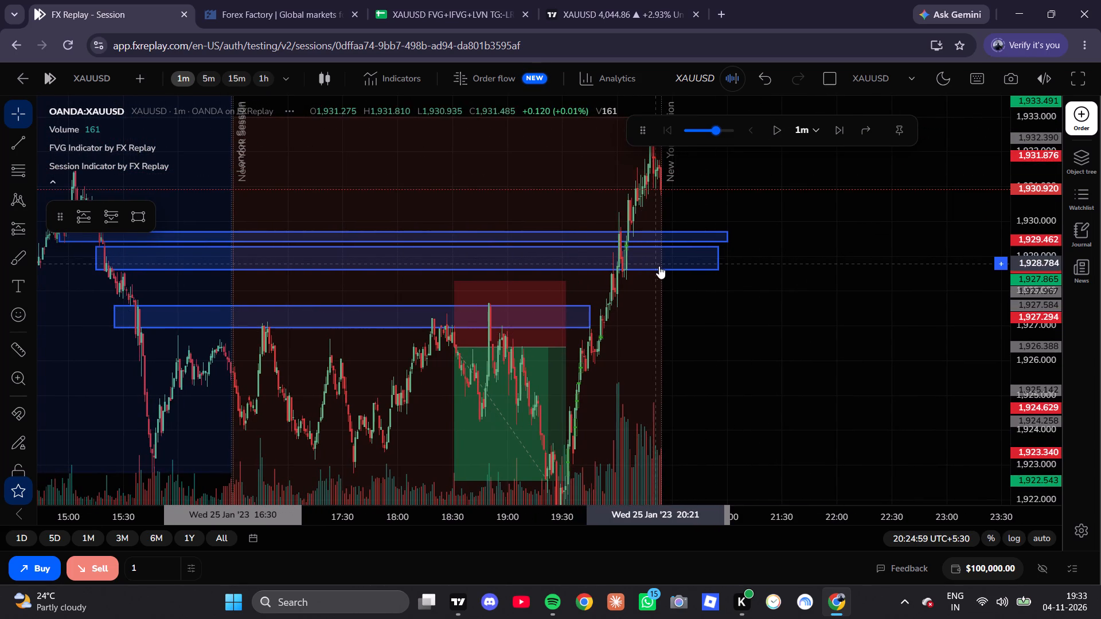
left_click_drag(659, 299, 648, 348)
left_click(777, 125)
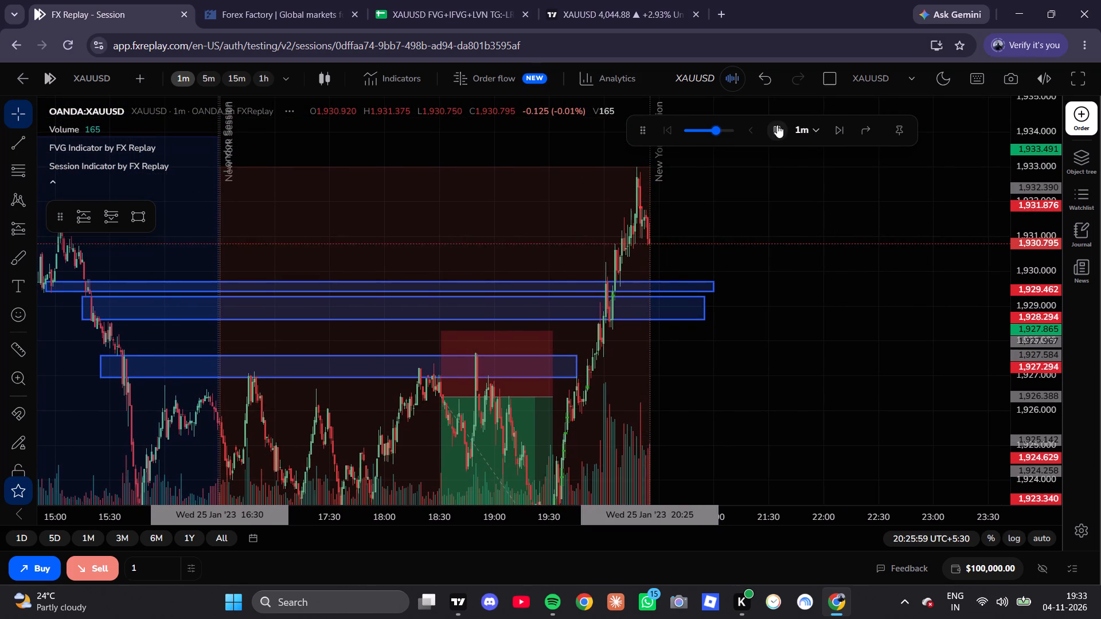
left_click(777, 125)
scroll(629, 211, "up", 6)
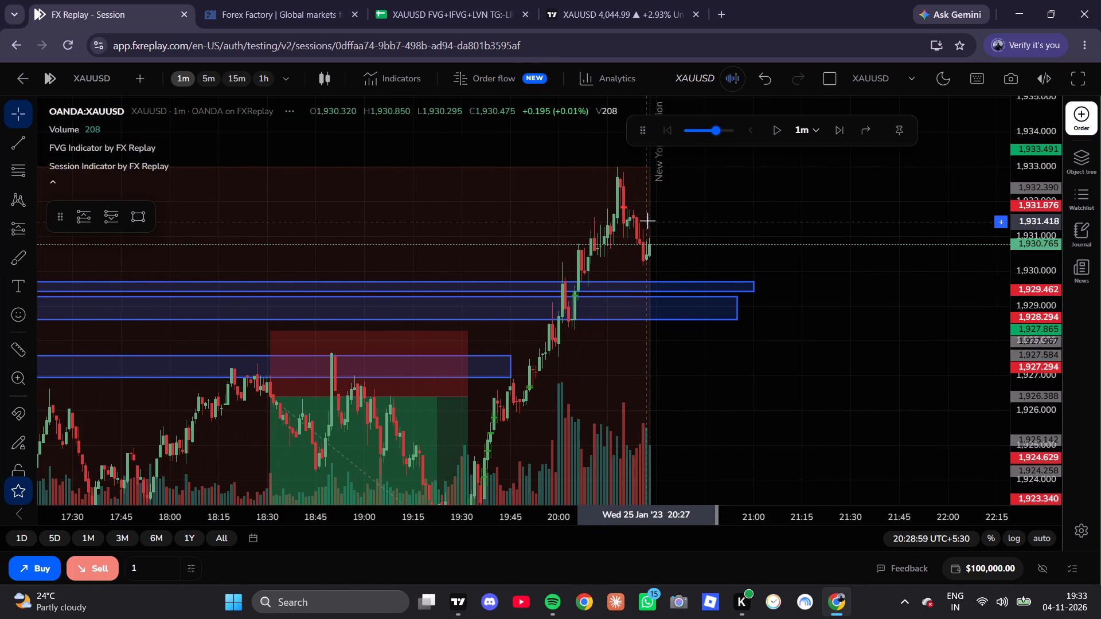
triple_click(841, 132)
left_click(841, 132)
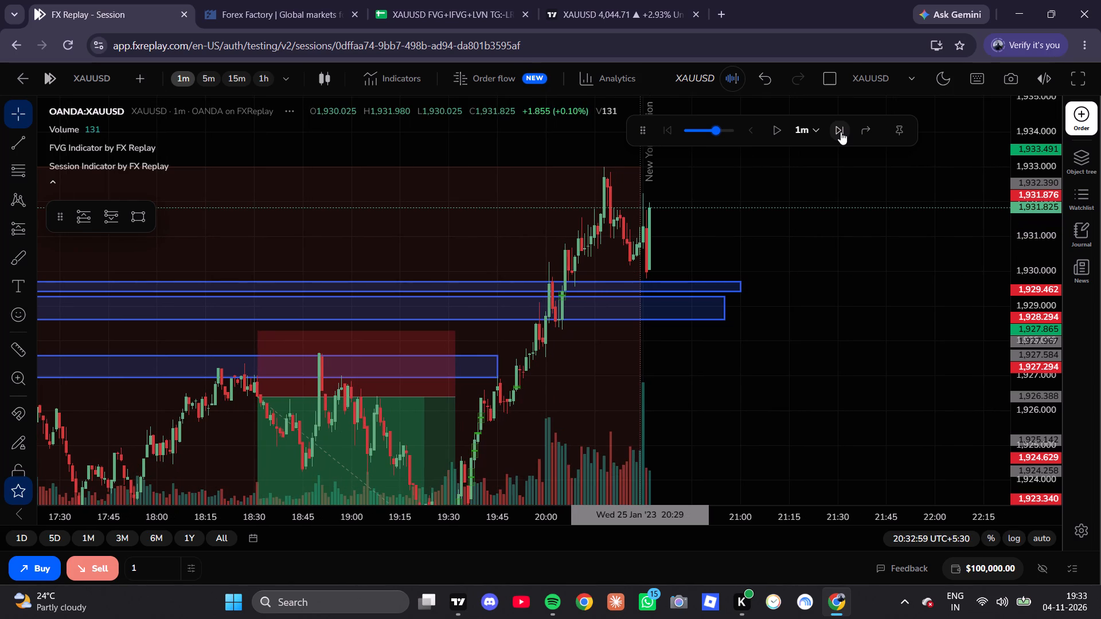
left_click(841, 132)
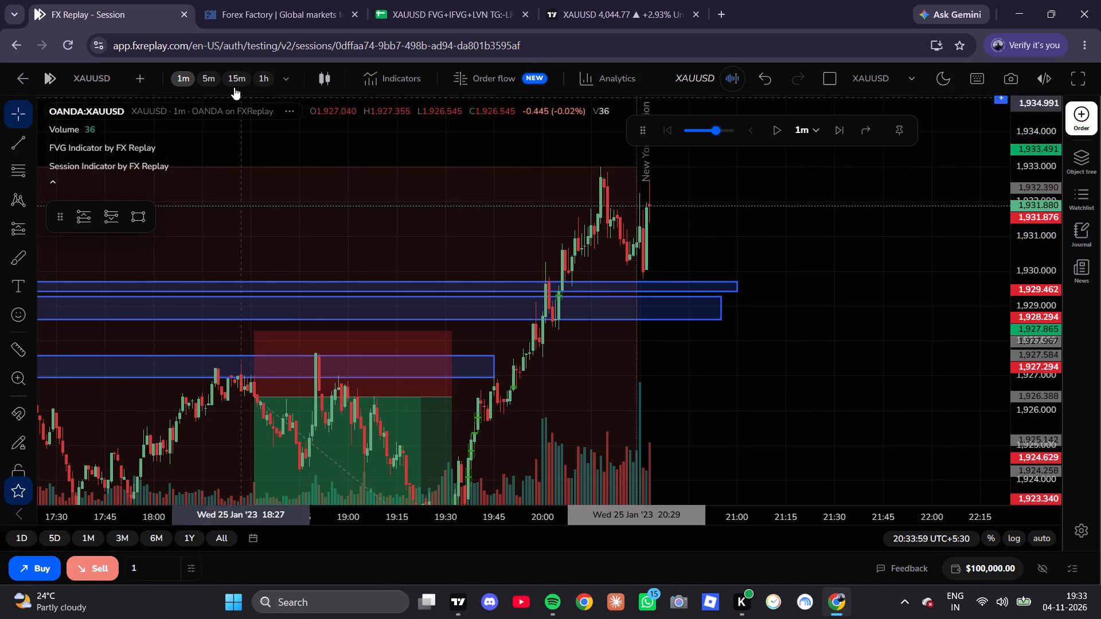
On the 15-minute chart, delete the two fair value gap rectangles at 1,929.428–1,929.697 and 1,928.621–1,929.280.
left_click(233, 84)
scroll(596, 273, "up", 2)
scroll(596, 273, "down", 3)
scroll(600, 273, "up", 6)
scroll(601, 273, "down", 1)
scroll(601, 273, "up", 3)
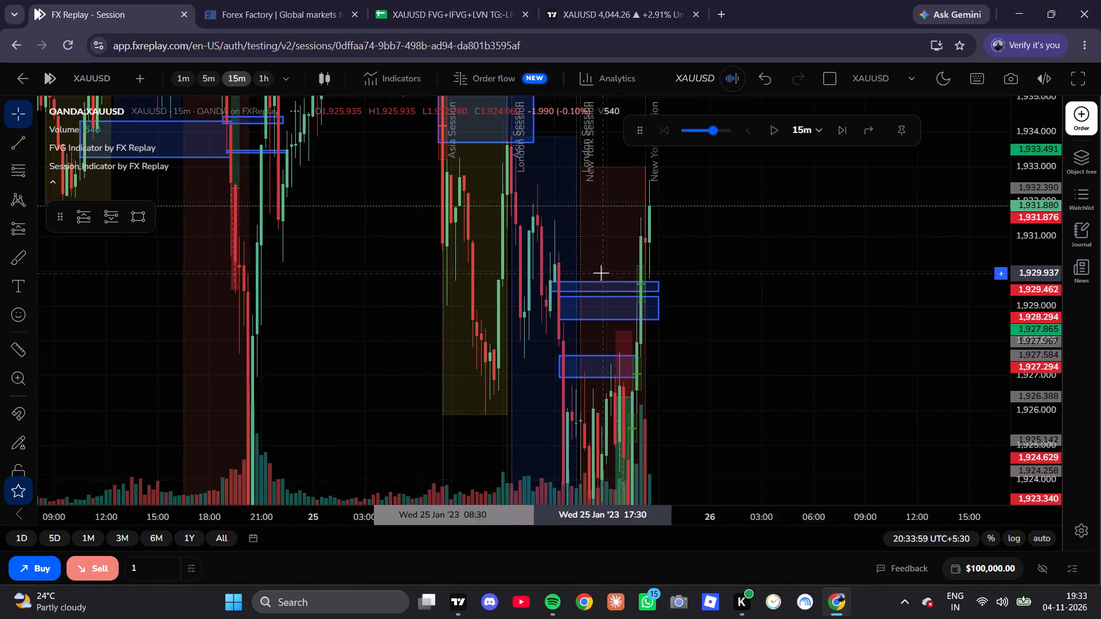
scroll(601, 273, "up", 5)
left_click(615, 284)
left_click(890, 242)
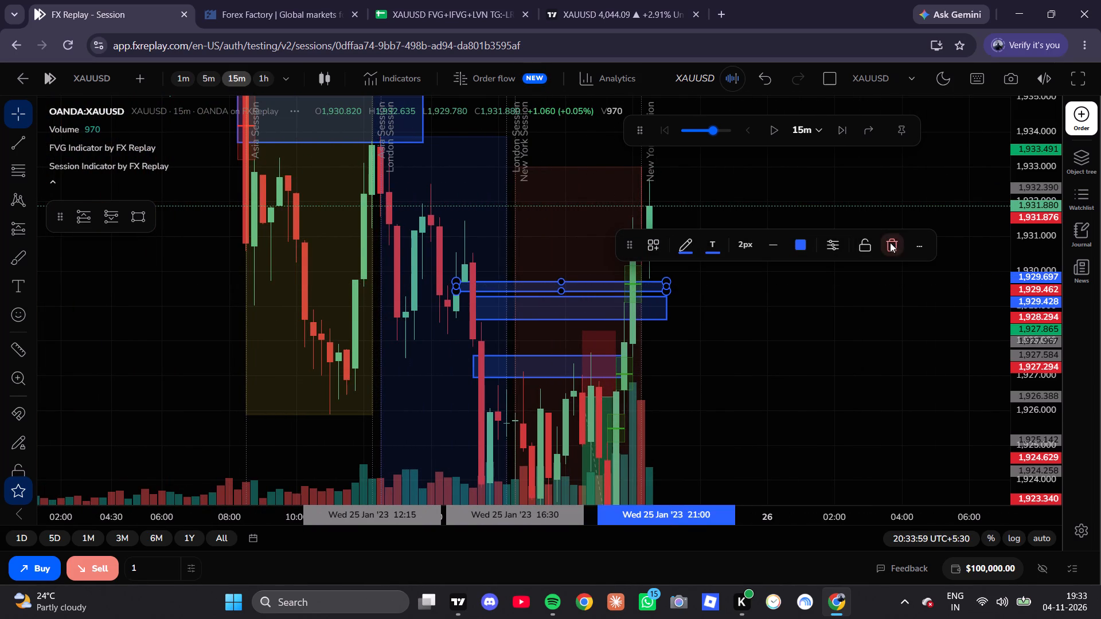
left_click(633, 297)
left_click(900, 248)
left_click(905, 257)
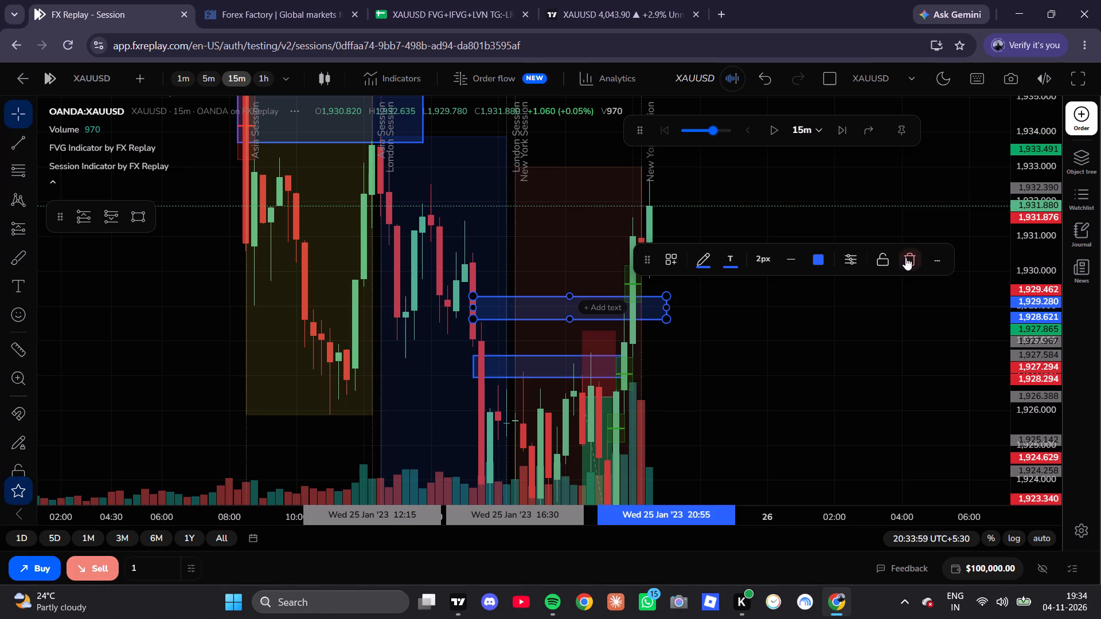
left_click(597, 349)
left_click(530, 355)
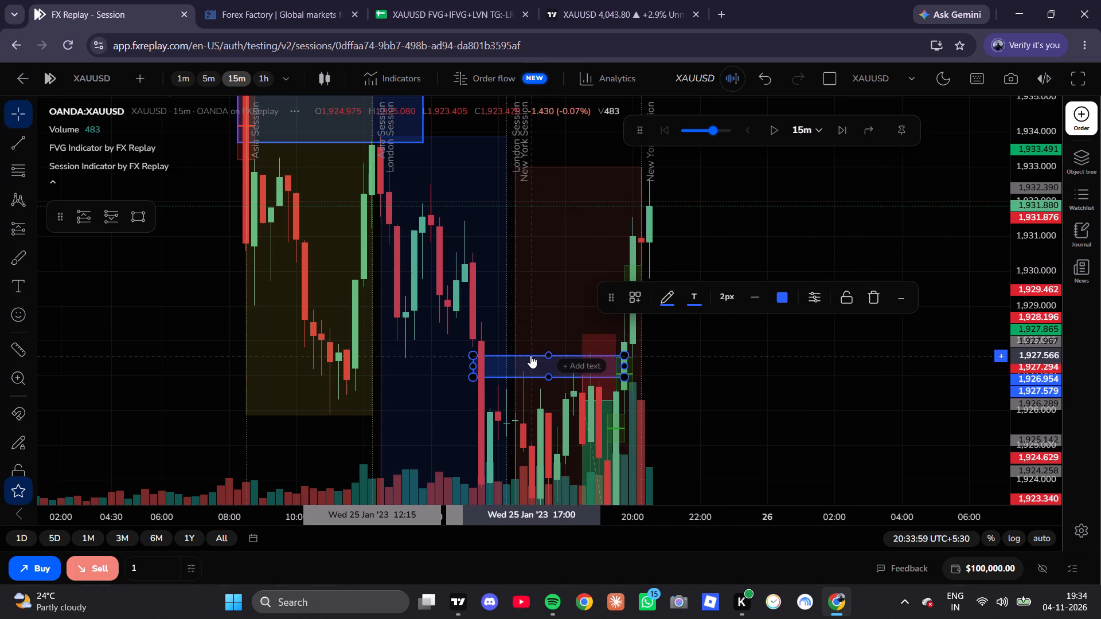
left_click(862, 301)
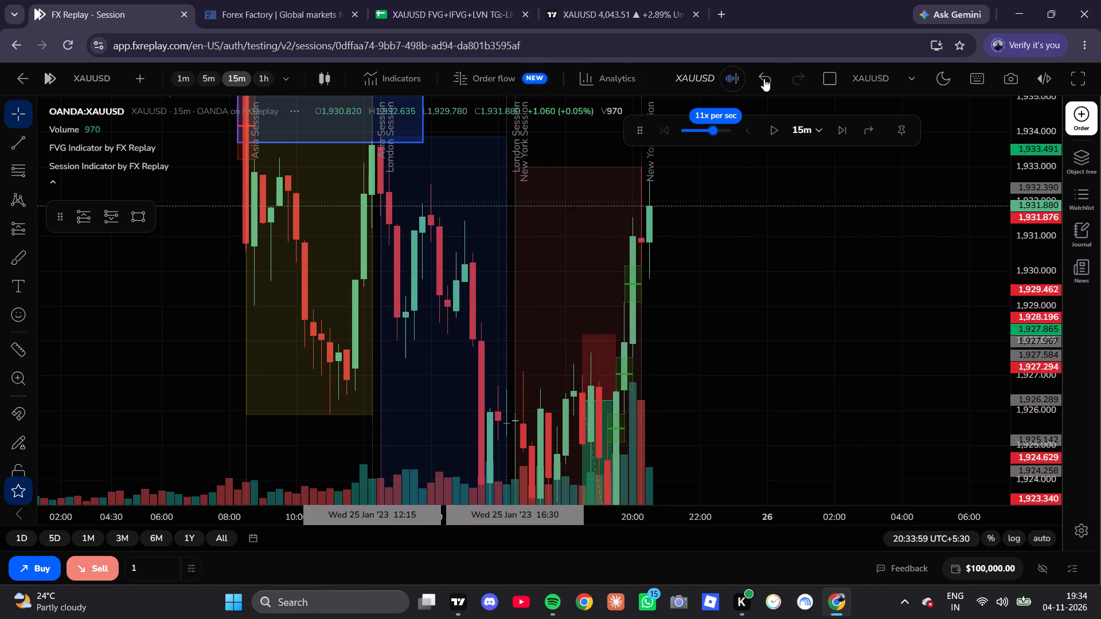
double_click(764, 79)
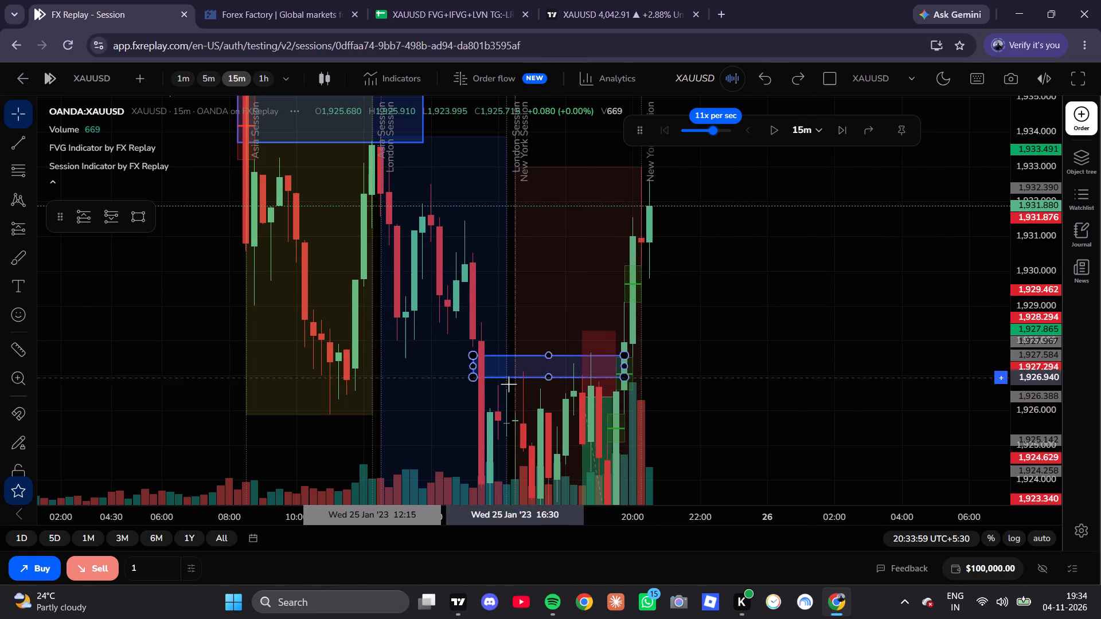
Delete the old gap rectangle at 1,926.954–1,927.579, leaving the short position drawing in place.
left_click(521, 359)
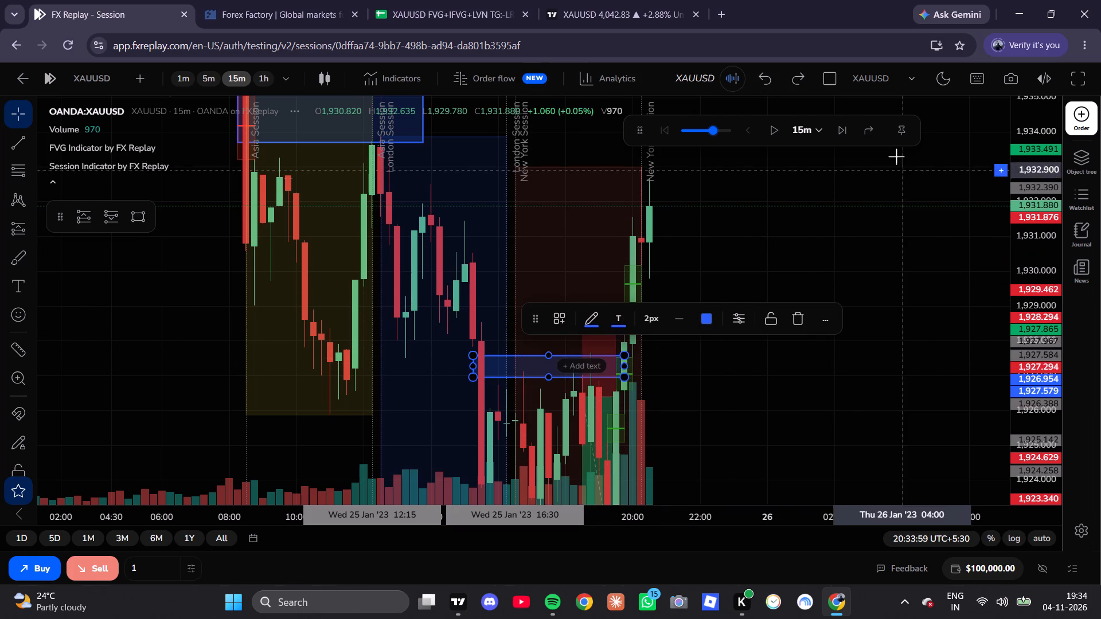
left_click(802, 322)
Extend the end of the gap rectangle at about 1,933.7–1,935.1 past 23:00 on Jan 25.
scroll(740, 248, "up", 5)
scroll(735, 297, "down", 3)
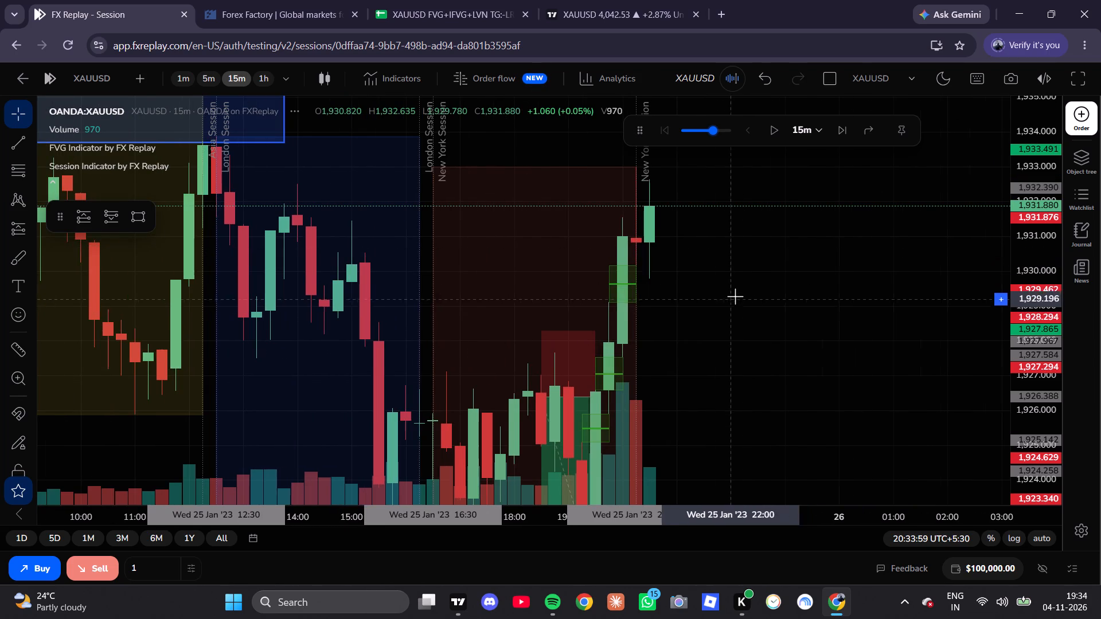
scroll(735, 294, "down", 3)
left_click_drag(735, 294, 713, 441)
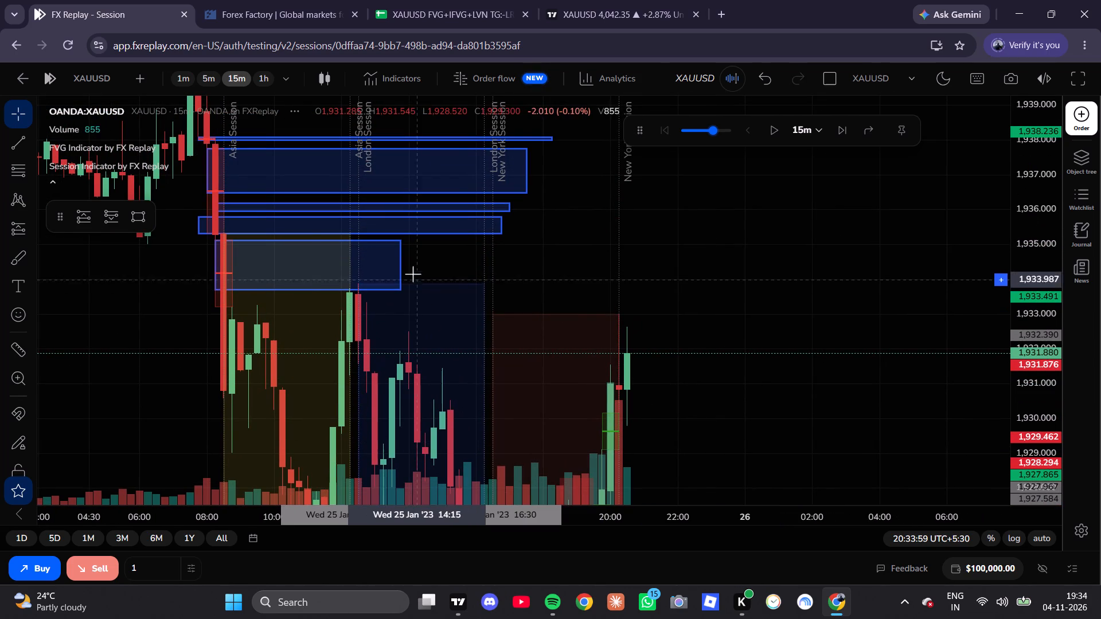
left_click_drag(401, 264, 721, 280)
left_click(841, 367)
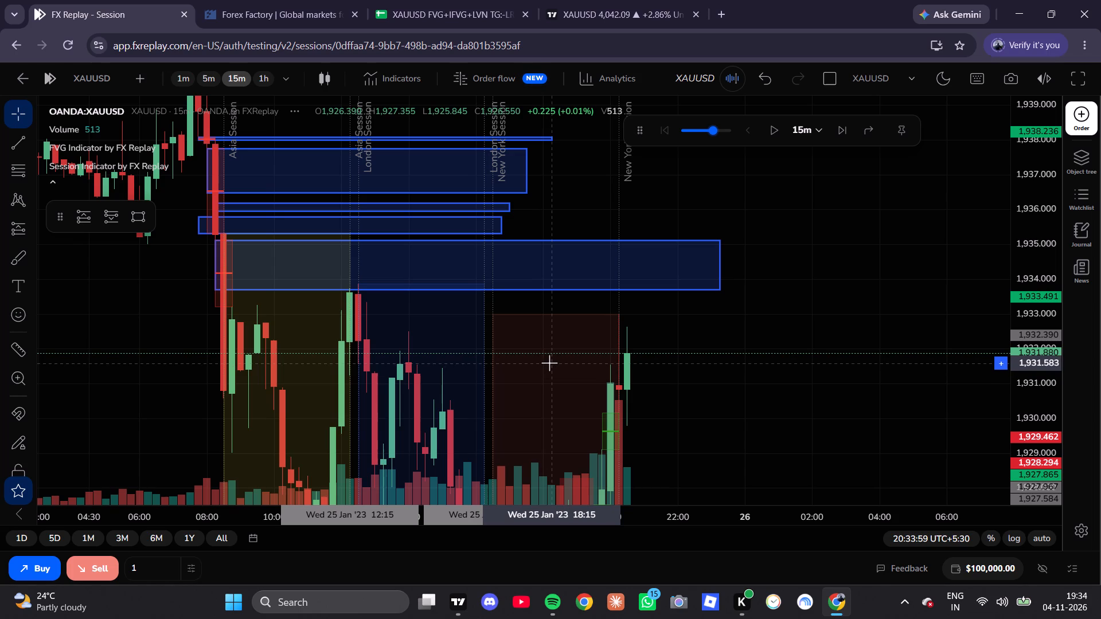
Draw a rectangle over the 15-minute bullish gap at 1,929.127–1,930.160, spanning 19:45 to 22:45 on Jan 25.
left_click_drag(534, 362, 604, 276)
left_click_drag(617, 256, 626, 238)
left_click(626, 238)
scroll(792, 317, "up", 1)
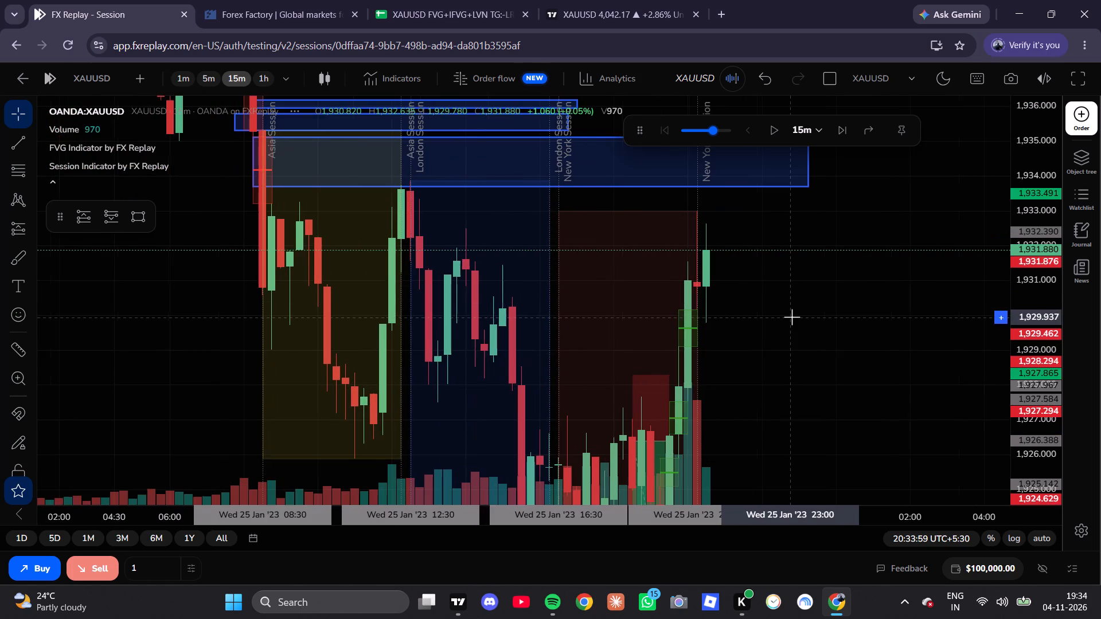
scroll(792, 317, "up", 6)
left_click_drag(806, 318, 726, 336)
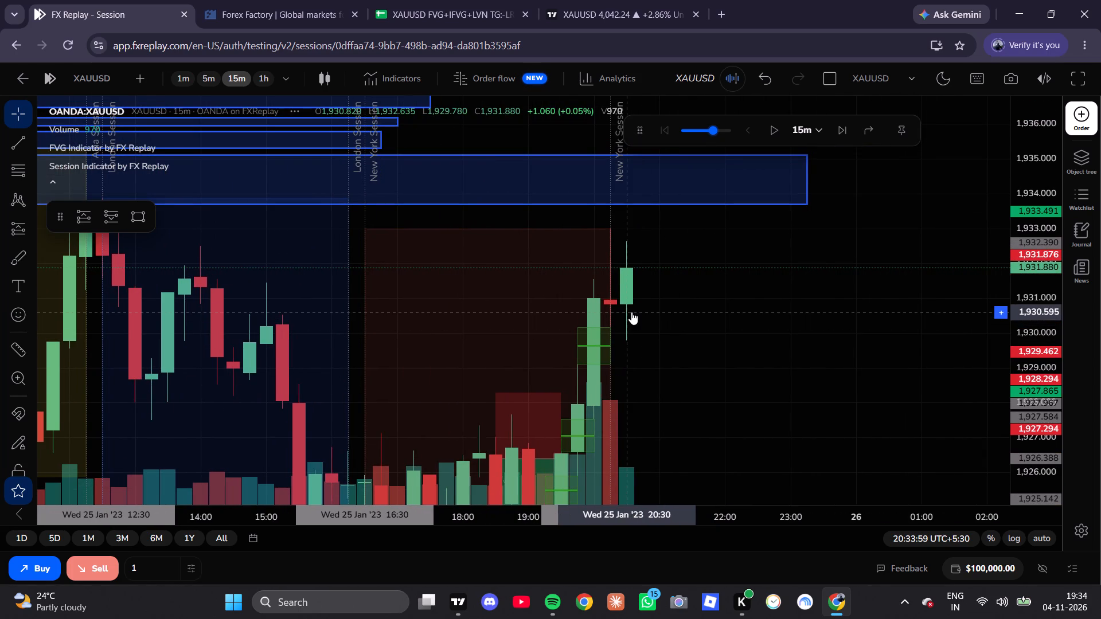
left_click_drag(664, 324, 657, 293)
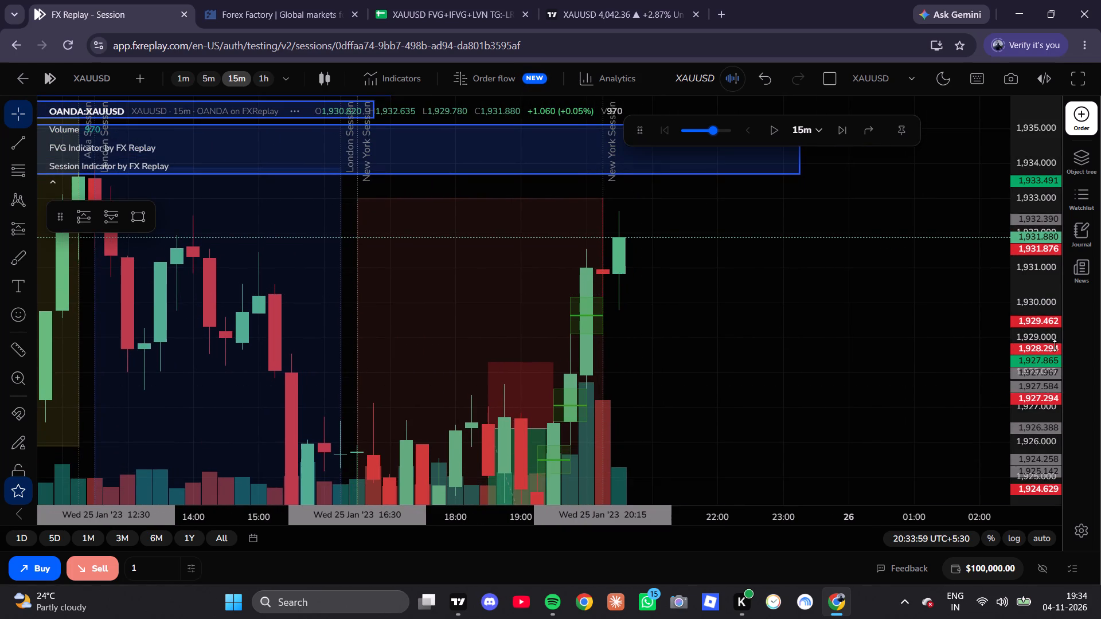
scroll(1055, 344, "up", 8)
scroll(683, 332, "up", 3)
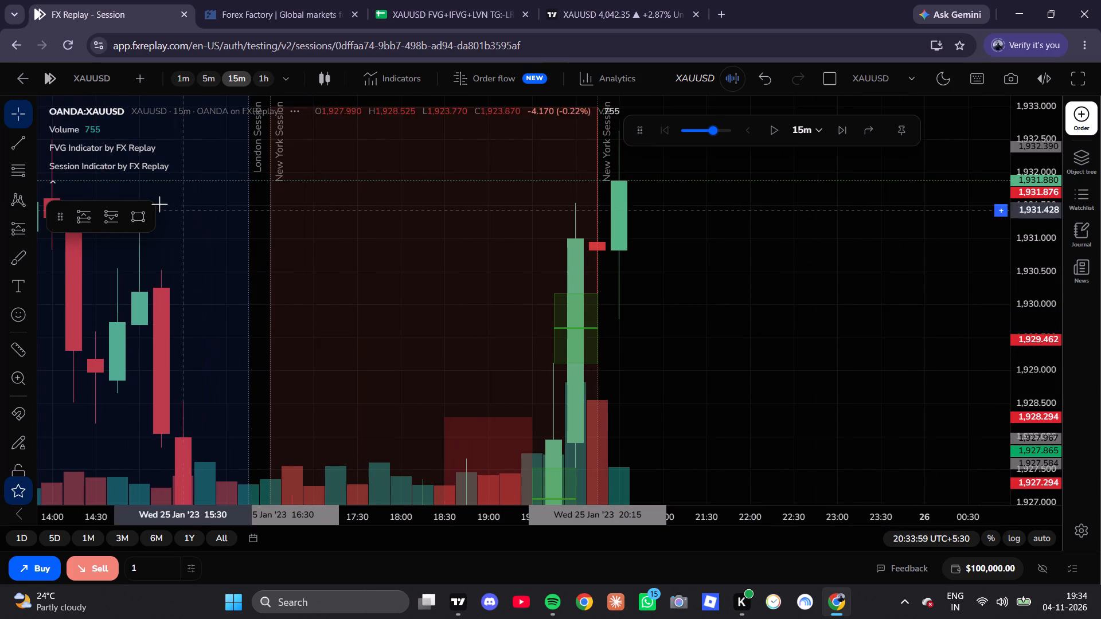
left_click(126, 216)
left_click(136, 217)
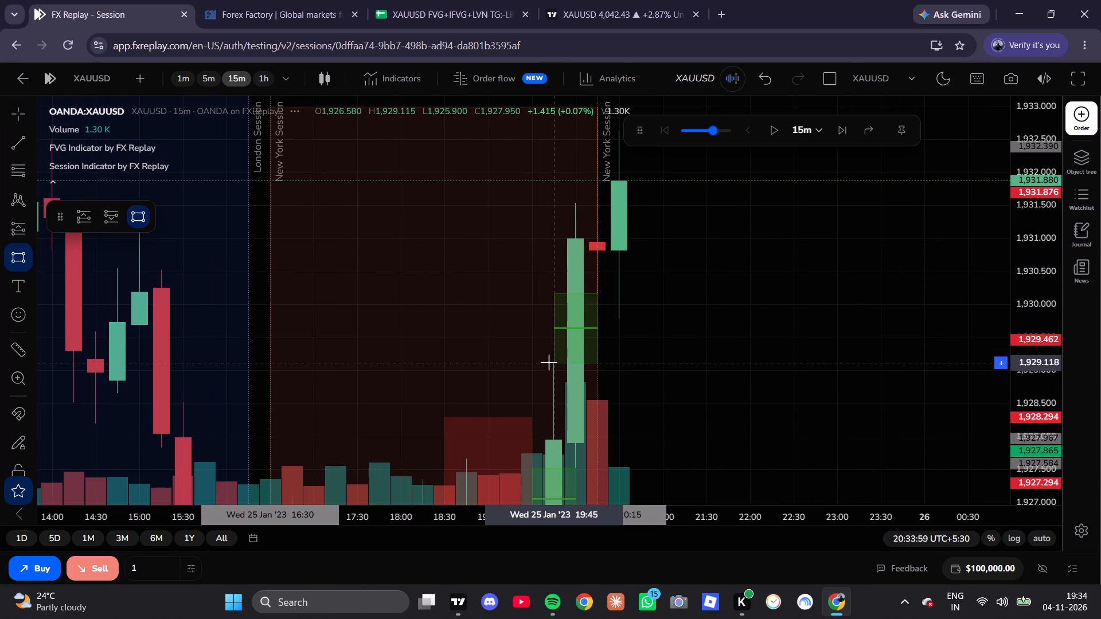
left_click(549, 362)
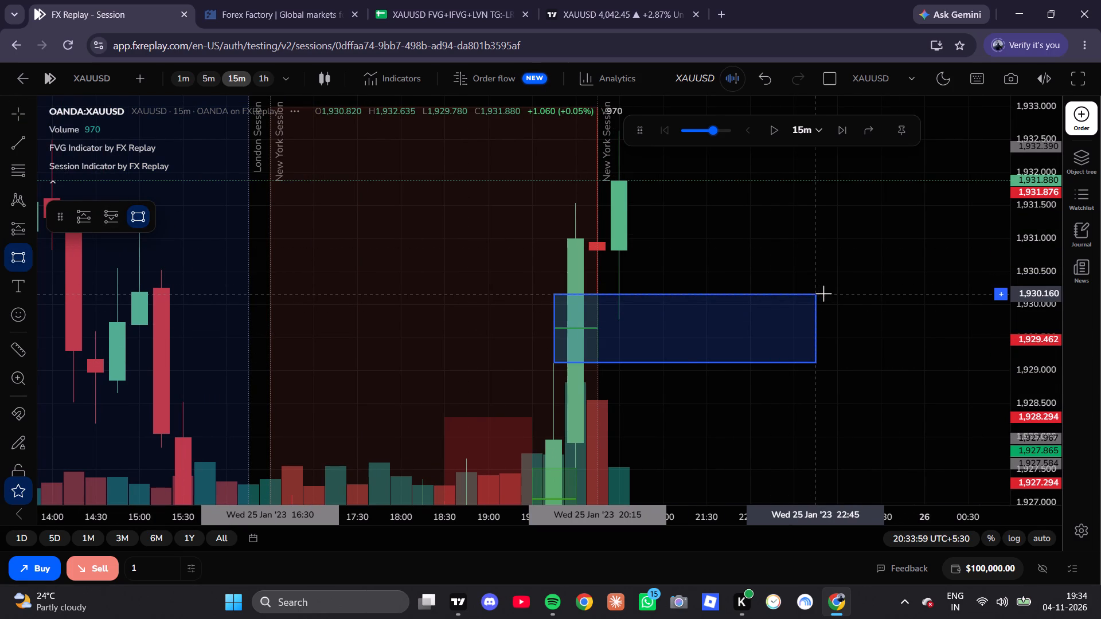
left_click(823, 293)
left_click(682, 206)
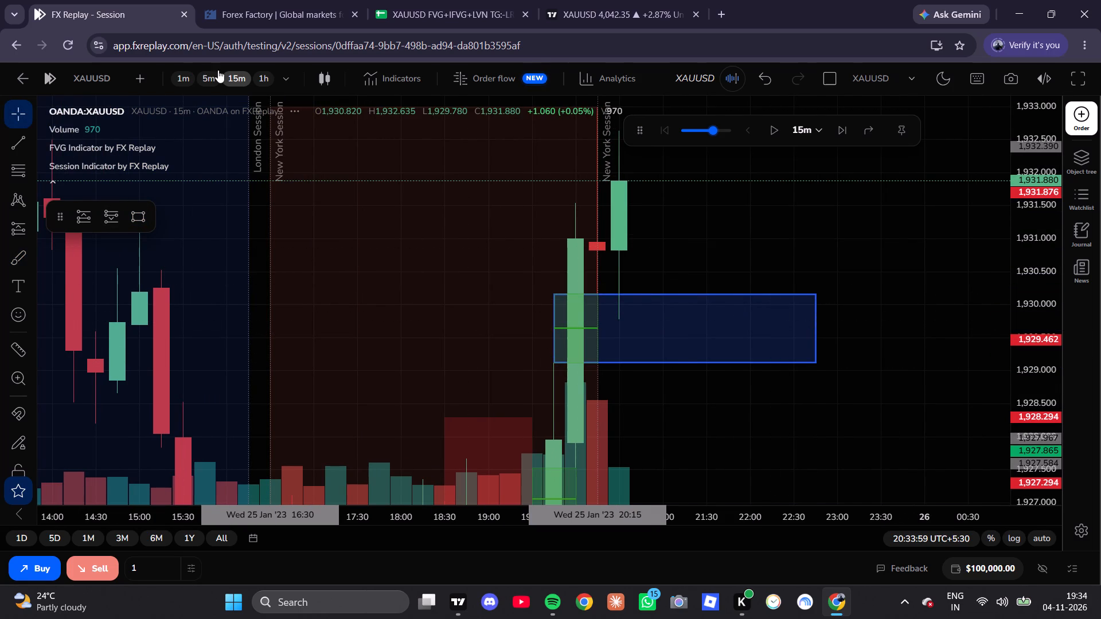
Draw a rectangle over the next lower 15-minute bullish gap, about 1,926.58–1,927.52, from 19:30 to 00:00 on Jan 26.
left_click_drag(890, 410, 890, 332)
left_click_drag(899, 288, 916, 219)
left_click_drag(918, 197, 919, 191)
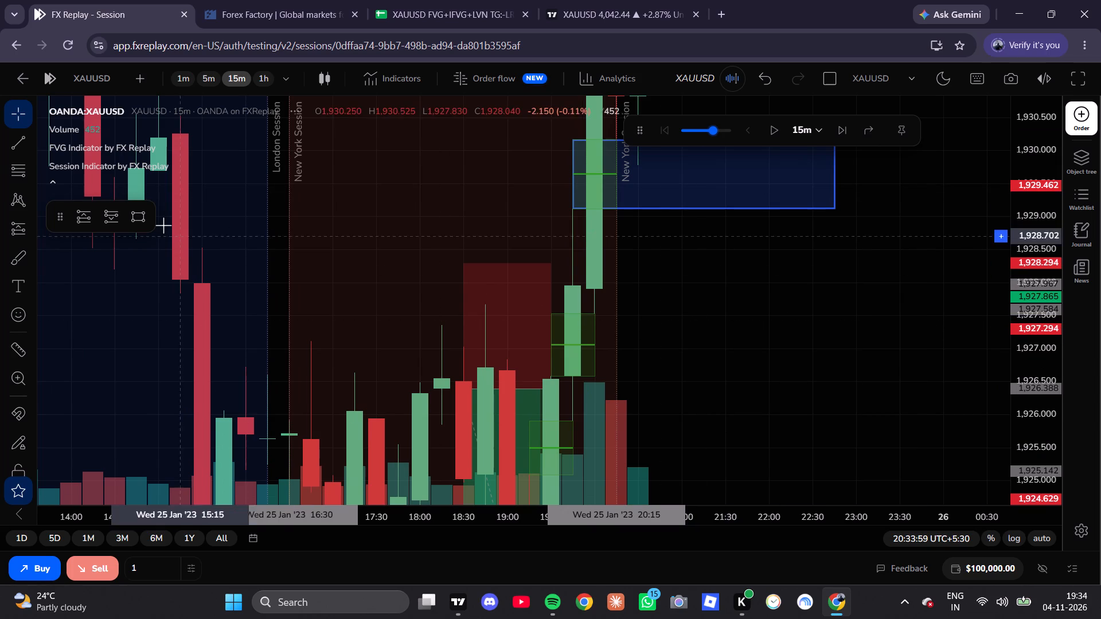
left_click(137, 220)
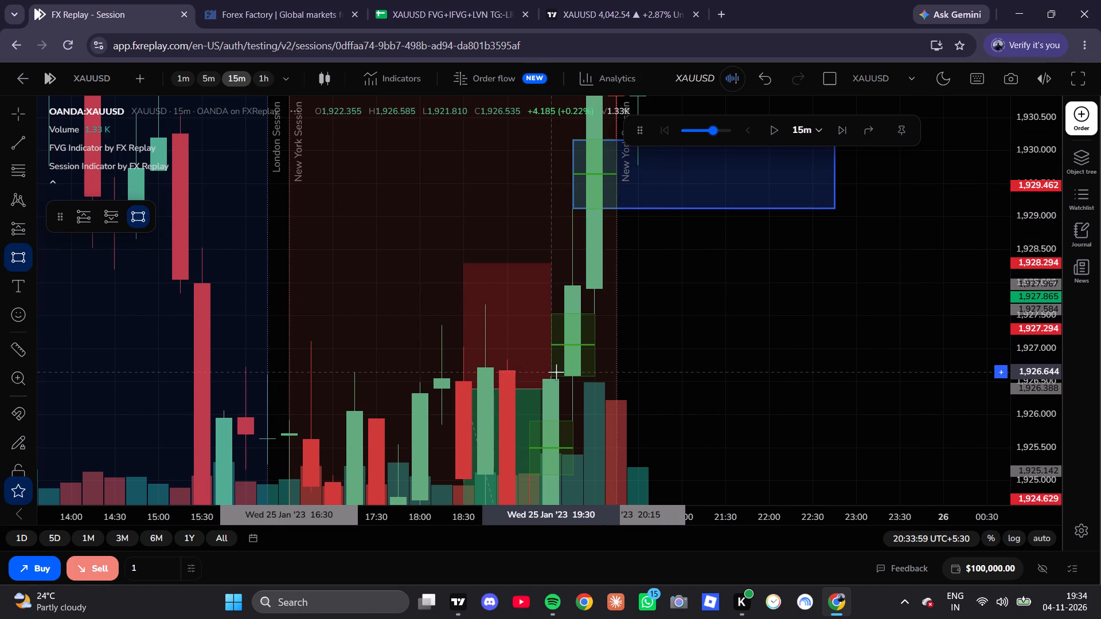
left_click(552, 375)
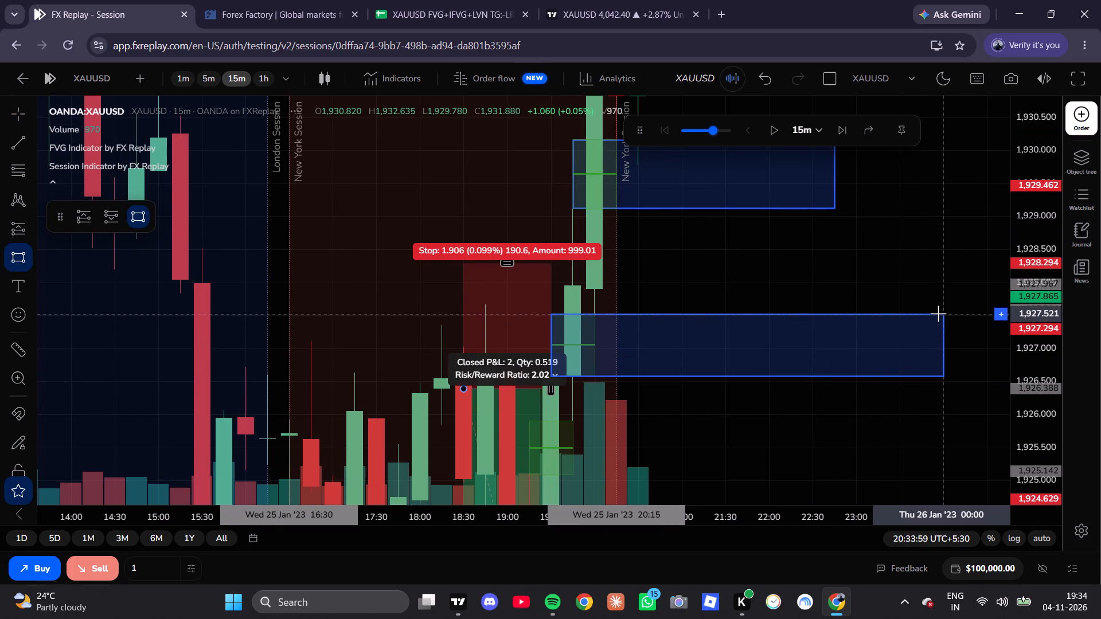
left_click(938, 314)
left_click(715, 266)
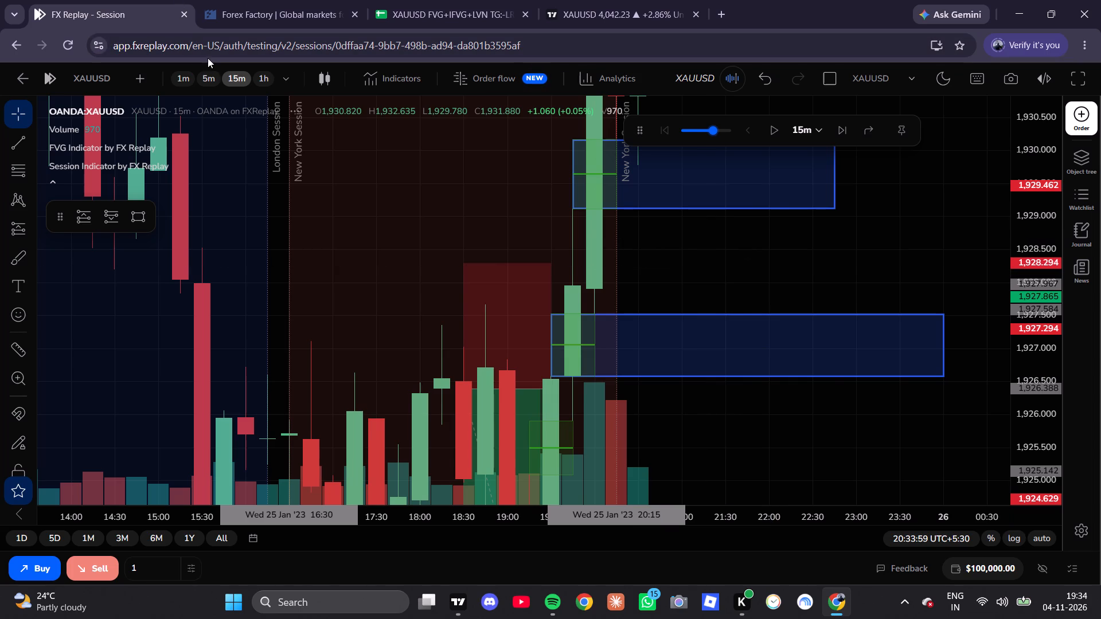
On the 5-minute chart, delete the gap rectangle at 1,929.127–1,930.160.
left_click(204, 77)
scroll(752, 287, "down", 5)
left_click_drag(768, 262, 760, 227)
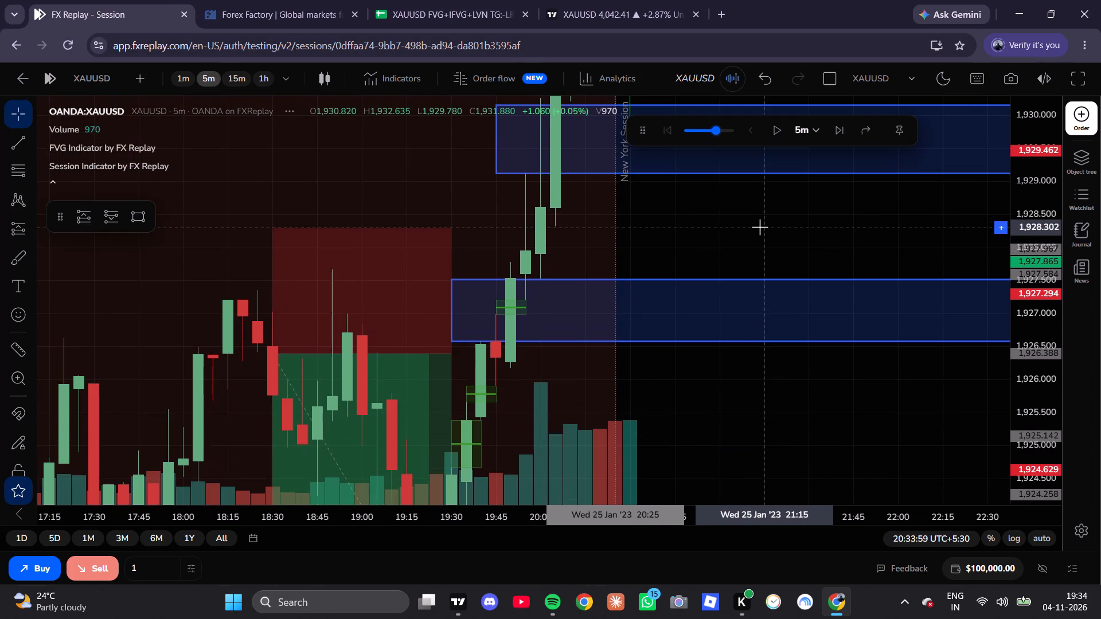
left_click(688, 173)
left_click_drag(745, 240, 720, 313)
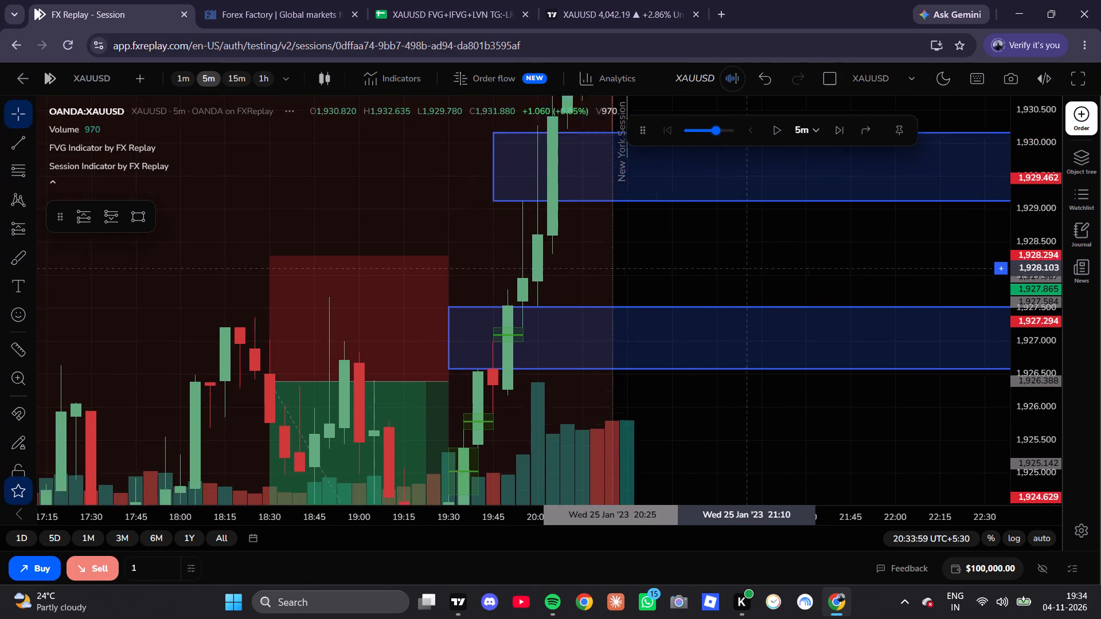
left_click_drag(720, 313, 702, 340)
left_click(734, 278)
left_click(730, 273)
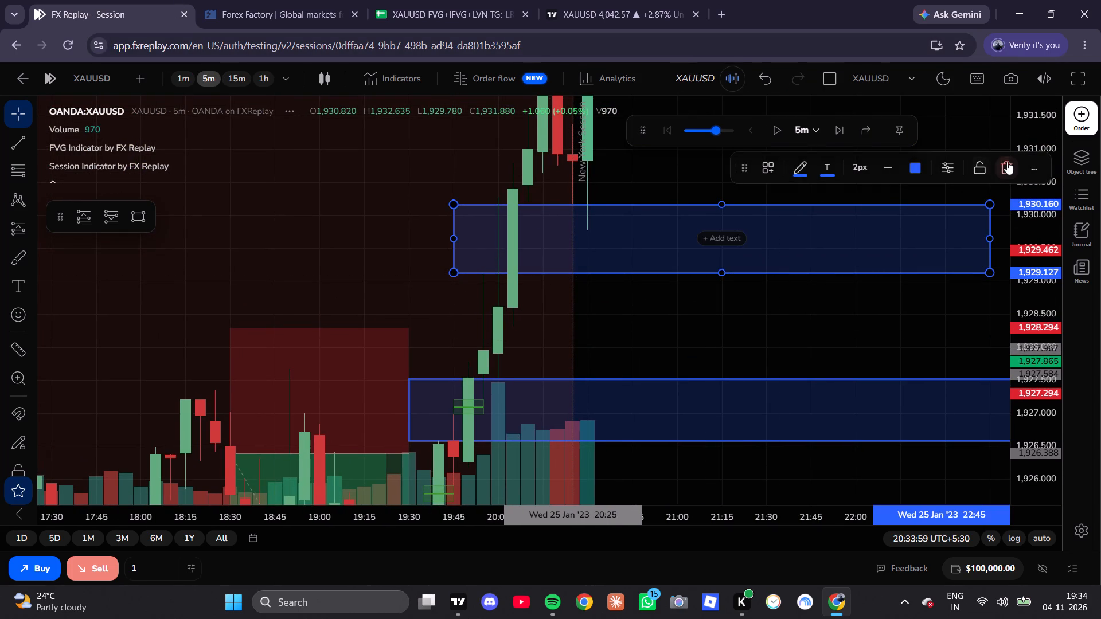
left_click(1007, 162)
Shrink the remaining rectangle to the 5-minute gap, starting at 19:40 and spanning about 1,926.95–1,927.2.
left_click_drag(824, 299, 917, 203)
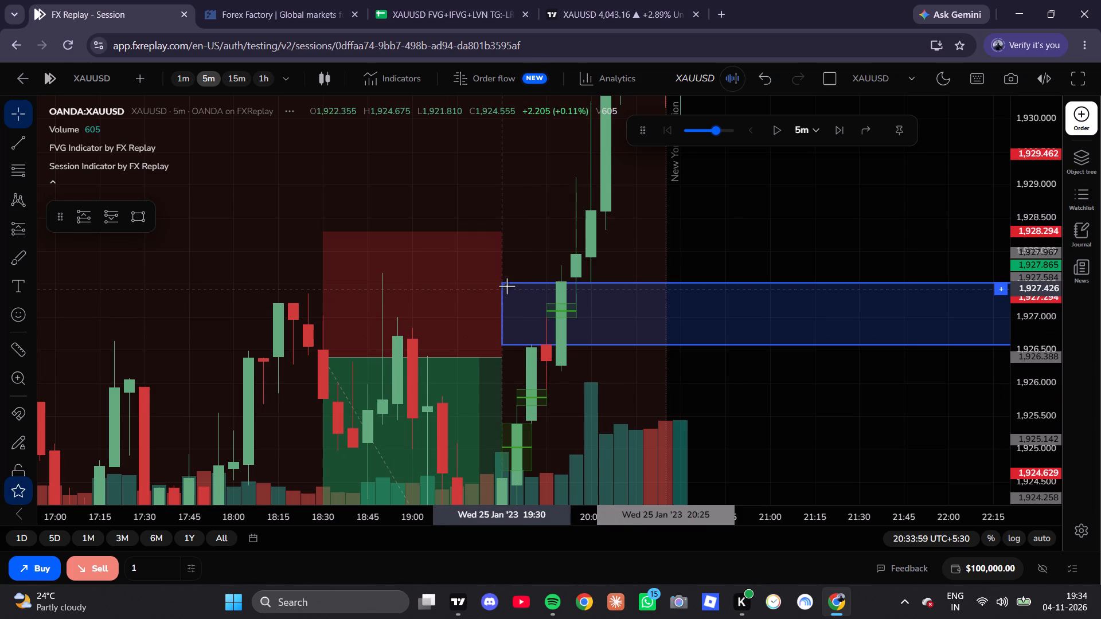
left_click_drag(500, 281, 526, 298)
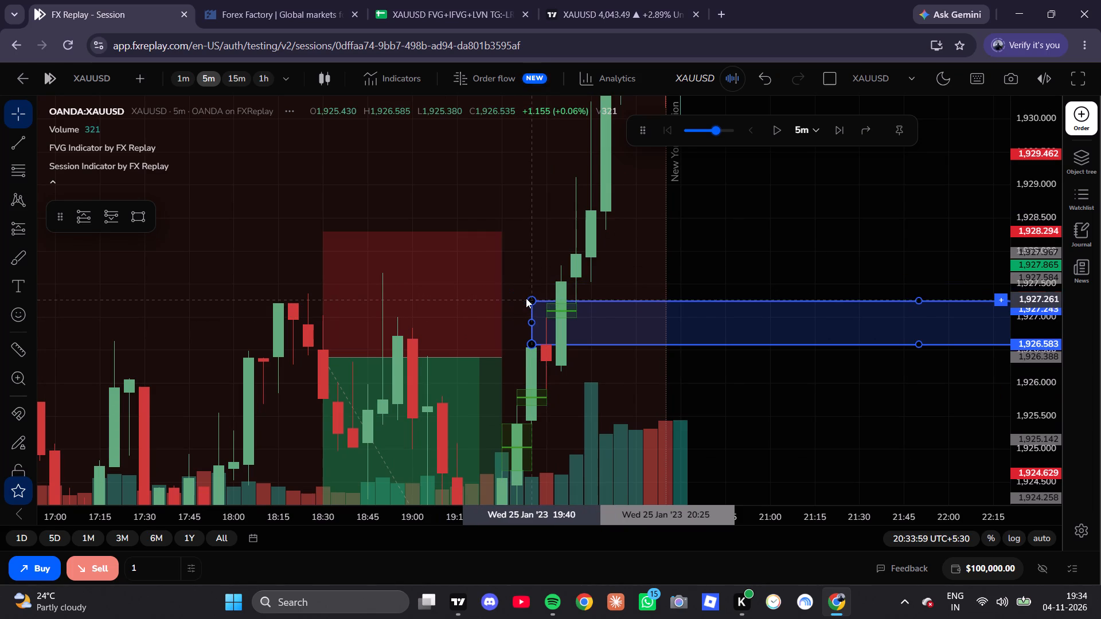
left_click_drag(526, 298, 526, 300)
left_click_drag(534, 339, 538, 314)
left_click(649, 352)
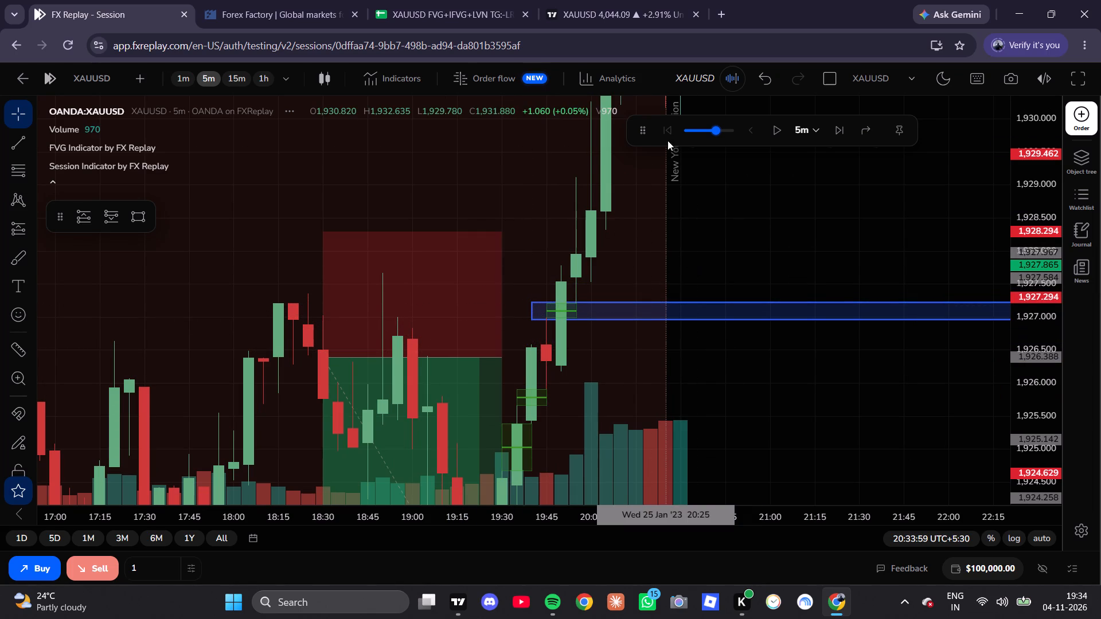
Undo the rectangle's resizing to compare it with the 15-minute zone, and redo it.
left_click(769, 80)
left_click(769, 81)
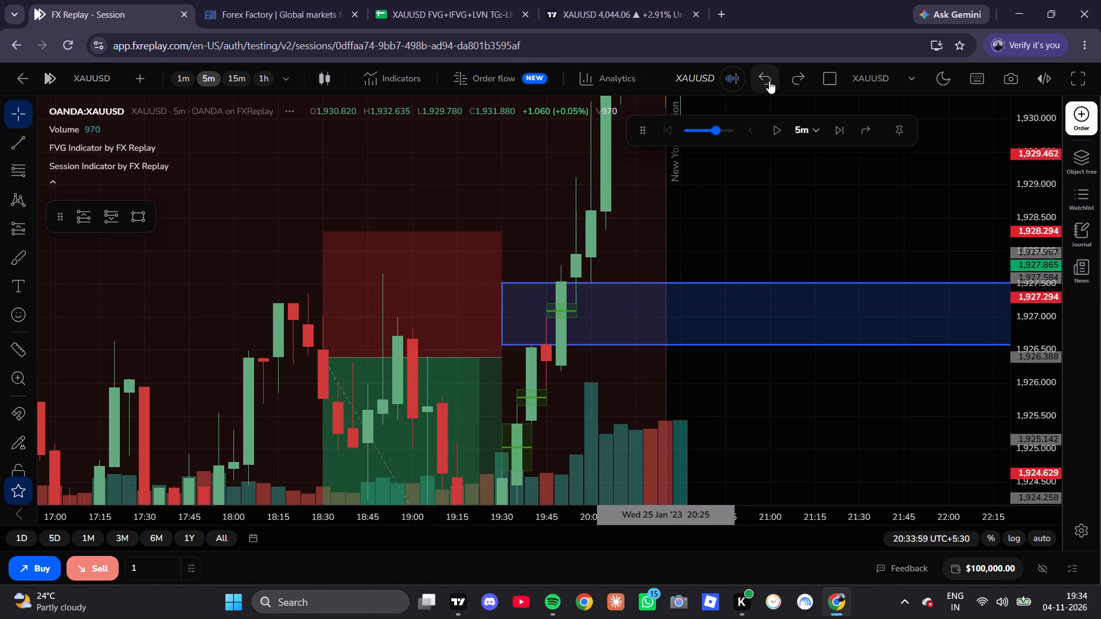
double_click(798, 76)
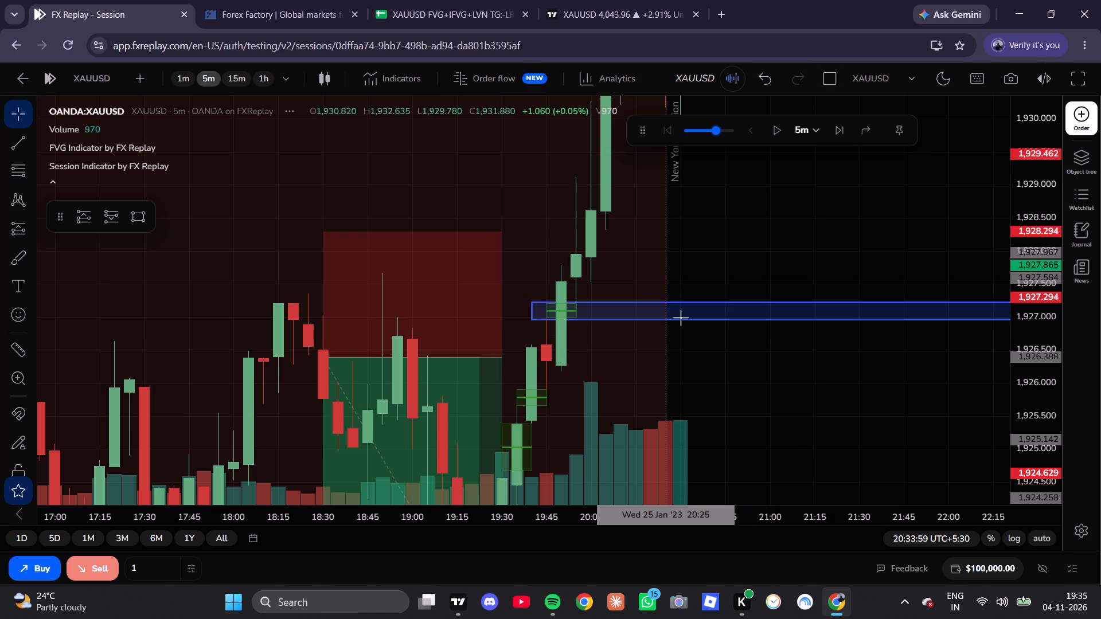
On the 15-minute chart, draw a rectangle over the lower bullish gap, about 1,925.1–1,925.9, from 19:15 to about 00:15.
left_click_drag(668, 402, 632, 368)
left_click_drag(617, 347, 612, 339)
scroll(602, 309, "down", 7)
scroll(762, 383, "down", 5)
left_click_drag(789, 418, 808, 364)
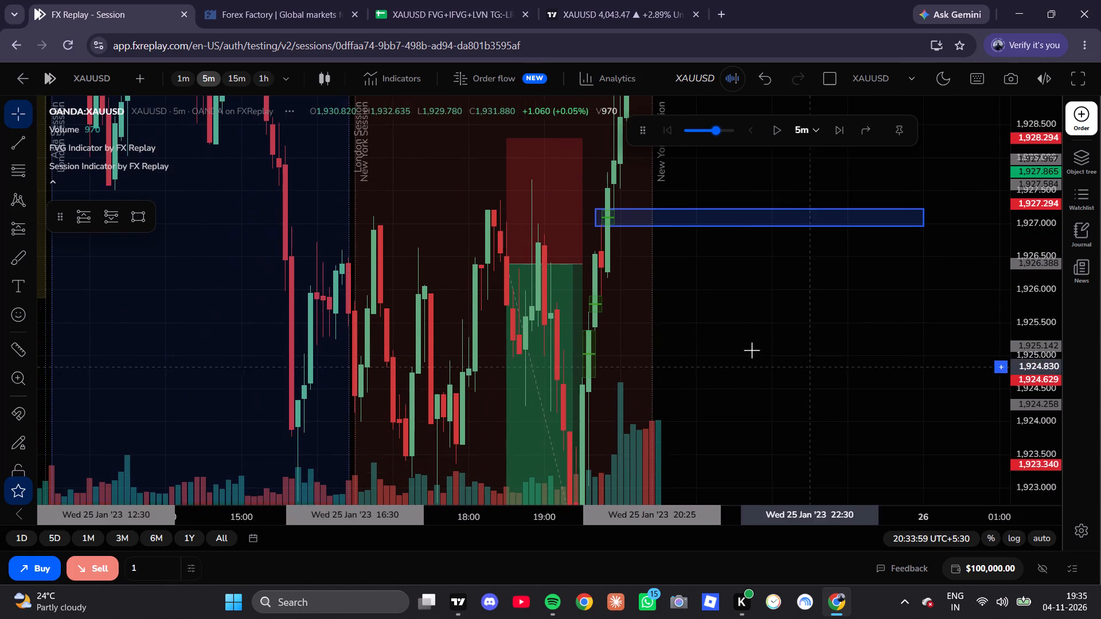
left_click(231, 85)
scroll(584, 305, "up", 10)
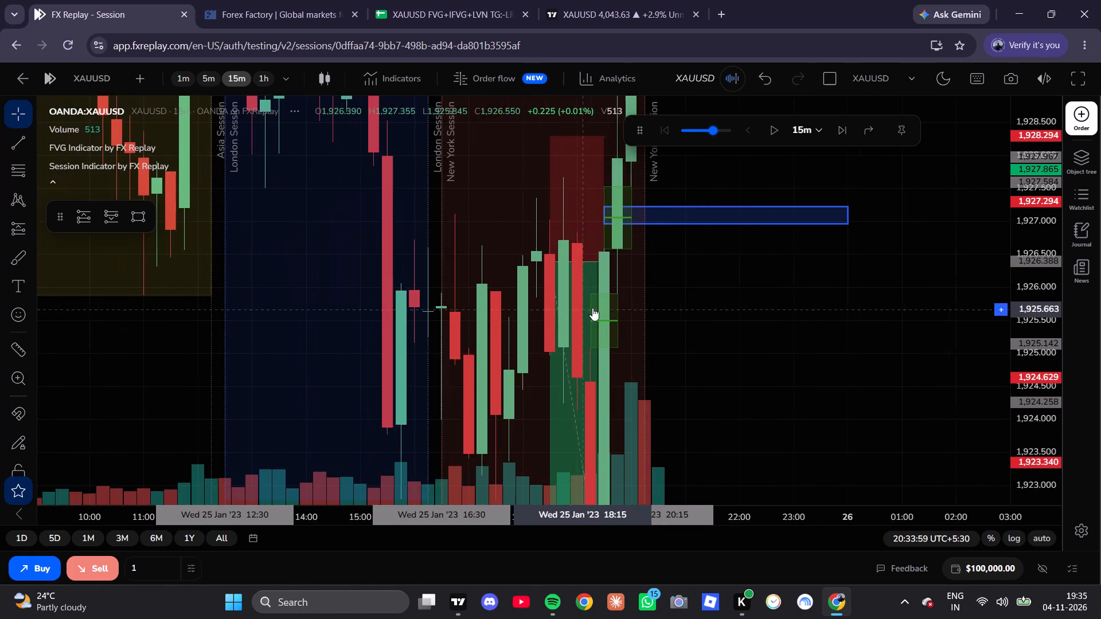
scroll(753, 355, "up", 4)
left_click_drag(826, 360, 743, 358)
left_click(127, 210)
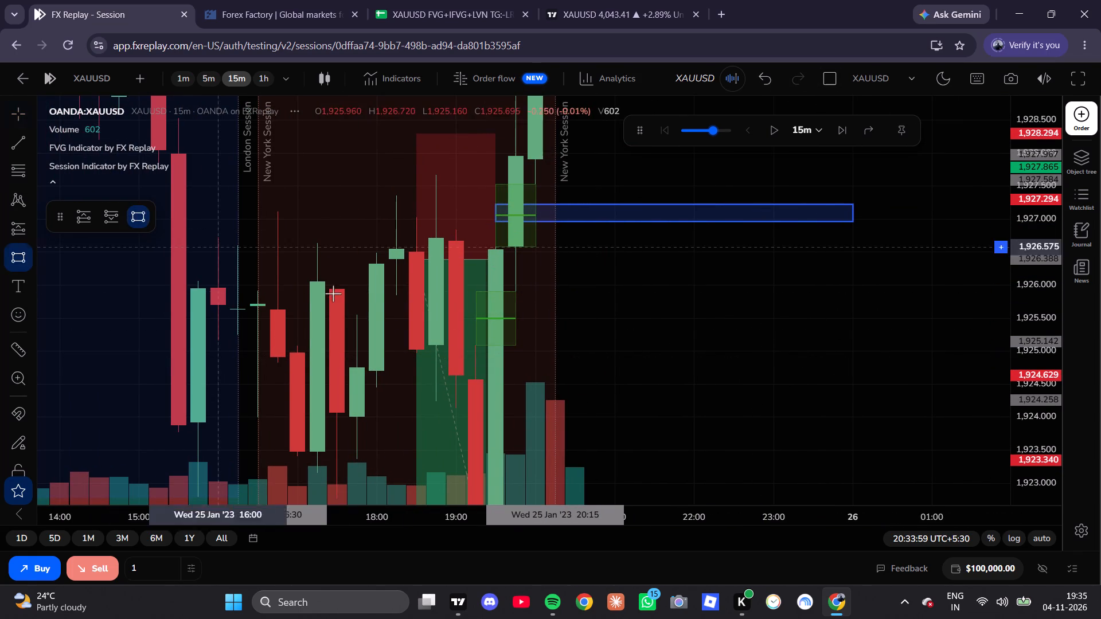
left_click(477, 345)
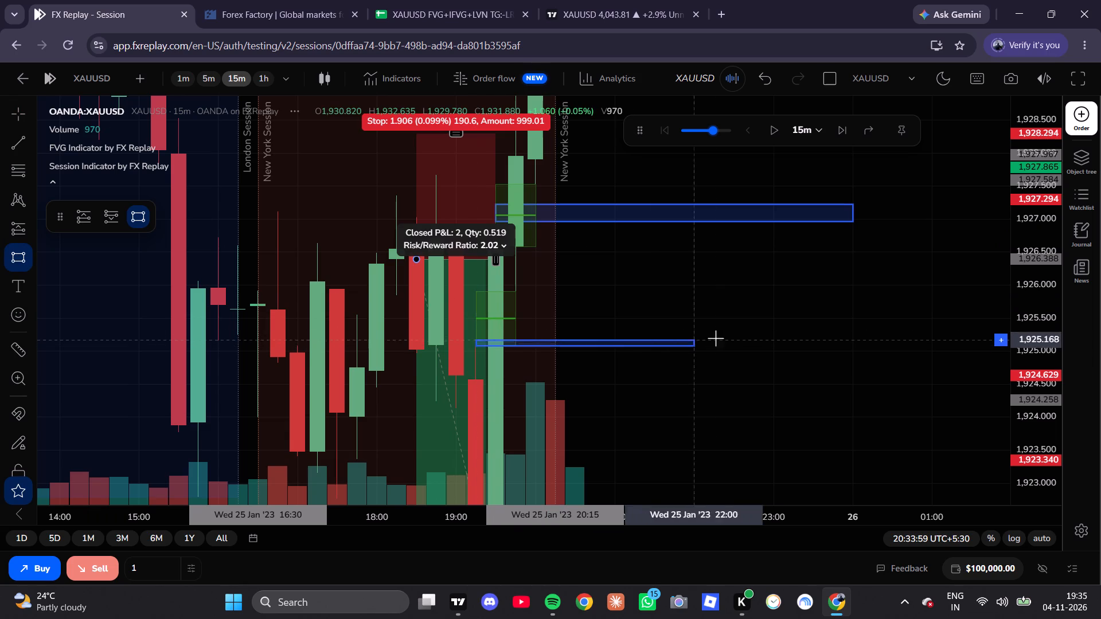
left_click(865, 290)
left_click(932, 286)
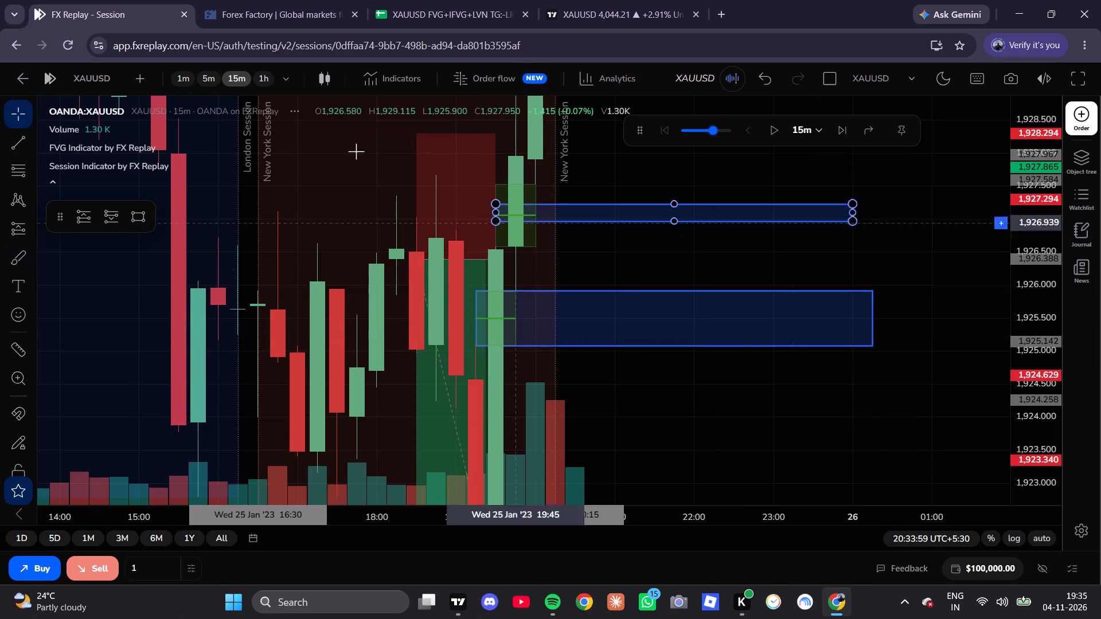
On the 5-minute chart, lower the top edge of the lowest gap rectangle so it spans about 1,925.1–1,925.4.
left_click(206, 80)
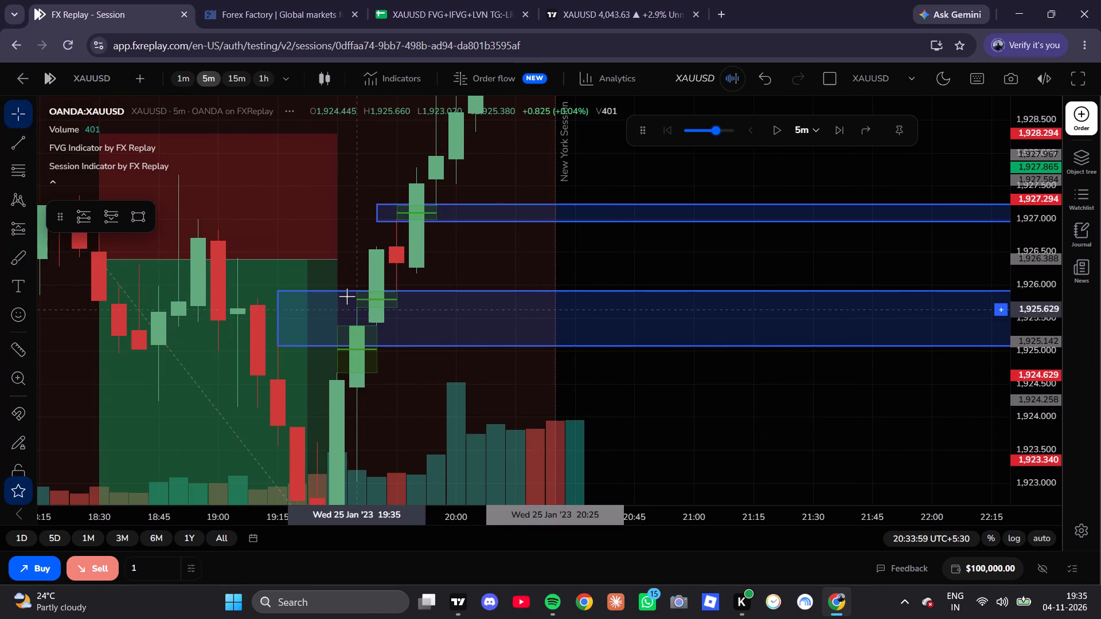
left_click_drag(278, 289, 276, 326)
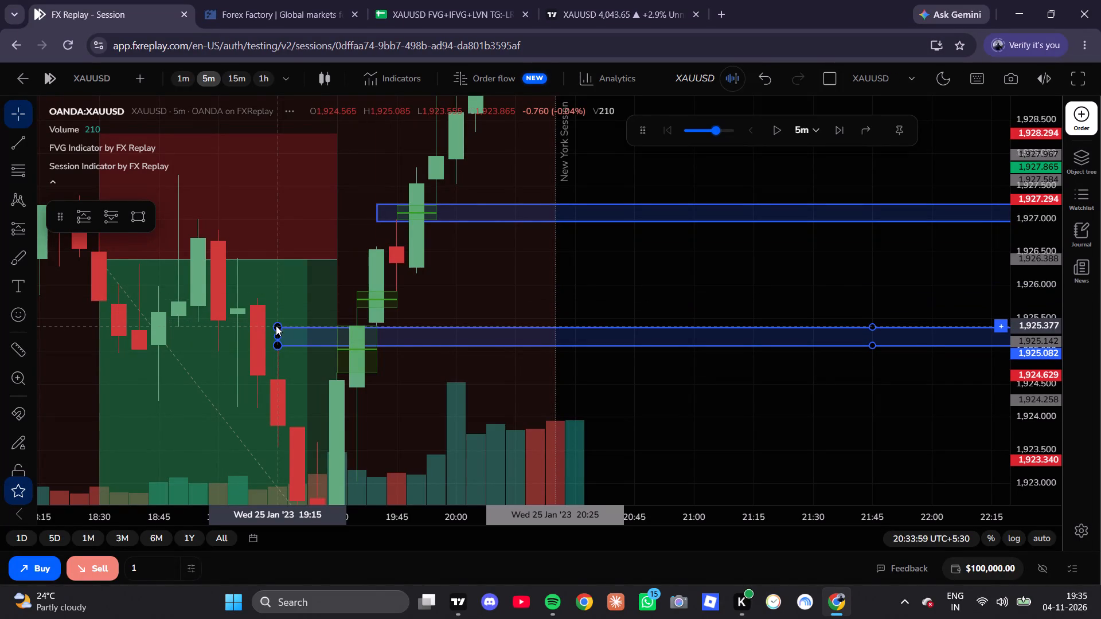
left_click_drag(276, 326, 278, 324)
Draw a rectangle over the middle bullish gap, about 1,925.63–1,925.9, from 19:35 to about 22:30.
left_click_drag(592, 288, 468, 310)
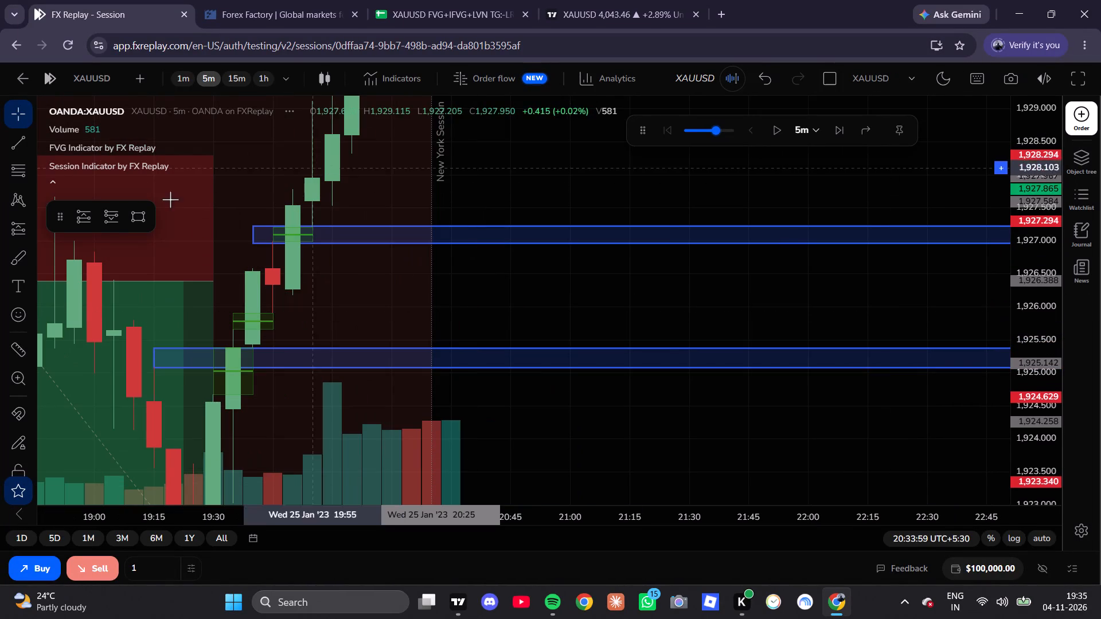
left_click(137, 218)
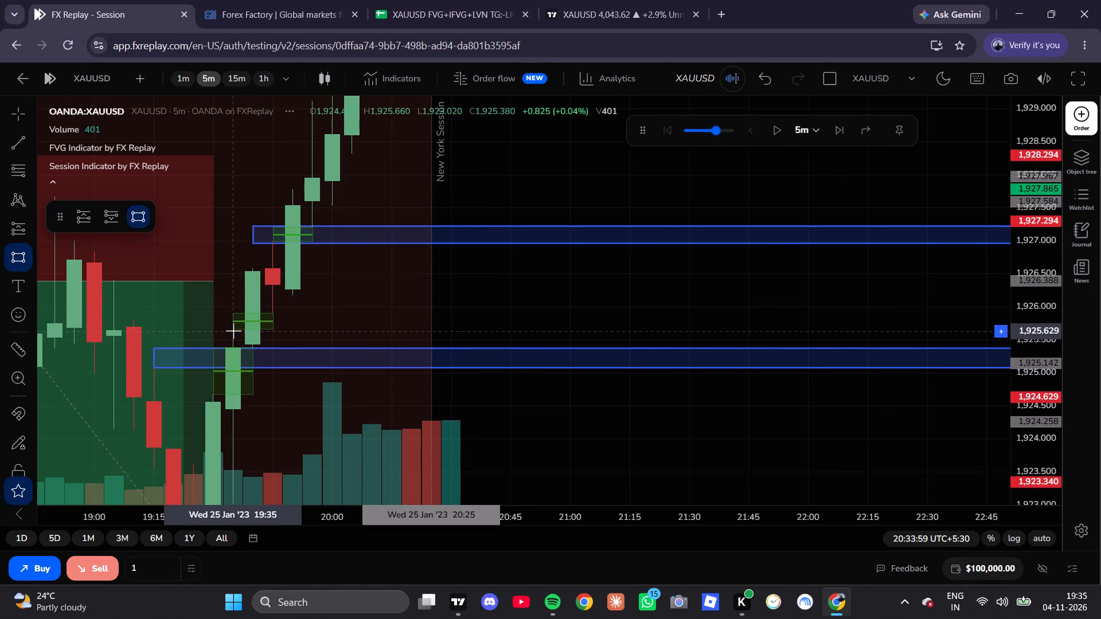
left_click(237, 330)
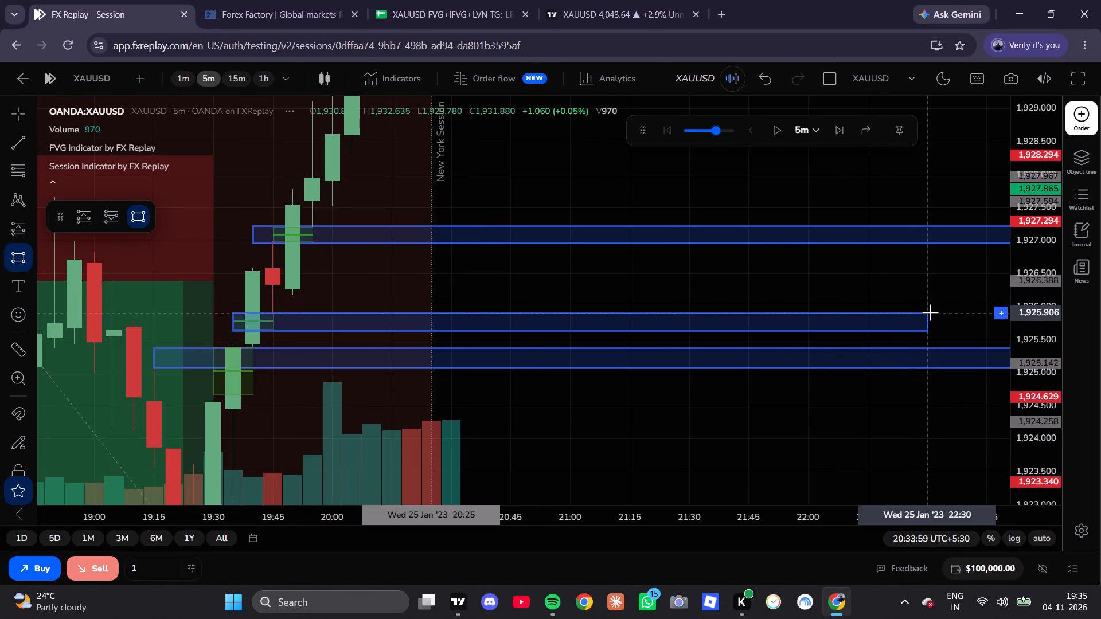
left_click(930, 312)
left_click(588, 274)
left_click(545, 269)
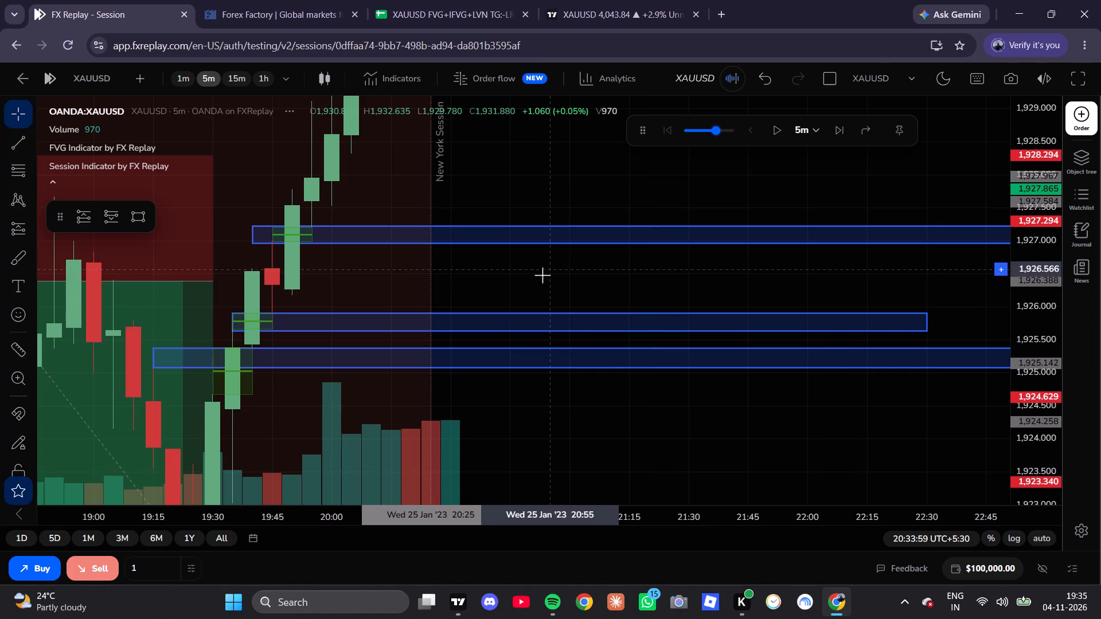
Extend the middle gap rectangle's end to about 00:05 on Jan 26, close to the ends of the neighbouring zones.
left_click_drag(544, 278, 326, 283)
left_click_drag(708, 327, 937, 316)
left_click(609, 291)
scroll(610, 290, "down", 11)
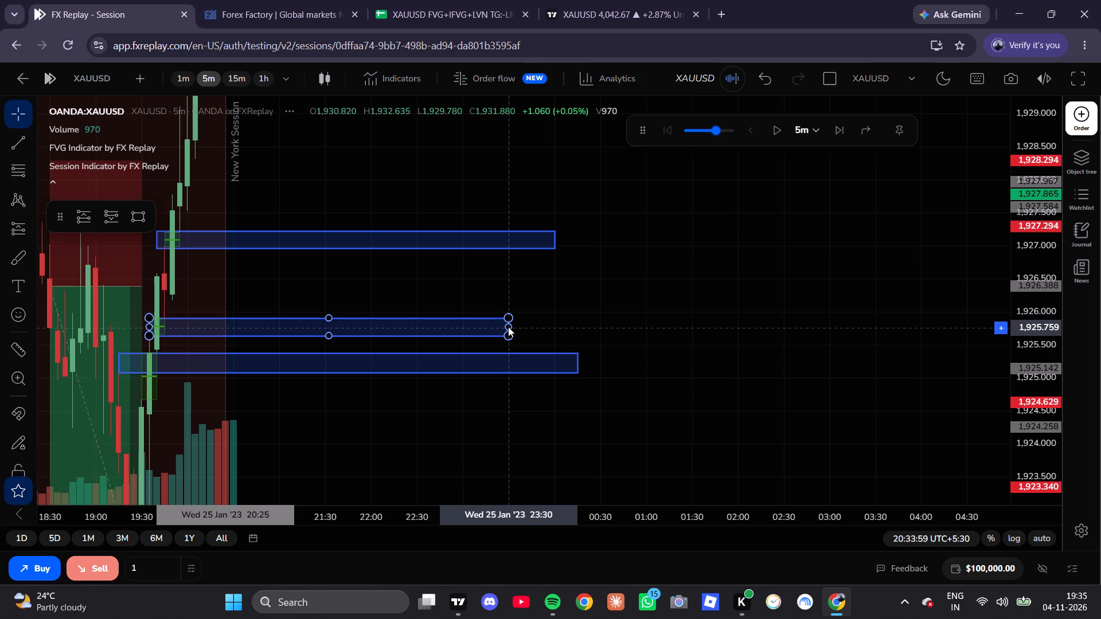
left_click_drag(508, 327, 603, 330)
left_click_drag(602, 330, 581, 329)
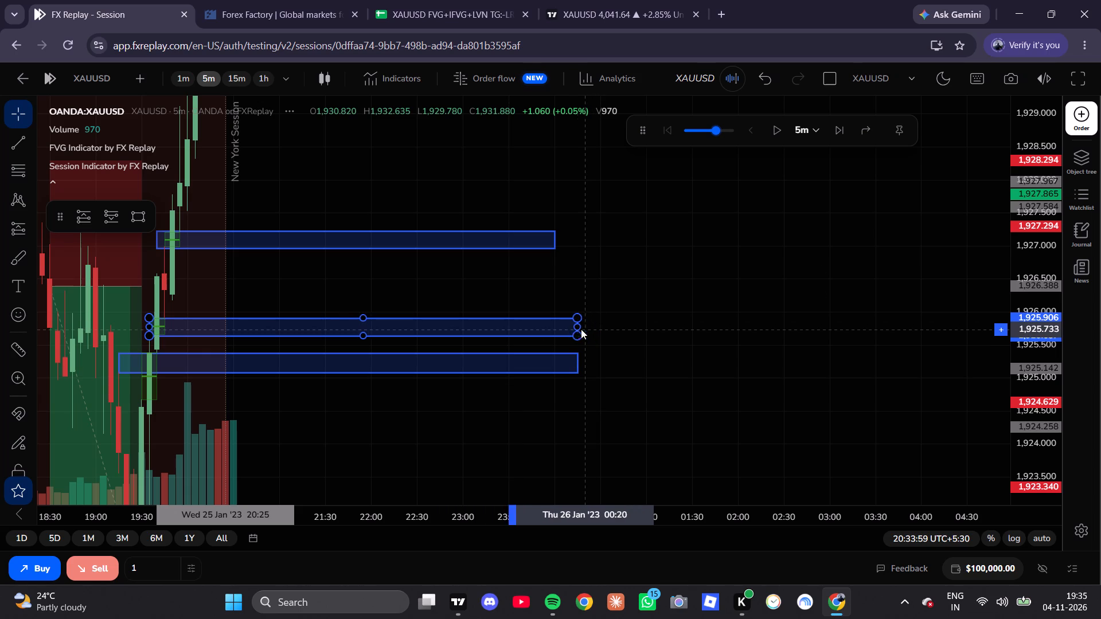
left_click_drag(581, 329, 564, 328)
left_click(564, 328)
Review the zones above and below price, and advance the 5-minute replay to 20:39:59 on Jan 25.
left_click(663, 339)
left_click_drag(663, 339, 717, 491)
scroll(741, 390, "down", 6)
scroll(741, 390, "up", 1)
scroll(741, 390, "down", 1)
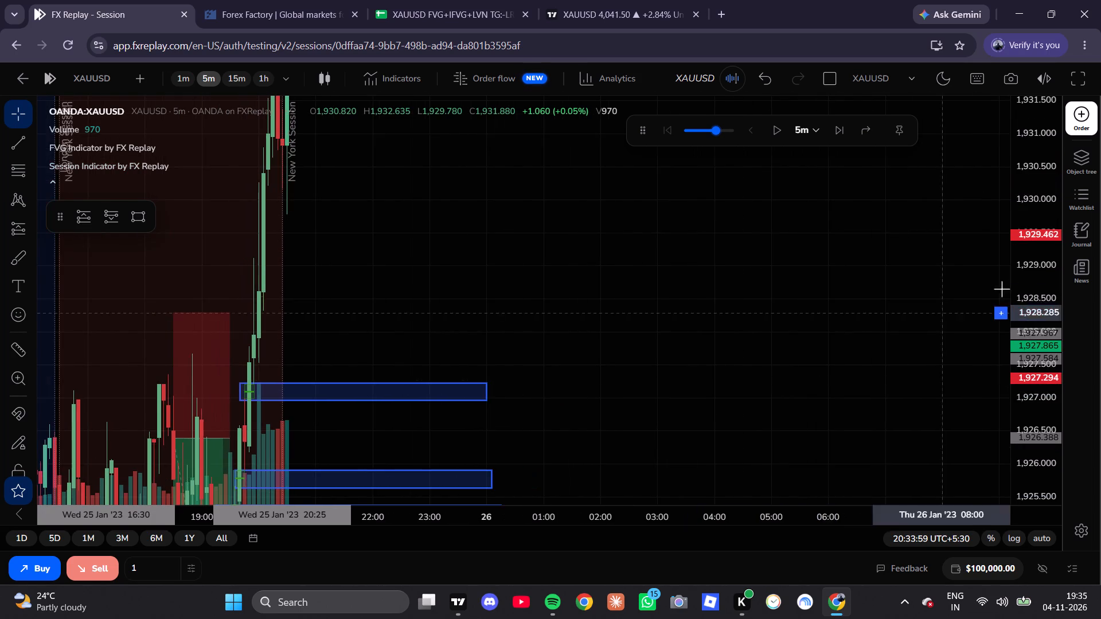
scroll(1050, 297, "down", 14)
left_click_drag(822, 221, 924, 338)
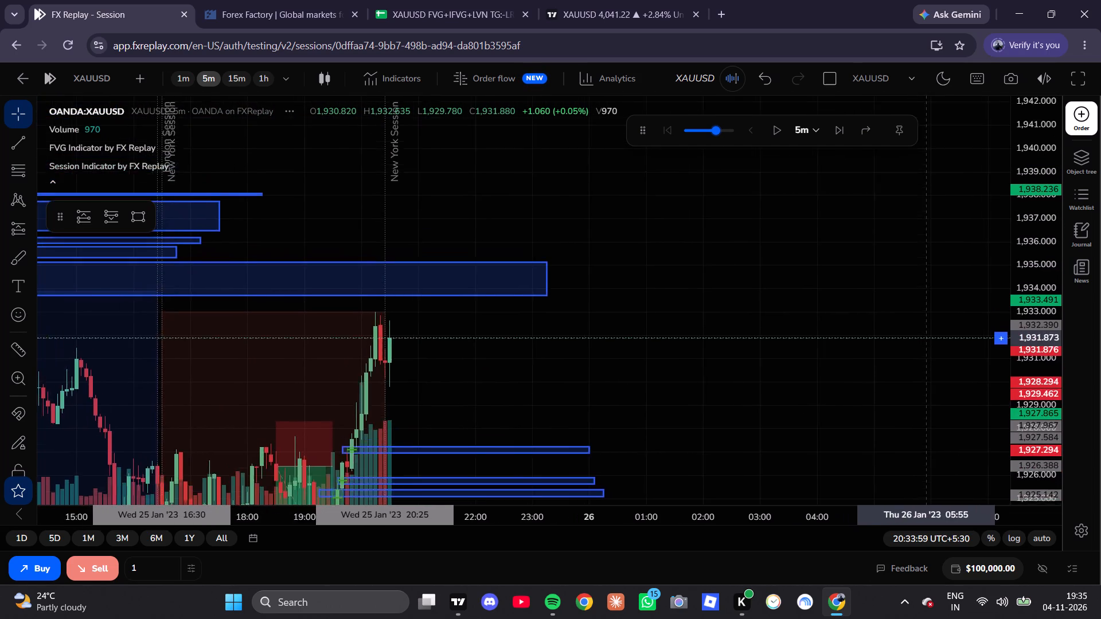
left_click_drag(924, 338, 1005, 305)
scroll(892, 352, "down", 9)
left_click_drag(685, 271, 704, 274)
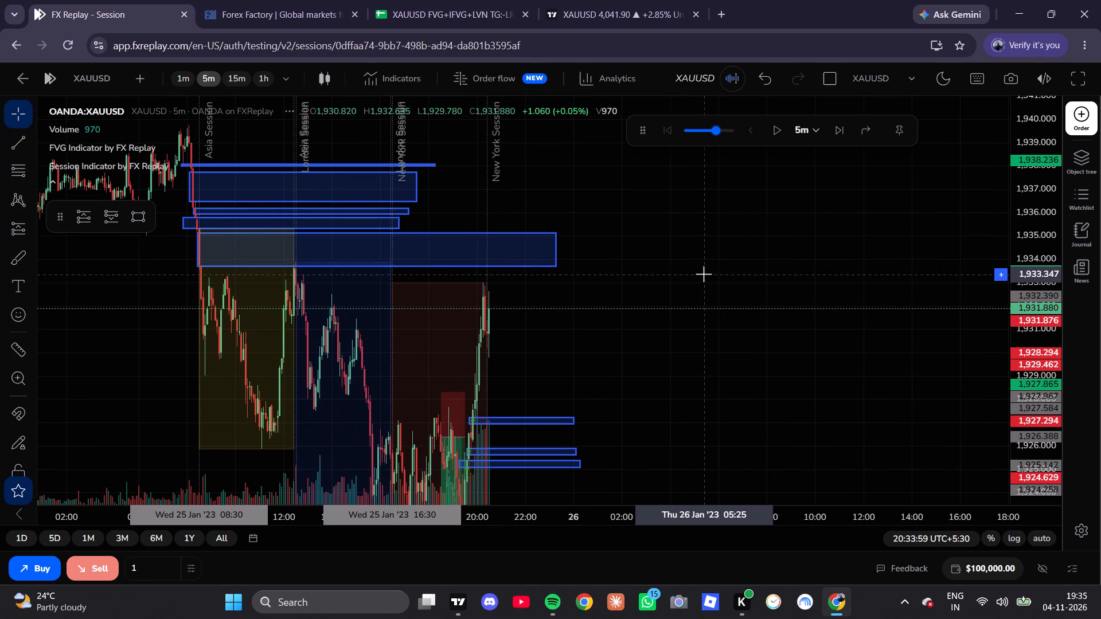
left_click_drag(692, 286, 787, 227)
left_click(787, 227)
left_click(835, 127)
left_click(835, 127)
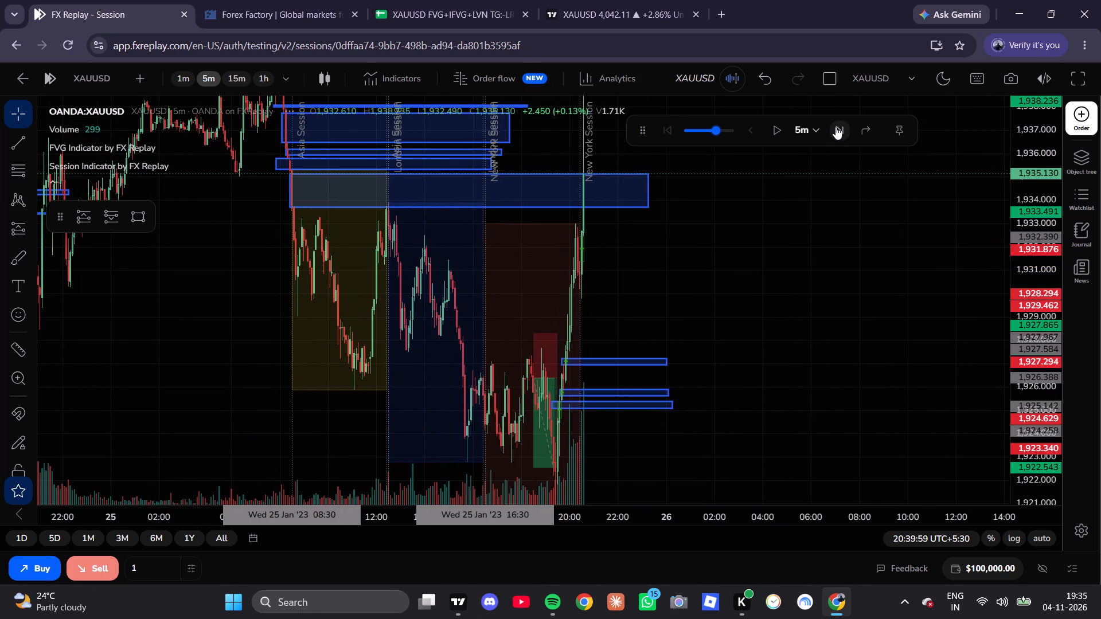
Switch to the 1-minute chart and advance the replay candle by candle to 20:45:59.
scroll(686, 273, "up", 3)
scroll(584, 232, "up", 7)
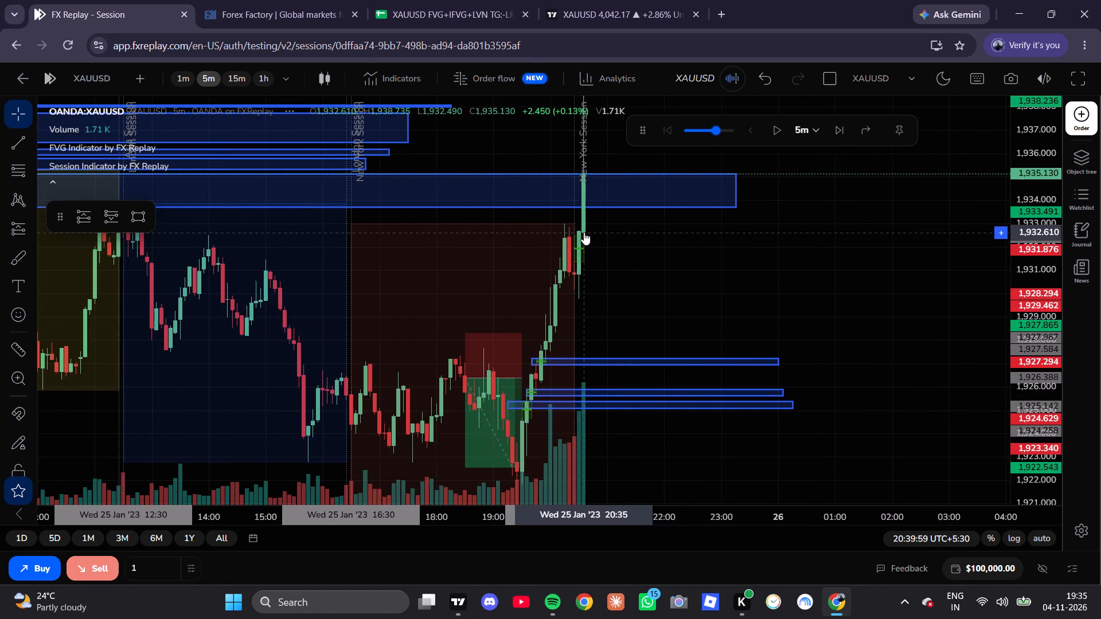
scroll(584, 232, "up", 2)
left_click_drag(614, 246, 623, 299)
left_click(189, 77)
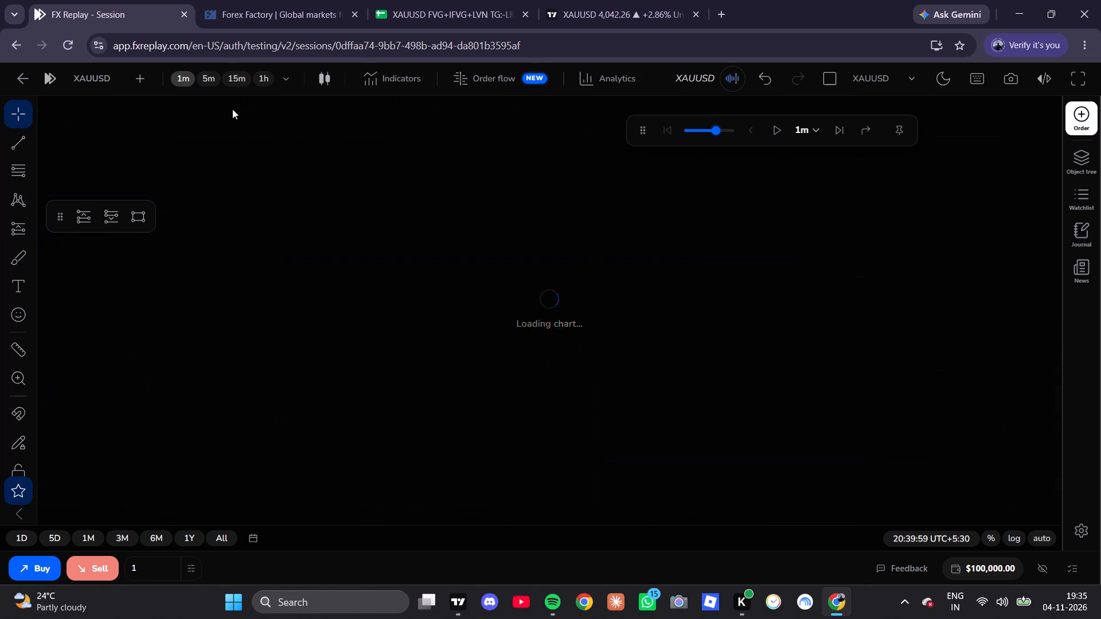
scroll(374, 198, "up", 5)
left_click_drag(584, 313, 584, 352)
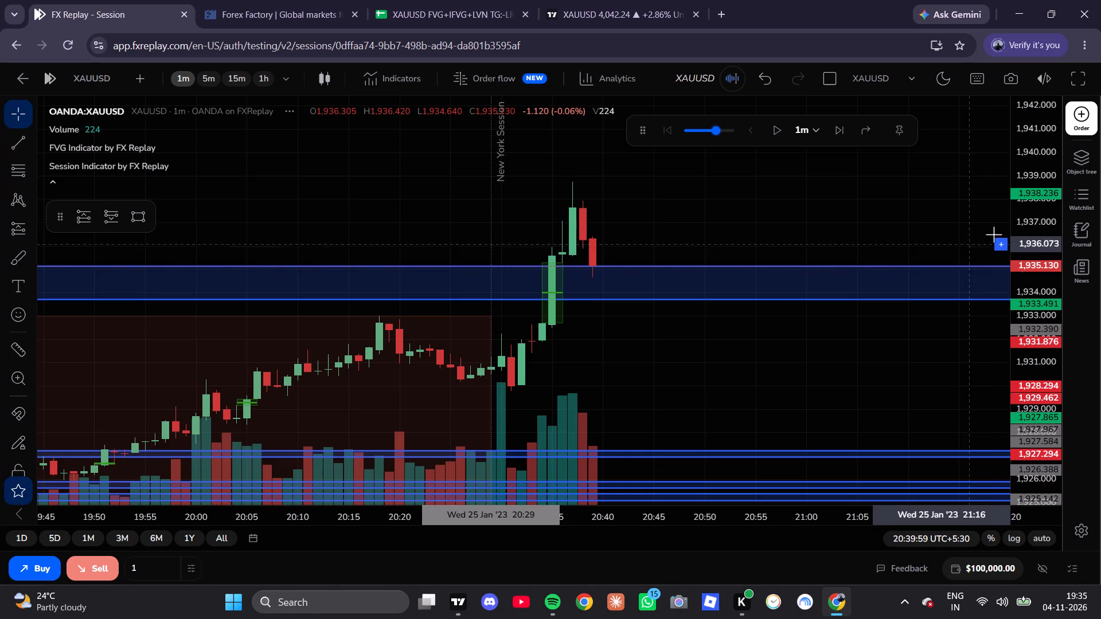
scroll(1030, 223, "up", 2)
scroll(1032, 223, "down", 1)
scroll(1032, 223, "up", 8)
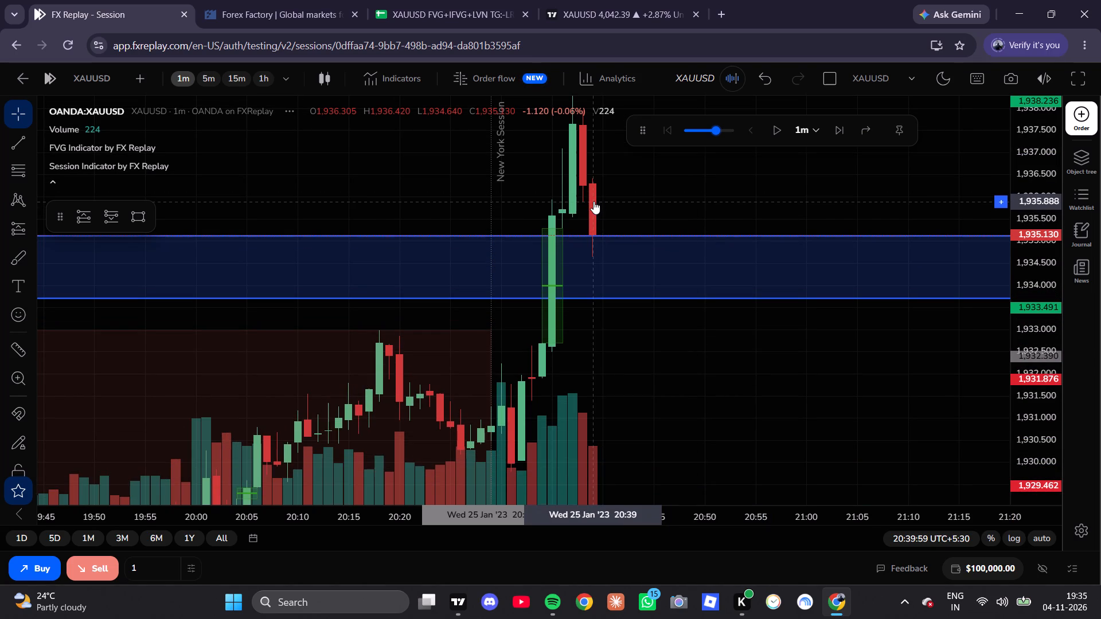
left_click(833, 138)
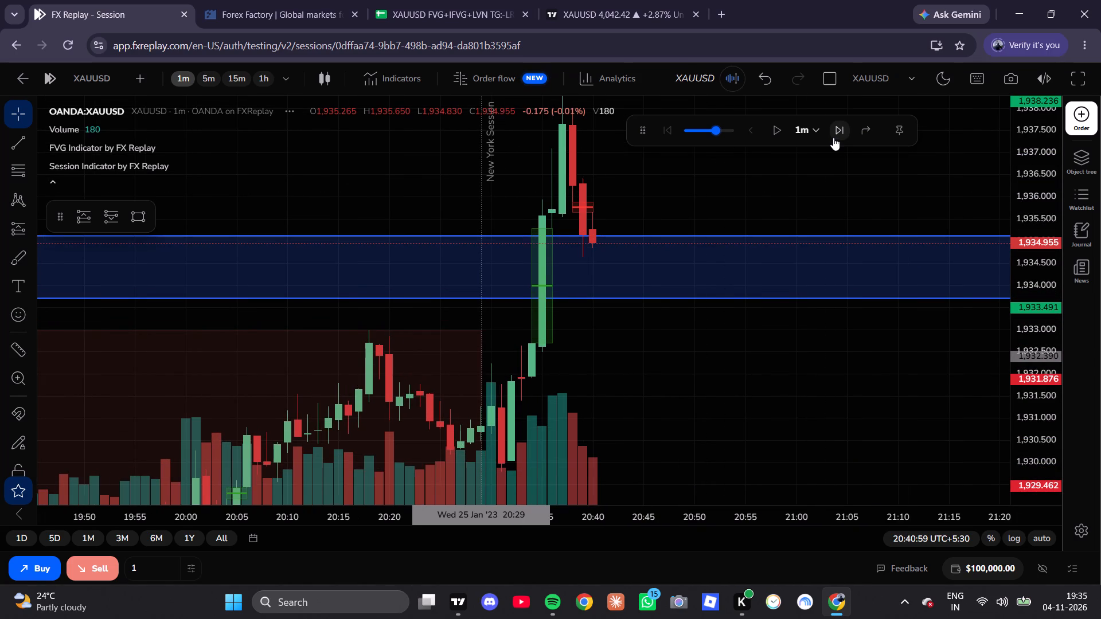
double_click(833, 138)
left_click(833, 138)
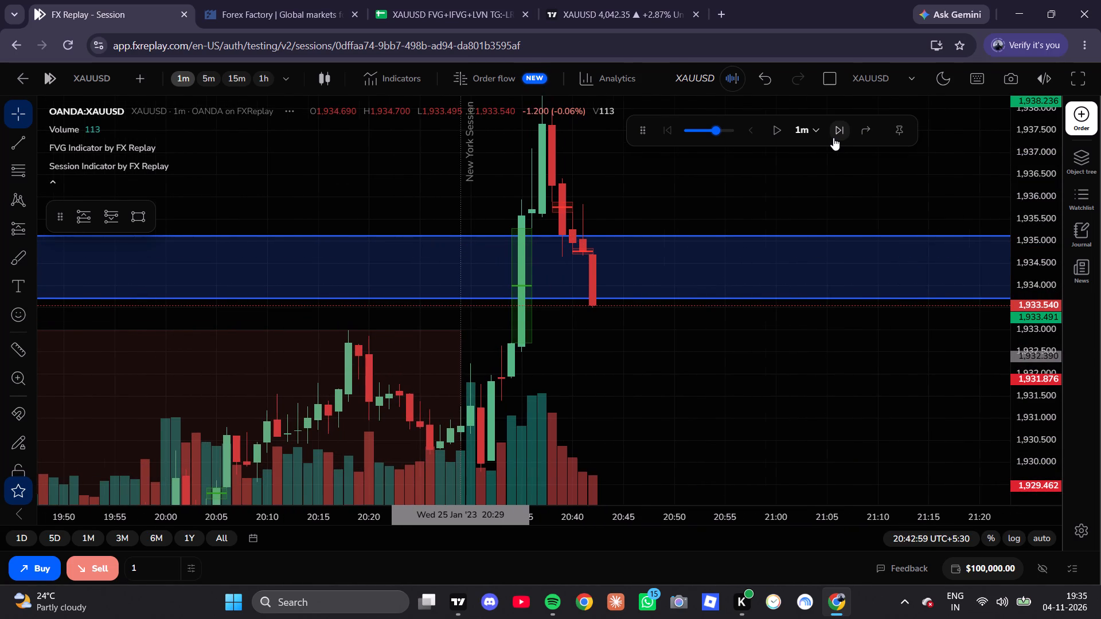
left_click(833, 138)
left_click(833, 138)
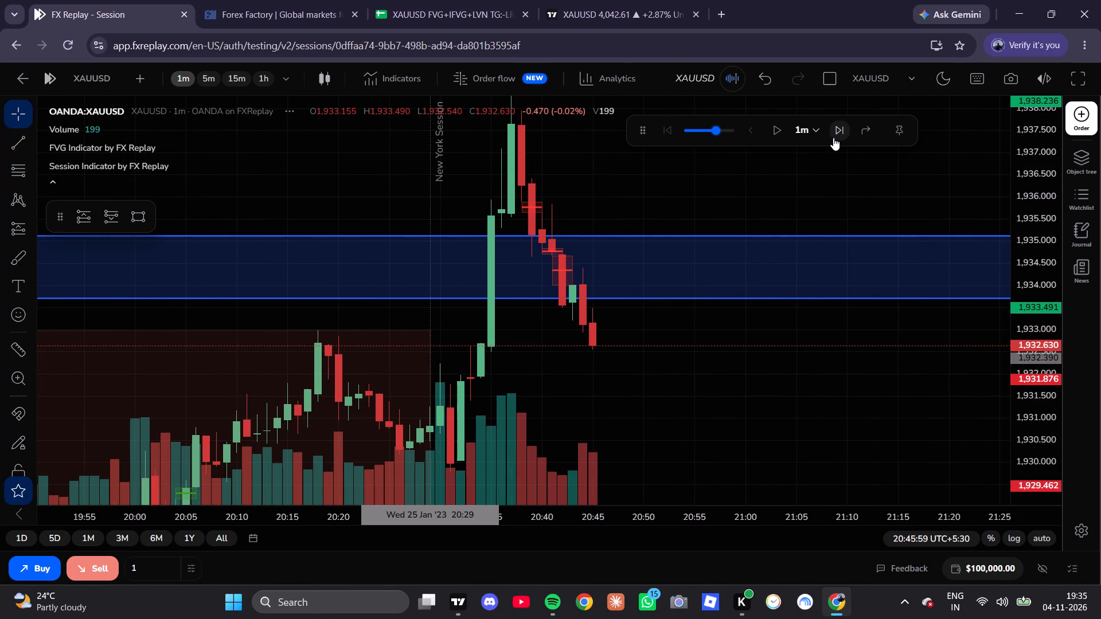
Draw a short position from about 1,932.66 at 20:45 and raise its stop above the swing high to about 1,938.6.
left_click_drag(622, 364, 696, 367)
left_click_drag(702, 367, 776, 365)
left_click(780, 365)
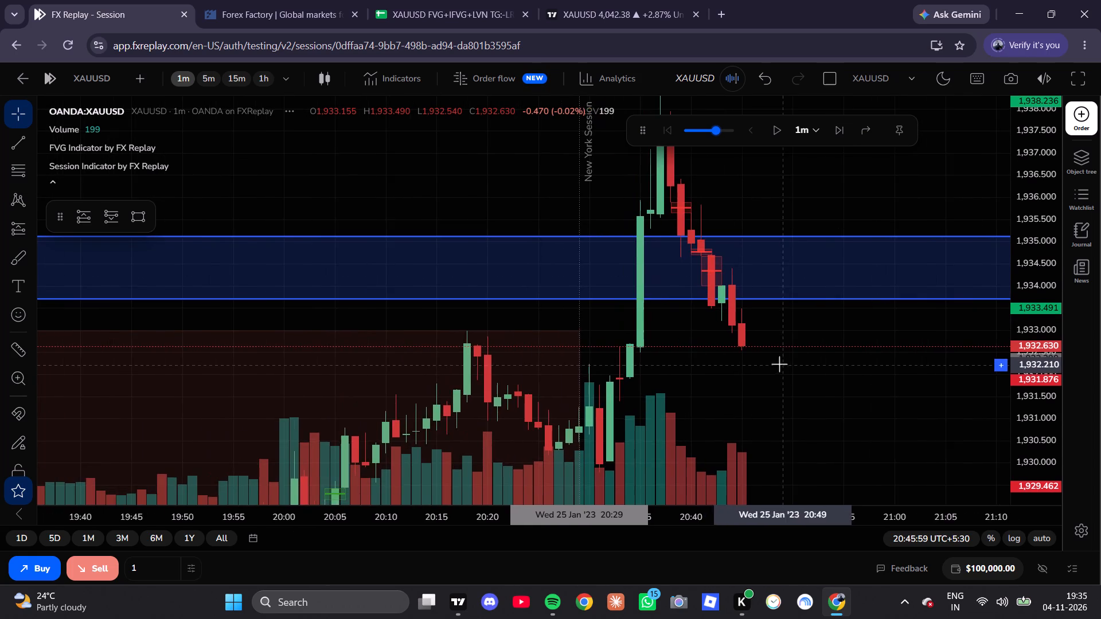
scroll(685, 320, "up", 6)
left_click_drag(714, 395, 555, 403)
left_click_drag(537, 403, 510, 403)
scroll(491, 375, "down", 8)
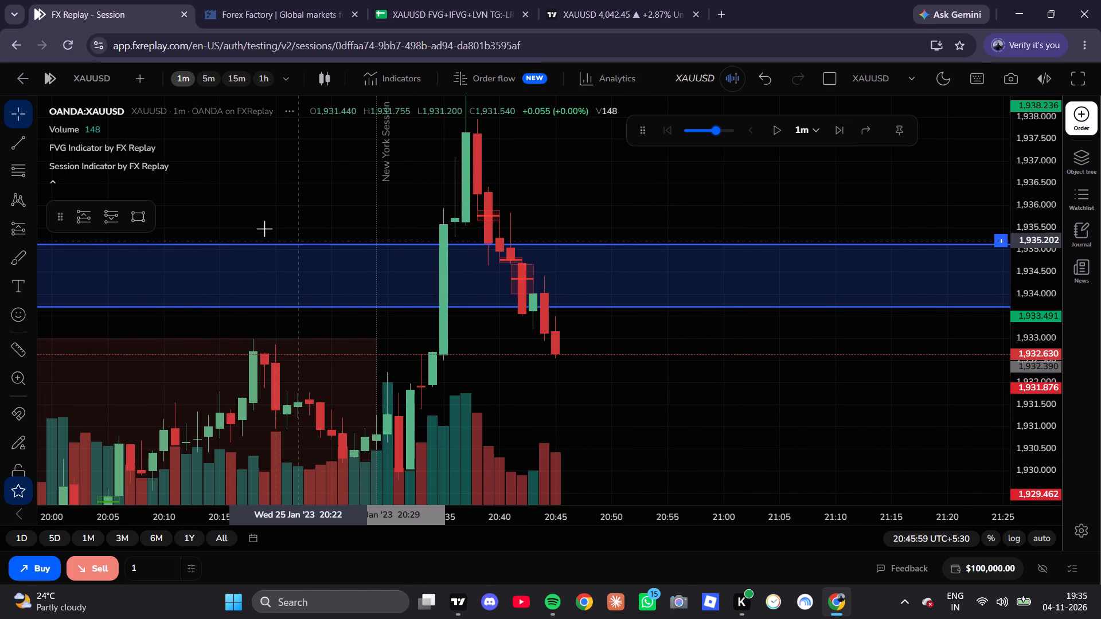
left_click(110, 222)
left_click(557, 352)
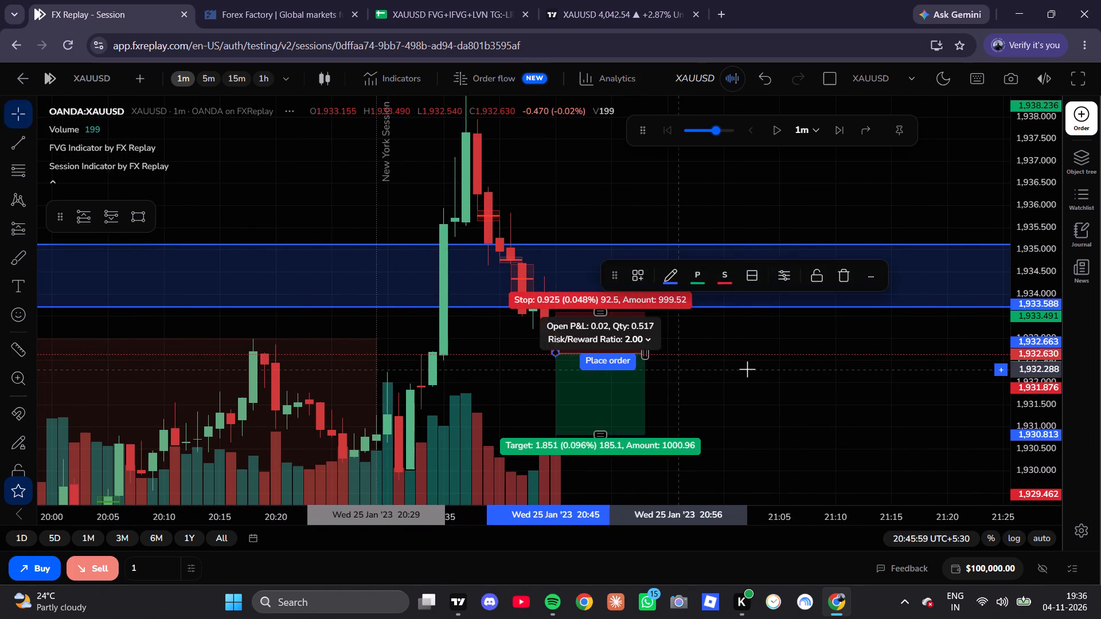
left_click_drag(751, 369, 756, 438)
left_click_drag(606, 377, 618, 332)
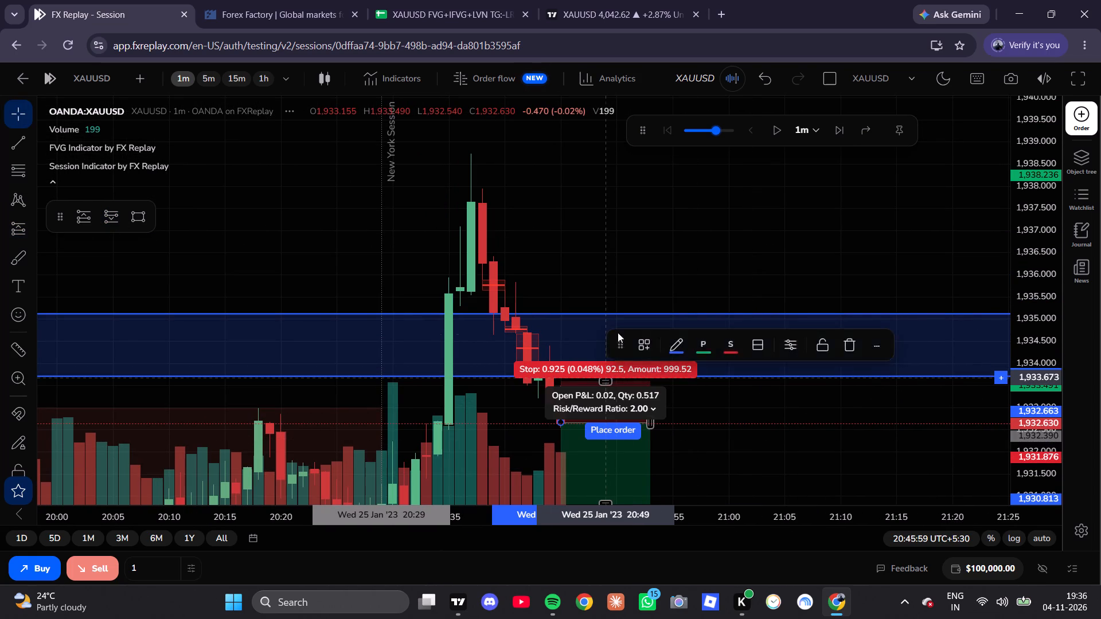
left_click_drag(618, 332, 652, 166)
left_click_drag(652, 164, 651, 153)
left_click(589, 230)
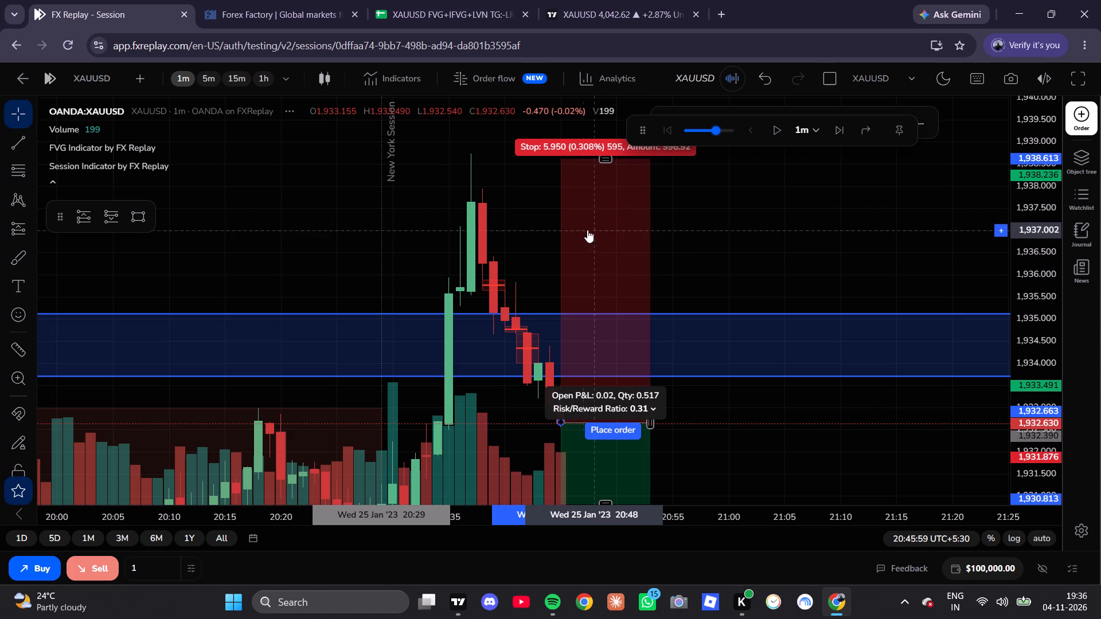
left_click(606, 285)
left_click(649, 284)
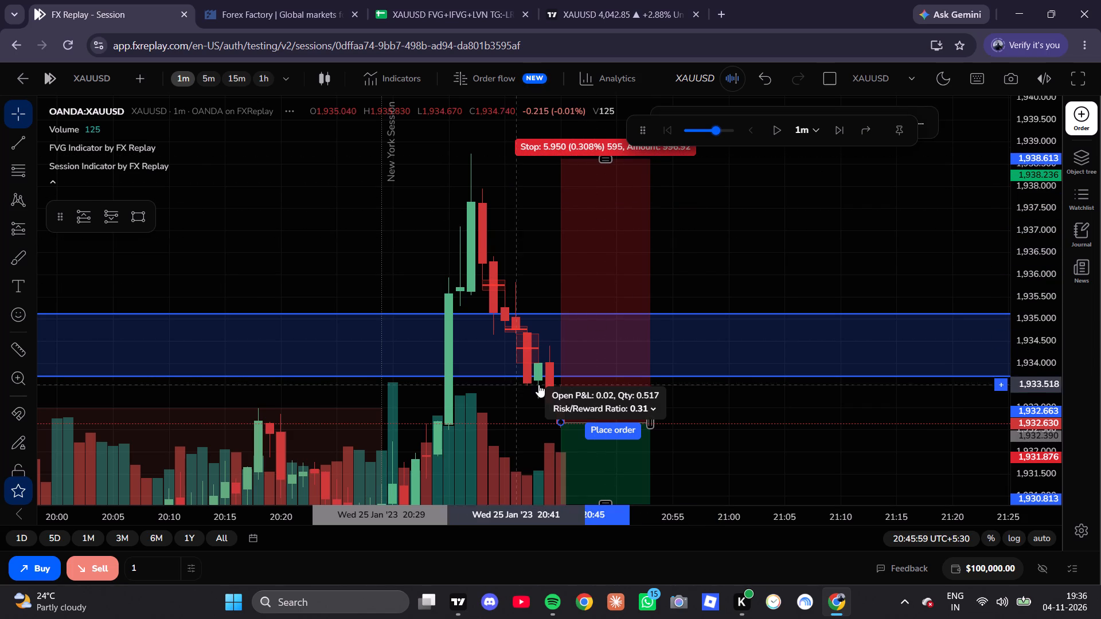
Advance the 1-minute replay to 20:48:59.
left_click(817, 113)
left_click(829, 122)
double_click(832, 131)
left_click(833, 131)
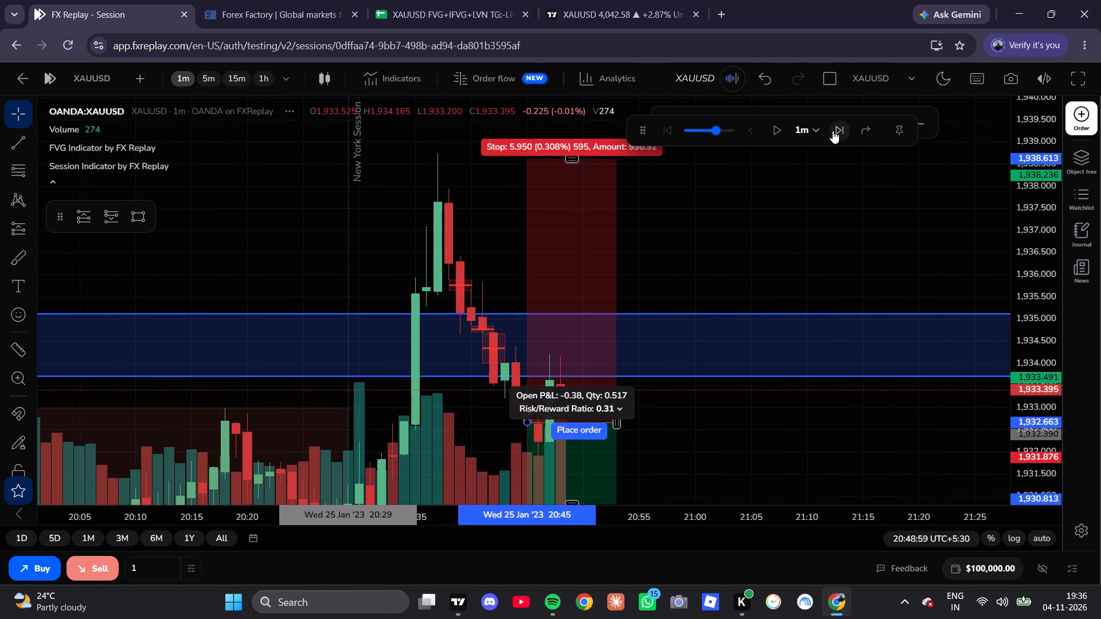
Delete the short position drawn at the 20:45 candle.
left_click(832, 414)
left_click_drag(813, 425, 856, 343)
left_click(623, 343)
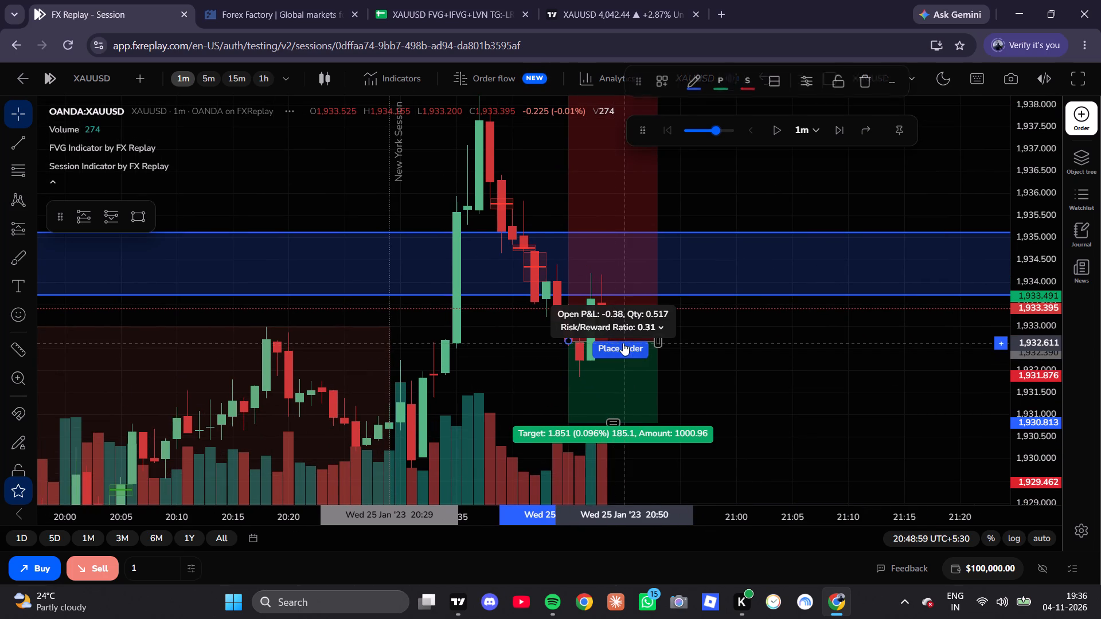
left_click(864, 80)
Advance the 1-minute replay candle by candle to 20:51:59.
left_click(860, 135)
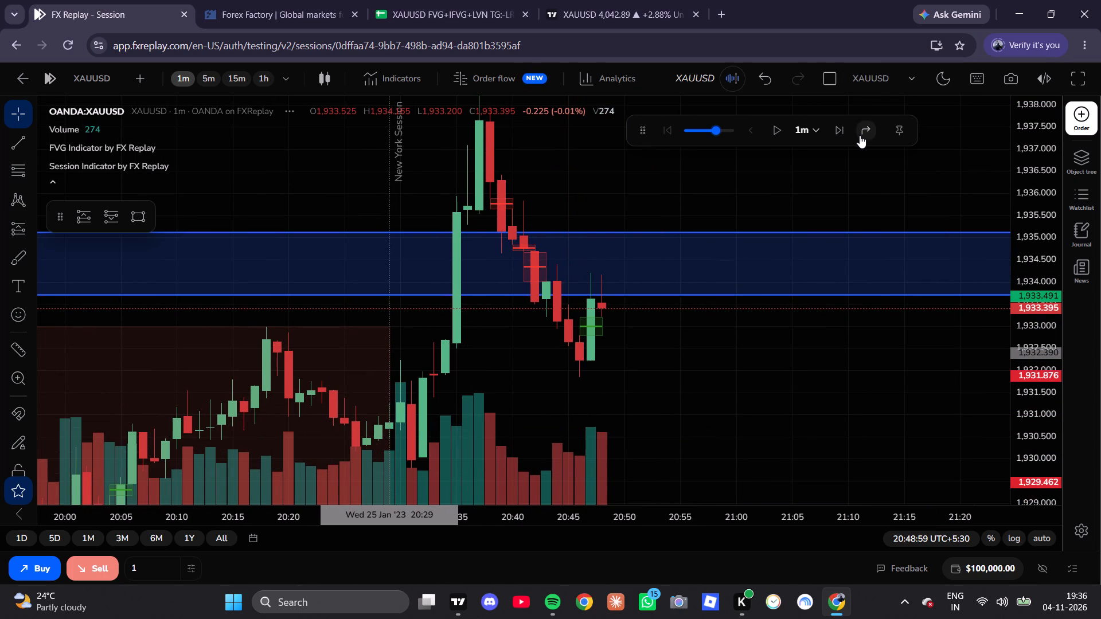
left_click(837, 129)
left_click(837, 129)
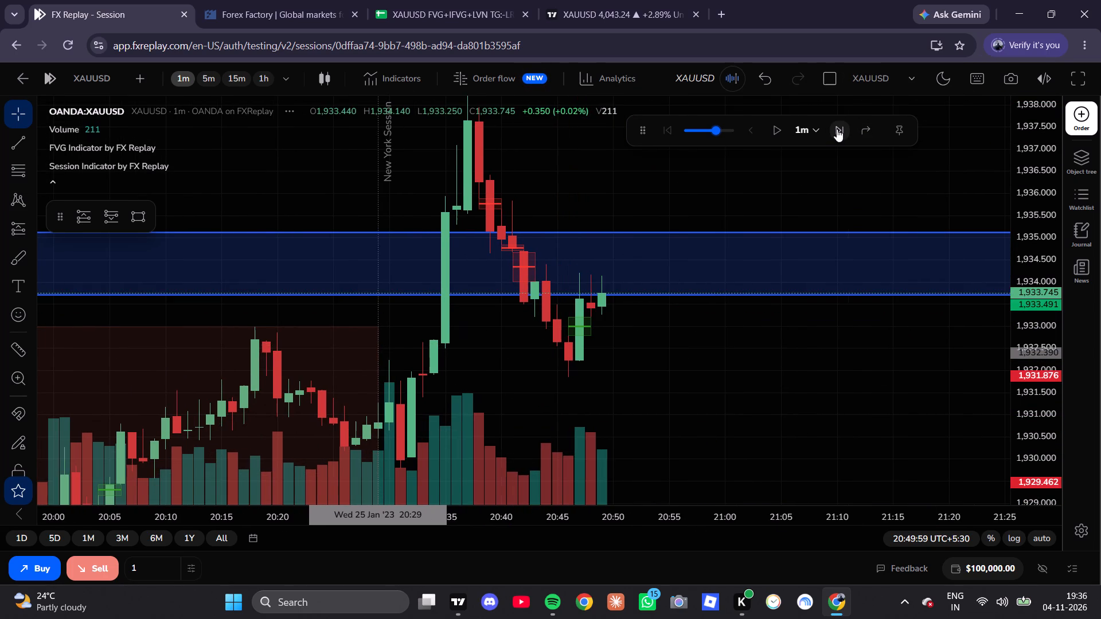
left_click(837, 129)
left_click(837, 129)
Draw a short position from about 1,932.44 at 20:51, target about 1,930.59, and raise its stop to about 1,935.9.
left_click_drag(737, 362, 705, 345)
left_click_drag(699, 341, 682, 330)
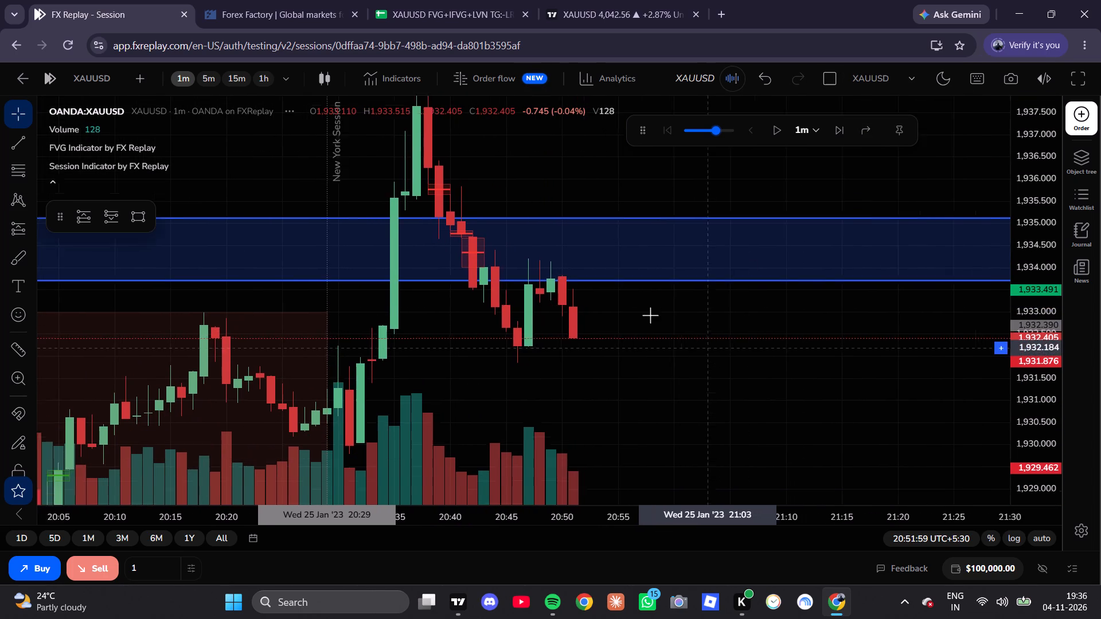
scroll(628, 305, "down", 4)
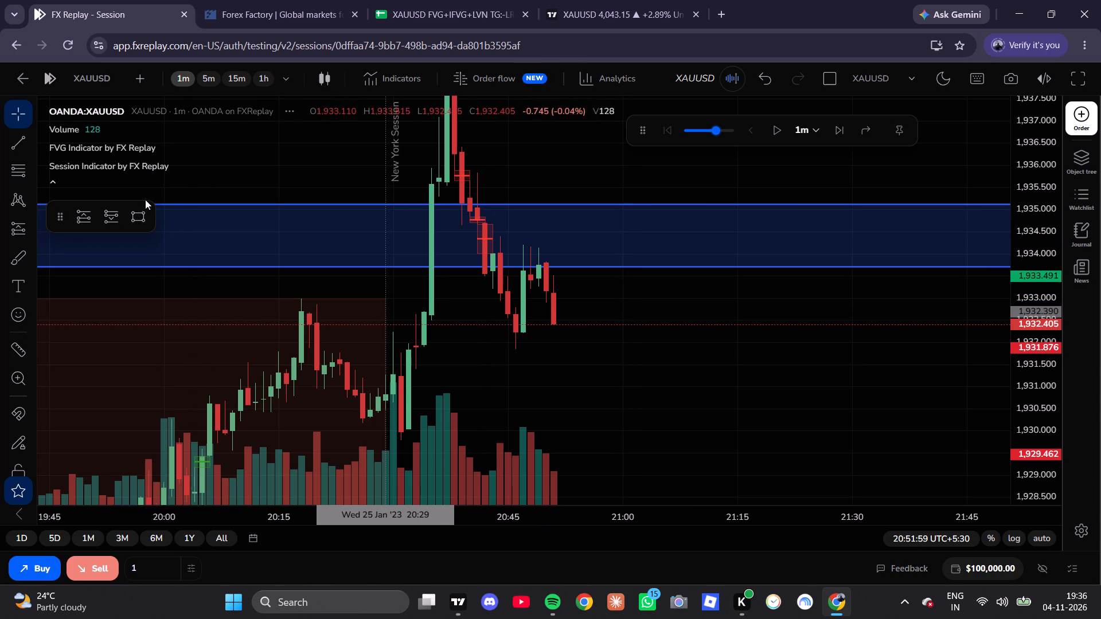
left_click(108, 224)
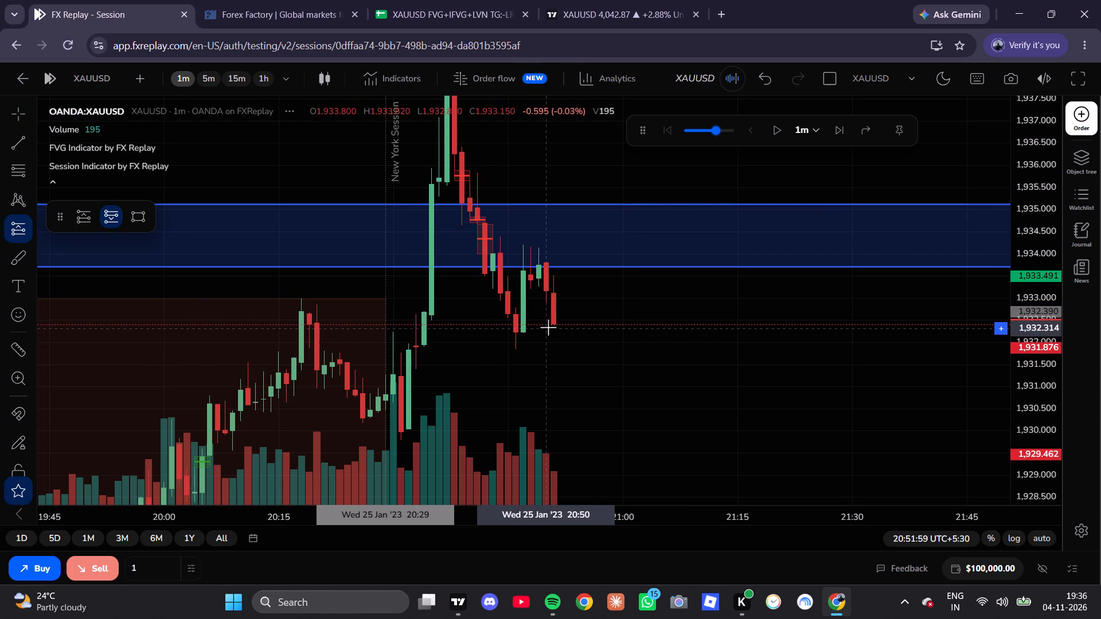
left_click(552, 322)
left_click_drag(811, 350, 830, 424)
left_click(830, 424)
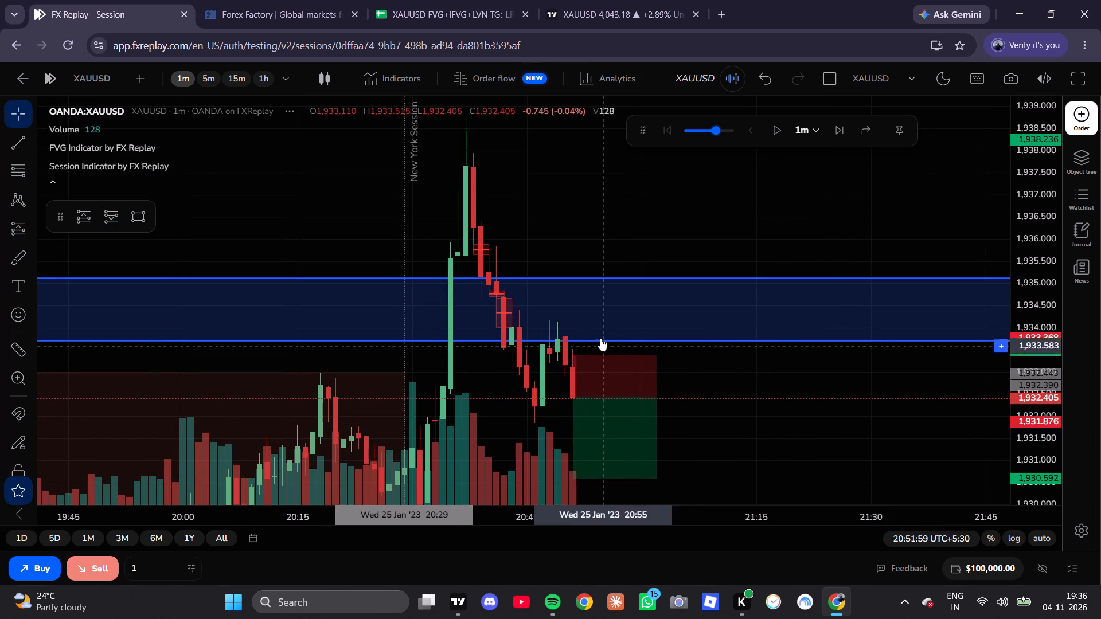
left_click_drag(612, 355, 693, 238)
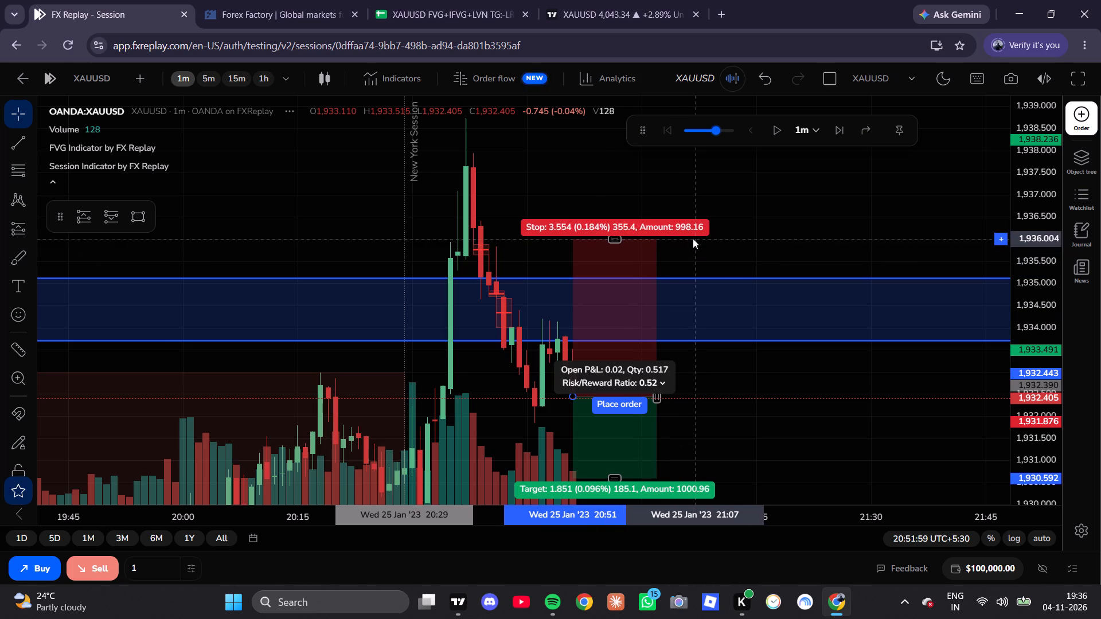
left_click_drag(693, 238, 693, 243)
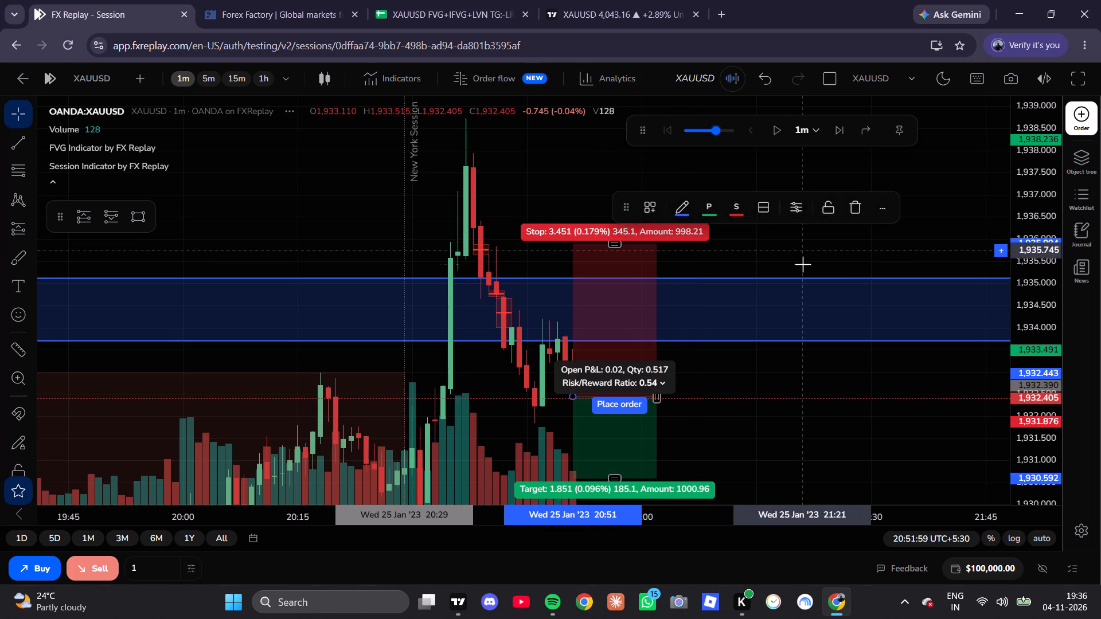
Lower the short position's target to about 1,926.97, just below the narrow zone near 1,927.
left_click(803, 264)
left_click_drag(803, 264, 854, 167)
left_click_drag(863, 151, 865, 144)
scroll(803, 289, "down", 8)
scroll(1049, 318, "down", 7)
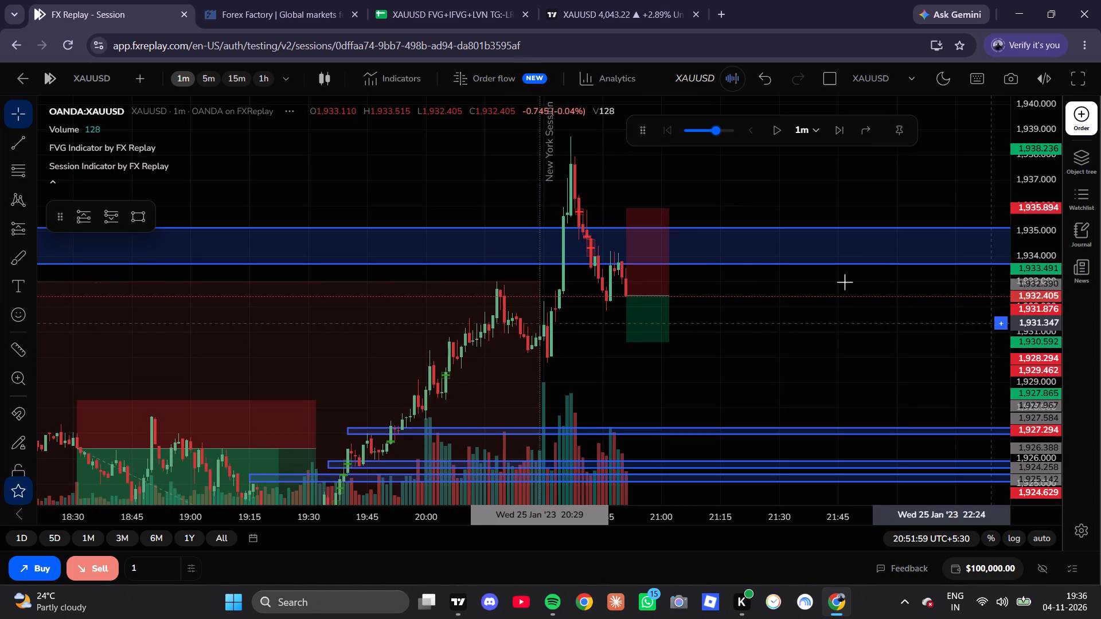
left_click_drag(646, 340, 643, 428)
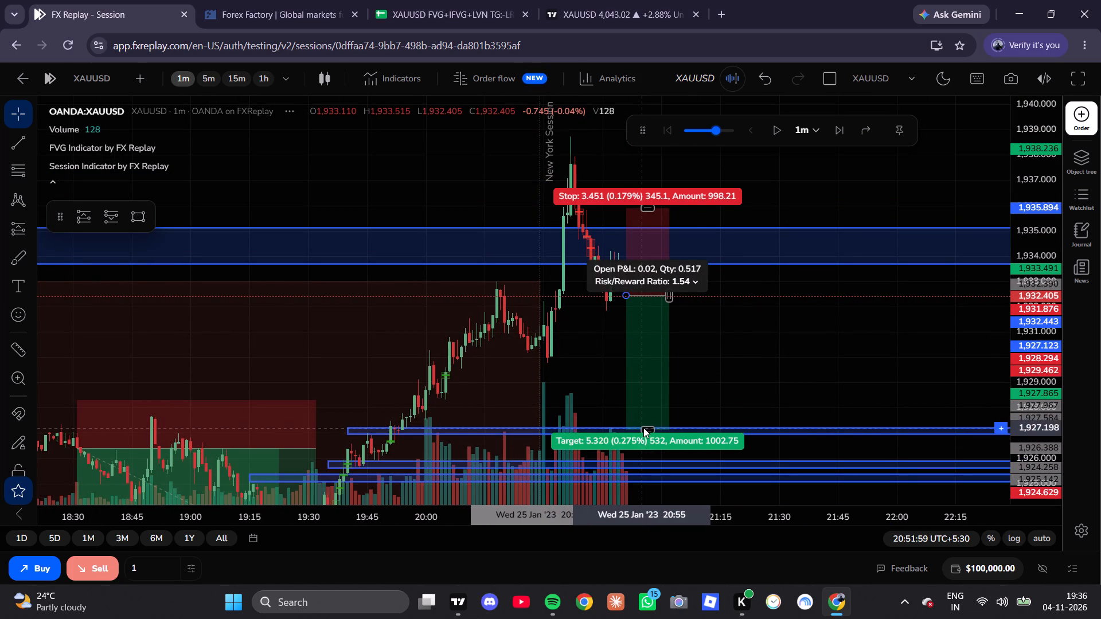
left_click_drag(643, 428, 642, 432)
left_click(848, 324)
Play the 1-minute replay forward to 22:27:59.
left_click(777, 132)
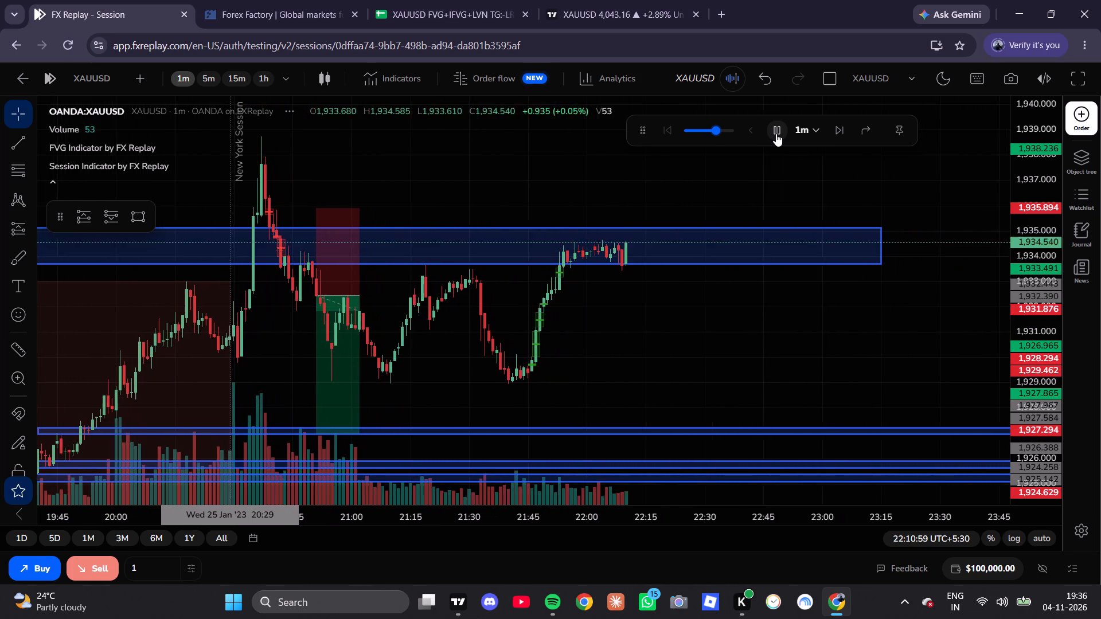
left_click(776, 134)
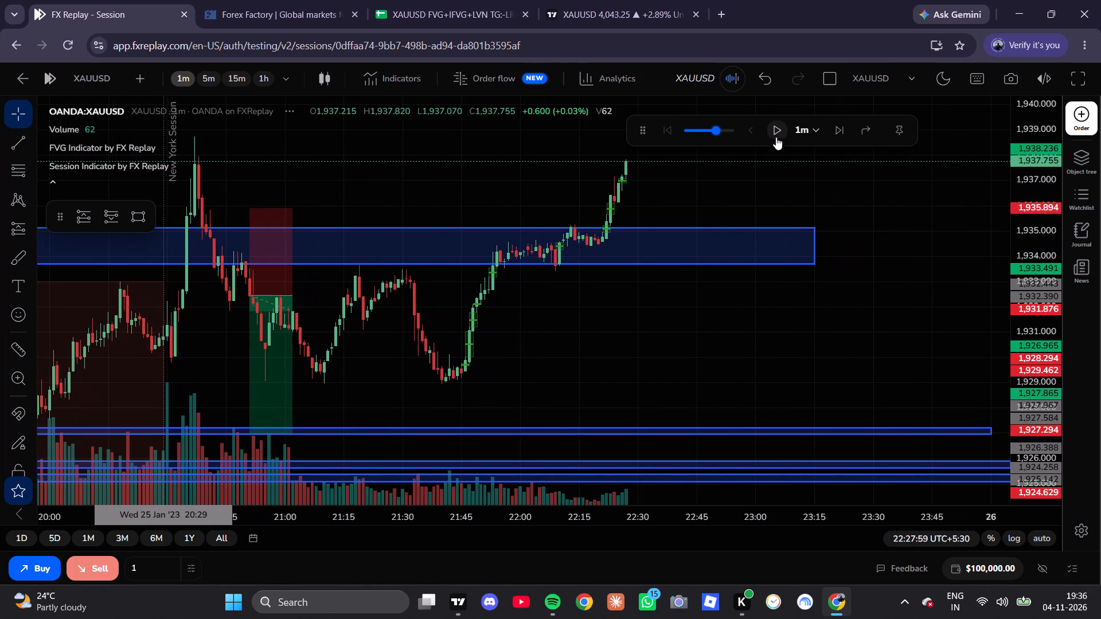
Review the price action around the short position, and play the 1-minute replay on to 23:09:59.
left_click_drag(481, 336, 854, 332)
left_click_drag(870, 332, 880, 332)
scroll(650, 276, "up", 5)
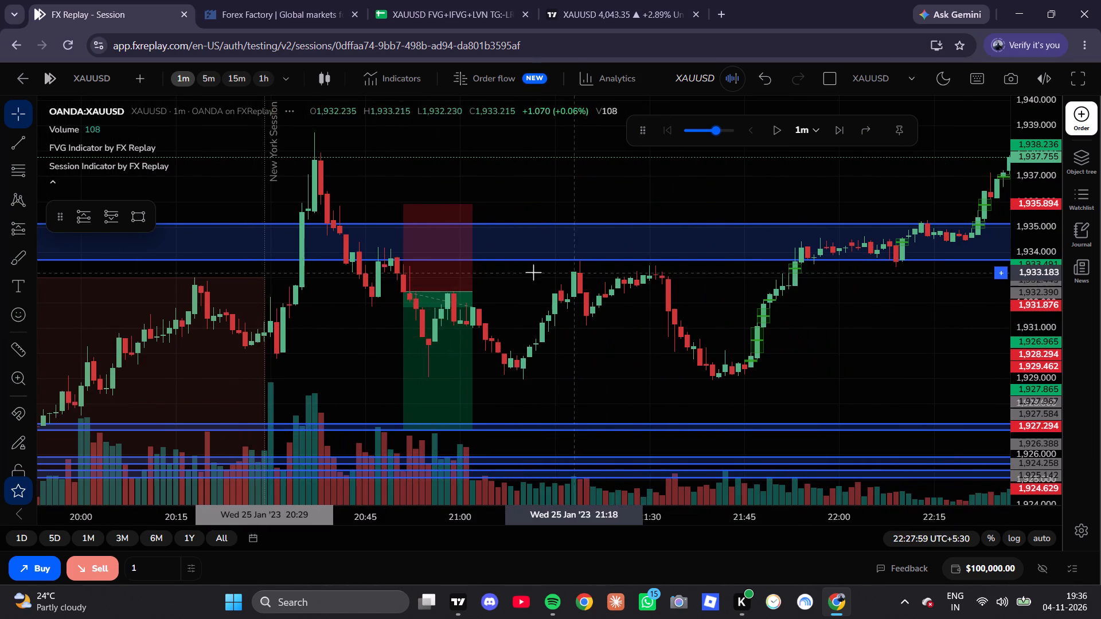
left_click(443, 277)
left_click_drag(568, 325, 579, 334)
scroll(603, 303, "down", 7)
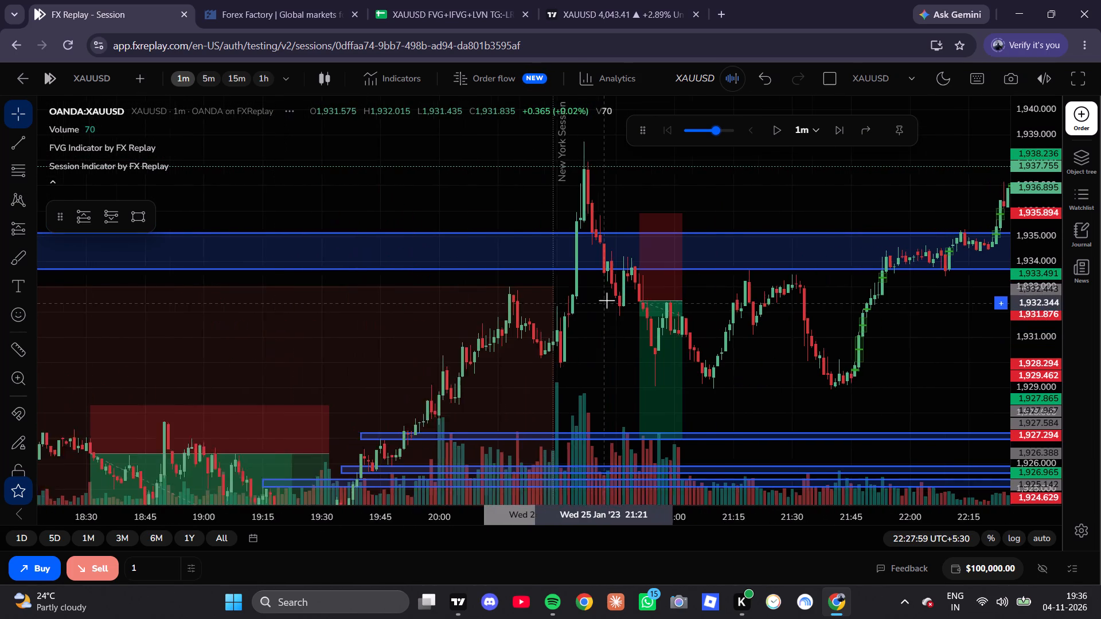
left_click_drag(844, 350, 634, 459)
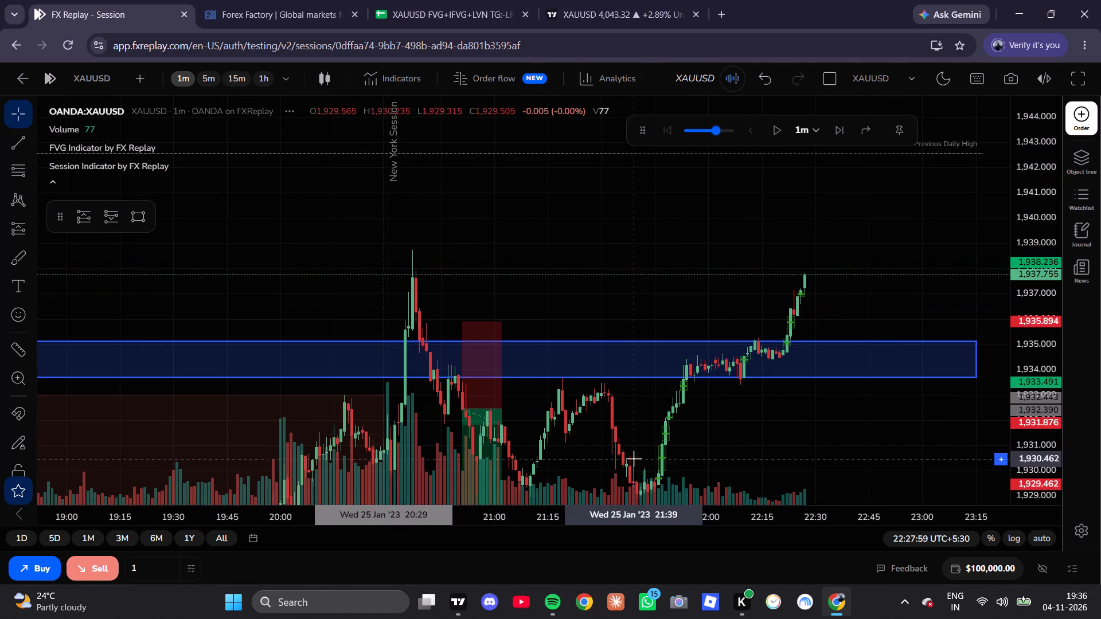
left_click(778, 131)
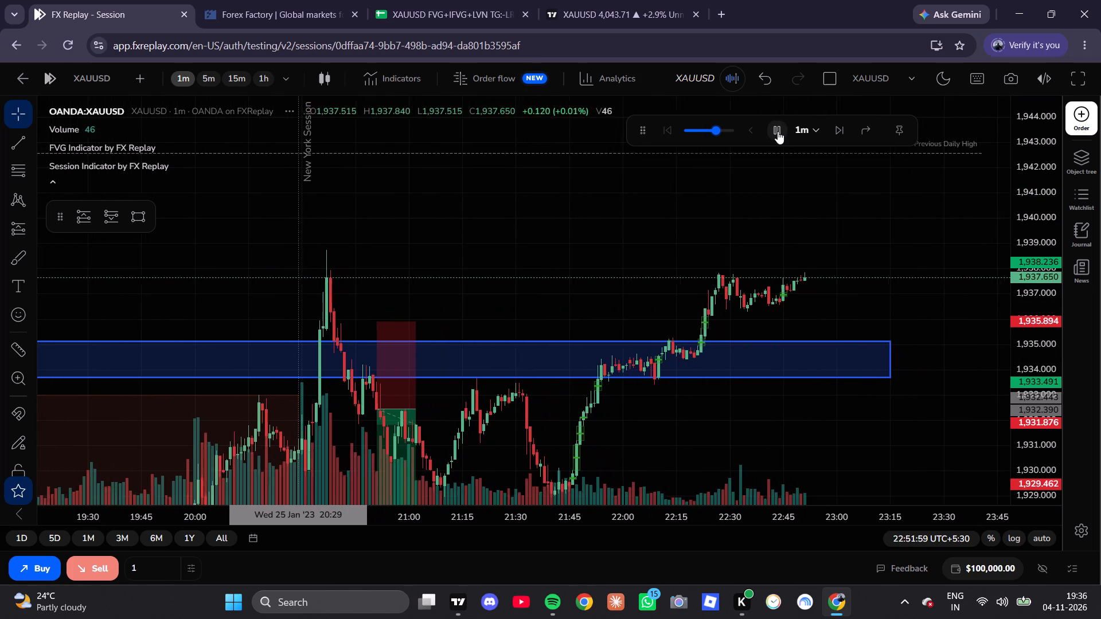
left_click(778, 131)
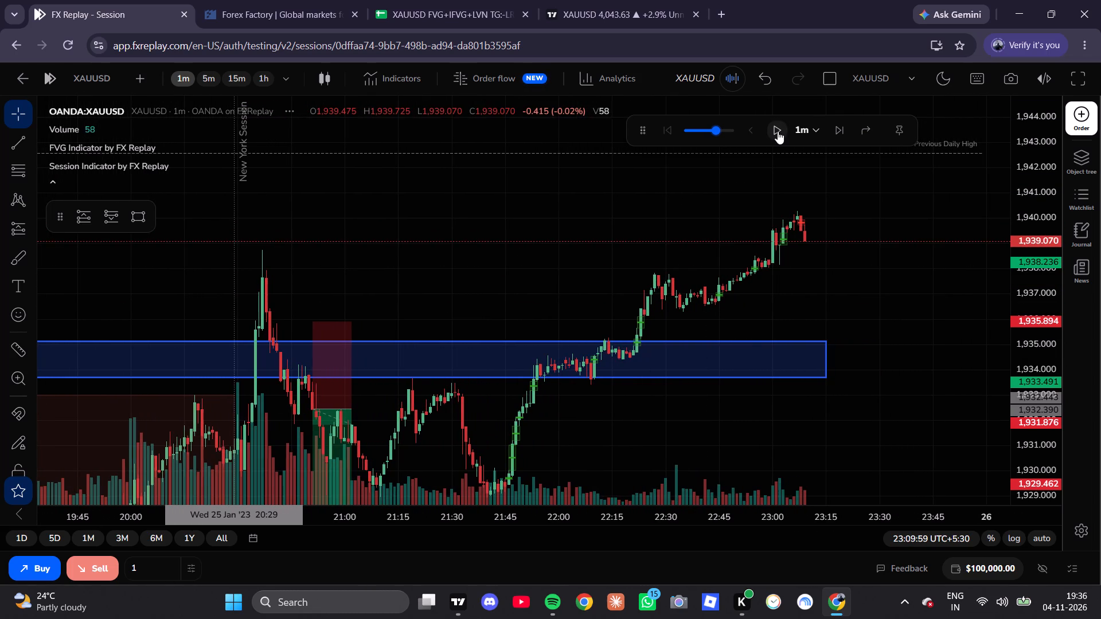
Delete the short position drawn at the 20:51 candle.
left_click(325, 339)
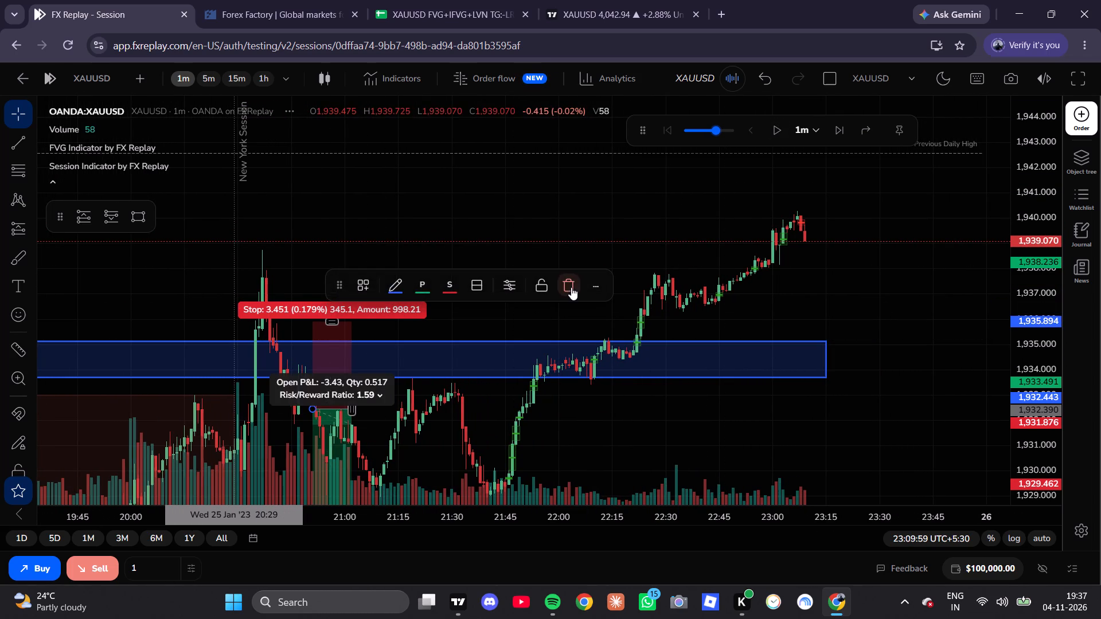
left_click(571, 286)
Examine the 1-minute price action from the New York session spike through the blue zone up to 23:09.
scroll(571, 285, "down", 4)
left_click_drag(620, 277, 642, 210)
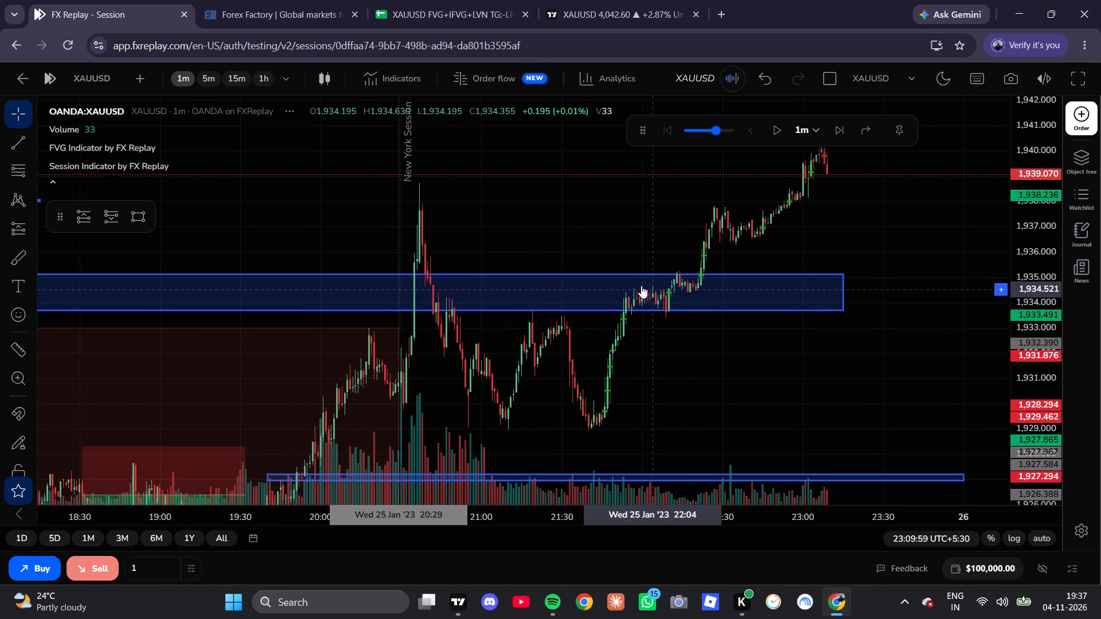
scroll(478, 249, "up", 5)
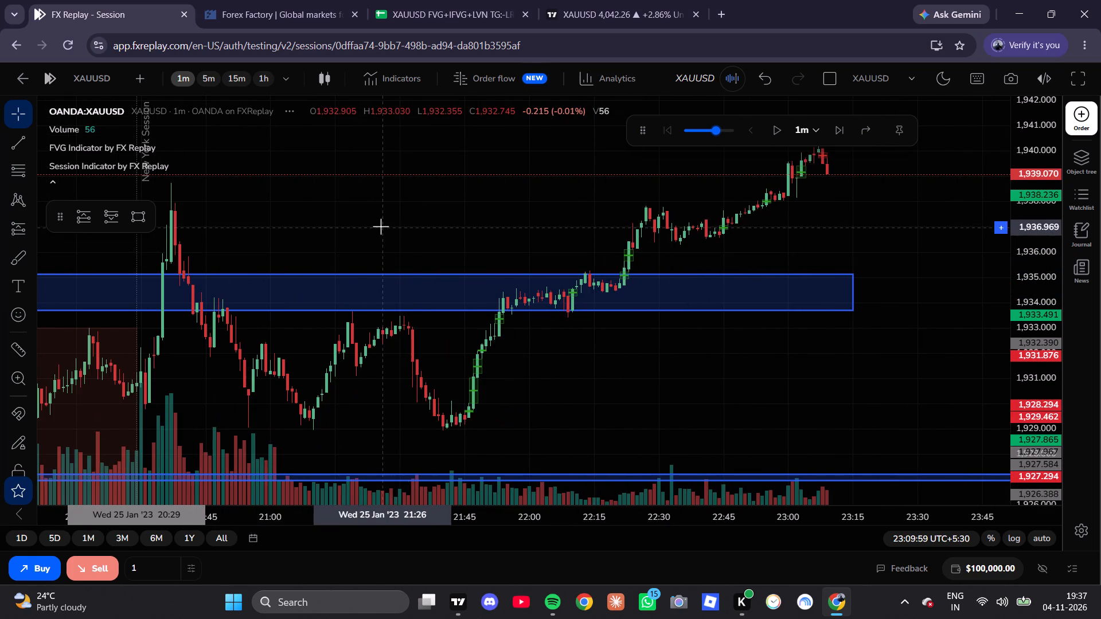
left_click_drag(381, 226, 556, 181)
left_click_drag(650, 369, 537, 453)
scroll(617, 387, "down", 4)
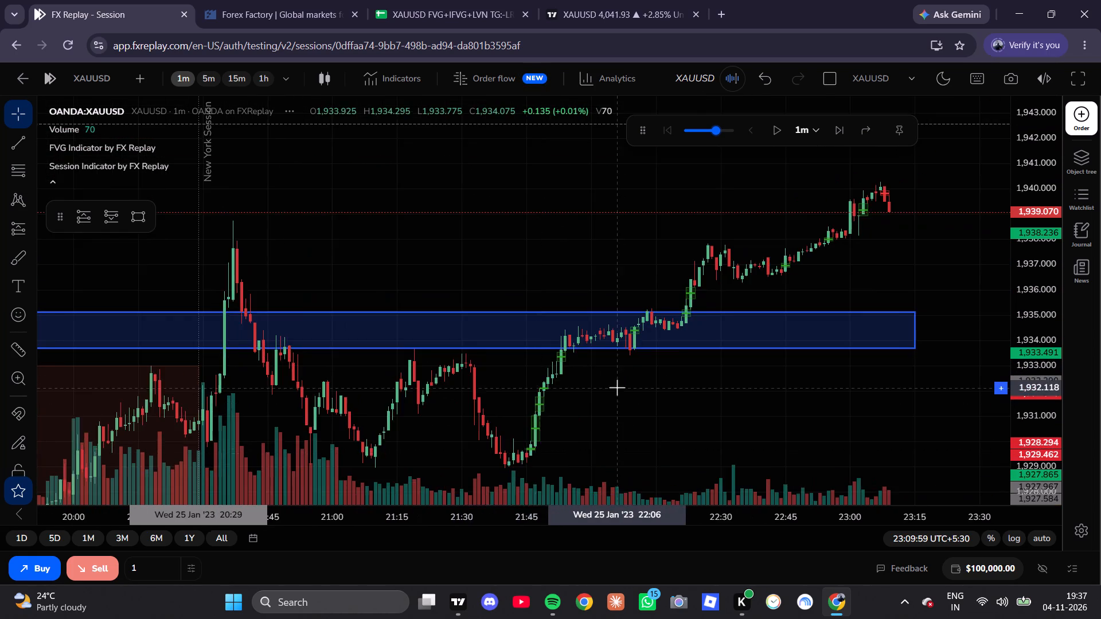
scroll(617, 387, "down", 3)
left_click_drag(762, 240, 520, 267)
left_click_drag(512, 267, 488, 267)
scroll(516, 248, "up", 2)
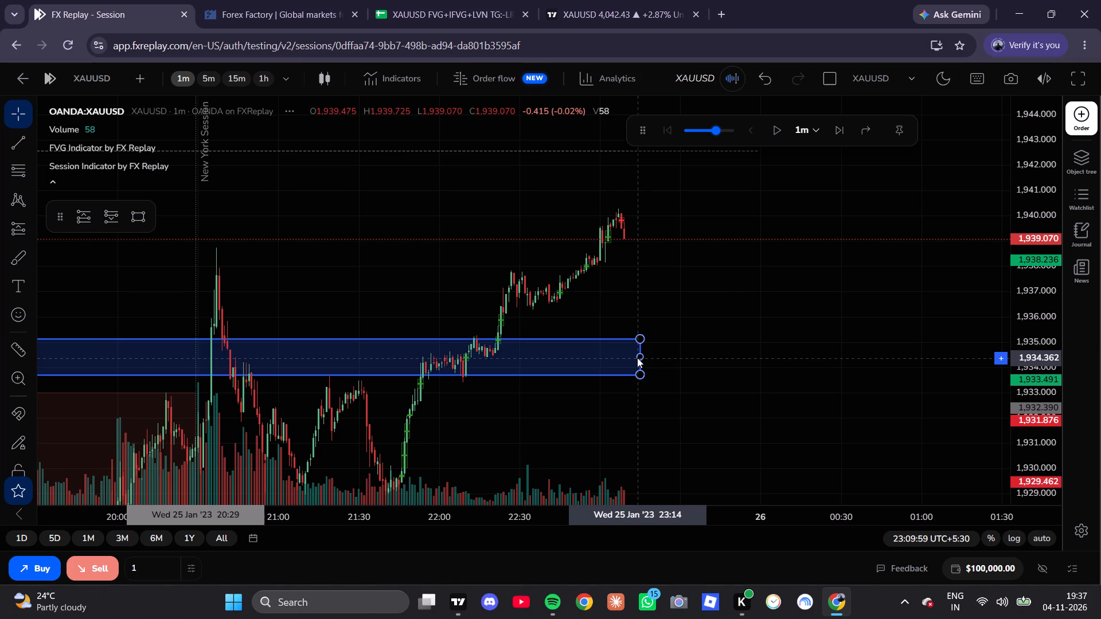
Play the 1-minute replay on to 23:13:59.
left_click_drag(741, 252, 735, 310)
left_click(776, 126)
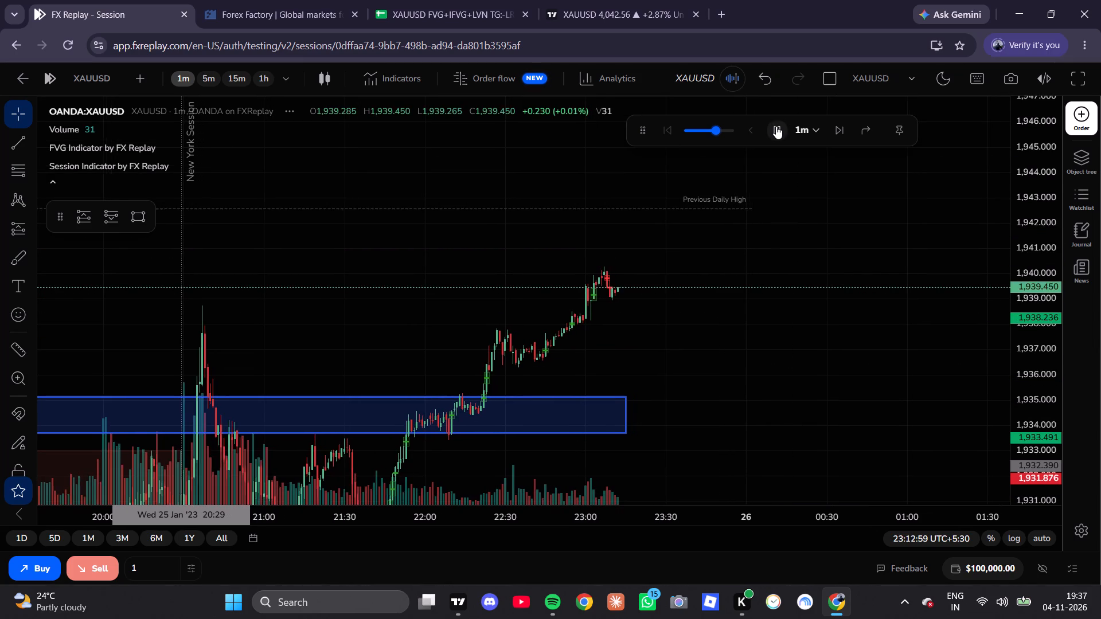
left_click(776, 126)
On the 15-minute chart, extend the 1,935.321–1,935.787 zone's end to the 22:45 candle.
left_click(229, 80)
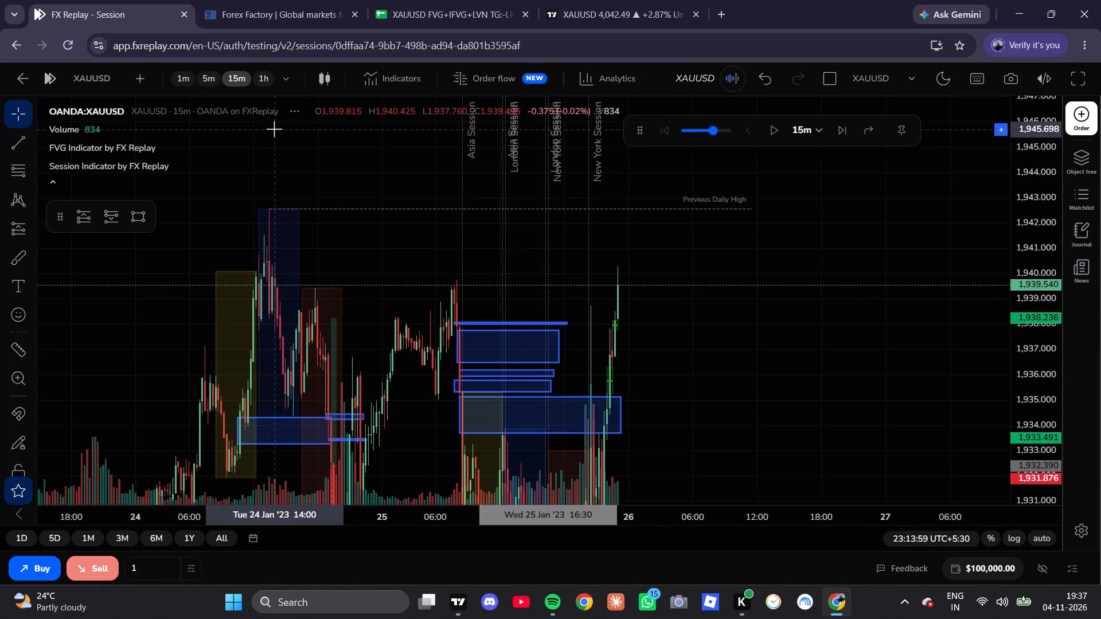
scroll(595, 373, "up", 12)
scroll(575, 330, "up", 3)
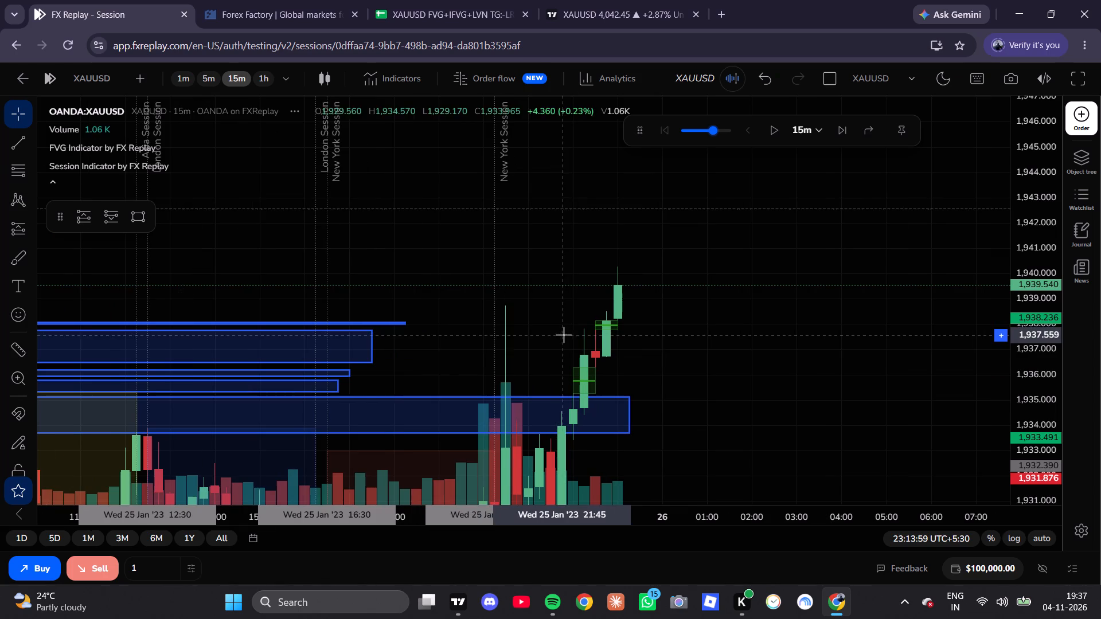
scroll(557, 348, "up", 5)
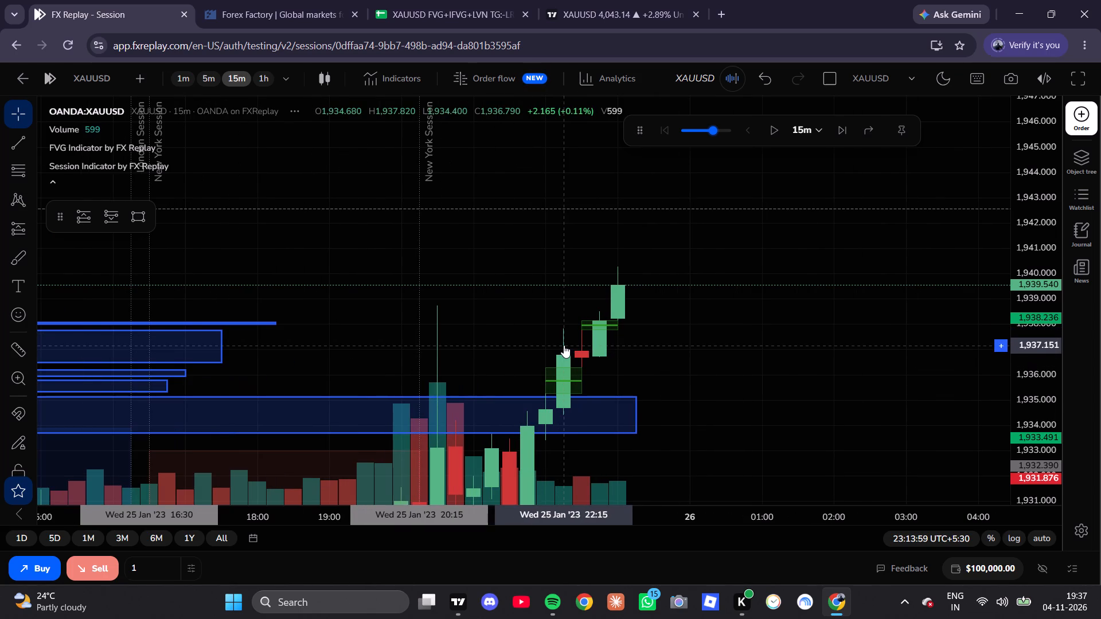
left_click_drag(560, 333, 742, 303)
scroll(960, 359, "up", 14)
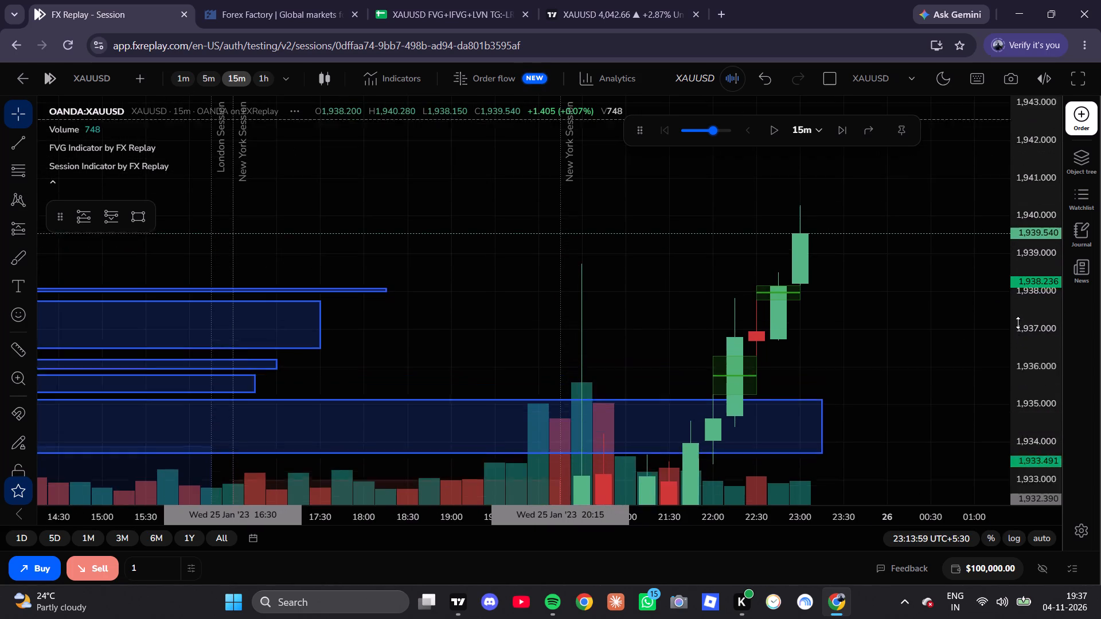
scroll(1018, 323, "up", 6)
left_click_drag(746, 383, 763, 314)
left_click_drag(767, 296, 779, 250)
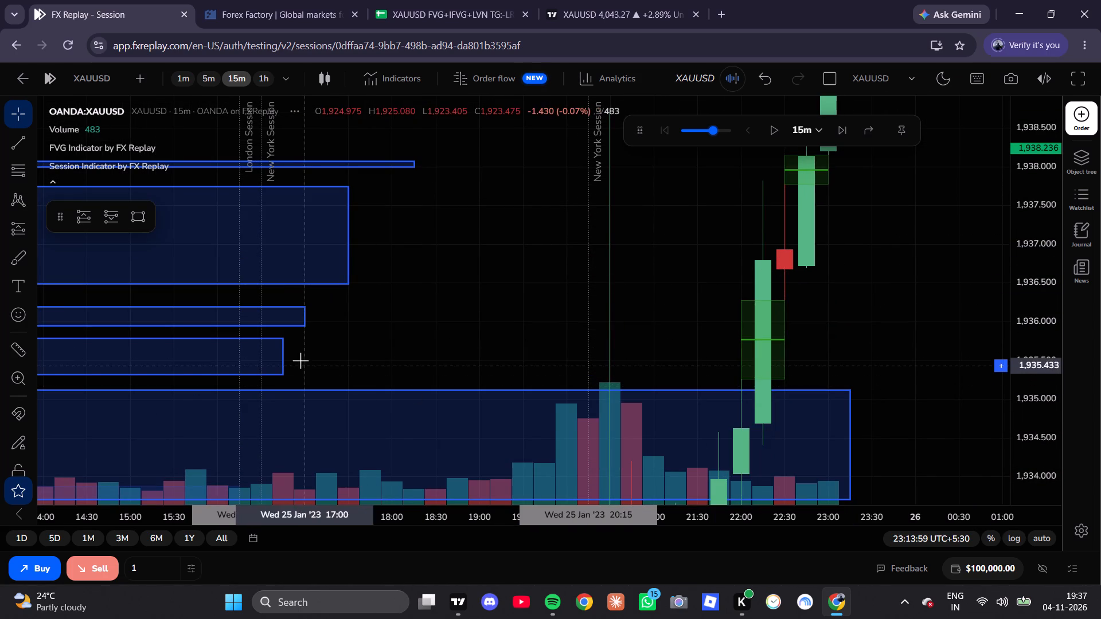
left_click_drag(282, 357, 810, 391)
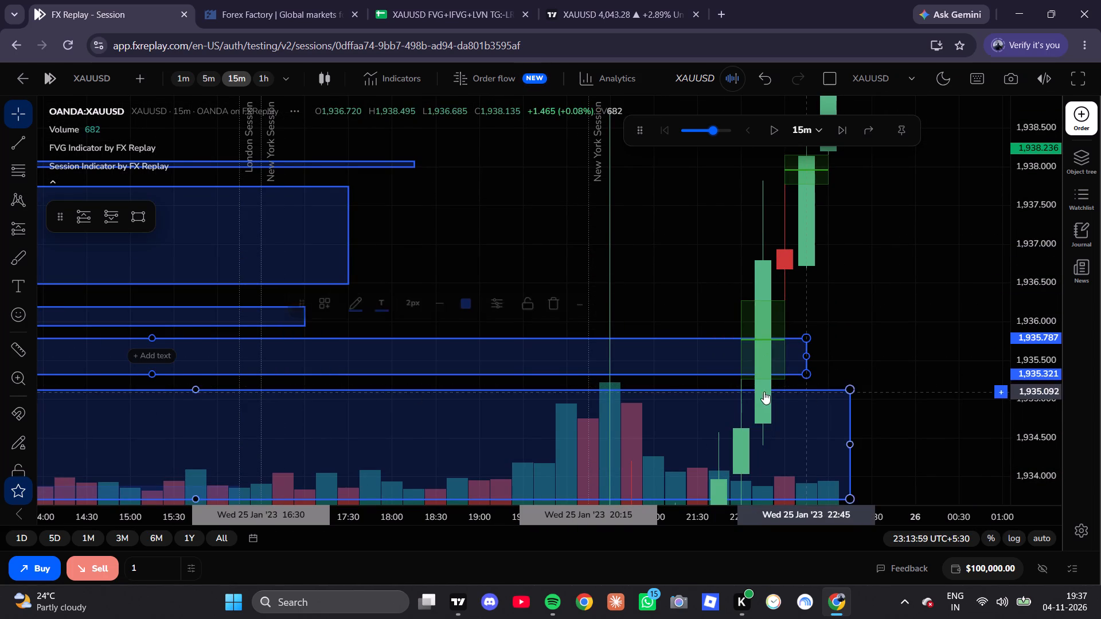
Extend the narrow zone around 1,936 so that it ends at 23:30.
left_click(325, 324)
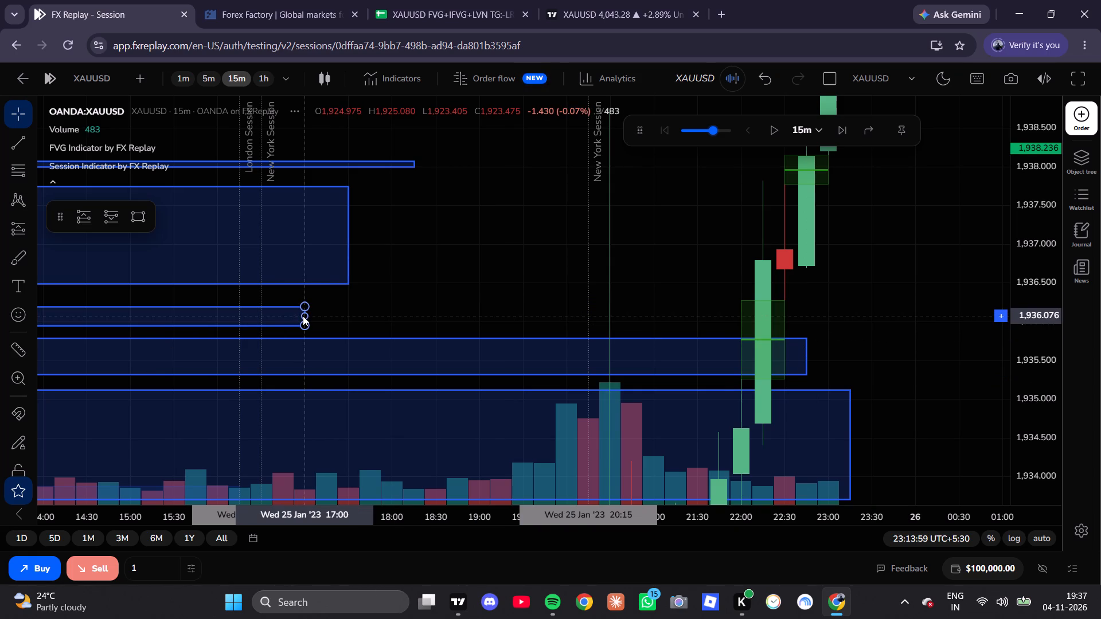
left_click_drag(303, 316, 850, 351)
Extend the 1,936.489–1,937.748 zone so that it ends at 23:15.
left_click_drag(945, 339, 956, 388)
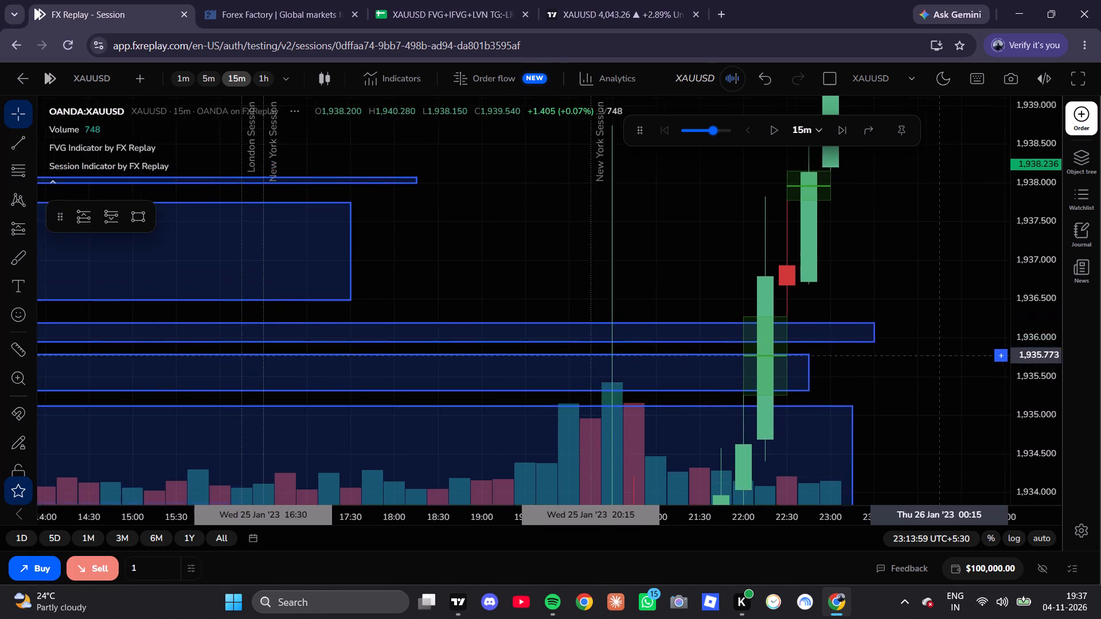
left_click_drag(956, 388, 964, 424)
left_click_drag(364, 318, 867, 347)
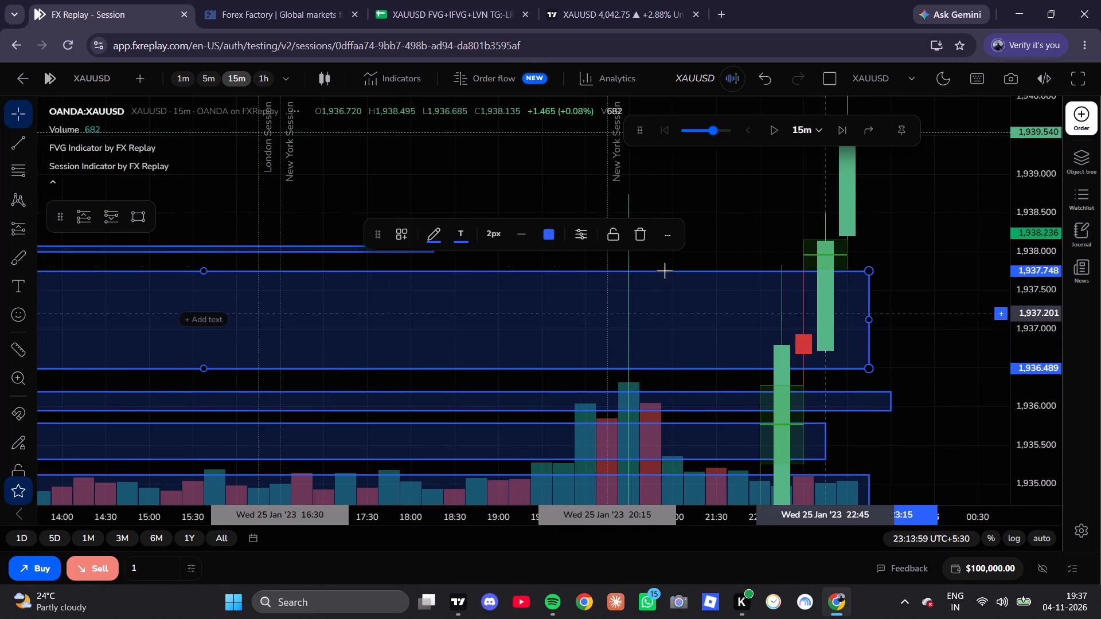
left_click(744, 213)
Extend the thin 1,937.998–1,938.074 zone so that it ends at 23:30.
left_click_drag(747, 211, 735, 273)
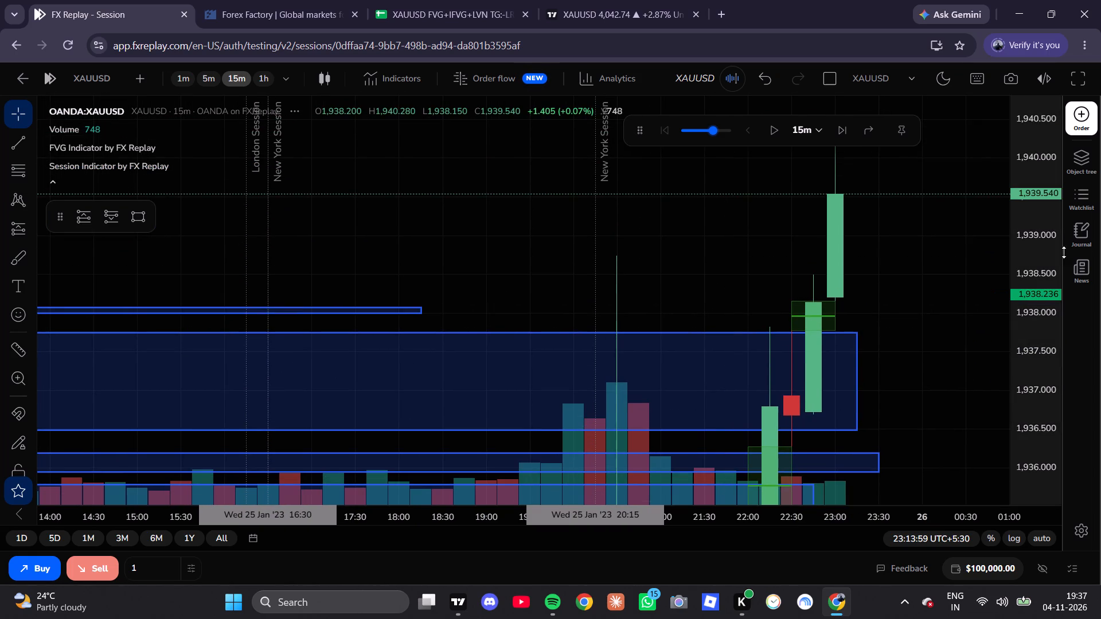
scroll(1059, 253, "up", 5)
scroll(1058, 254, "down", 1)
scroll(1058, 254, "up", 7)
middle_click(1058, 254)
scroll(1058, 254, "down", 1)
scroll(1058, 254, "up", 12)
scroll(1059, 256, "down", 1)
scroll(1059, 256, "up", 8)
scroll(1059, 256, "down", 1)
scroll(1059, 256, "up", 1)
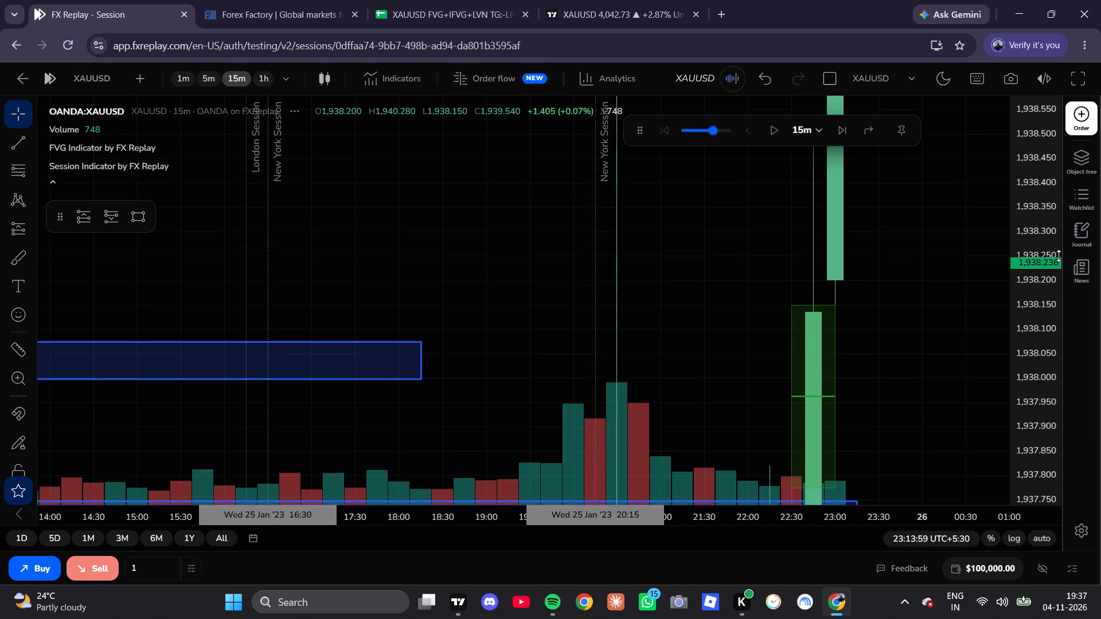
left_click_drag(419, 359, 479, 355)
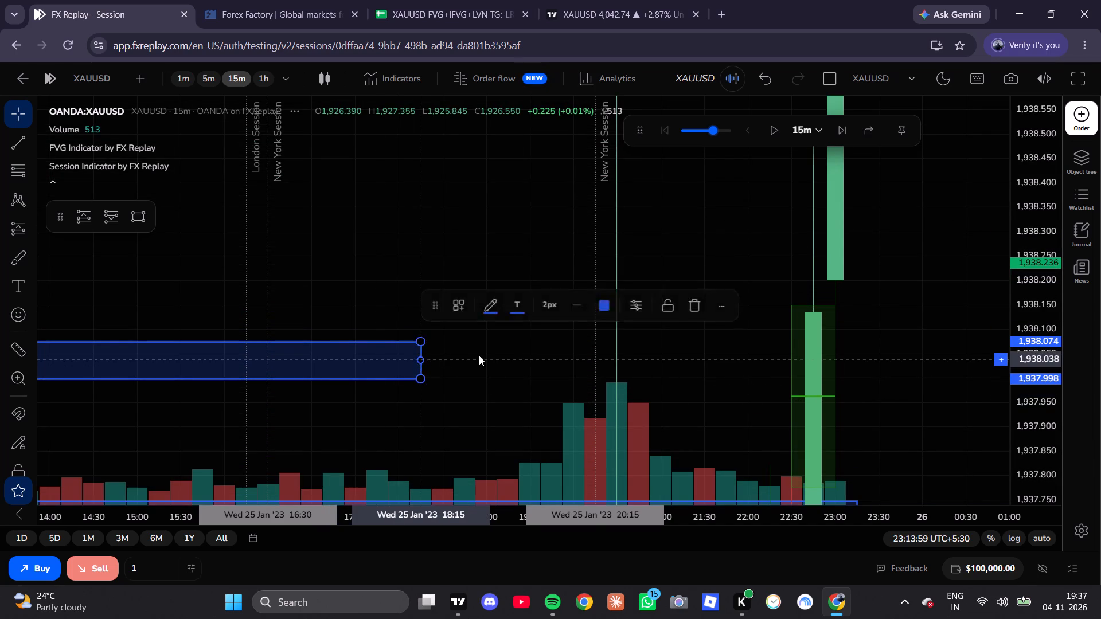
left_click_drag(479, 355, 876, 357)
left_click(969, 358)
Examine the late January 25 rally through the extended zones on the 5-minute chart.
scroll(1087, 313, "down", 15)
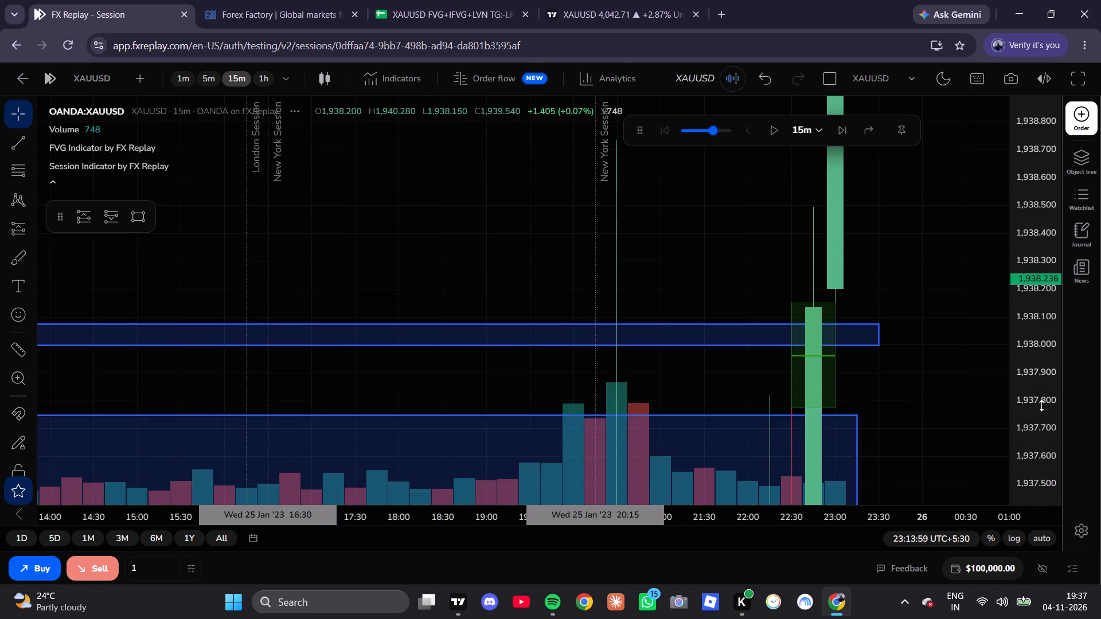
scroll(1041, 405, "down", 13)
left_click(202, 79)
scroll(456, 207, "down", 3)
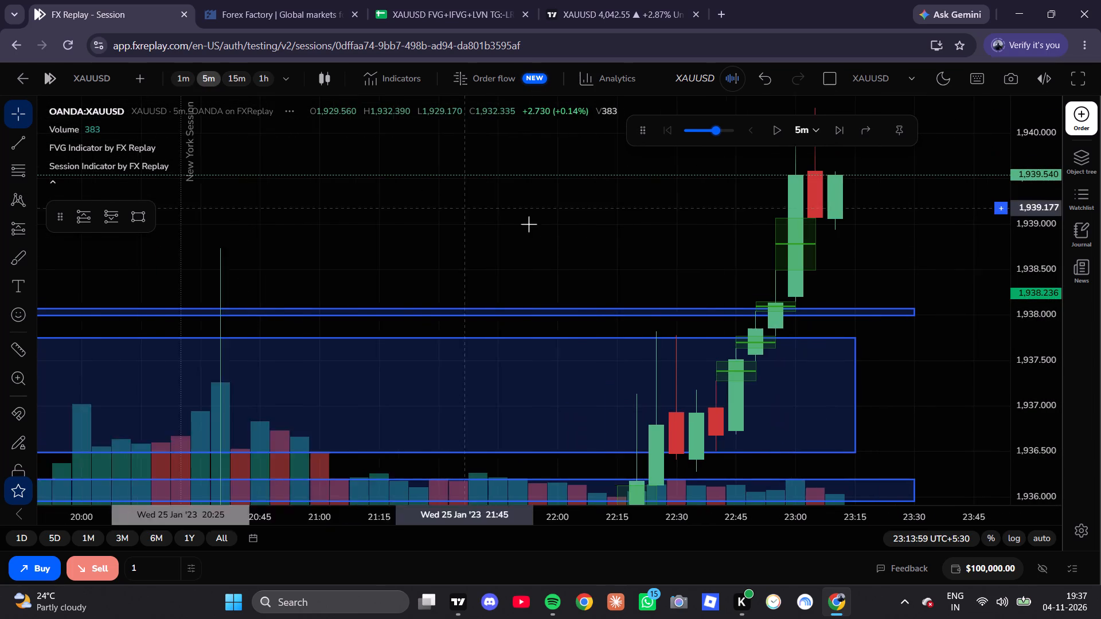
scroll(529, 224, "down", 11)
scroll(640, 252, "up", 1)
scroll(640, 252, "down", 17)
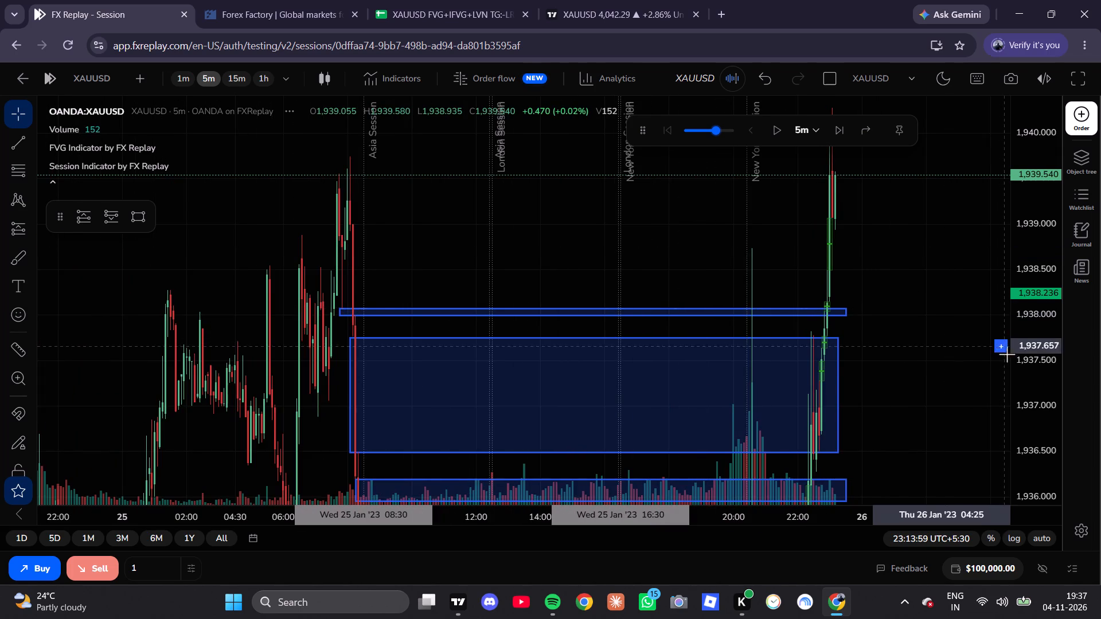
scroll(1009, 362, "down", 8)
scroll(1049, 412, "down", 6)
scroll(835, 331, "up", 7)
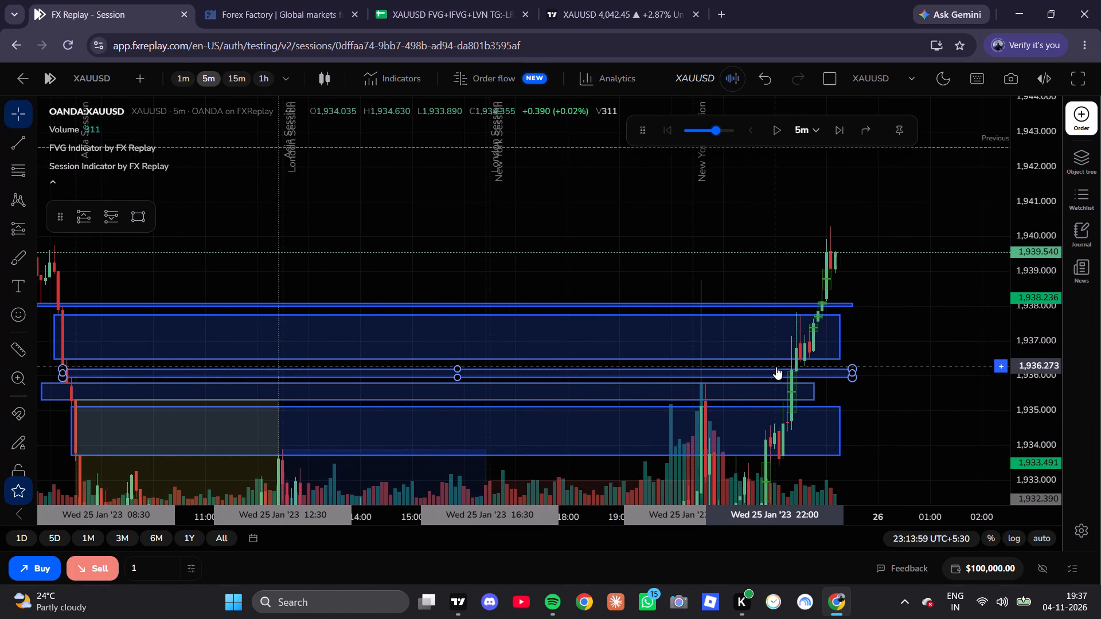
scroll(776, 367, "up", 5)
scroll(724, 367, "up", 5)
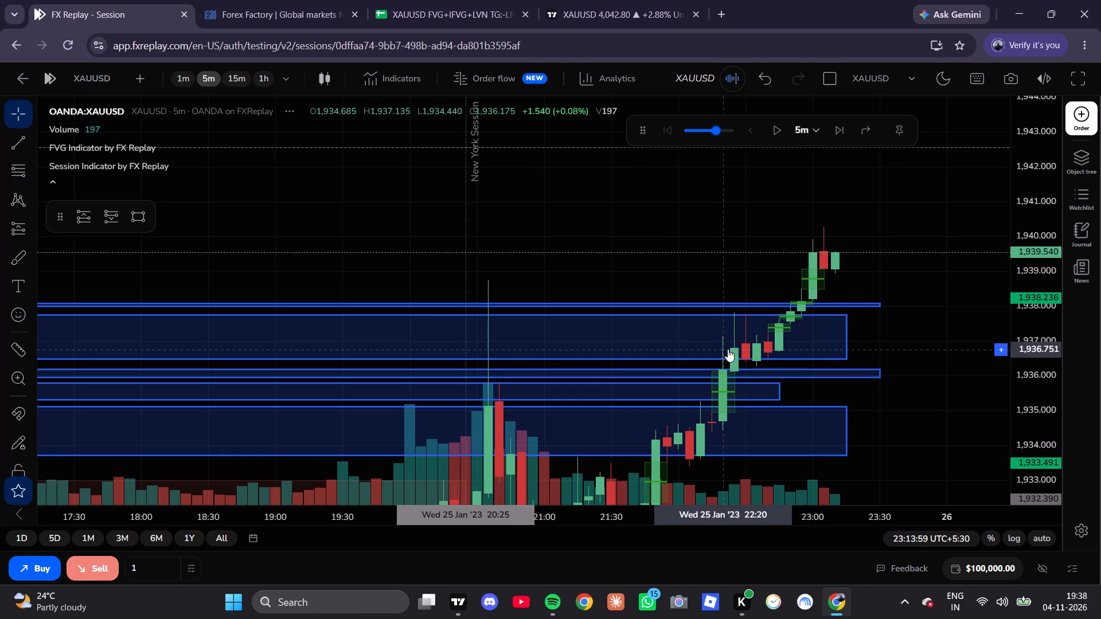
scroll(711, 417, "down", 3)
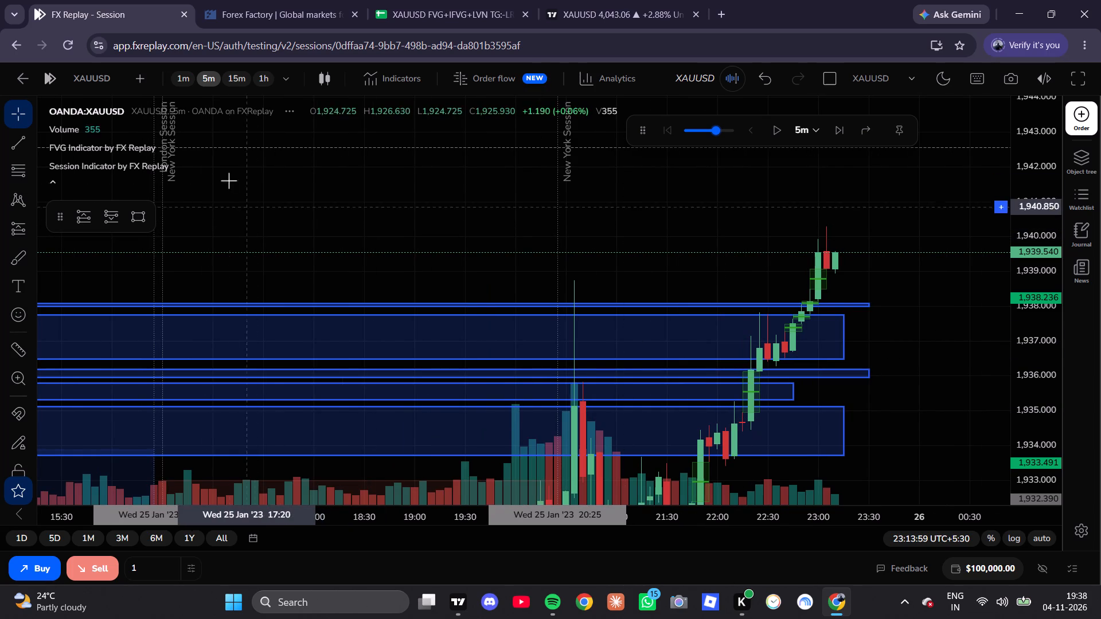
Examine the January 25 rally and its pullbacks through the marked zones on the 1-minute chart.
left_click(188, 77)
scroll(328, 292, "down", 11)
scroll(533, 413, "down", 5)
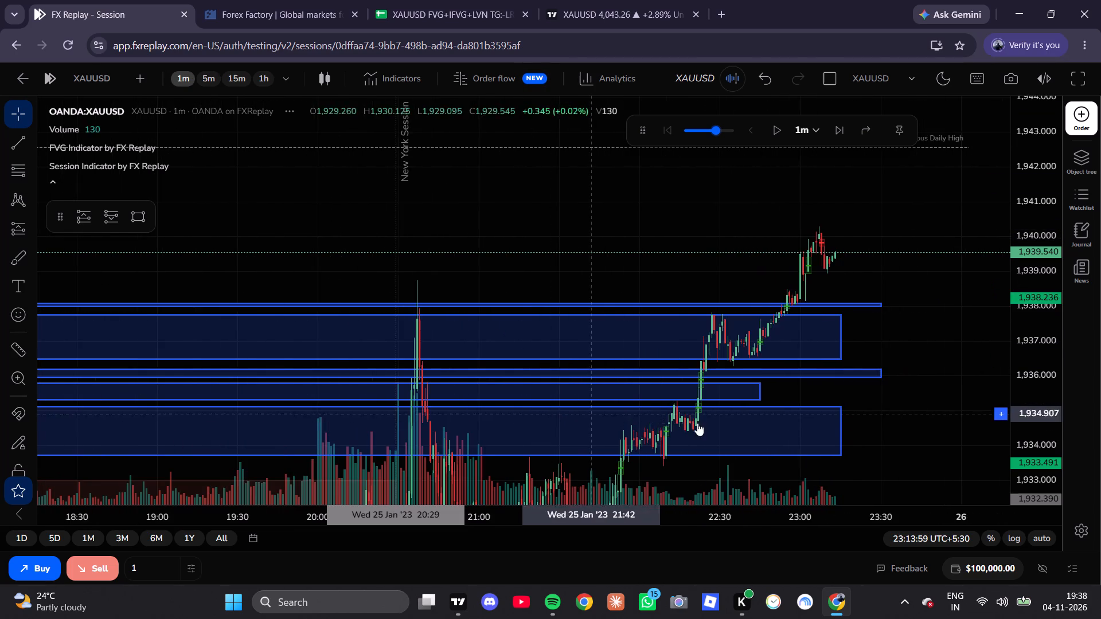
scroll(520, 417, "up", 6)
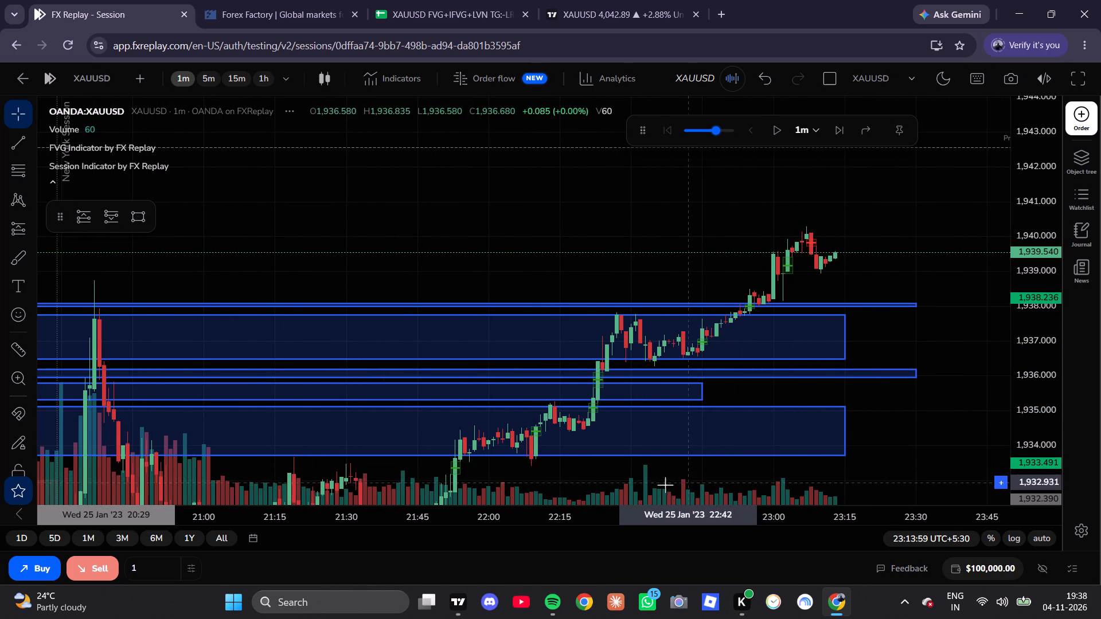
left_click_drag(659, 485, 717, 445)
left_click_drag(734, 430, 741, 423)
left_click_drag(753, 411, 774, 390)
left_click_drag(779, 382, 817, 328)
left_click(817, 328)
scroll(1025, 324, "up", 6)
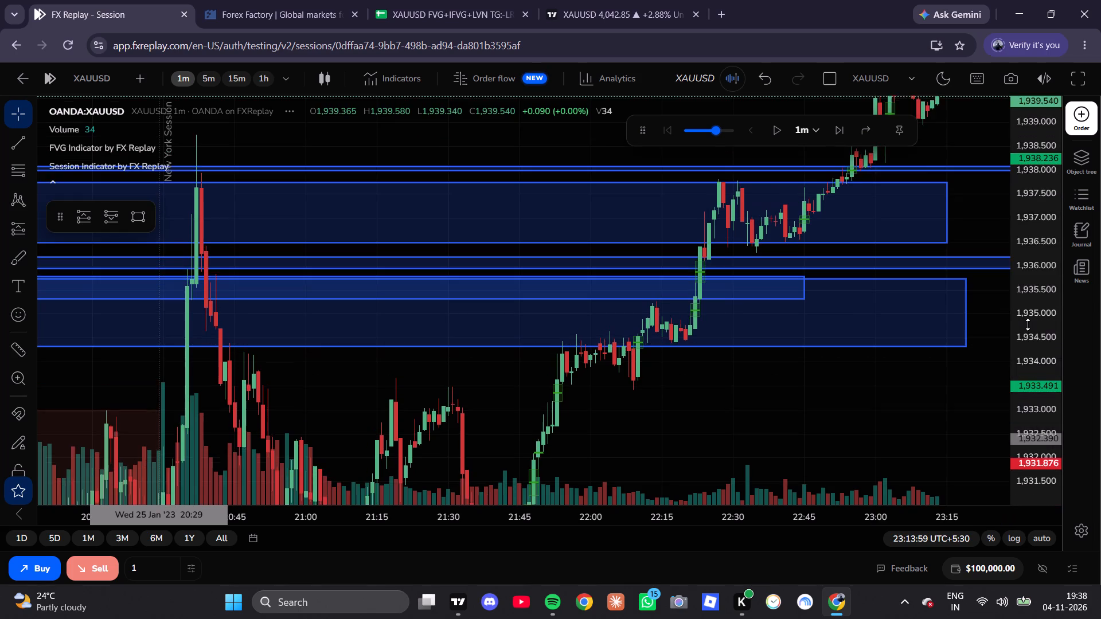
scroll(1028, 324, "up", 7)
scroll(1028, 324, "down", 1)
scroll(1028, 324, "up", 3)
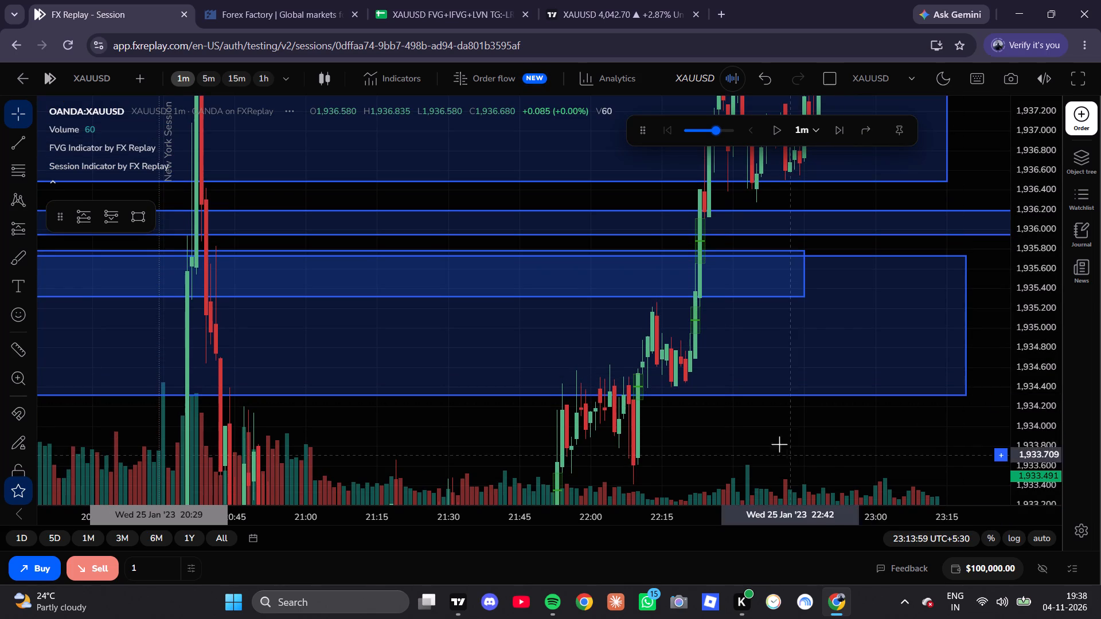
left_click_drag(768, 437, 919, 313)
scroll(756, 365, "up", 3)
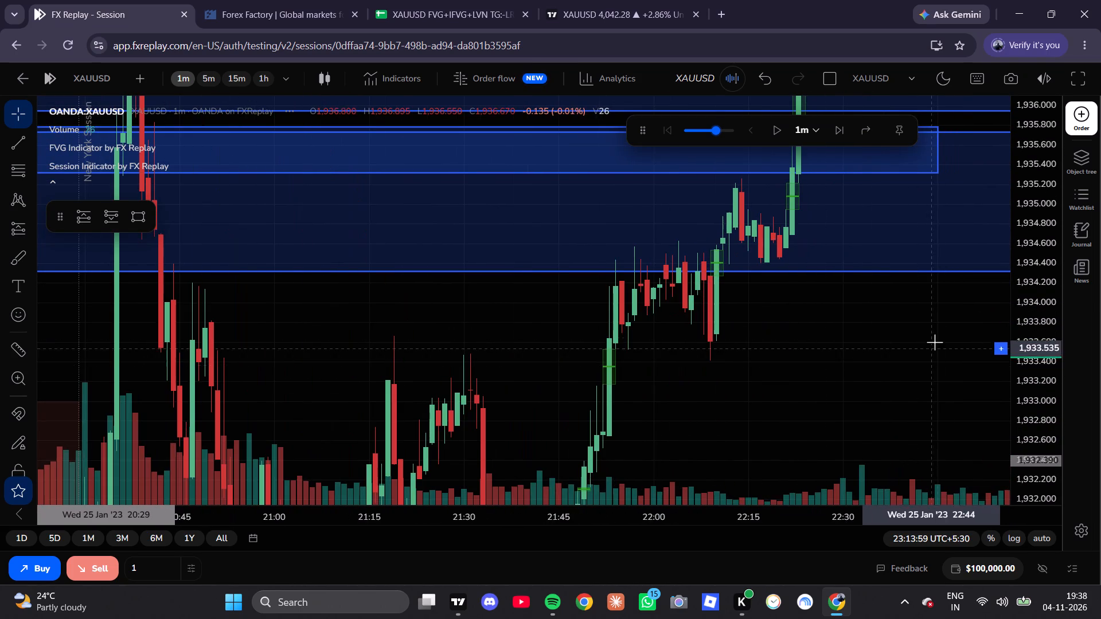
scroll(1051, 336, "up", 11)
scroll(1049, 335, "down", 9)
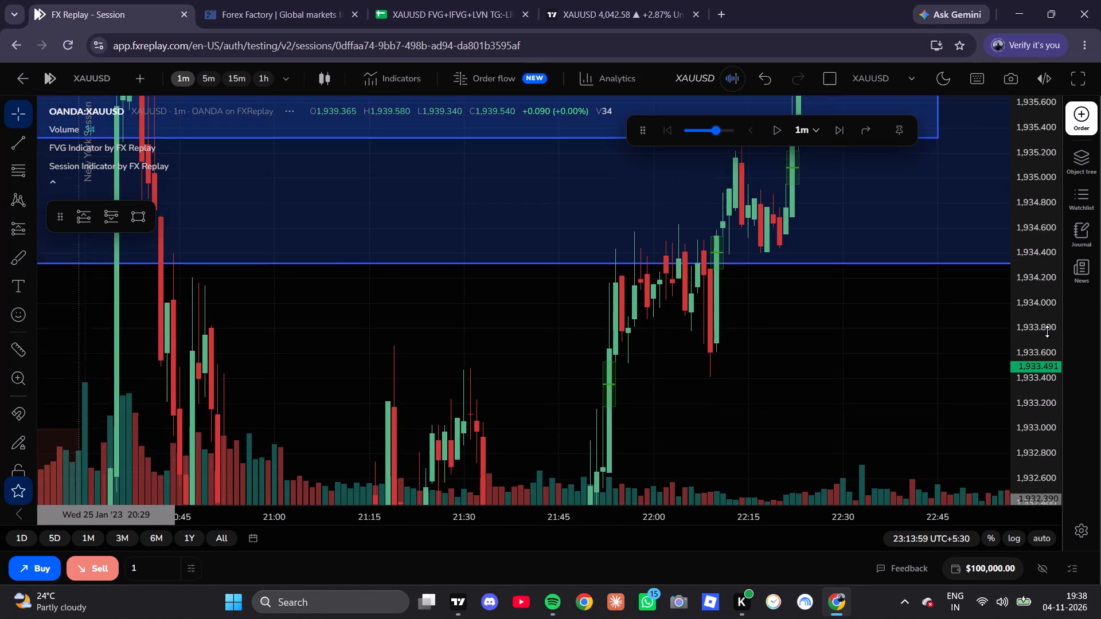
scroll(1047, 331, "down", 7)
left_click_drag(891, 339, 674, 428)
scroll(638, 399, "down", 6)
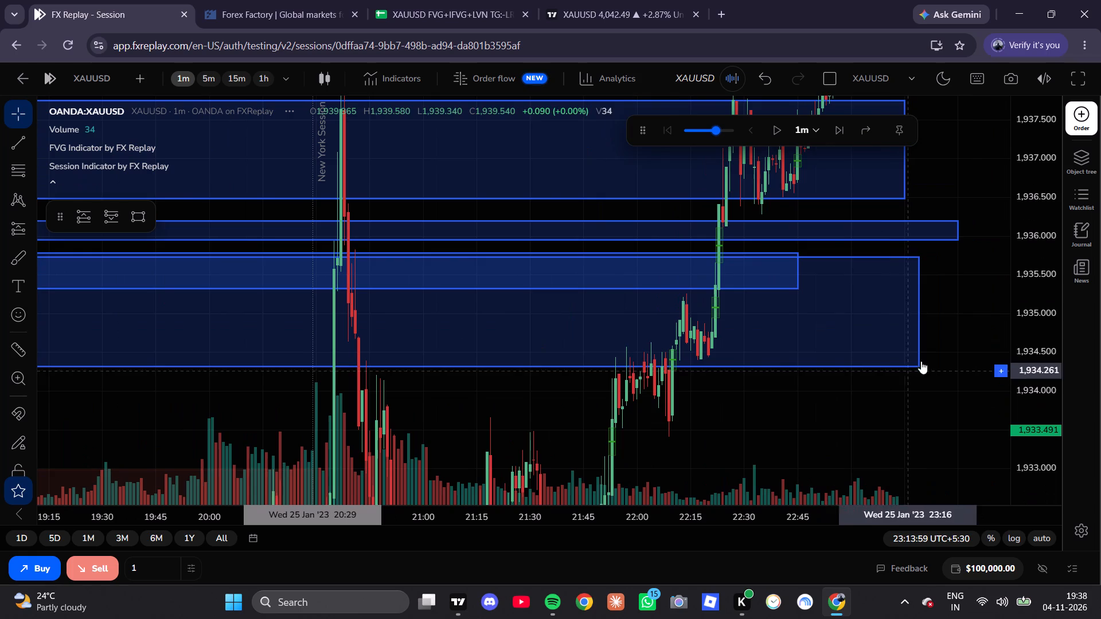
left_click_drag(954, 314, 932, 417)
scroll(930, 390, "down", 17)
scroll(927, 378, "down", 7)
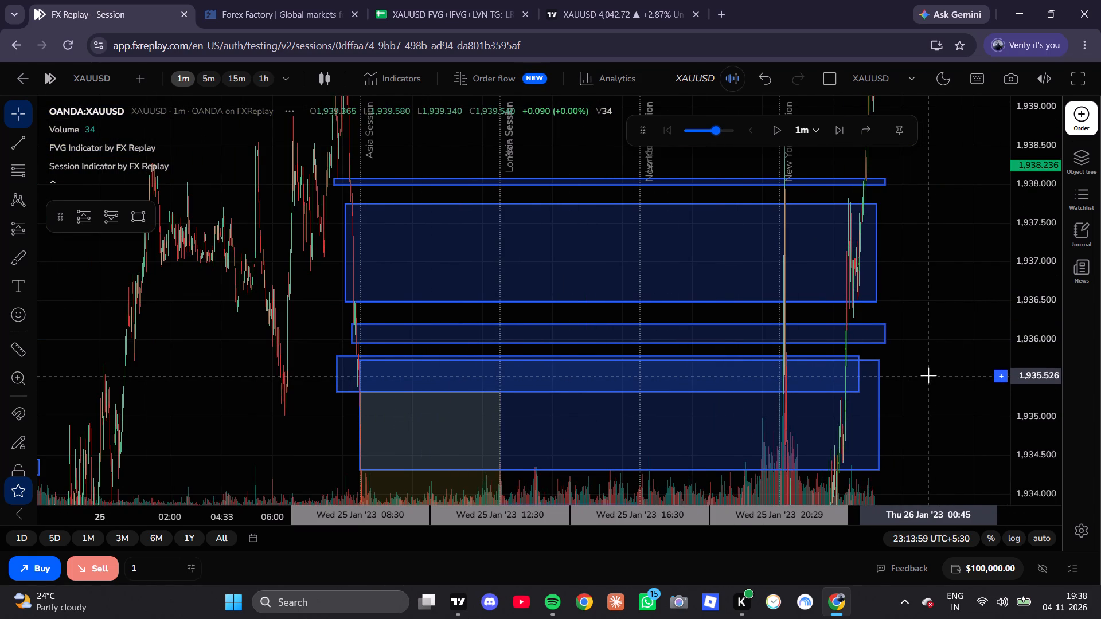
scroll(926, 376, "up", 4)
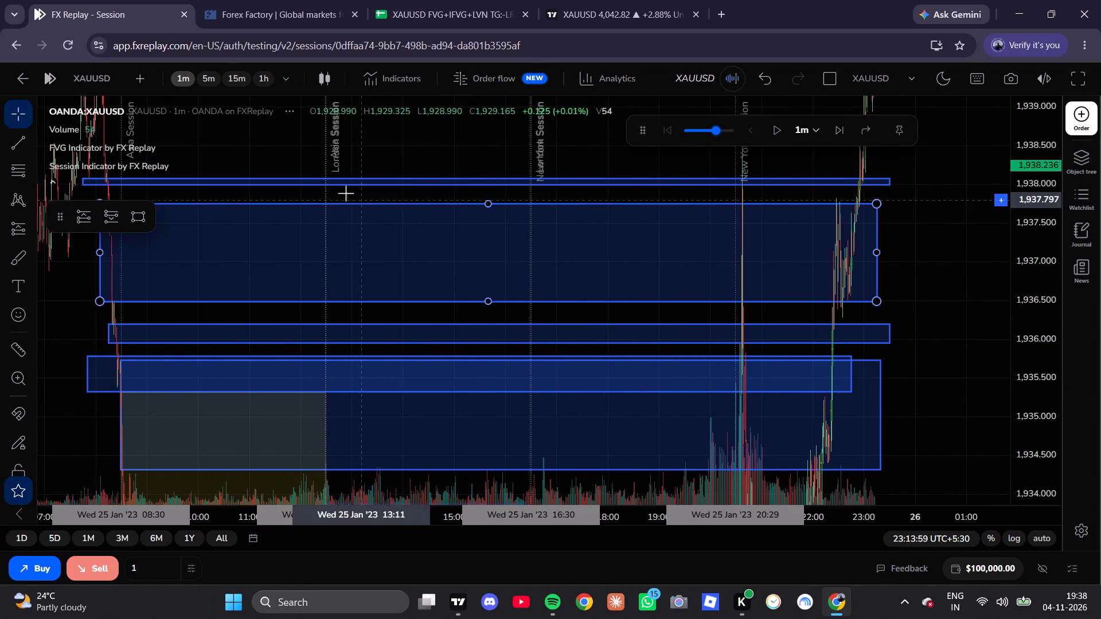
Delete the 1,934.319–1,935.733 zone that overlaps the zone above 1,935.3, working on the 15-minute chart.
left_click(233, 69)
scroll(431, 269, "up", 6)
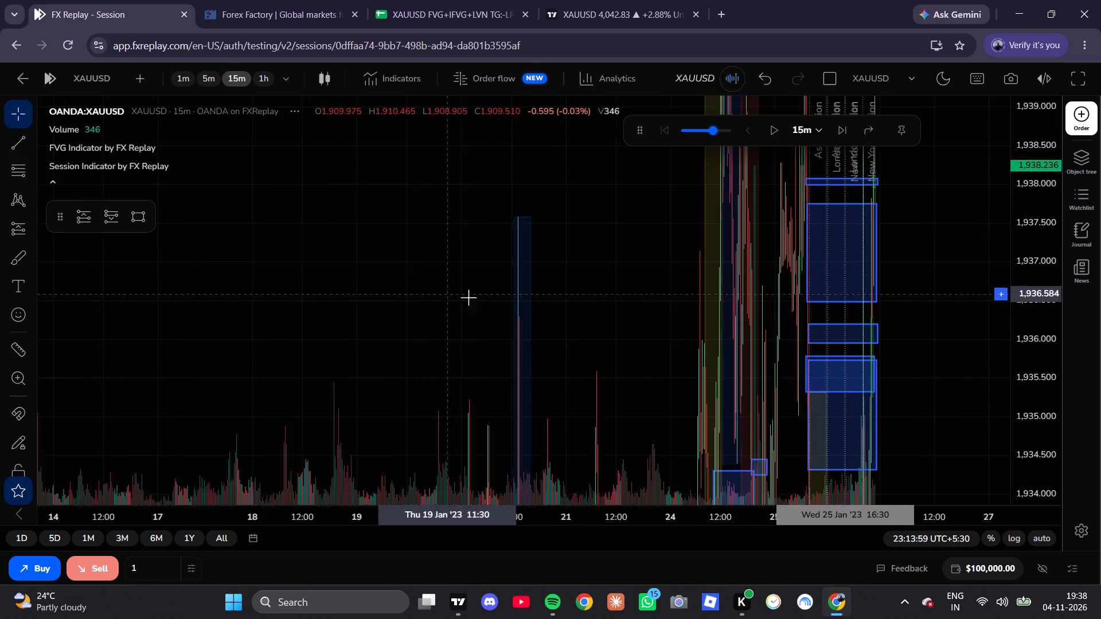
scroll(468, 297, "up", 20)
scroll(468, 297, "up", 3)
scroll(458, 367, "up", 6)
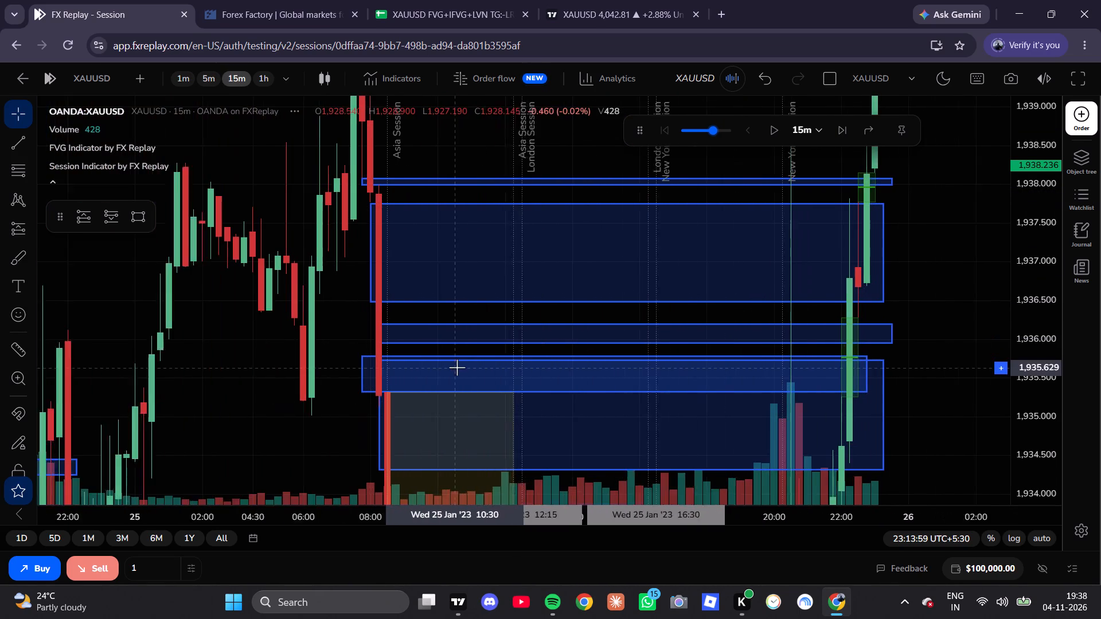
left_click(880, 420)
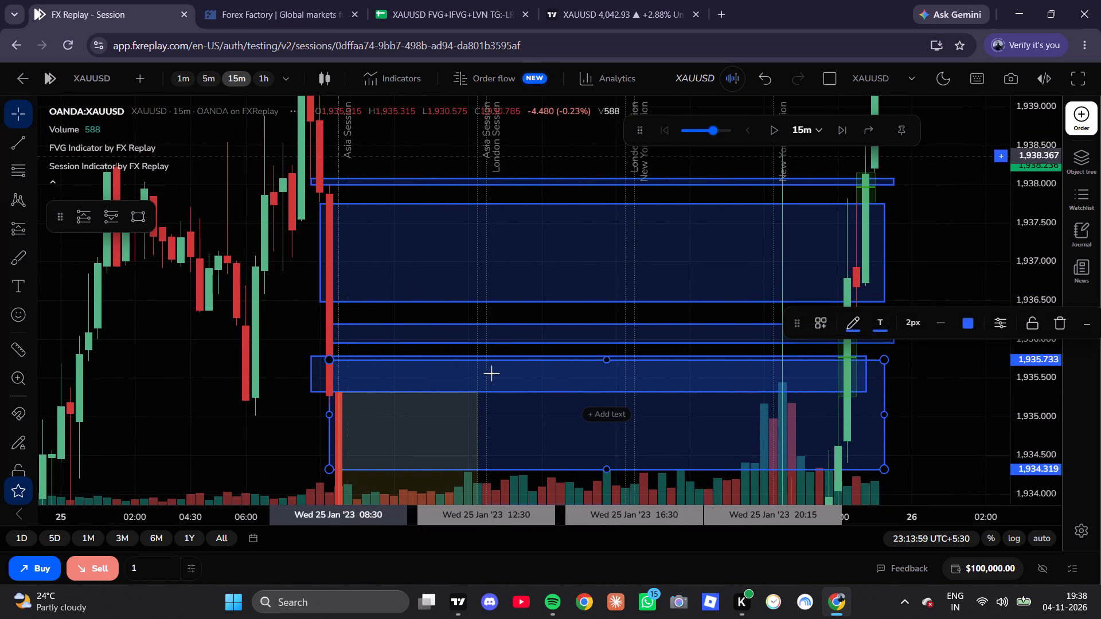
left_click_drag(946, 414, 929, 385)
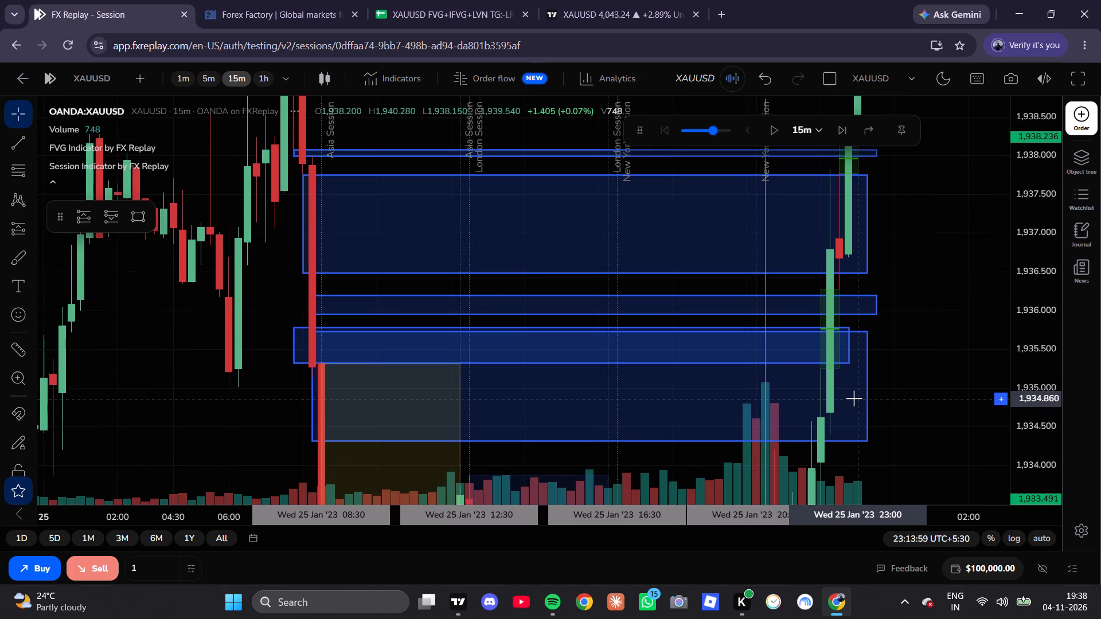
left_click(872, 399)
left_click(867, 397)
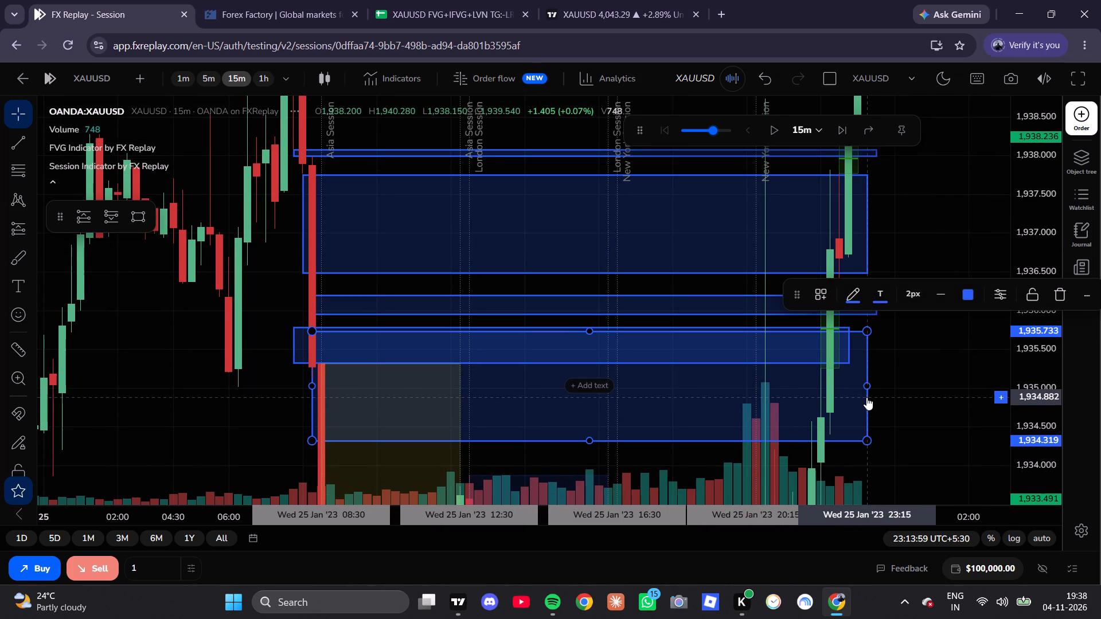
left_click(1059, 291)
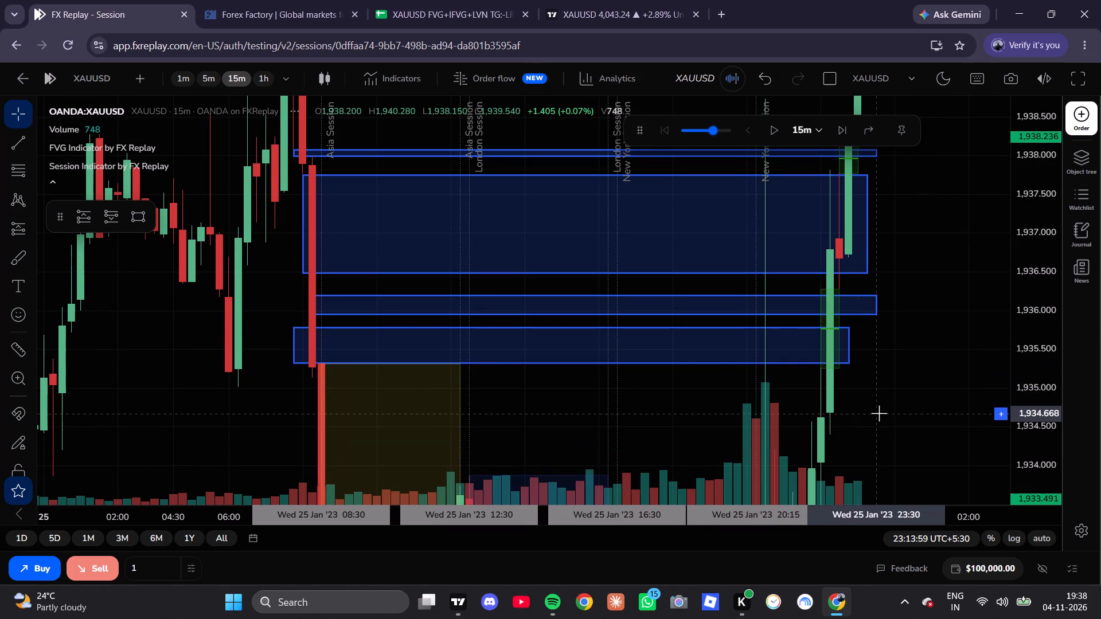
Compare the remaining January 25 zones with the price action on the 5-minute and 15-minute charts.
left_click_drag(879, 413, 922, 343)
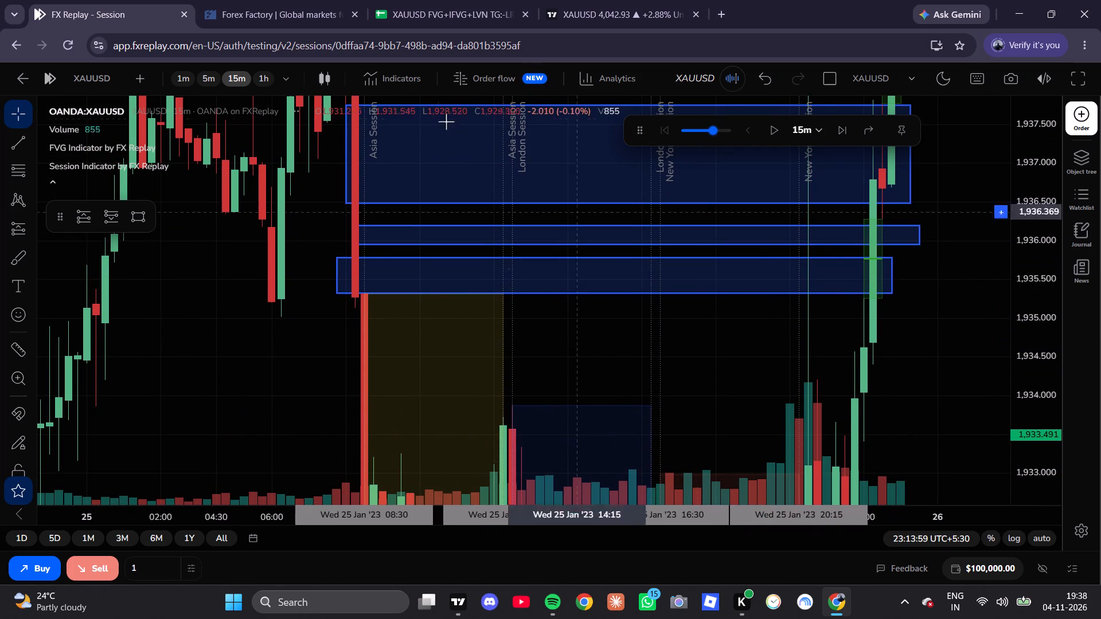
left_click(216, 93)
left_click(212, 77)
scroll(414, 524, "down", 7)
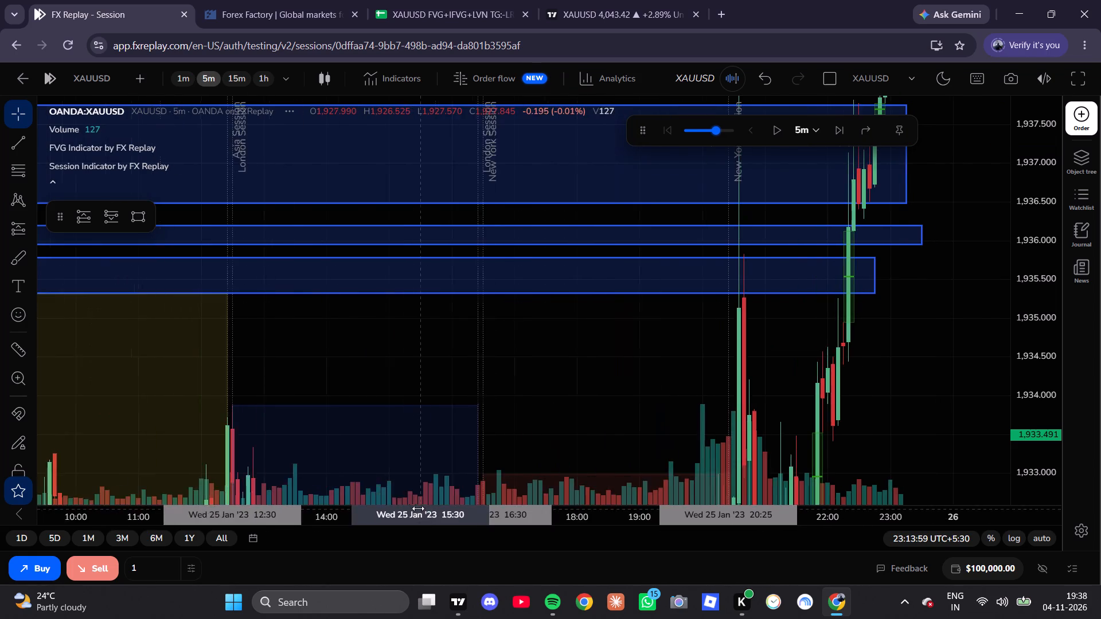
scroll(418, 508, "down", 9)
scroll(499, 436, "up", 3)
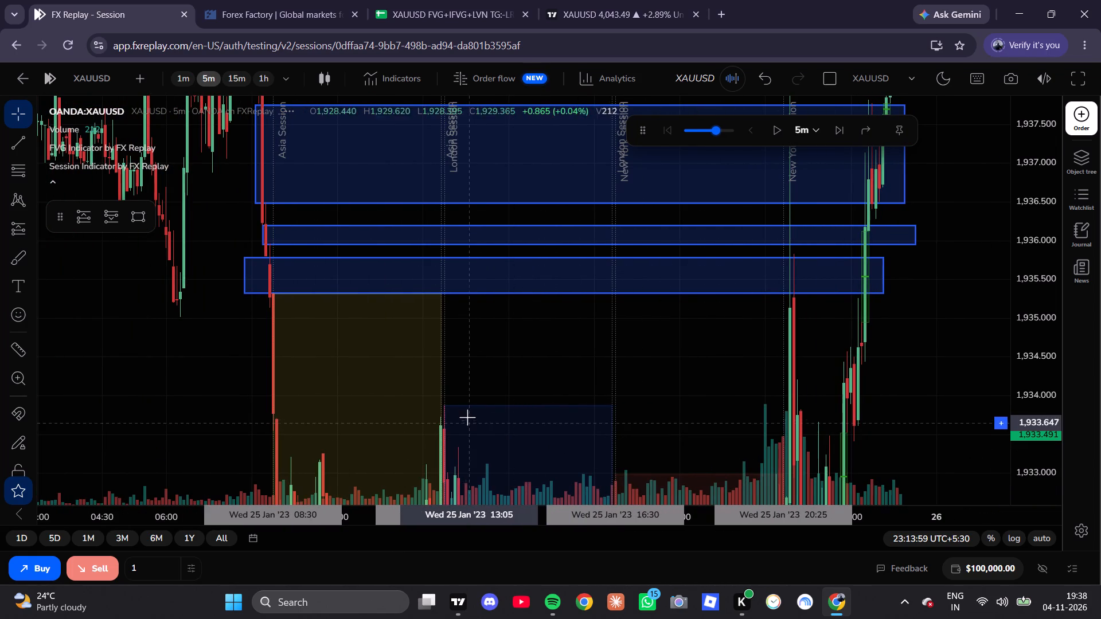
left_click_drag(544, 363, 502, 435)
scroll(506, 428, "up", 4)
left_click(243, 76)
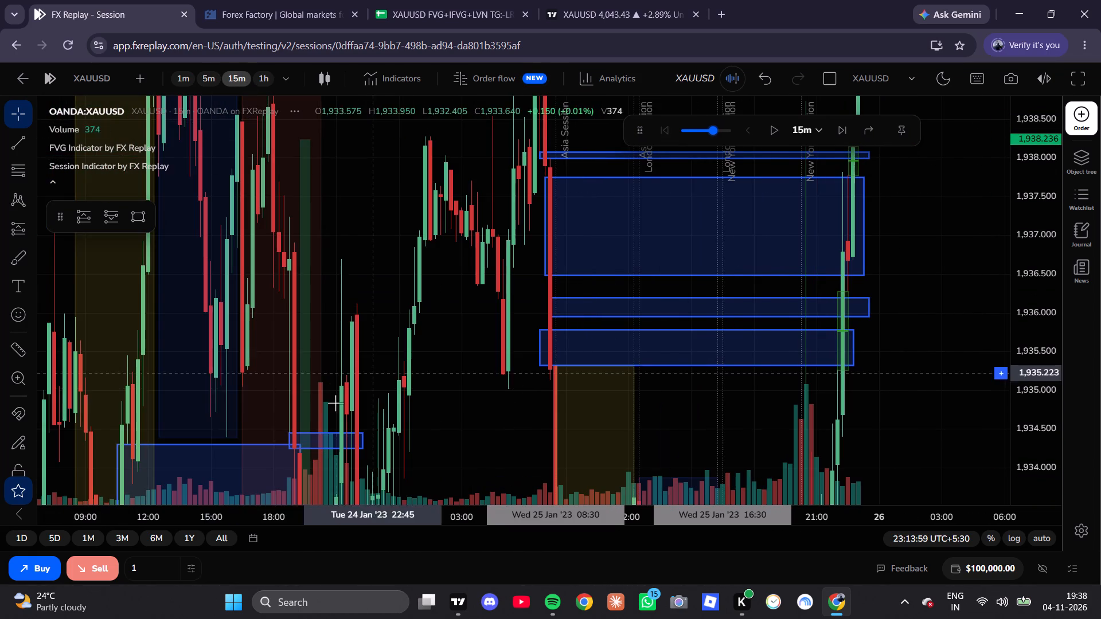
scroll(533, 431, "up", 8)
left_click_drag(559, 419, 451, 488)
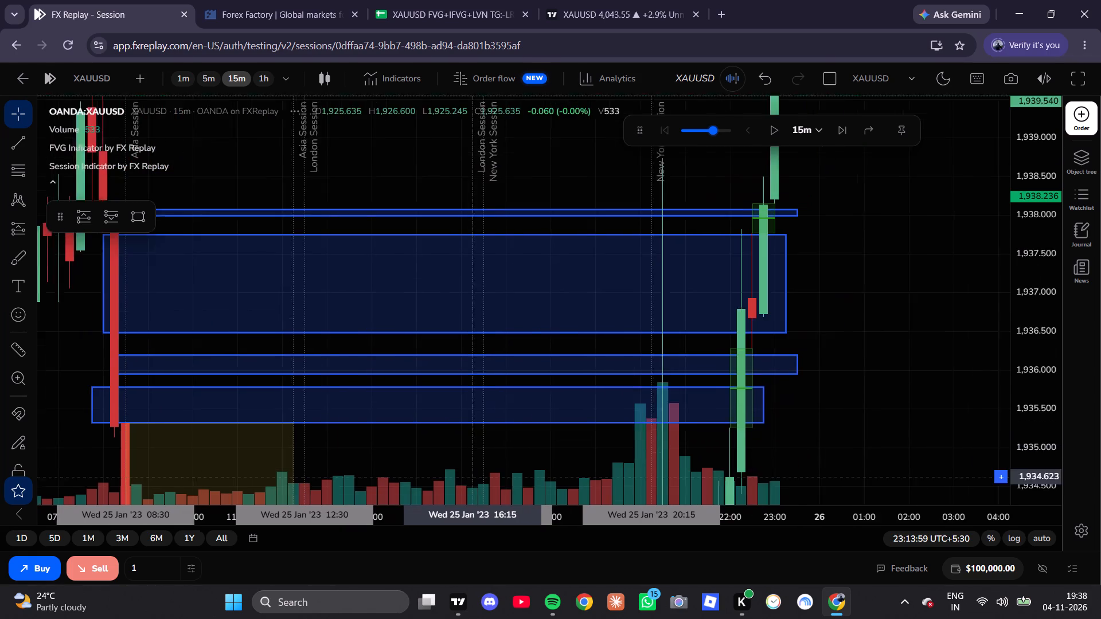
left_click_drag(451, 488, 430, 502)
left_click_drag(810, 301, 820, 354)
scroll(820, 354, "down", 5)
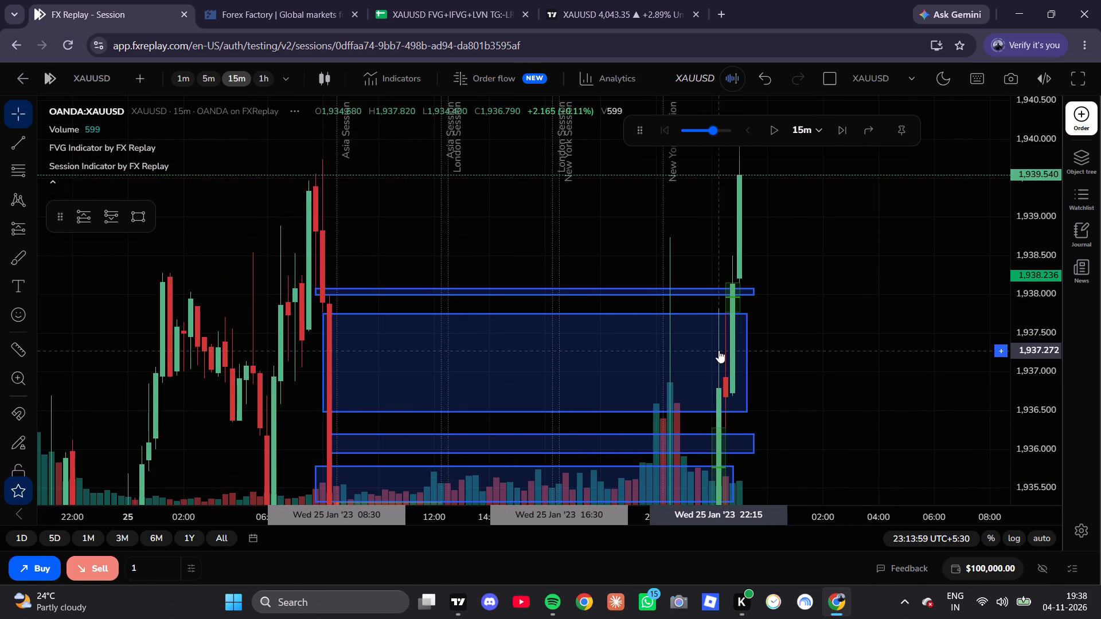
Examine the late January 25 rally and the fair value gaps below the zones on the 1-minute chart.
left_click(202, 76)
scroll(443, 256, "down", 9)
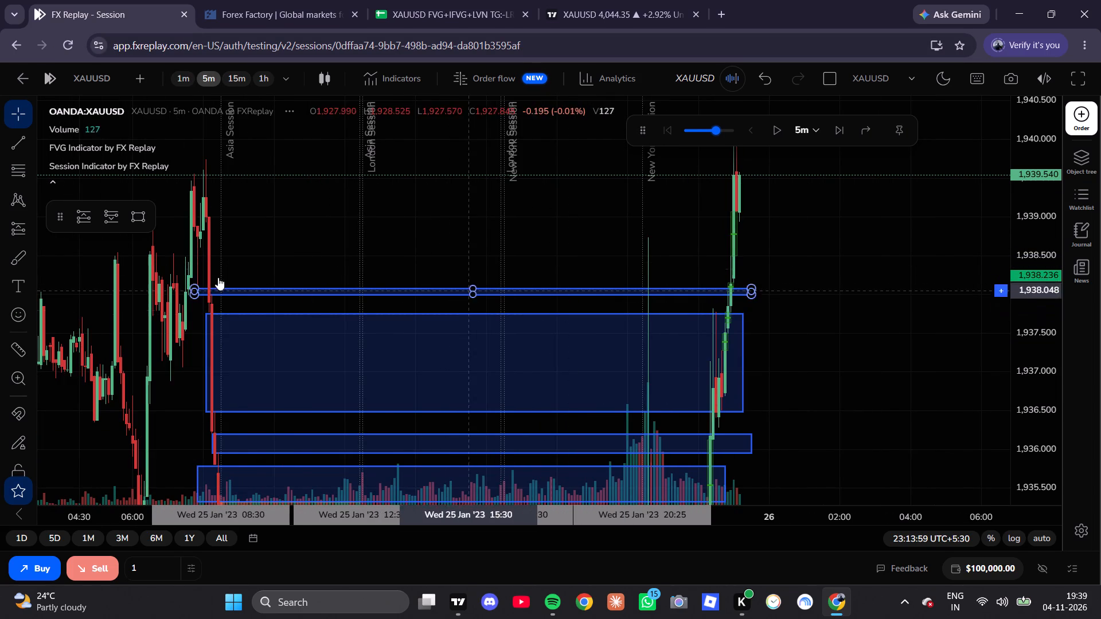
left_click_drag(186, 82, 184, 88)
scroll(362, 293, "up", 6)
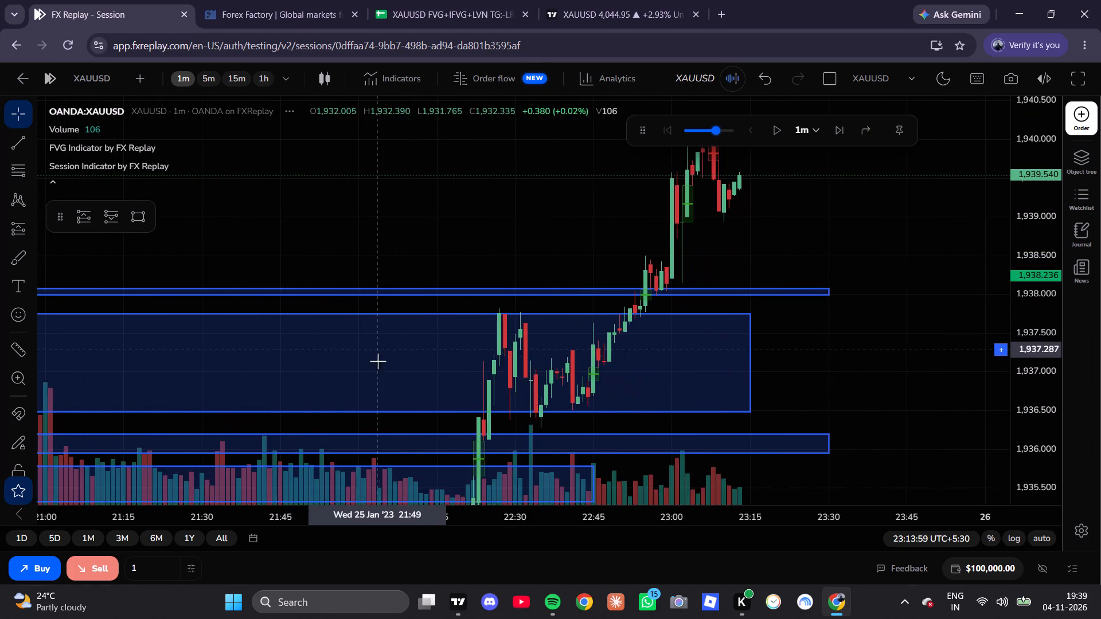
scroll(377, 382, "up", 6)
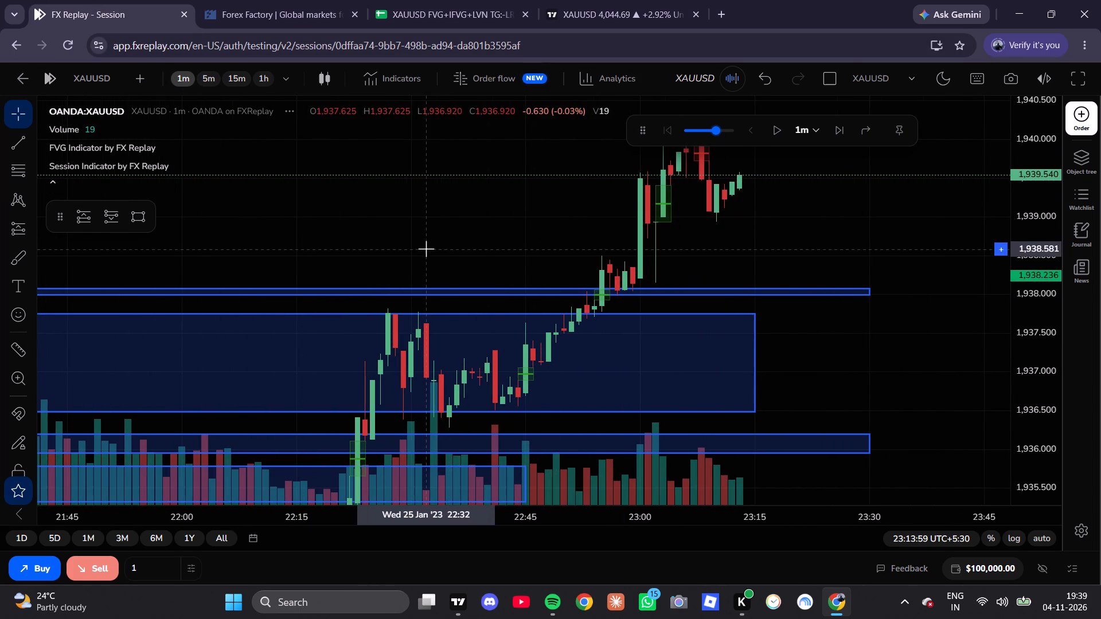
left_click_drag(358, 240, 472, 80)
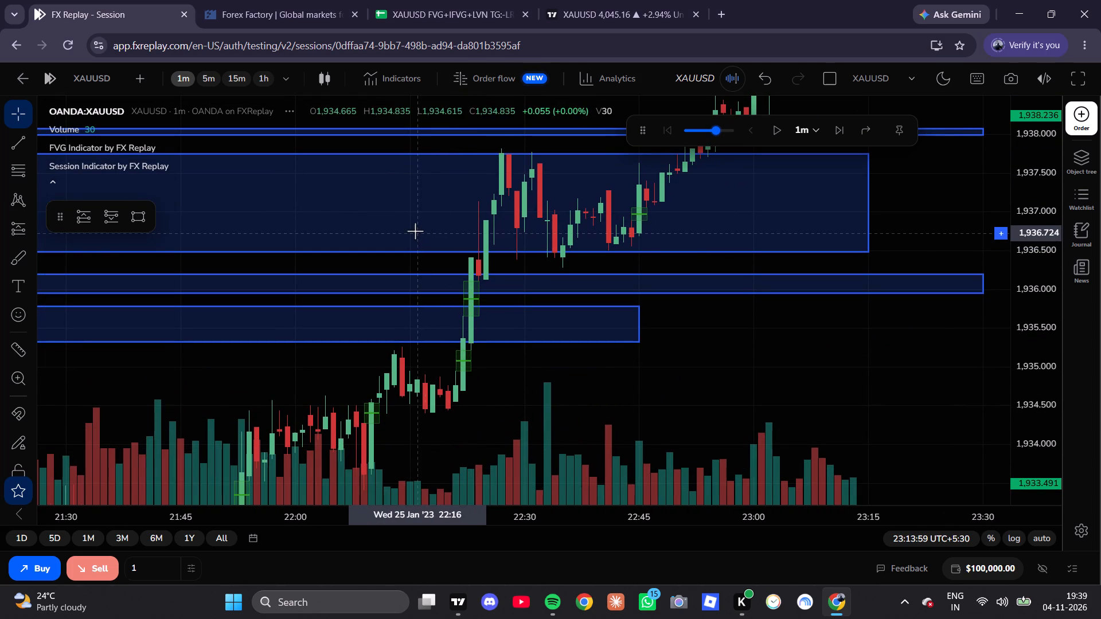
scroll(377, 228, "down", 3)
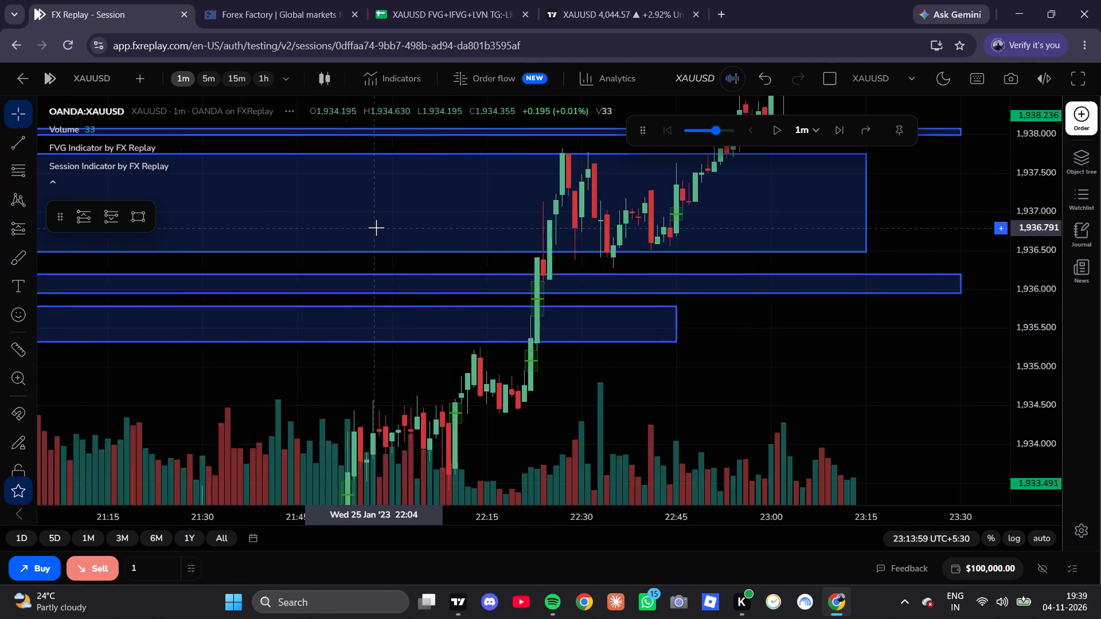
scroll(376, 228, "down", 1)
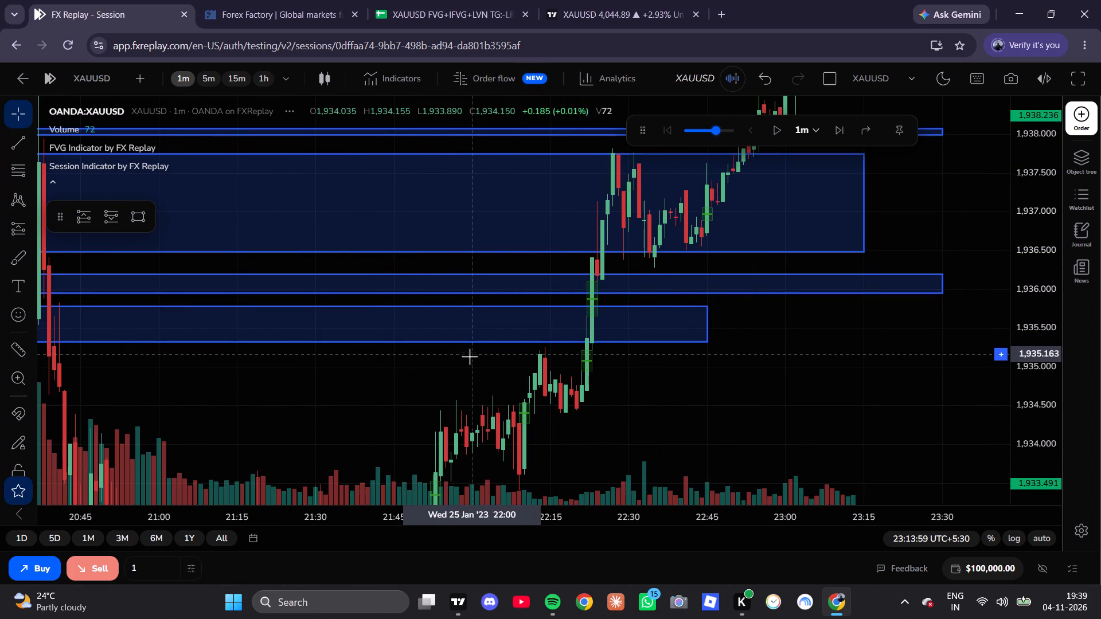
left_click_drag(460, 394, 486, 359)
left_click(486, 359)
scroll(491, 364, "down", 4)
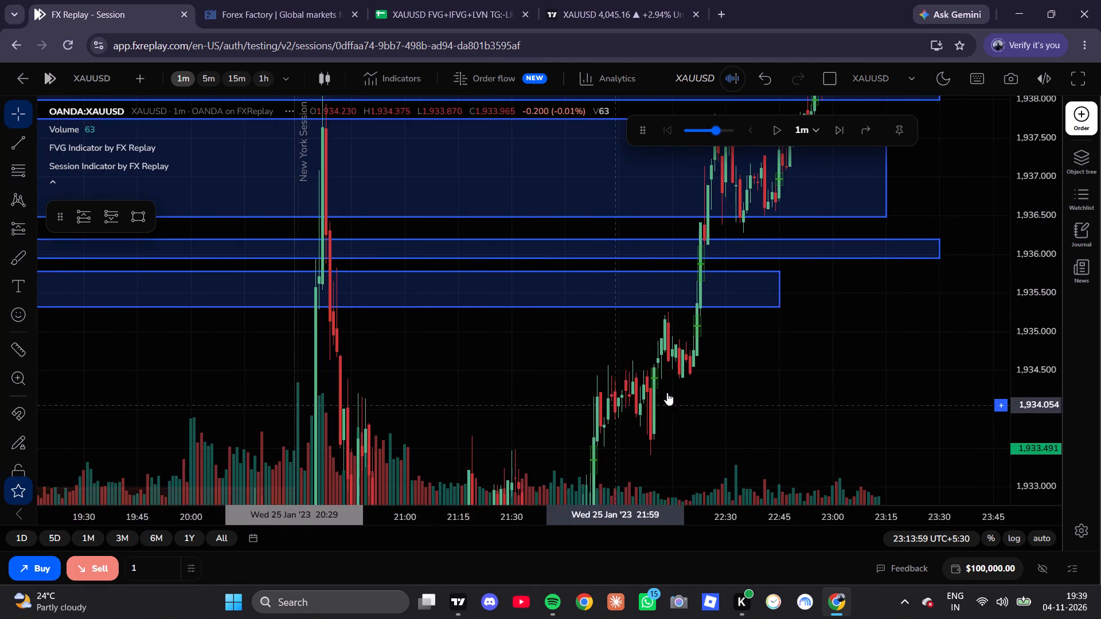
scroll(671, 391, "up", 4)
left_click_drag(681, 398, 689, 335)
left_click(688, 330)
scroll(357, 438, "down", 6)
scroll(559, 290, "up", 3)
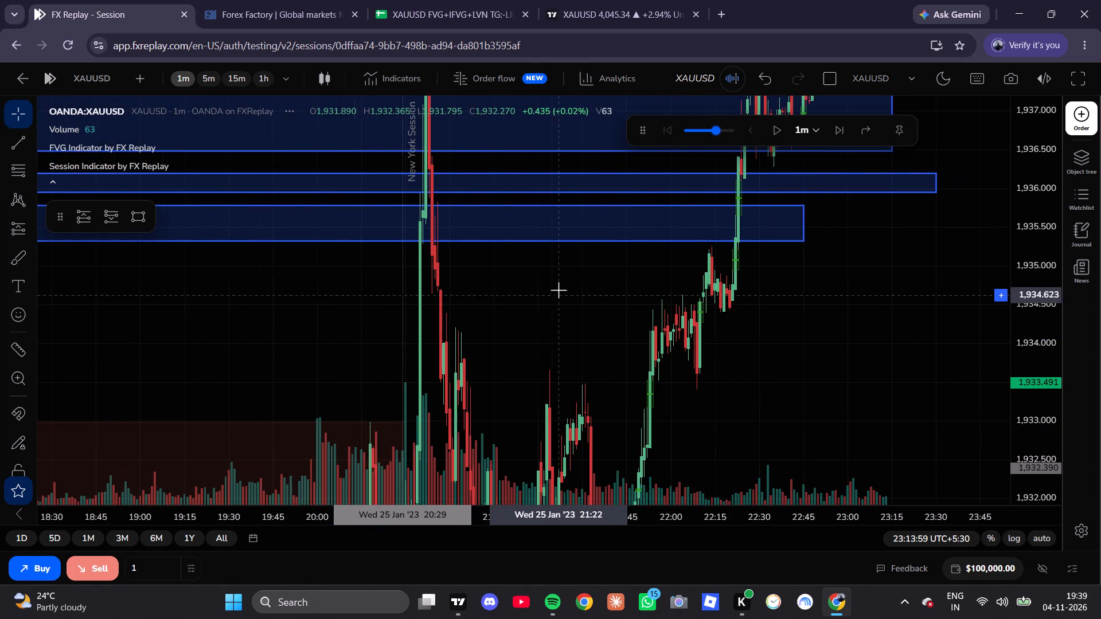
scroll(559, 290, "up", 2)
left_click_drag(593, 307, 616, 332)
scroll(600, 350, "up", 4)
left_click_drag(674, 349, 764, 322)
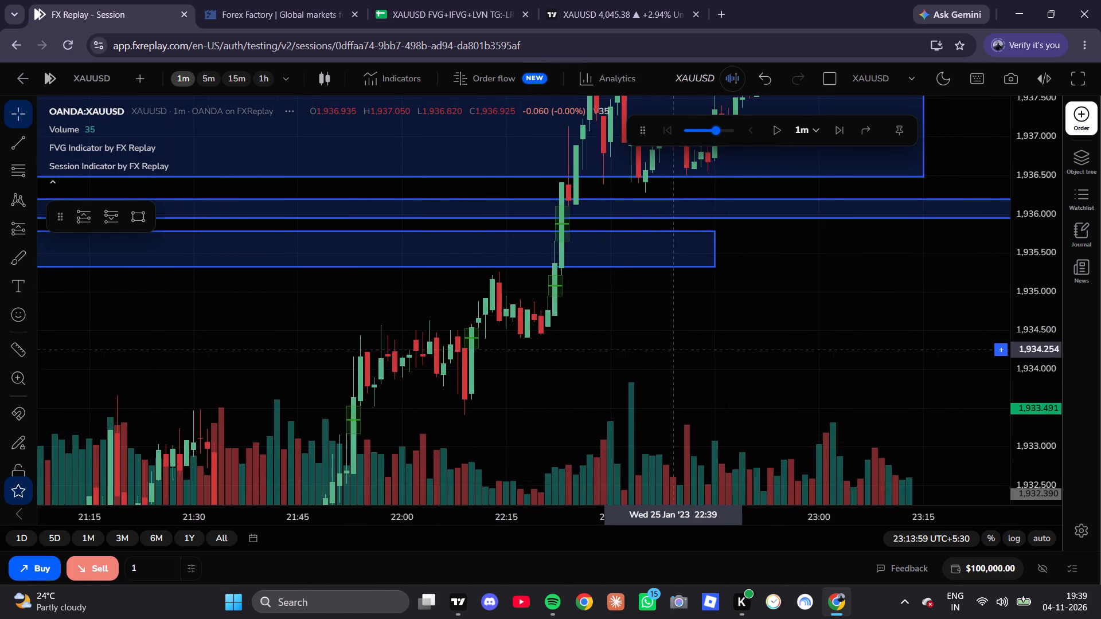
left_click_drag(764, 322, 887, 287)
scroll(895, 284, "down", 7)
Play the replay in 1-minute steps and pause it at 23:22:59 on January 25.
left_click(777, 129)
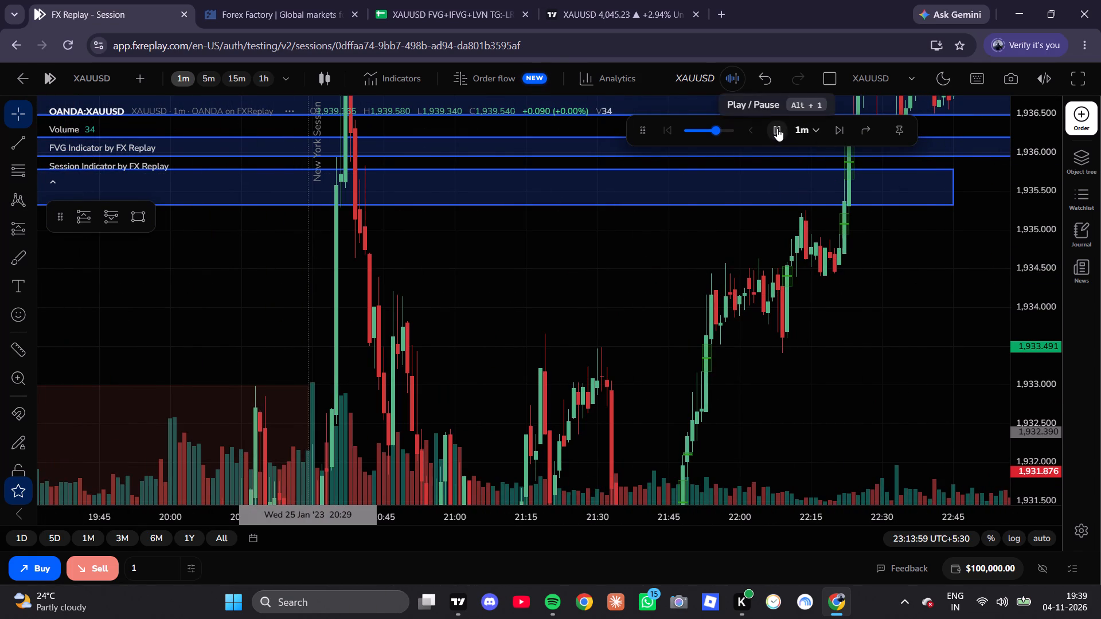
left_click(777, 128)
Switch to the 15-minute chart and advance the replay to 12:29:59 on January 26.
left_click_drag(875, 279, 667, 441)
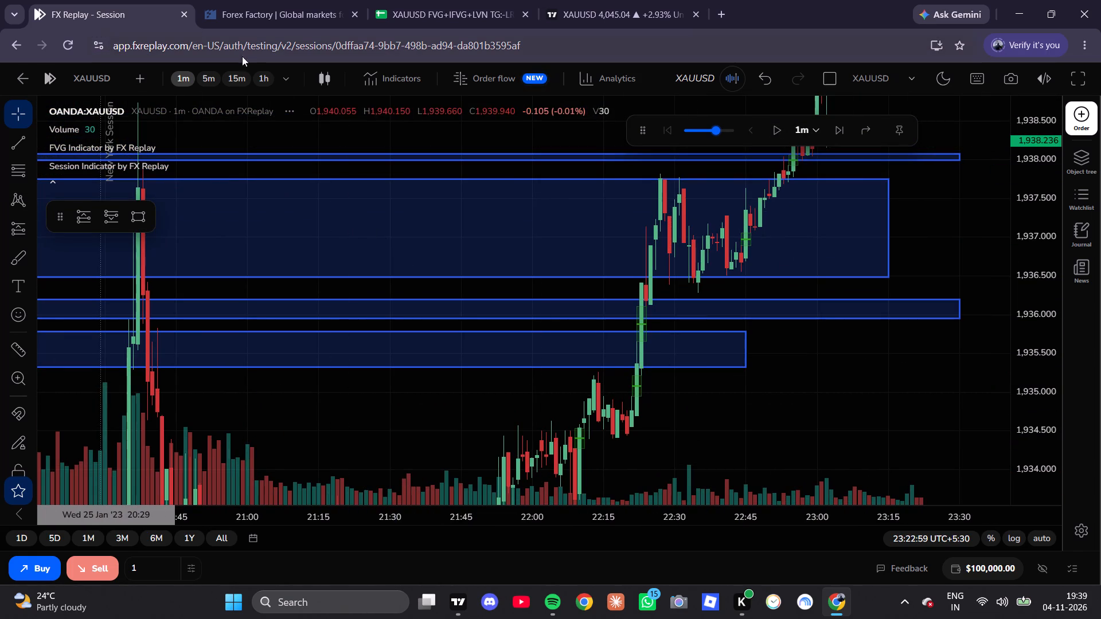
left_click(237, 81)
scroll(650, 285, "up", 6)
scroll(959, 336, "up", 2)
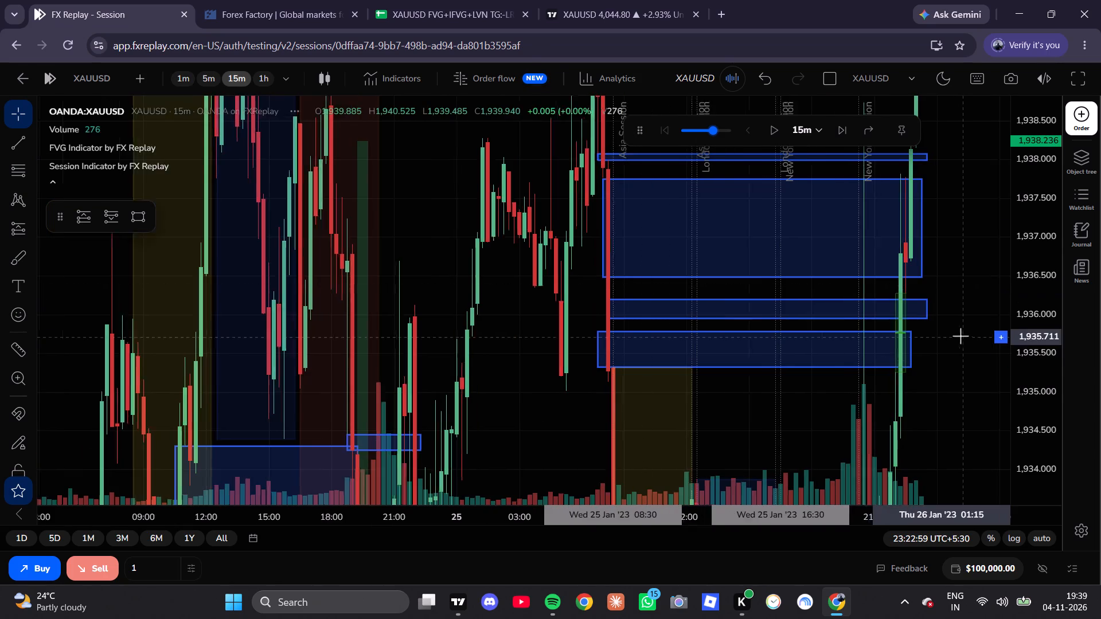
scroll(961, 336, "up", 1)
left_click_drag(975, 289, 866, 477)
scroll(1032, 302, "down", 7)
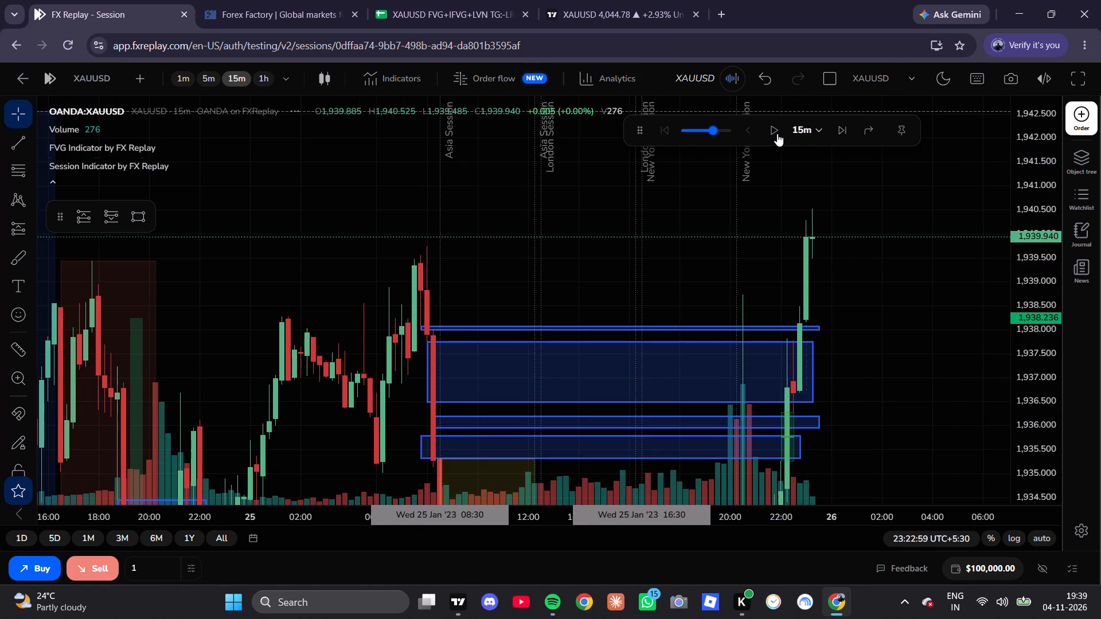
left_click(774, 128)
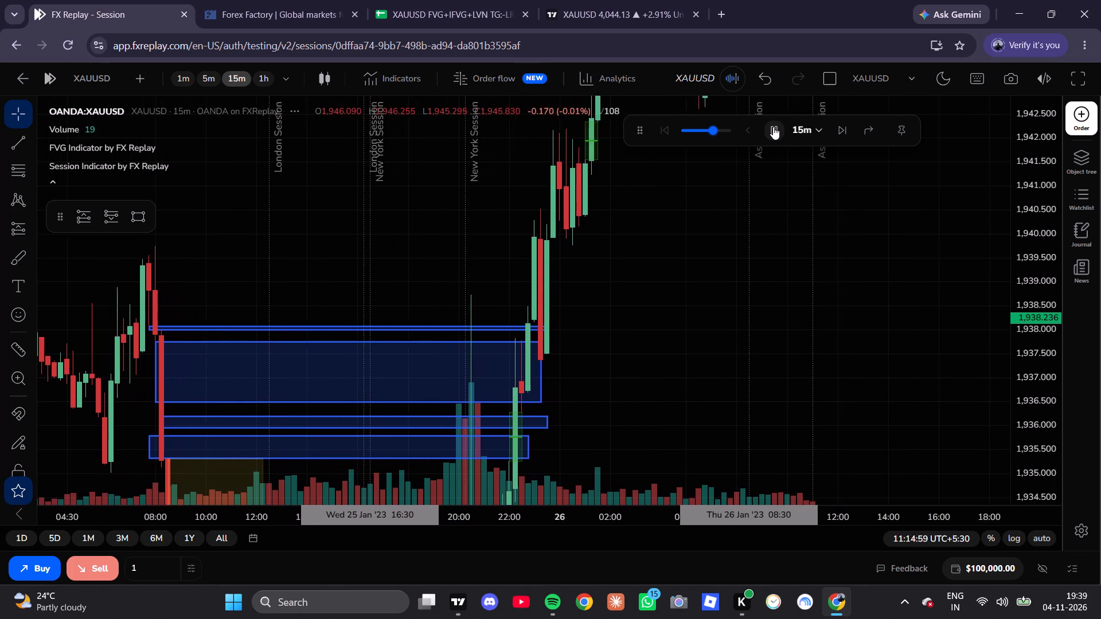
left_click(773, 127)
left_click_drag(826, 266, 811, 469)
scroll(780, 425, "up", 7)
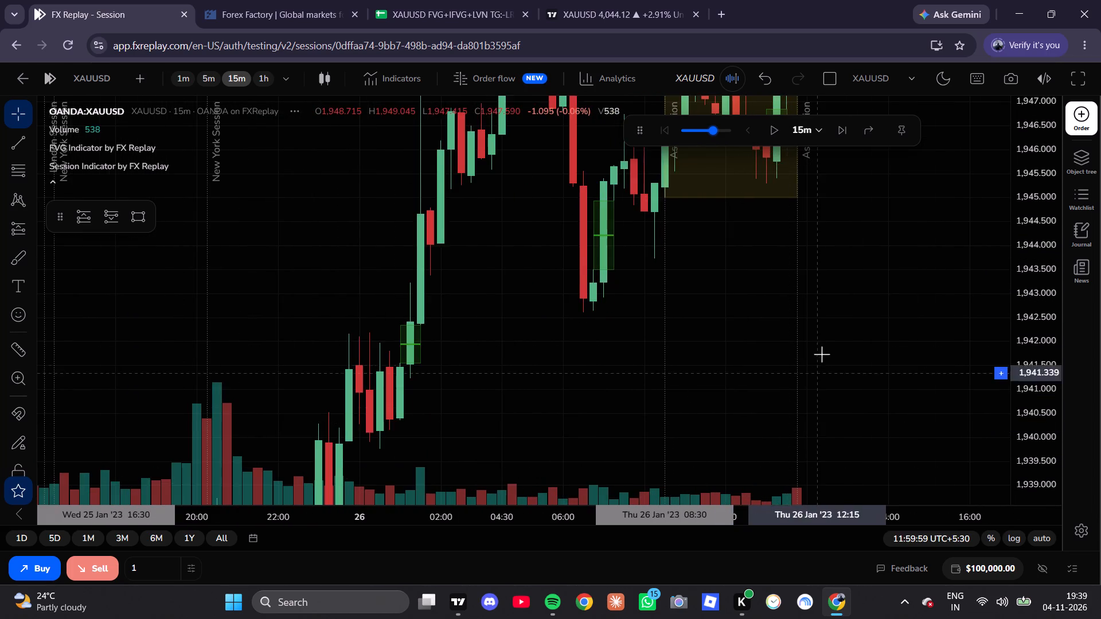
left_click_drag(823, 352, 765, 553)
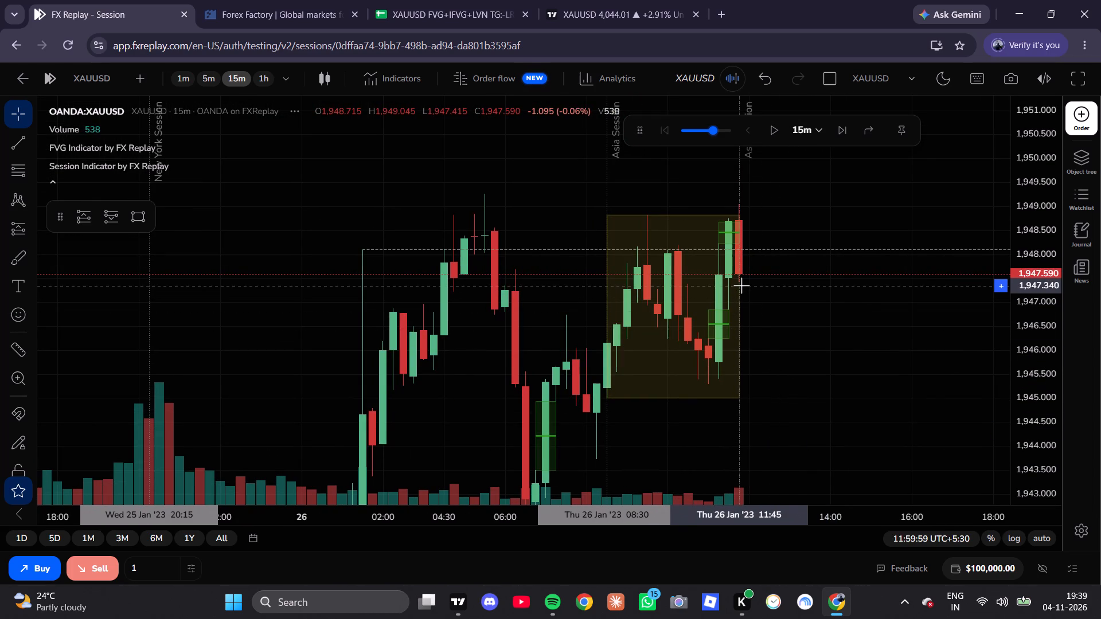
double_click(845, 138)
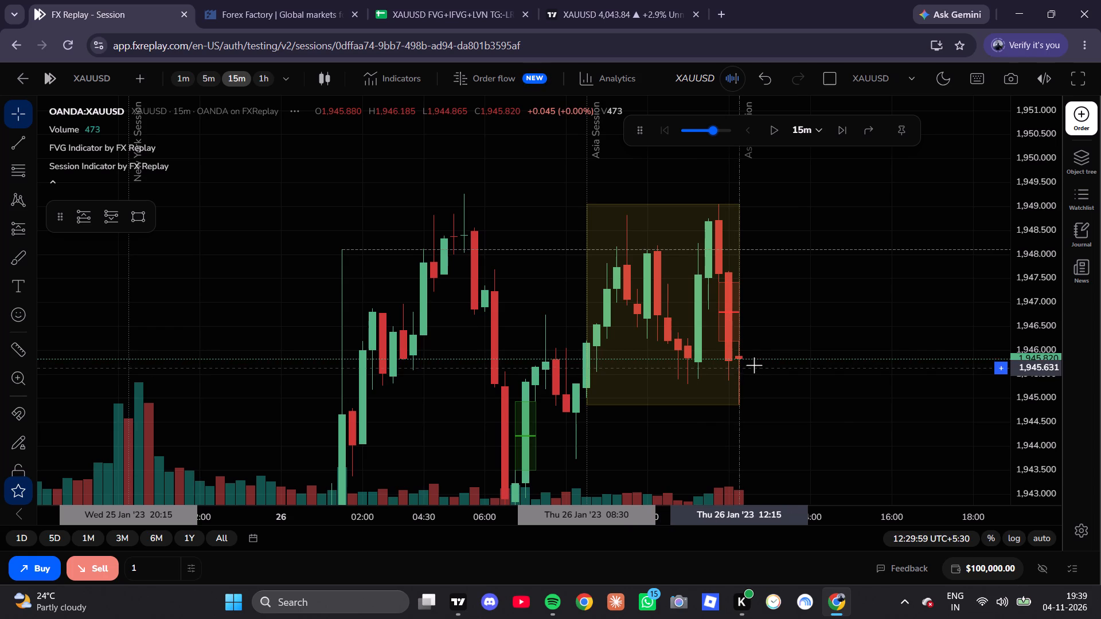
Draw a rectangle over the January 26 bullish fair value gap, about 1,943.48 to 1,944.90, from 06:45 to 15:15.
scroll(802, 320, "up", 4)
left_click_drag(807, 322, 775, 377)
scroll(759, 361, "up", 2)
scroll(759, 360, "down", 12)
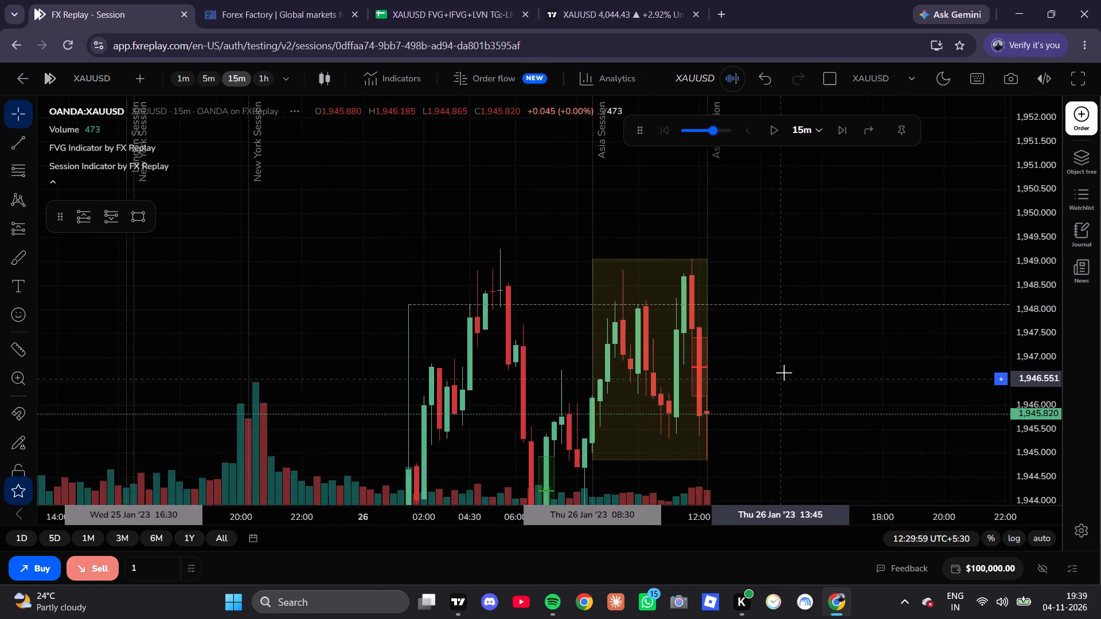
left_click_drag(815, 397, 814, 203)
scroll(572, 322, "up", 4)
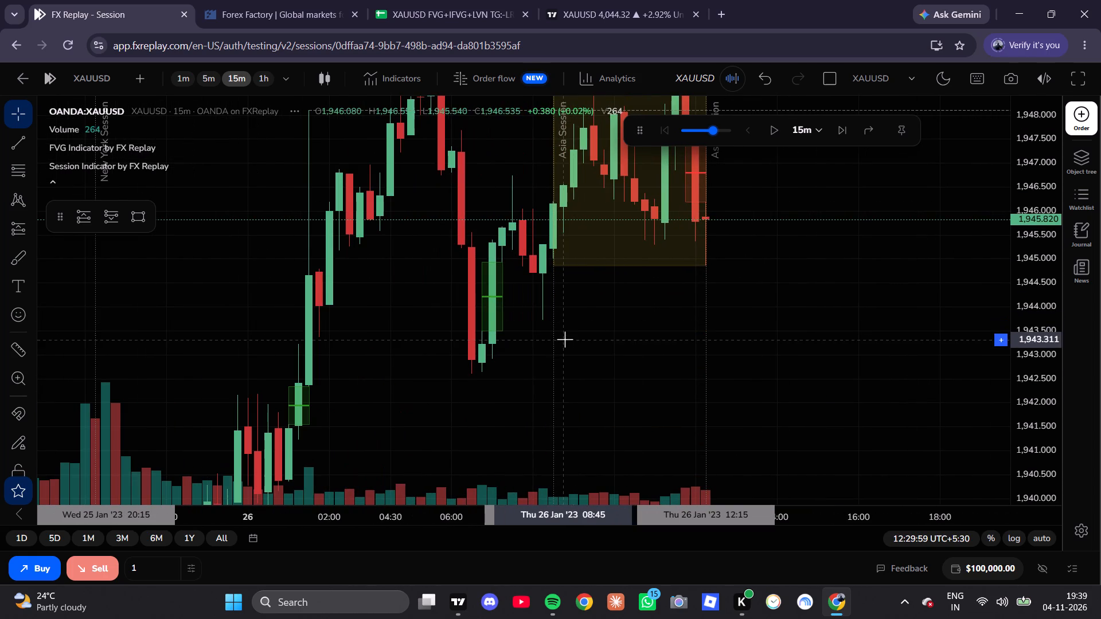
left_click_drag(541, 298, 533, 337)
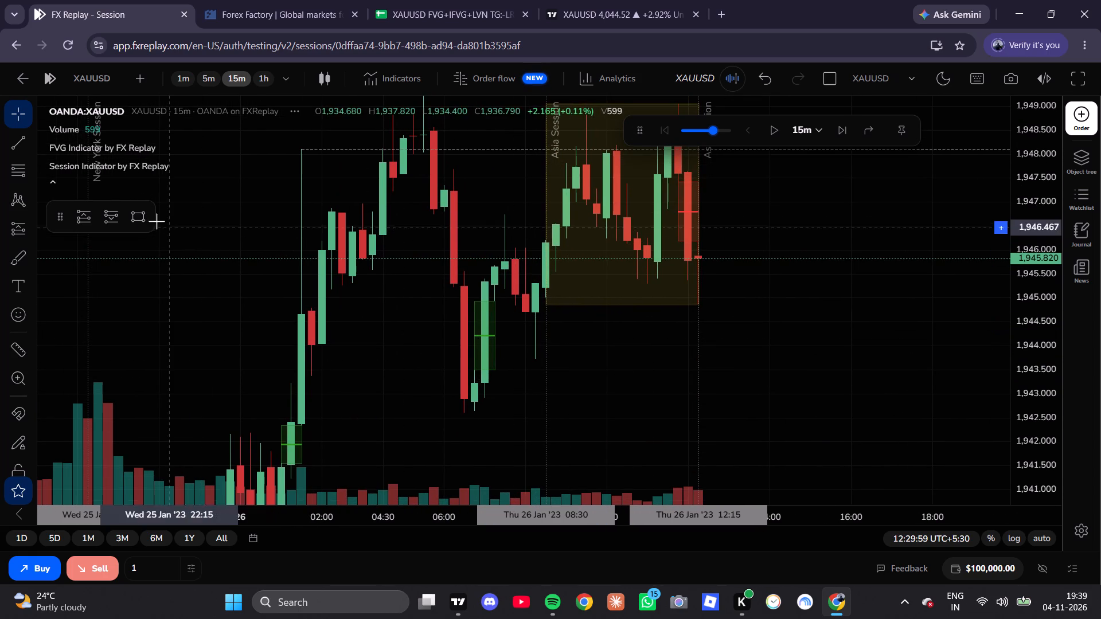
left_click(143, 218)
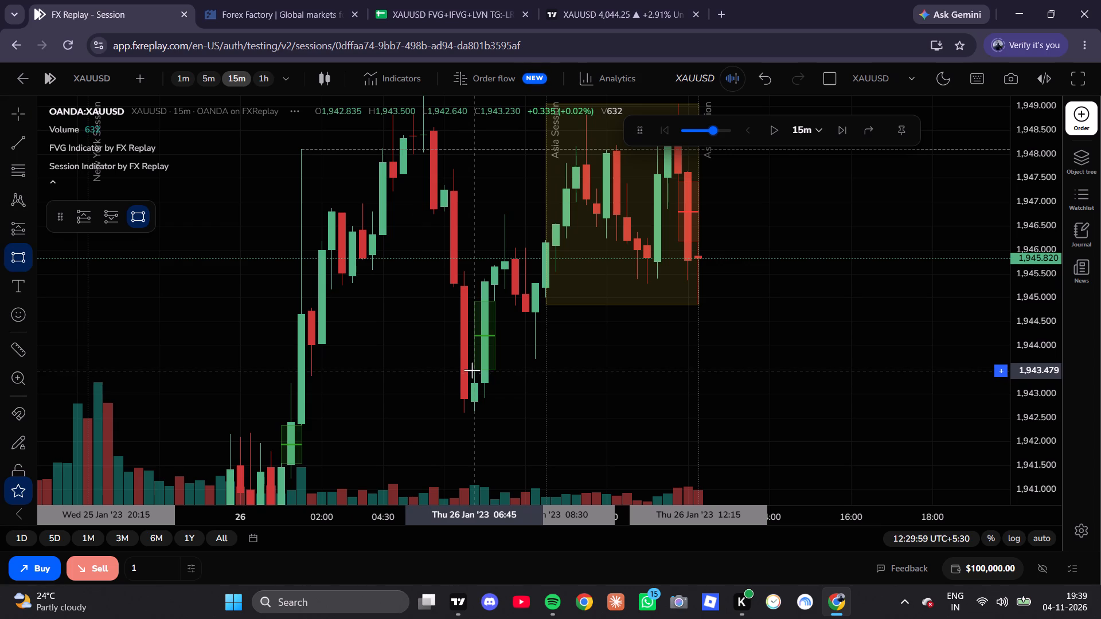
left_click(472, 370)
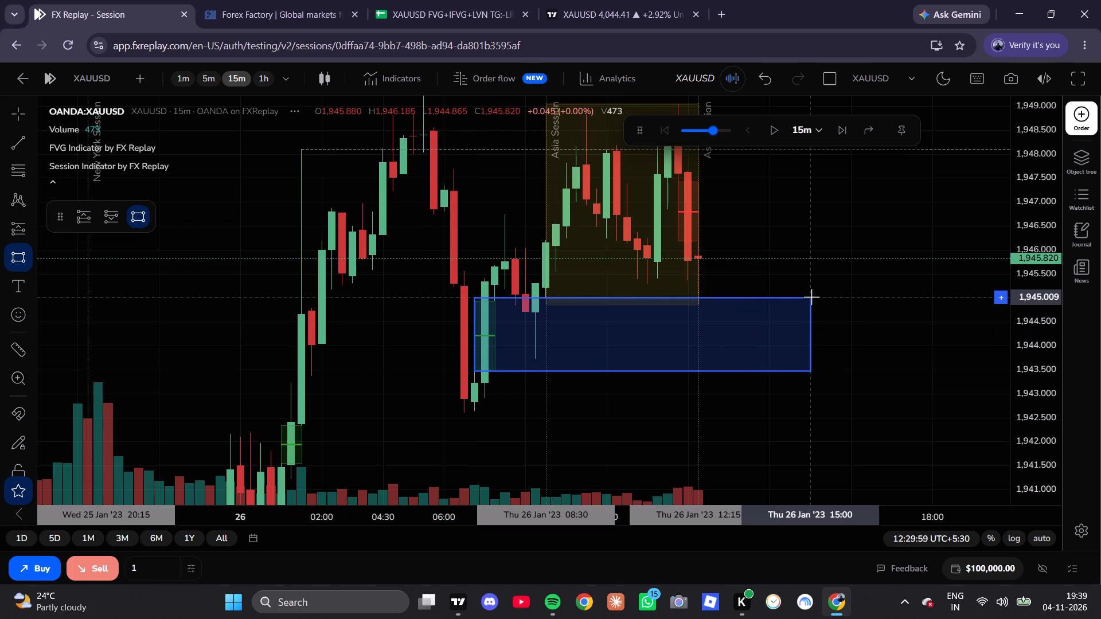
left_click(821, 302)
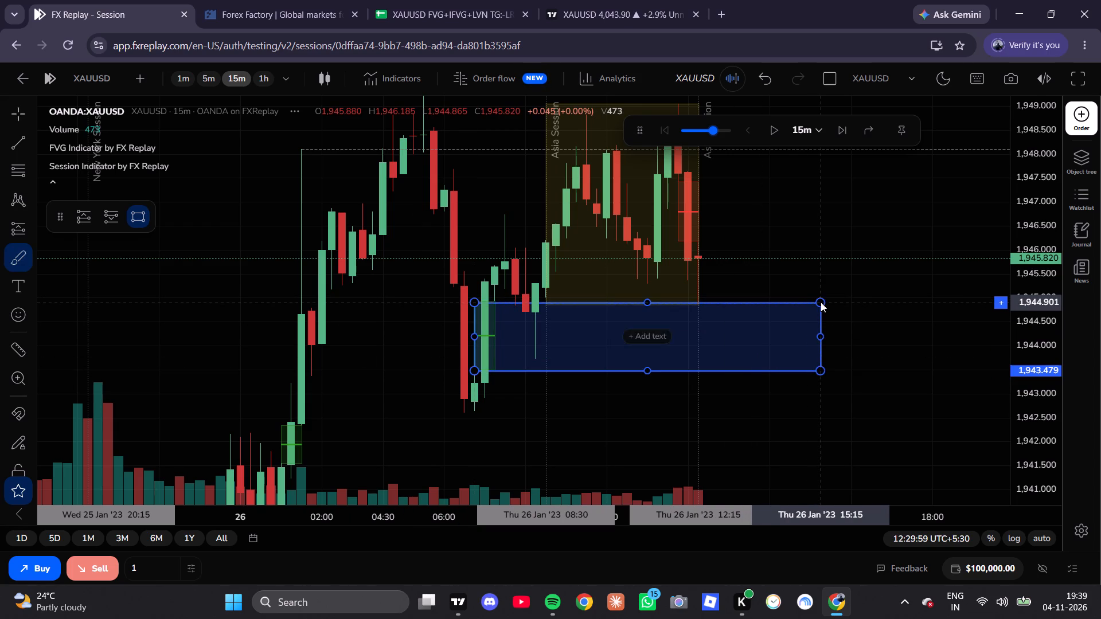
left_click(837, 330)
left_click_drag(831, 361, 832, 452)
left_click(831, 452)
Draw a rectangle over the bearish fair value gap from about 1,946.18 to 1,947.4, spanning 11:45 to 14:45 on January 26.
left_click_drag(801, 240, 819, 289)
scroll(713, 285, "up", 6)
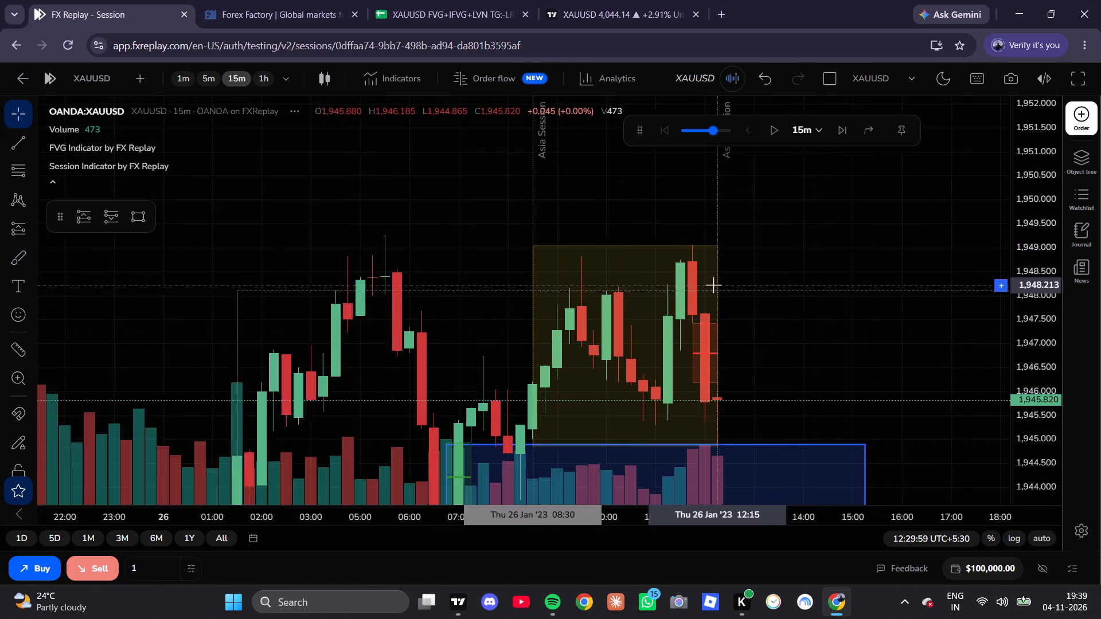
left_click(143, 213)
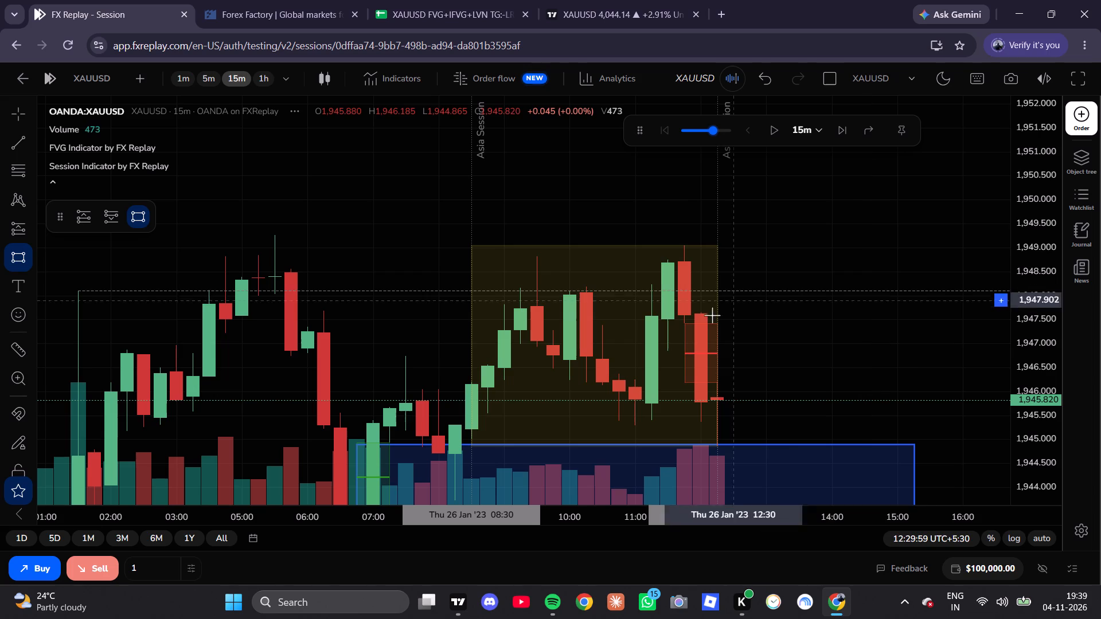
double_click(681, 382)
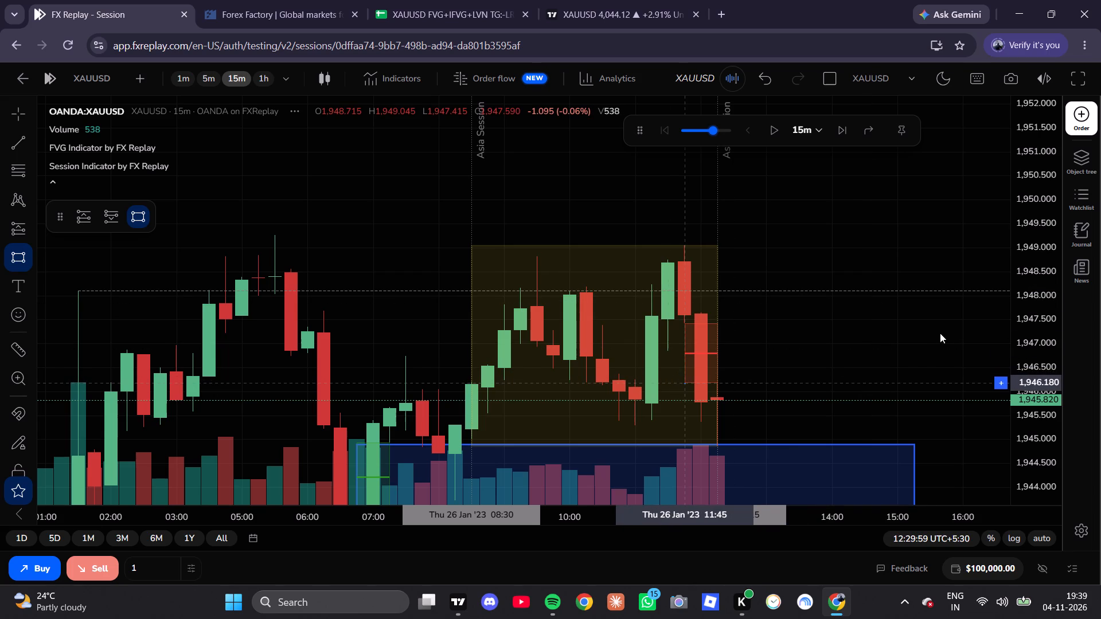
left_click(846, 259)
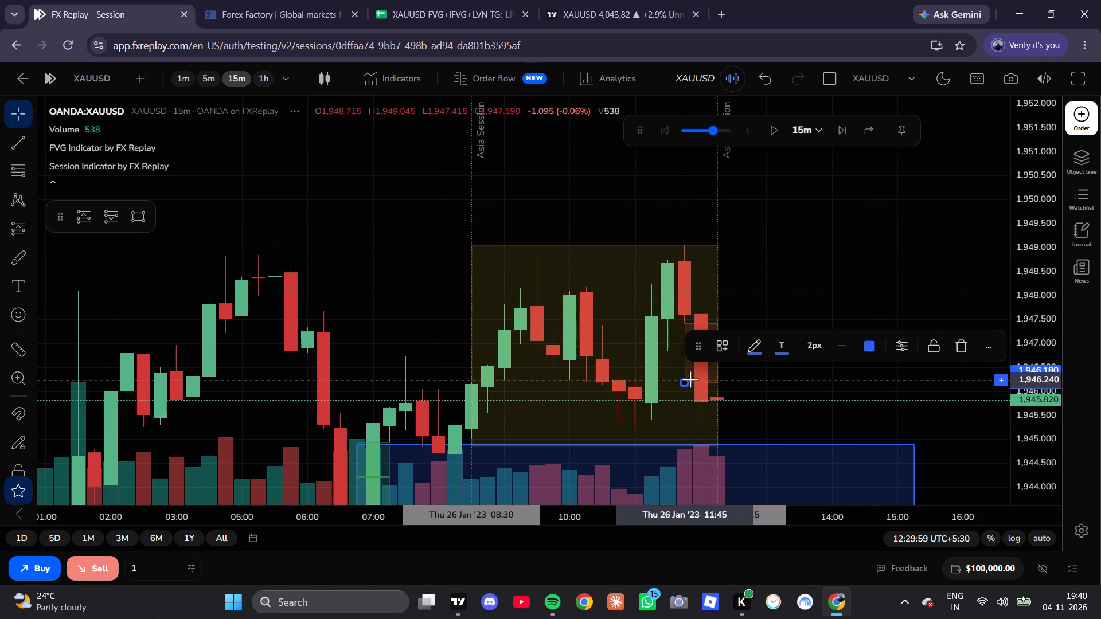
left_click_drag(687, 382, 891, 325)
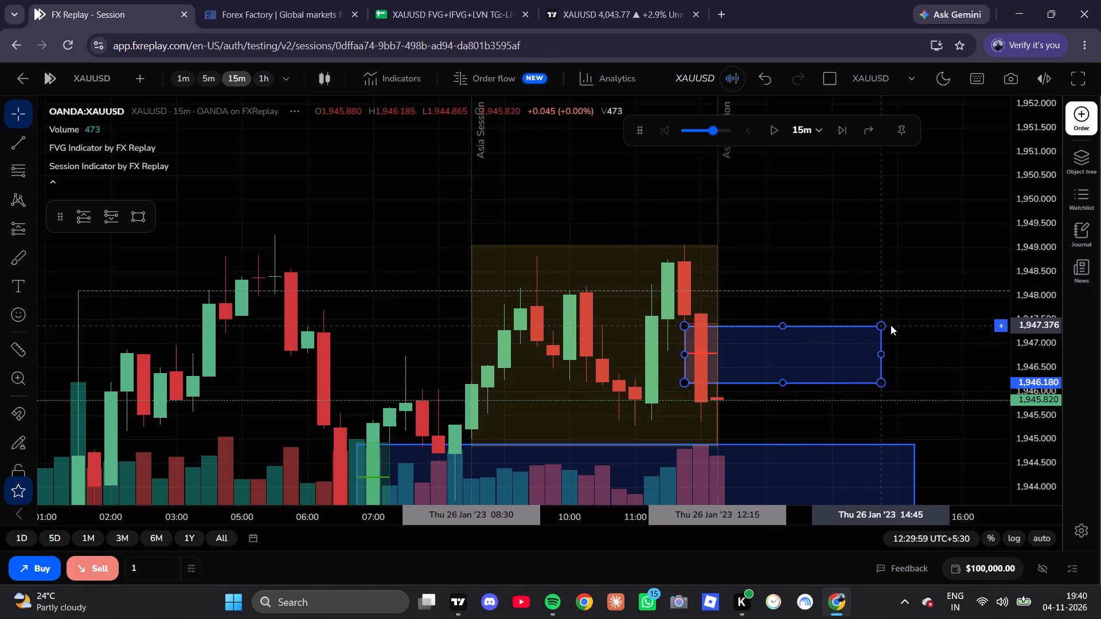
left_click_drag(891, 325, 891, 325)
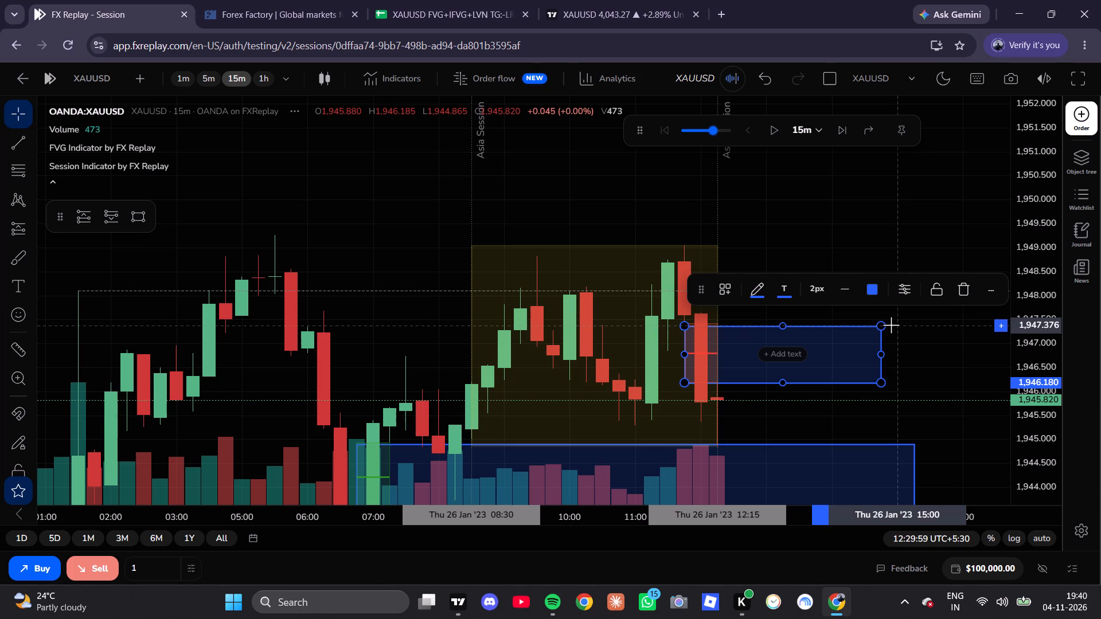
left_click_drag(881, 328, 889, 326)
left_click(949, 372)
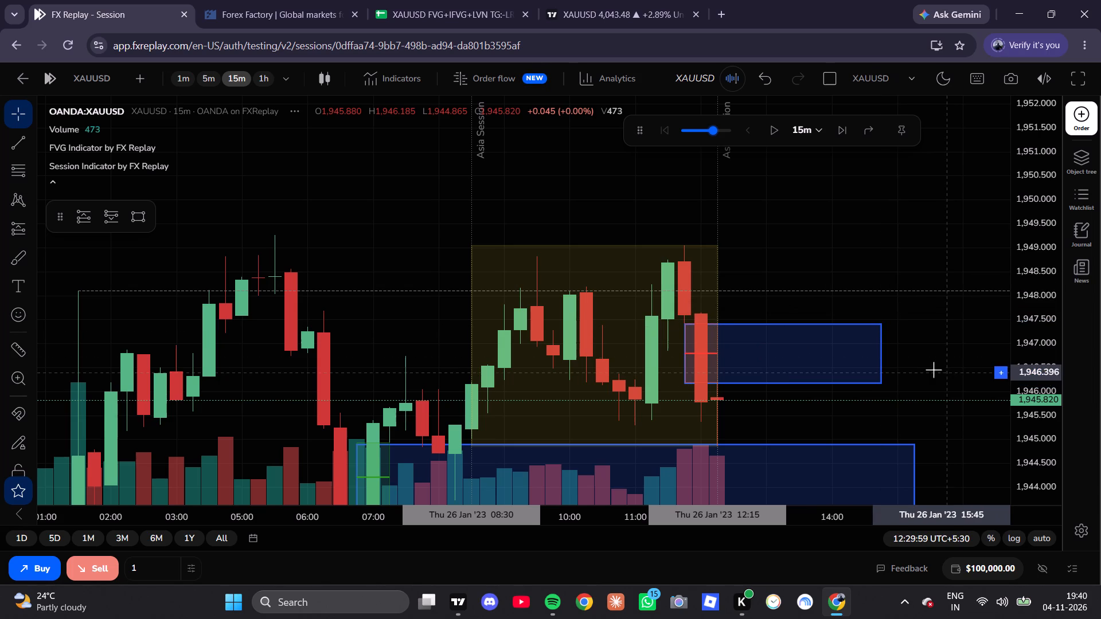
Switch to TradingView and look over the latest price action on the live XAUUSD 5-minute chart.
left_click(600, 0)
scroll(752, 228, "up", 4)
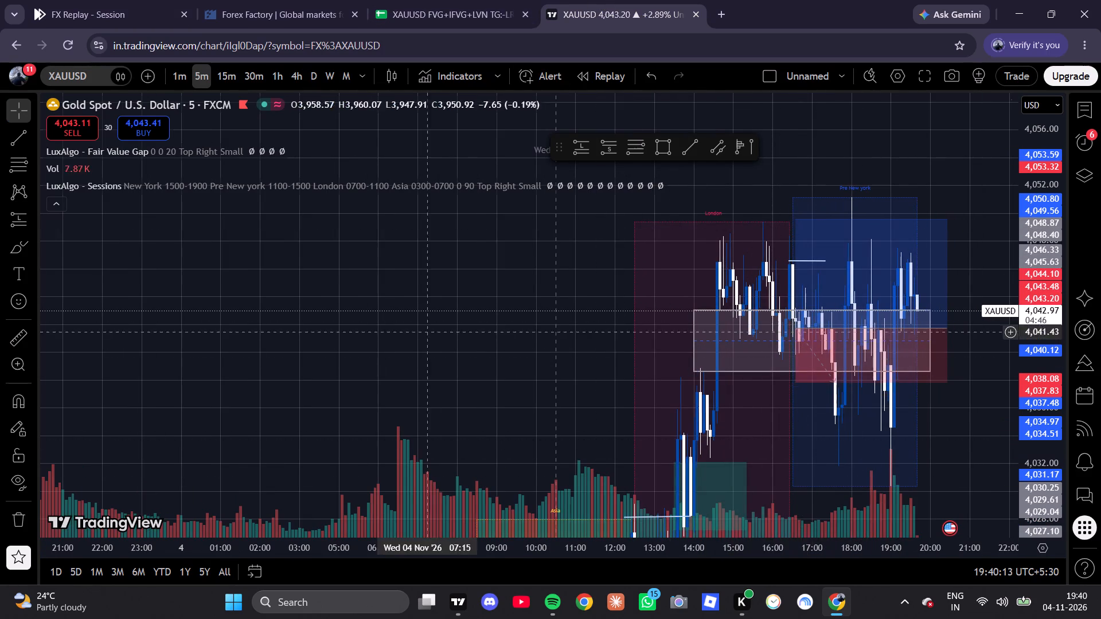
scroll(411, 265, "up", 3)
left_click_drag(446, 315, 283, 457)
scroll(362, 353, "down", 5)
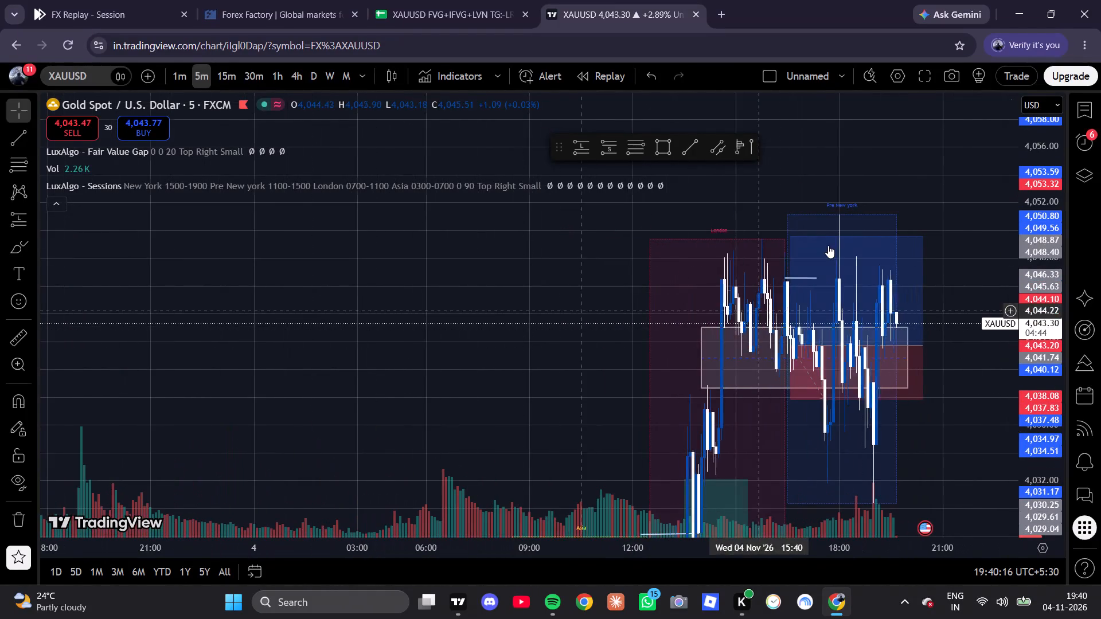
scroll(830, 241, "up", 2)
Look at the trade log spreadsheet and check the January 26 news events on Forex Factory.
left_click(422, 0)
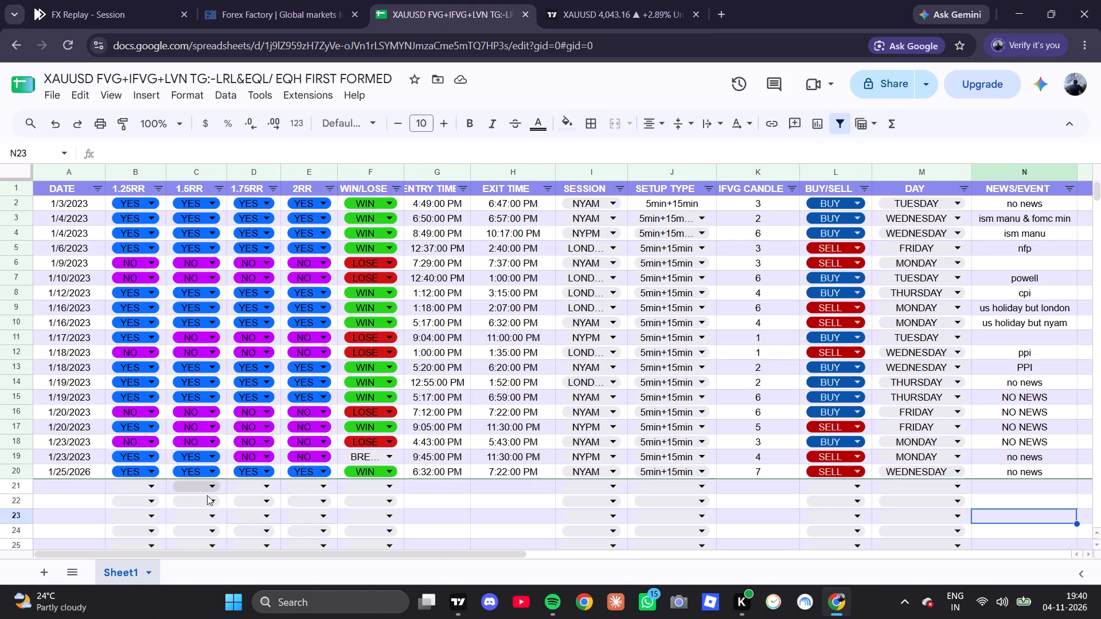
double_click(298, 0)
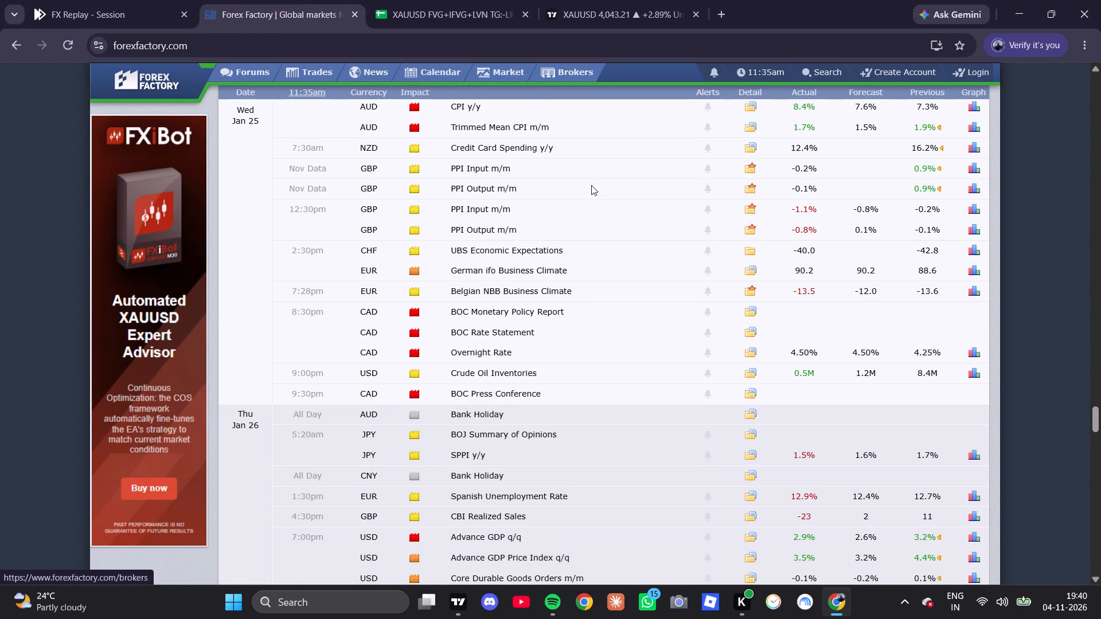
scroll(403, 412, "down", 1)
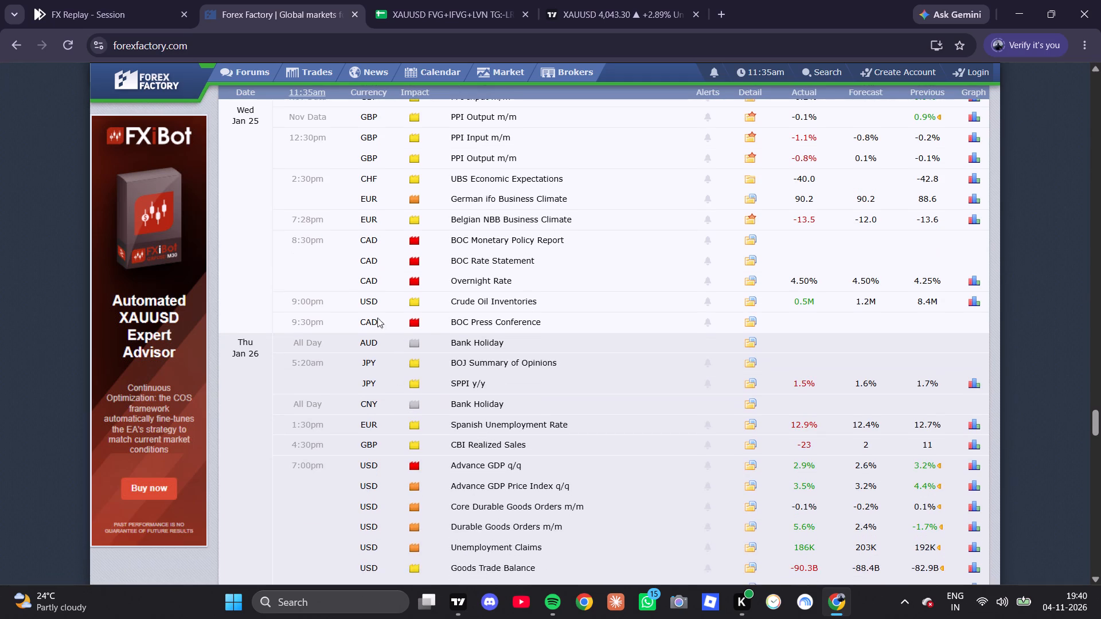
Return to FX Replay and examine price around the two January 26 zones, consulting the trade log in between.
left_click(144, 0)
scroll(605, 406, "up", 1)
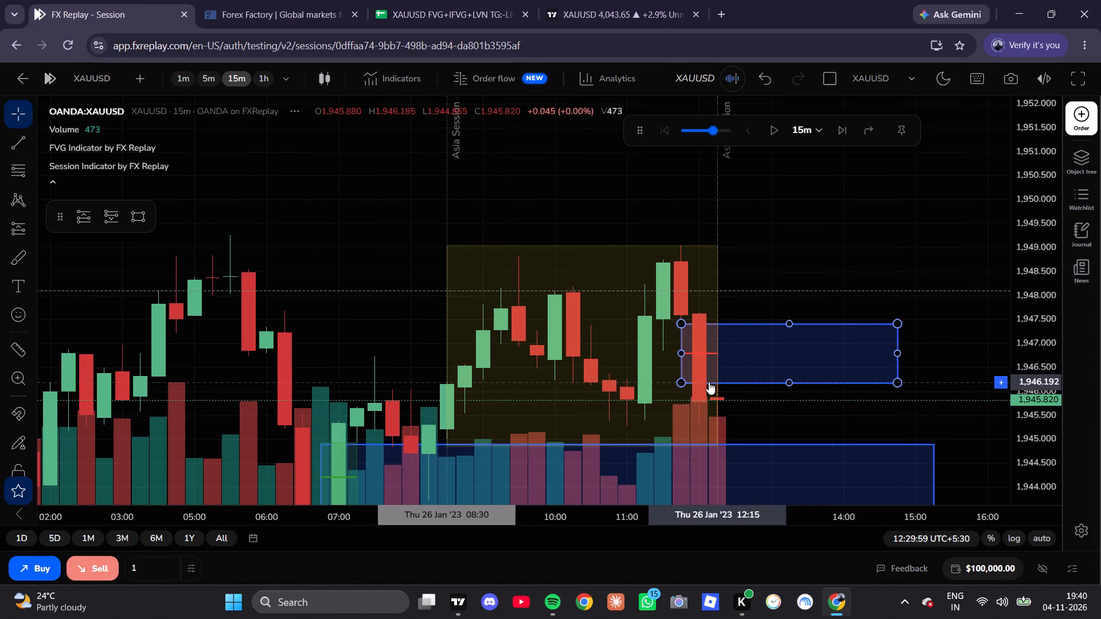
scroll(709, 380, "down", 12)
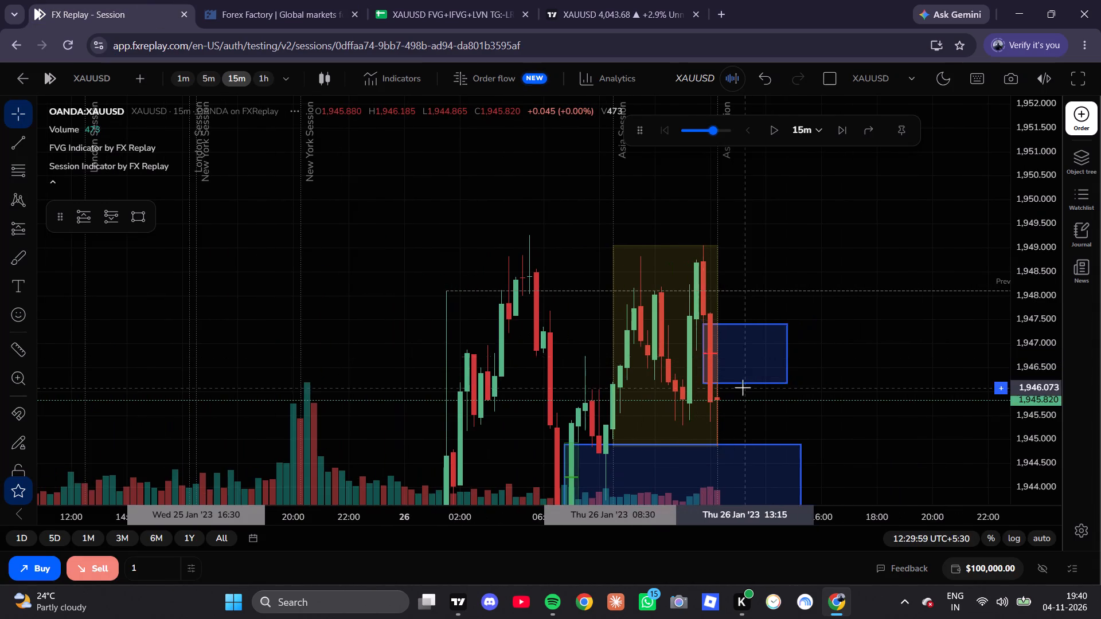
scroll(743, 387, "down", 2)
left_click_drag(823, 417, 829, 401)
left_click_drag(833, 383, 841, 354)
scroll(795, 386, "up", 3)
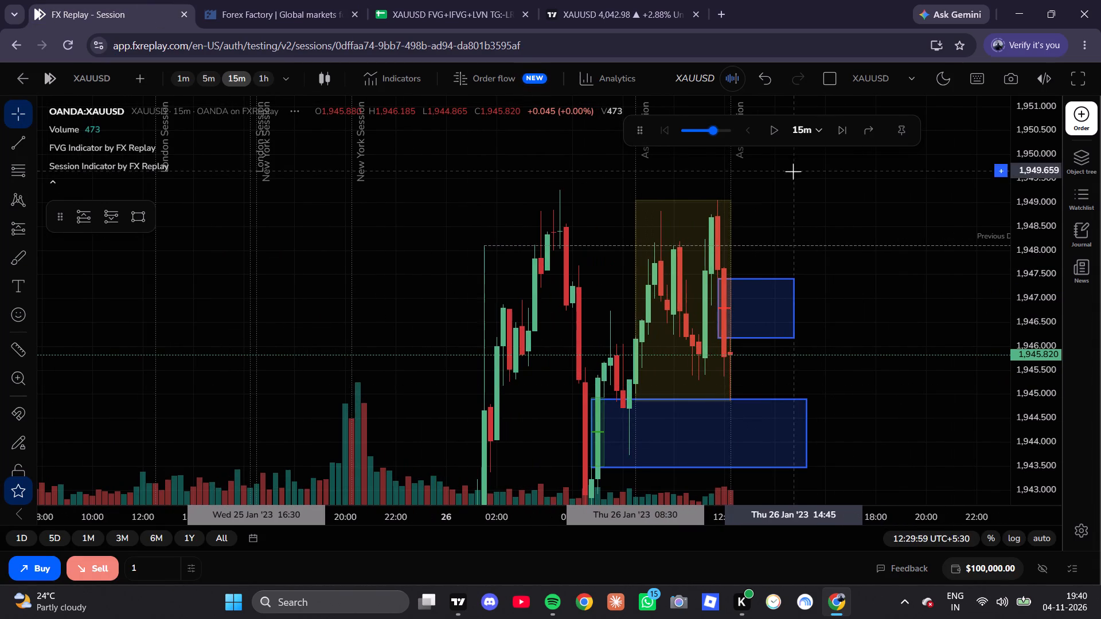
left_click(400, 0)
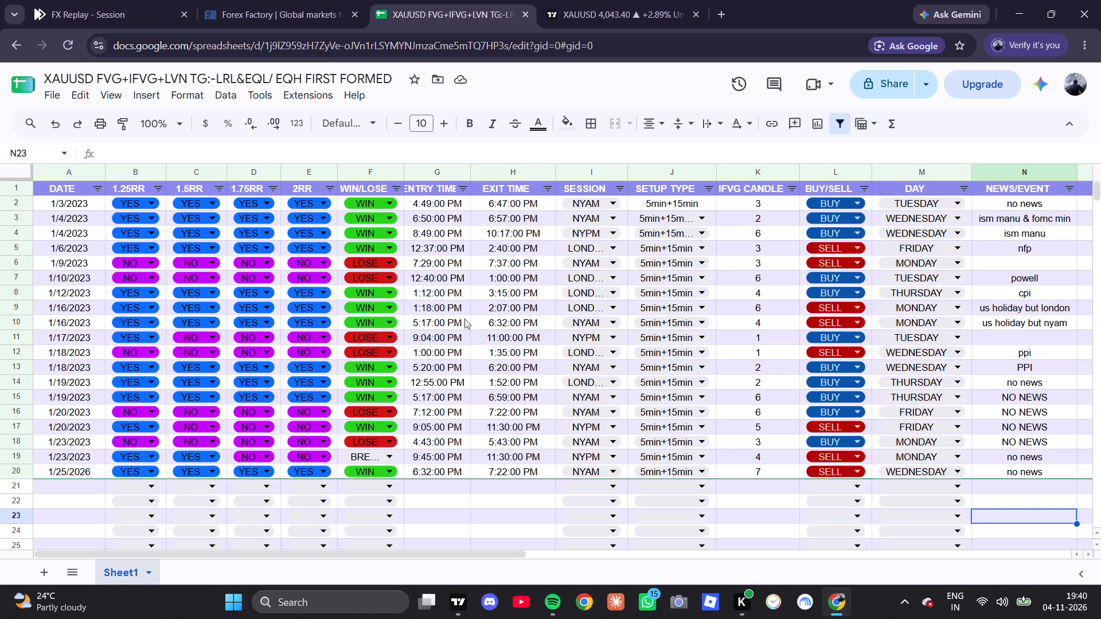
left_click(152, 0)
scroll(604, 266, "down", 2)
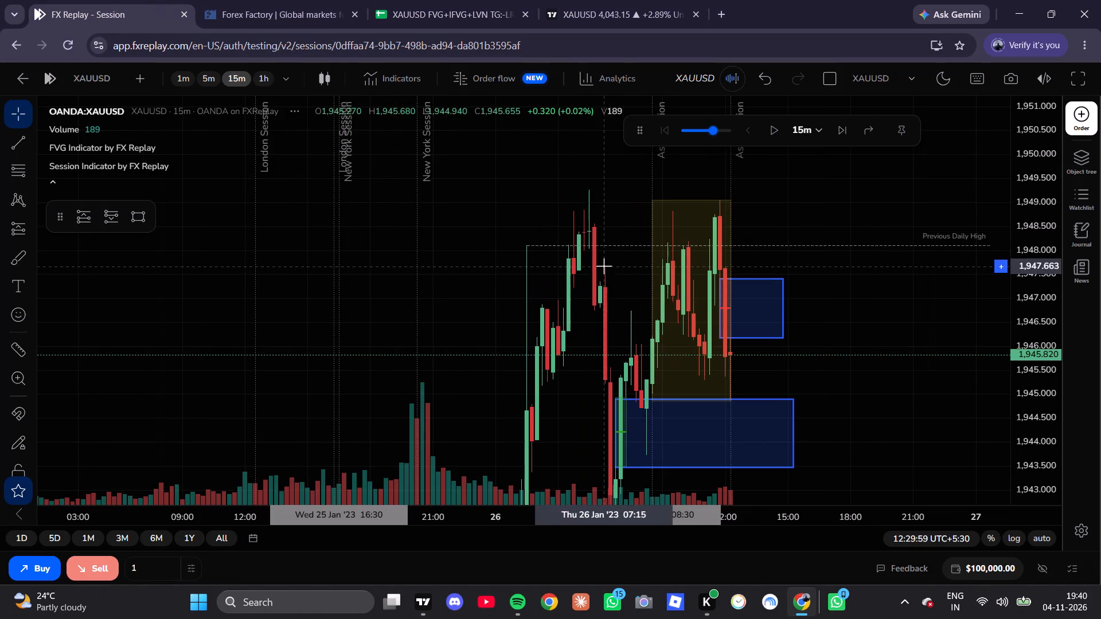
scroll(798, 359, "up", 5)
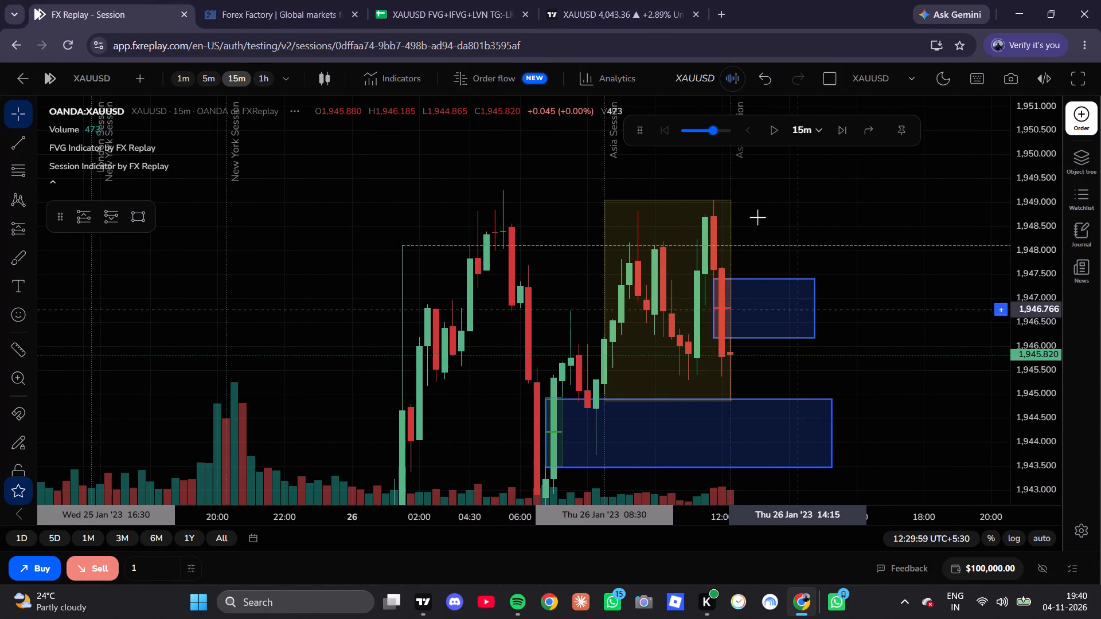
Play the replay in 15-minute steps, pausing at 14:29:59 and again at 15:29:59 on January 26.
left_click(771, 130)
left_click(771, 131)
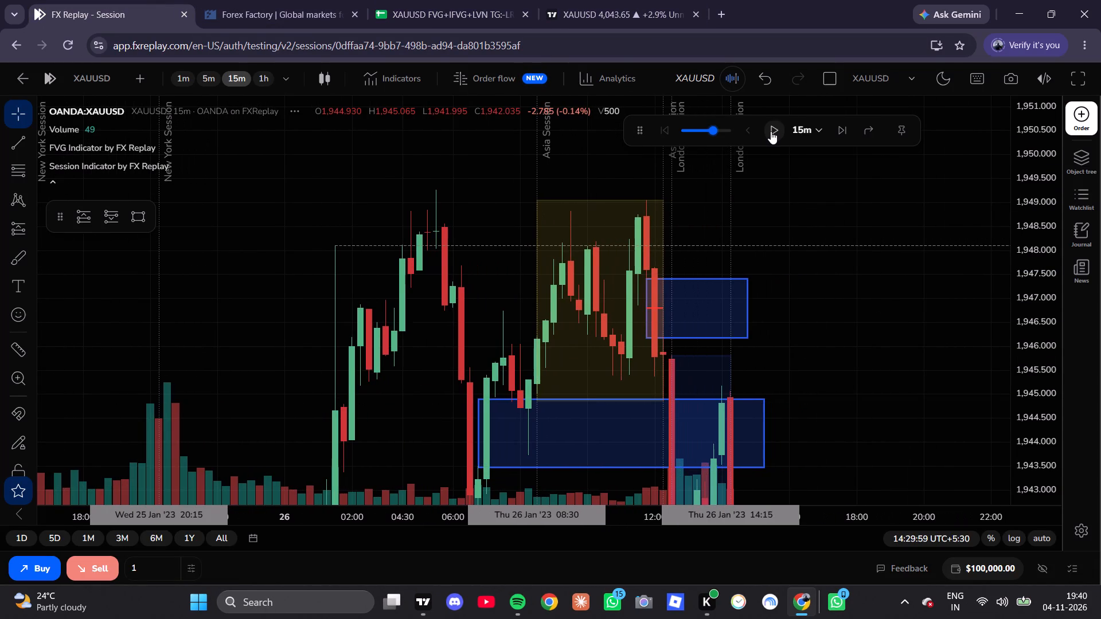
scroll(776, 365, "up", 1)
left_click_drag(813, 430, 779, 302)
left_click_drag(756, 246, 753, 241)
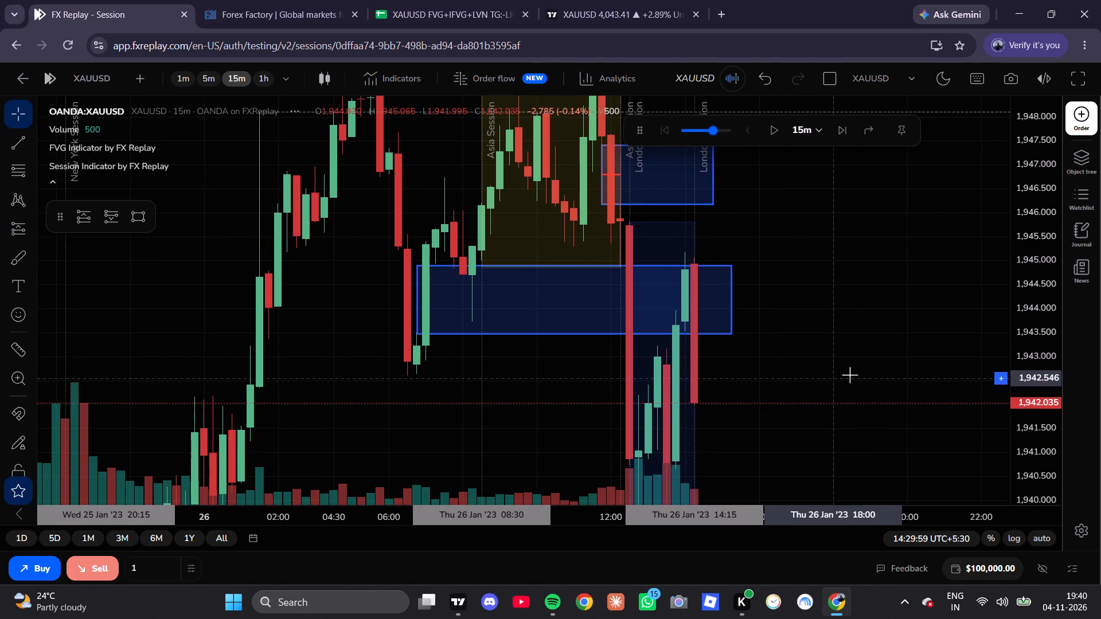
scroll(1034, 339, "down", 7)
left_click(778, 126)
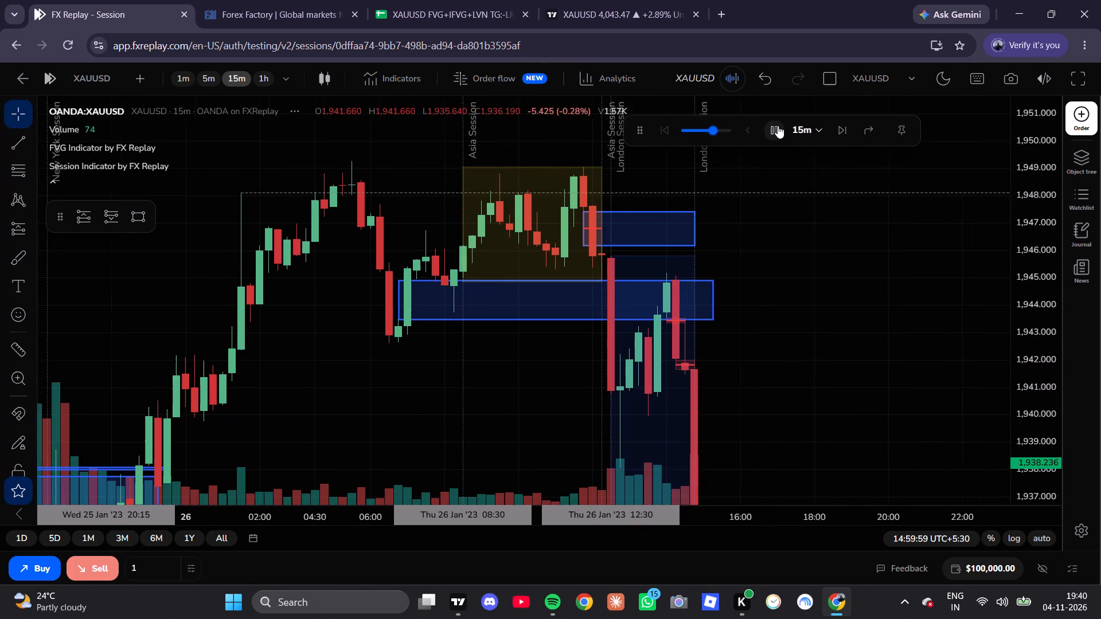
left_click(778, 126)
scroll(661, 428, "up", 4)
left_click_drag(797, 385, 714, 269)
left_click_drag(694, 242, 686, 229)
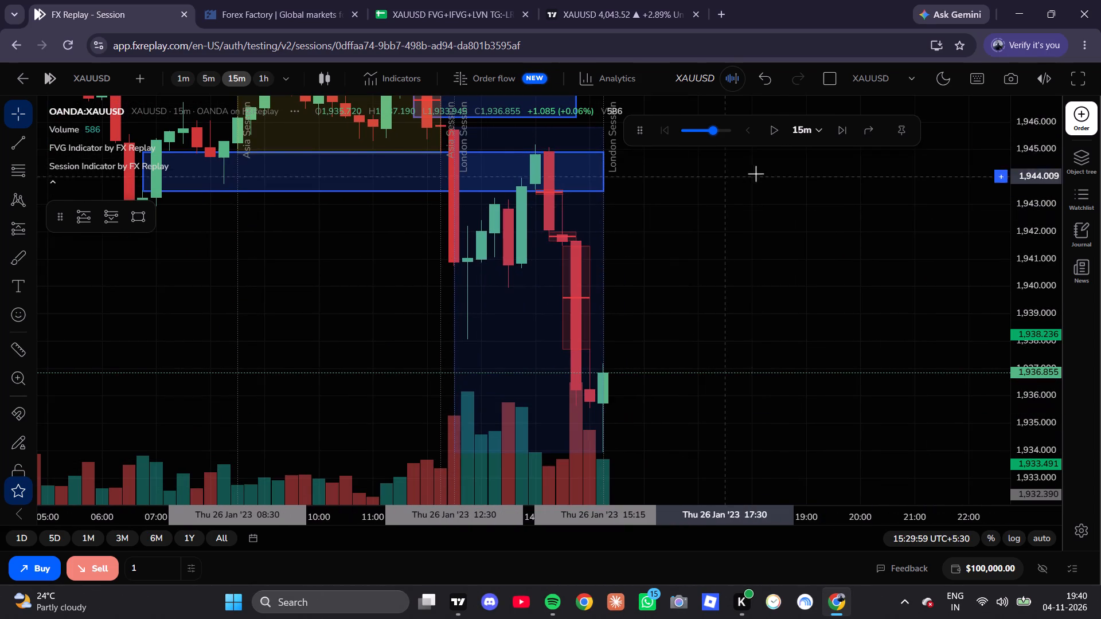
Advance the January 26 replay in 15-minute steps to 16:44:59.
double_click(840, 131)
double_click(841, 132)
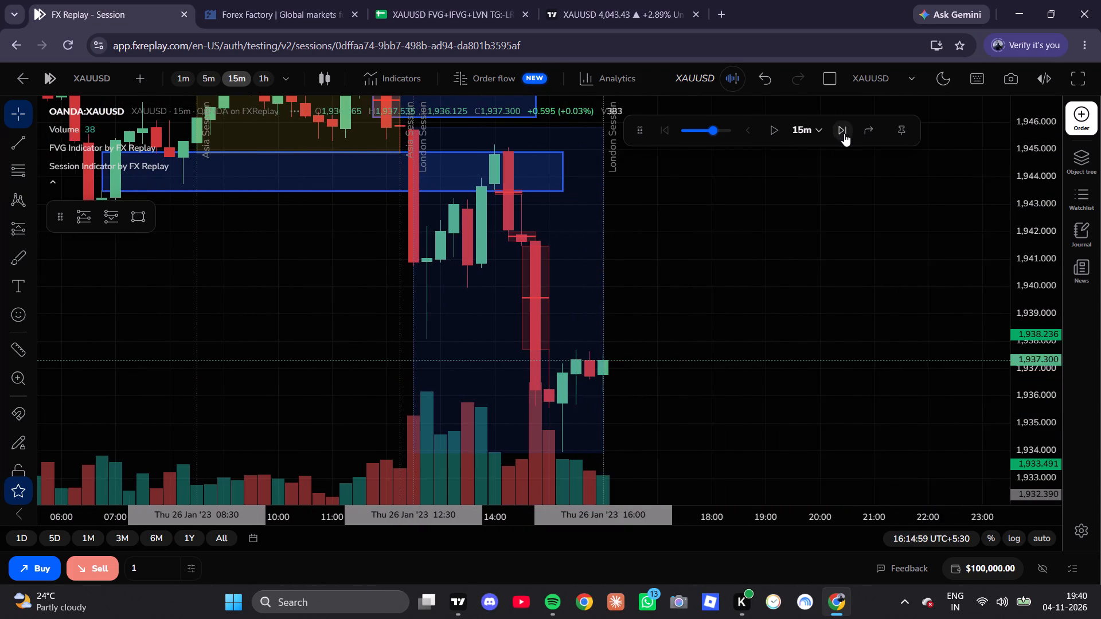
left_click(844, 135)
Draw a rectangle over the large bearish fair value gap, from about 1,937.7 to 1,941.45, extending to 22:30.
scroll(584, 468, "up", 2)
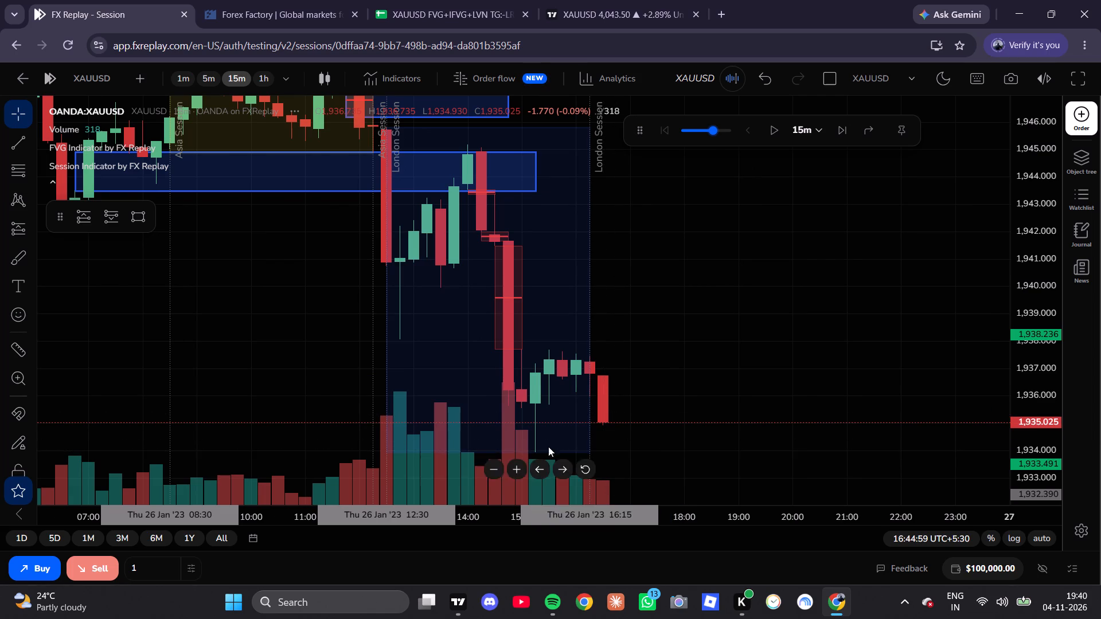
scroll(556, 421, "down", 5)
scroll(598, 379, "up", 4)
left_click_drag(638, 356, 783, 317)
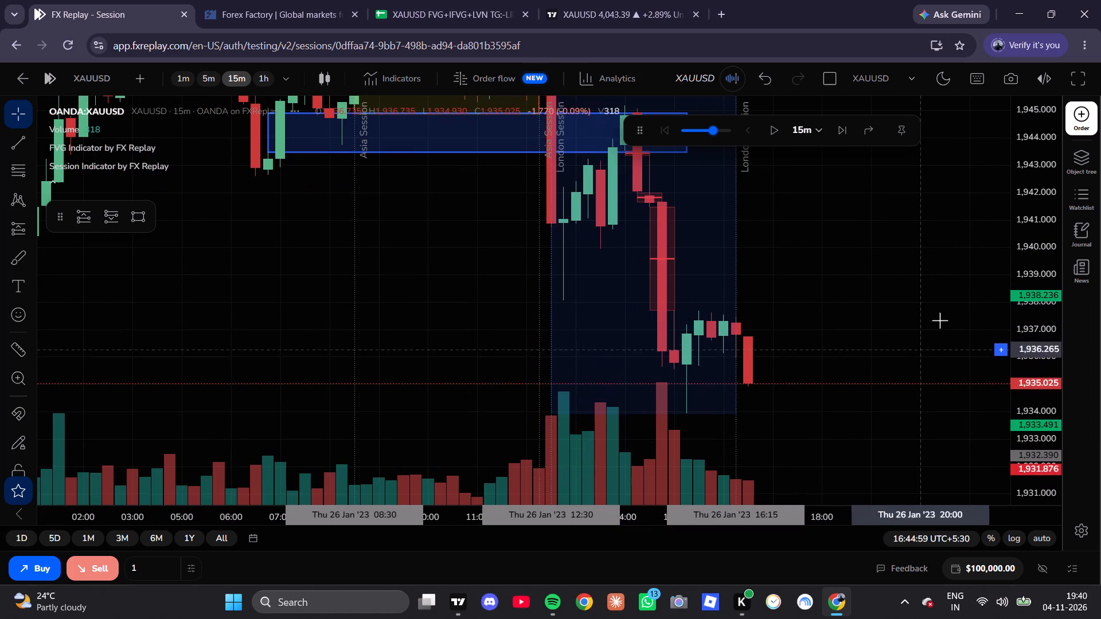
scroll(1032, 295, "up", 14)
left_click_drag(711, 239, 708, 275)
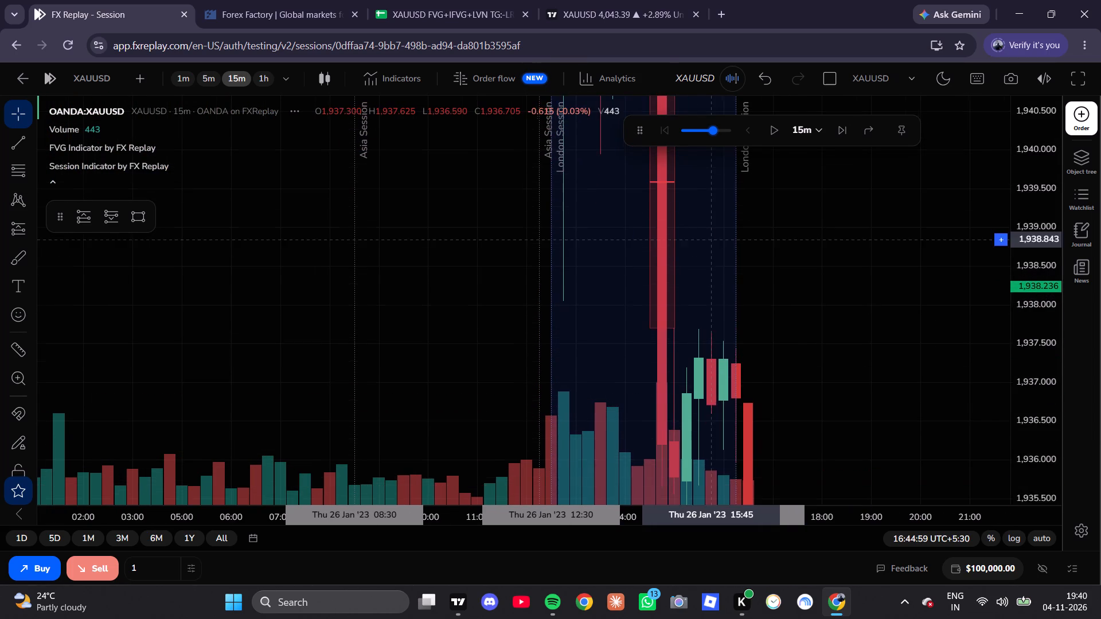
left_click_drag(708, 275, 694, 343)
scroll(1032, 327, "down", 9)
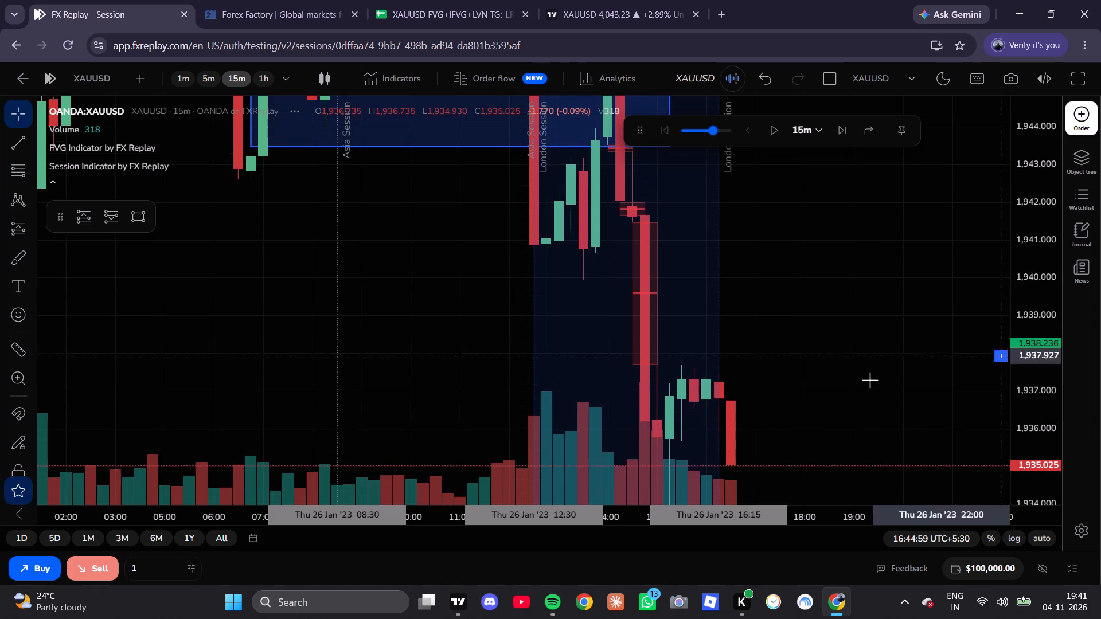
left_click_drag(809, 274, 784, 324)
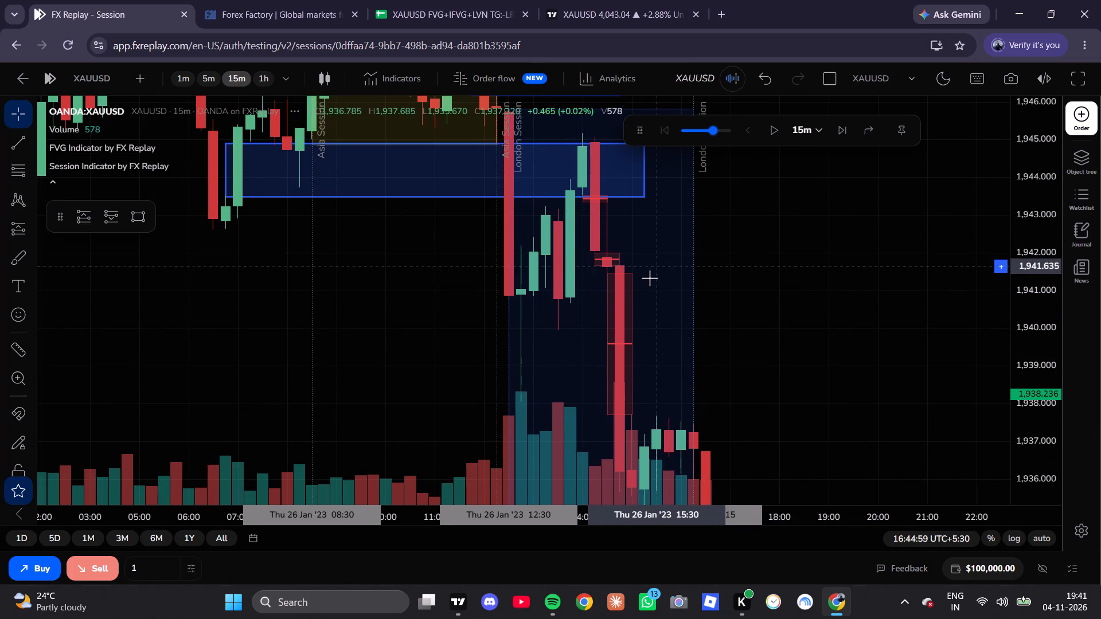
left_click(141, 215)
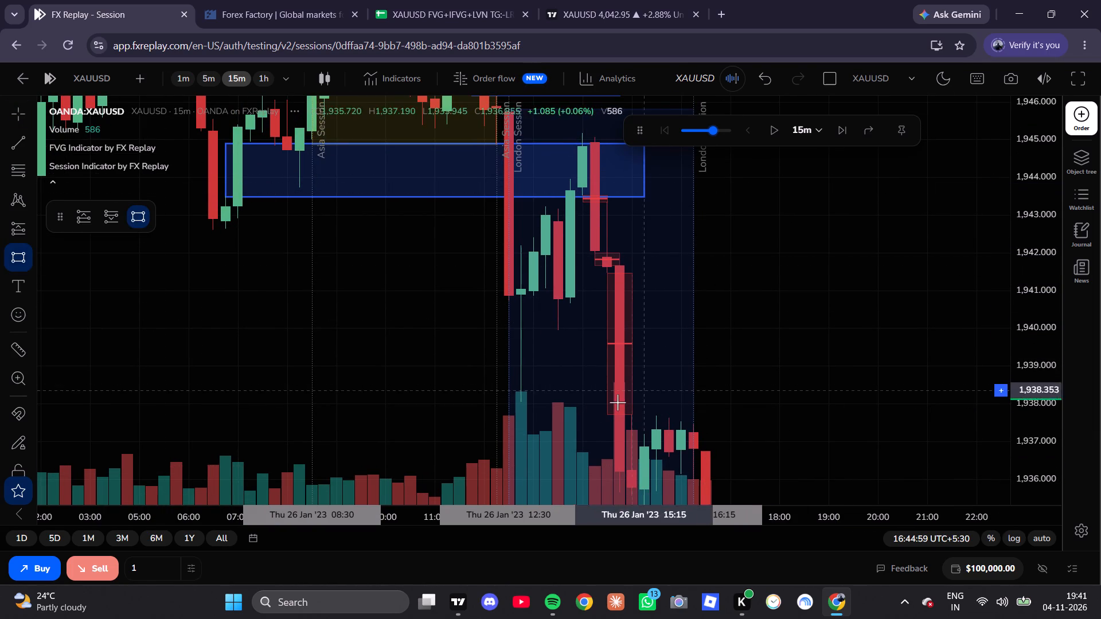
left_click(610, 412)
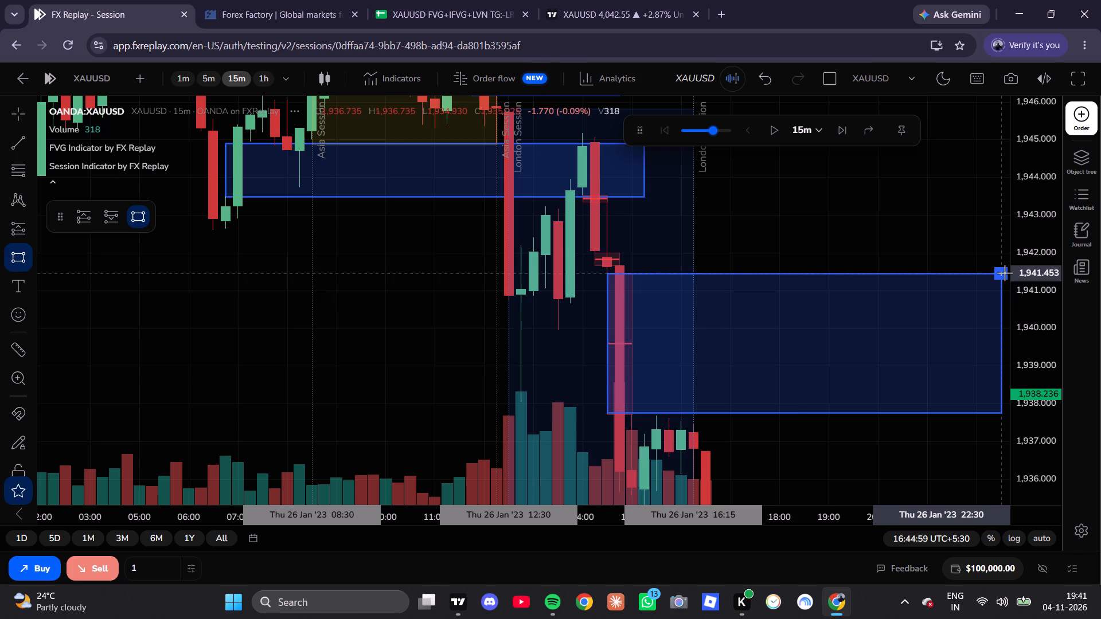
left_click(1005, 273)
left_click(731, 224)
Draw a rectangle over the small bearish gap above it, from about 1,941.66 to 1,942.00, extending to 21:00.
left_click_drag(731, 224, 681, 303)
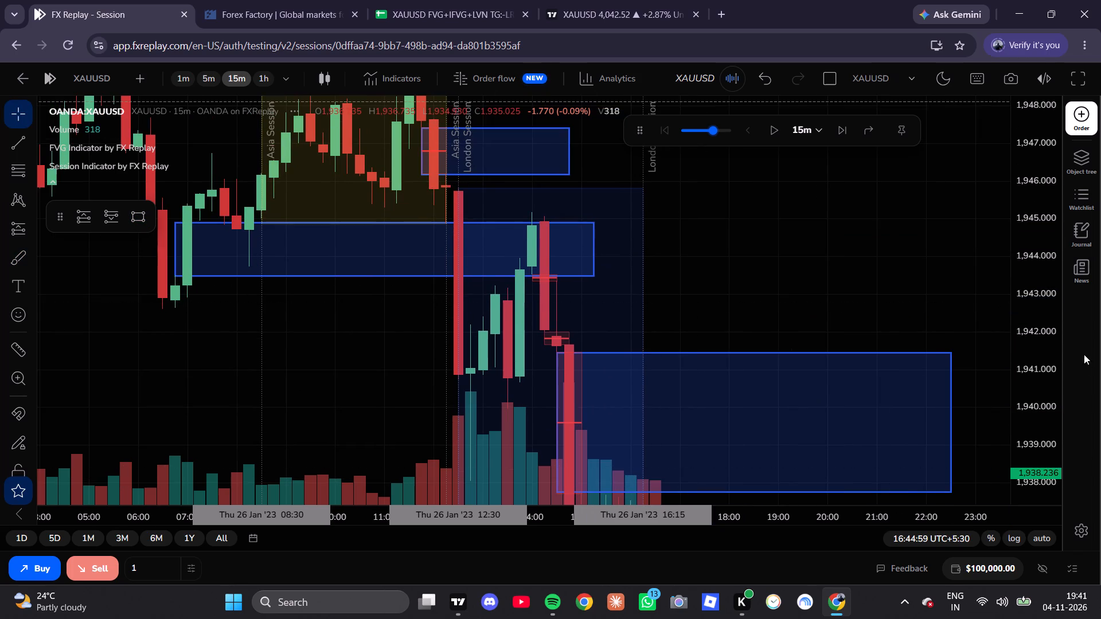
scroll(1058, 353, "up", 16)
left_click_drag(585, 447, 684, 287)
left_click(685, 285)
scroll(580, 350, "up", 4)
left_click_drag(796, 243, 620, 309)
double_click(620, 309)
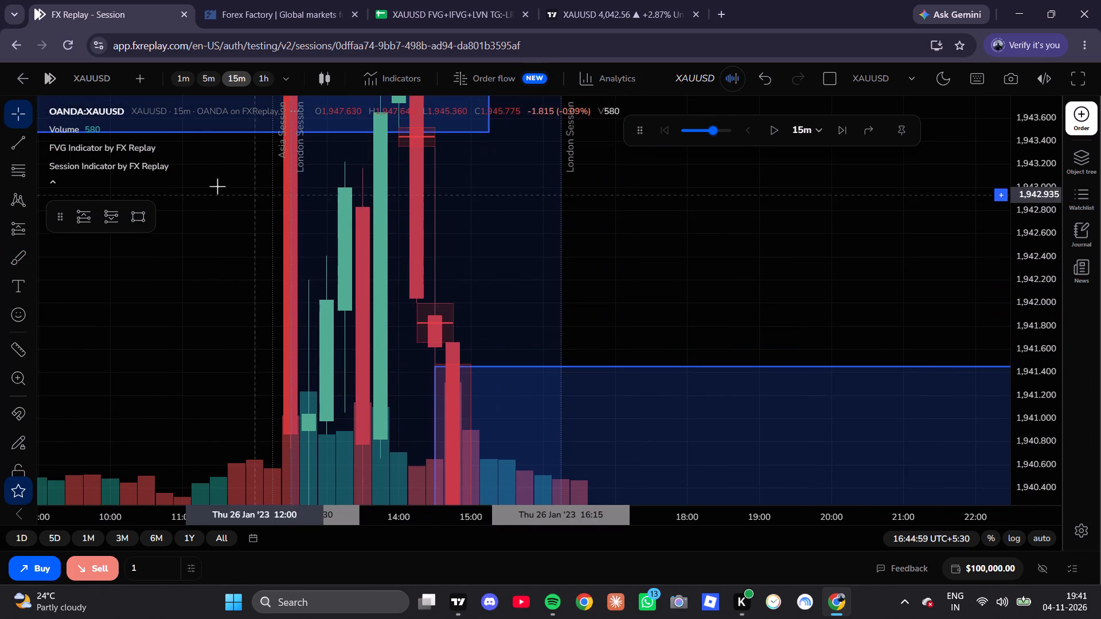
left_click(136, 214)
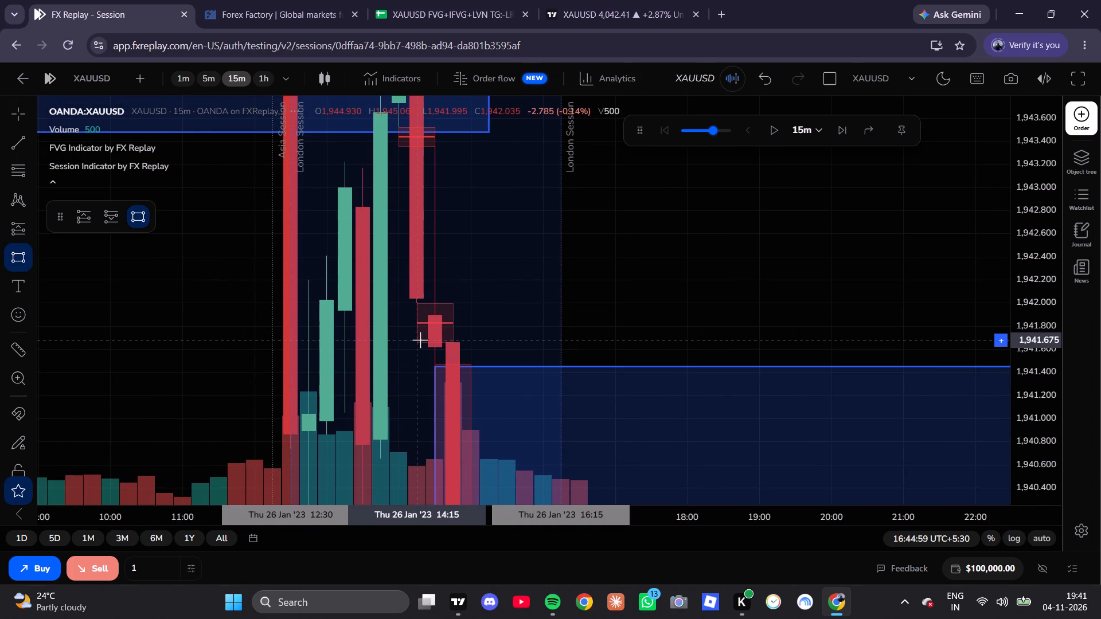
left_click(419, 342)
left_click(896, 302)
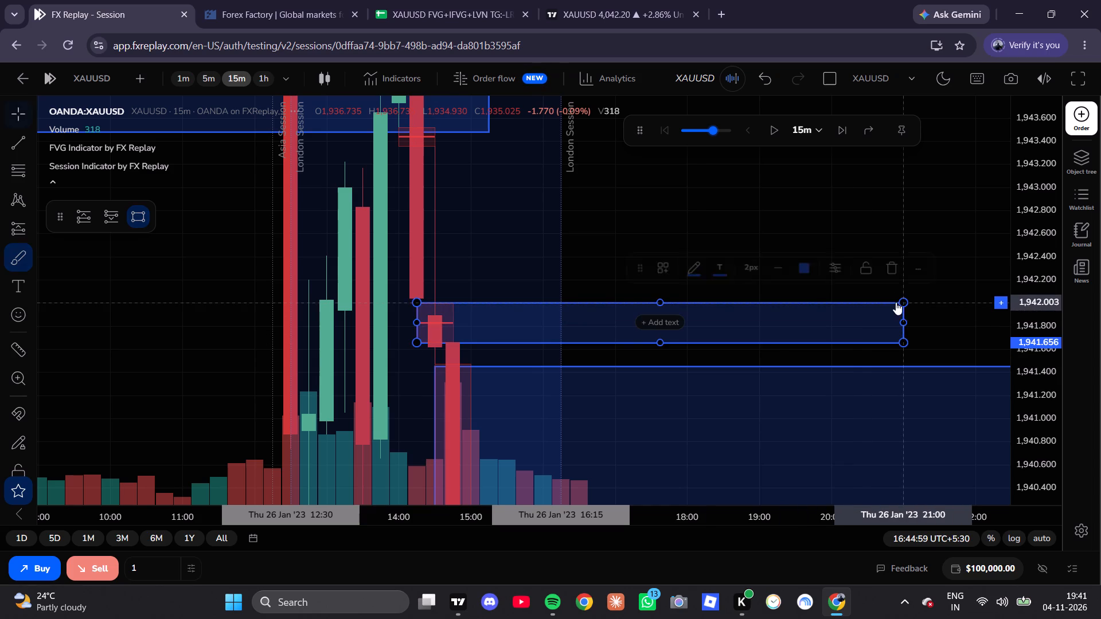
left_click(590, 232)
Extend the end of the small upper gap's rectangle to about 02:15 on January 27.
left_click_drag(587, 228, 146, 191)
left_click(146, 191)
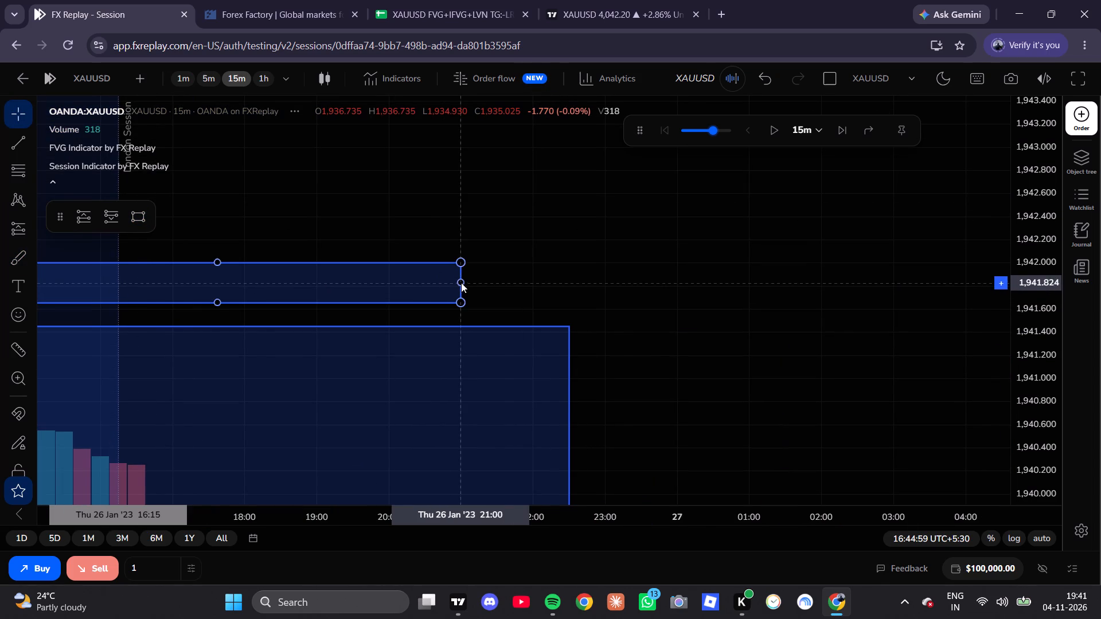
left_click_drag(461, 283, 839, 285)
left_click(868, 385)
Switch to TradingView in the browser and examine today's session price action on the live XAUUSD 5-minute chart.
left_click(642, 0)
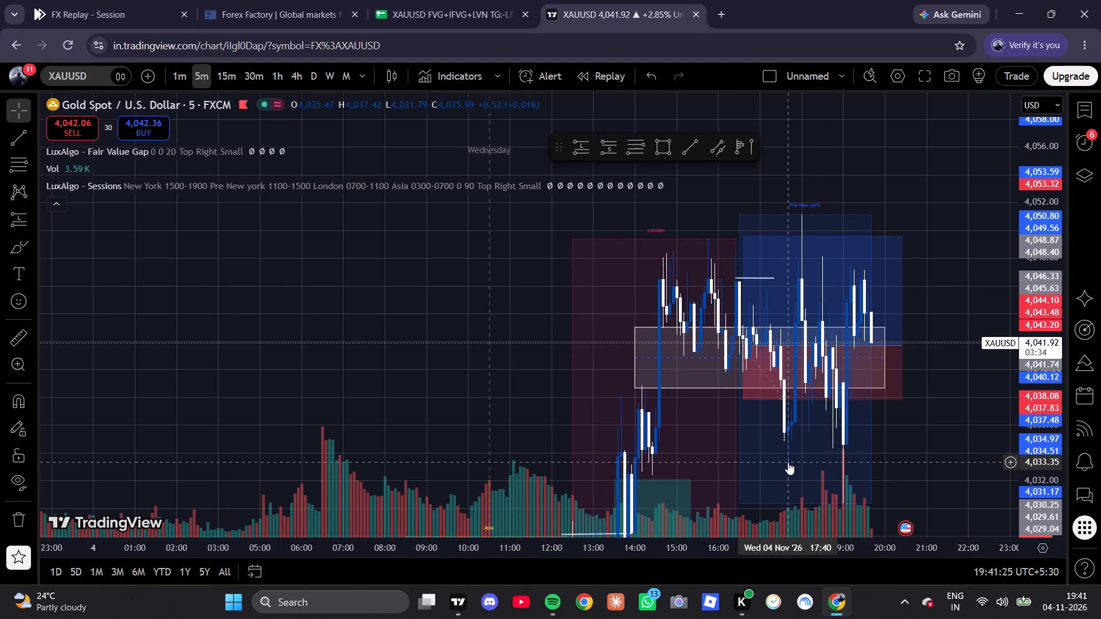
scroll(788, 462, "down", 7)
scroll(1060, 349, "down", 8)
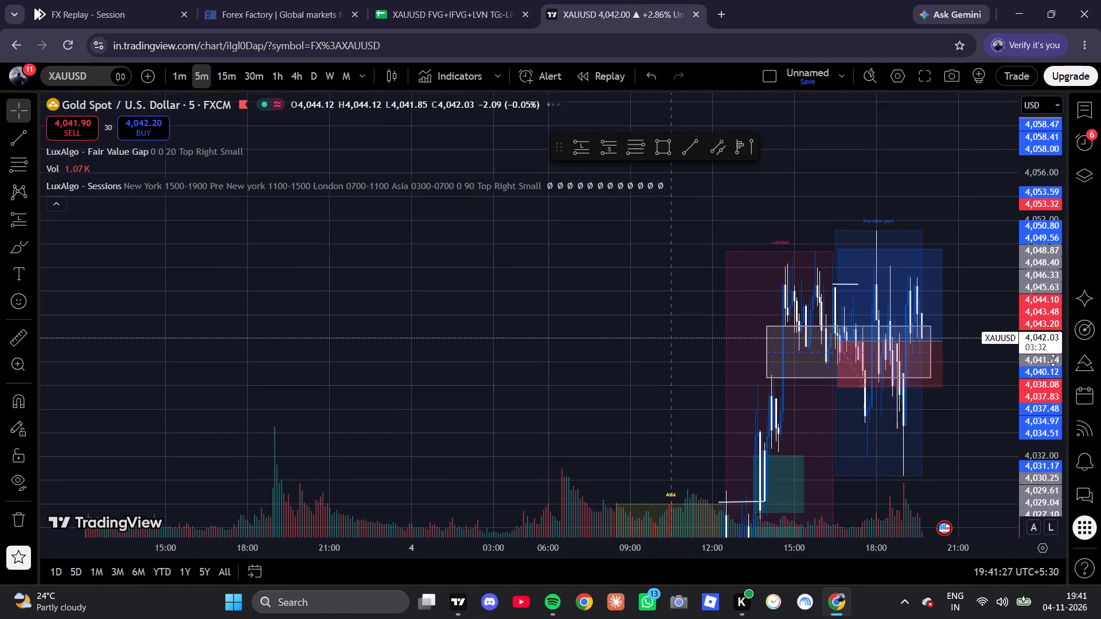
scroll(1053, 360, "down", 20)
scroll(906, 374, "down", 7)
scroll(899, 426, "up", 3)
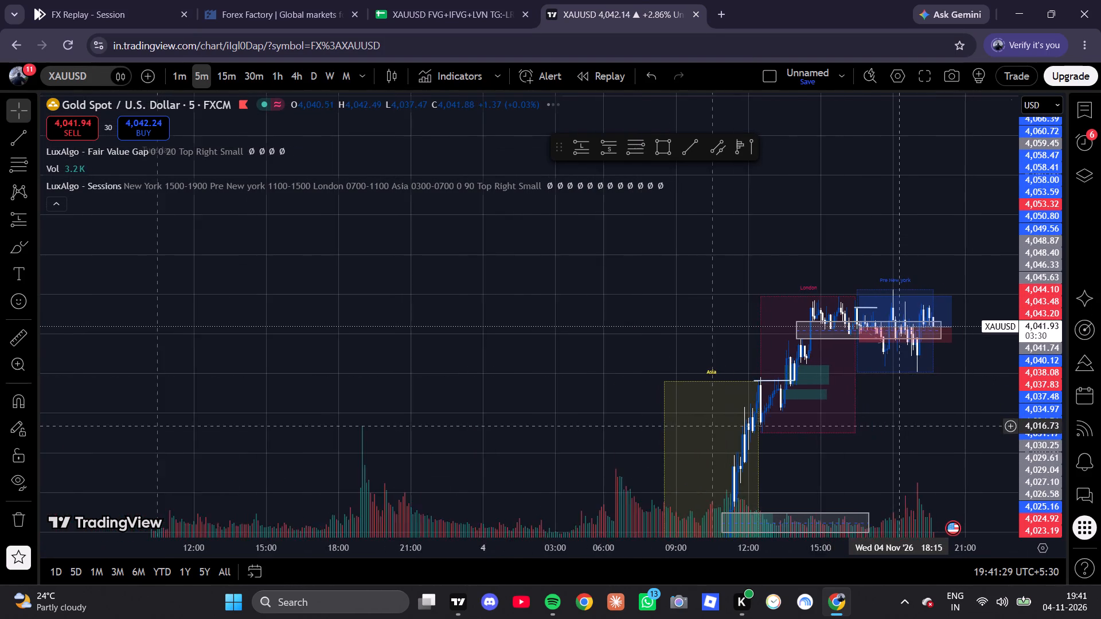
scroll(1026, 339, "up", 12)
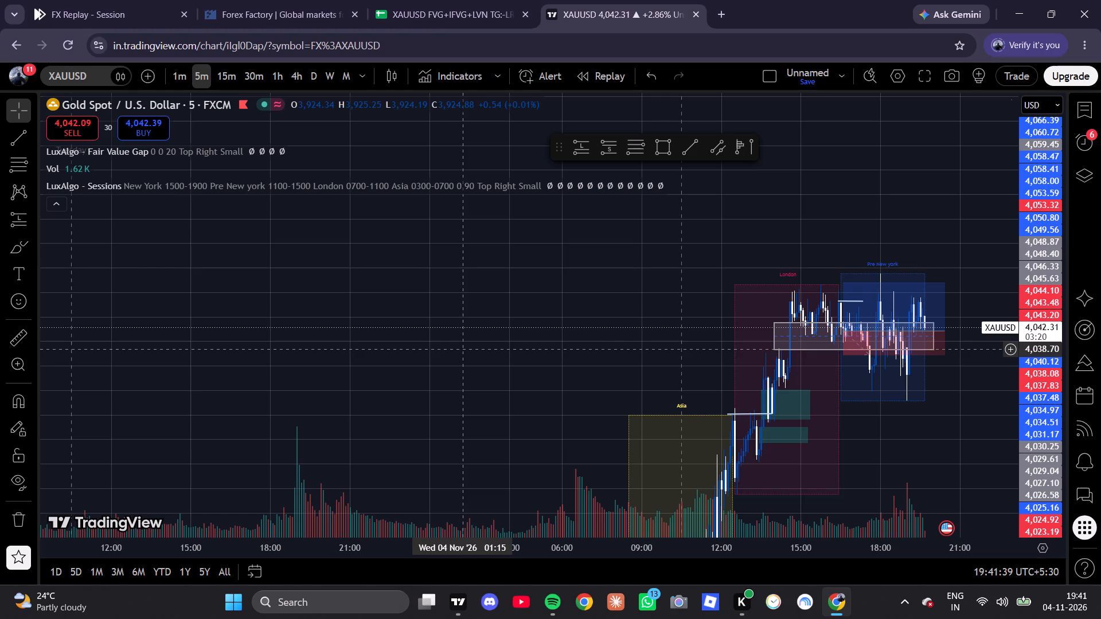
Open the TradingView desktop app, closing it once and relaunching it.
left_click(461, 604)
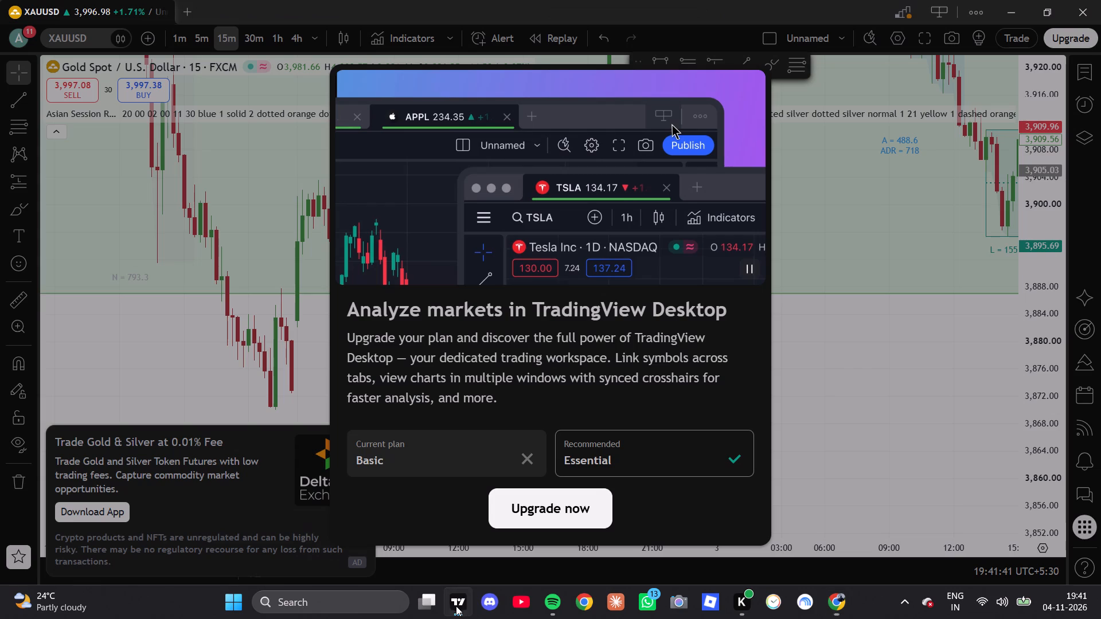
left_click(1100, 0)
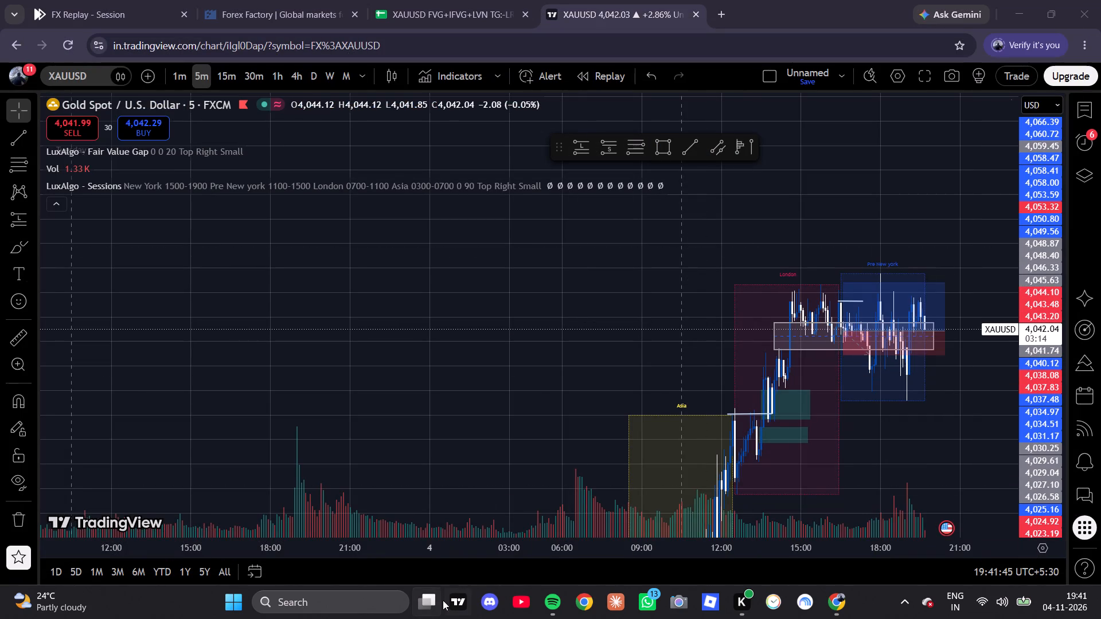
double_click(455, 606)
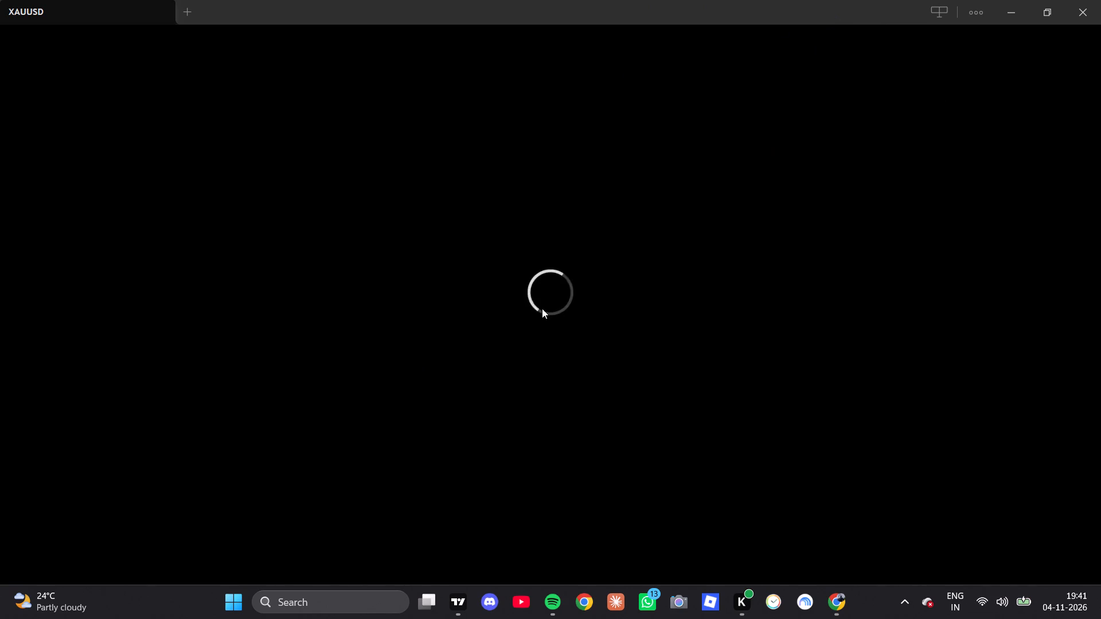
Examine the XAUUSD 15-minute chart from the start of November through today's Asian and London session ranges.
scroll(554, 221, "down", 11)
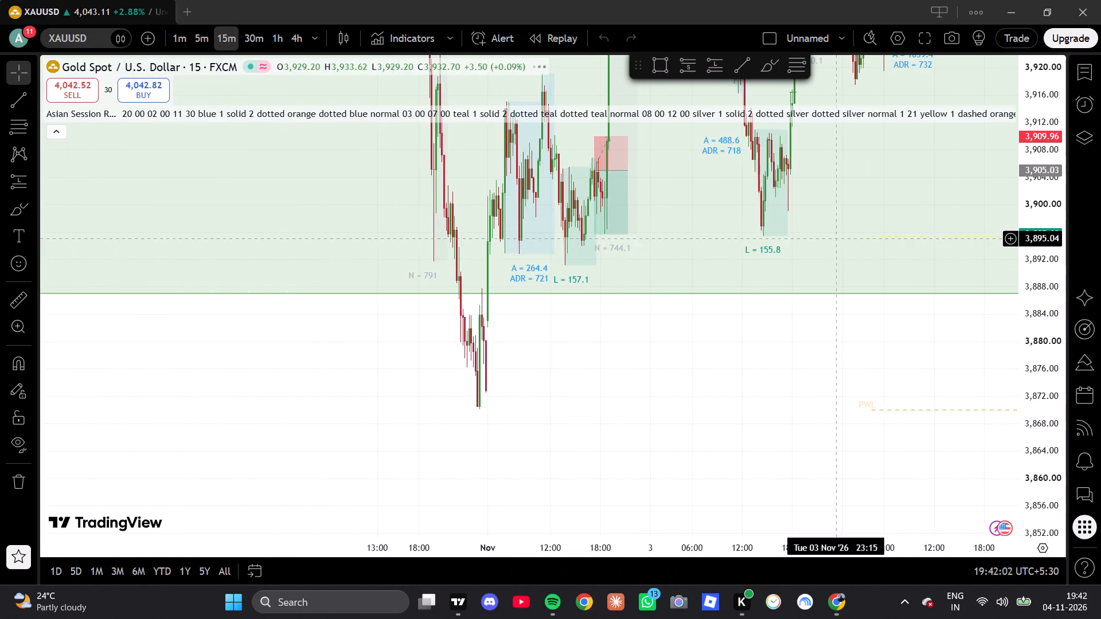
scroll(1036, 287, "down", 14)
scroll(1019, 287, "down", 14)
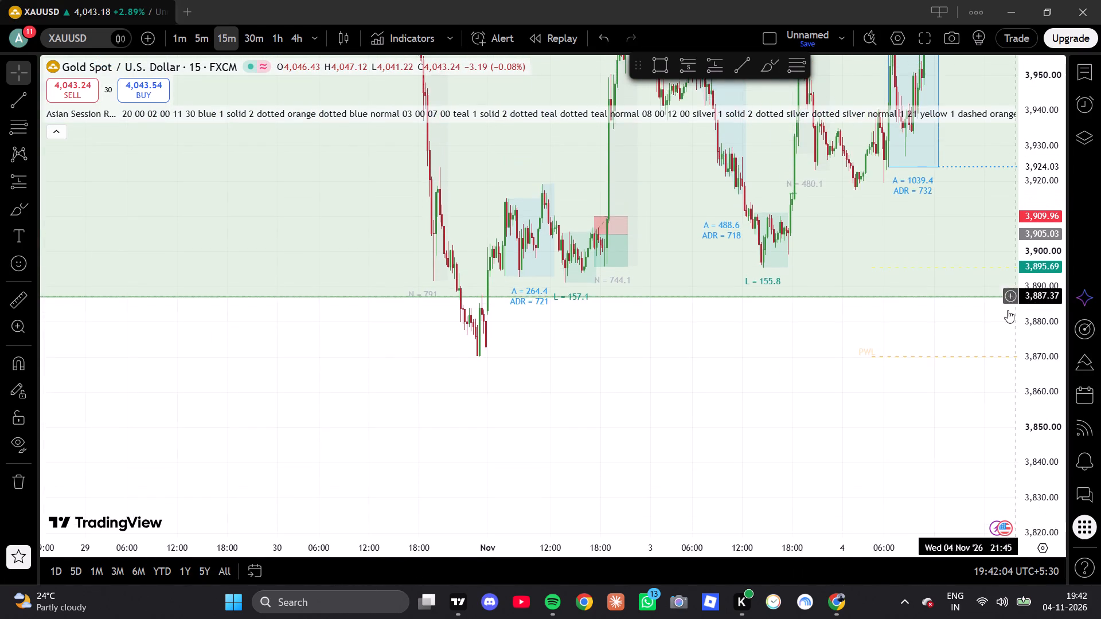
left_click_drag(883, 387, 776, 428)
scroll(762, 394, "up", 11)
left_click_drag(765, 390, 766, 437)
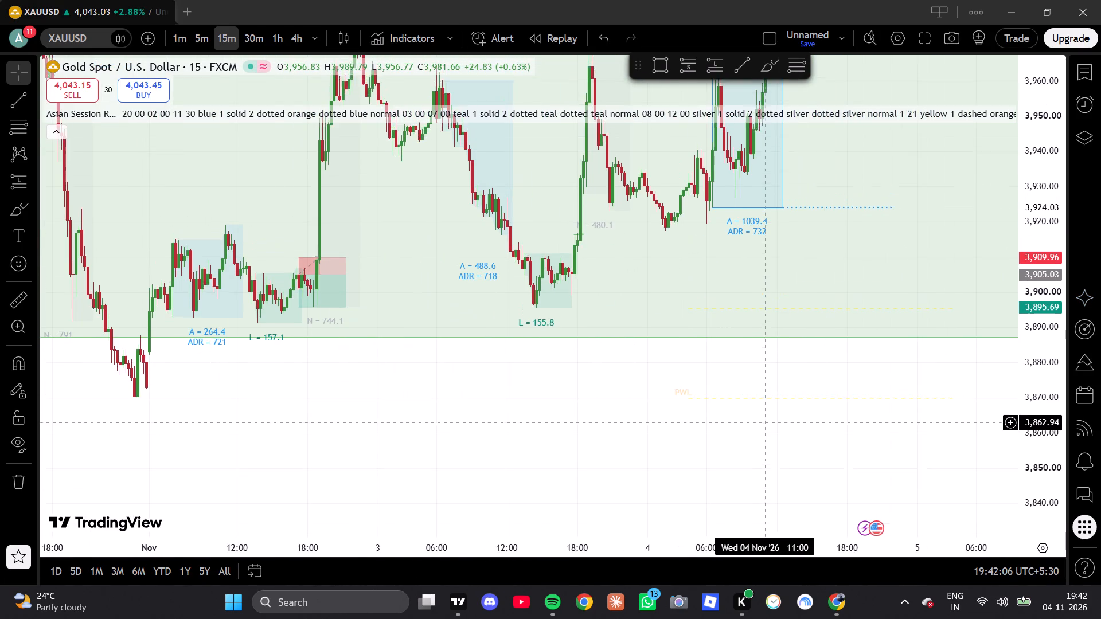
left_click_drag(766, 437, 767, 445)
scroll(705, 397, "up", 3)
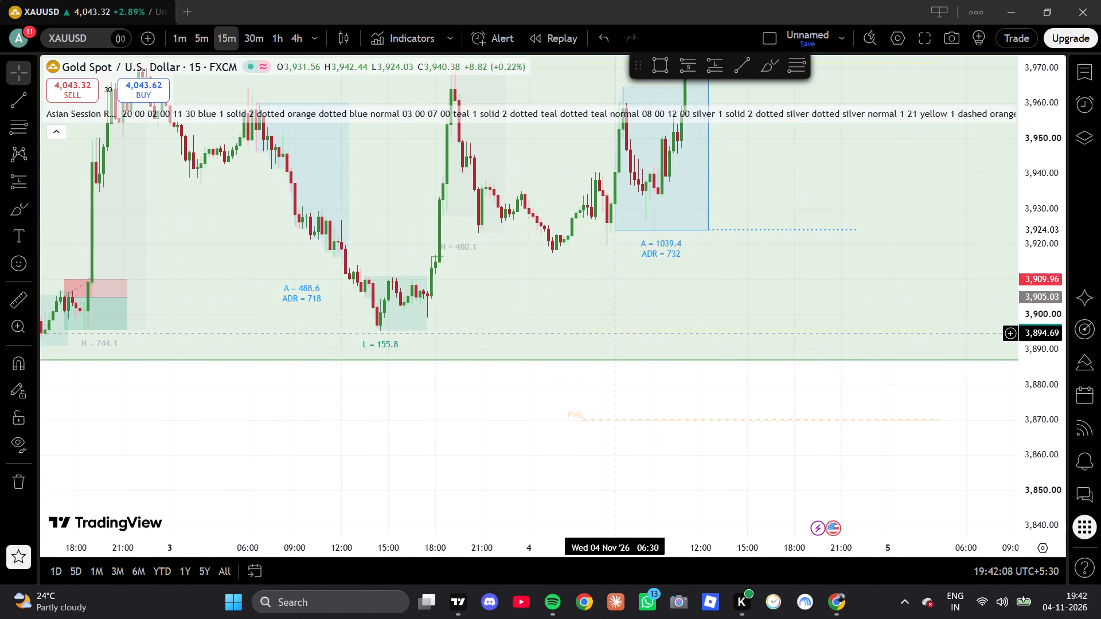
scroll(615, 333, "up", 5)
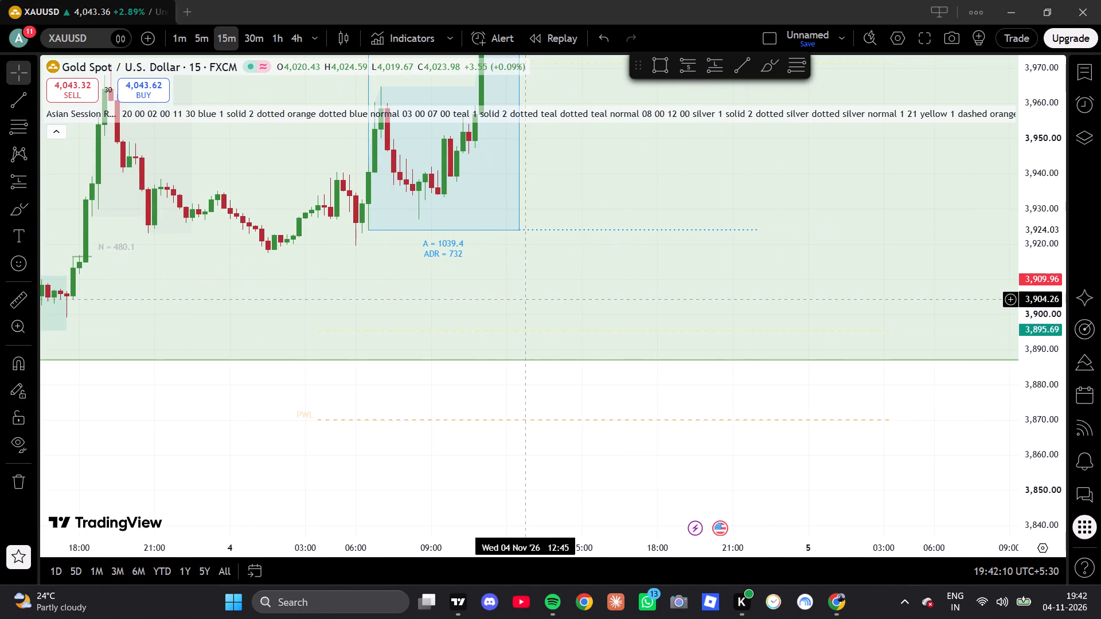
left_click_drag(521, 297, 464, 550)
left_click_drag(485, 229, 485, 316)
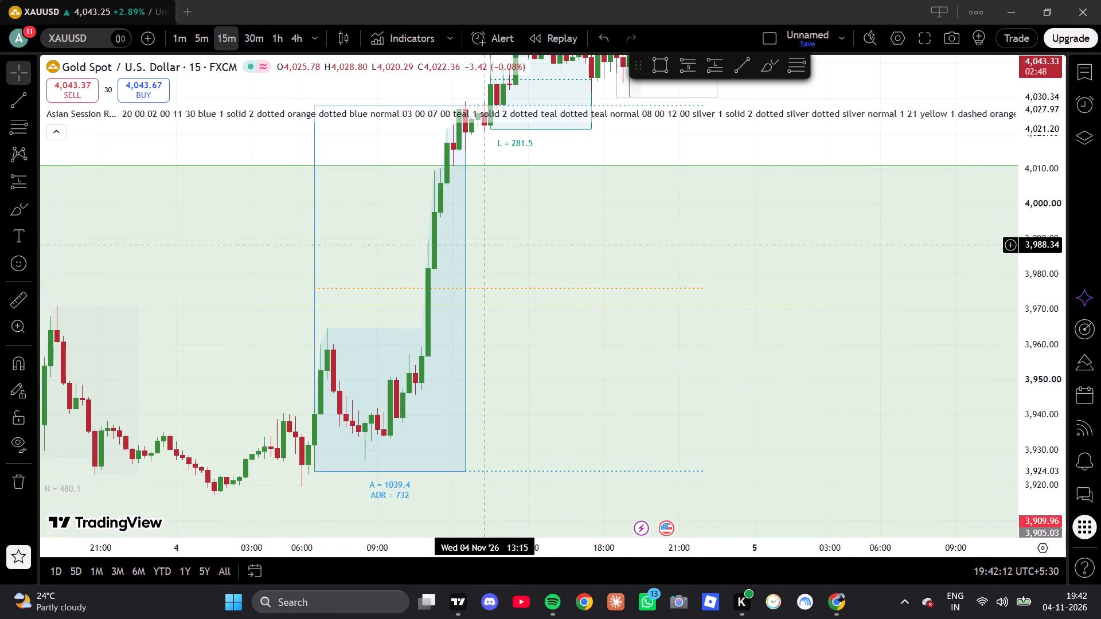
left_click_drag(485, 316, 502, 391)
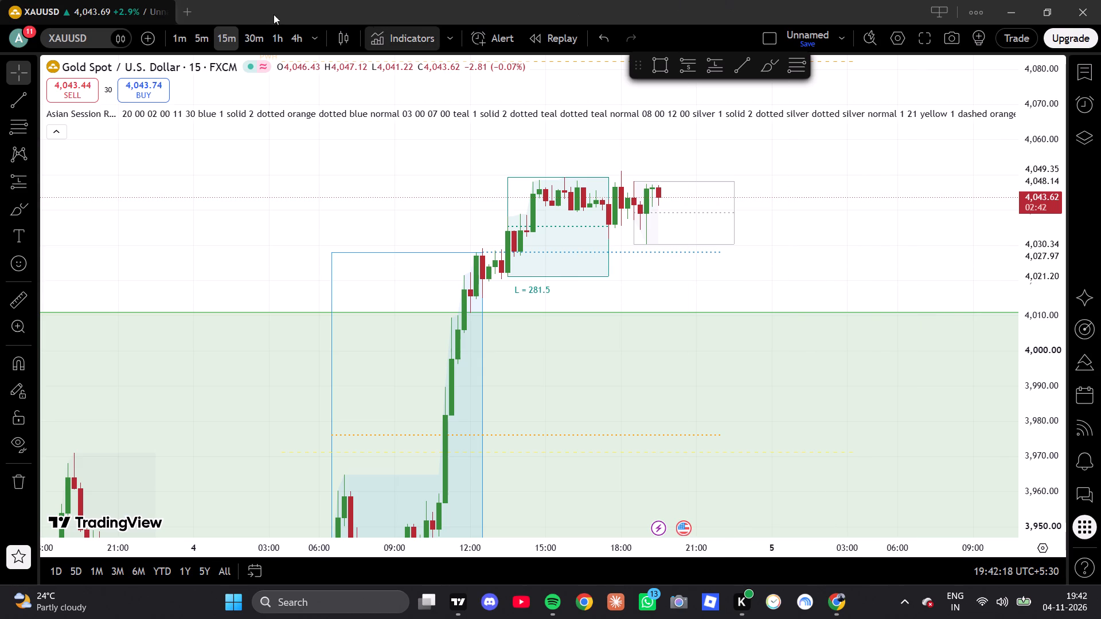
On the 5-minute chart, draw a Fibonacci retracement from the 19:00 low at 4,030.72 up to about 4,047.5 at 21:30.
left_click(196, 40)
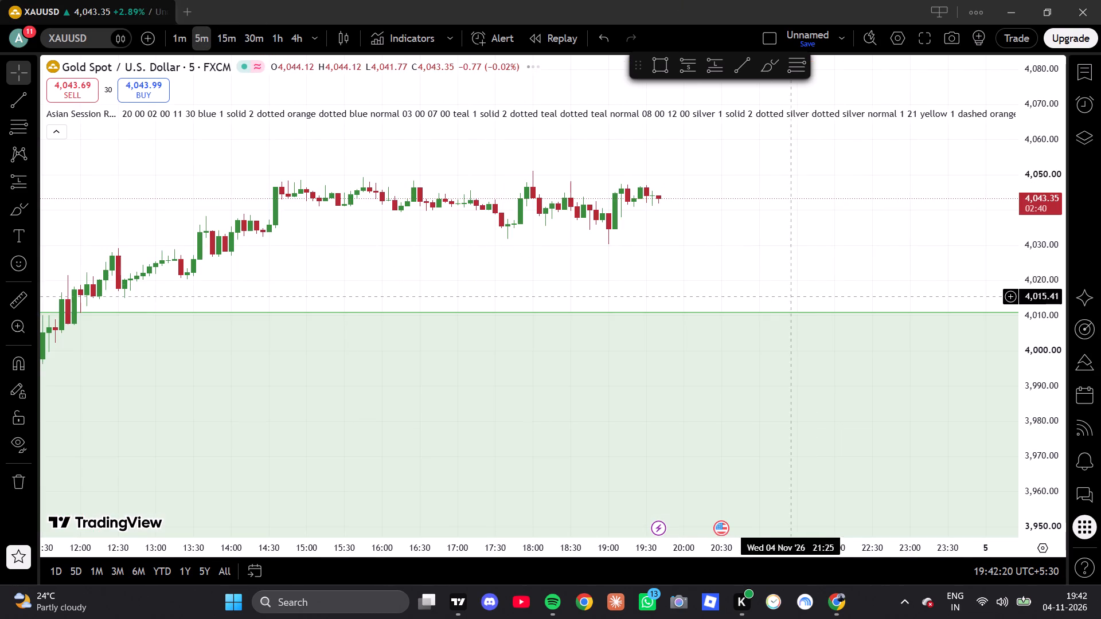
scroll(859, 241, "down", 3)
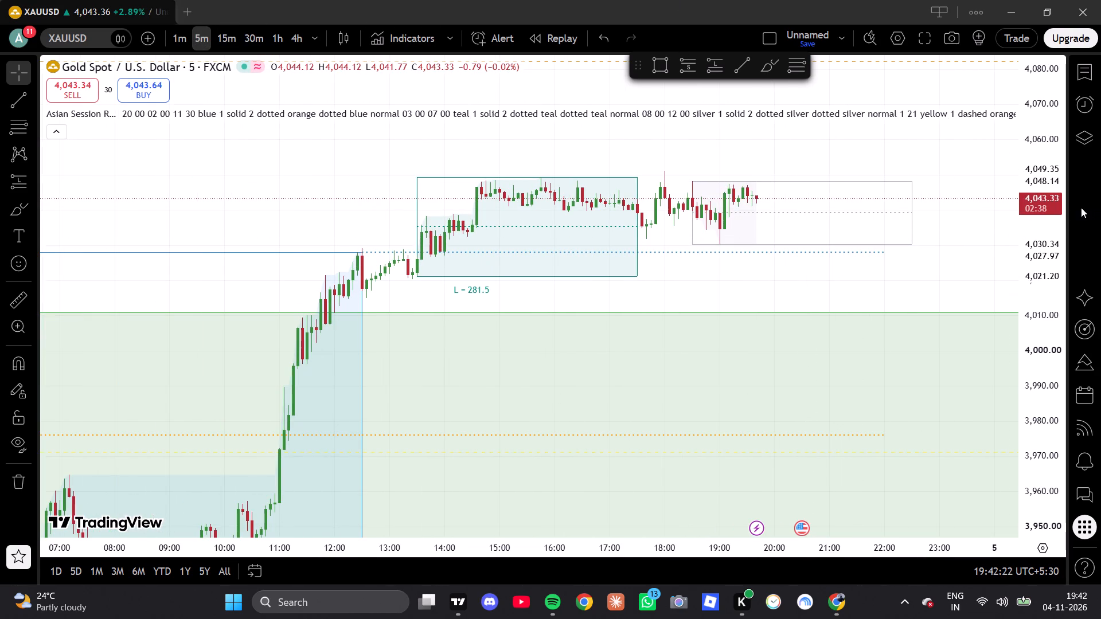
scroll(1044, 207, "up", 15)
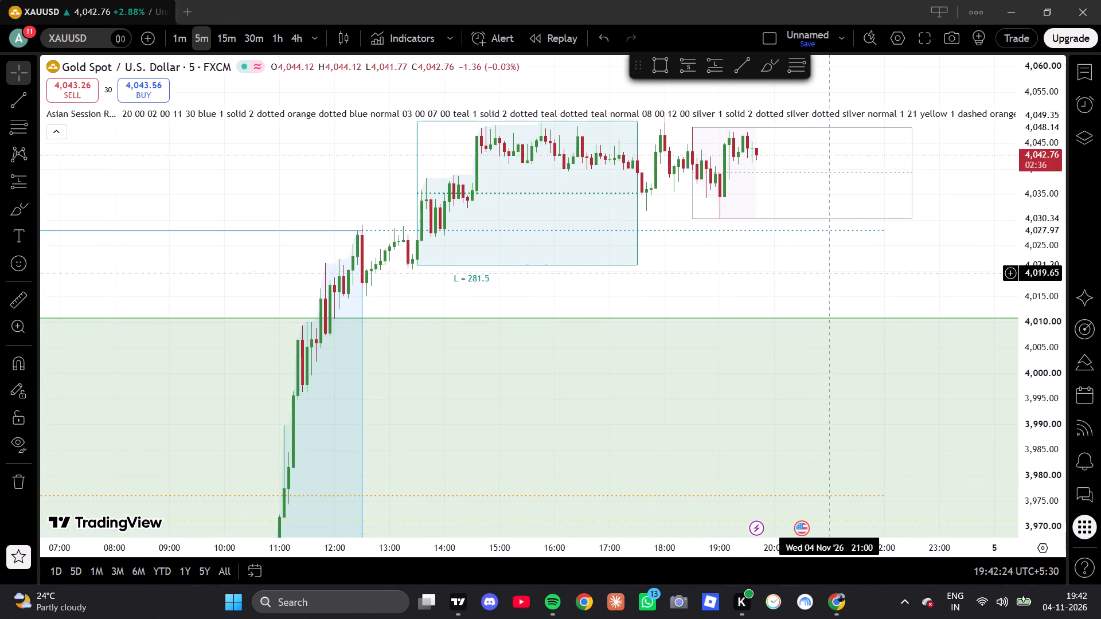
scroll(817, 274, "up", 6)
left_click_drag(799, 271, 987, 343)
left_click(987, 343)
scroll(989, 310, "down", 3)
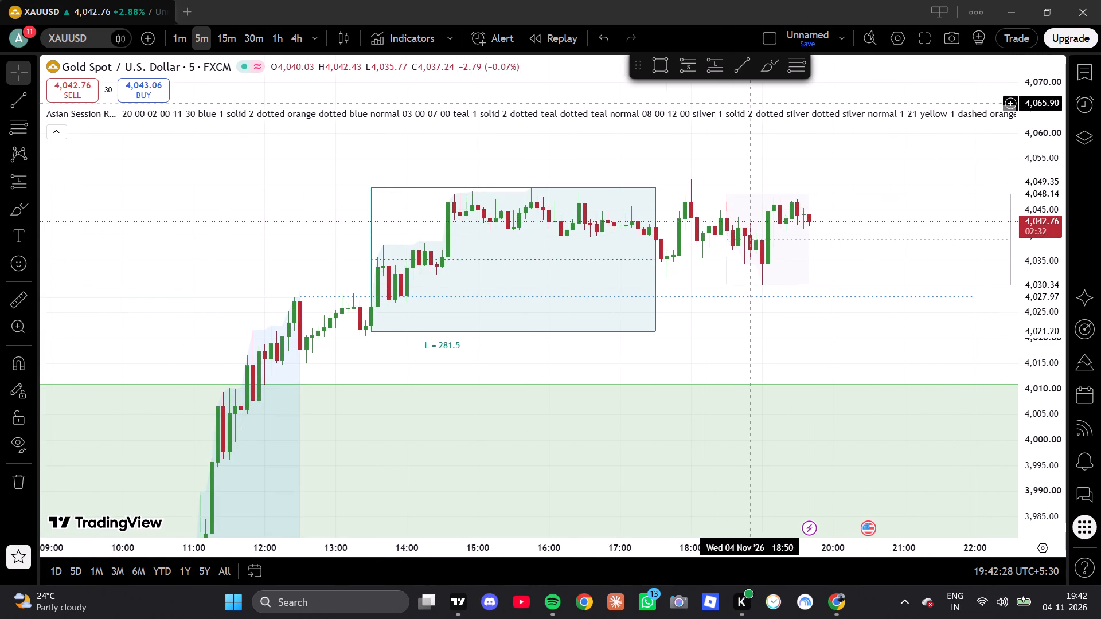
left_click(795, 66)
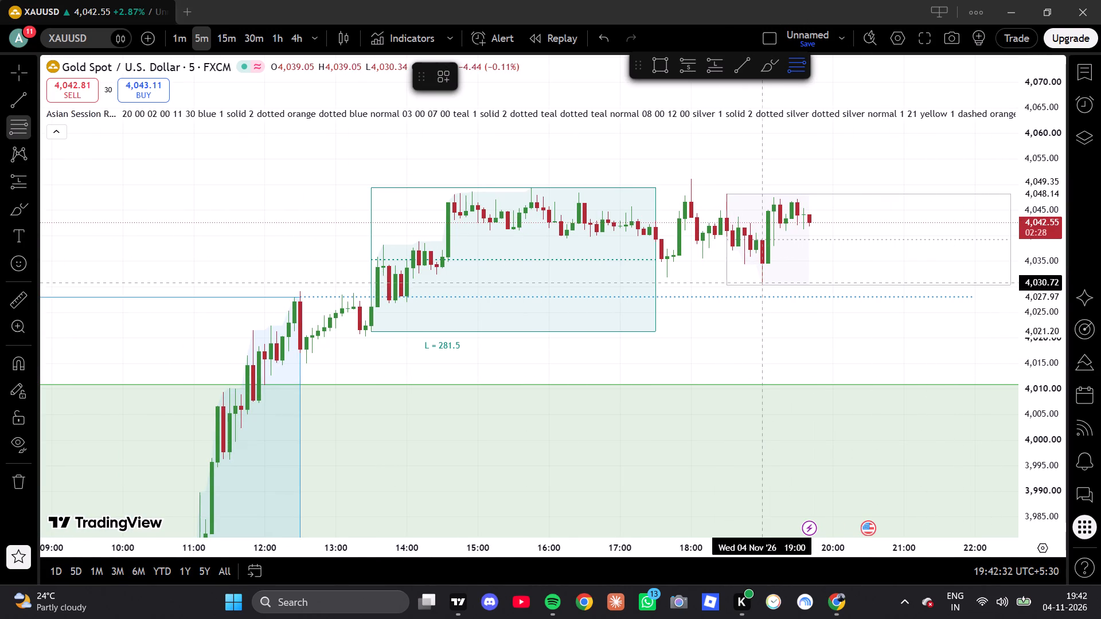
left_click_drag(762, 283, 896, 169)
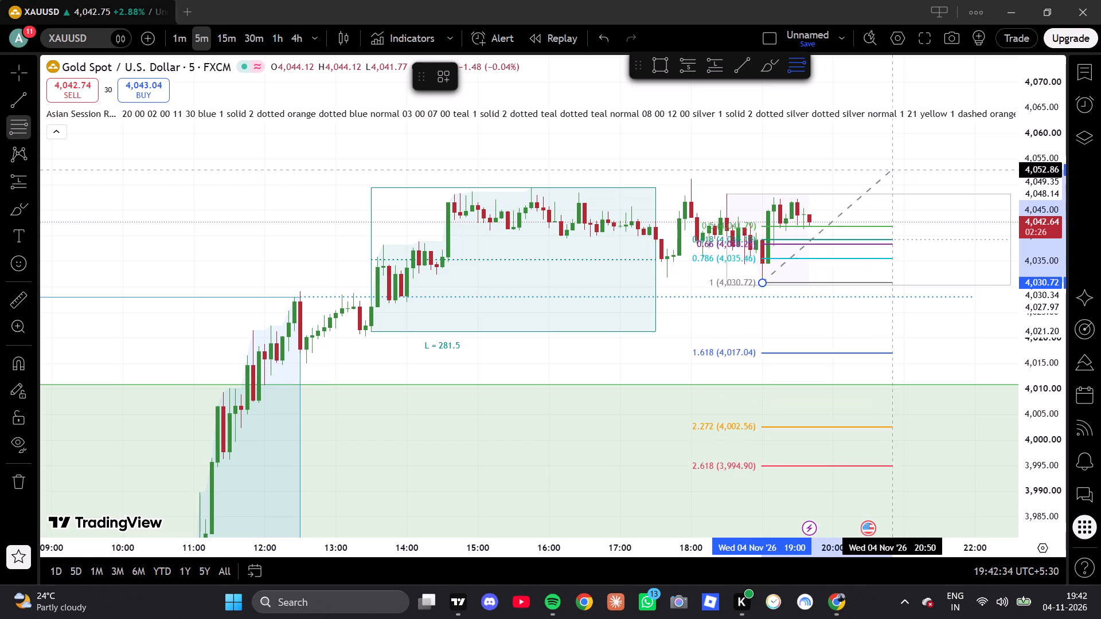
left_click_drag(896, 169, 940, 198)
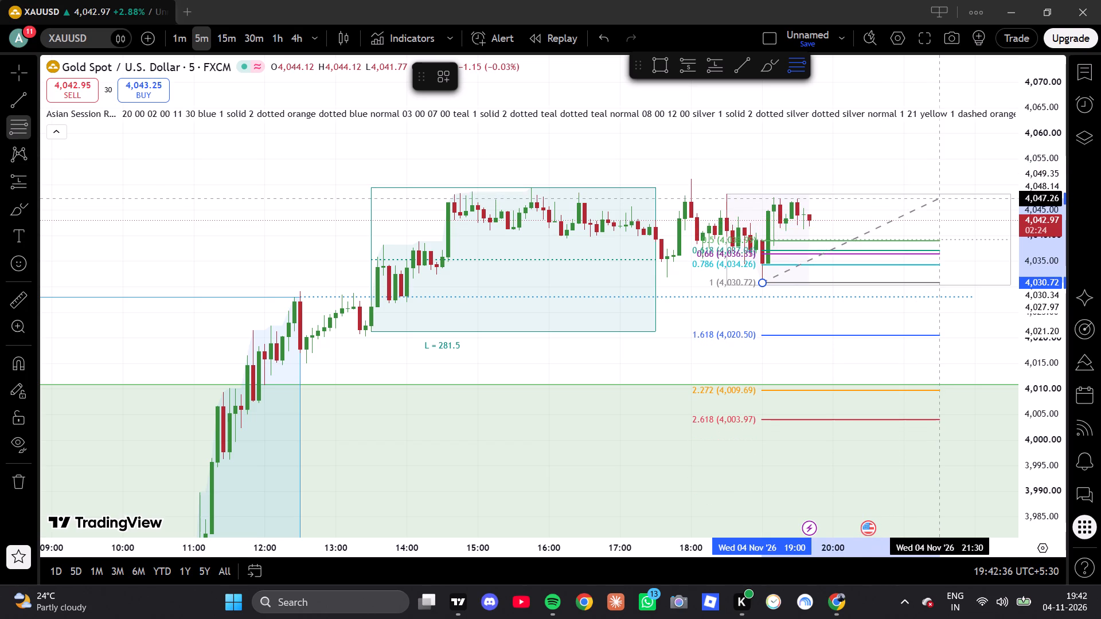
left_click_drag(940, 198, 942, 194)
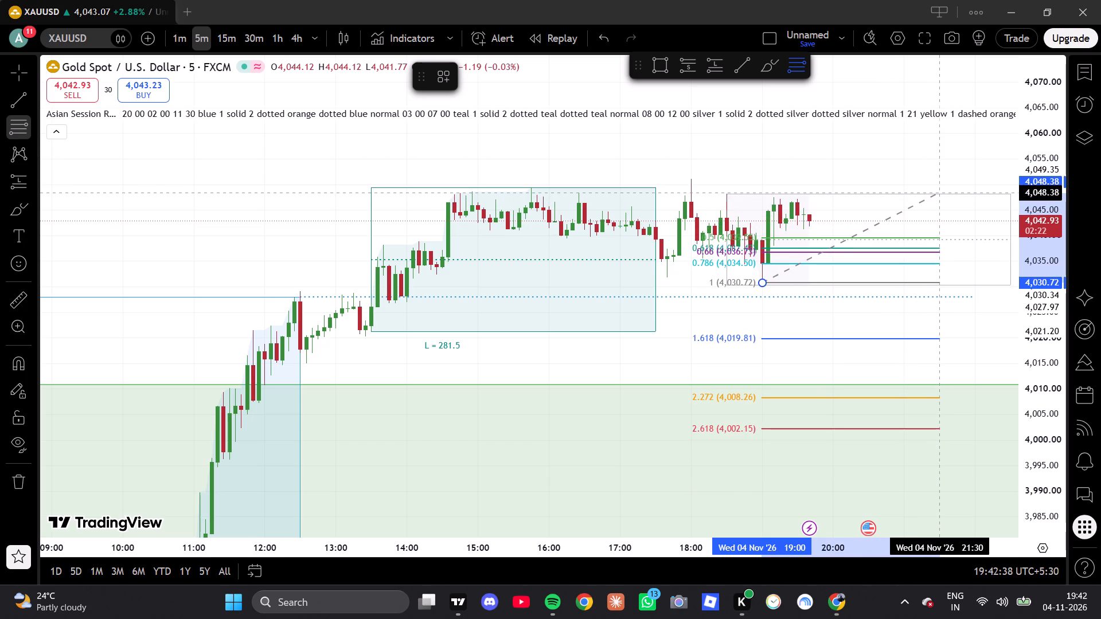
left_click_drag(942, 194, 942, 197)
left_click(942, 197)
left_click(947, 156)
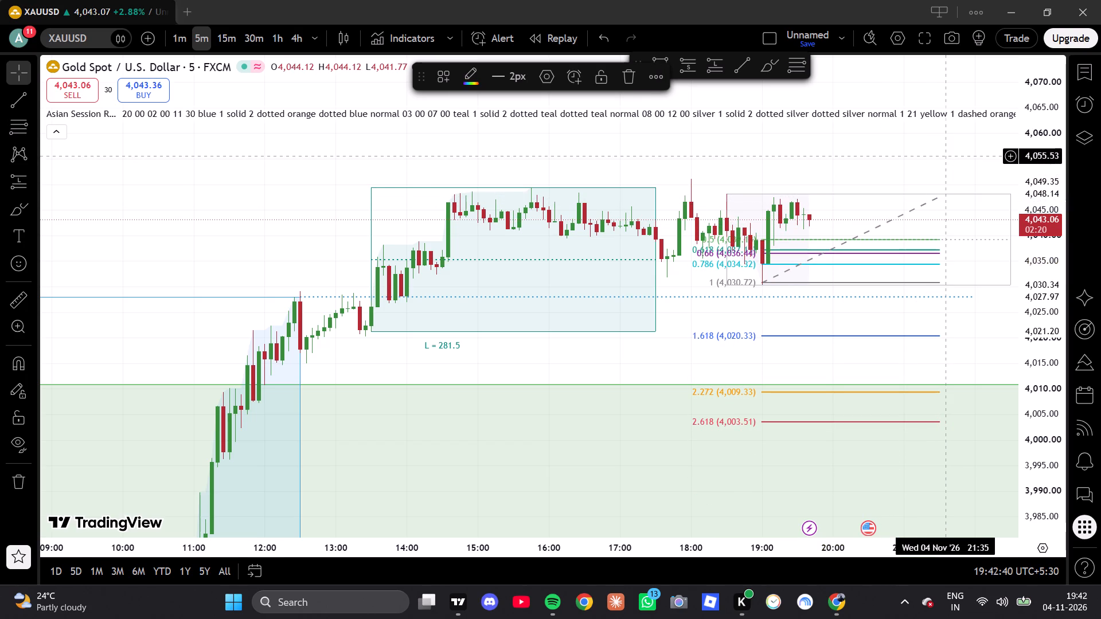
Place a long position at the 0.5 retracement level, entry about 4,039.12, with stop at about 4,034.29 and target at about 4,047.99.
scroll(1025, 225, "up", 2)
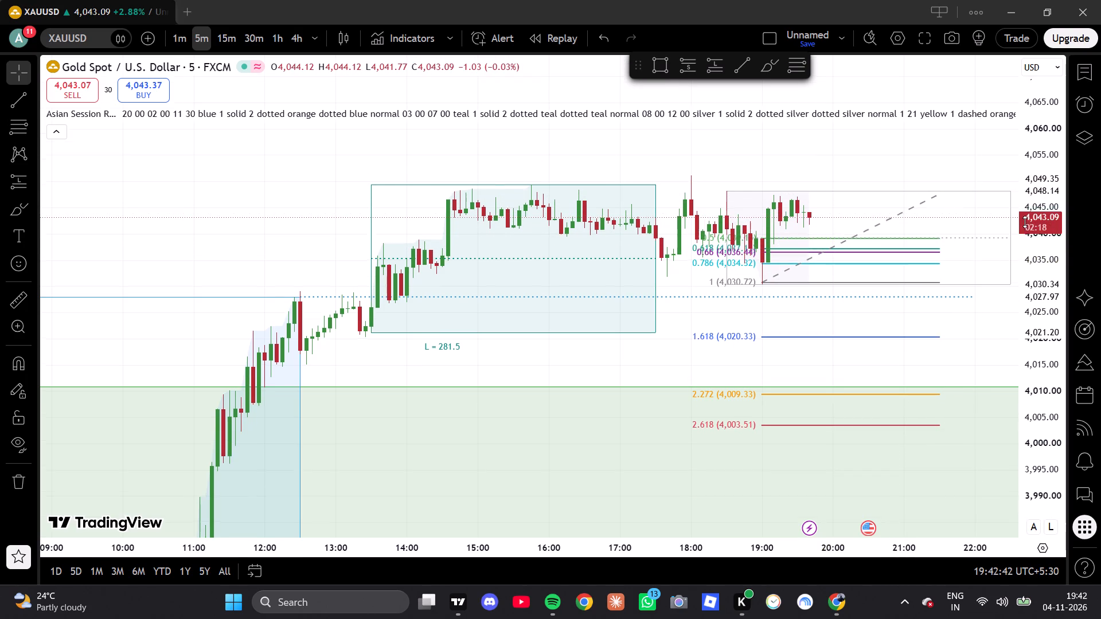
scroll(1025, 222, "up", 20)
scroll(1025, 222, "up", 10)
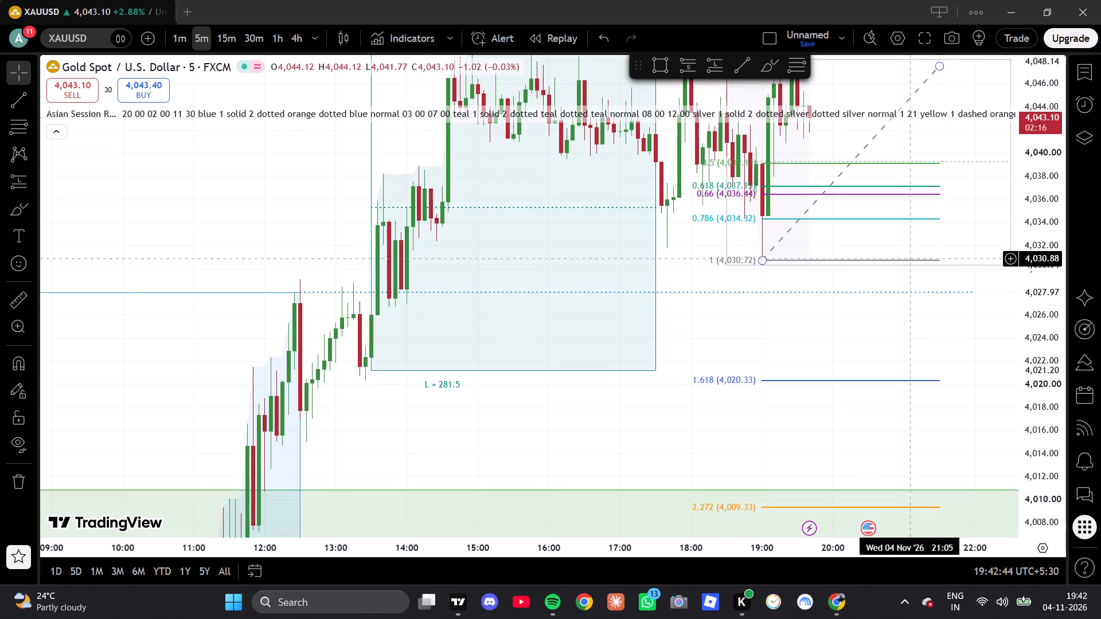
left_click_drag(621, 386, 400, 454)
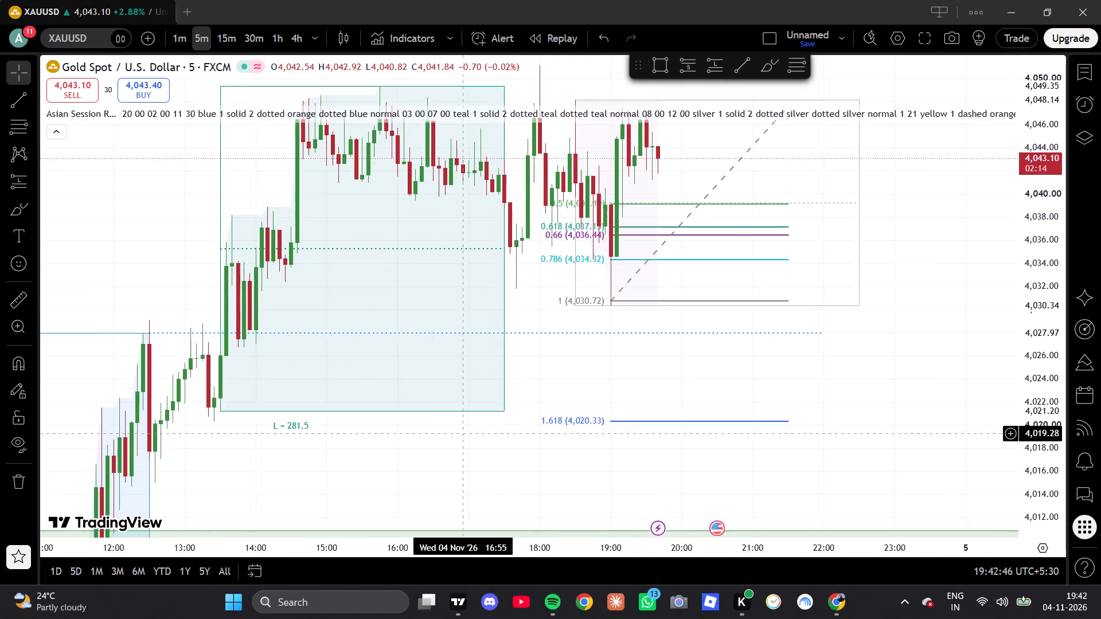
left_click_drag(400, 454, 355, 466)
scroll(706, 362, "up", 3)
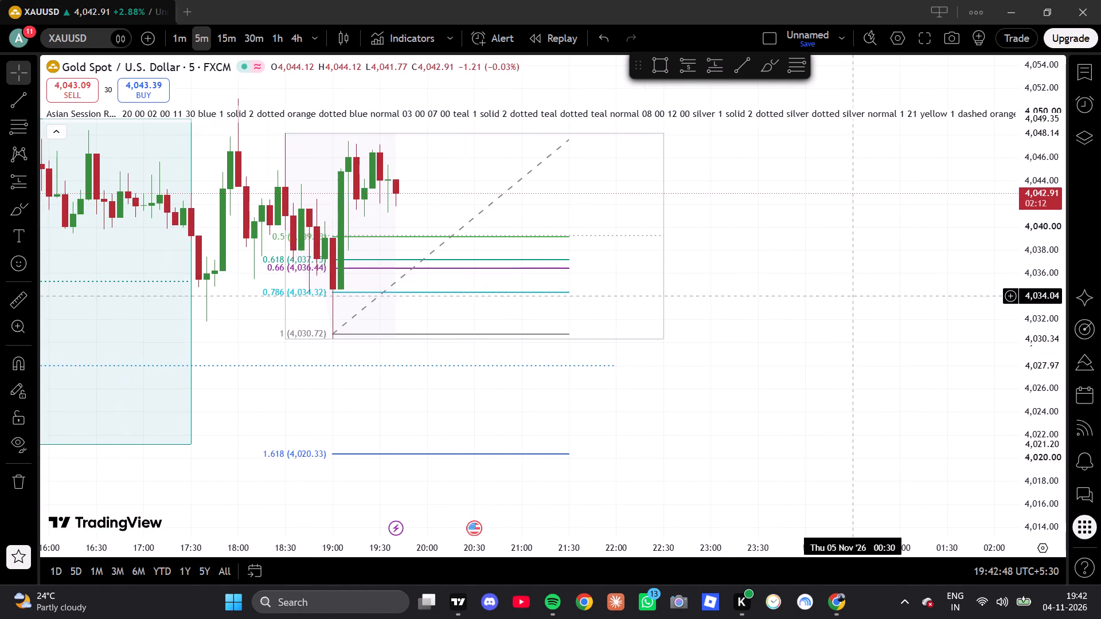
left_click_drag(852, 291, 1100, 336)
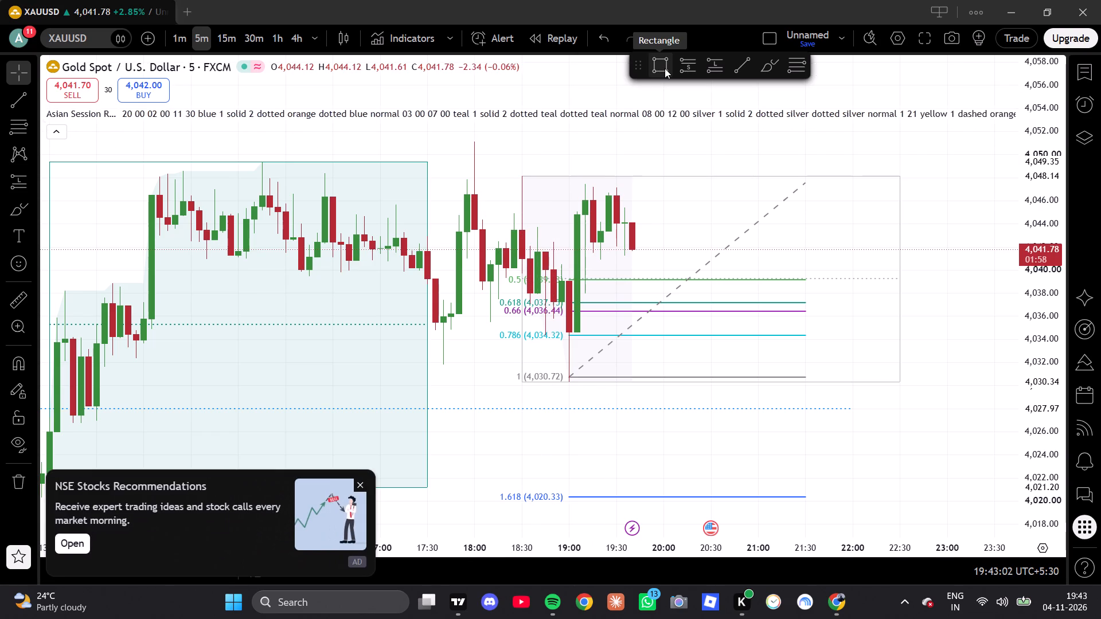
left_click(713, 73)
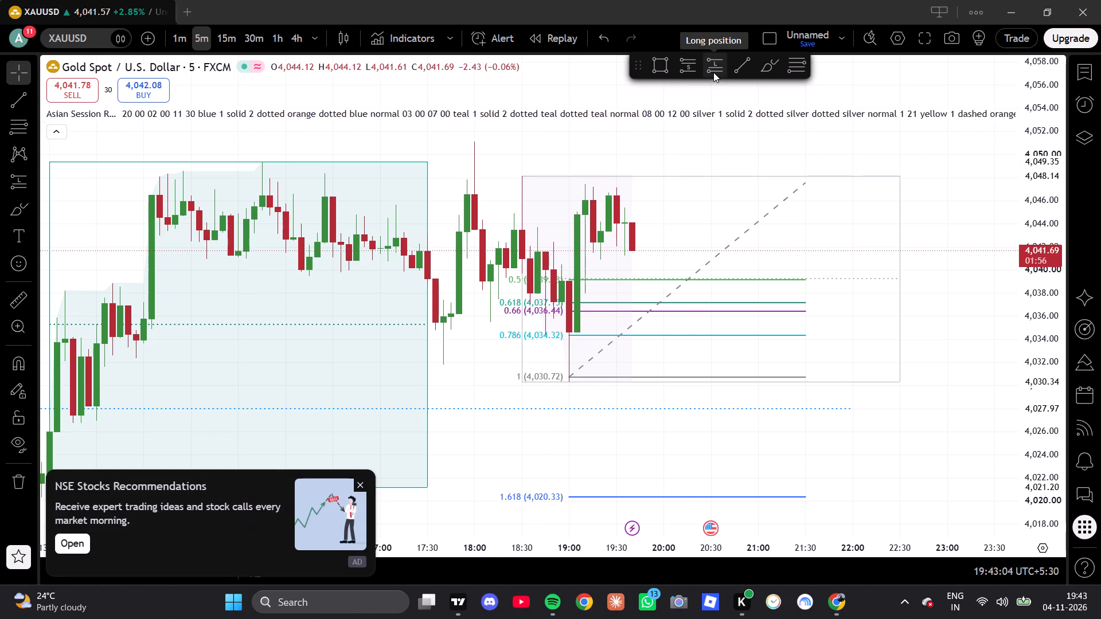
left_click(666, 280)
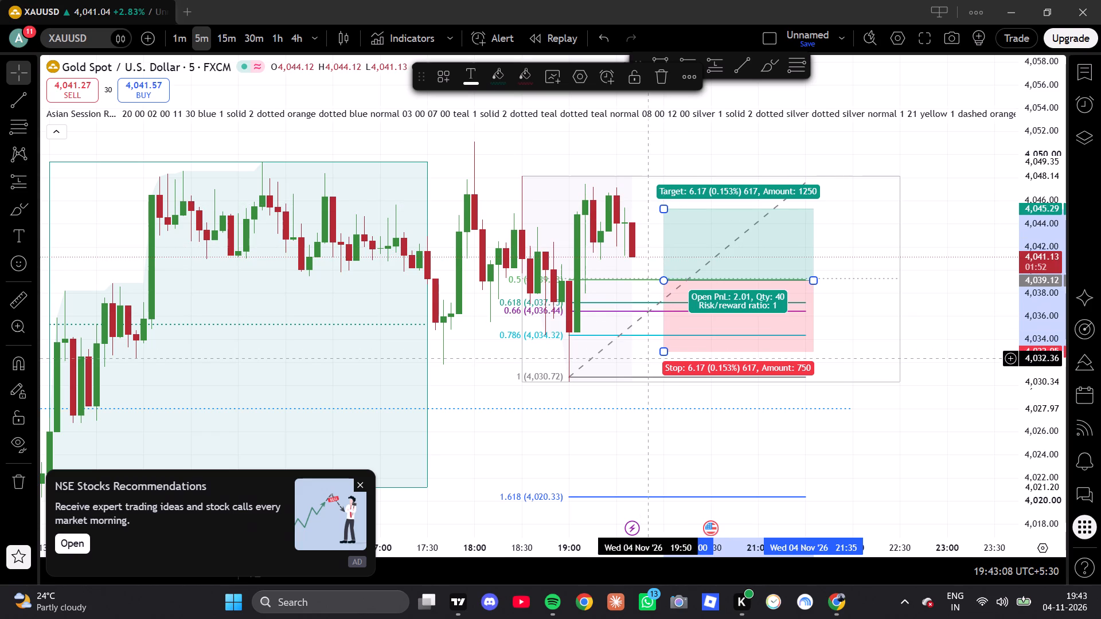
left_click_drag(664, 352, 670, 336)
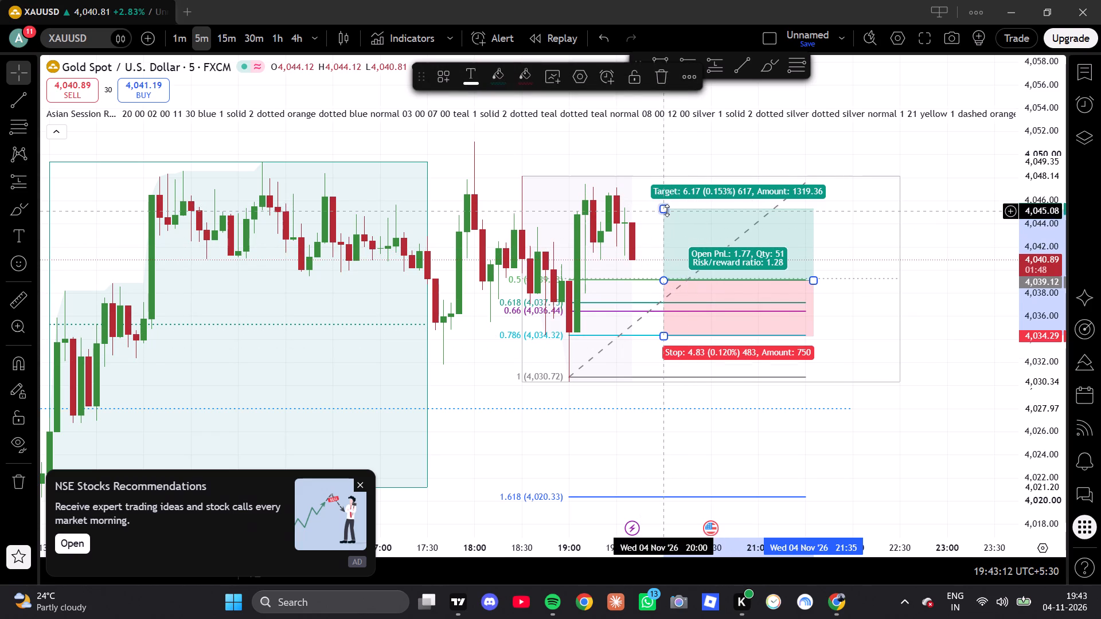
left_click_drag(667, 210, 685, 181)
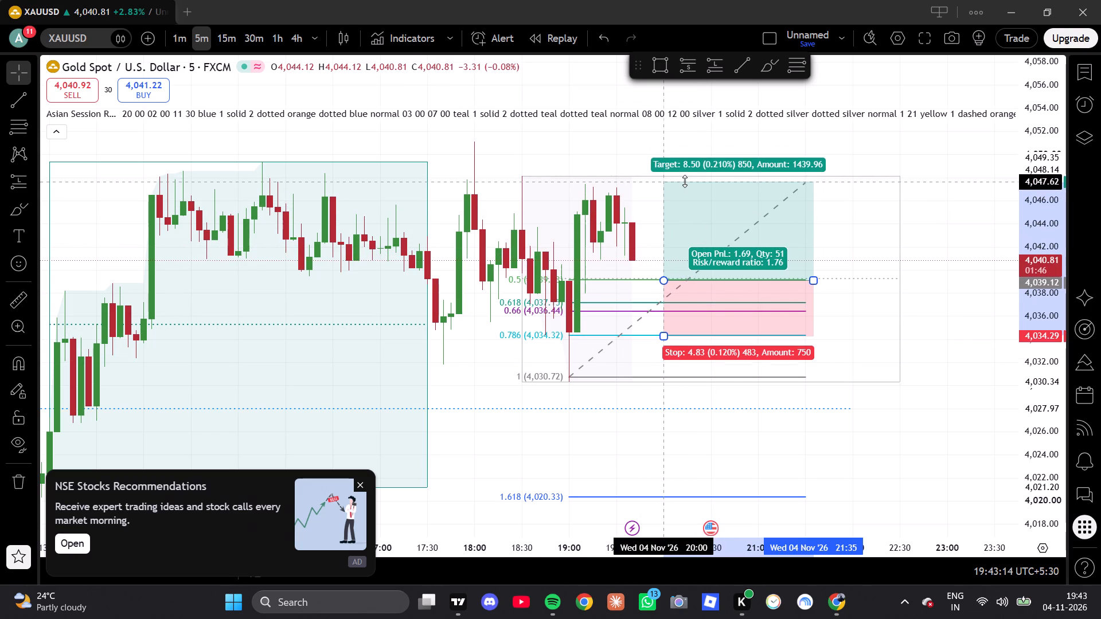
left_click_drag(685, 181, 684, 177)
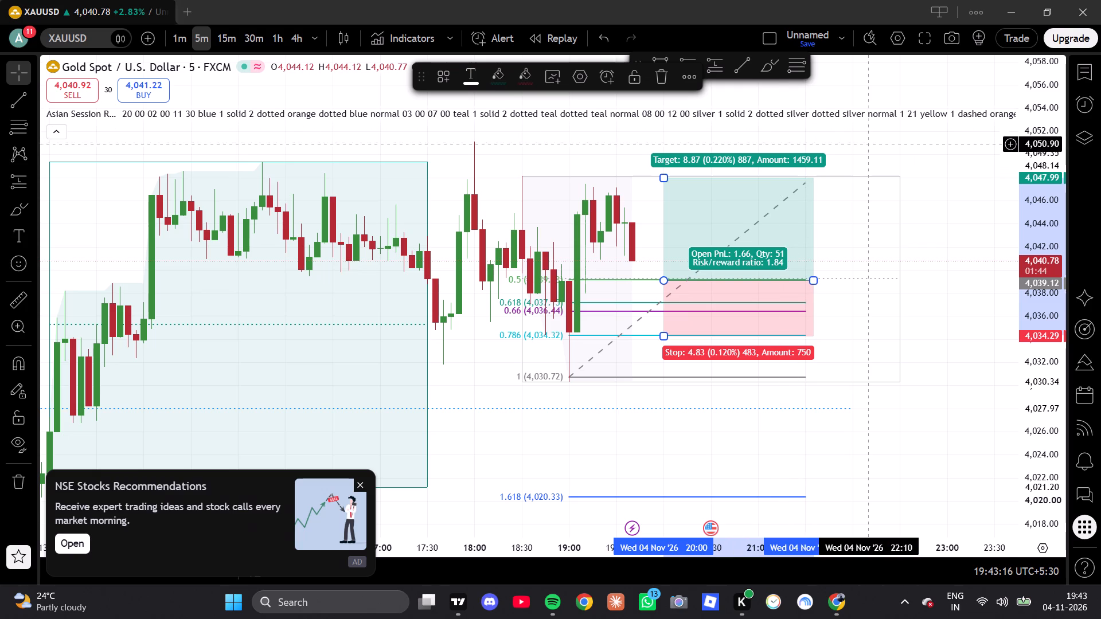
left_click(865, 155)
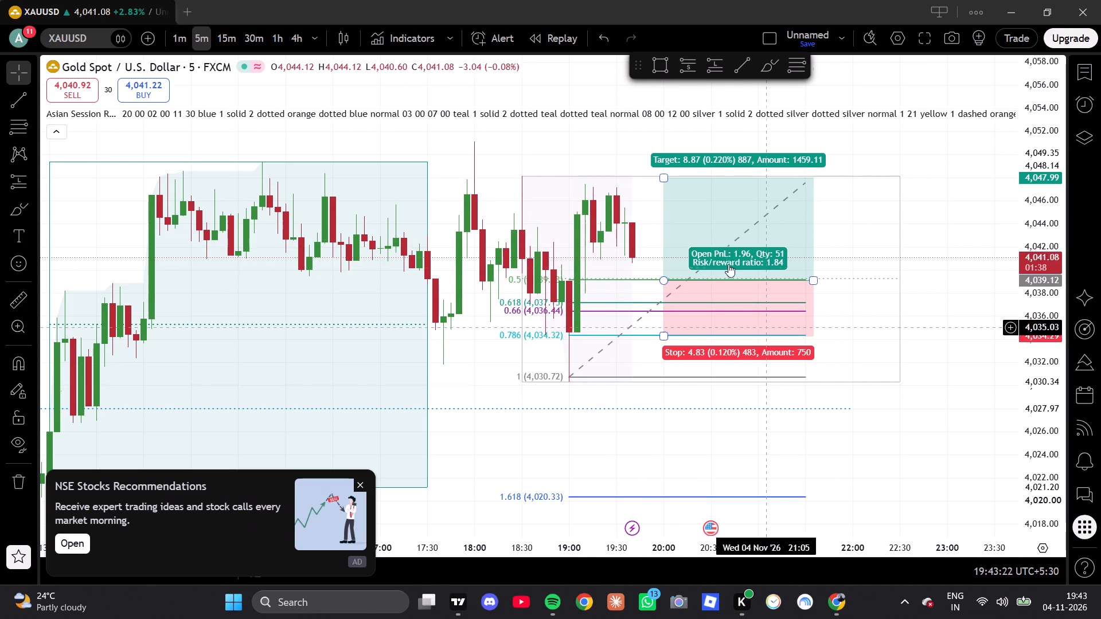
Examine the price action around the retracement levels and planned long position on the 1-minute chart.
left_click(175, 37)
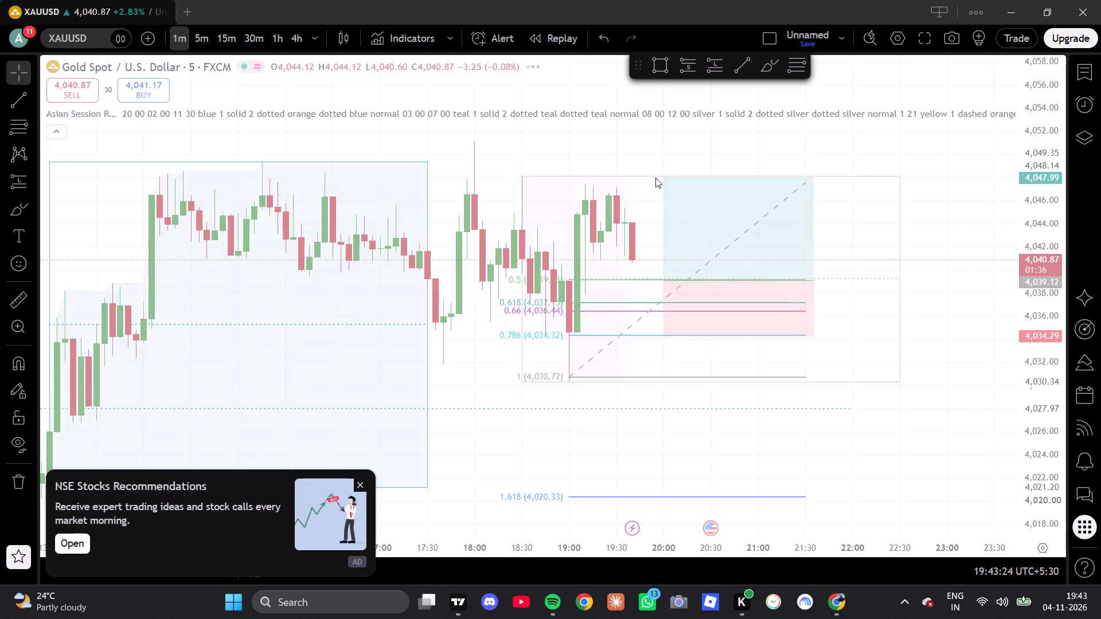
scroll(725, 177, "down", 7)
scroll(810, 257, "down", 2)
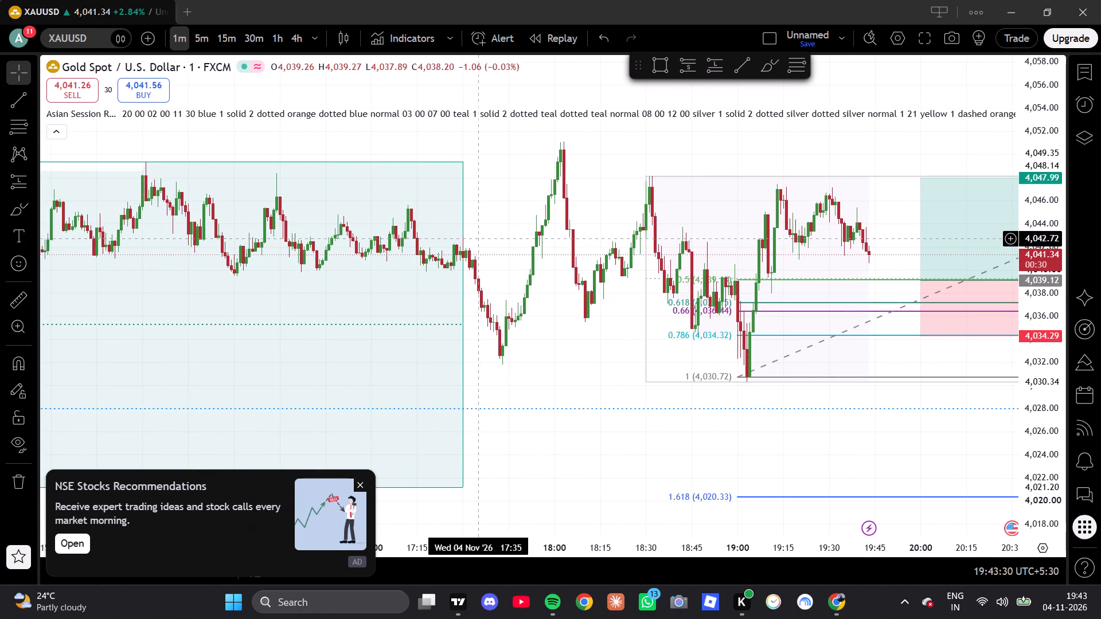
scroll(588, 253, "up", 3)
scroll(618, 304, "down", 2)
scroll(618, 303, "up", 7)
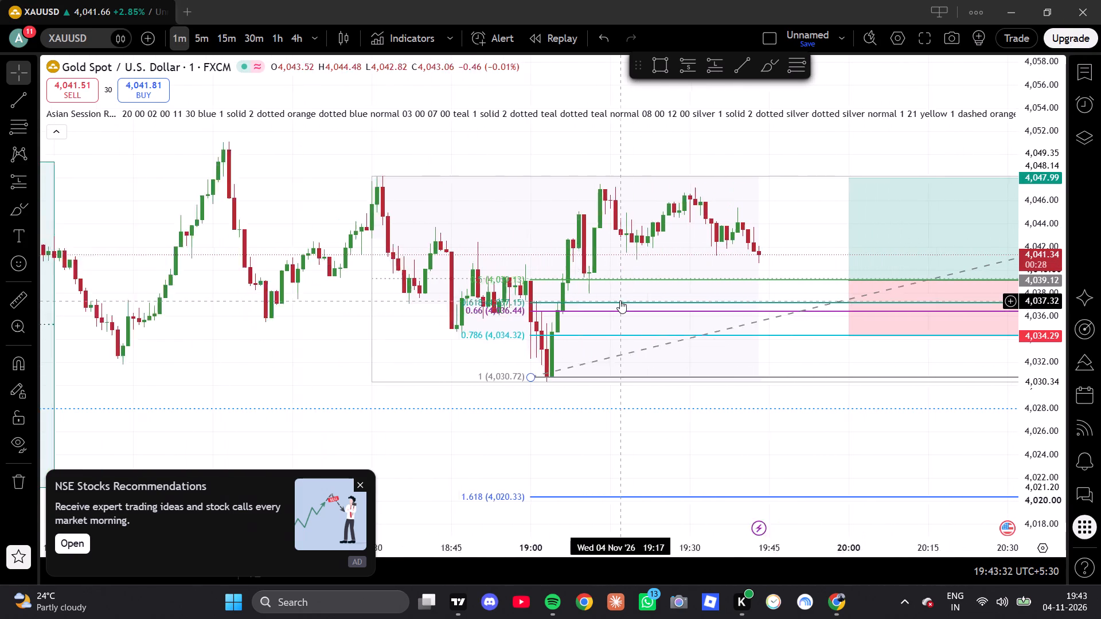
left_click_drag(452, 395, 550, 356)
left_click_drag(555, 351, 566, 341)
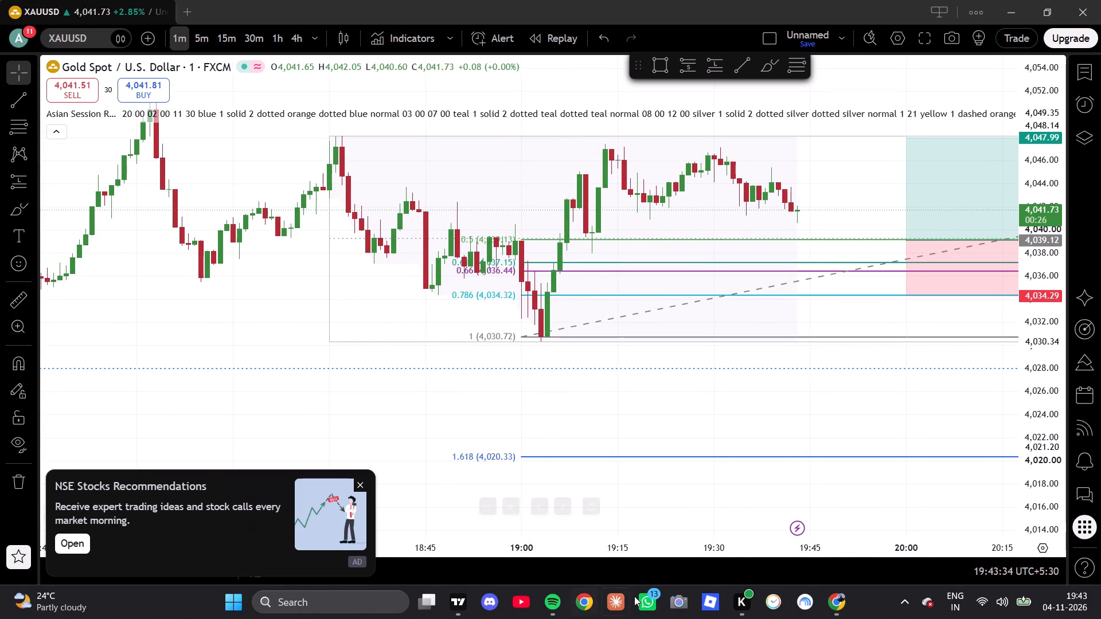
Switch to Chrome and examine the London and pre-New York sessions on the live XAUUSD 5-minute chart, glancing at the trade log spreadsheet.
left_click(833, 603)
scroll(748, 355, "up", 4)
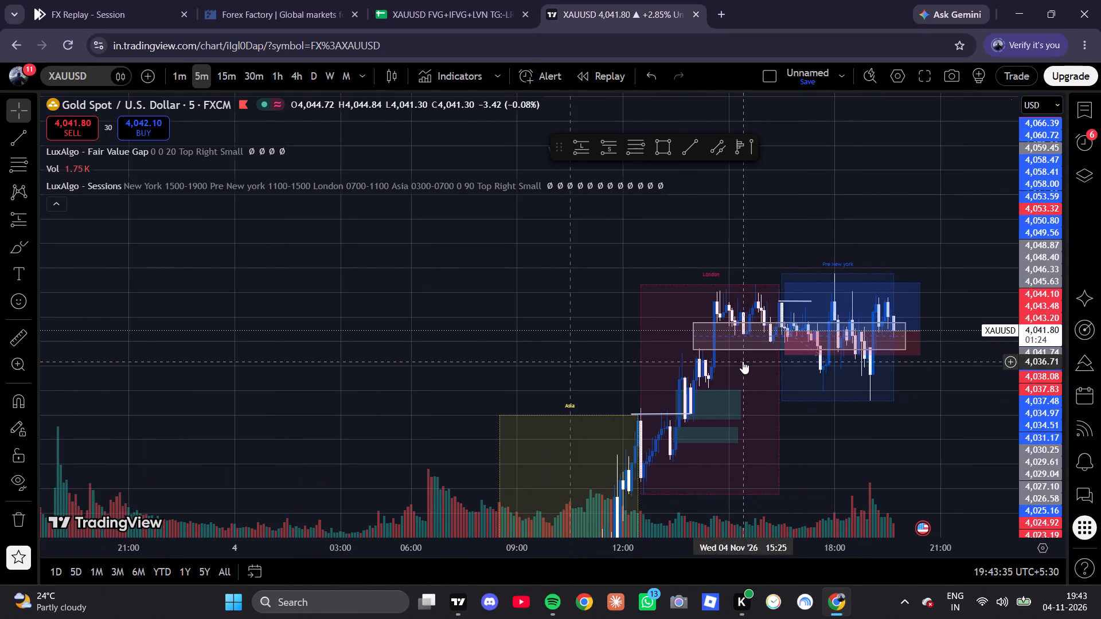
left_click(458, 0)
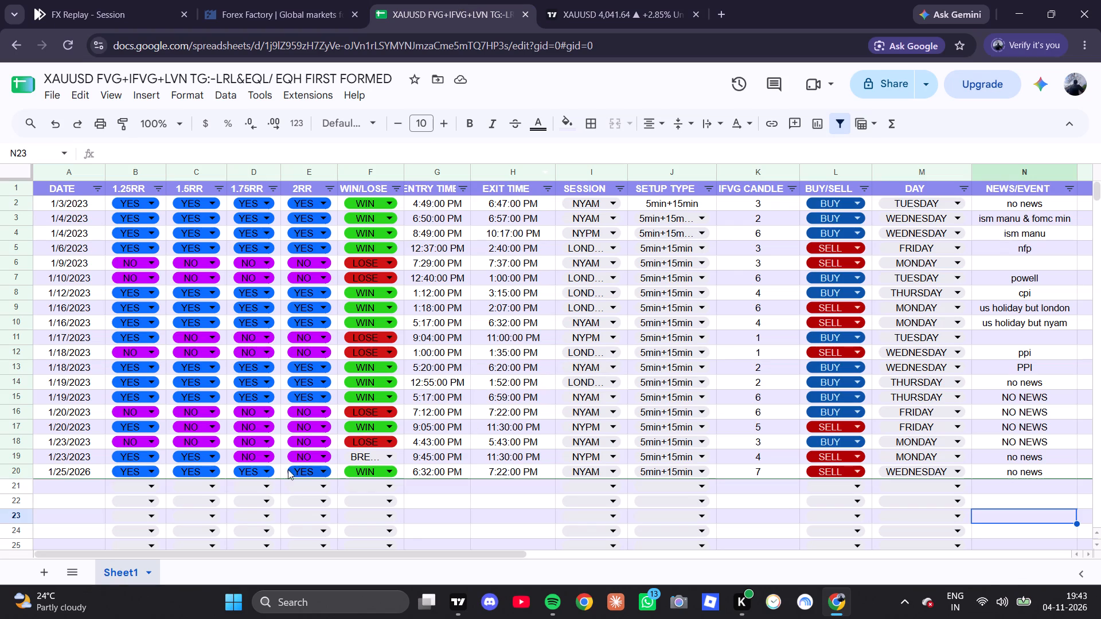
left_click(607, 1)
scroll(775, 259, "up", 3)
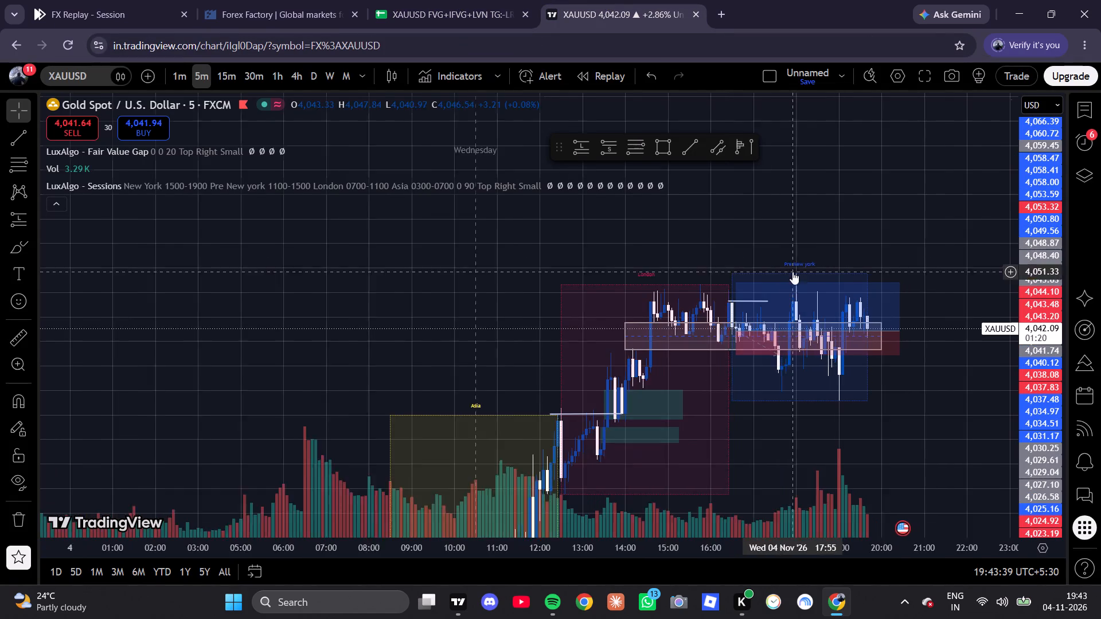
scroll(1028, 322, "up", 18)
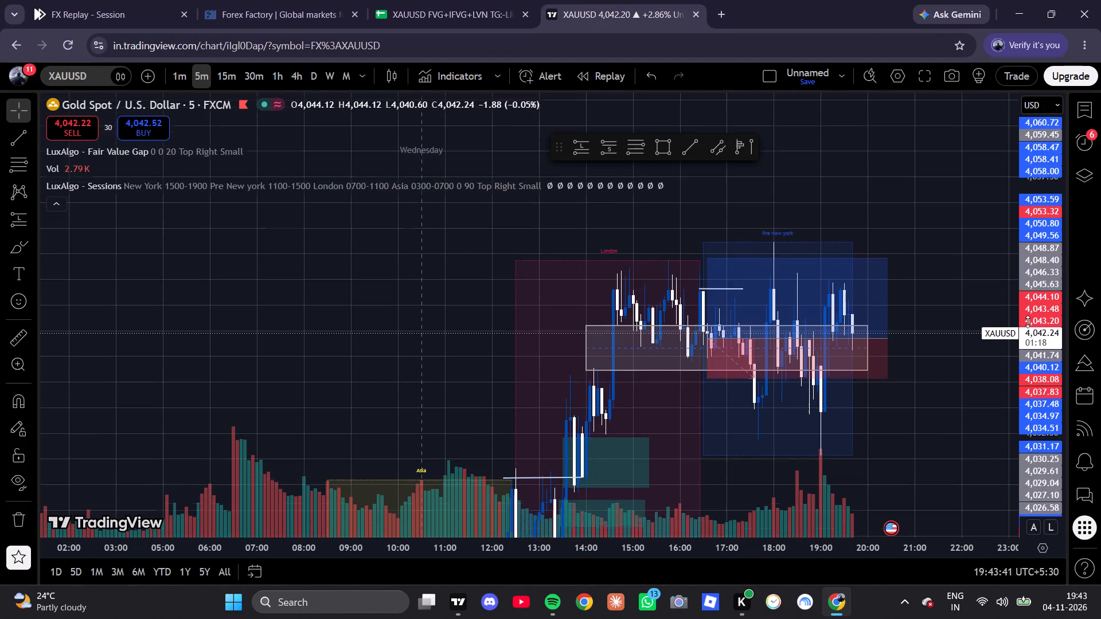
scroll(1028, 322, "up", 12)
scroll(1028, 322, "down", 12)
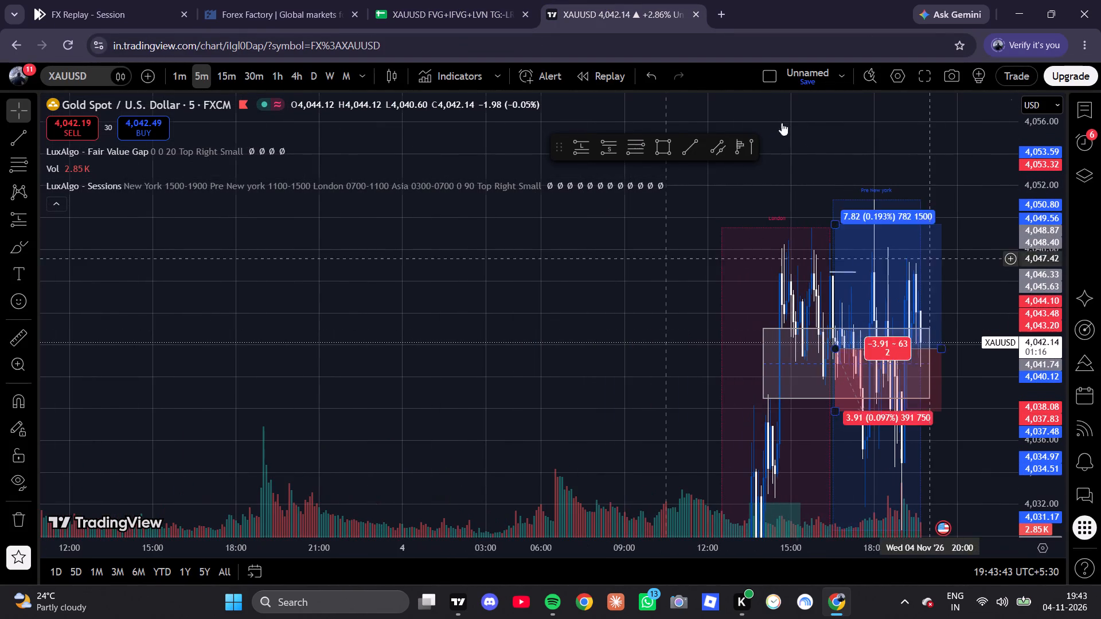
Review the backtest trade log and Forex Factory's Thursday, January 26 events, and return to the live XAUUSD chart.
left_click(479, 0)
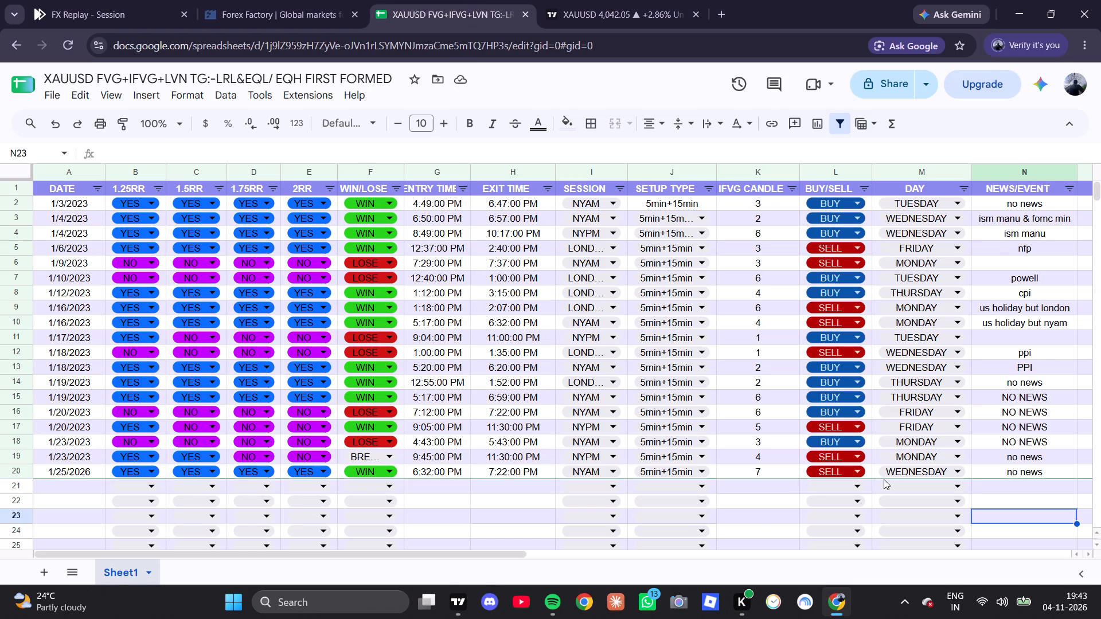
left_click(259, 0)
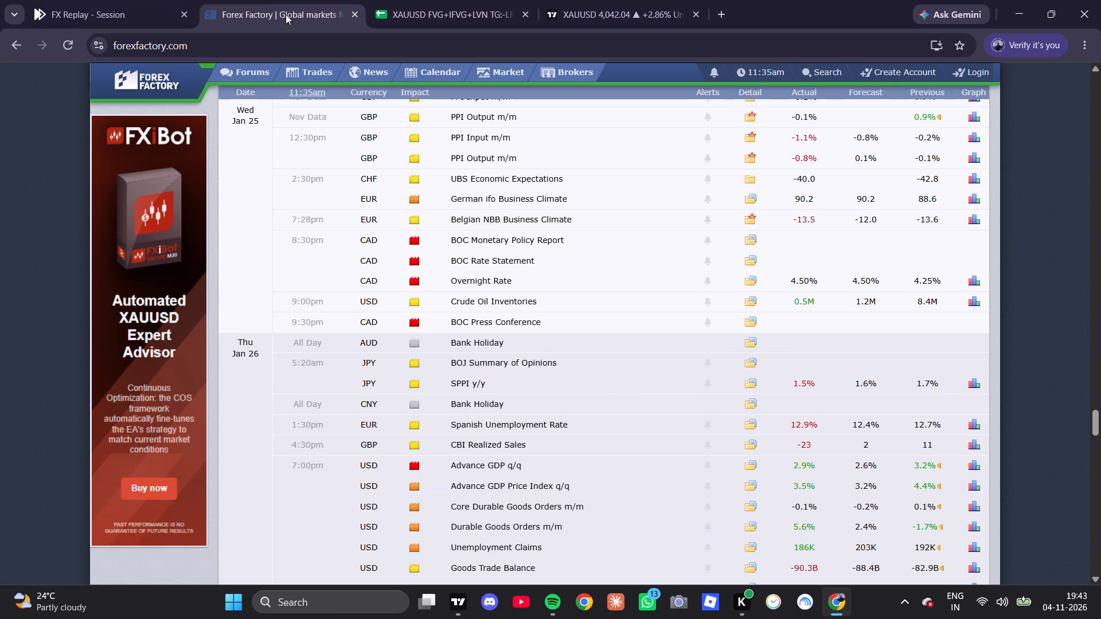
scroll(376, 391, "down", 1)
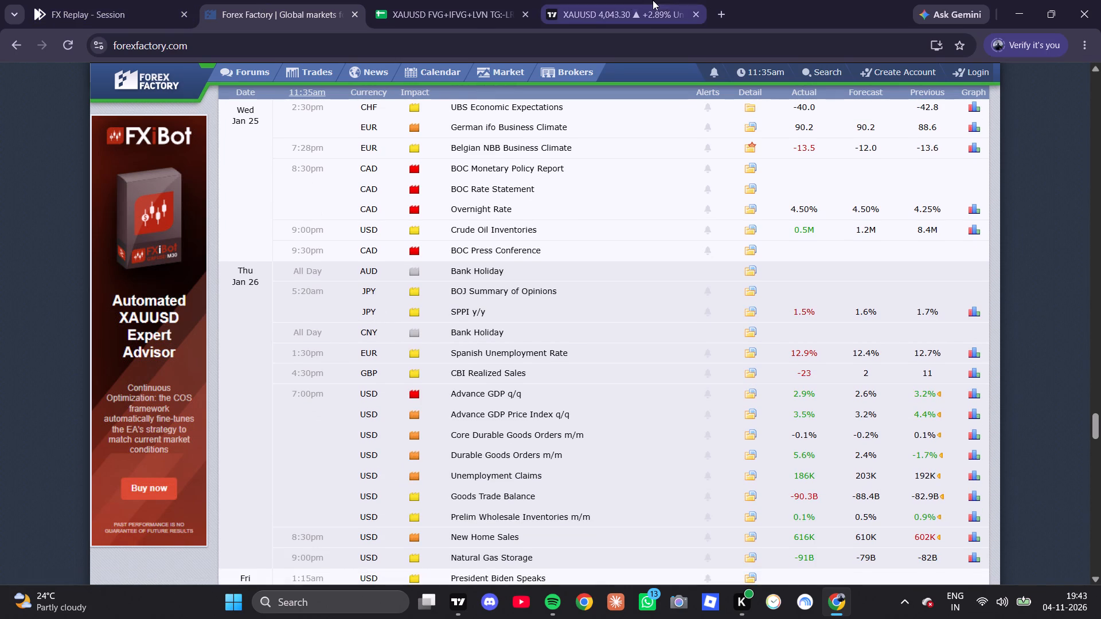
left_click(666, 0)
left_click(373, 36)
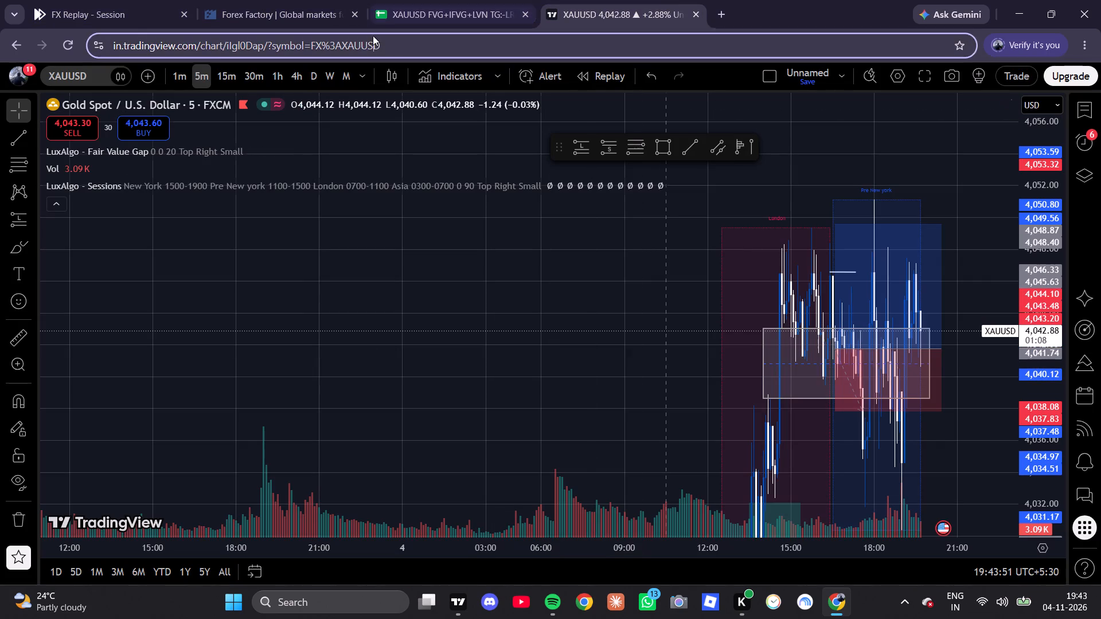
left_click(430, 0)
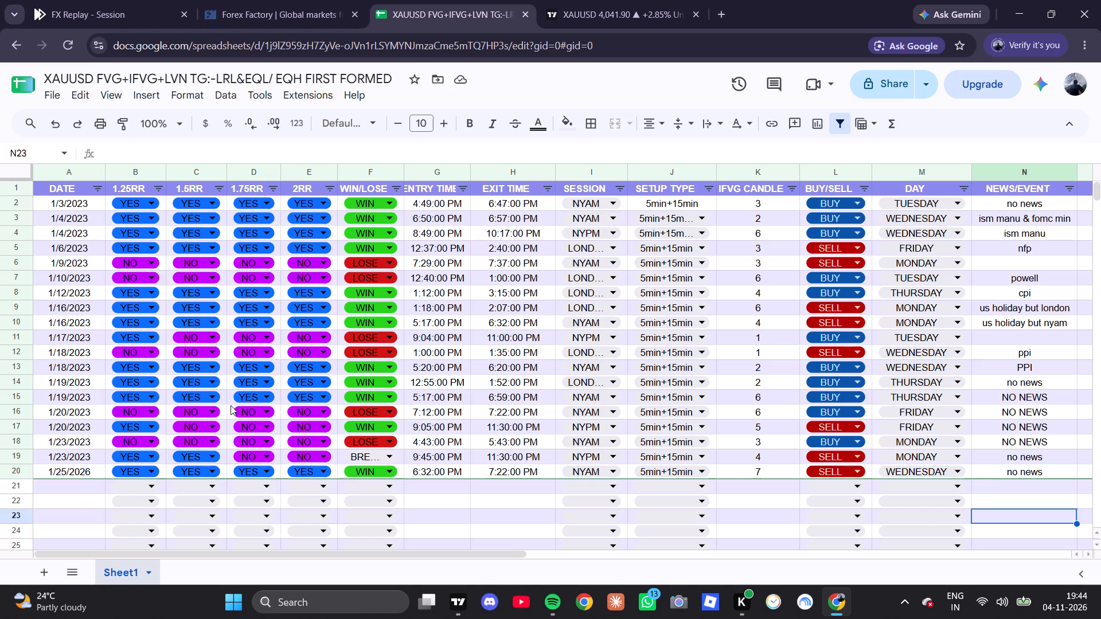
left_click(532, 0)
left_click(557, 0)
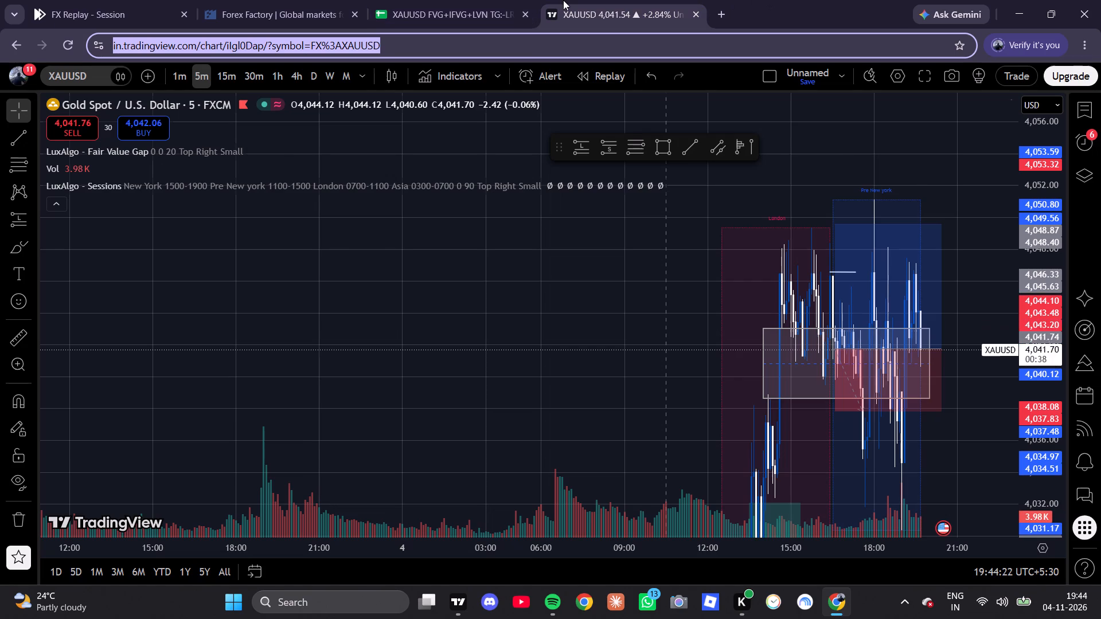
Review the live XAUUSD 5-minute chart and Forex Factory's Thursday, January 26 events.
left_click(702, 198)
scroll(497, 326, "up", 4)
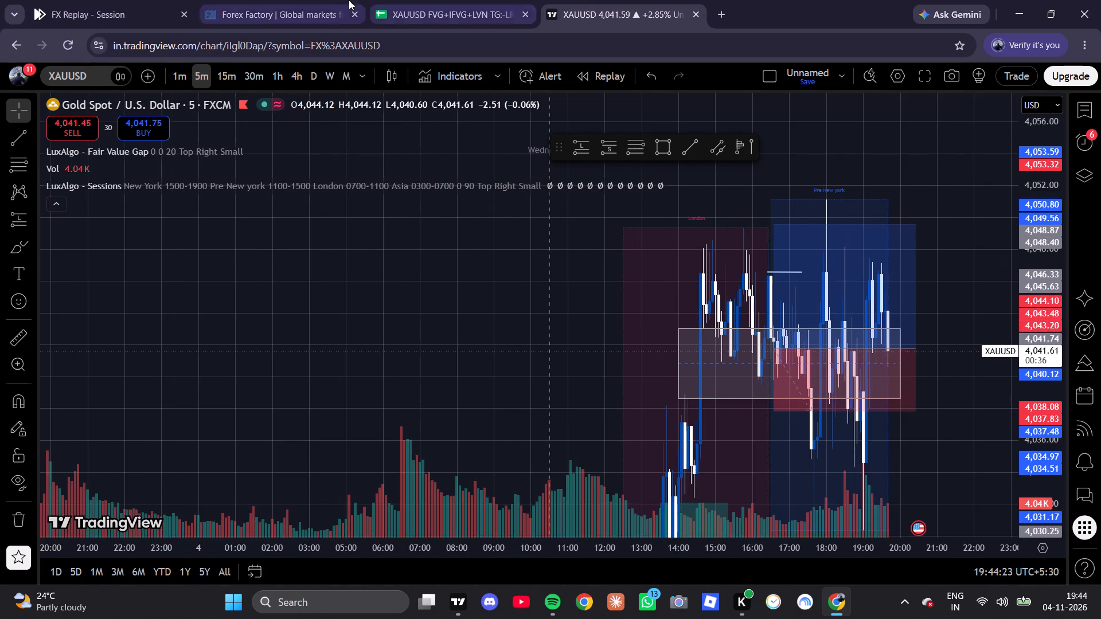
left_click(285, 0)
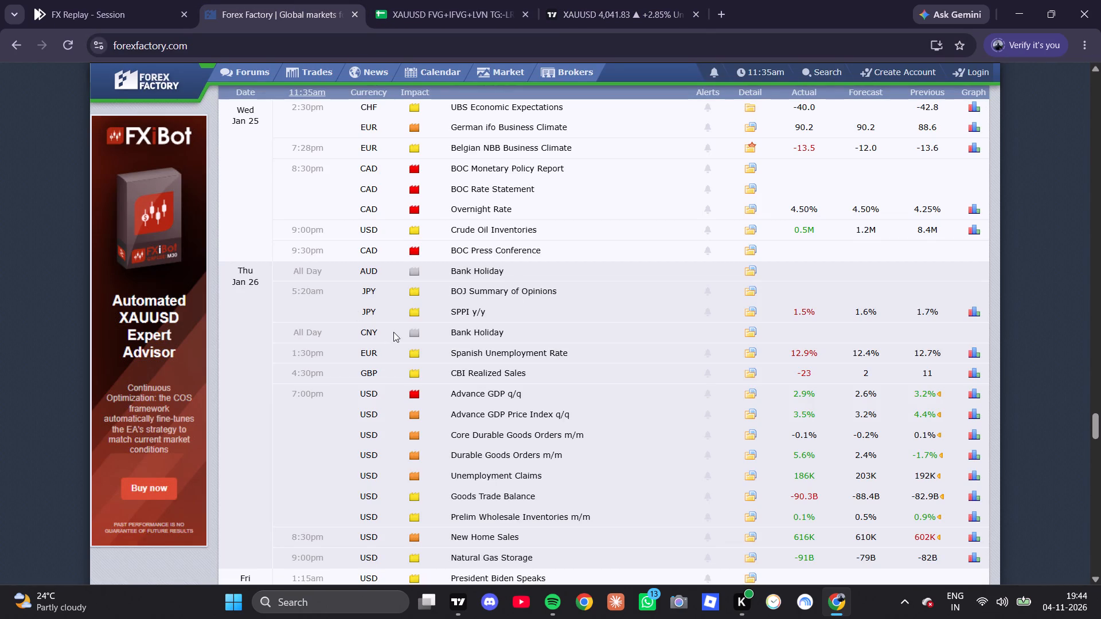
left_click(555, 0)
scroll(677, 232, "up", 4)
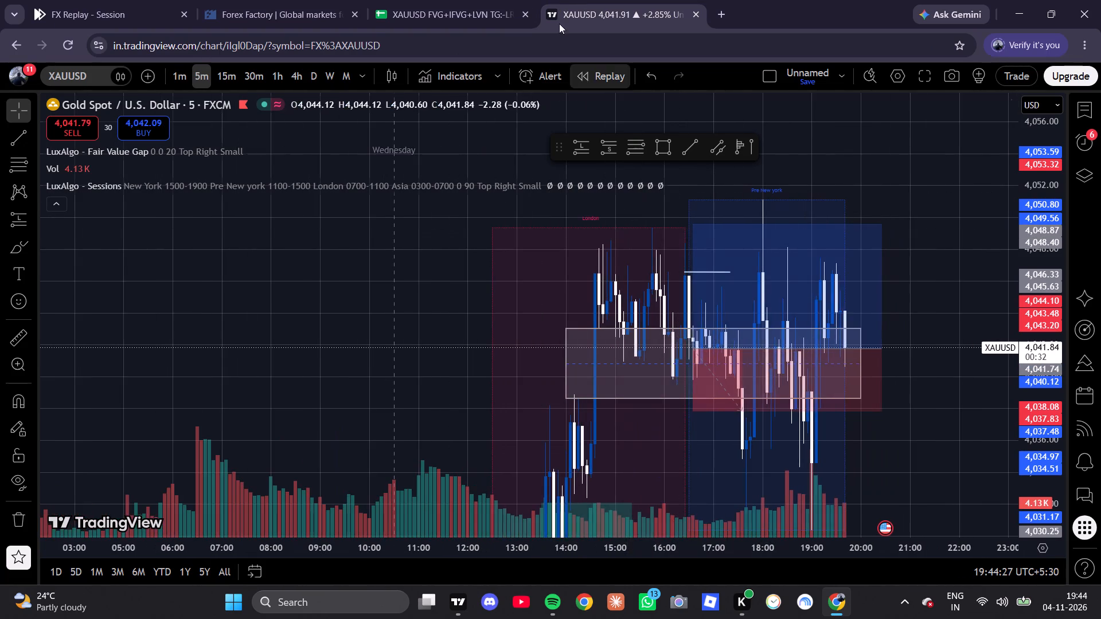
double_click(475, 0)
Return to the FX Replay session and show XAUUSD on the 5-minute timeframe with the January 26 price action in view.
left_click(87, 0)
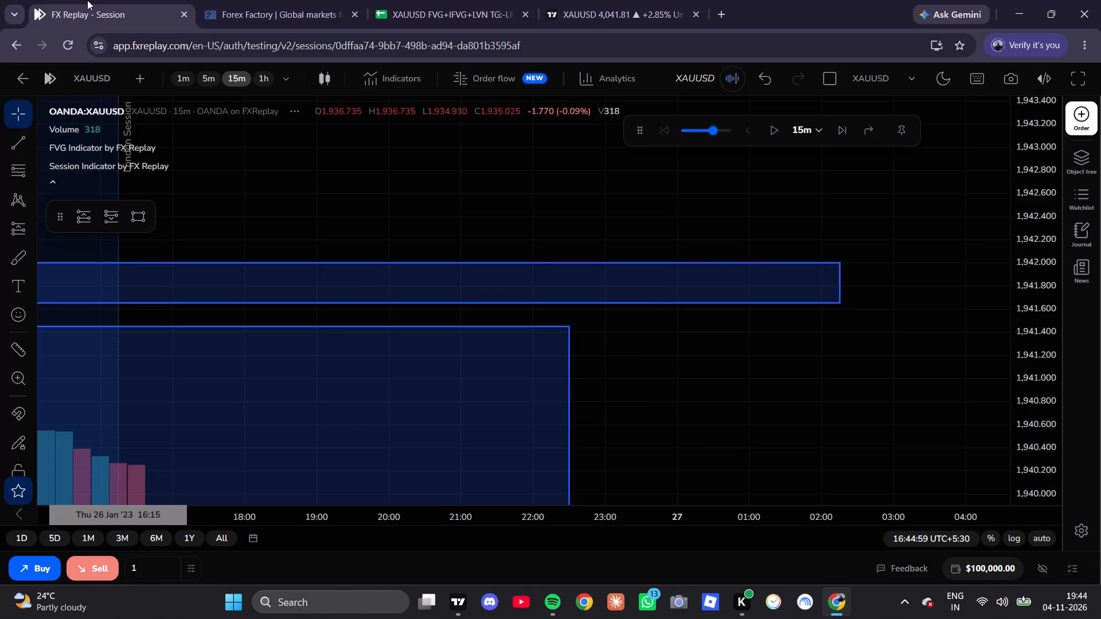
scroll(379, 266, "down", 20)
scroll(379, 266, "down", 1)
left_click_drag(531, 382, 996, 212)
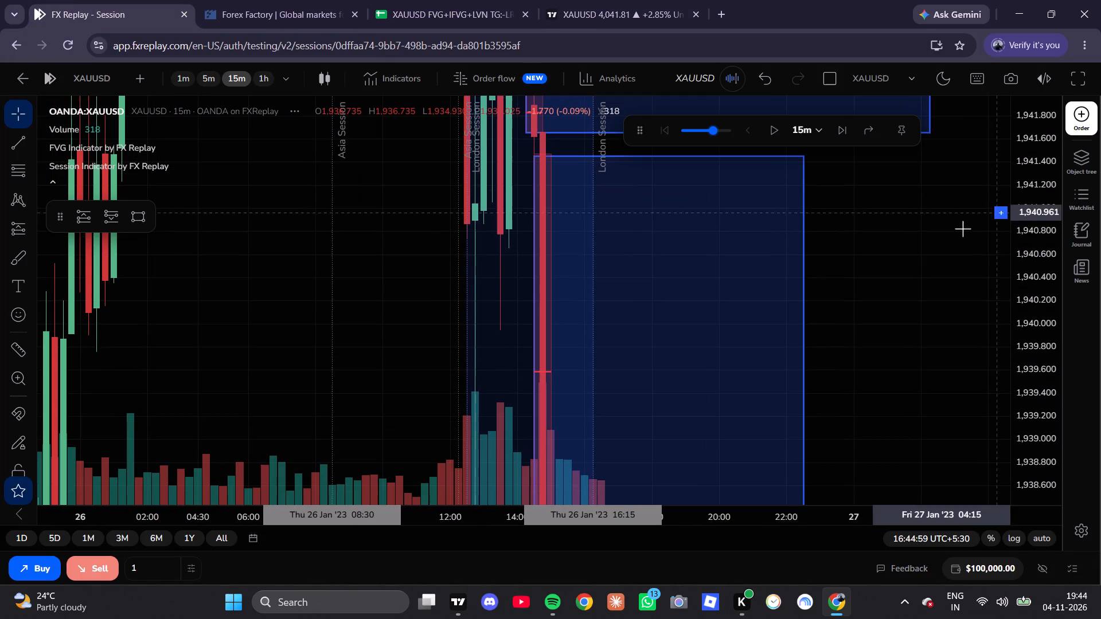
scroll(1020, 324, "down", 14)
scroll(1018, 340, "down", 7)
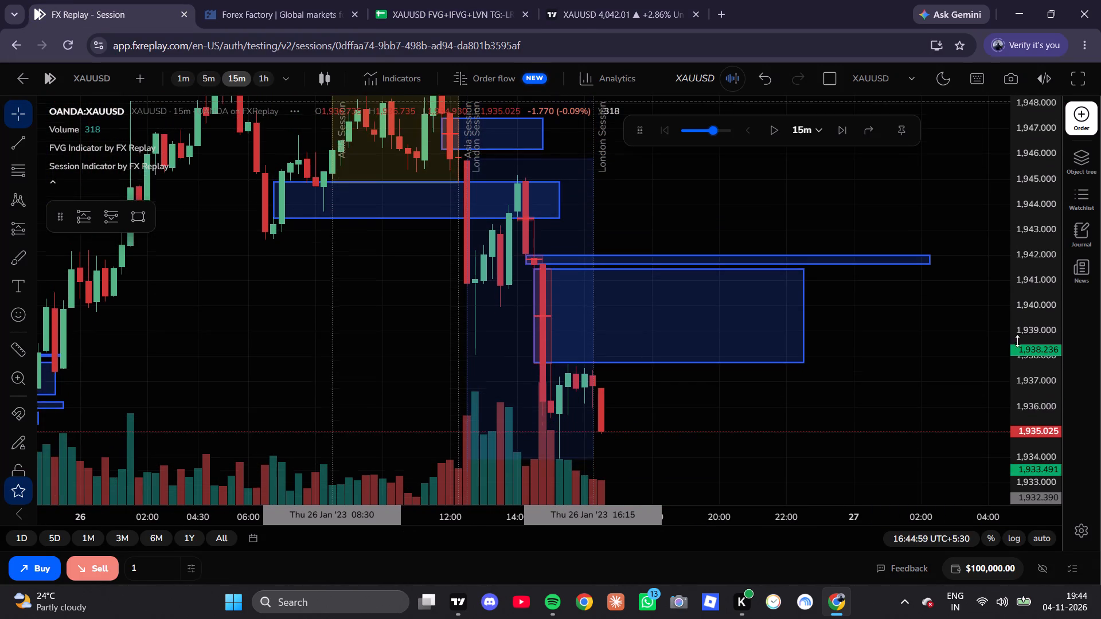
scroll(1016, 342, "down", 4)
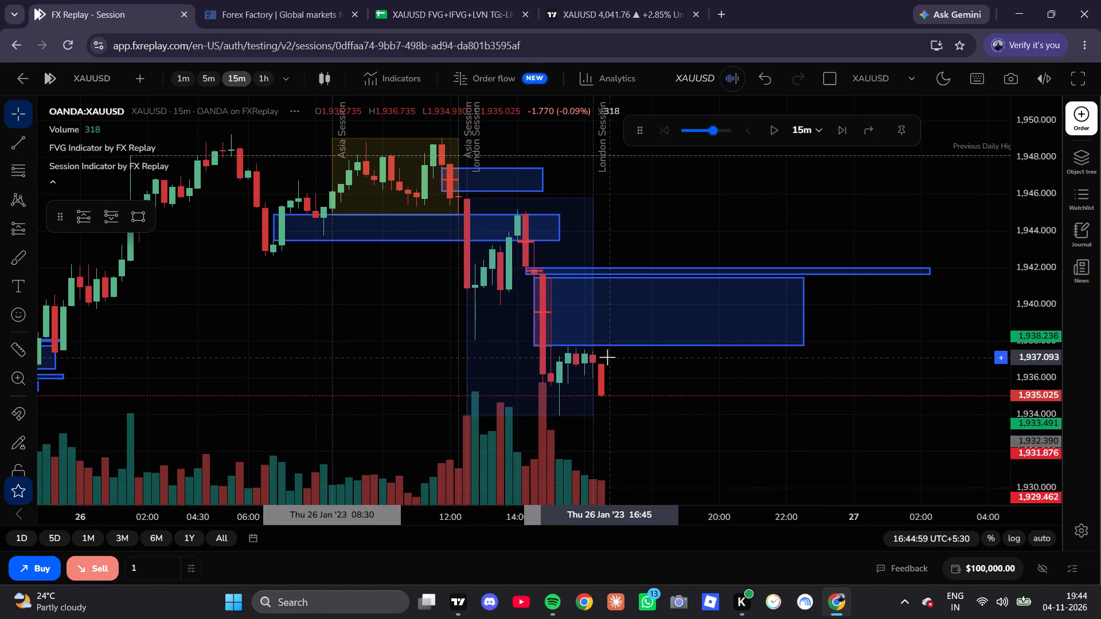
left_click(216, 69)
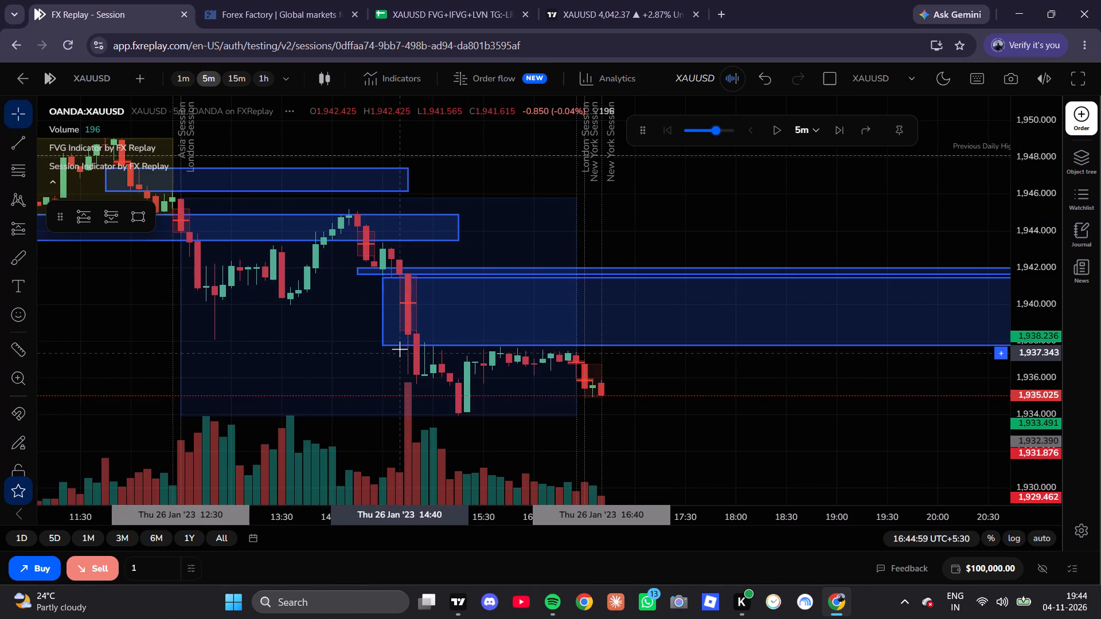
Resize the large fair value gap box below the thin zone, moving its lower edge to about 1,938.5 and its start to about 14:35.
left_click_drag(381, 347, 389, 333)
left_click_drag(409, 368, 430, 428)
left_click(430, 428)
Delete the thin fair value gap rectangle between 1,942.003 and 1,941.656.
scroll(1018, 377, "up", 6)
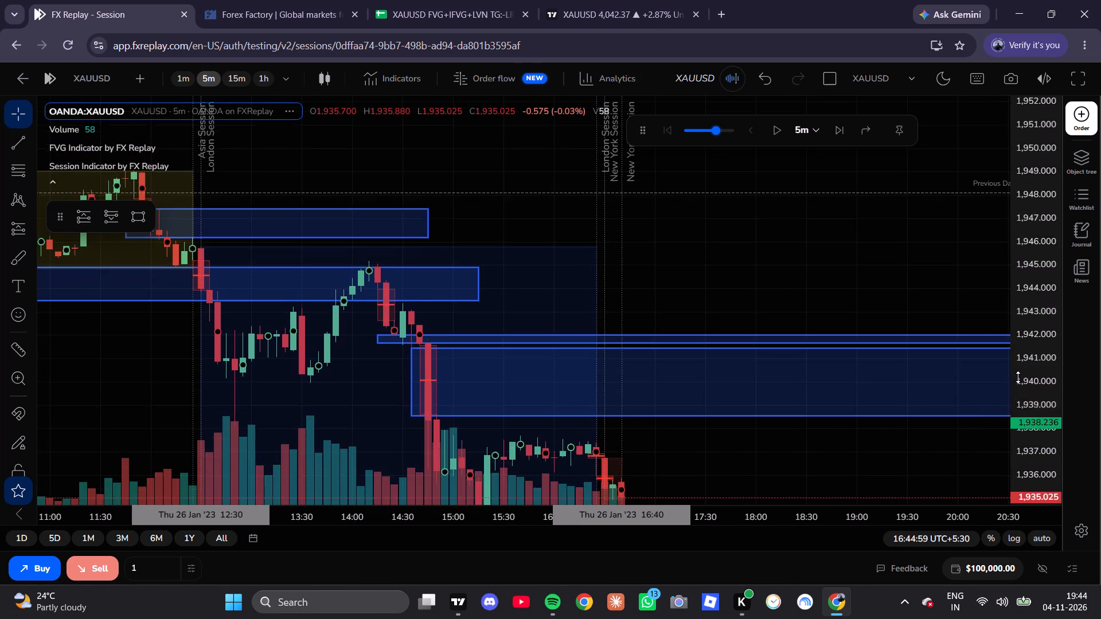
scroll(1018, 377, "up", 10)
left_click(653, 387)
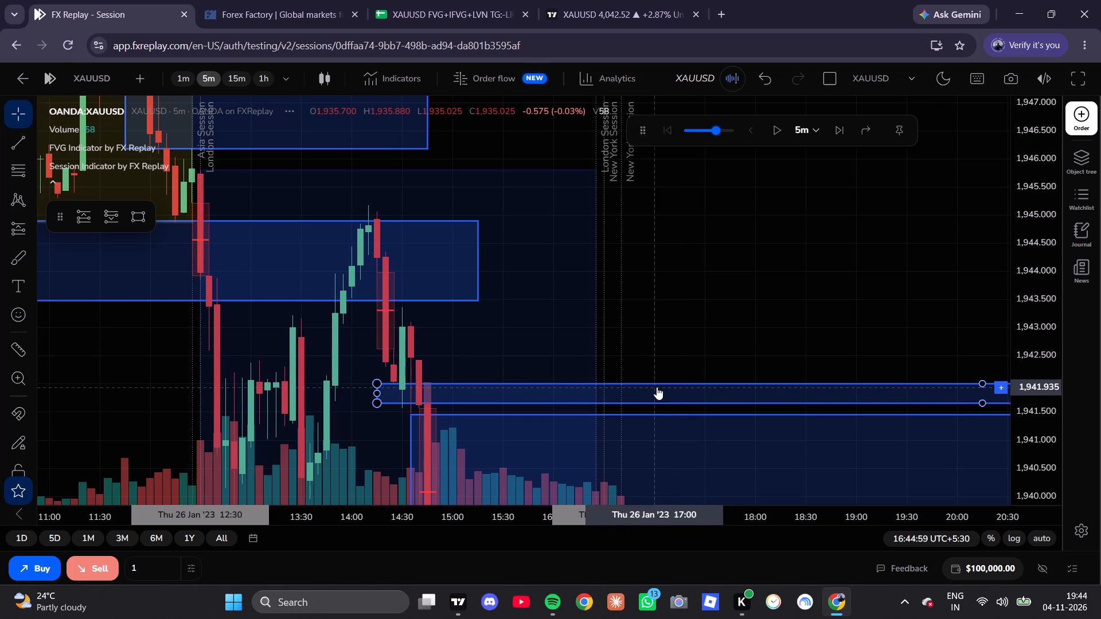
left_click(661, 385)
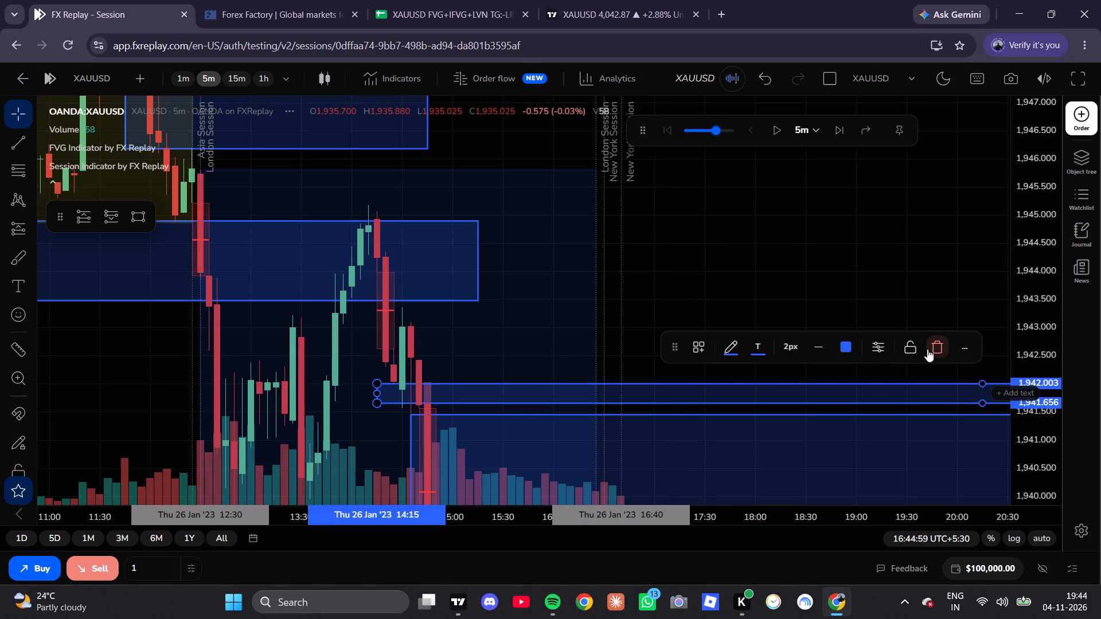
double_click(931, 347)
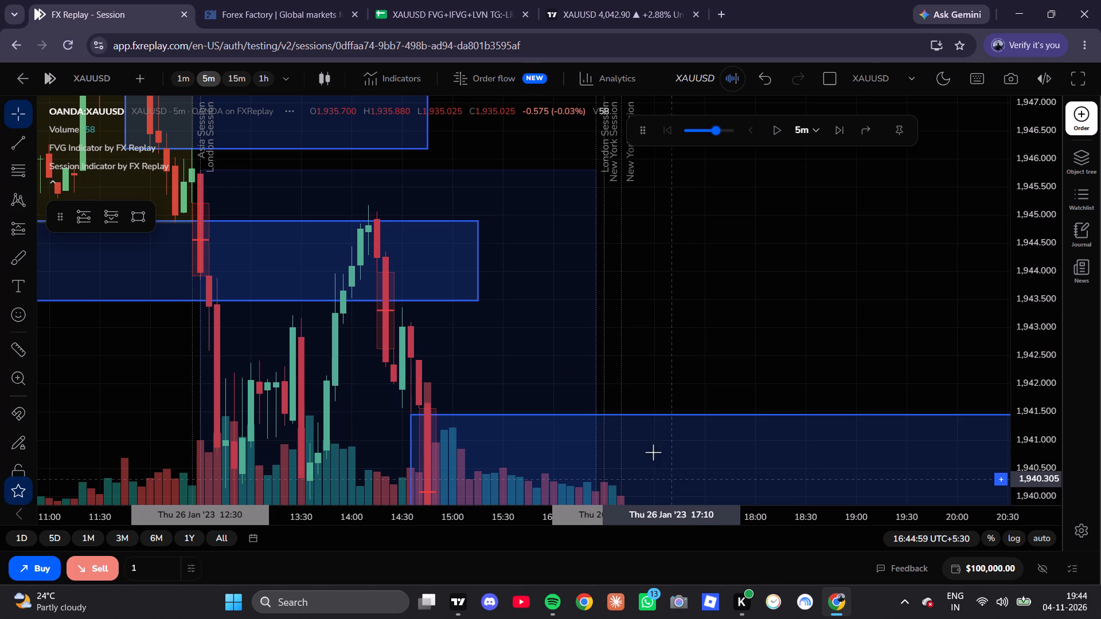
Resize the remaining large fair value gap box so it starts at about 14:40 with its upper edge near 1,941.55.
left_click_drag(409, 415, 420, 409)
left_click(420, 409)
left_click(456, 348)
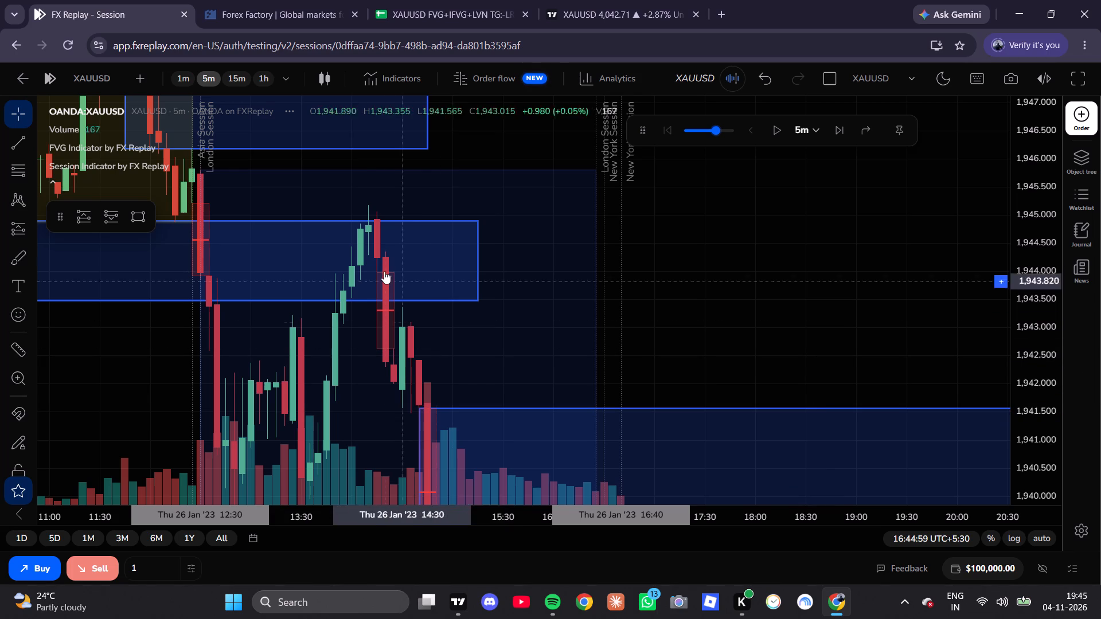
left_click(644, 346)
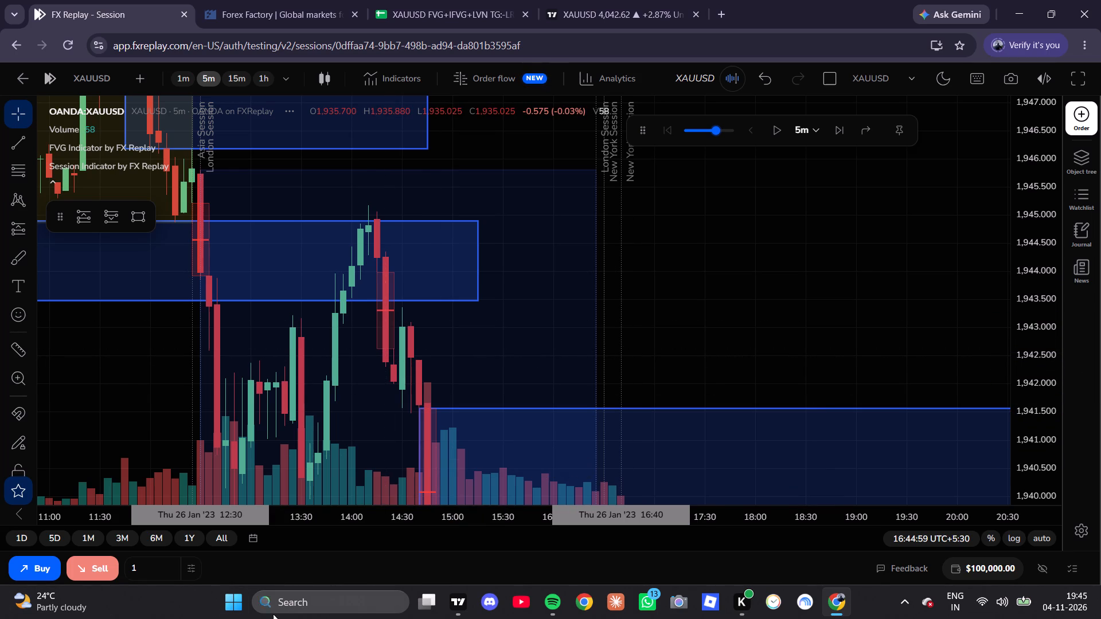
Put the computer to sleep.
left_click(234, 615)
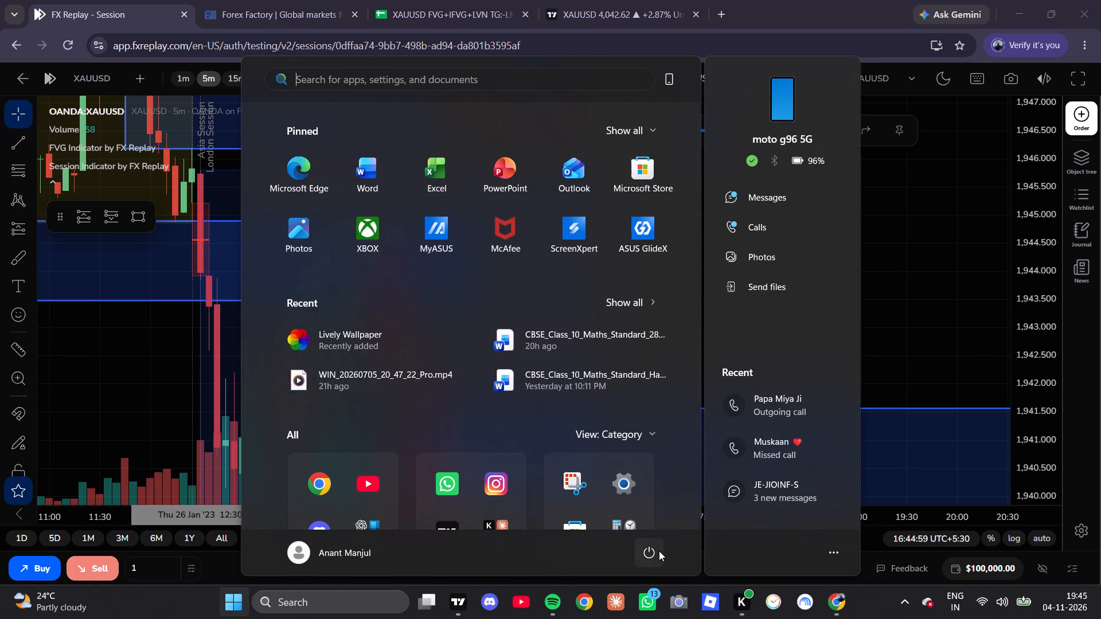
left_click(659, 551)
left_click(646, 478)
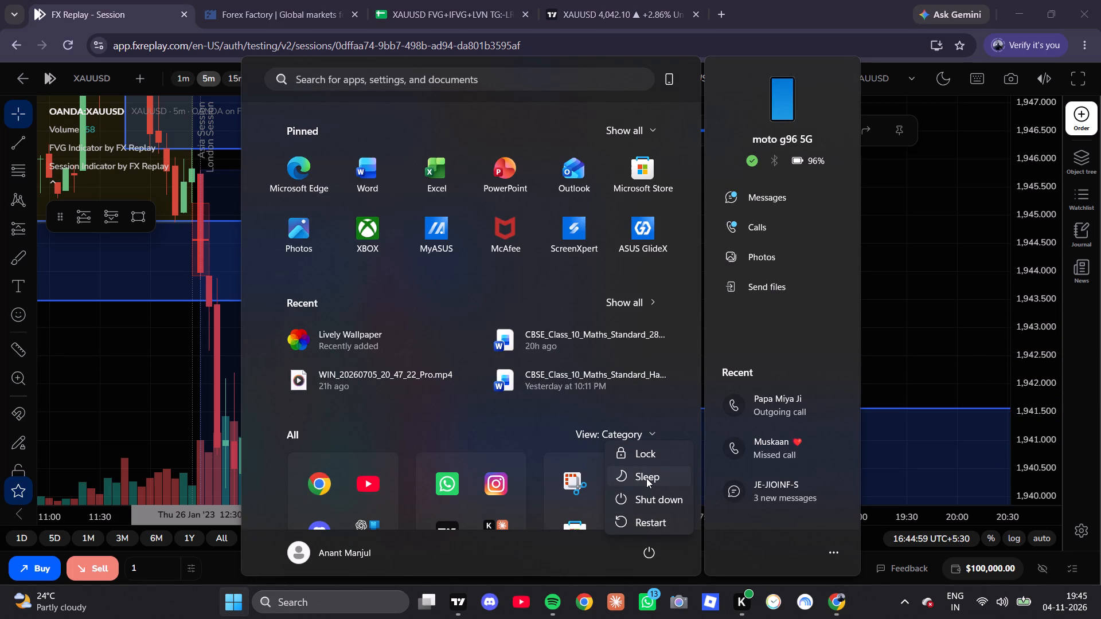